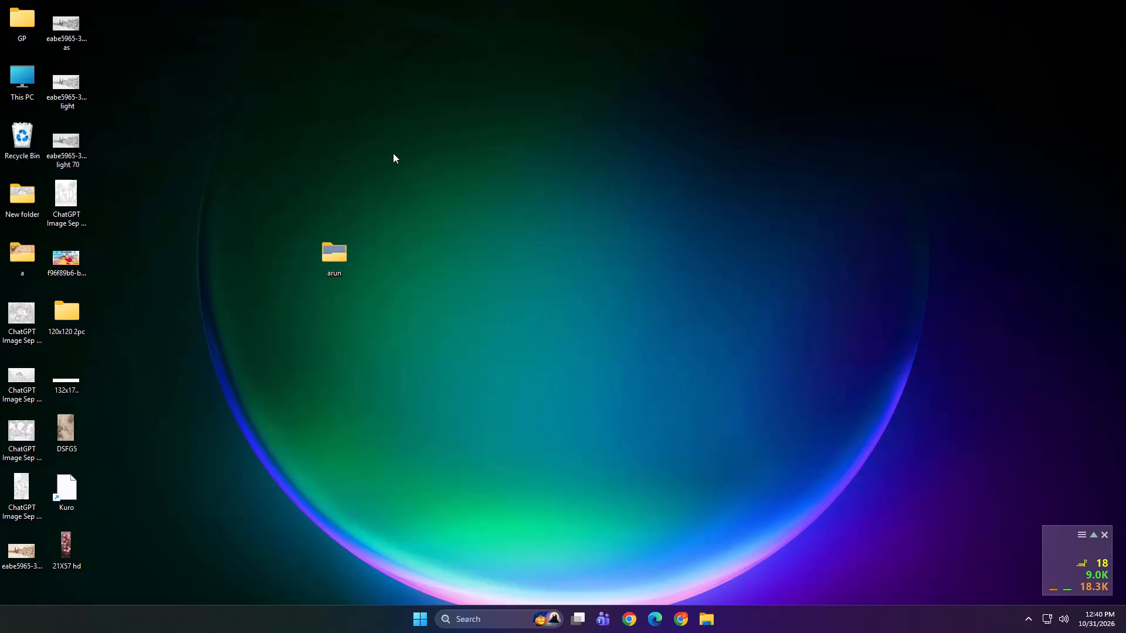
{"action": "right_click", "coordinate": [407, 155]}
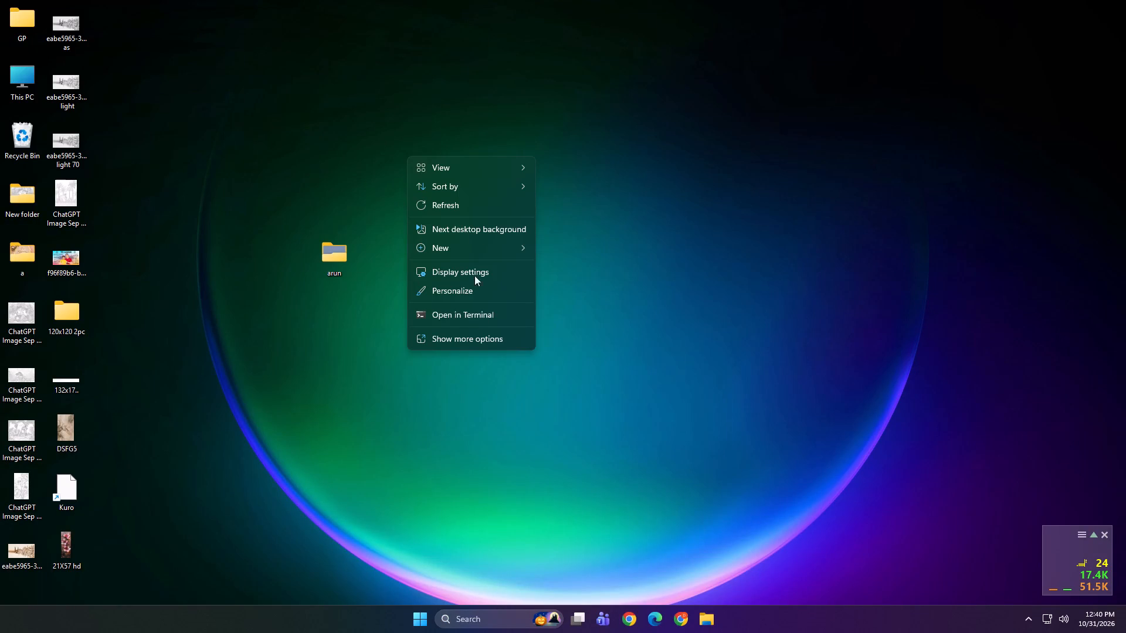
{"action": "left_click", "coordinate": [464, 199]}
Search Windows for "kuro" and launch the best-matching Kuro app.
{"action": "left_click", "coordinate": [515, 618]}
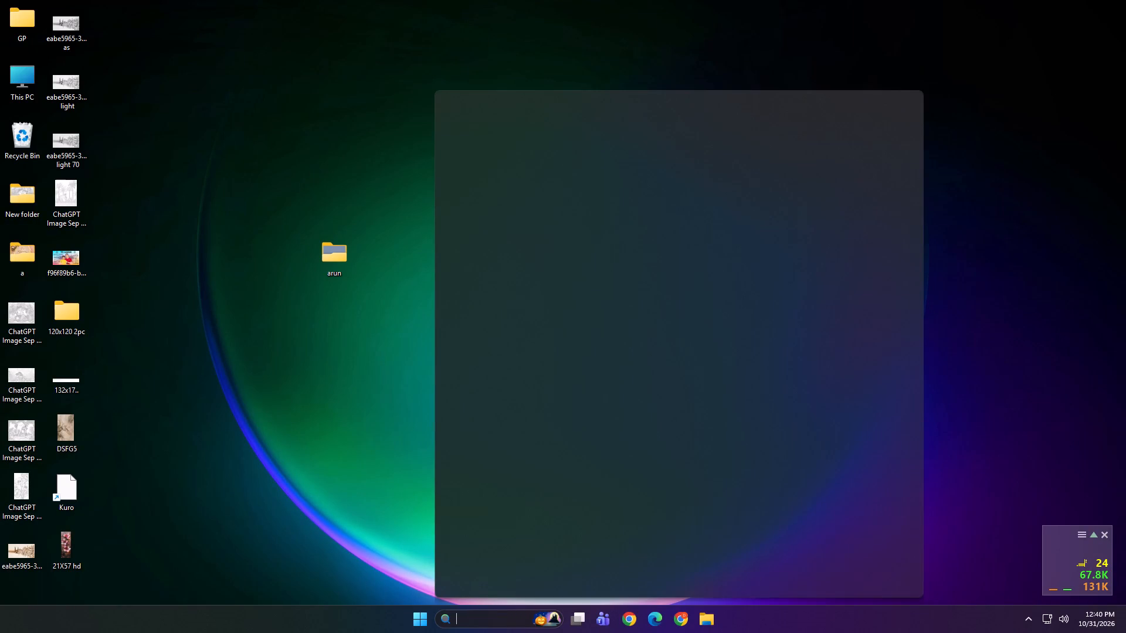
{"action": "type", "text": "kuro"}
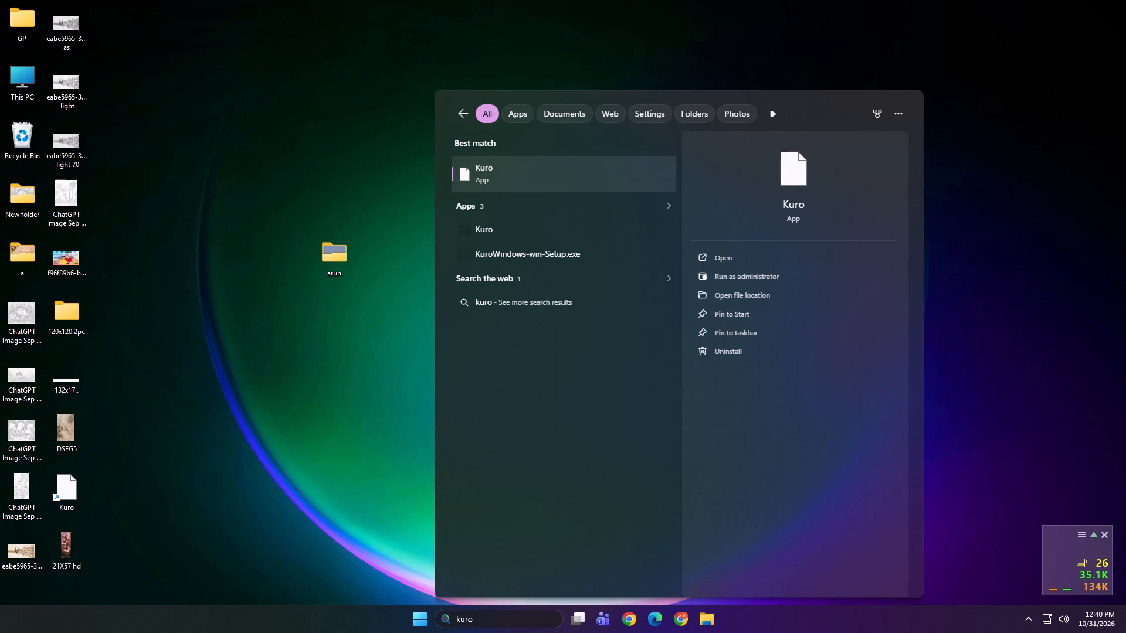
{"action": "key", "text": "Return"}
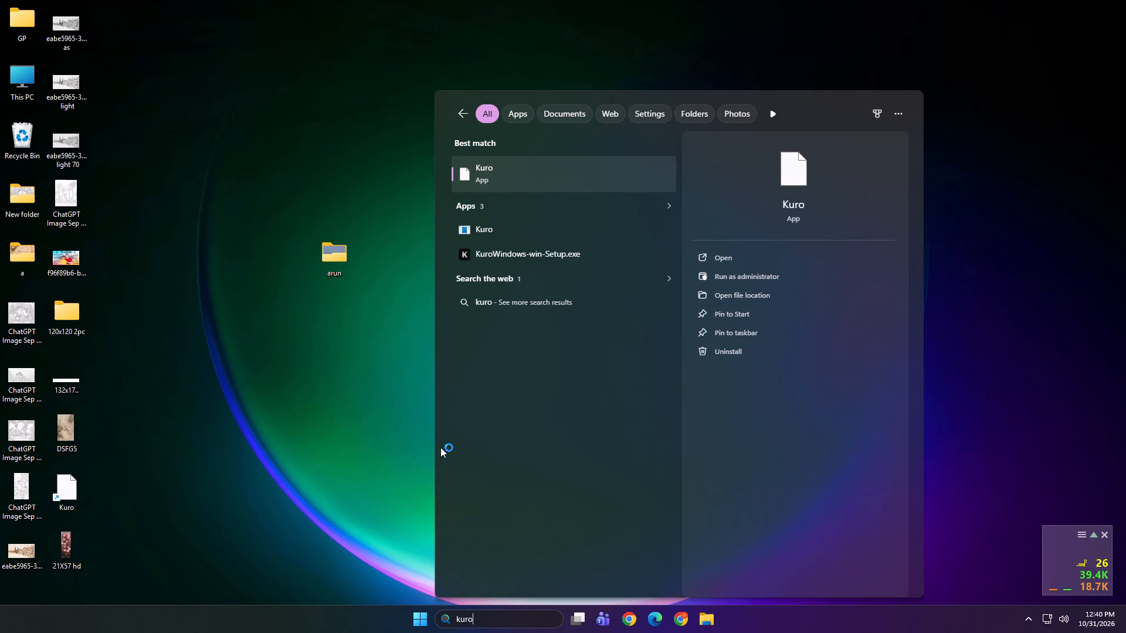
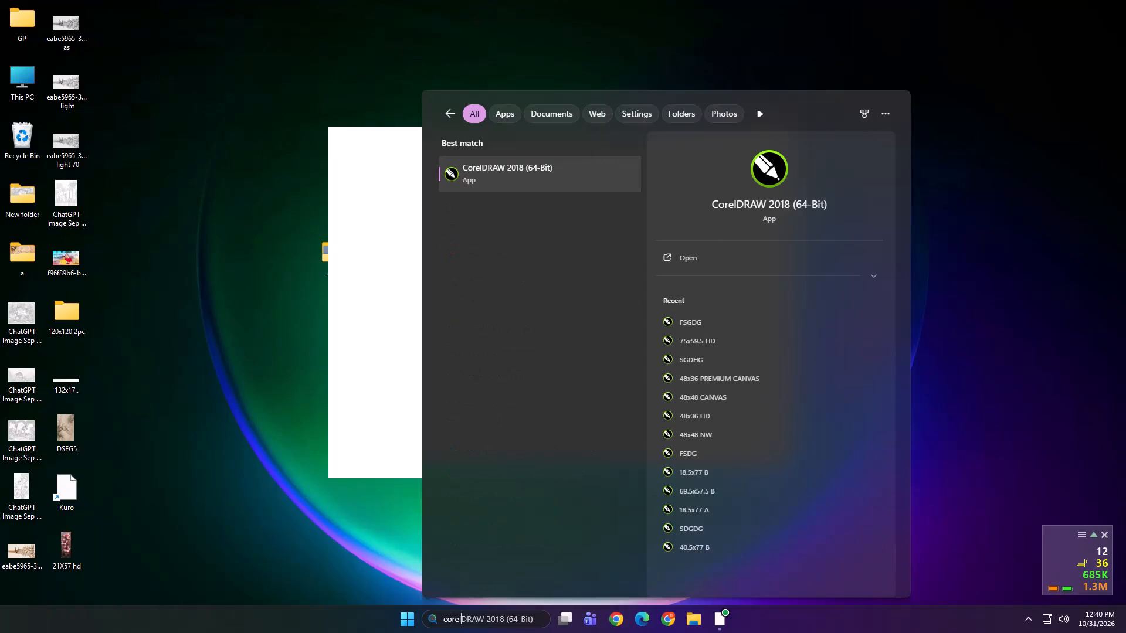
Launch CorelDRAW 2018 (64-Bit) from the search results and skip the account sign-in.
{"action": "key", "text": "Return"}
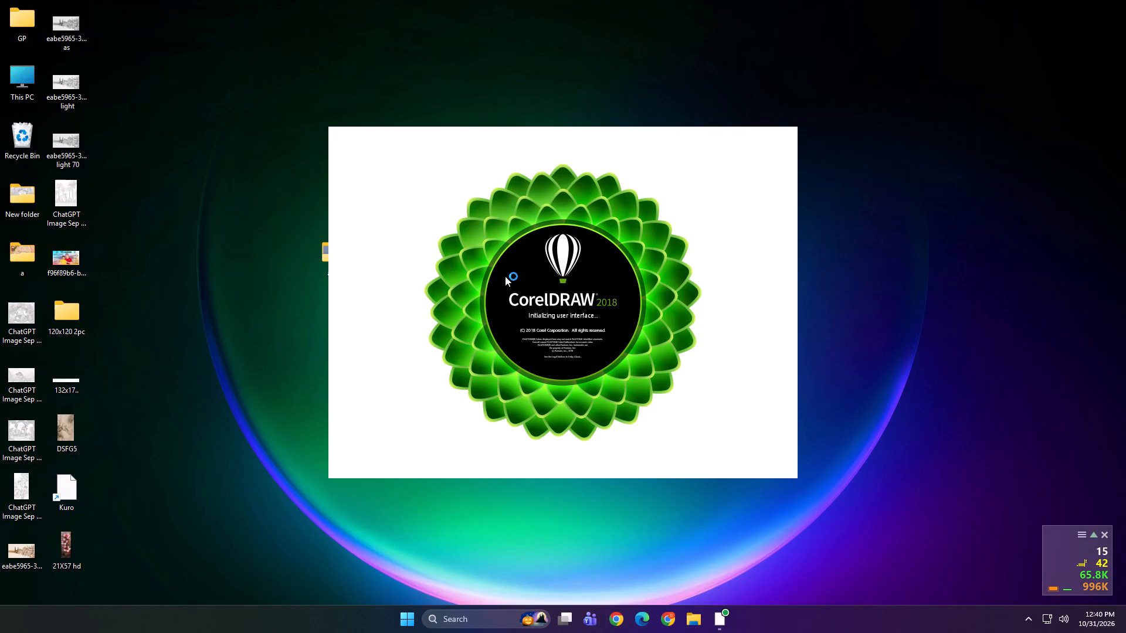
{"action": "left_click_drag", "start_coordinate": [718, 629], "coordinate": [567, 629]}
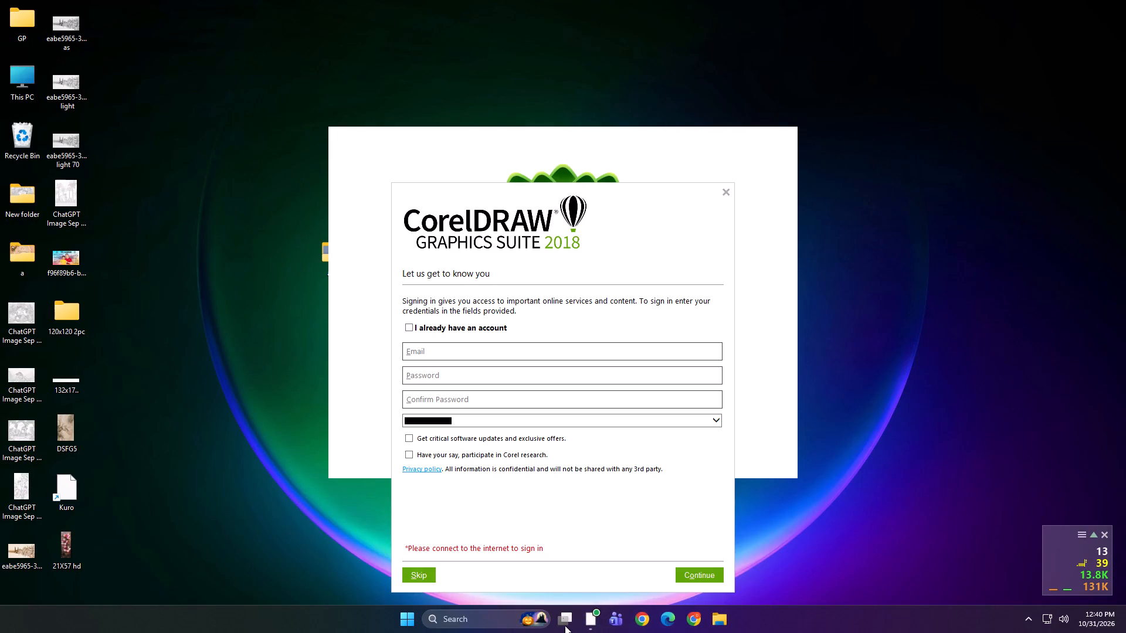
{"action": "left_click", "coordinate": [416, 570]}
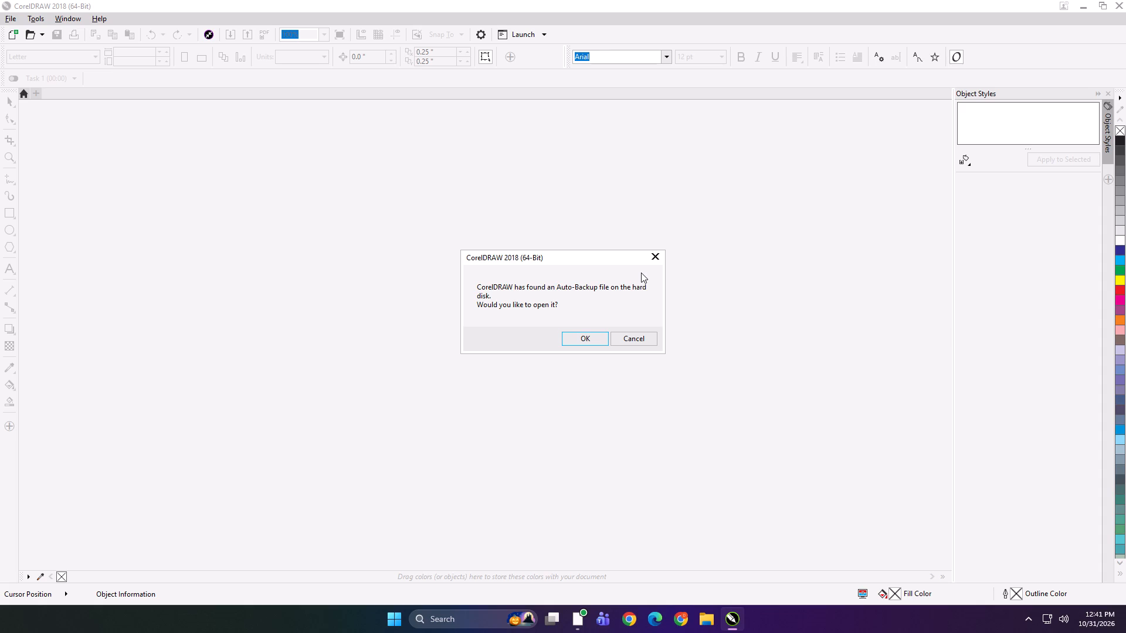
Open the Auto-Backup file that CorelDRAW offers to recover.
{"action": "left_click", "coordinate": [592, 333]}
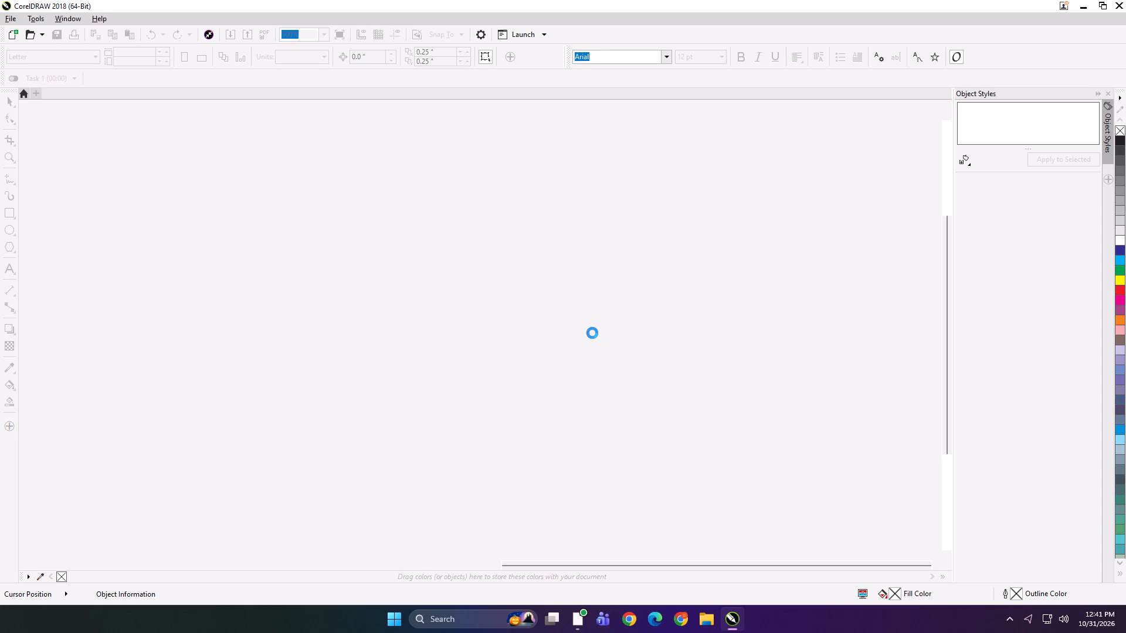
{"action": "key", "text": "F4"}
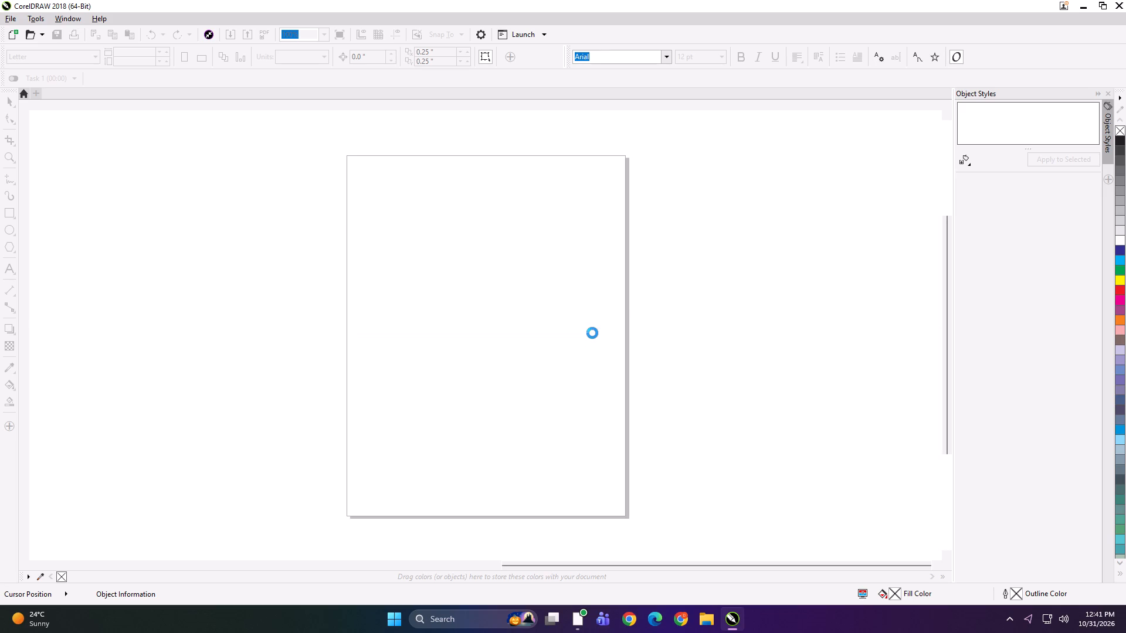
{"action": "key", "text": "F4"}
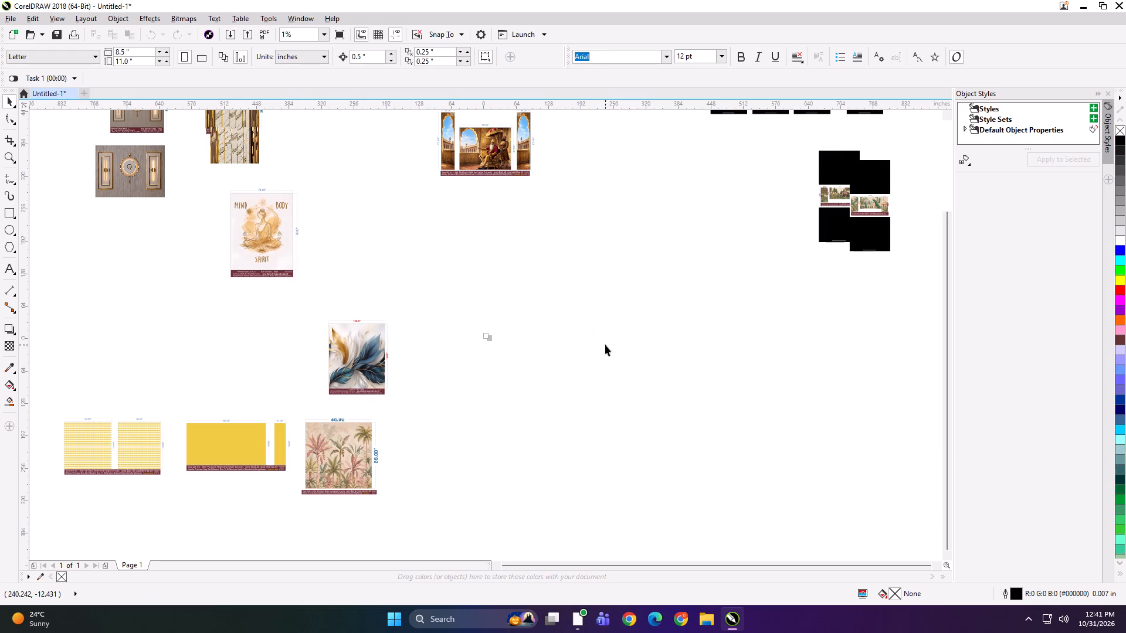
Delete the three-part arched-window mural and the cluster of wood, marble and gold wall-panel designs on the far side of it.
{"action": "key", "text": "F4"}
{"action": "key", "text": "F4"}
{"action": "key", "text": "F4"}
{"action": "left_click_drag", "start_coordinate": [948, 352], "coordinate": [940, 326]}
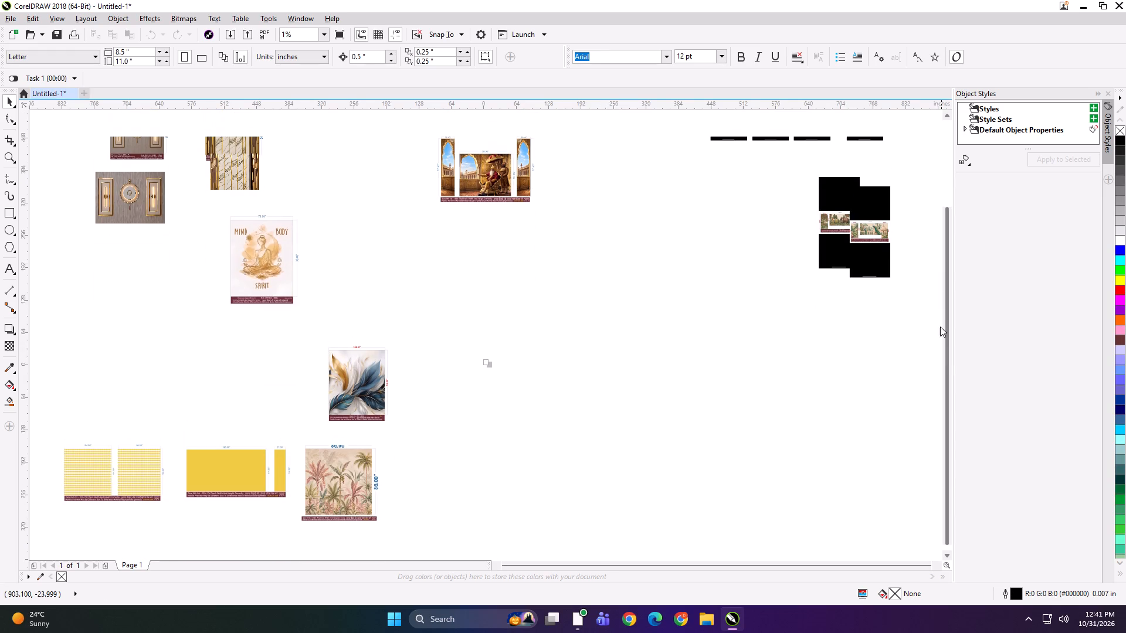
{"action": "left_click_drag", "start_coordinate": [940, 326], "coordinate": [932, 230]}
{"action": "left_click", "coordinate": [482, 273]}
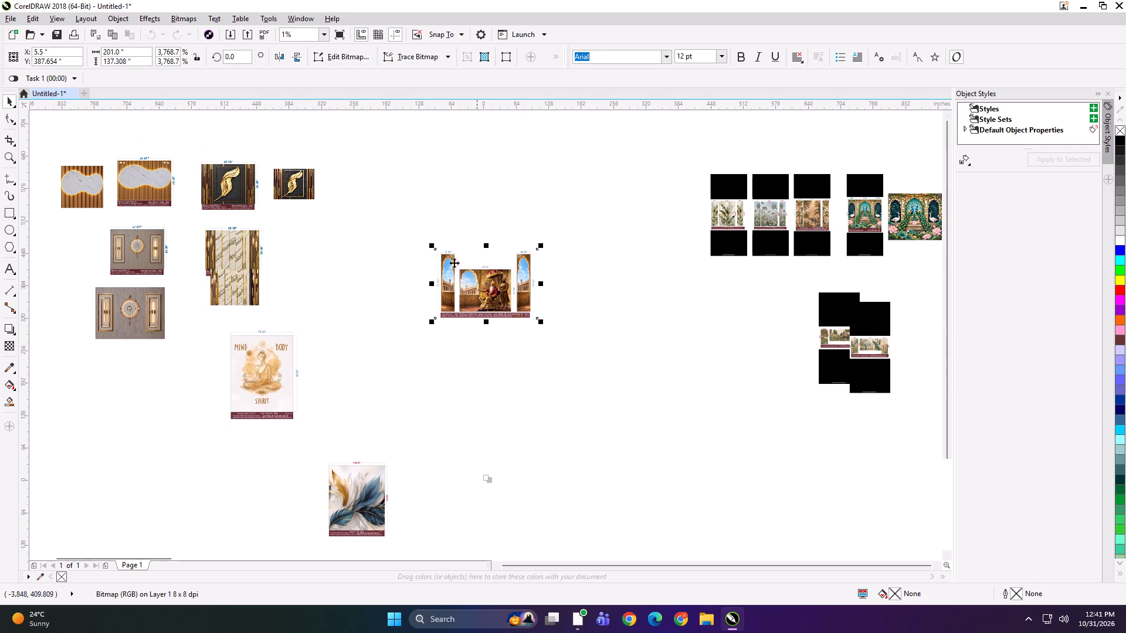
{"action": "key", "text": "Delete"}
{"action": "left_click_drag", "start_coordinate": [39, 139], "coordinate": [356, 349]}
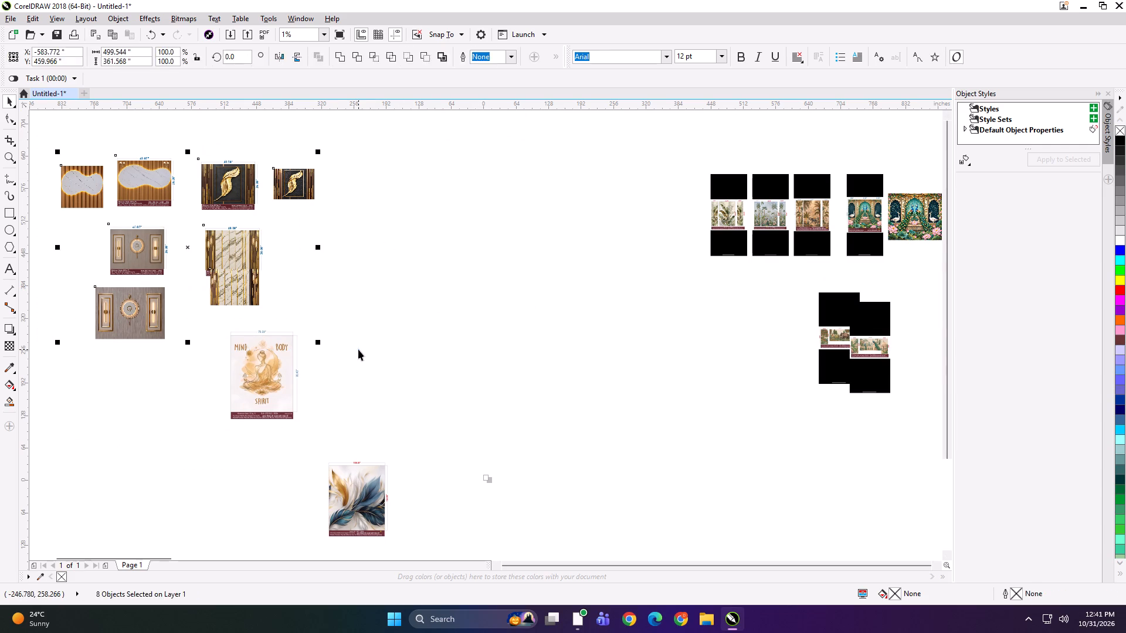
{"action": "key", "text": "Delete"}
Move the Mind Body Spirit design slightly up and left, and shift the blue-and-gold feather design up and left below it.
{"action": "left_click_drag", "start_coordinate": [263, 373], "coordinate": [243, 363]}
{"action": "left_click_drag", "start_coordinate": [379, 481], "coordinate": [347, 445]}
{"action": "left_click_drag", "start_coordinate": [339, 448], "coordinate": [316, 448]}
{"action": "key", "text": "F4"}
{"action": "left_click", "coordinate": [533, 371]}
Switch to File Explorer and open the Downloads folder to look over today's image files.
{"action": "left_click", "coordinate": [697, 625]}
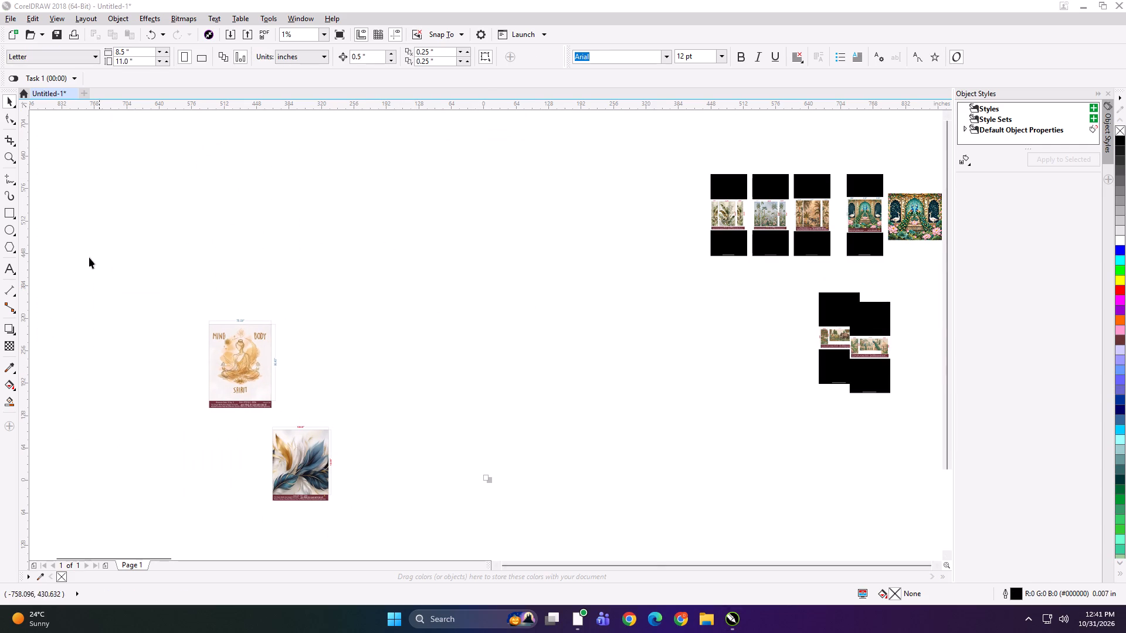
{"action": "scroll", "coordinate": [65, 223], "scroll_direction": "up", "scroll_amount": 10}
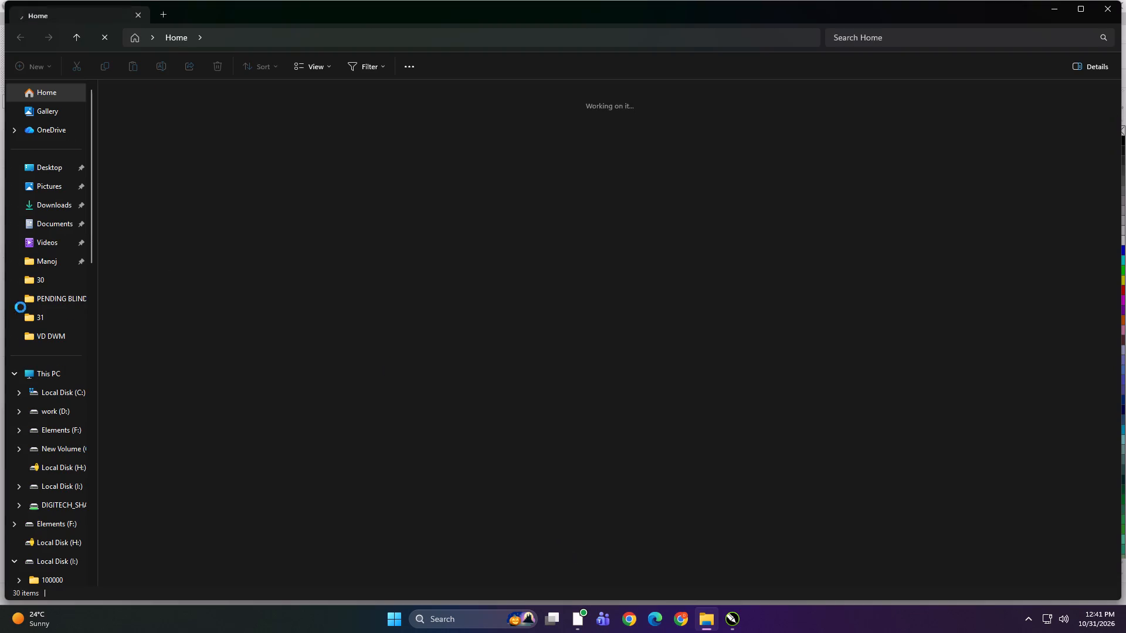
{"action": "scroll", "coordinate": [36, 192], "scroll_direction": "up", "scroll_amount": 6}
{"action": "left_click", "coordinate": [48, 202]}
{"action": "scroll", "coordinate": [219, 185], "scroll_direction": "up", "scroll_amount": 1}
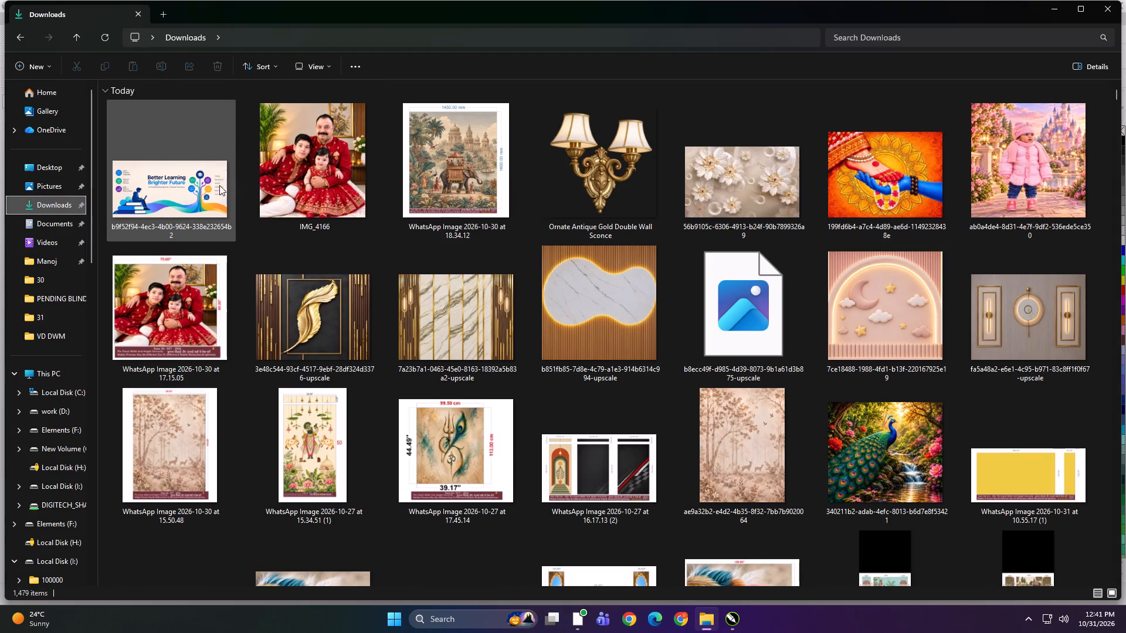
{"action": "scroll", "coordinate": [219, 185], "scroll_direction": "up", "scroll_amount": 3}
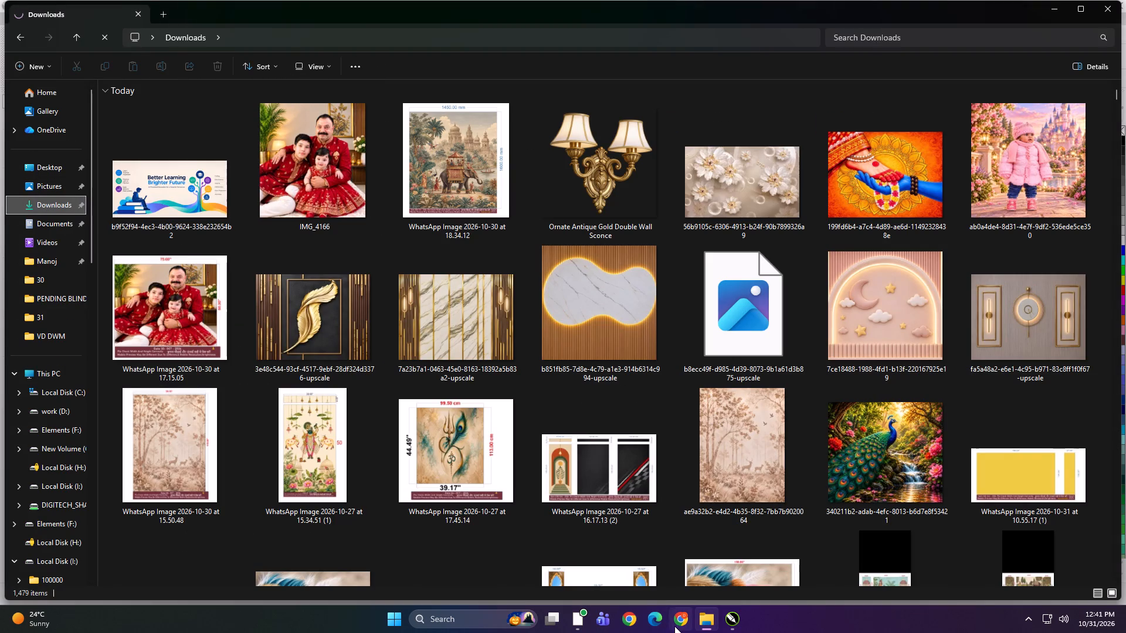
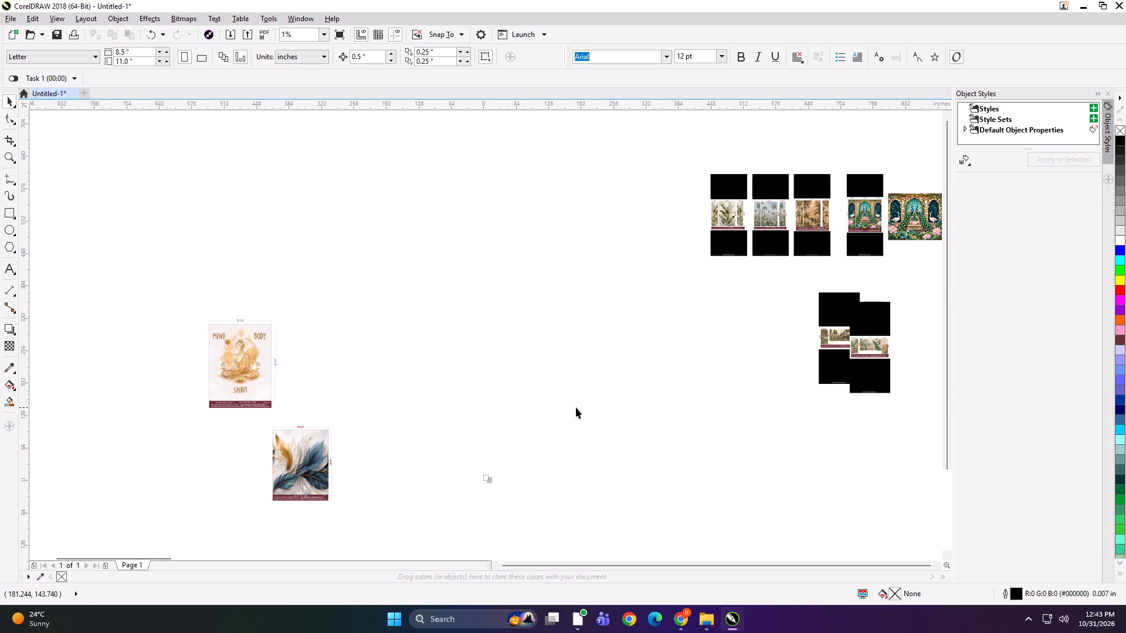
Move the Mind Body Spirit design up and place the blue-and-gold feather design beside it, to its left.
{"action": "key", "text": "F4"}
{"action": "left_click_drag", "start_coordinate": [260, 349], "coordinate": [295, 275]}
{"action": "left_click_drag", "start_coordinate": [296, 475], "coordinate": [195, 311]}
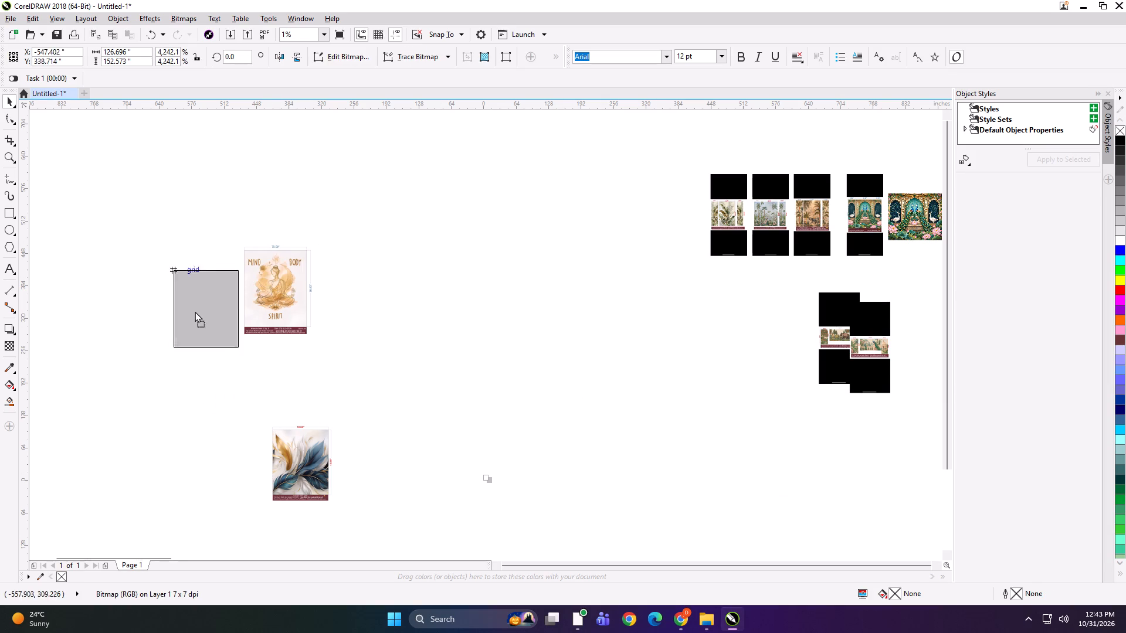
{"action": "left_click_drag", "start_coordinate": [195, 311], "coordinate": [194, 297]}
{"action": "scroll", "coordinate": [175, 280], "scroll_direction": "up", "scroll_amount": 1}
{"action": "scroll", "coordinate": [250, 271], "scroll_direction": "up", "scroll_amount": 1}
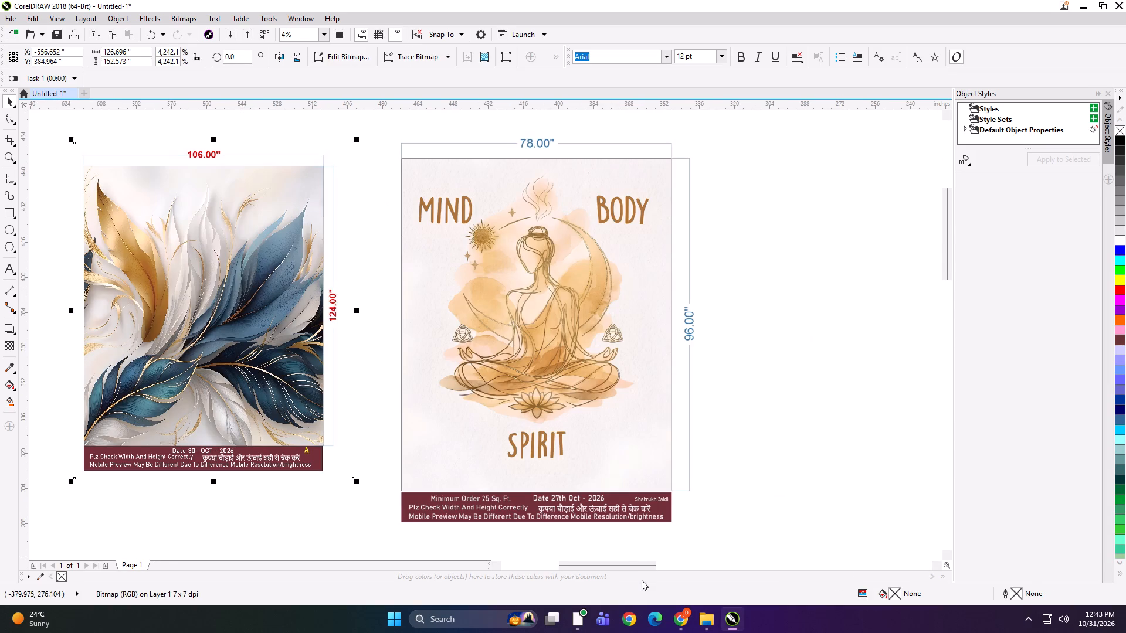
Switch to File Explorer, look in folder 31 under file on the DIGITECH_SHAREDRIVE (Z:) network drive, and return to CorelDRAW.
{"action": "left_click", "coordinate": [701, 619]}
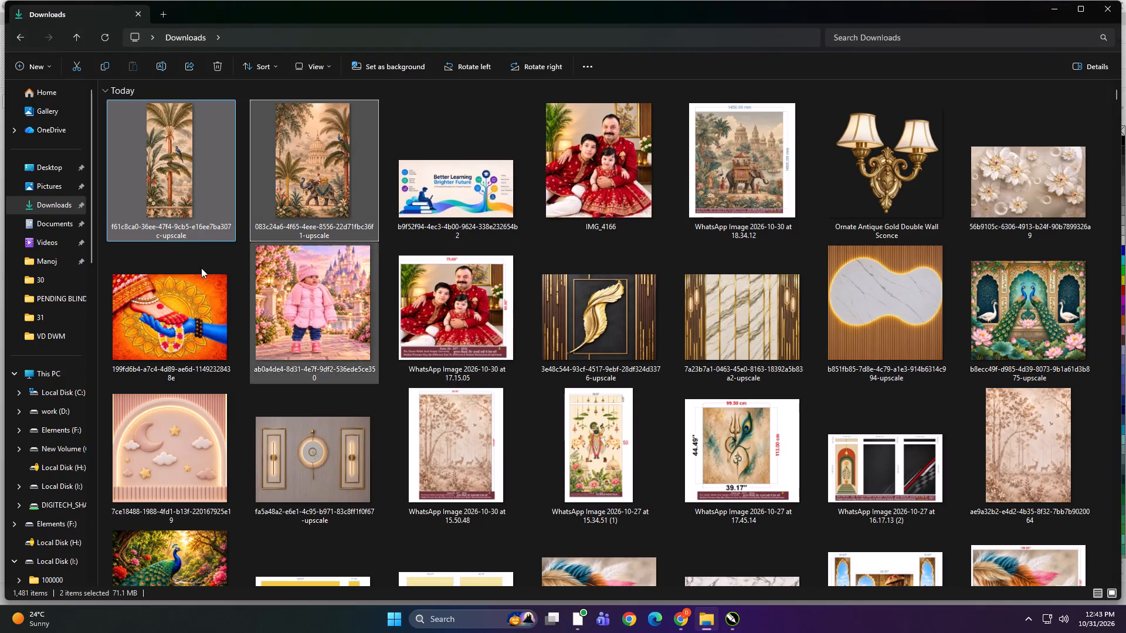
{"action": "left_click", "coordinate": [65, 372]}
{"action": "left_click", "coordinate": [160, 362]}
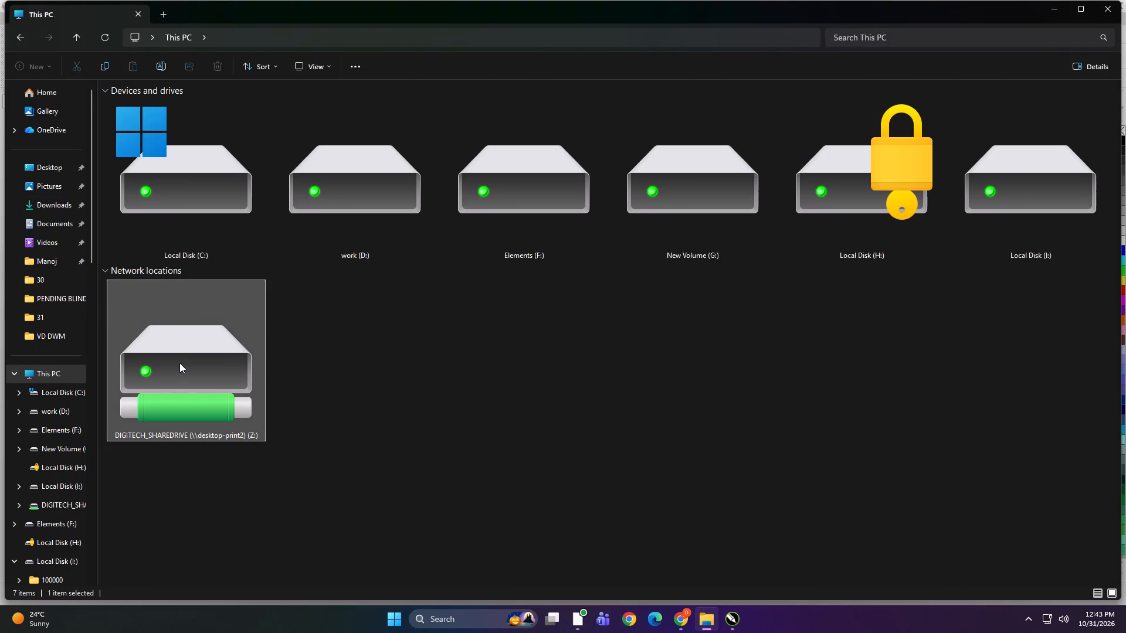
{"action": "double_click", "coordinate": [179, 363]}
{"action": "double_click", "coordinate": [490, 119]}
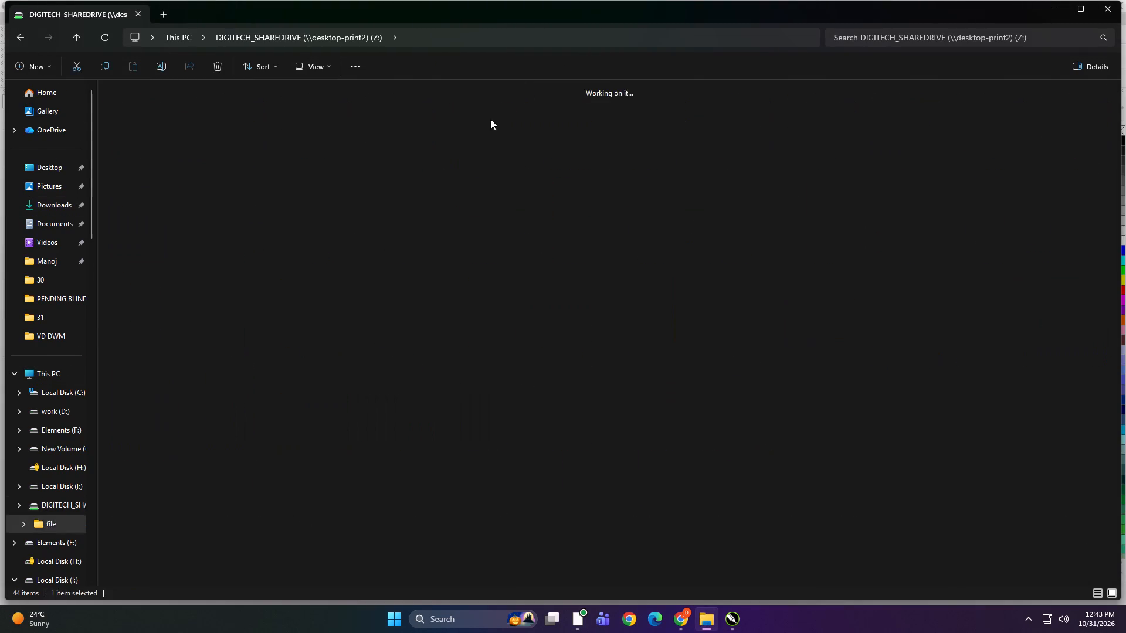
{"action": "left_click", "coordinate": [842, 338]}
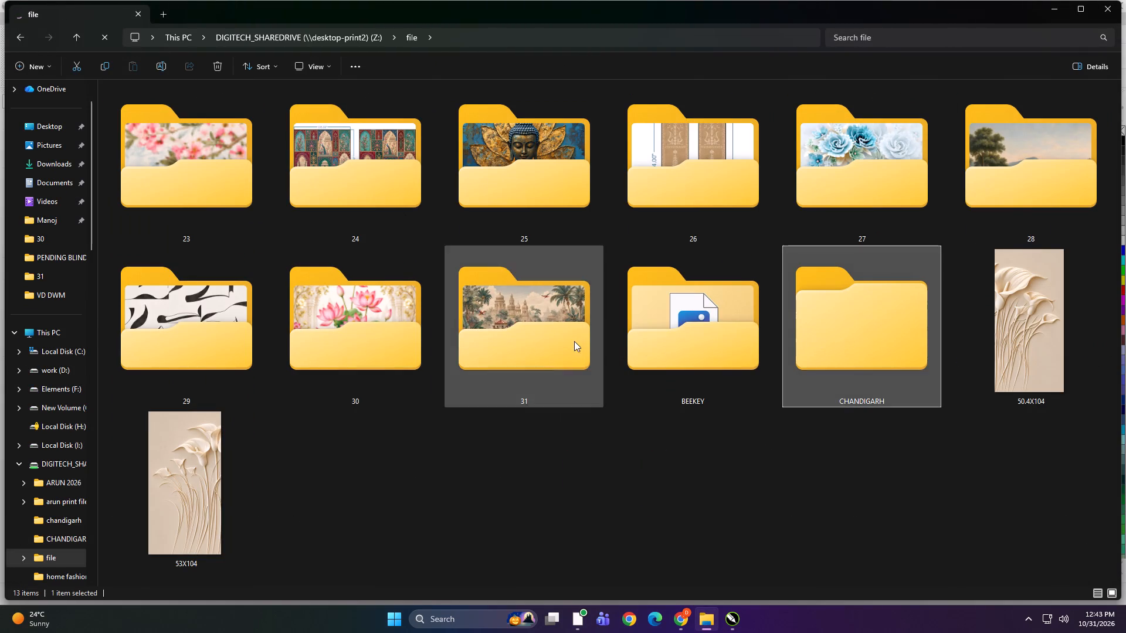
{"action": "double_click", "coordinate": [574, 341]}
{"action": "scroll", "coordinate": [574, 341], "scroll_direction": "up", "scroll_amount": 9, "text": "ctrl"}
{"action": "left_click", "coordinate": [574, 341]}
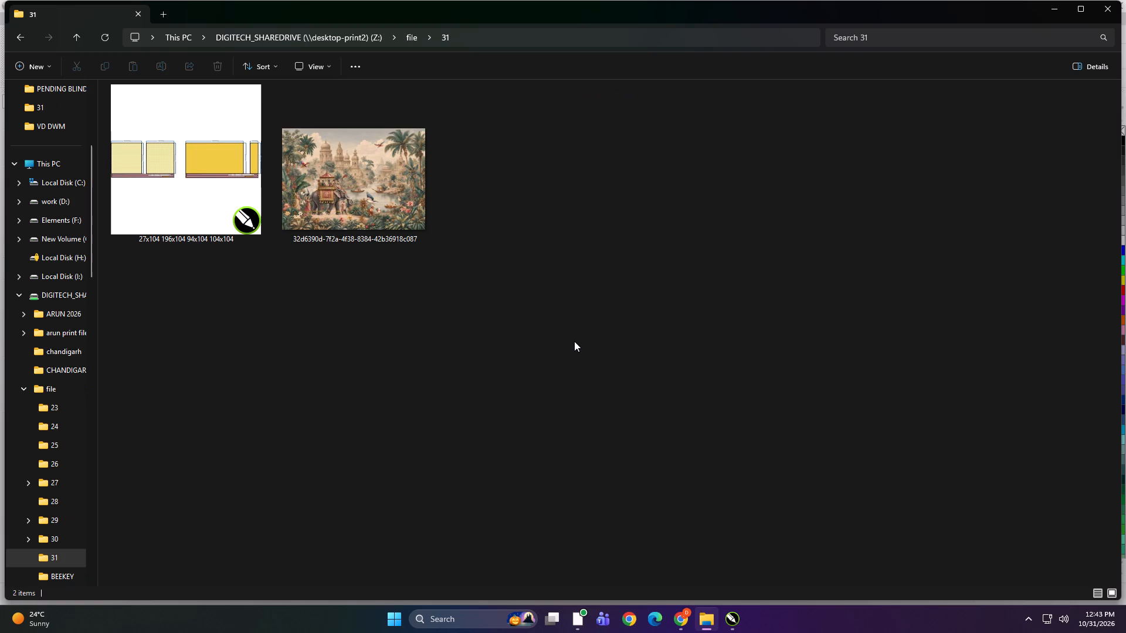
{"action": "left_click", "coordinate": [725, 623]}
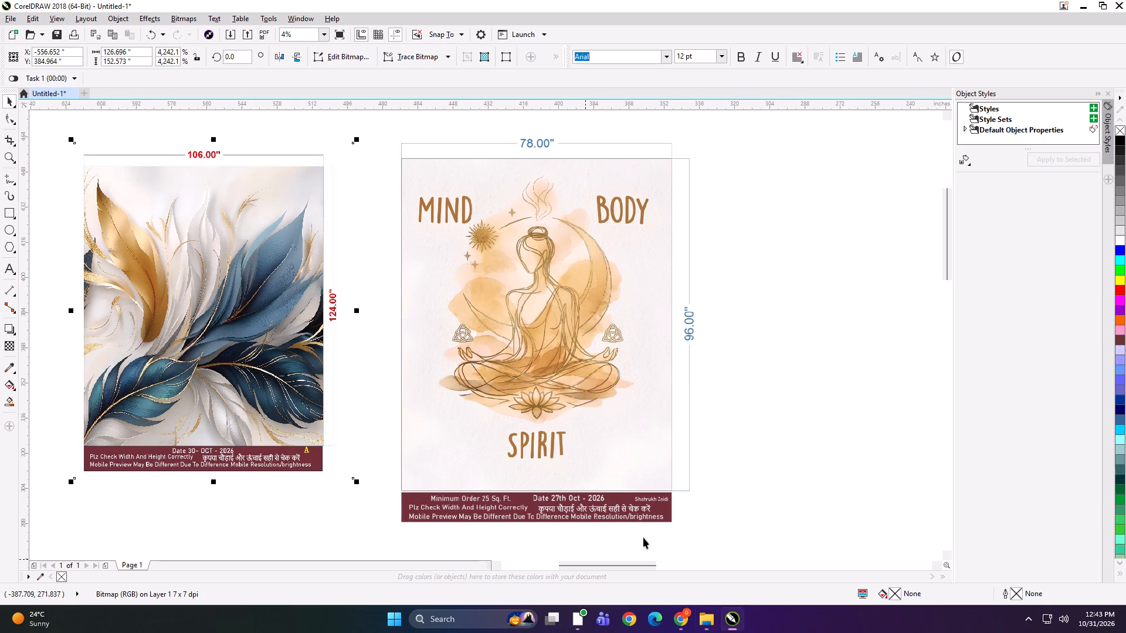
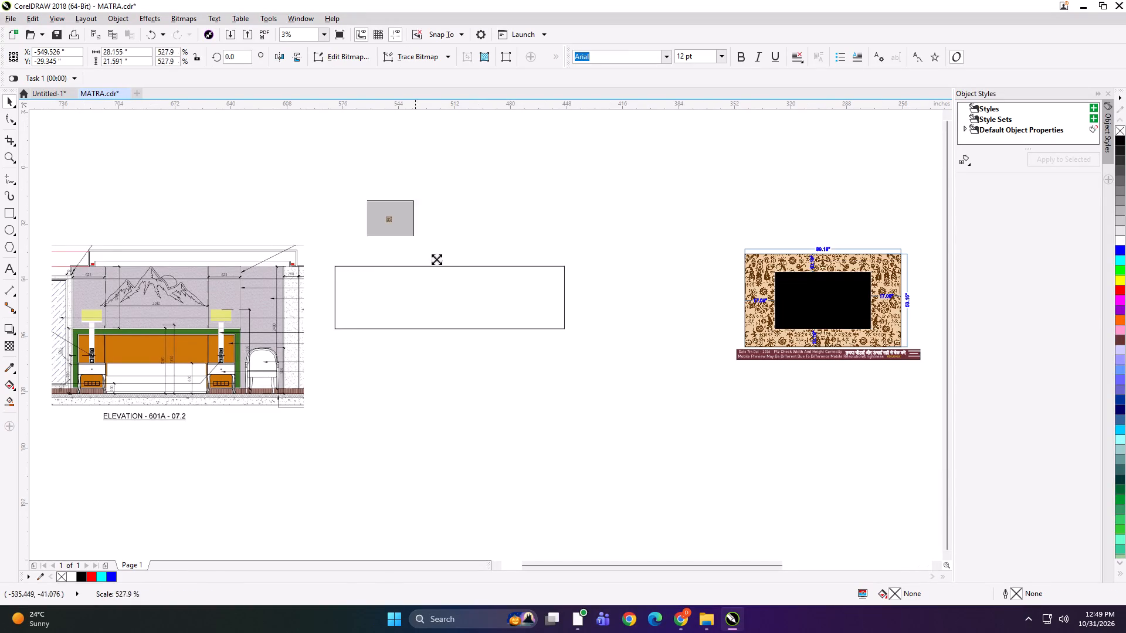
Enlarge the small palm-tree design above the empty rectangle in MATRA.cdr, and transfer it by cut and paste into Untitled-1.
{"action": "left_click_drag", "start_coordinate": [436, 259], "coordinate": [452, 273], "text": "shift"}
{"action": "key", "text": "ctrl+x"}
{"action": "left_click", "coordinate": [56, 89]}
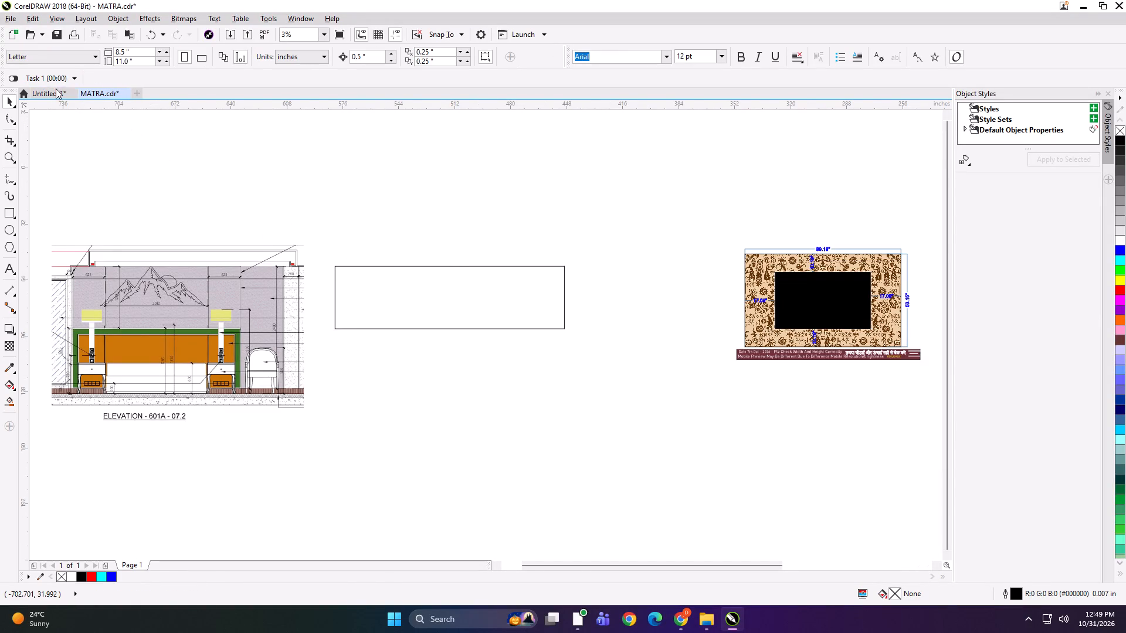
{"action": "key", "text": "F4"}
{"action": "left_click", "coordinate": [419, 362]}
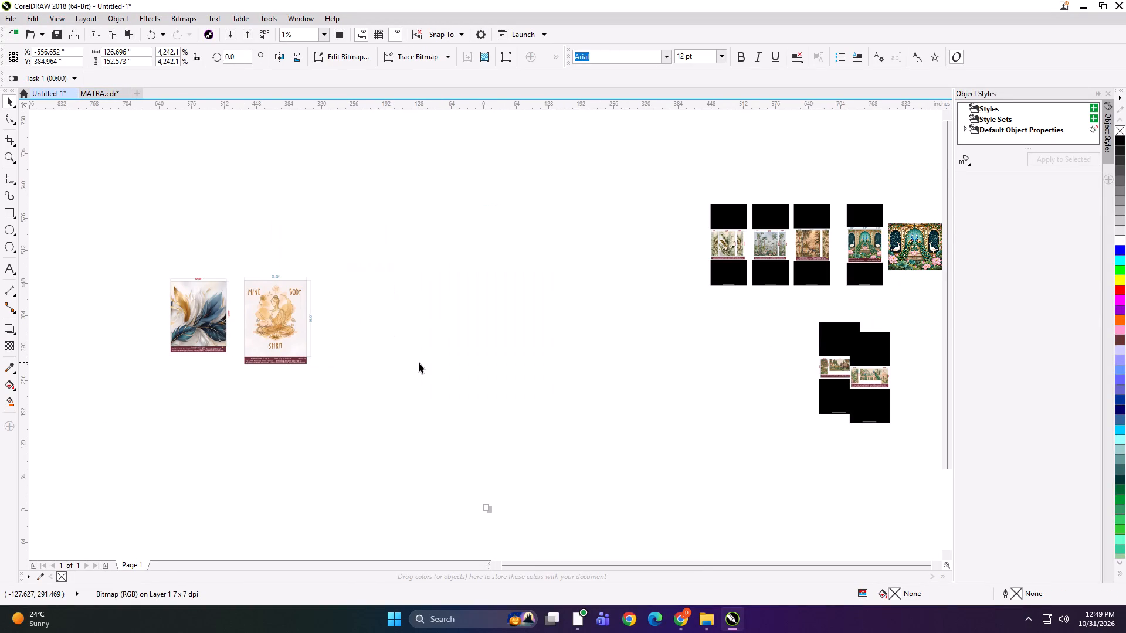
{"action": "key", "text": "ctrl+v"}
Scale up the pasted palm-tree design and place it below the Mind Body Spirit design.
{"action": "left_click_drag", "start_coordinate": [228, 507], "coordinate": [255, 483], "text": "shift"}
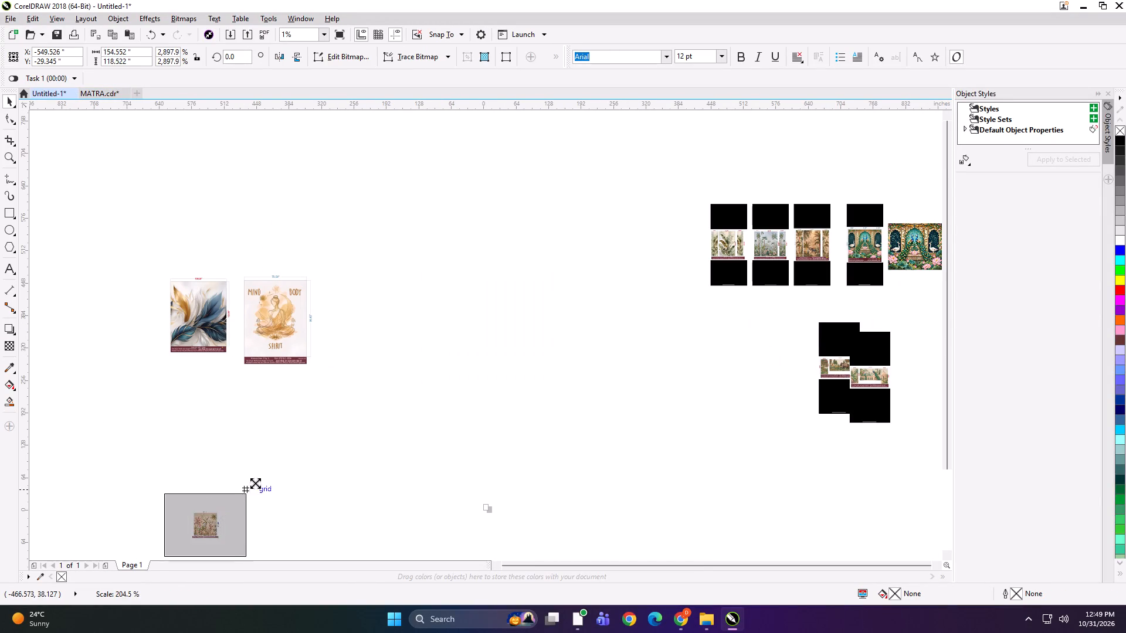
{"action": "left_click_drag", "start_coordinate": [255, 483], "coordinate": [256, 482], "text": "shift"}
{"action": "left_click_drag", "start_coordinate": [230, 505], "coordinate": [294, 435]}
{"action": "left_click", "coordinate": [416, 420]}
Switch to File Explorer.
{"action": "left_click", "coordinate": [700, 615]}
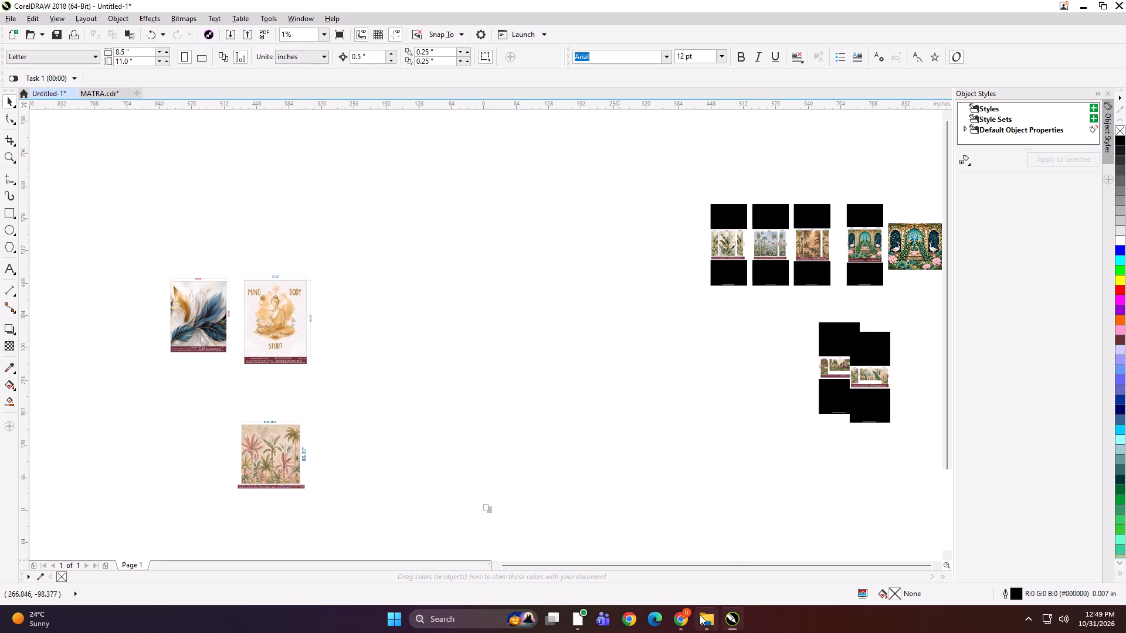
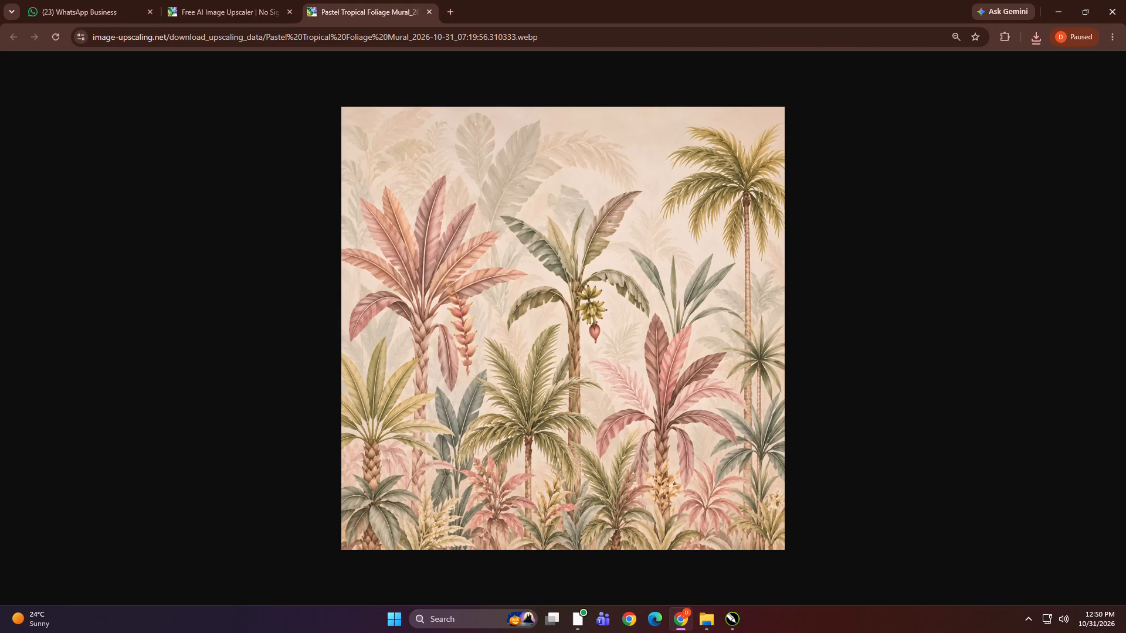
Copy the upscaled Pastel Tropical Foliage Mural image from the browser page.
{"action": "right_click", "coordinate": [538, 293]}
{"action": "left_click", "coordinate": [570, 337]}
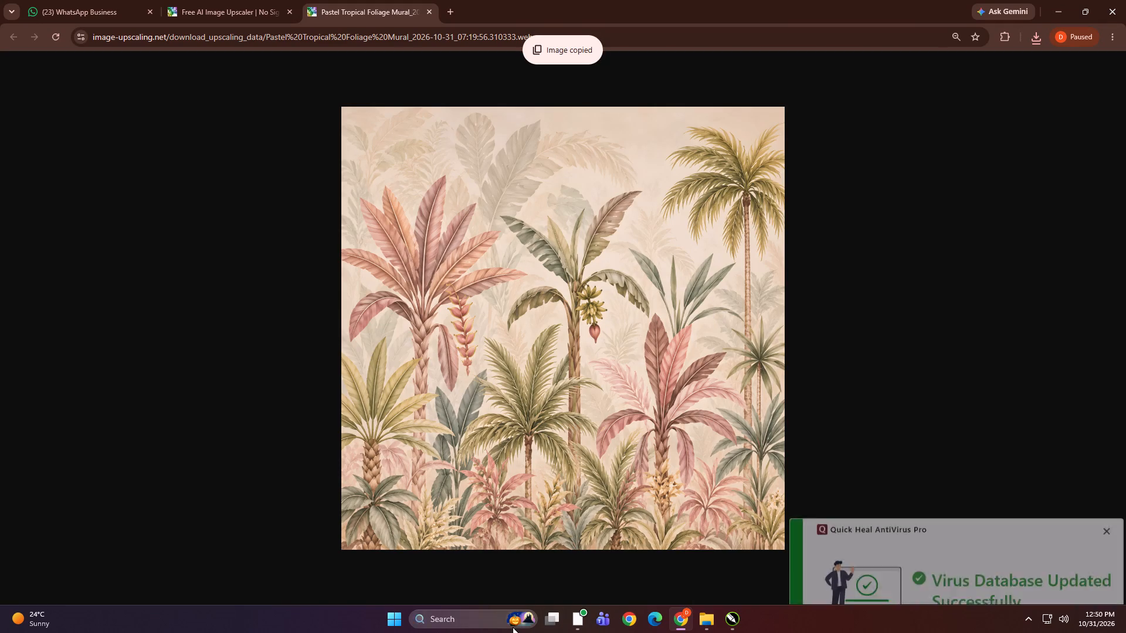
Launch Adobe Photoshop 2020.
{"action": "left_click", "coordinate": [483, 622]}
{"action": "type", "text": "photo"}
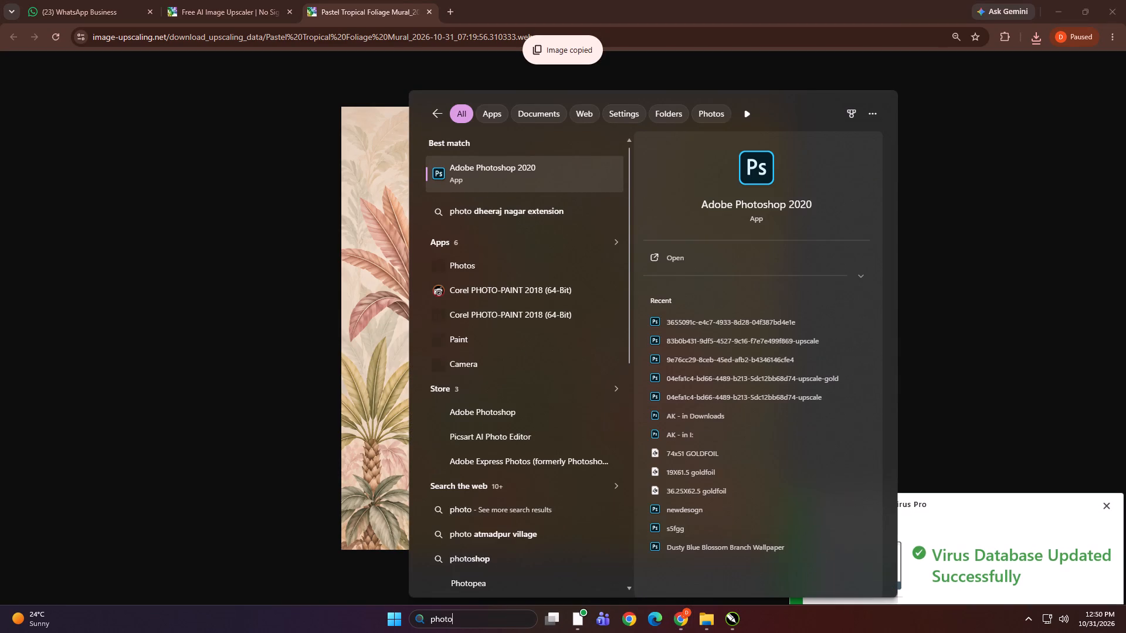
{"action": "key", "text": "Return"}
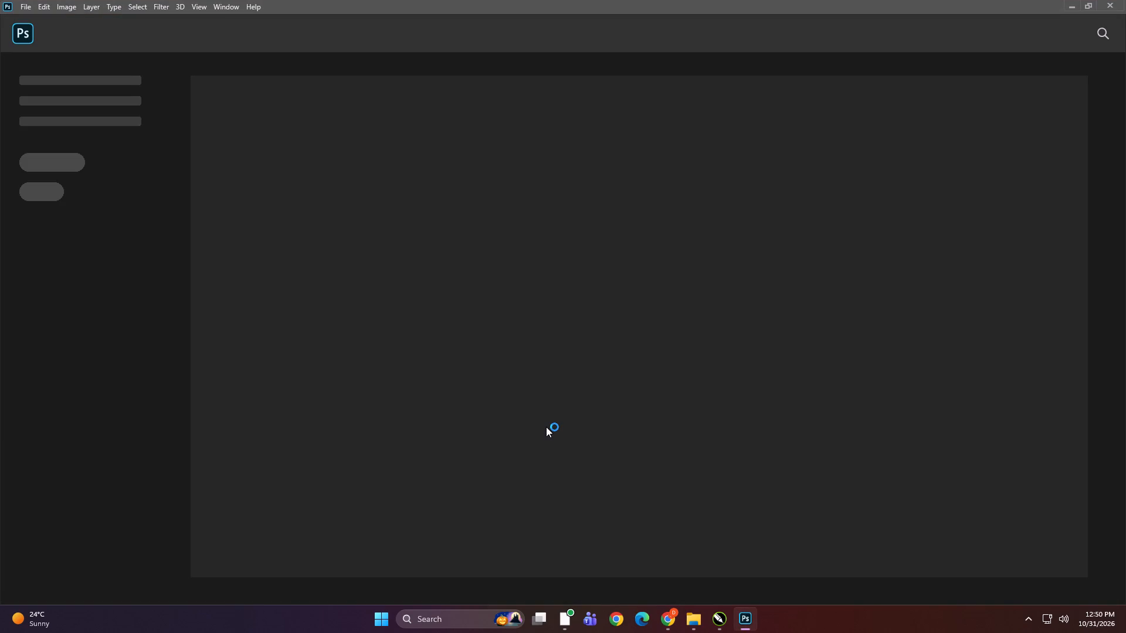
{"action": "key", "text": "ctrl+v"}
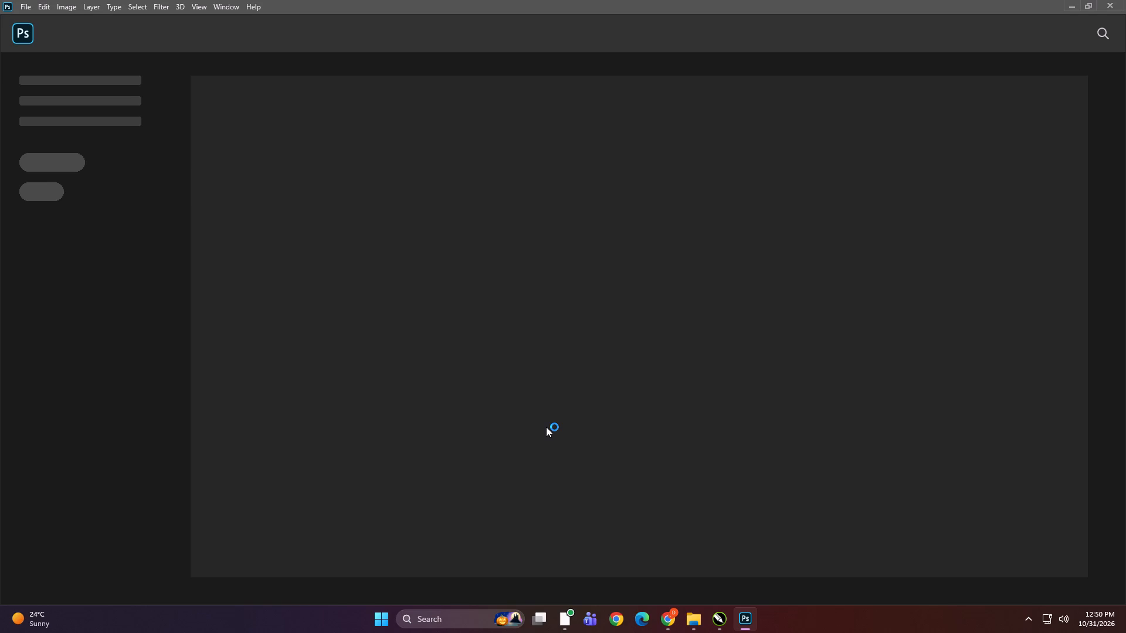
{"action": "left_click", "coordinate": [546, 427]}
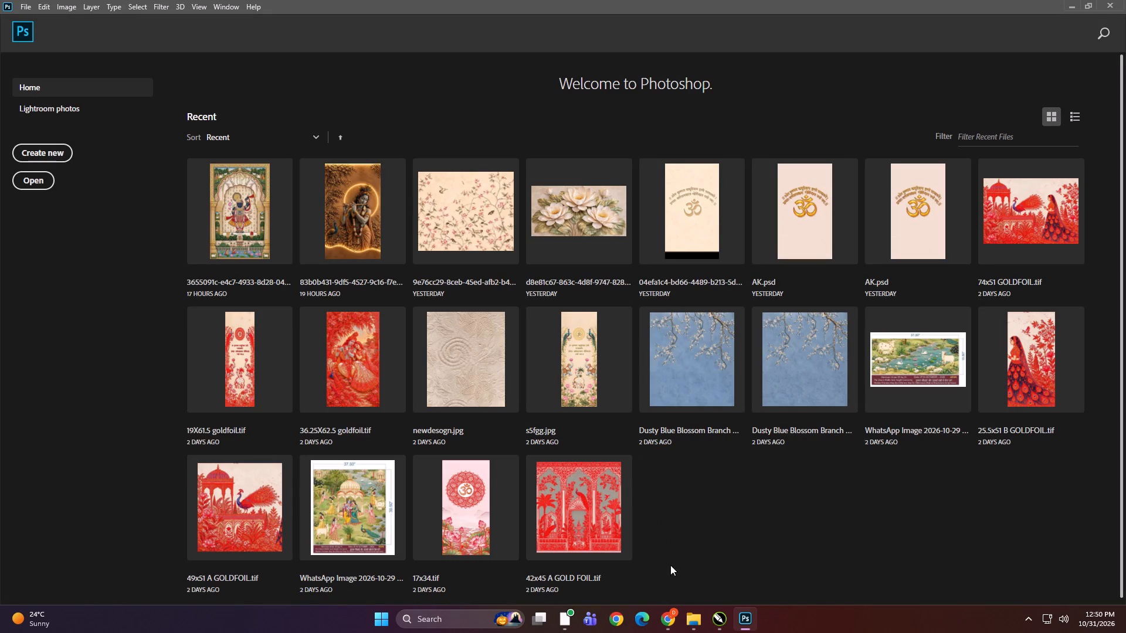
Create a new blank document and set its image size to 120 inches wide by 120 inches high.
{"action": "key", "text": "ctrl+n"}
{"action": "key", "text": "Return"}
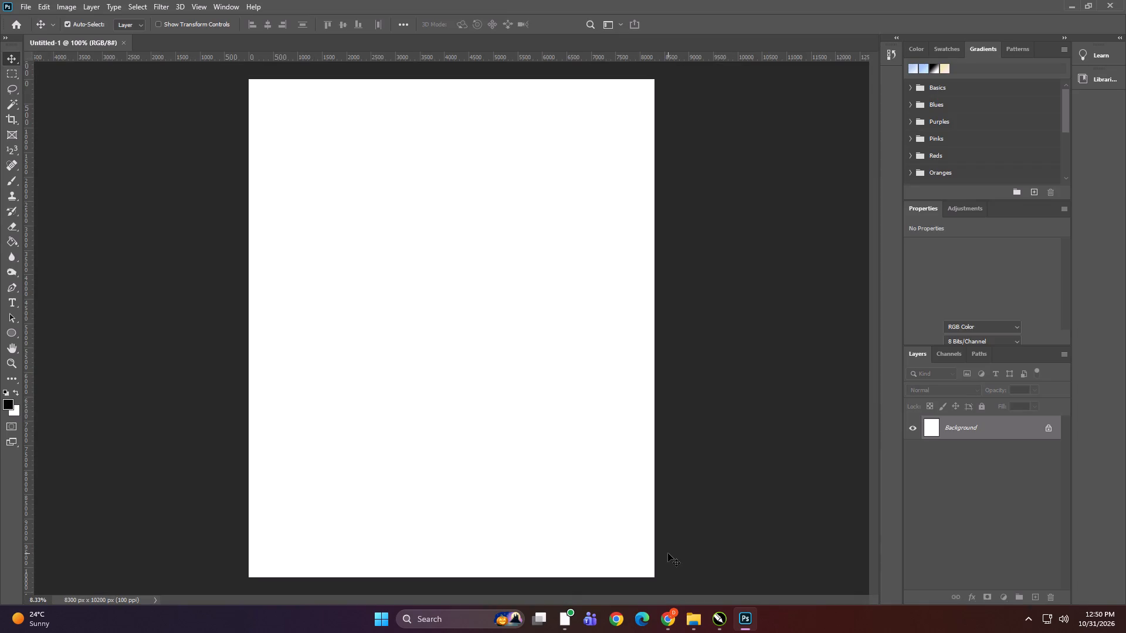
{"action": "key", "text": "ctrl+alt+i"}
{"action": "type", "text": "120"}
{"action": "key", "text": "Tab"}
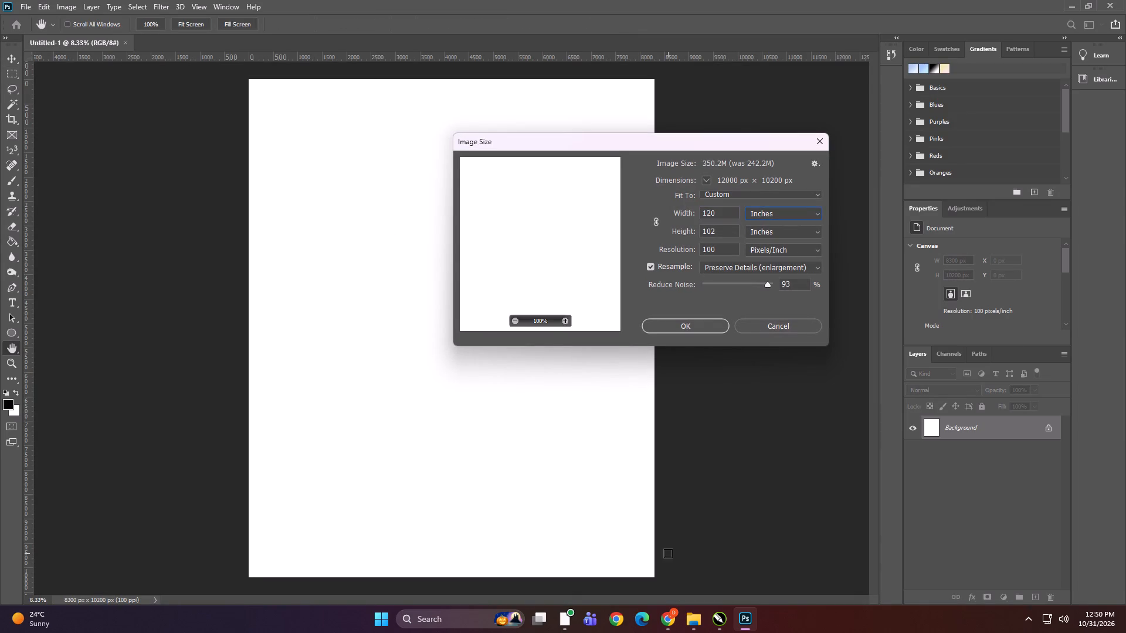
{"action": "key", "text": "Tab"}
{"action": "type", "text": "120"}
{"action": "key", "text": "Return"}
Paste the copied palm mural and scale it to fill the whole 12000 × 12000 px canvas.
{"action": "scroll", "coordinate": [576, 409], "scroll_direction": "down", "scroll_amount": 2, "text": "alt"}
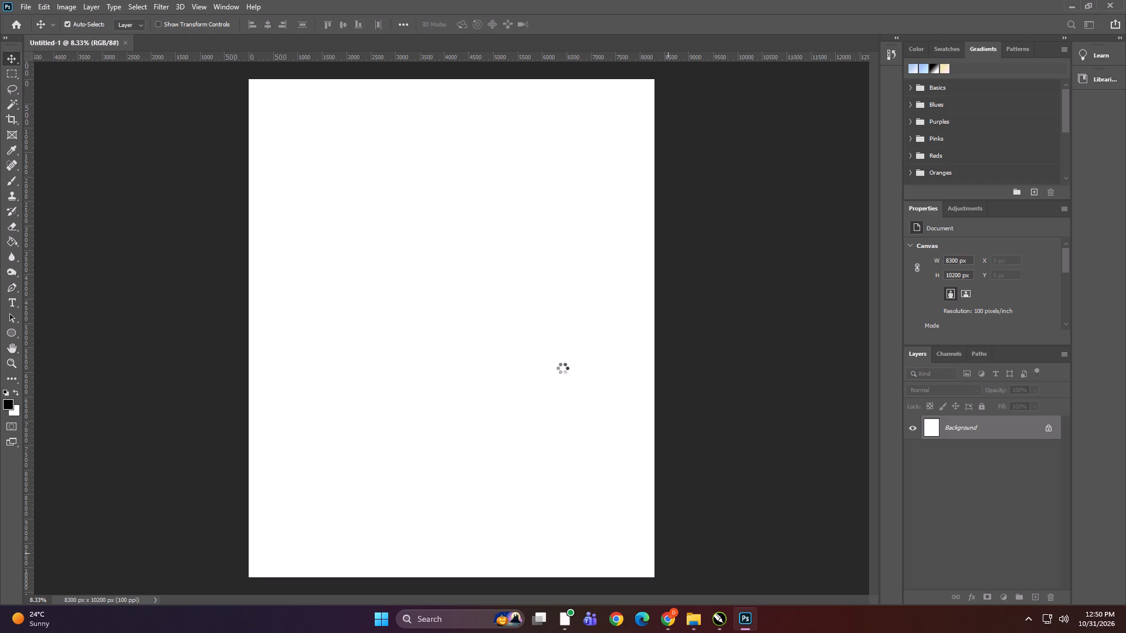
{"action": "scroll", "coordinate": [562, 368], "scroll_direction": "down", "scroll_amount": 5, "text": "alt"}
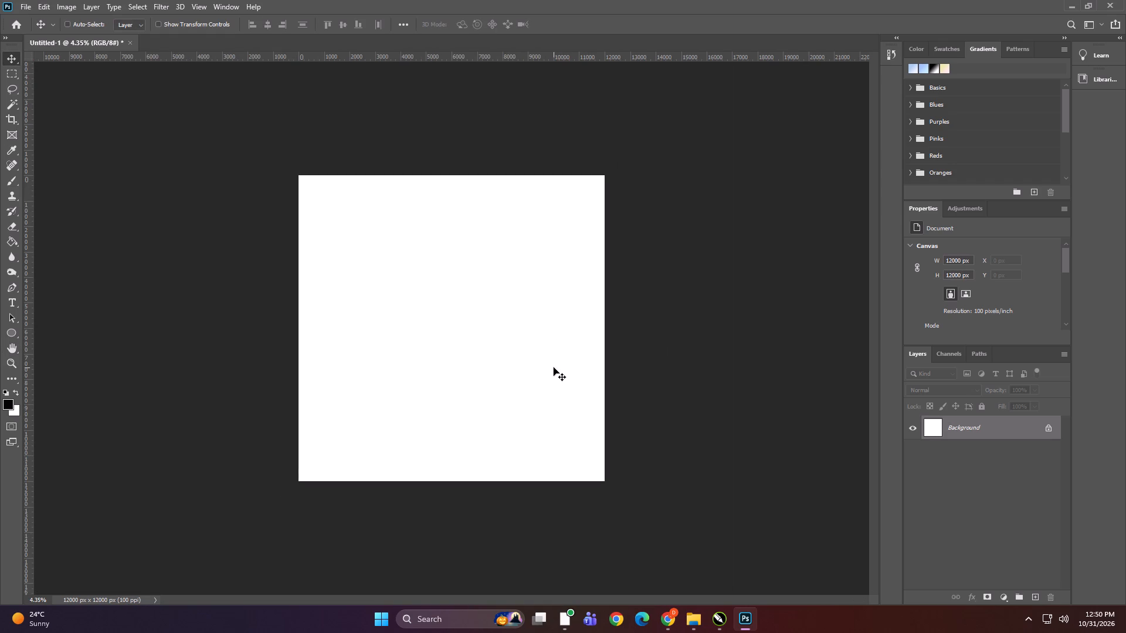
{"action": "key", "text": "ctrl+v"}
{"action": "left_click_drag", "start_coordinate": [466, 328], "coordinate": [378, 243]}
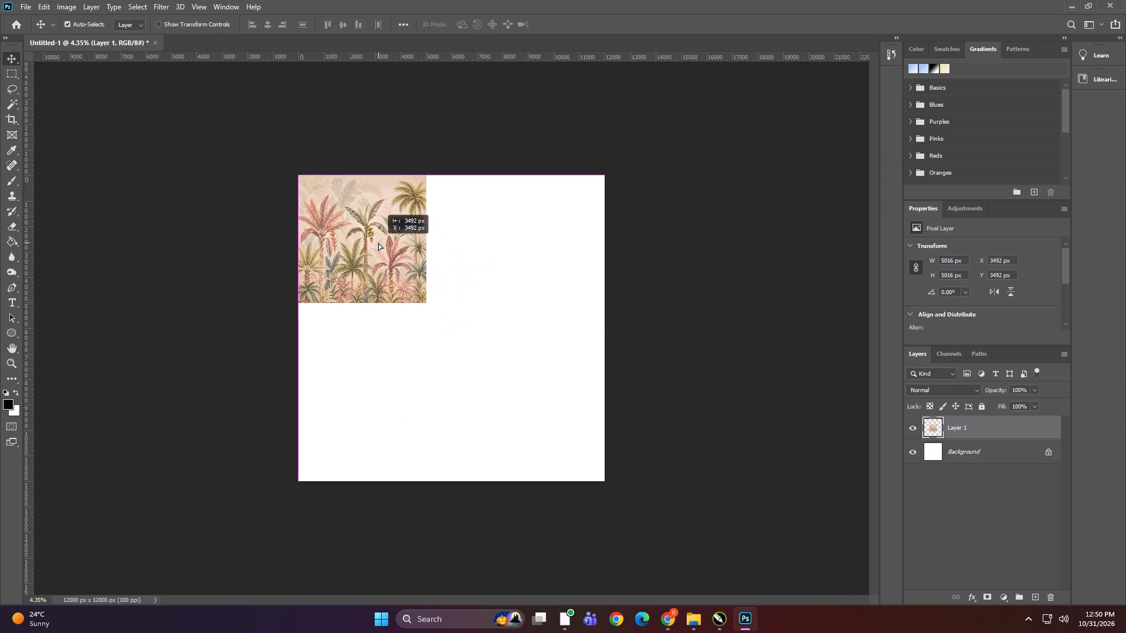
{"action": "left_click_drag", "start_coordinate": [378, 243], "coordinate": [377, 243]}
{"action": "key", "text": "ctrl+t"}
{"action": "left_click_drag", "start_coordinate": [426, 242], "coordinate": [439, 241]}
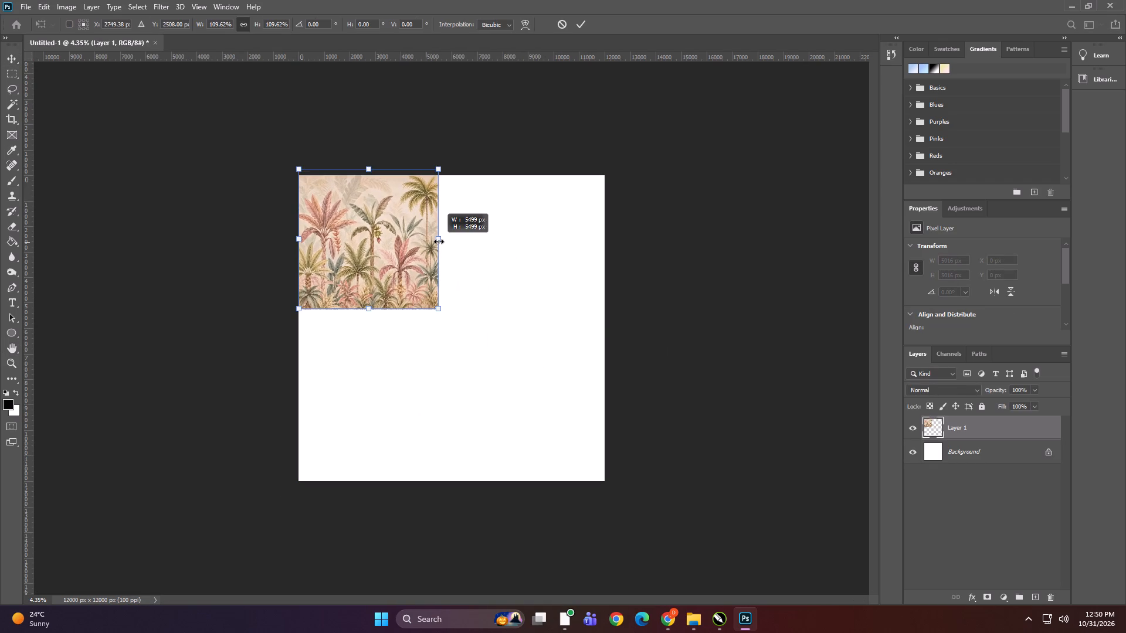
{"action": "left_click_drag", "start_coordinate": [439, 241], "coordinate": [603, 234]}
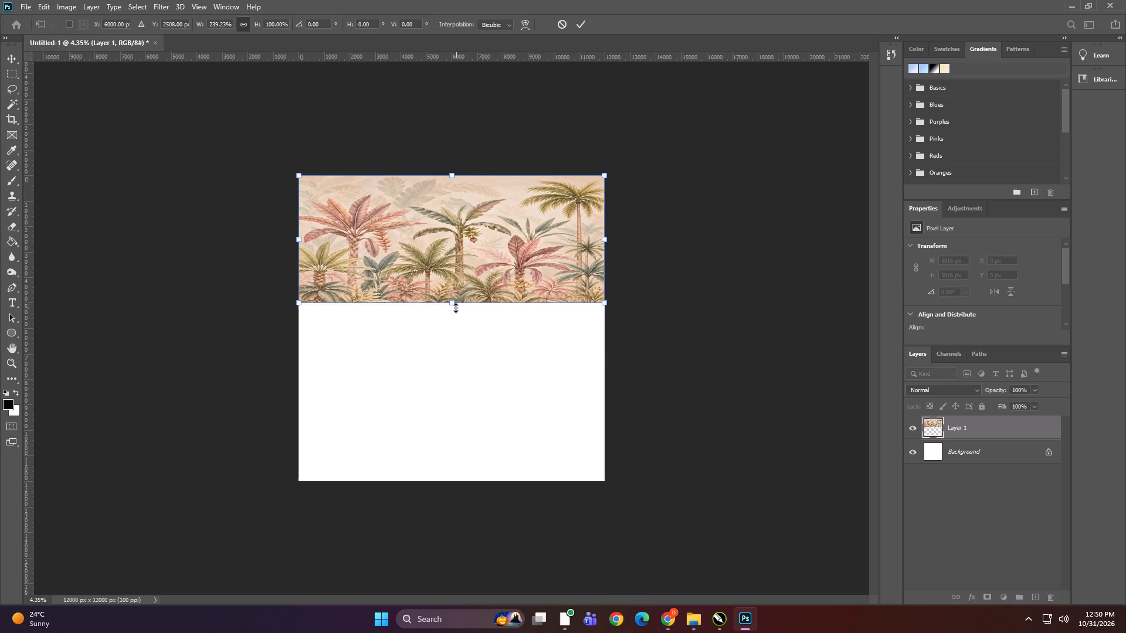
{"action": "left_click_drag", "start_coordinate": [454, 305], "coordinate": [457, 479], "text": "shift"}
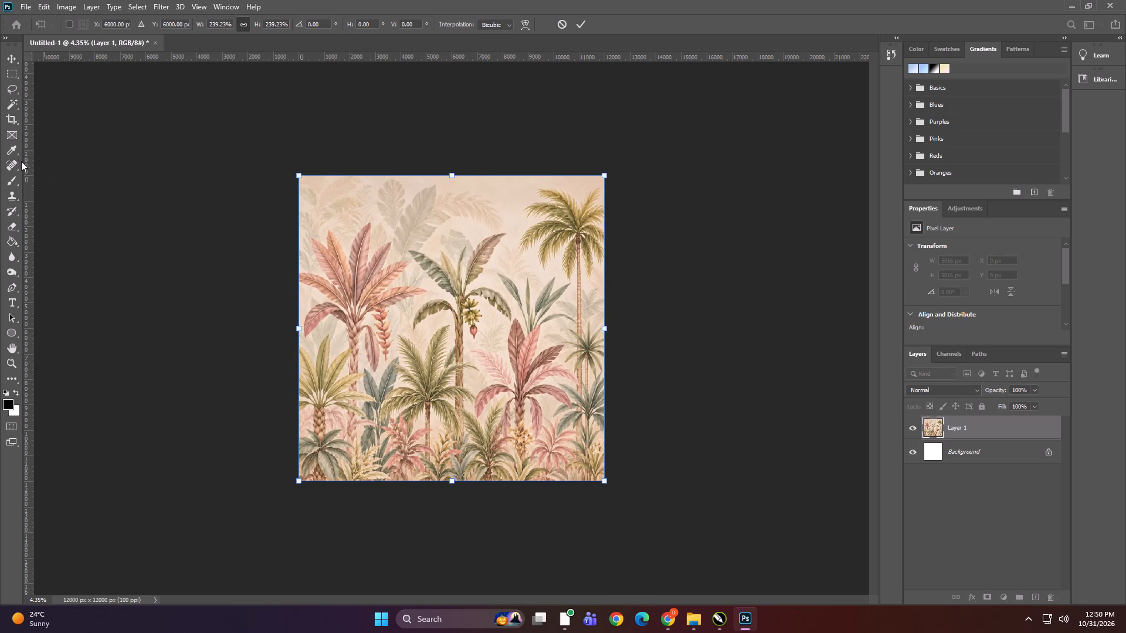
{"action": "left_click", "coordinate": [15, 58]}
Merge the pasted mural layer with the Background layer.
{"action": "left_click", "coordinate": [979, 455], "text": "shift"}
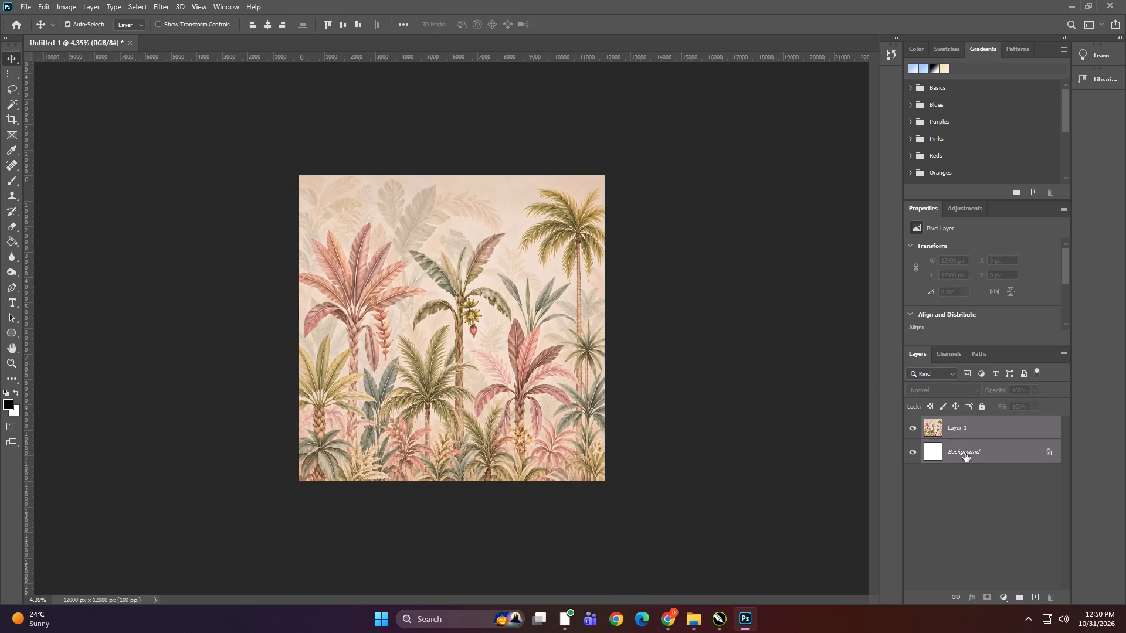
{"action": "key", "text": "ctrl+e"}
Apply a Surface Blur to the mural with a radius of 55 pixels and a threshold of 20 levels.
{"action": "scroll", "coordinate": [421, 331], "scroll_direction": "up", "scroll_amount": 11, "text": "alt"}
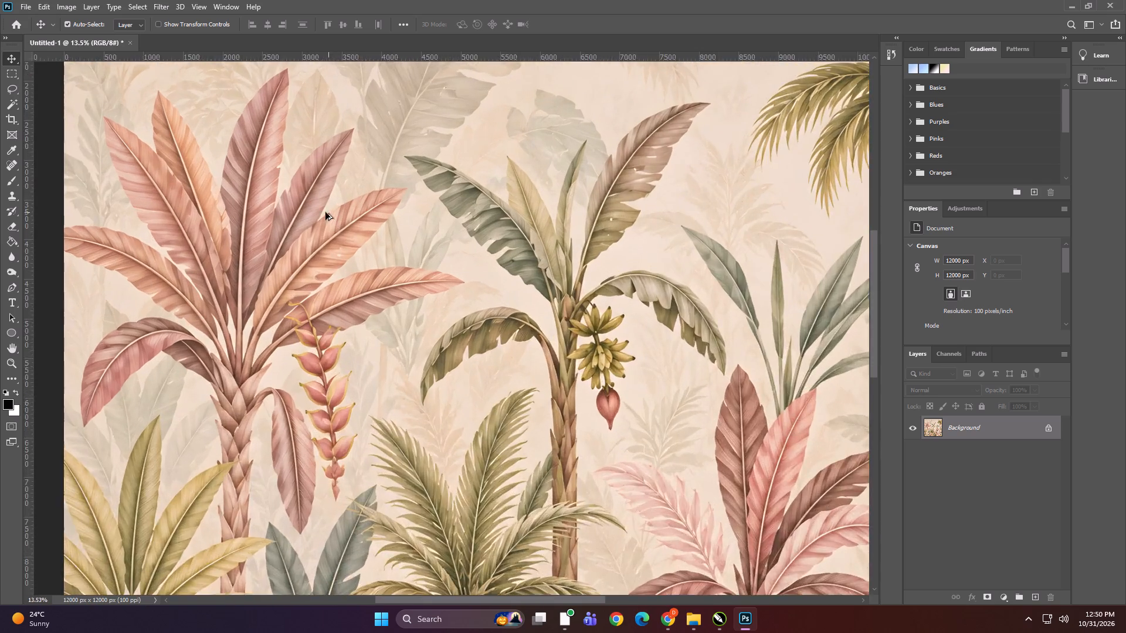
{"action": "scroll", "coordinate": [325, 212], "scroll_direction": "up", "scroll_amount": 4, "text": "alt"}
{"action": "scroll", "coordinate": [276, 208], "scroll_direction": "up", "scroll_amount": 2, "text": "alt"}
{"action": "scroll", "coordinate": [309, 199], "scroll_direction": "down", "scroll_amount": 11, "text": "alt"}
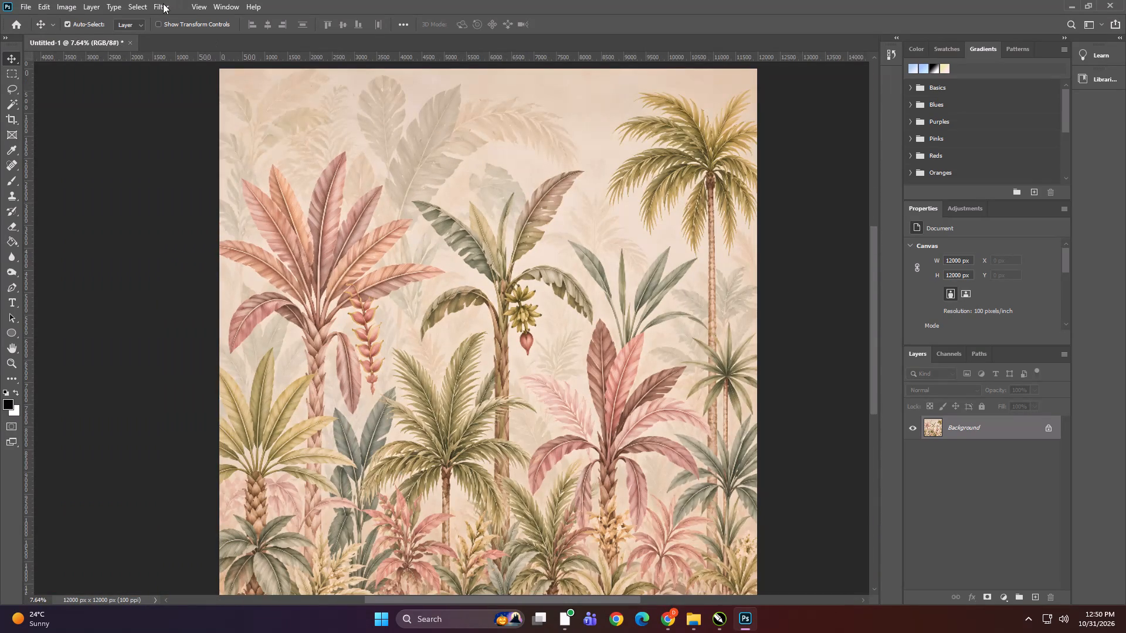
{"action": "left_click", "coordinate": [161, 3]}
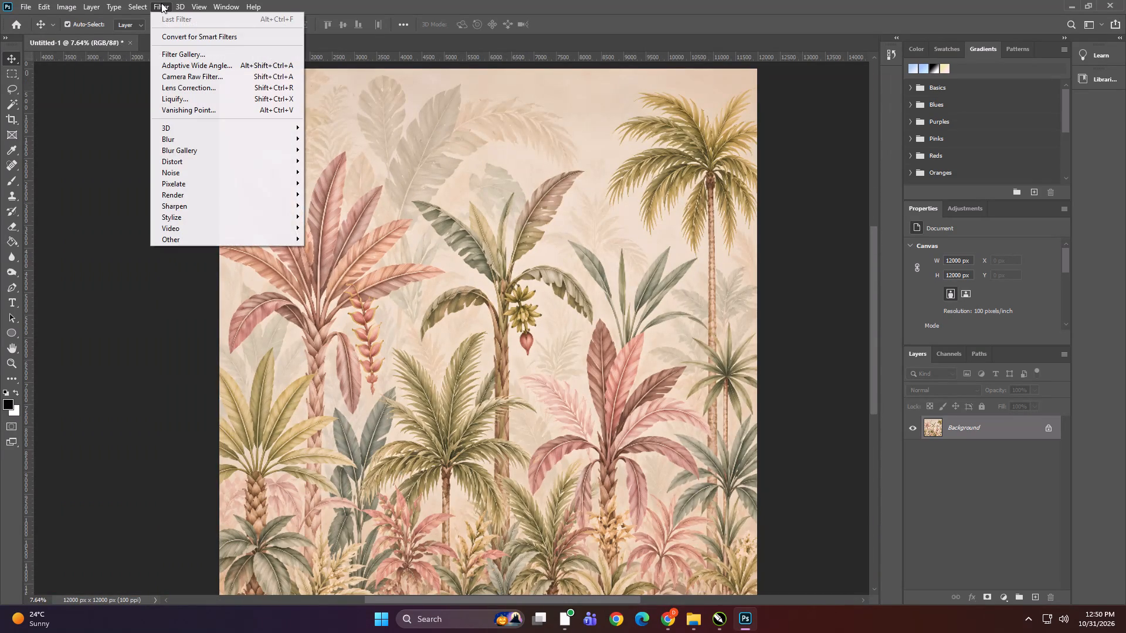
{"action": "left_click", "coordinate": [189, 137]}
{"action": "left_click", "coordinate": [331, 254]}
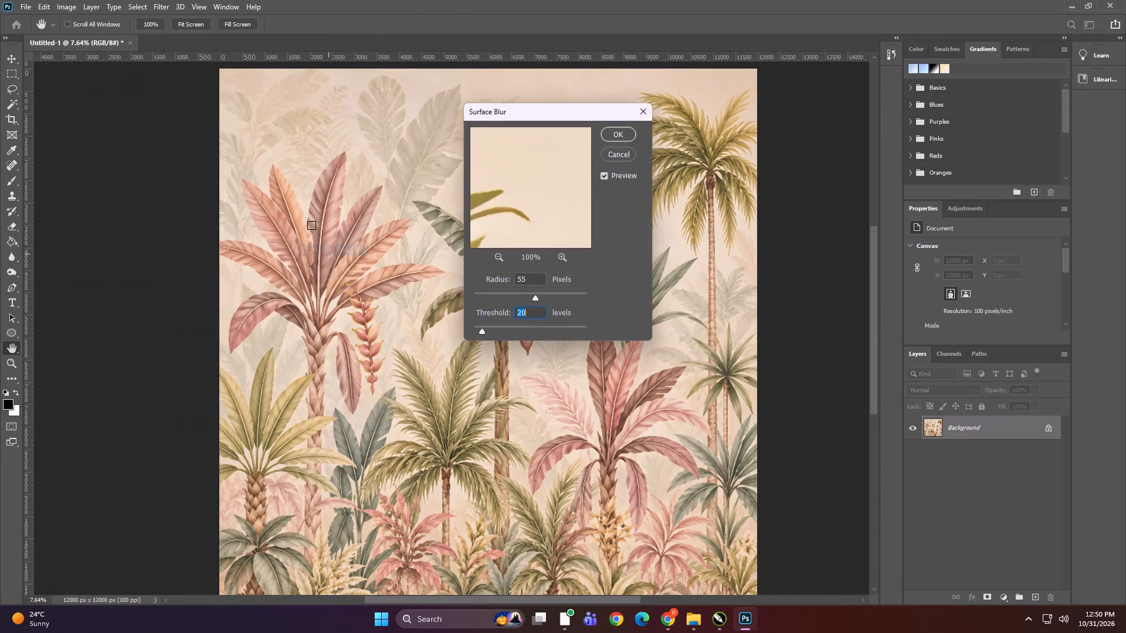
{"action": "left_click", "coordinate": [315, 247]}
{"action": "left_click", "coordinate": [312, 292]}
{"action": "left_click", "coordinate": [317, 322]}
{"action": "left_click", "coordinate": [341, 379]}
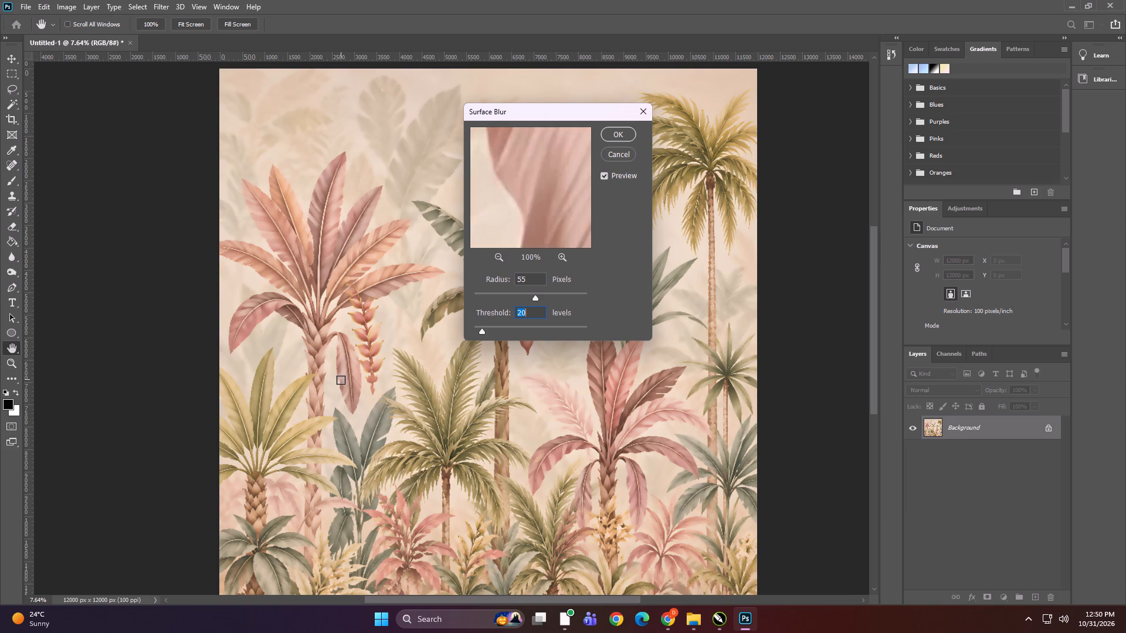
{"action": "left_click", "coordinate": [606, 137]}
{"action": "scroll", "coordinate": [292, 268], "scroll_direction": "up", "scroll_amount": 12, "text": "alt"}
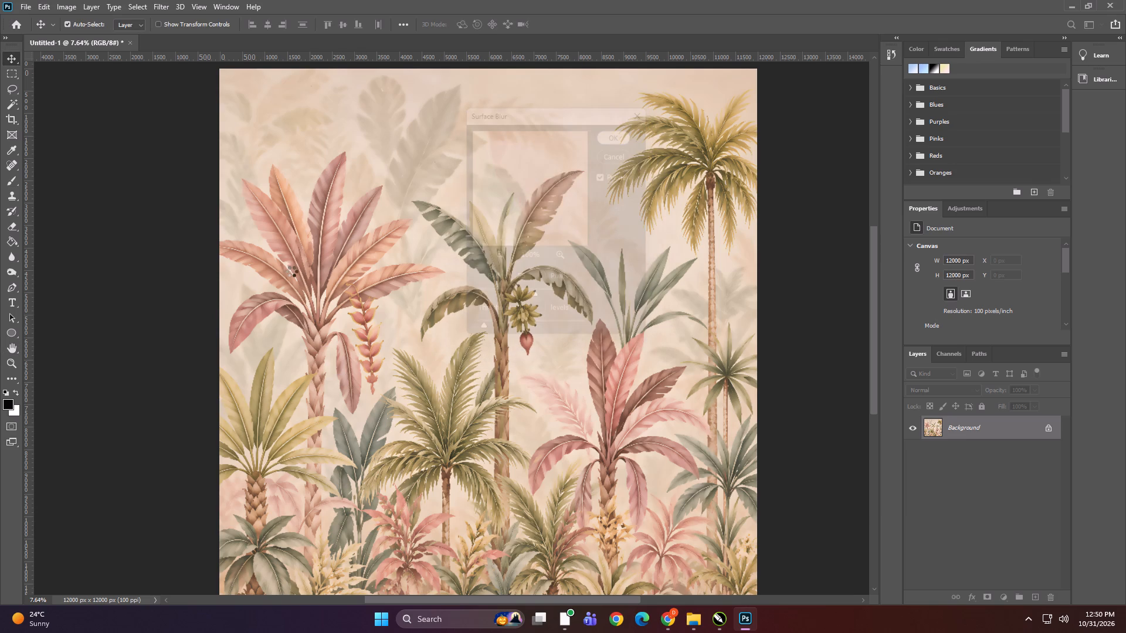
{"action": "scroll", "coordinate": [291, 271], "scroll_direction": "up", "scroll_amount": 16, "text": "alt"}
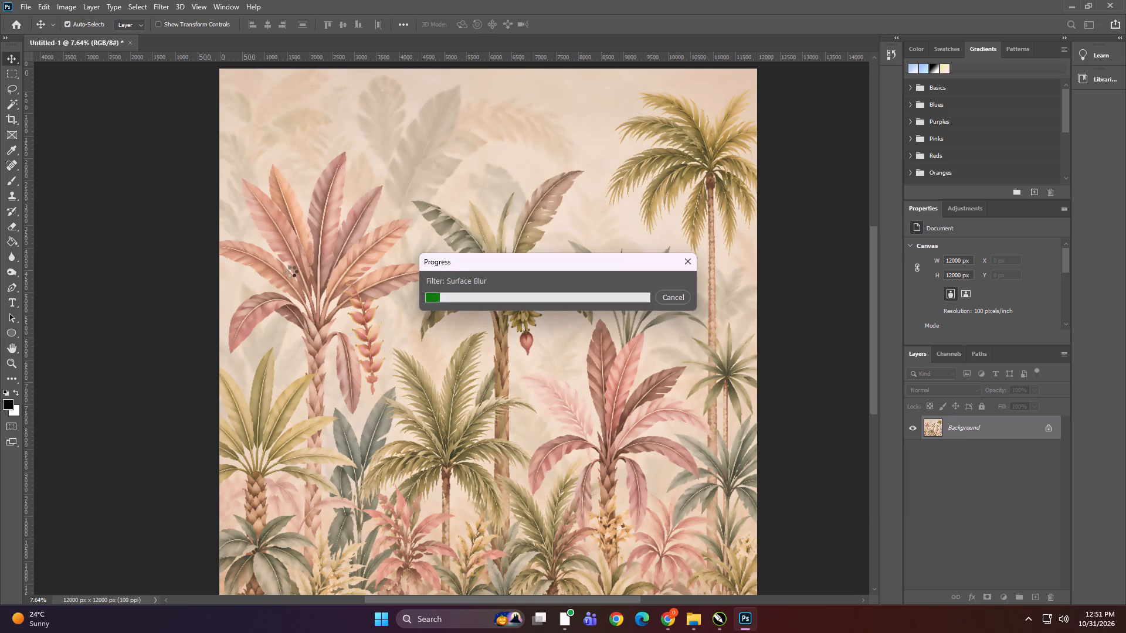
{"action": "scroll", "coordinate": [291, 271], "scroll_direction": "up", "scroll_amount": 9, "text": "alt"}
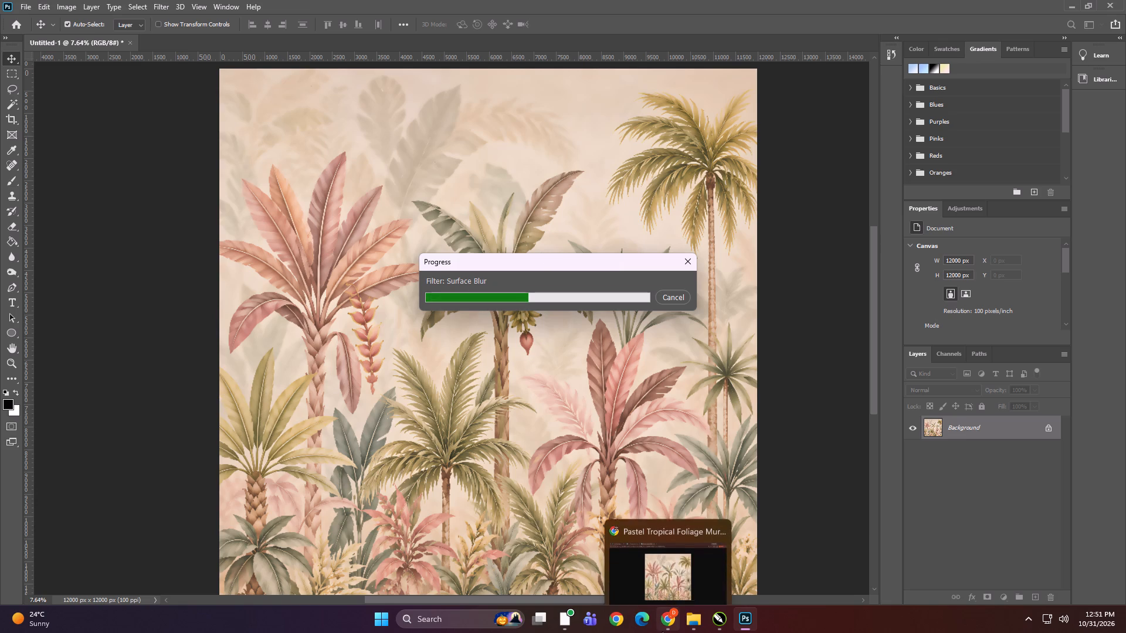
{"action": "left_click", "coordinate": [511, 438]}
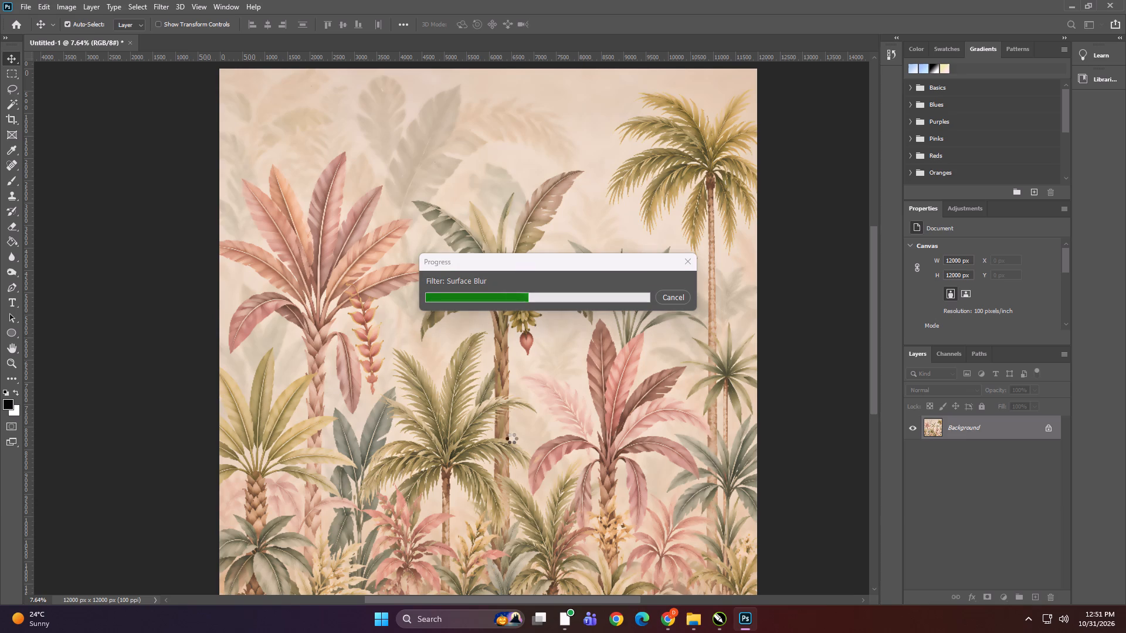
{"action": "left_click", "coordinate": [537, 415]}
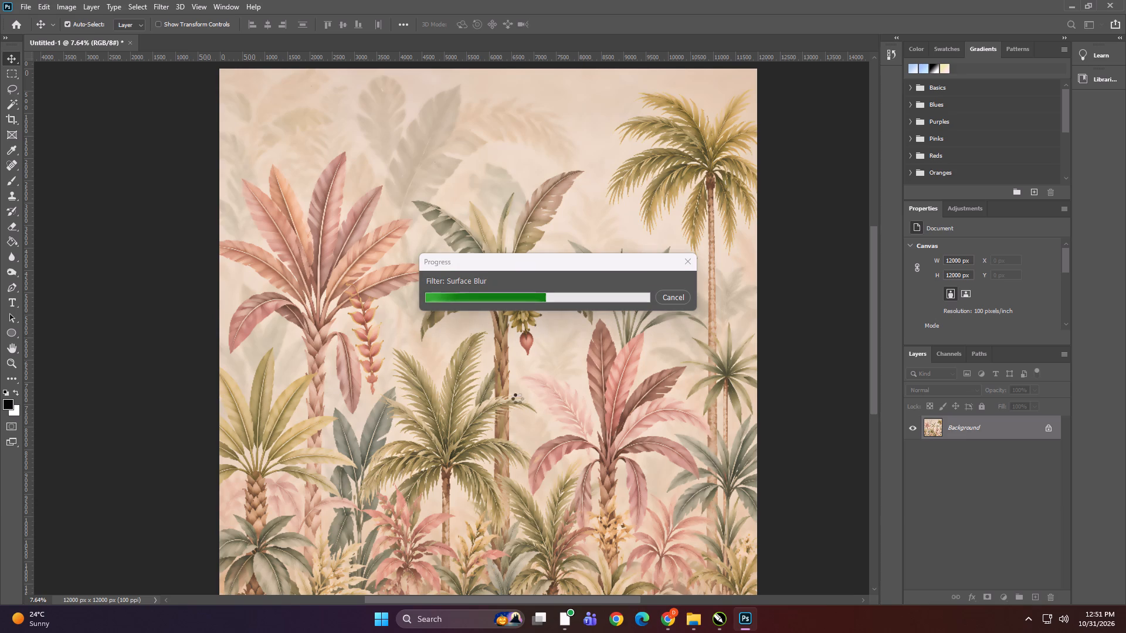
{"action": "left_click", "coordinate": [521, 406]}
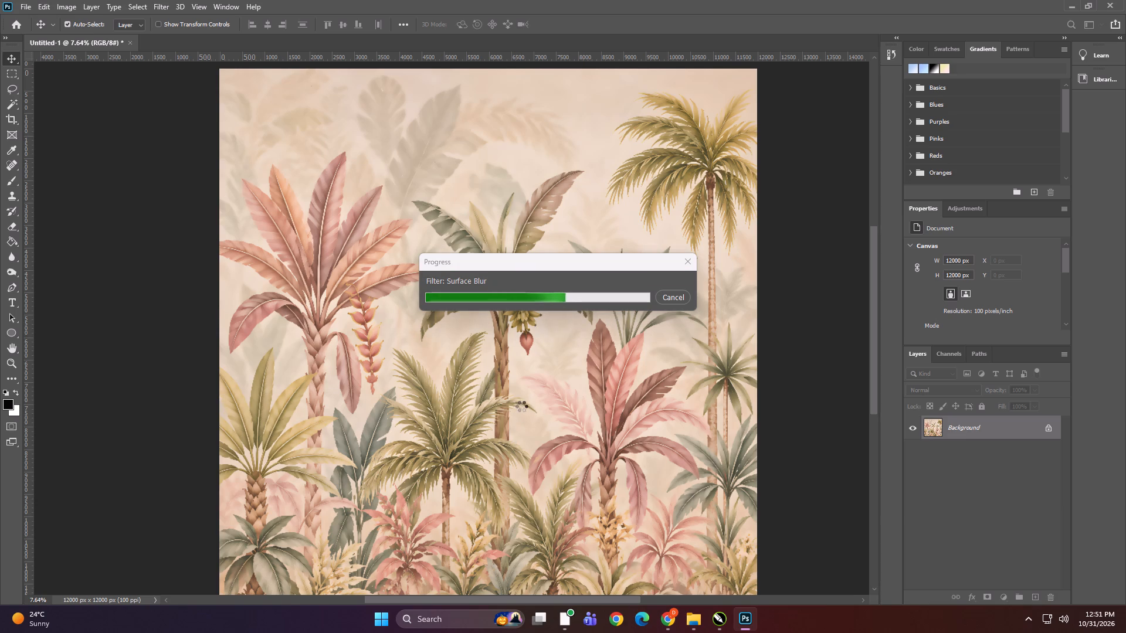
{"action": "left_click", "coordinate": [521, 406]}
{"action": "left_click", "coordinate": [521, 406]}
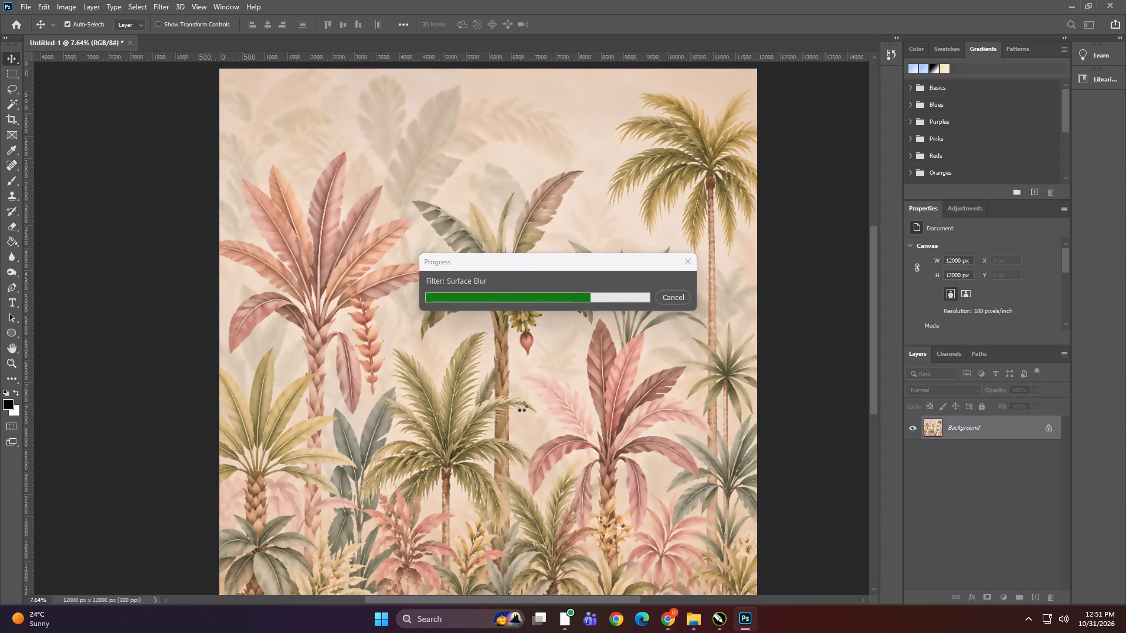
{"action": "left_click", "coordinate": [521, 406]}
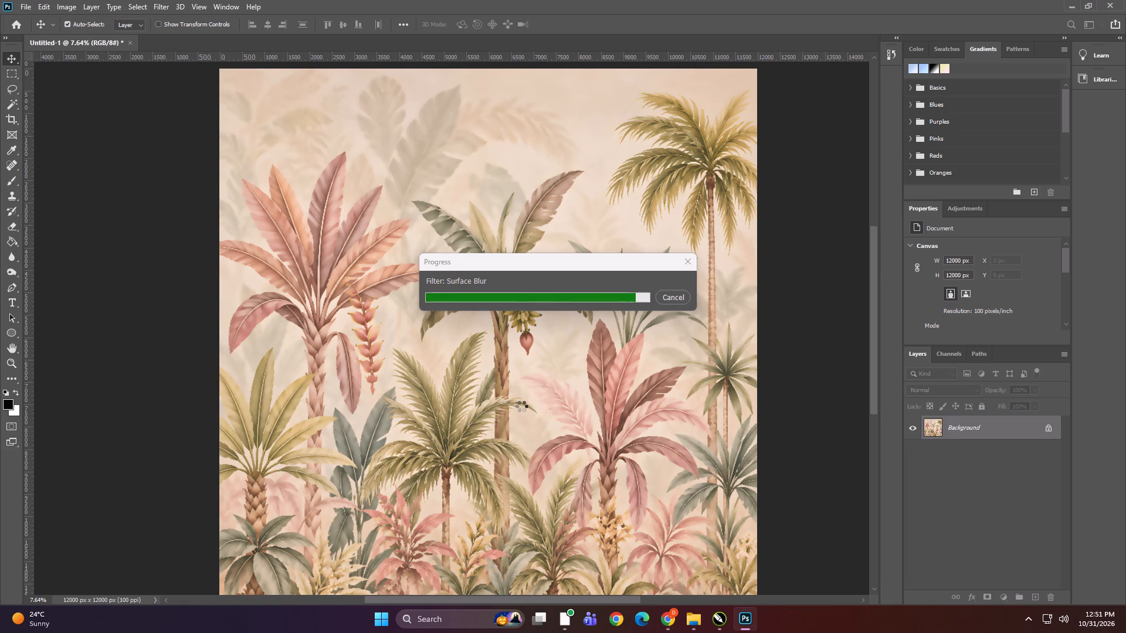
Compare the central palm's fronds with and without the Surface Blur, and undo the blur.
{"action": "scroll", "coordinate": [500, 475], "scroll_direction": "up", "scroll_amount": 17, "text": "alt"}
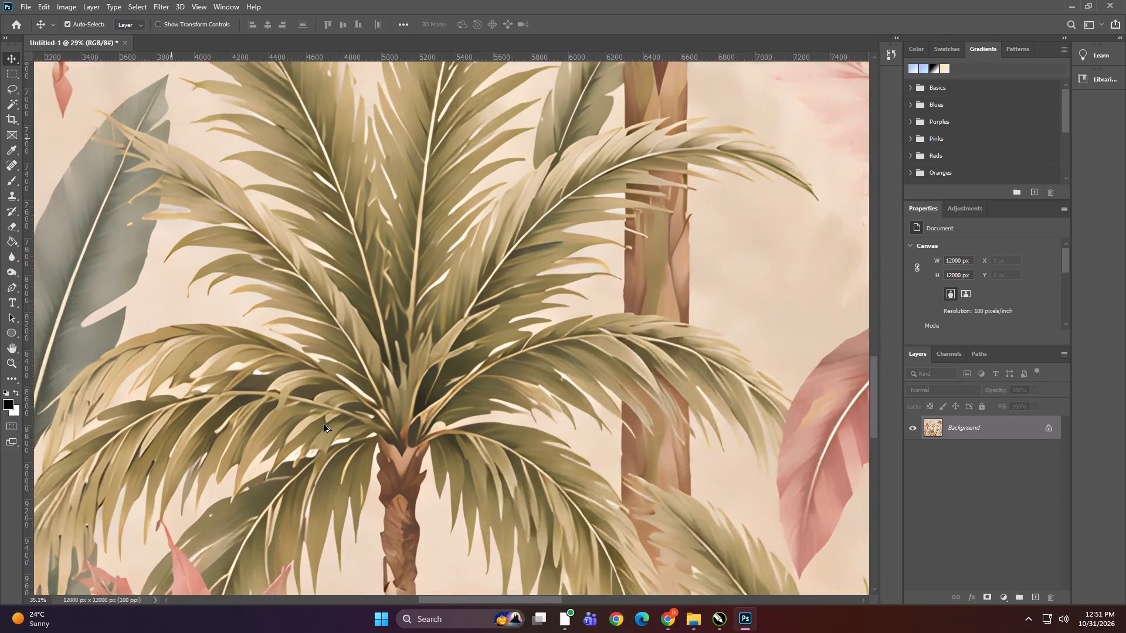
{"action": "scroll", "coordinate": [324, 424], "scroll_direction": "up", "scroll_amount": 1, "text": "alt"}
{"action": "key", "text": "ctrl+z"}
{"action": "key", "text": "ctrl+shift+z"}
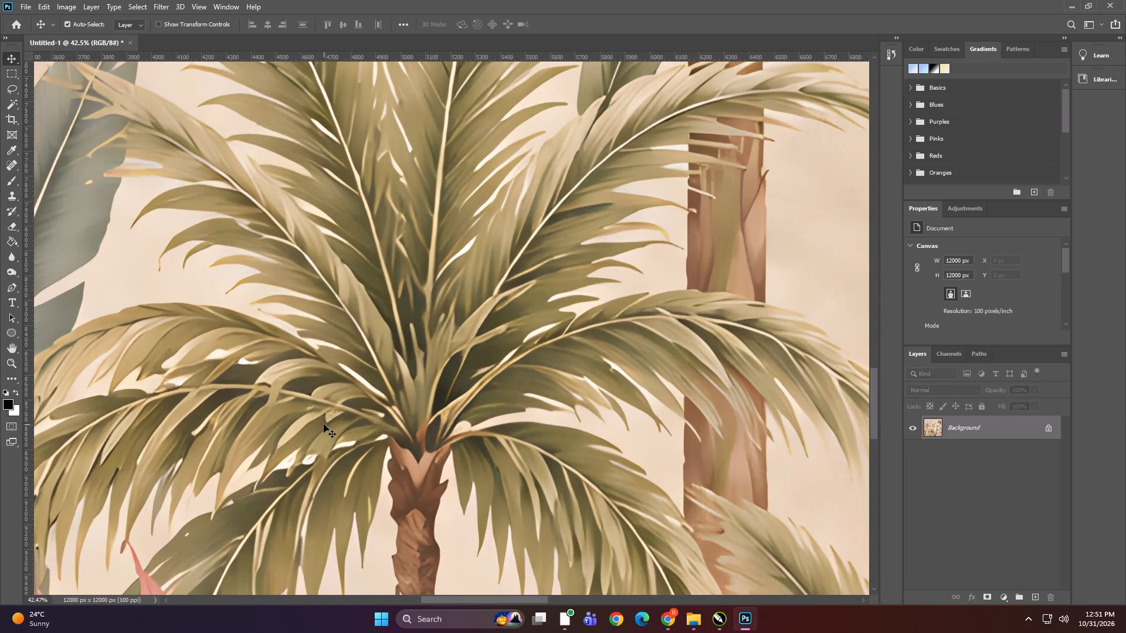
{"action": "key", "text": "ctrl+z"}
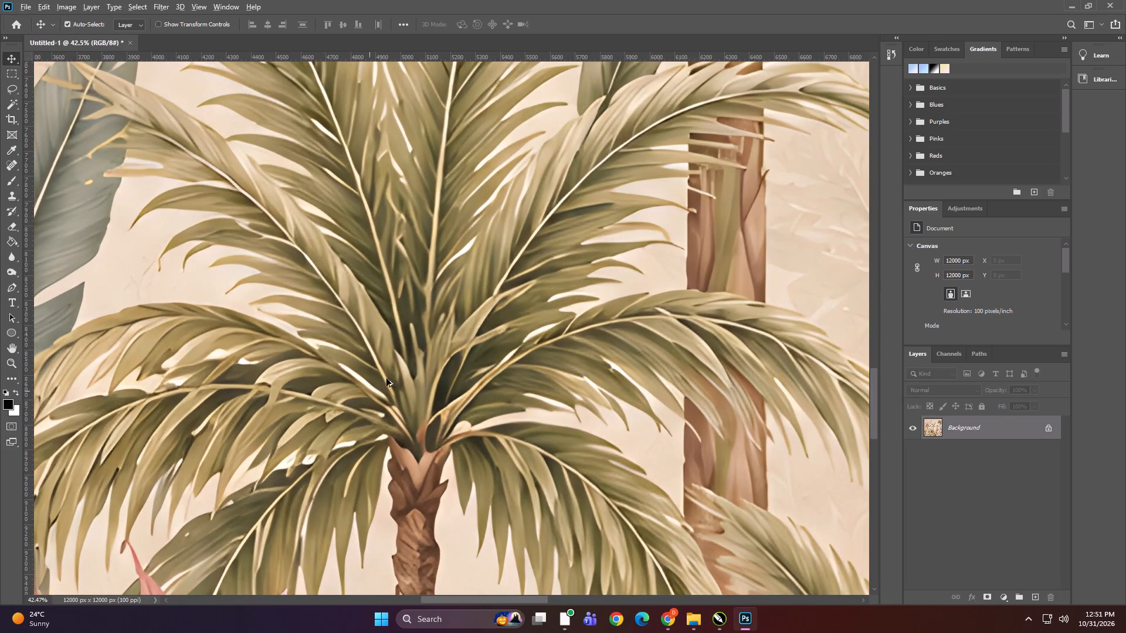
Open the Filter Gallery for the mural and choose the Dry Brush filter from the Artistic group.
{"action": "scroll", "coordinate": [438, 350], "scroll_direction": "down", "scroll_amount": 19, "text": "alt"}
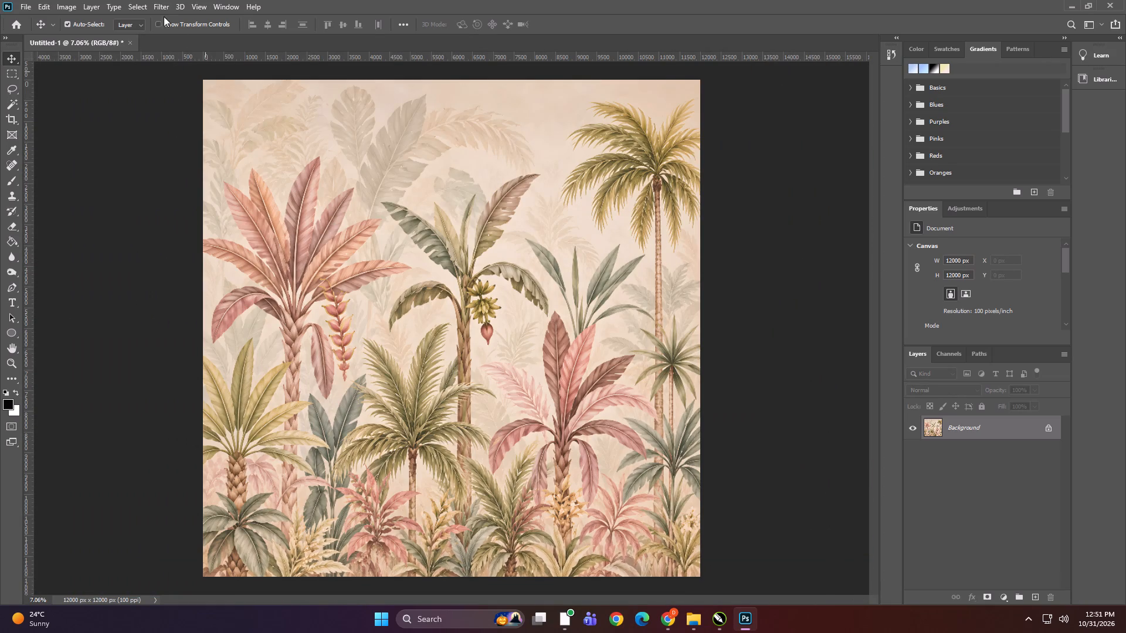
{"action": "left_click", "coordinate": [162, 5]}
{"action": "left_click", "coordinate": [179, 51]}
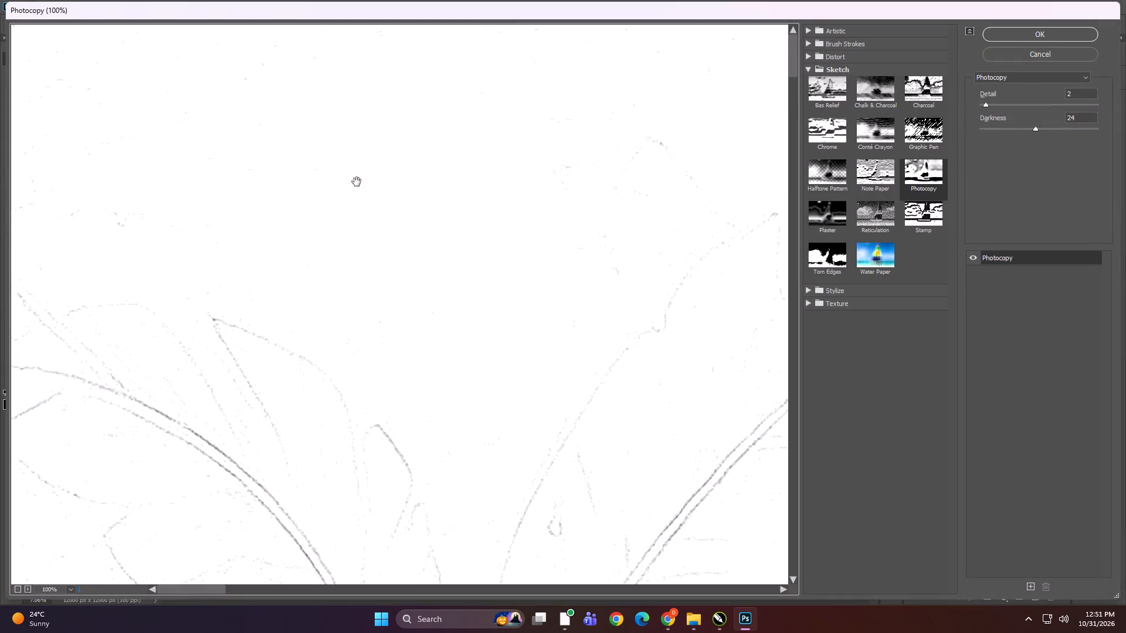
{"action": "key", "text": "space"}
{"action": "key", "text": "space"}
{"action": "key", "text": "space"}
{"action": "key", "text": "space"}
{"action": "key", "text": "space"}
{"action": "key", "text": "space"}
{"action": "key", "text": "space"}
{"action": "key", "text": "space"}
{"action": "left_click_drag", "start_coordinate": [551, 465], "coordinate": [308, 38]}
{"action": "left_click", "coordinate": [869, 35]}
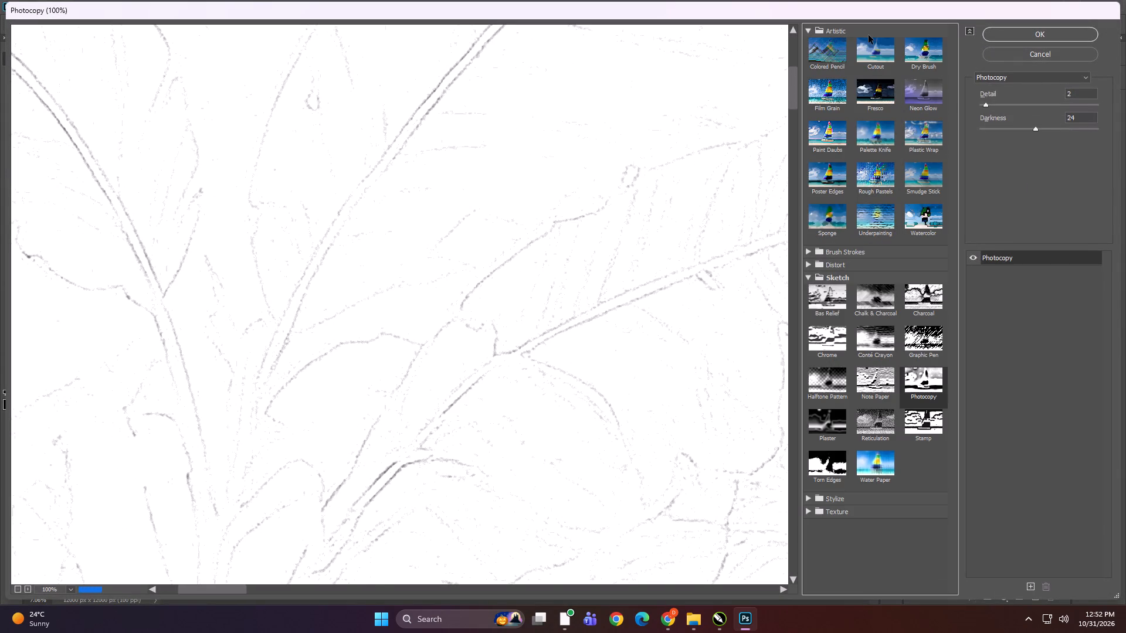
{"action": "left_click", "coordinate": [920, 52]}
Examine the Dry Brush preview across the mural's background, palm fronds and hanging flower at 100% and reduced zoom.
{"action": "key", "text": "space"}
{"action": "key", "text": "space"}
{"action": "key", "text": "space"}
{"action": "key", "text": "space"}
{"action": "key", "text": "space"}
{"action": "key", "text": "space"}
{"action": "key", "text": "space"}
{"action": "key", "text": "space"}
{"action": "key", "text": "space"}
{"action": "key", "text": "space"}
{"action": "key", "text": "space"}
{"action": "key", "text": "space"}
{"action": "key", "text": "space"}
{"action": "key", "text": "space"}
{"action": "key", "text": "space"}
{"action": "key", "text": "space"}
{"action": "key", "text": "space"}
{"action": "key", "text": "space"}
{"action": "key", "text": "space"}
{"action": "key", "text": "space"}
{"action": "left_click_drag", "start_coordinate": [645, 368], "coordinate": [427, 86]}
{"action": "left_click_drag", "start_coordinate": [554, 278], "coordinate": [440, 61]}
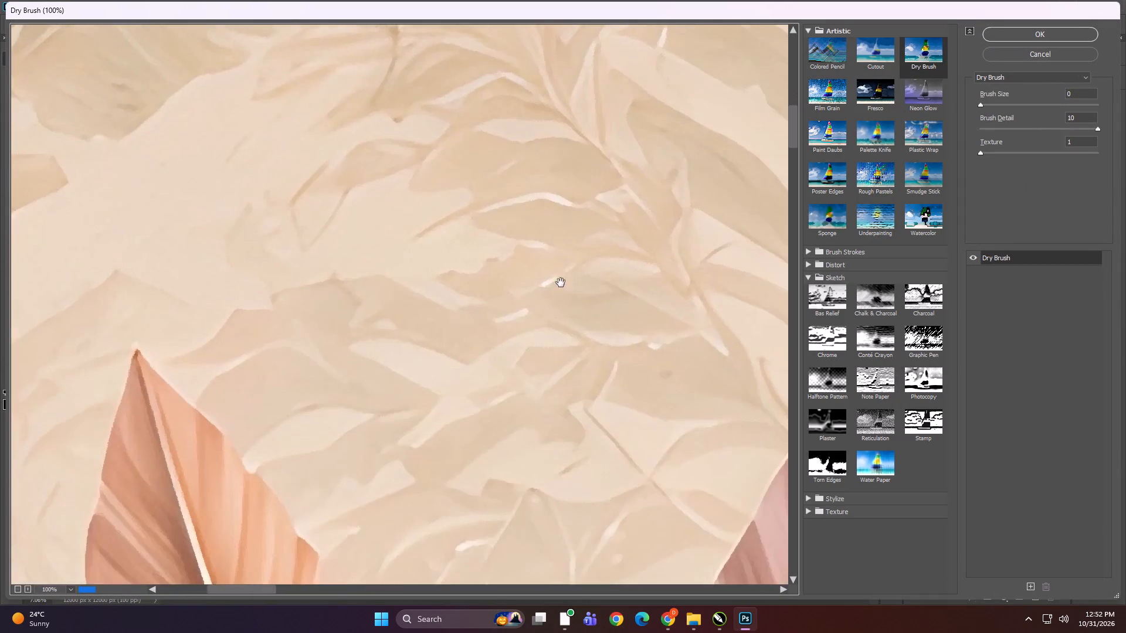
{"action": "left_click_drag", "start_coordinate": [580, 305], "coordinate": [393, 66]}
{"action": "left_click_drag", "start_coordinate": [552, 535], "coordinate": [429, 159]}
{"action": "left_click_drag", "start_coordinate": [488, 365], "coordinate": [479, 285]}
{"action": "scroll", "coordinate": [486, 280], "scroll_direction": "down", "scroll_amount": 20, "text": "alt"}
{"action": "scroll", "coordinate": [486, 280], "scroll_direction": "down", "scroll_amount": 7, "text": "alt"}
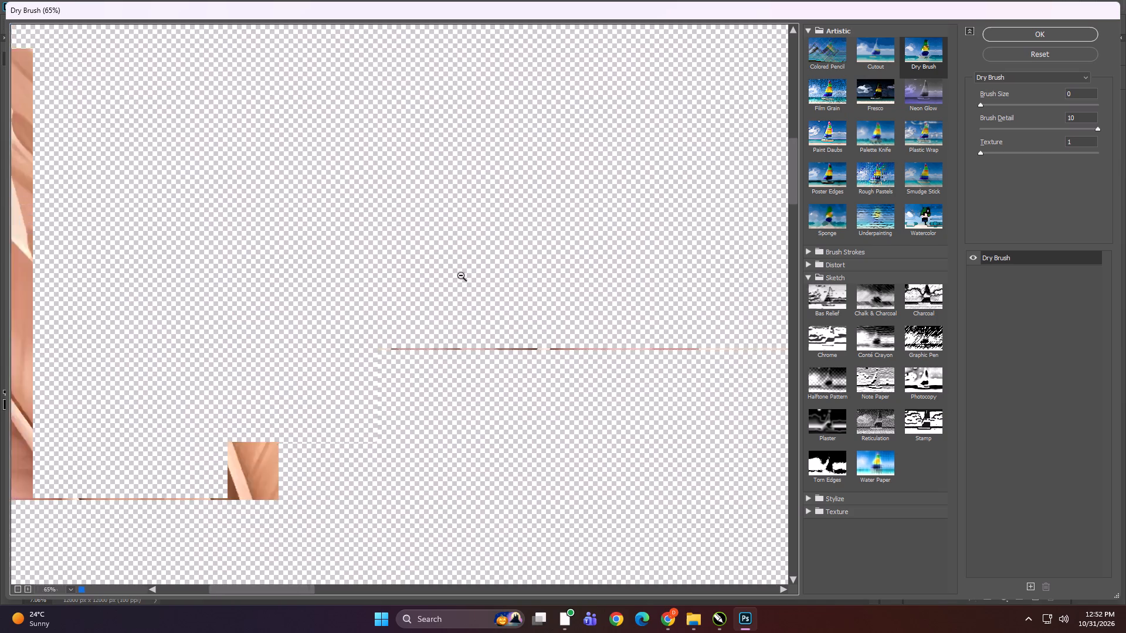
{"action": "scroll", "coordinate": [461, 275], "scroll_direction": "down", "scroll_amount": 3, "text": "alt"}
{"action": "key", "text": "space"}
{"action": "key", "text": "space"}
{"action": "key", "text": "space"}
{"action": "key", "text": "space"}
{"action": "key", "text": "space"}
{"action": "key", "text": "space"}
{"action": "key", "text": "space"}
{"action": "key", "text": "space"}
{"action": "key", "text": "space"}
{"action": "key", "text": "space"}
{"action": "key", "text": "space"}
{"action": "key", "text": "space"}
{"action": "key", "text": "space"}
{"action": "key", "text": "space"}
{"action": "key", "text": "space"}
{"action": "key", "text": "space"}
{"action": "key", "text": "space"}
{"action": "key", "text": "space"}
{"action": "key", "text": "space"}
{"action": "key", "text": "space"}
{"action": "left_click_drag", "start_coordinate": [408, 489], "coordinate": [480, 0]}
{"action": "left_click_drag", "start_coordinate": [420, 316], "coordinate": [429, 54]}
{"action": "left_click_drag", "start_coordinate": [464, 393], "coordinate": [459, 319]}
{"action": "left_click_drag", "start_coordinate": [523, 632], "coordinate": [421, 234]}
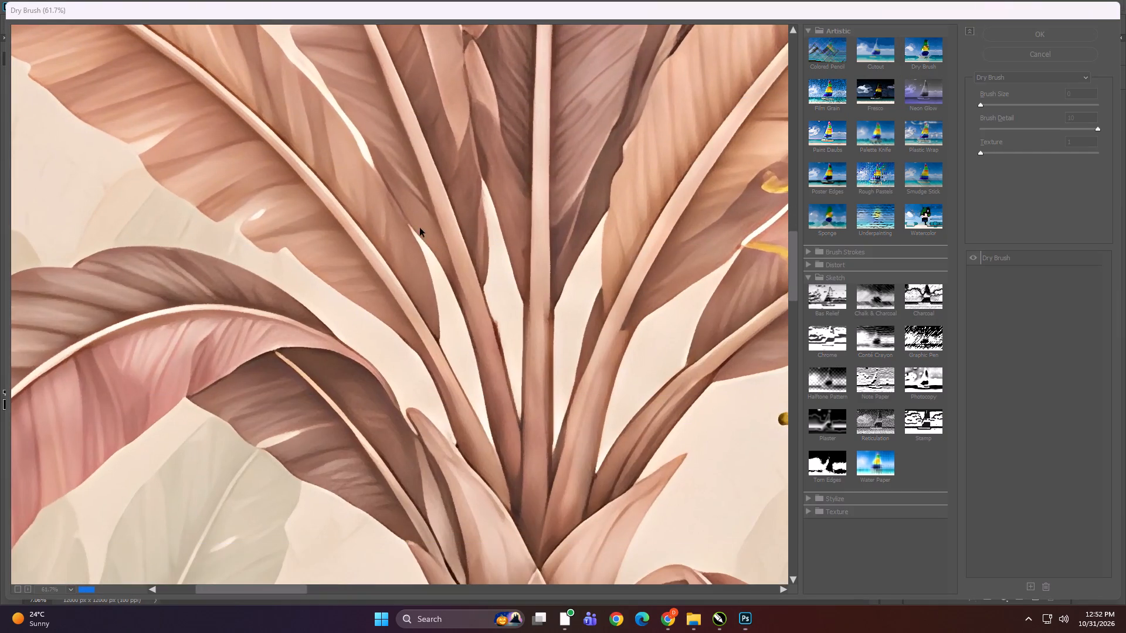
{"action": "left_click_drag", "start_coordinate": [613, 442], "coordinate": [287, 358]}
{"action": "key", "text": "space"}
{"action": "key", "text": "space"}
{"action": "key", "text": "space"}
{"action": "key", "text": "space"}
{"action": "key", "text": "space"}
{"action": "key", "text": "space"}
{"action": "key", "text": "space"}
{"action": "key", "text": "space"}
{"action": "key", "text": "space"}
{"action": "key", "text": "space"}
{"action": "key", "text": "space"}
{"action": "key", "text": "space"}
{"action": "key", "text": "space"}
{"action": "key", "text": "space"}
{"action": "key", "text": "space"}
{"action": "key", "text": "space"}
{"action": "key", "text": "space"}
{"action": "key", "text": "space"}
{"action": "key", "text": "space"}
{"action": "key", "text": "space"}
{"action": "left_click_drag", "start_coordinate": [634, 404], "coordinate": [408, 131]}
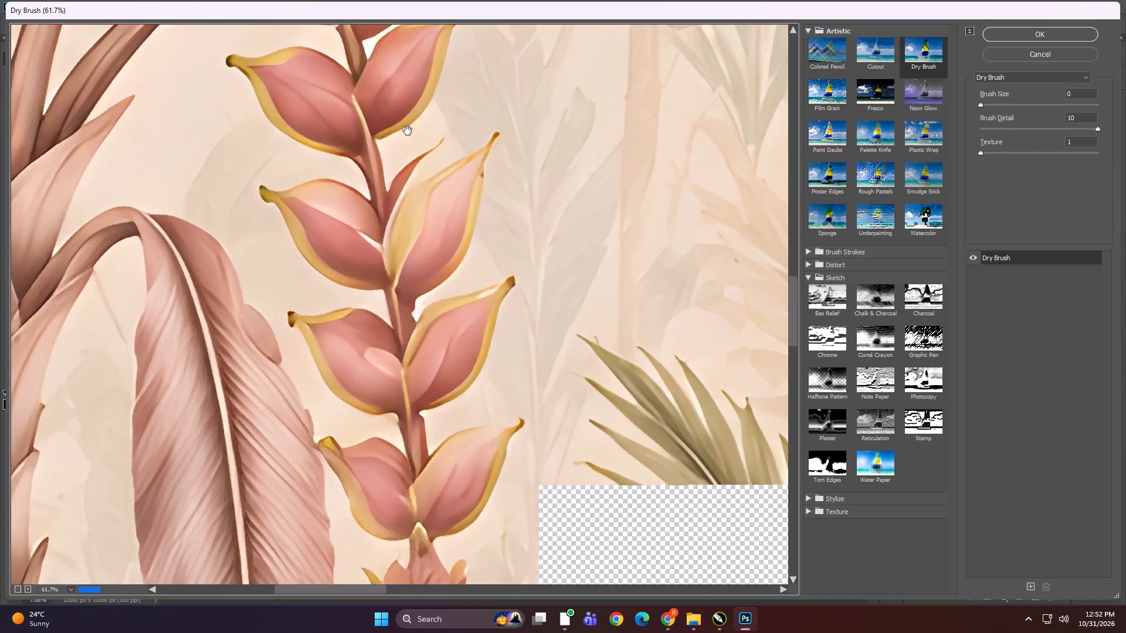
Apply the Dry Brush filter to the mural with brush size 0, brush detail 10 and texture 1.
{"action": "left_click", "coordinate": [999, 40]}
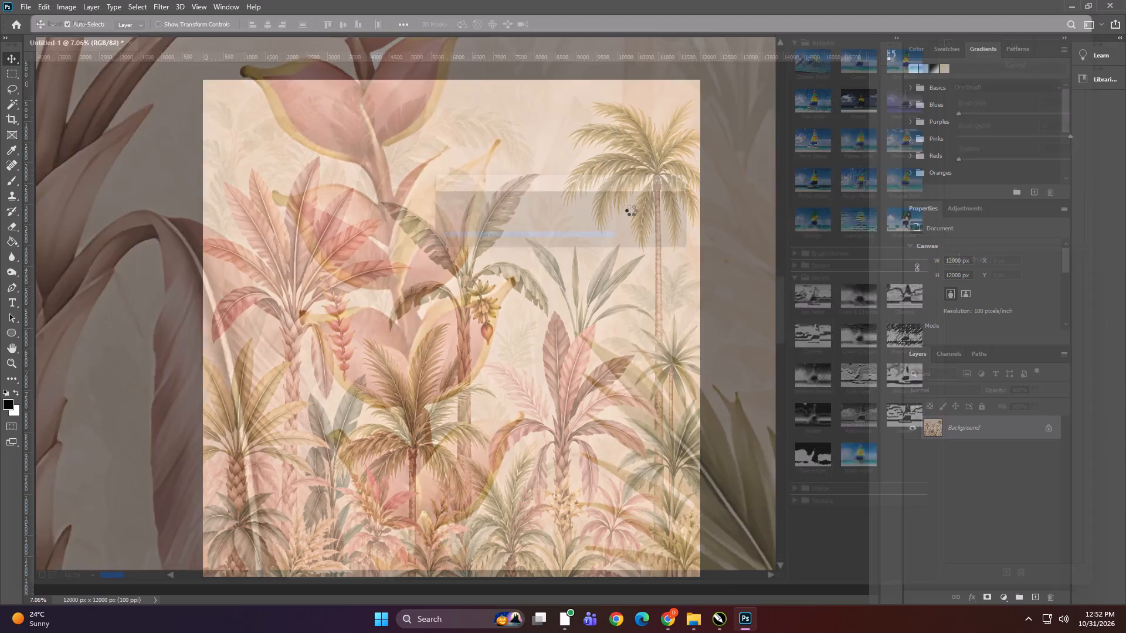
Compare the pink palm's fronds close up with and without the Dry Brush filter, leaving the filter applied.
{"action": "scroll", "coordinate": [423, 210], "scroll_direction": "up", "scroll_amount": 20, "text": "alt"}
{"action": "scroll", "coordinate": [423, 210], "scroll_direction": "up", "scroll_amount": 5, "text": "alt"}
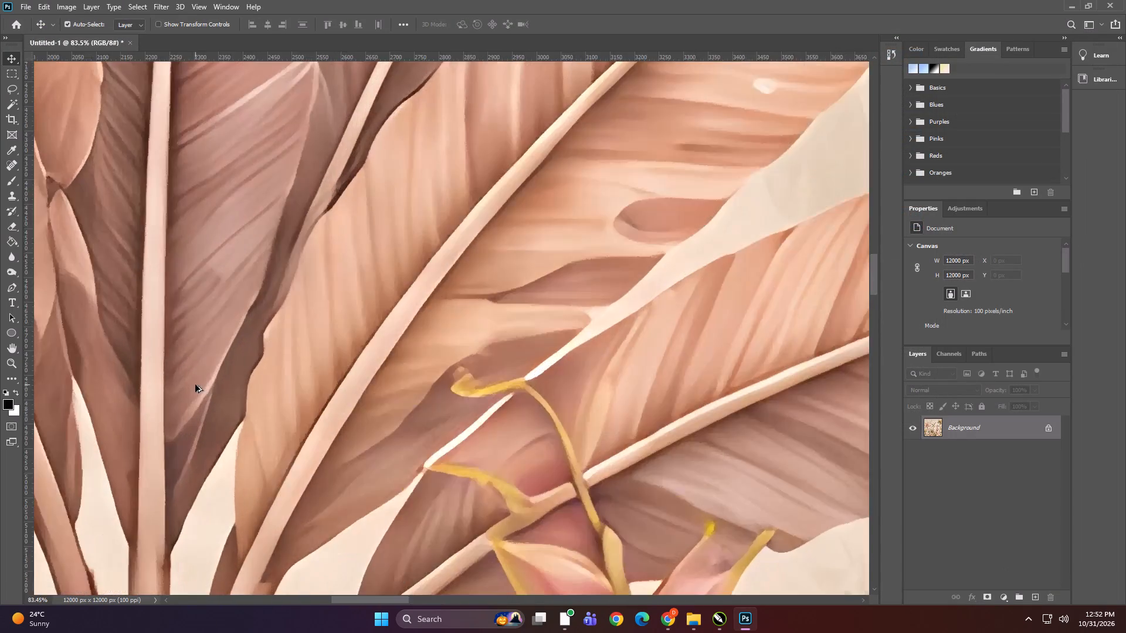
{"action": "scroll", "coordinate": [195, 384], "scroll_direction": "up", "scroll_amount": 9, "text": "alt"}
{"action": "key", "text": "ctrl+z"}
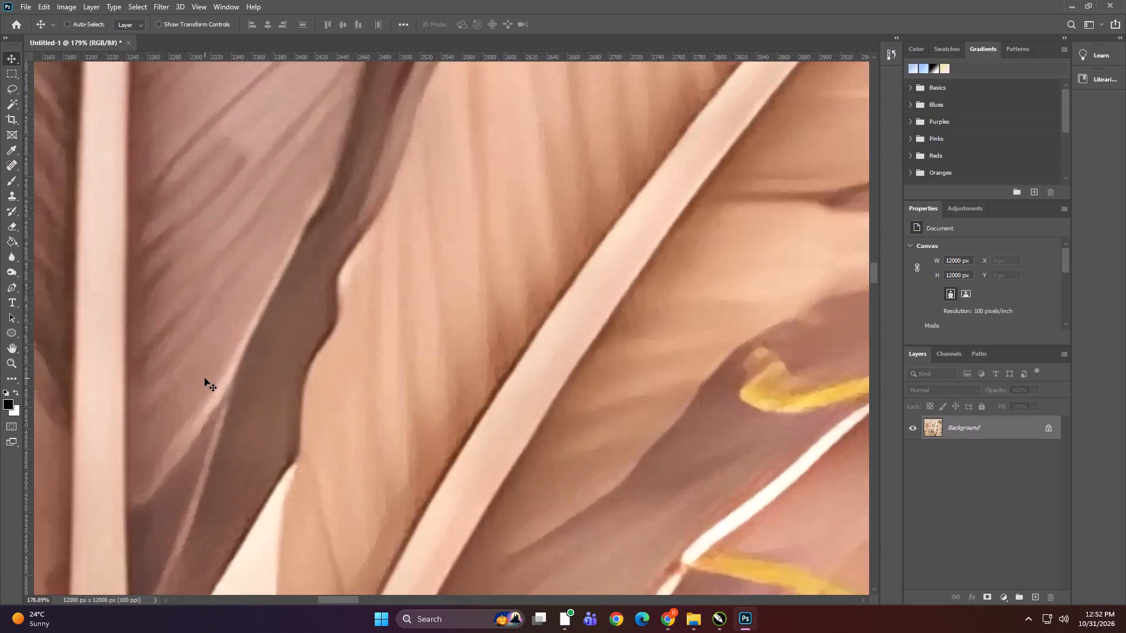
{"action": "key", "text": "ctrl+shift+z"}
{"action": "scroll", "coordinate": [305, 352], "scroll_direction": "down", "scroll_amount": 20, "text": "alt"}
{"action": "scroll", "coordinate": [305, 352], "scroll_direction": "down", "scroll_amount": 2, "text": "alt"}
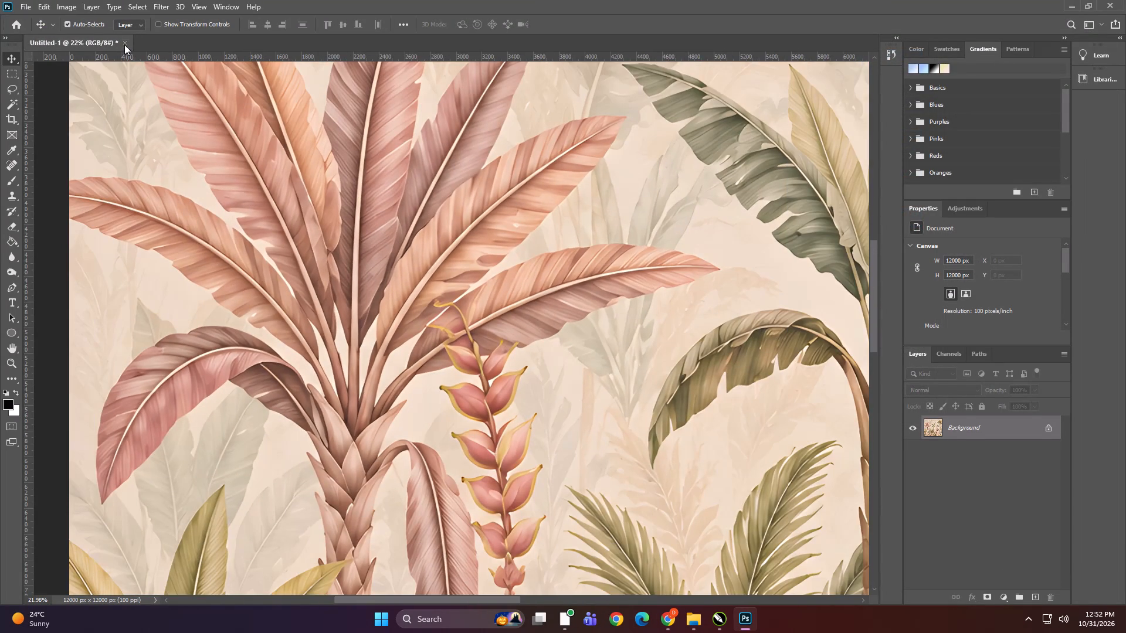
Save the mural as a JPEG named dfd6g in the Downloads folder at quality 12 with the Baseline ("Standard") format.
{"action": "left_click", "coordinate": [124, 43]}
{"action": "left_click", "coordinate": [599, 231]}
{"action": "key", "text": "ctrl+shift+s"}
{"action": "type", "text": "dfd6g"}
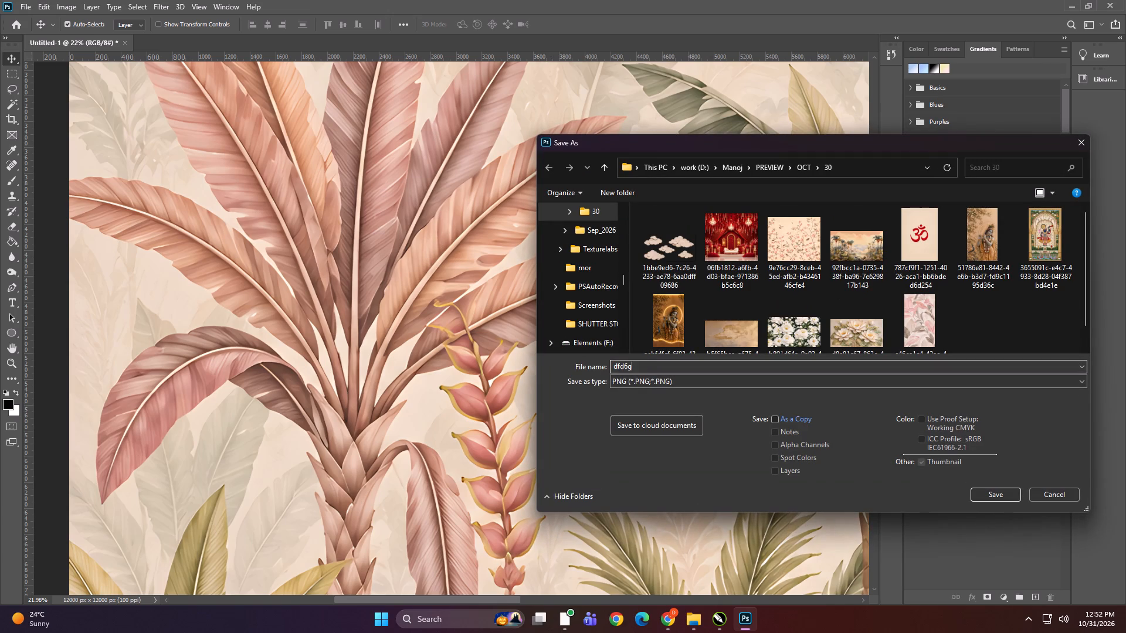
{"action": "left_click", "coordinate": [658, 376]}
{"action": "left_click", "coordinate": [676, 467]}
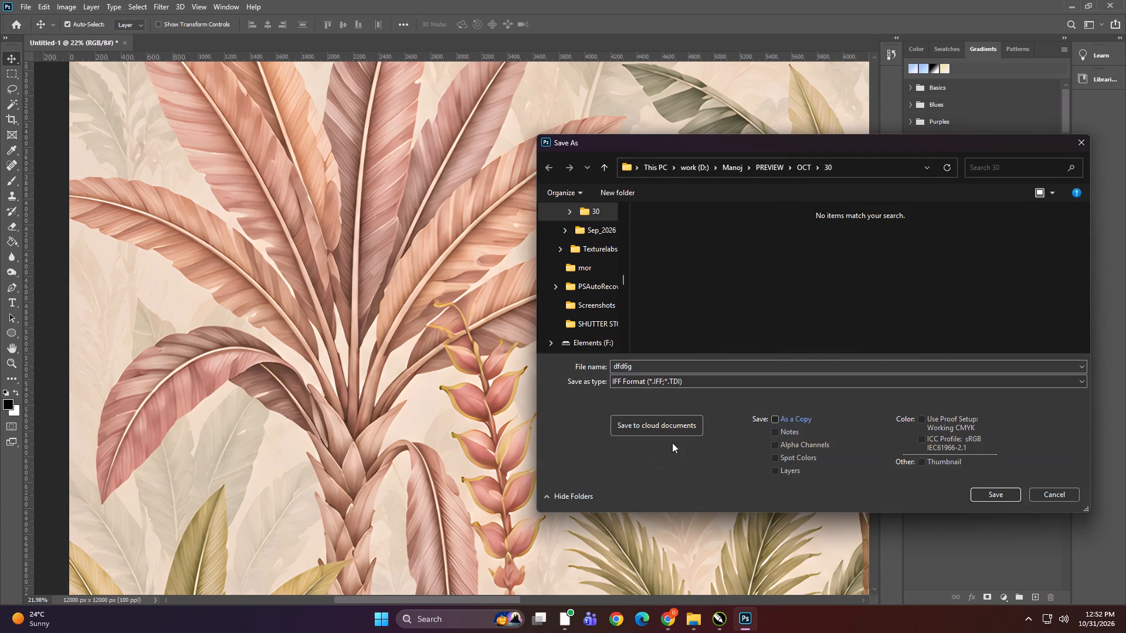
{"action": "left_click", "coordinate": [666, 379]}
{"action": "left_click", "coordinate": [671, 472]}
{"action": "scroll", "coordinate": [604, 287], "scroll_direction": "up", "scroll_amount": 2}
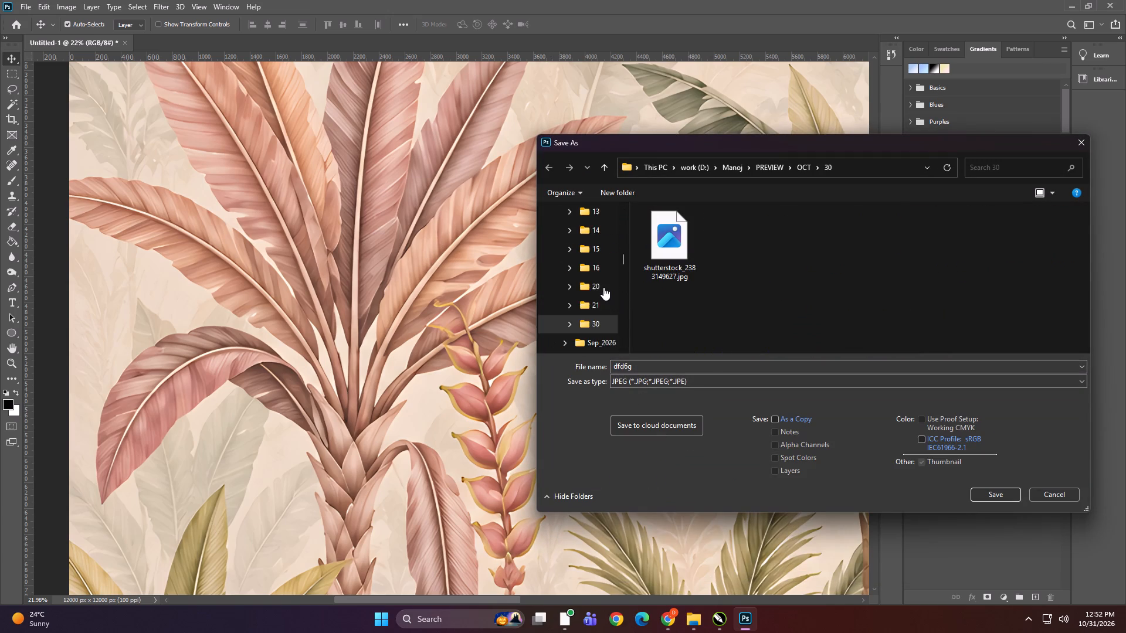
{"action": "scroll", "coordinate": [603, 287], "scroll_direction": "up", "scroll_amount": 13}
{"action": "left_click", "coordinate": [584, 322]}
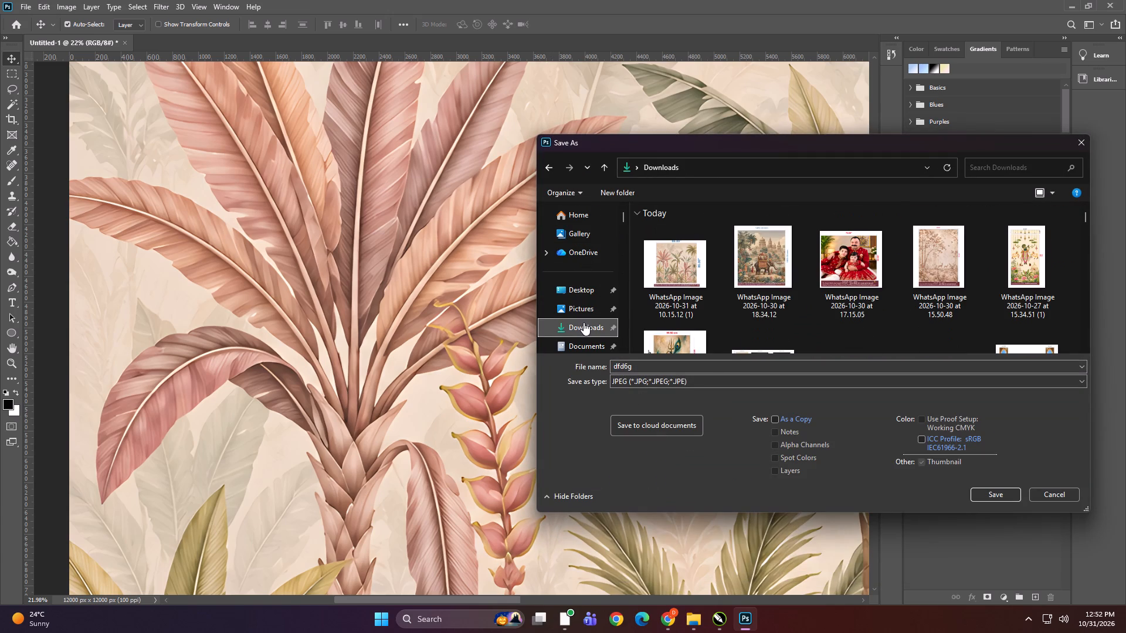
{"action": "left_click", "coordinate": [978, 489]}
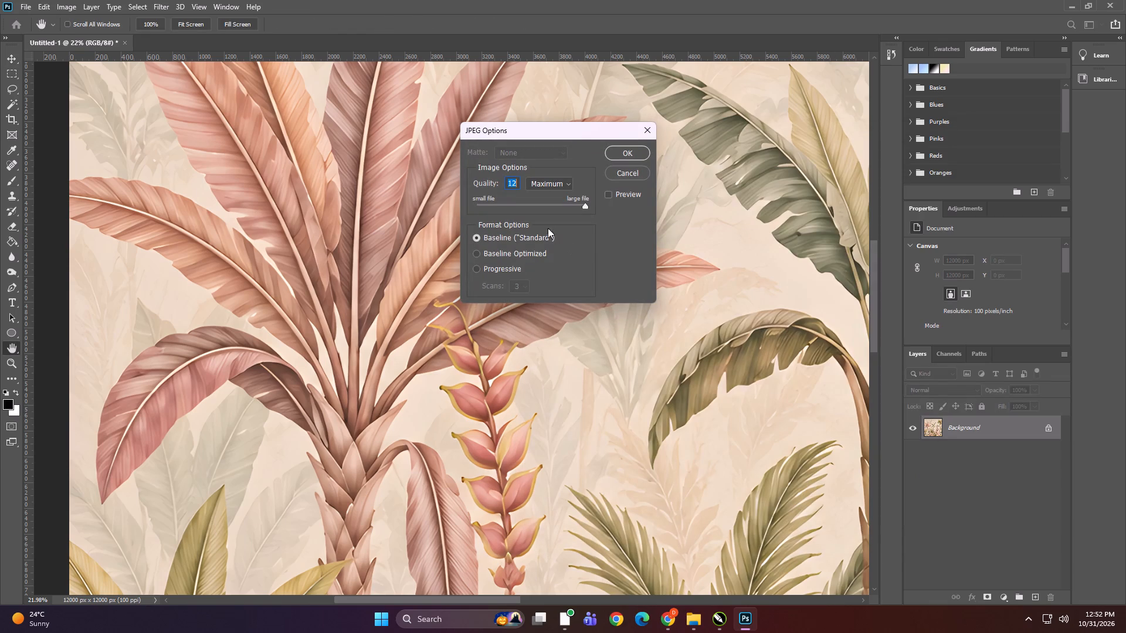
{"action": "left_click", "coordinate": [631, 157]}
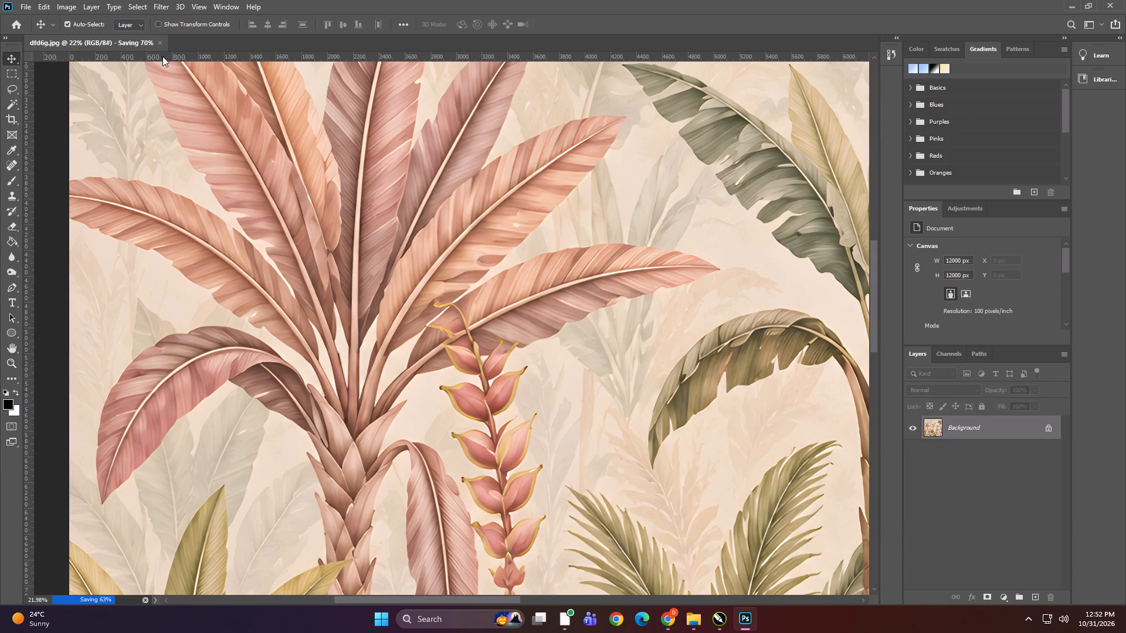
Close the dfd6g.jpg document.
{"action": "left_click", "coordinate": [161, 42]}
{"action": "left_click", "coordinate": [525, 233]}
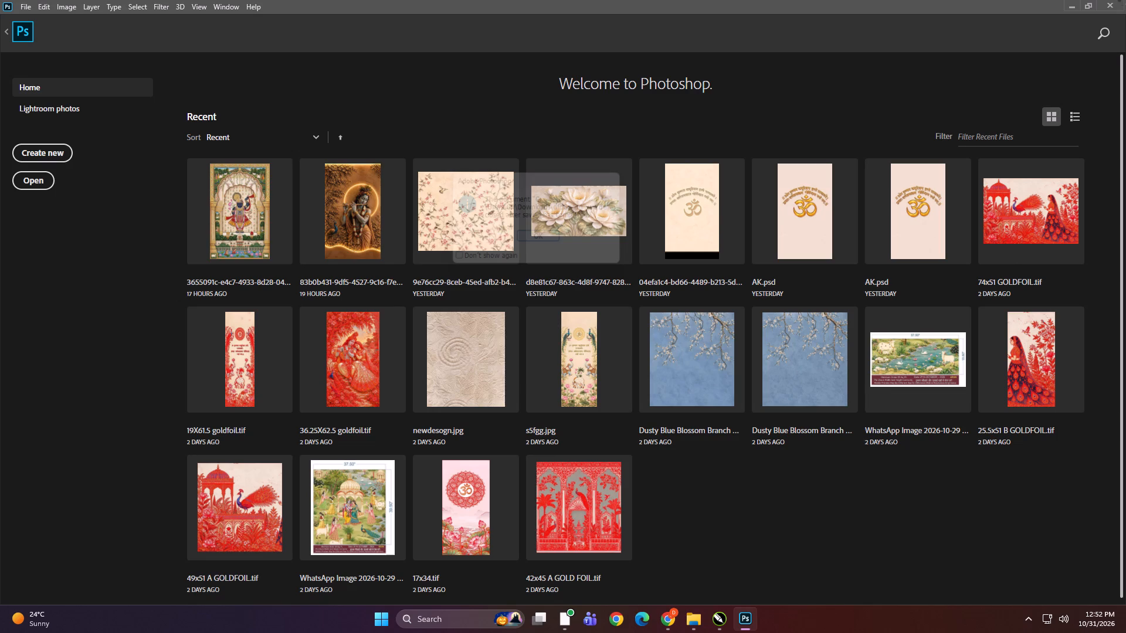
Bring the dfd6g image from the Downloads folder in File Explorer into the Untitled-1 layout in CorelDRAW.
{"action": "left_click", "coordinate": [1071, 3]}
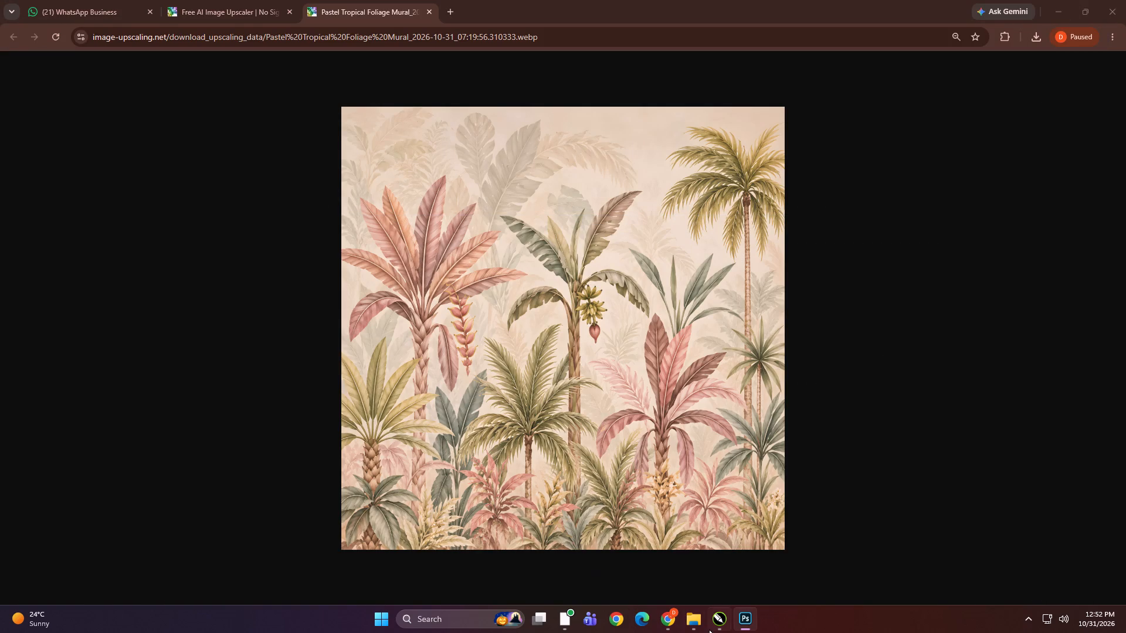
{"action": "left_click", "coordinate": [693, 625]}
{"action": "left_click", "coordinate": [59, 201]}
{"action": "left_click", "coordinate": [153, 201]}
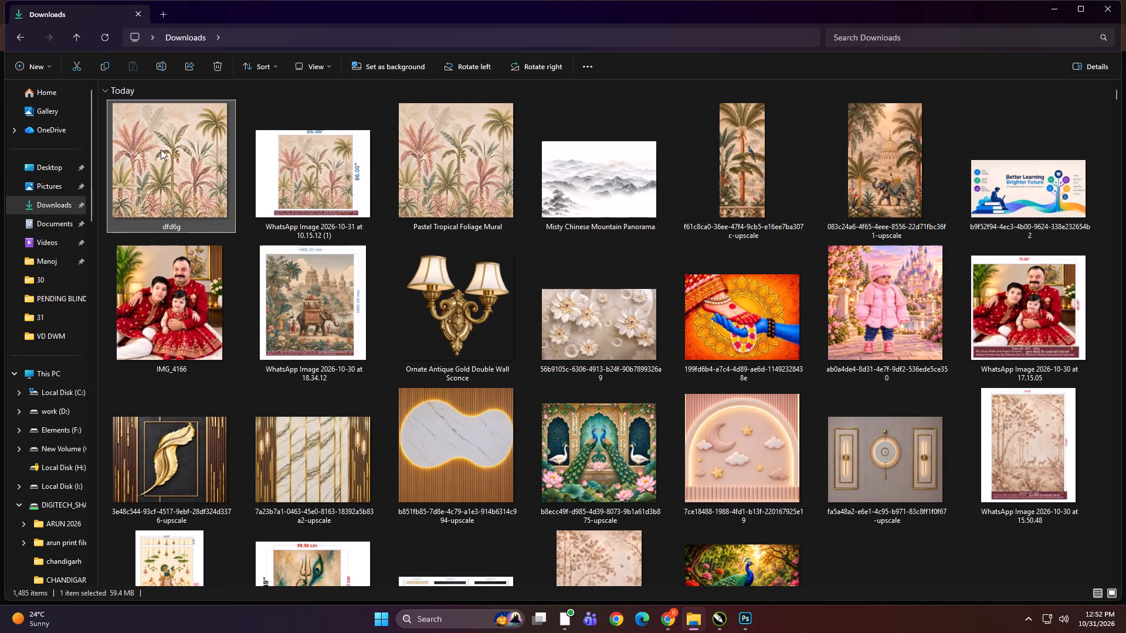
{"action": "left_click_drag", "start_coordinate": [161, 149], "coordinate": [713, 623]}
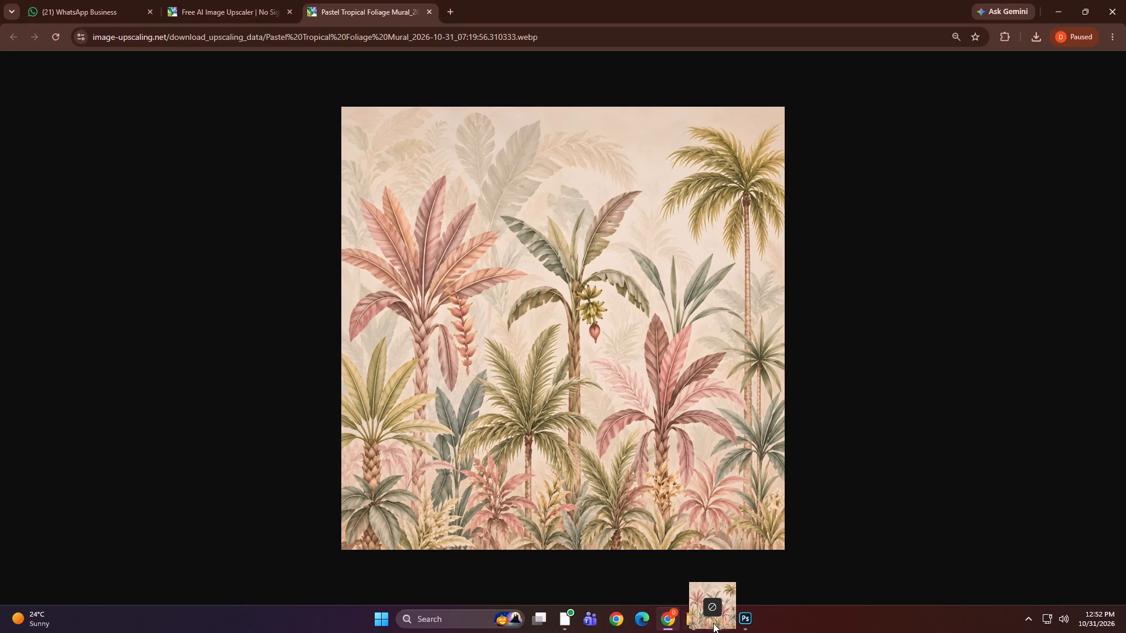
{"action": "left_click_drag", "start_coordinate": [713, 623], "coordinate": [422, 361]}
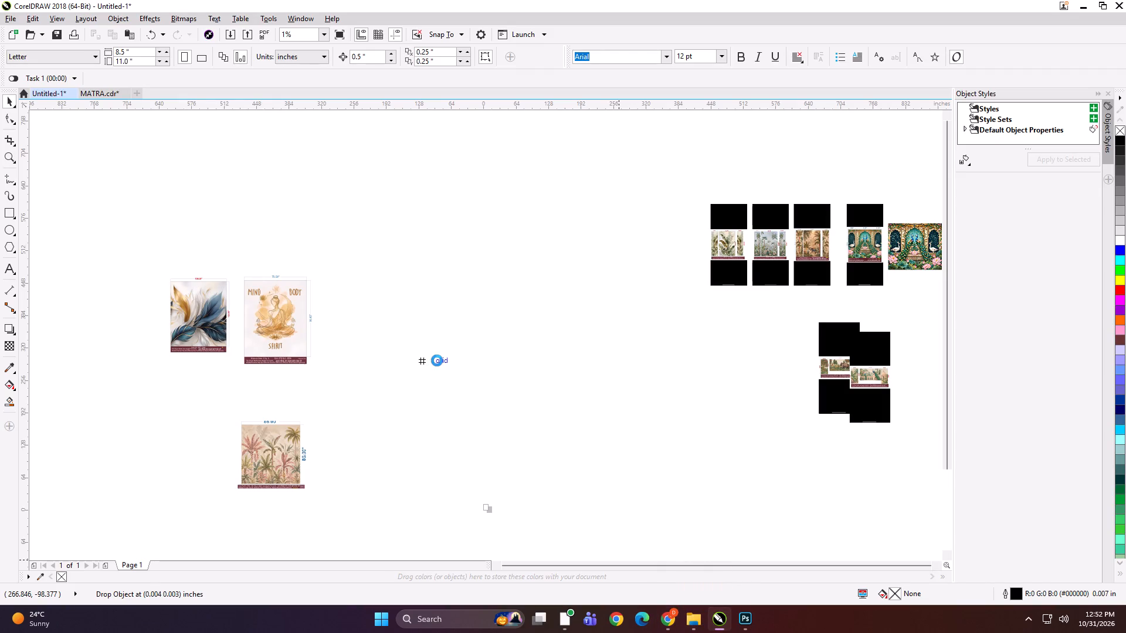
Place the imported mural beside the dimensioned palm mural preview and move both closer to the page.
{"action": "left_click_drag", "start_coordinate": [425, 376], "coordinate": [363, 471]}
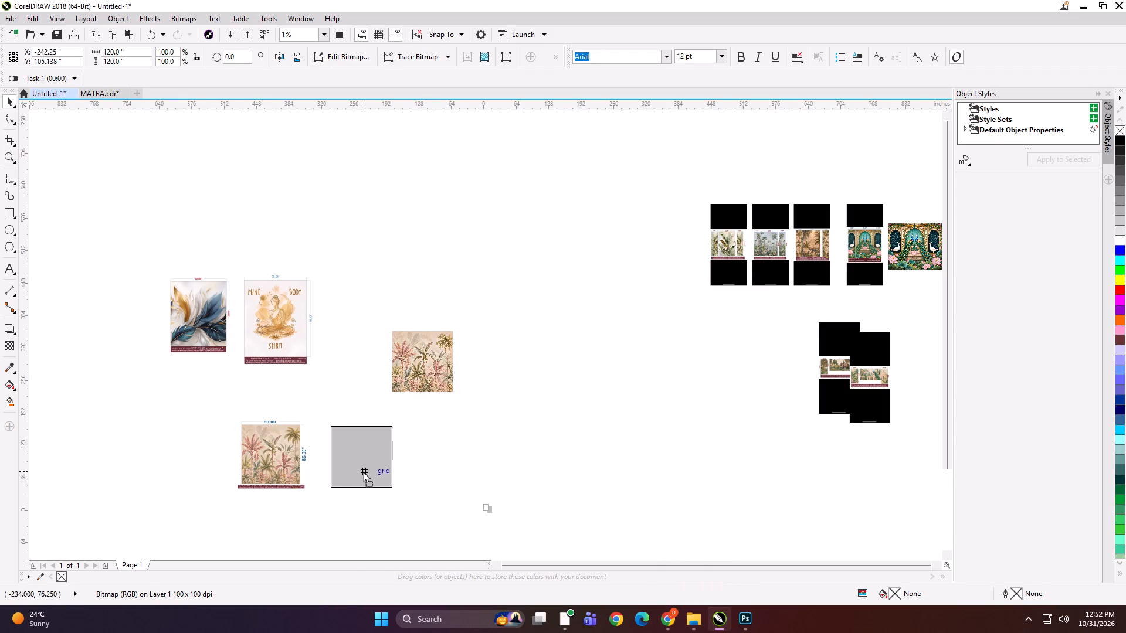
{"action": "left_click_drag", "start_coordinate": [363, 471], "coordinate": [358, 472]}
{"action": "left_click", "coordinate": [307, 474], "text": "shift"}
{"action": "left_click_drag", "start_coordinate": [281, 461], "coordinate": [424, 442]}
{"action": "left_click", "coordinate": [482, 507]}
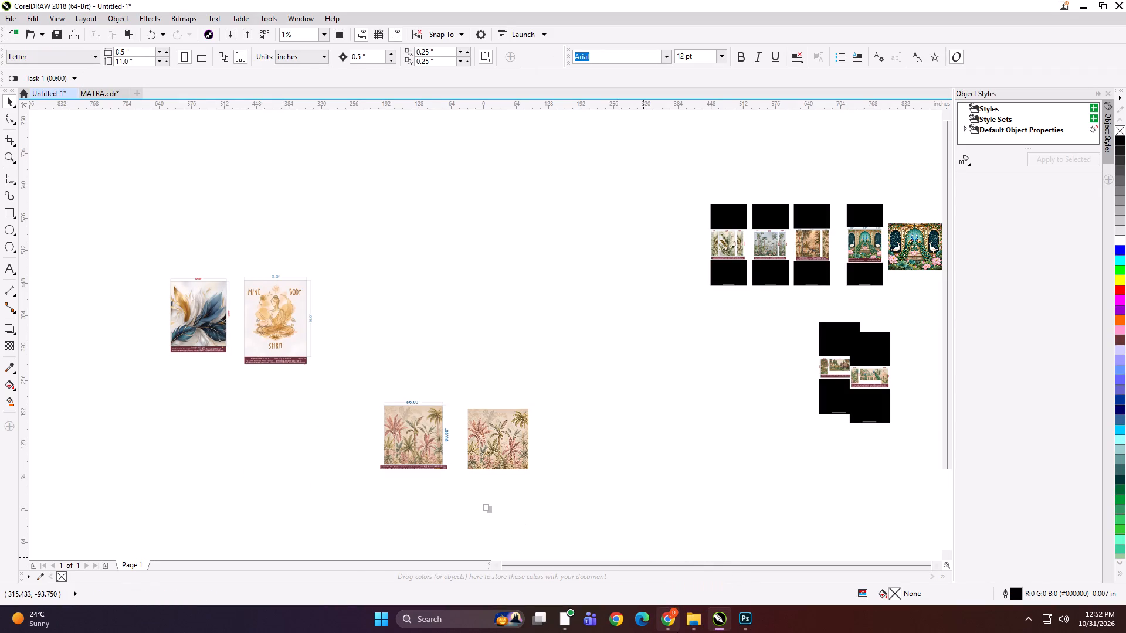
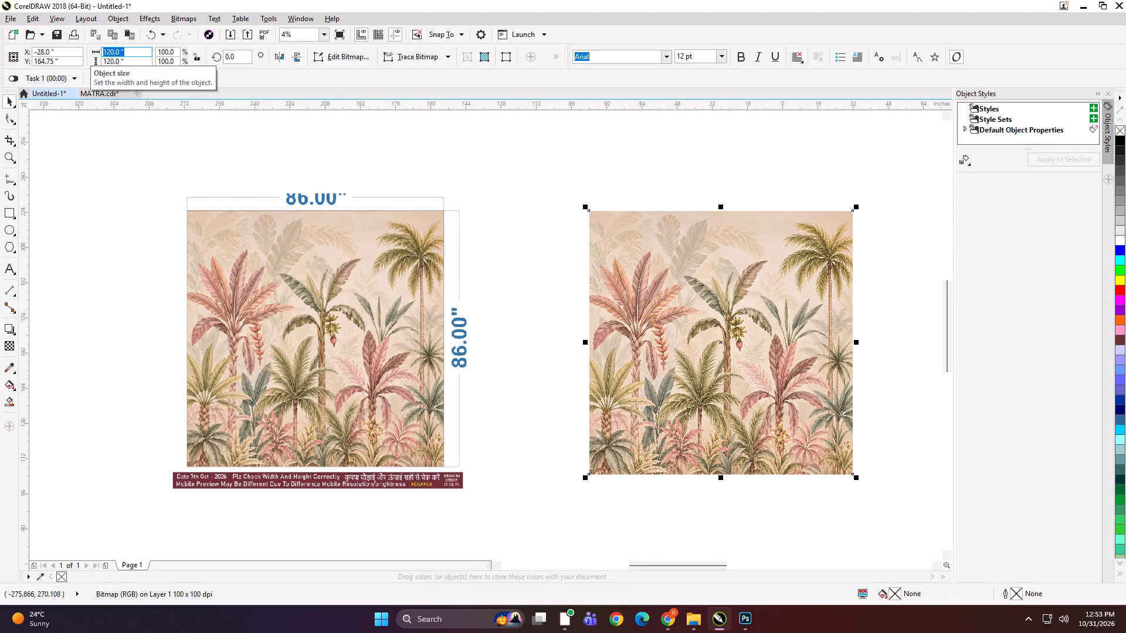
Set the imported mural's size to 86 × 86 inches.
{"action": "type", "text": "86"}
{"action": "key", "text": "Tab"}
{"action": "type", "text": "86"}
{"action": "key", "text": "Return"}
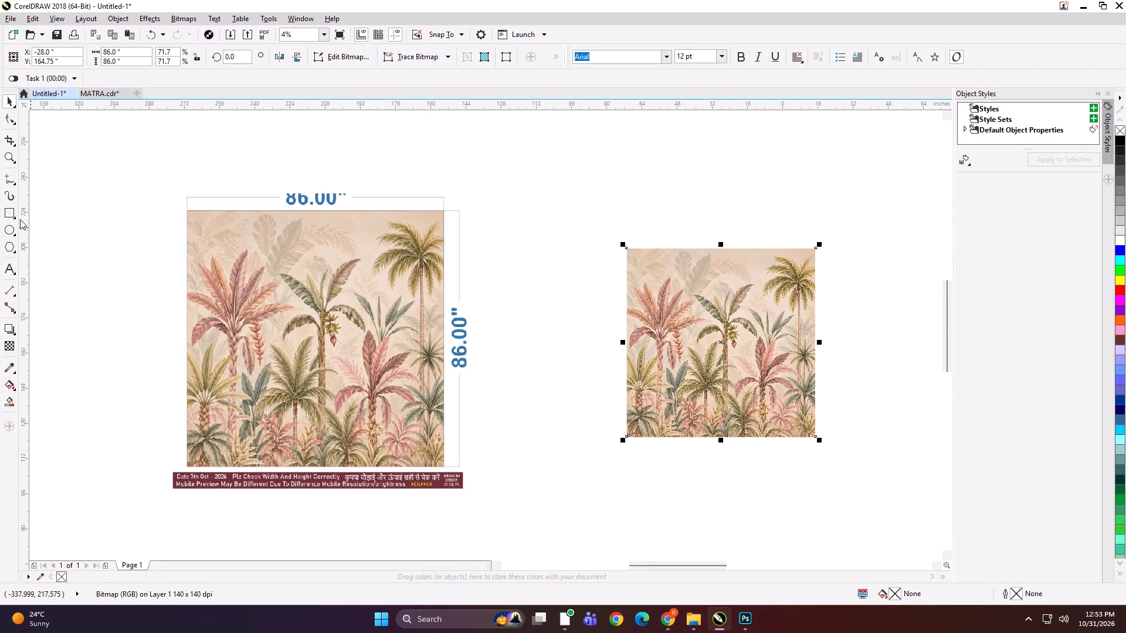
Draw a rectangle 49 inches wide and 86 inches high over the mural and align it to the mural's left edge.
{"action": "double_click", "coordinate": [10, 212], "text": "shift"}
{"action": "key", "text": "shift+space"}
{"action": "left_click", "coordinate": [123, 55]}
{"action": "key", "text": "ctrl+a"}
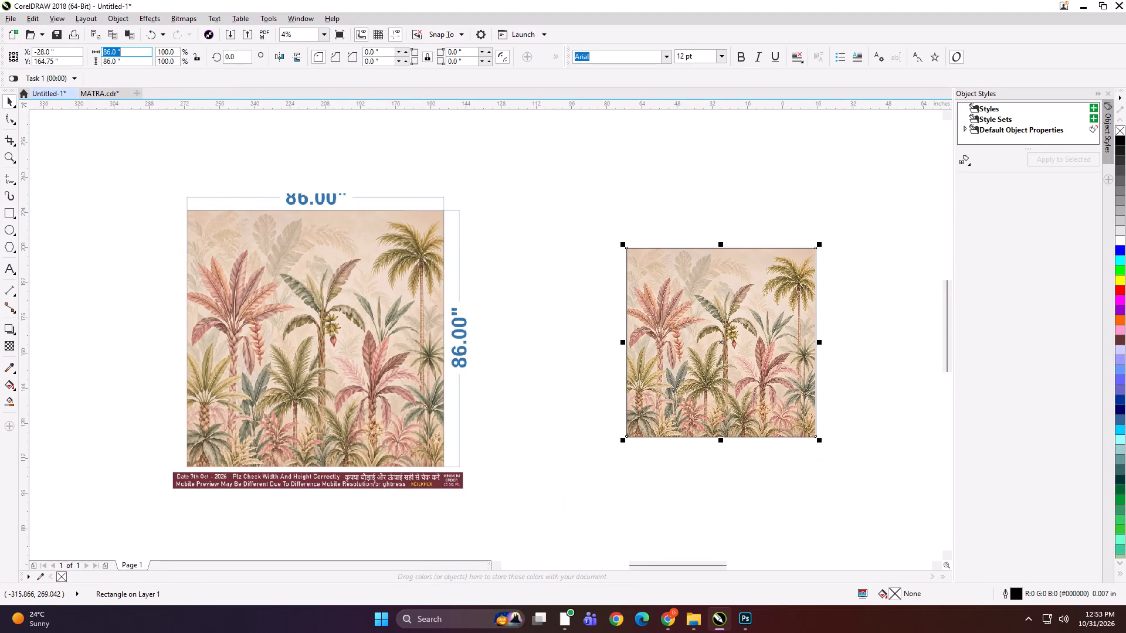
{"action": "key", "text": "4"}
{"action": "key", "text": "9"}
{"action": "key", "text": "Return"}
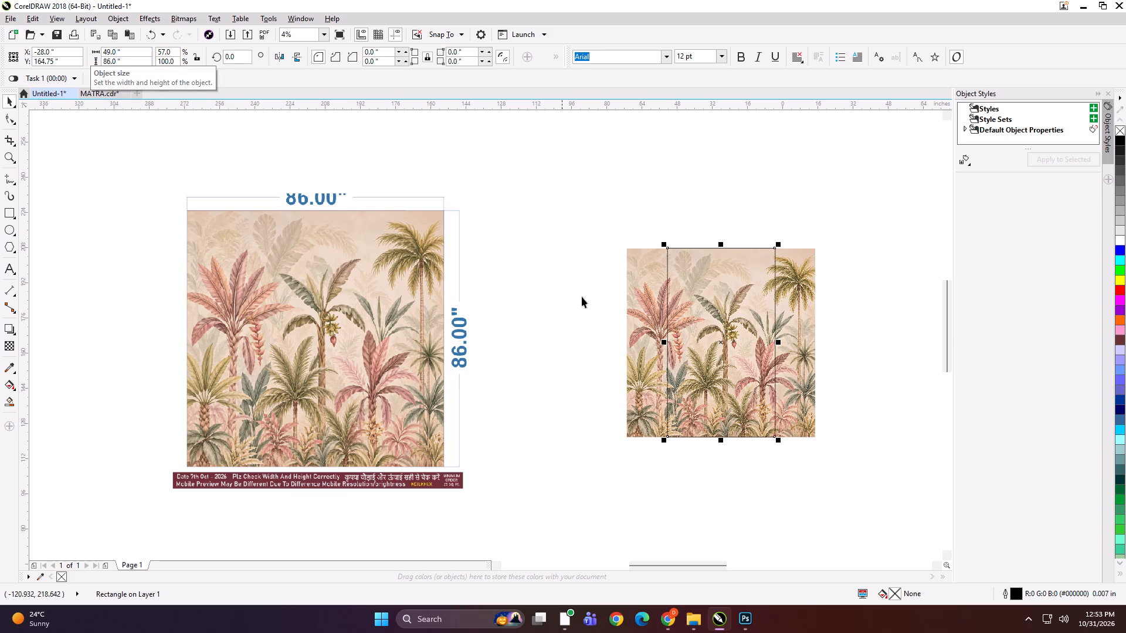
{"action": "left_click", "coordinate": [640, 322], "text": "shift"}
{"action": "key", "text": "l"}
{"action": "left_click", "coordinate": [638, 189]}
{"action": "left_click", "coordinate": [677, 295]}
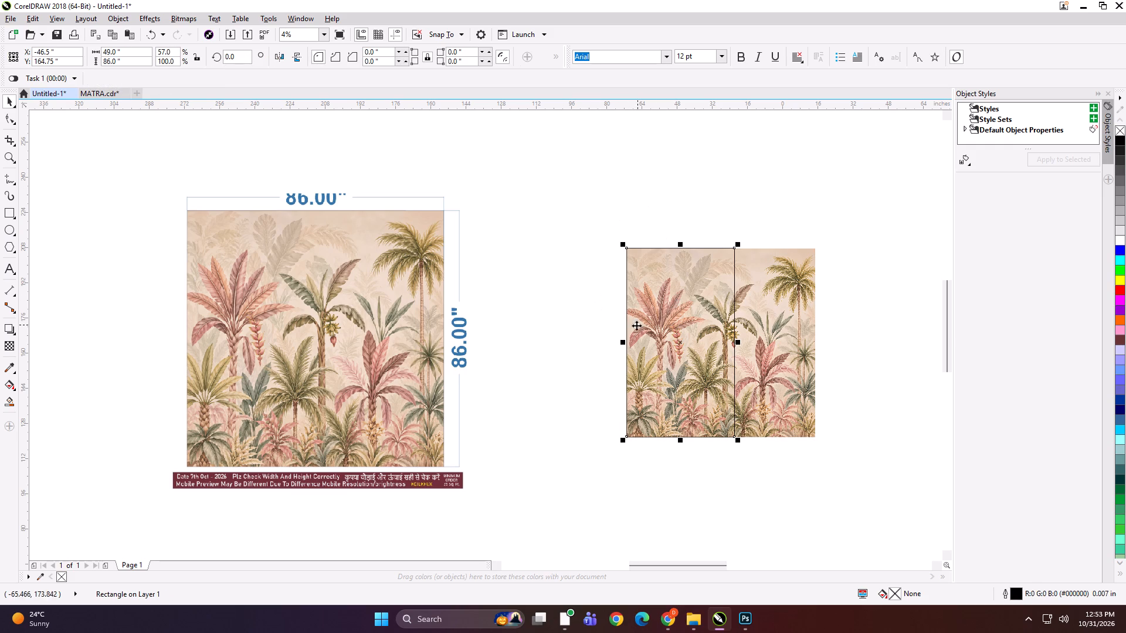
Make a mirrored copy of the rectangle beside it and resize the copy to 37.5 inches wide, ending at the mural's right edge.
{"action": "left_click_drag", "start_coordinate": [623, 343], "coordinate": [792, 342]}
{"action": "right_click", "coordinate": [792, 342], "text": "ctrl"}
{"action": "key", "text": "Left"}
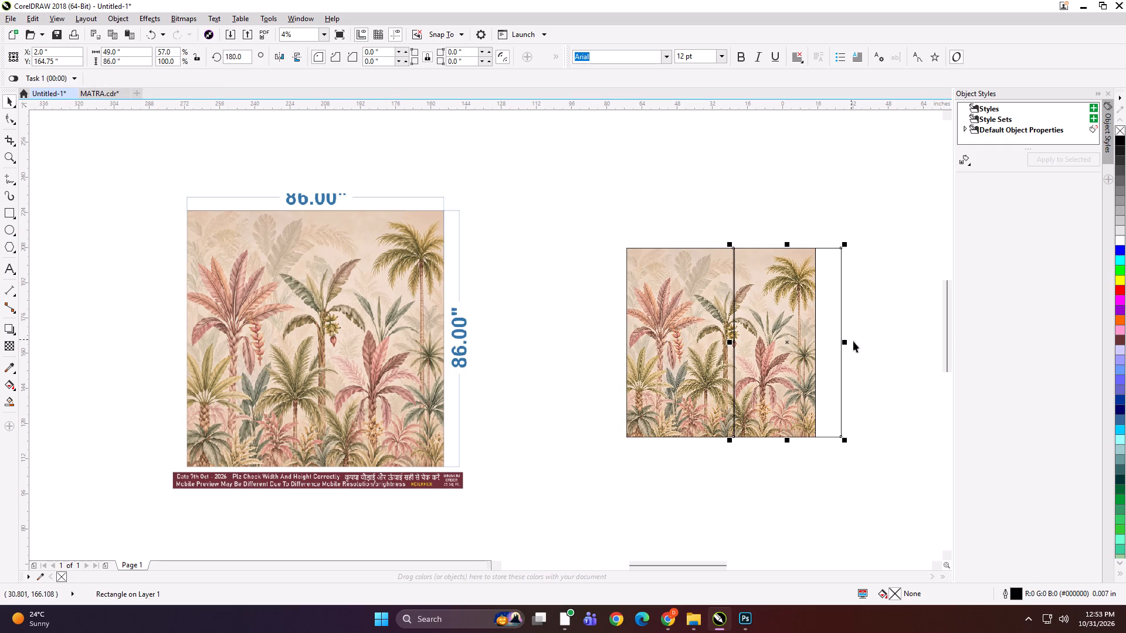
{"action": "left_click_drag", "start_coordinate": [848, 343], "coordinate": [823, 343]}
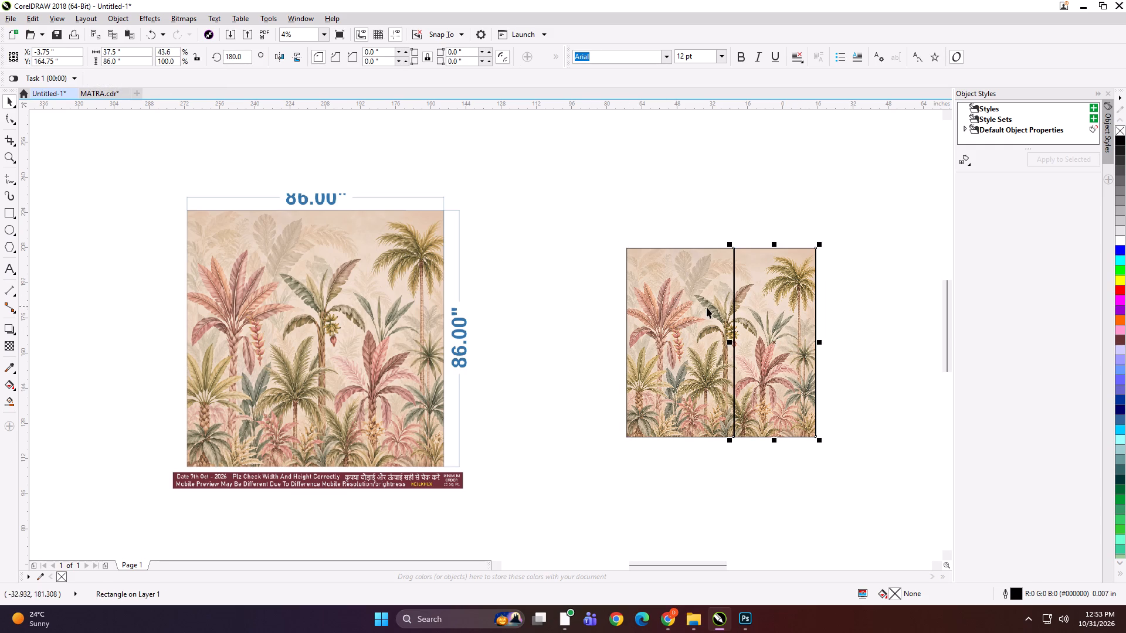
Group the two rectangles, place the mural inside them, and ungroup them into separate panels.
{"action": "left_click", "coordinate": [707, 307], "text": "shift"}
{"action": "key", "text": "ctrl+g"}
{"action": "left_click", "coordinate": [689, 207]}
{"action": "left_click", "coordinate": [715, 303], "text": "alt"}
{"action": "key", "text": "shift+Return"}
{"action": "left_click", "coordinate": [715, 303]}
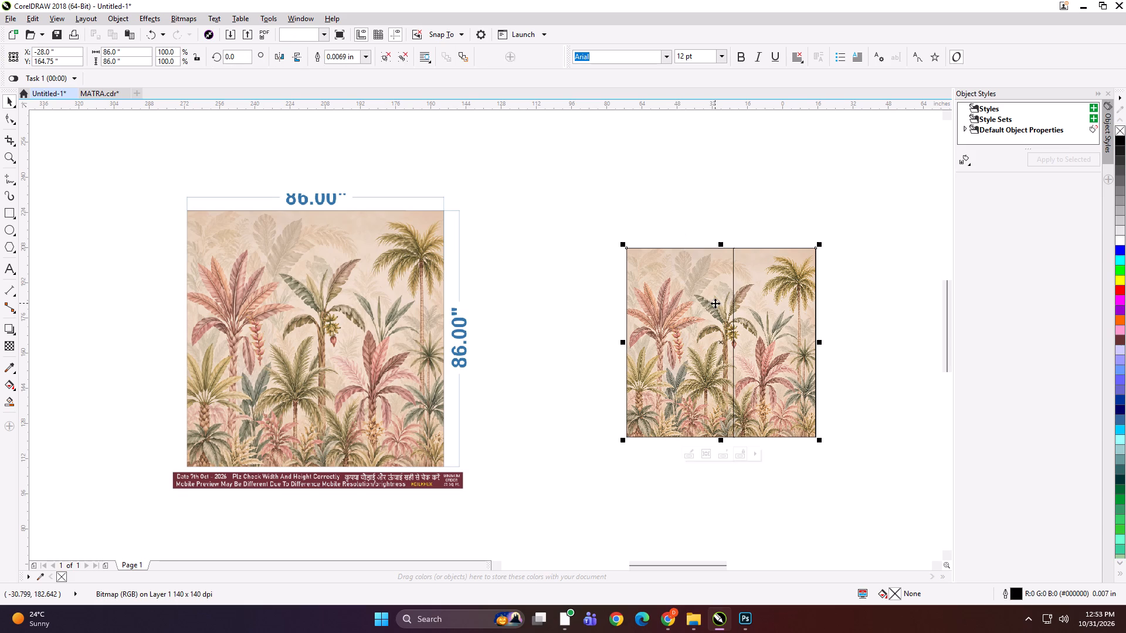
{"action": "key", "text": "ctrl+u"}
{"action": "left_click", "coordinate": [710, 216]}
Add the text label "86*86 panel 1" on the wider panel's top edge and "86*86 panel 2" on the narrower panel's.
{"action": "left_click", "coordinate": [8, 265]}
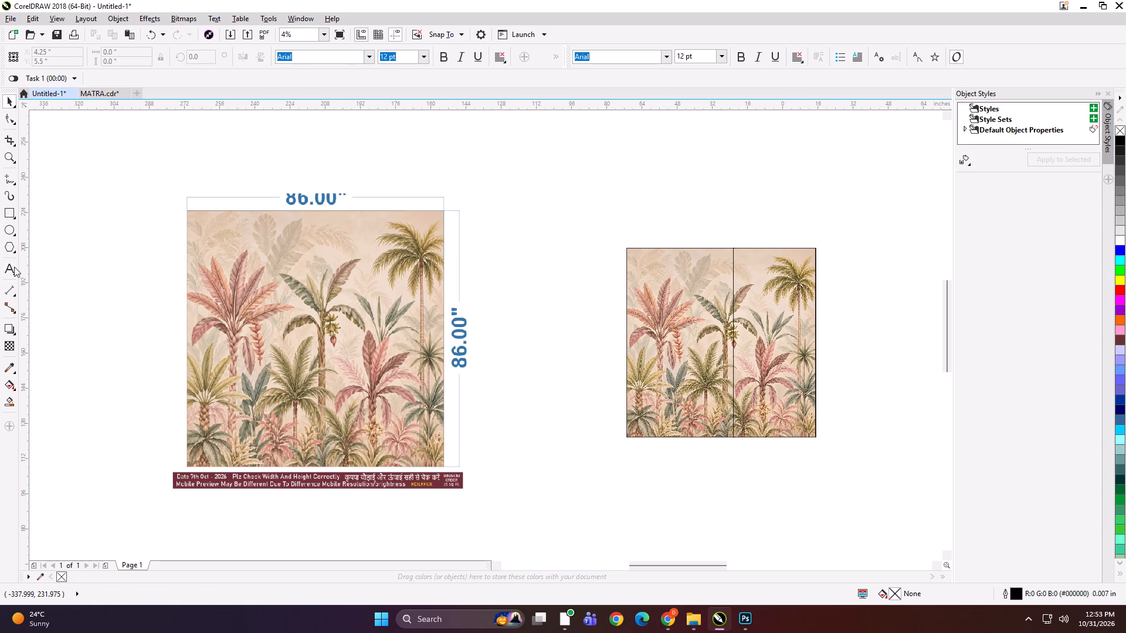
{"action": "left_click", "coordinate": [674, 246]}
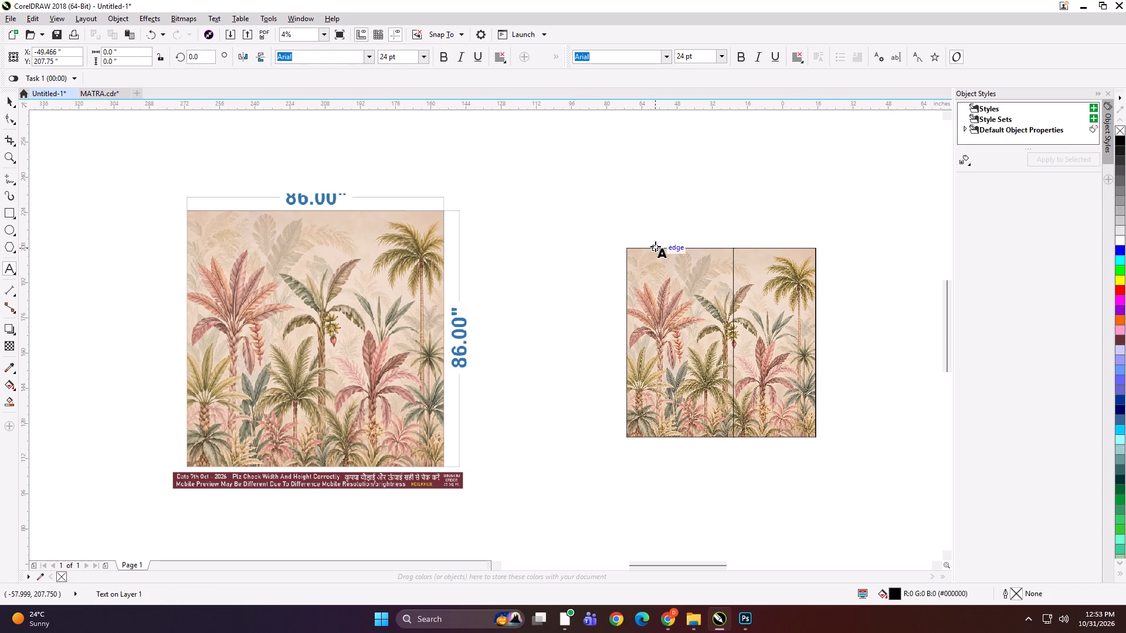
{"action": "type", "text": "86*86 panel 1"}
{"action": "key", "text": "ctrl+a"}
{"action": "key", "text": "ctrl+c"}
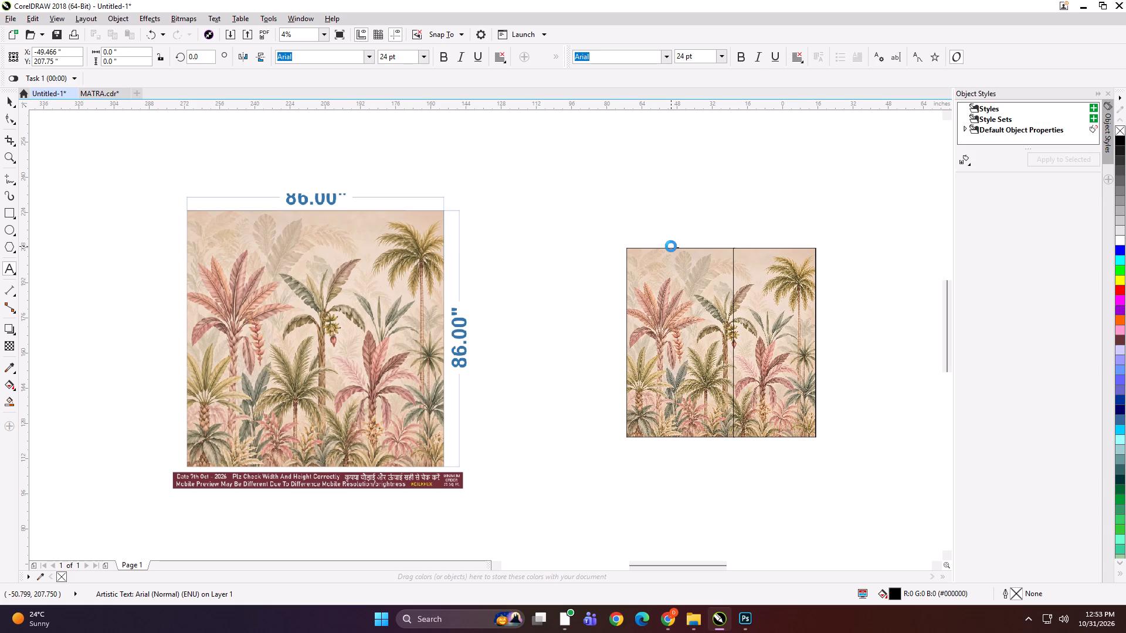
{"action": "left_click", "coordinate": [758, 246]}
{"action": "key", "text": "ctrl+v"}
{"action": "key", "text": "BackSpace"}
{"action": "key", "text": "2"}
Group each mural panel with its own text label.
{"action": "left_click", "coordinate": [9, 102]}
{"action": "left_click", "coordinate": [779, 318], "text": "shift"}
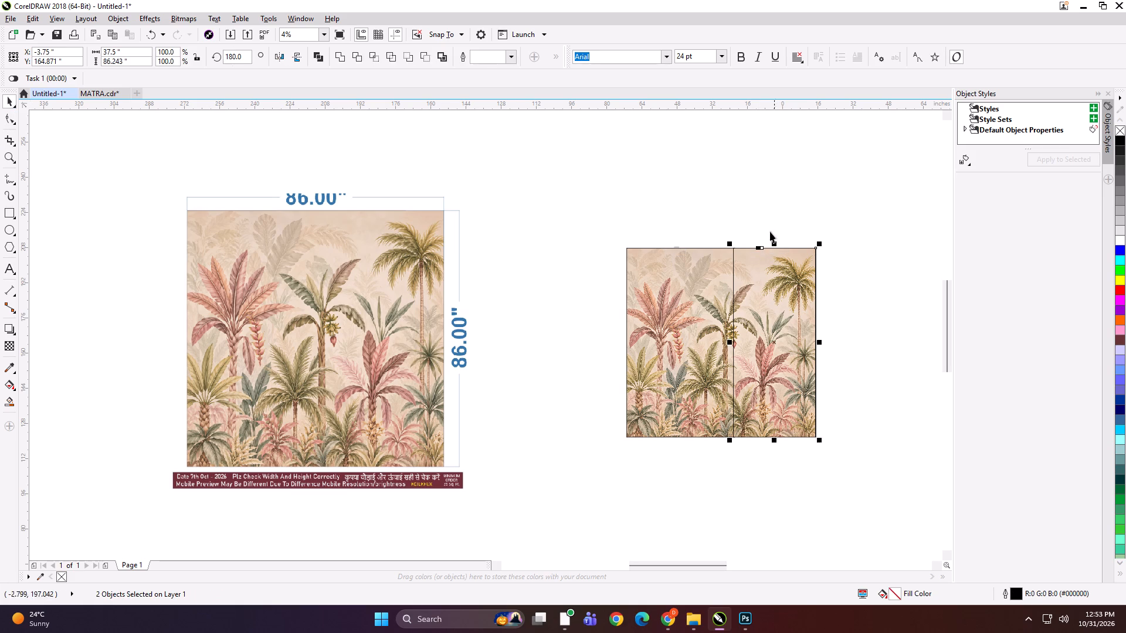
{"action": "key", "text": "ctrl+g"}
{"action": "left_click_drag", "start_coordinate": [758, 204], "coordinate": [602, 477]}
{"action": "key", "text": "ctrl+g"}
Start a TIFF export of the 49-inch panel and browse to work (D:) > KD > PRINT FILE > 31 > CHANDIGARH WALLPAPER.
{"action": "key", "text": "ctrl+e"}
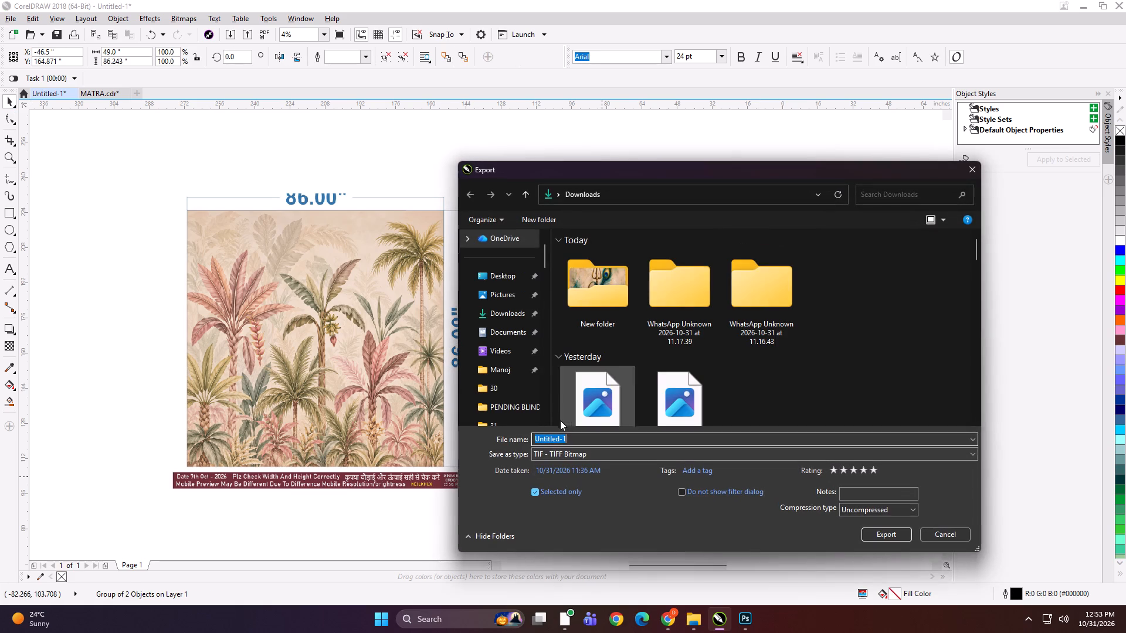
{"action": "scroll", "coordinate": [497, 384], "scroll_direction": "down", "scroll_amount": 3}
{"action": "scroll", "coordinate": [503, 345], "scroll_direction": "up", "scroll_amount": 3}
{"action": "left_click", "coordinate": [503, 318]}
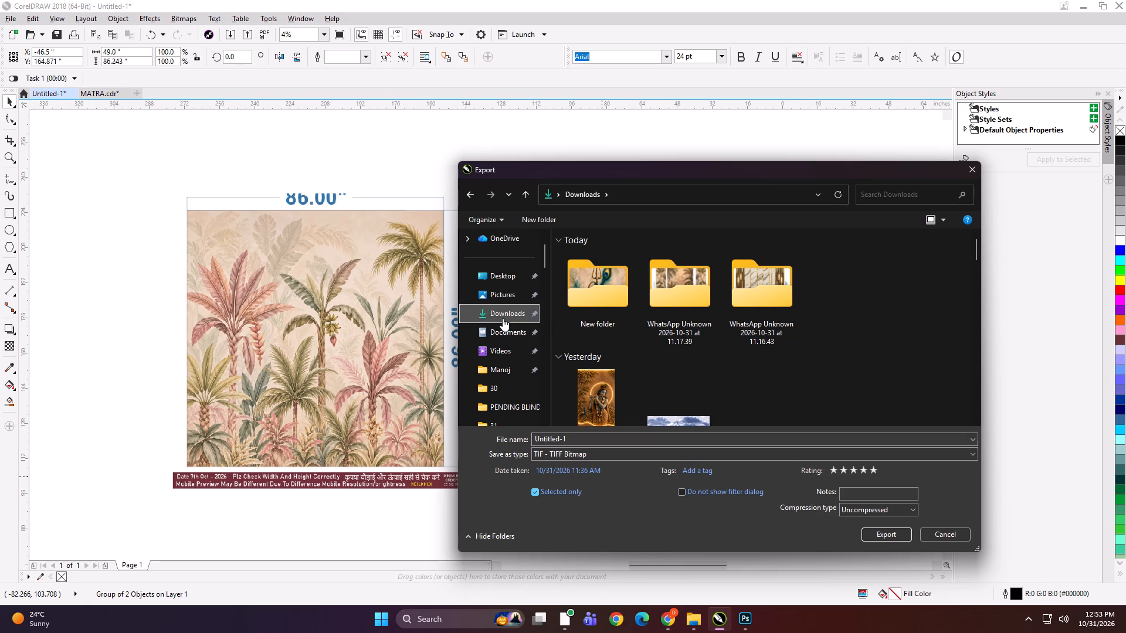
{"action": "scroll", "coordinate": [503, 318], "scroll_direction": "up", "scroll_amount": 3}
{"action": "left_click", "coordinate": [503, 318]}
{"action": "scroll", "coordinate": [503, 318], "scroll_direction": "up", "scroll_amount": 2}
{"action": "scroll", "coordinate": [504, 324], "scroll_direction": "down", "scroll_amount": 1}
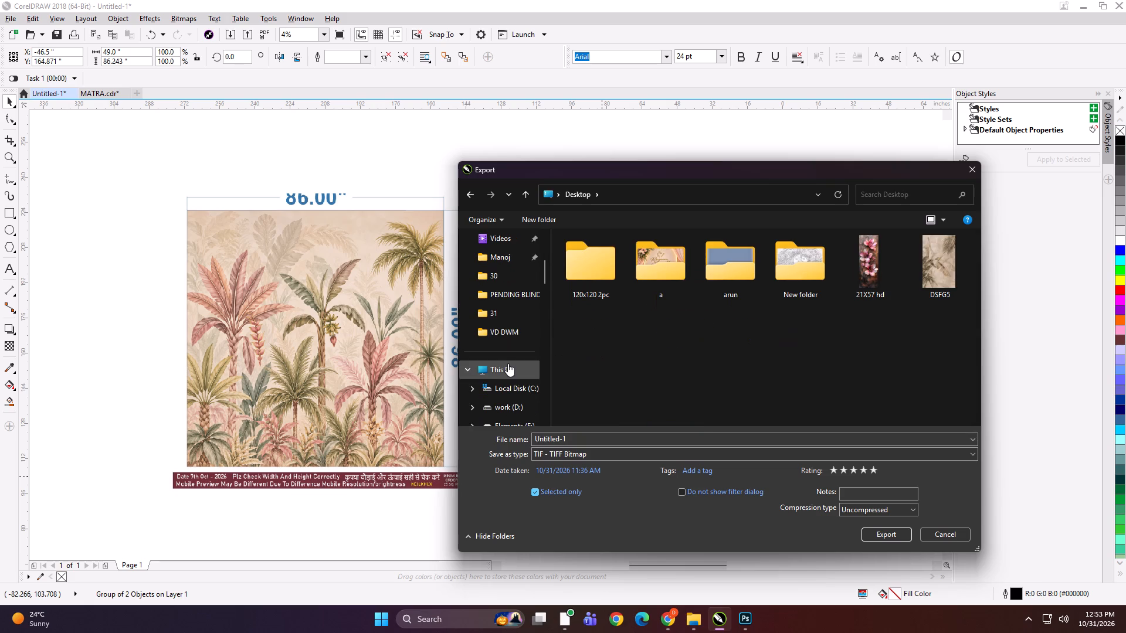
{"action": "left_click", "coordinate": [508, 363]}
{"action": "double_click", "coordinate": [795, 258]}
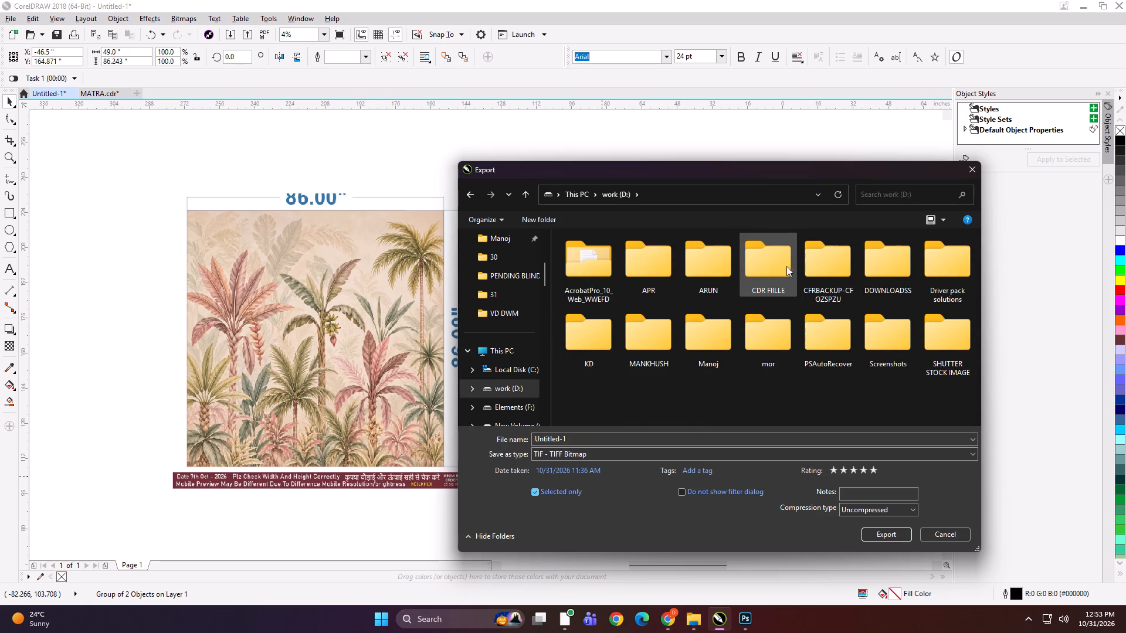
{"action": "double_click", "coordinate": [609, 345]}
{"action": "double_click", "coordinate": [840, 280]}
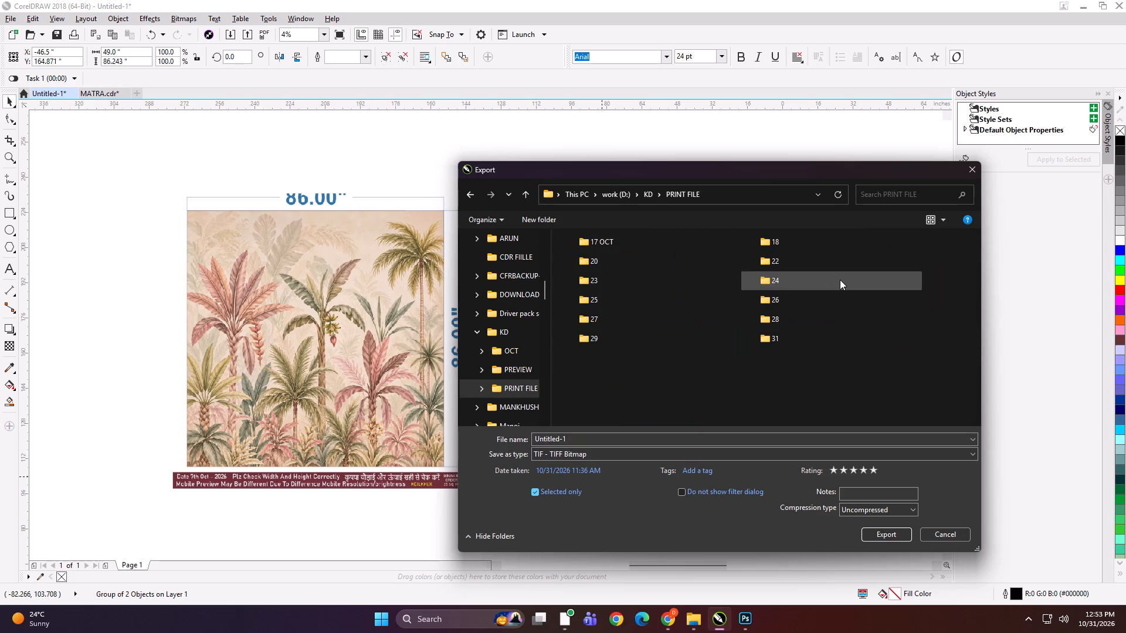
{"action": "double_click", "coordinate": [809, 333]}
{"action": "left_click", "coordinate": [713, 339]}
{"action": "left_click", "coordinate": [647, 406]}
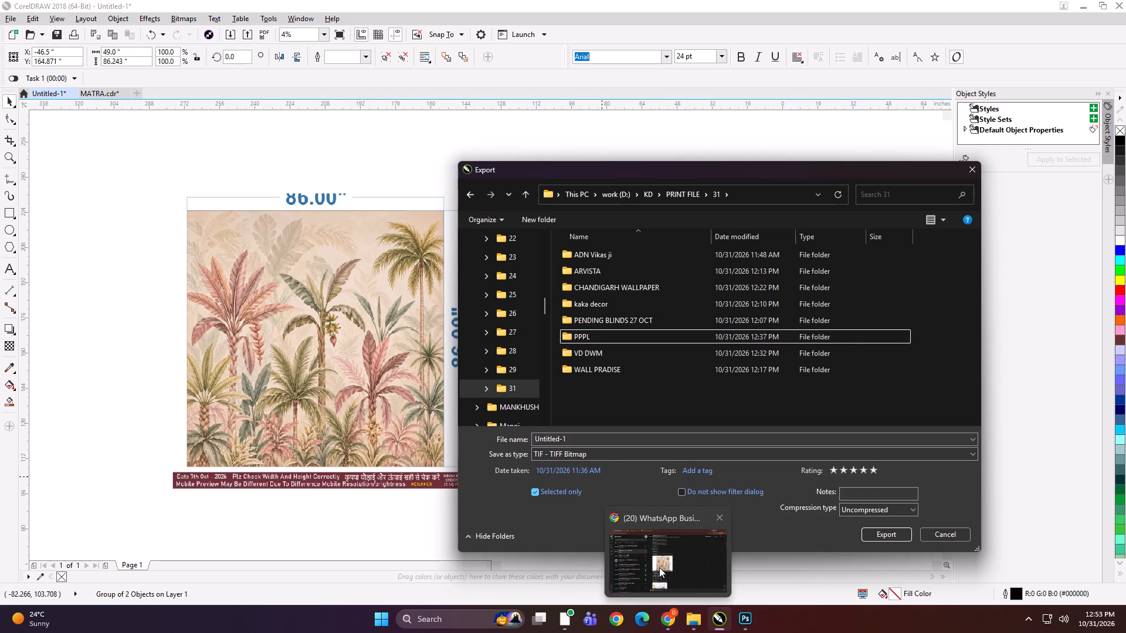
{"action": "double_click", "coordinate": [632, 287]}
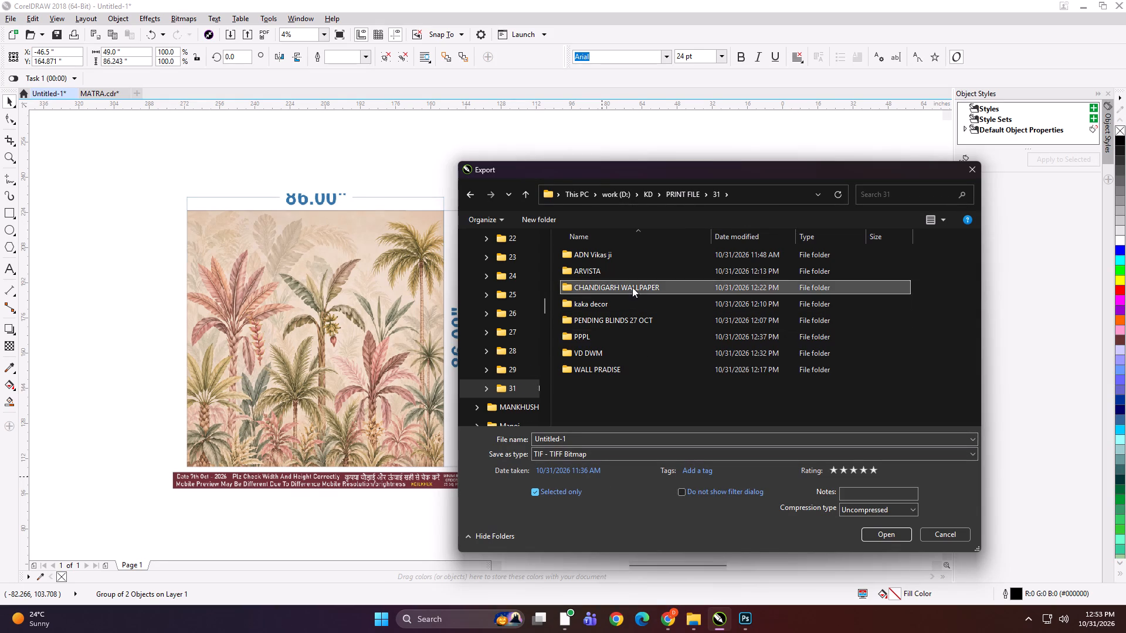
Create a folder named 86X86 inside CHANDIGARH WALLPAPER and open it.
{"action": "left_click", "coordinate": [613, 350]}
{"action": "left_click", "coordinate": [549, 220]}
{"action": "type", "text": "86X86"}
{"action": "key", "text": "Return"}
{"action": "double_click", "coordinate": [591, 277]}
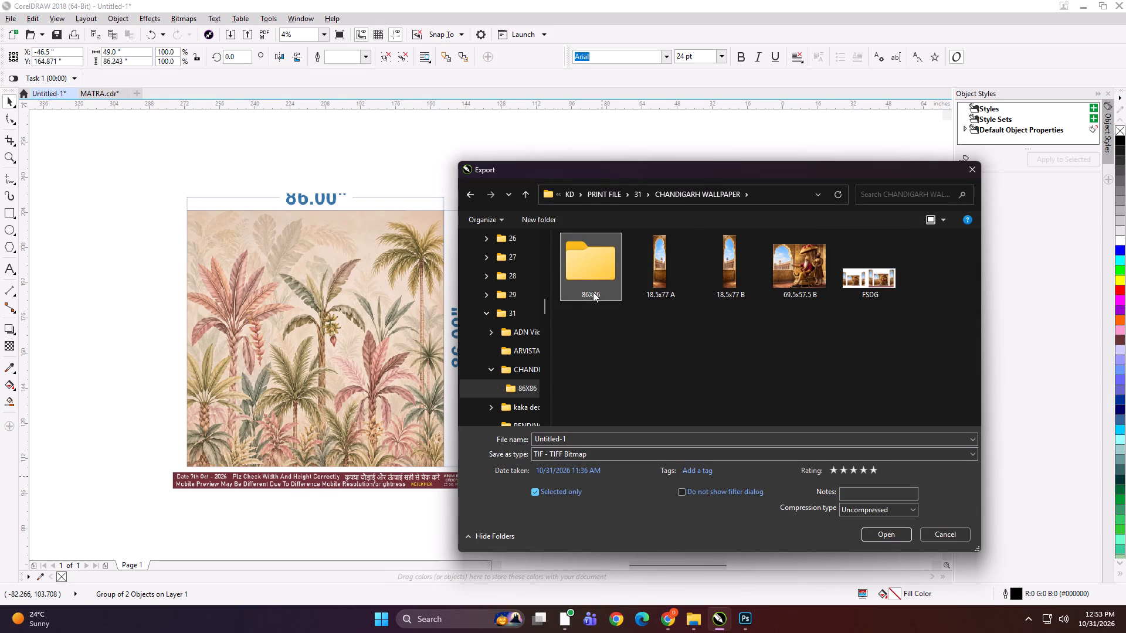
Name the file by the panel's size and export the 49-inch panel as a 100 dpi RGB TIFF bitmap.
{"action": "left_click", "coordinate": [595, 434]}
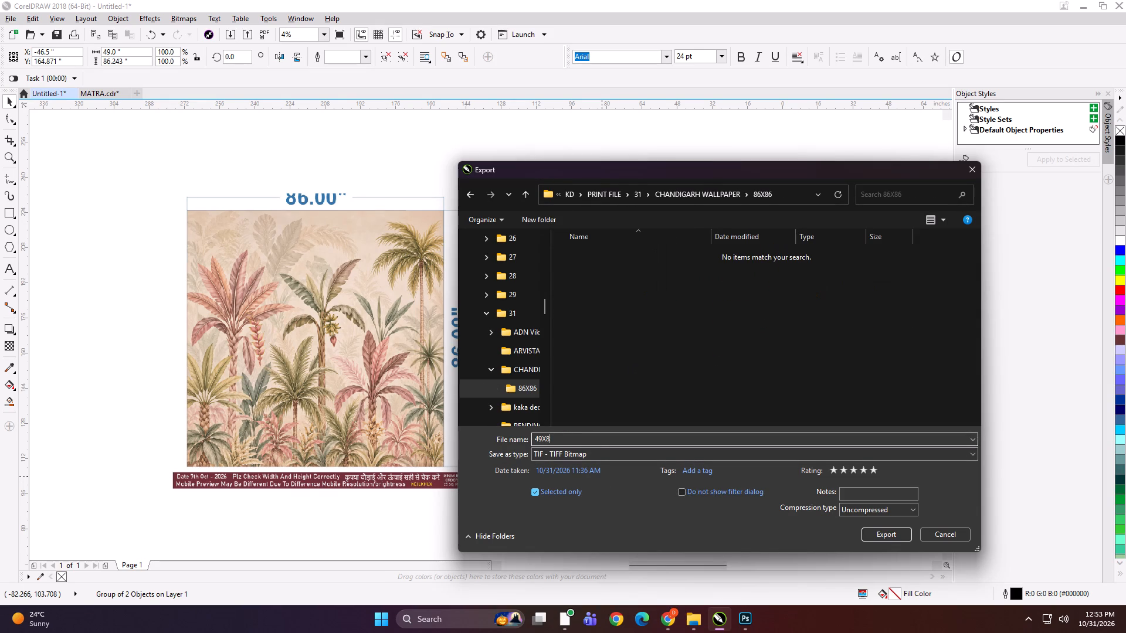
{"action": "key", "text": "Return"}
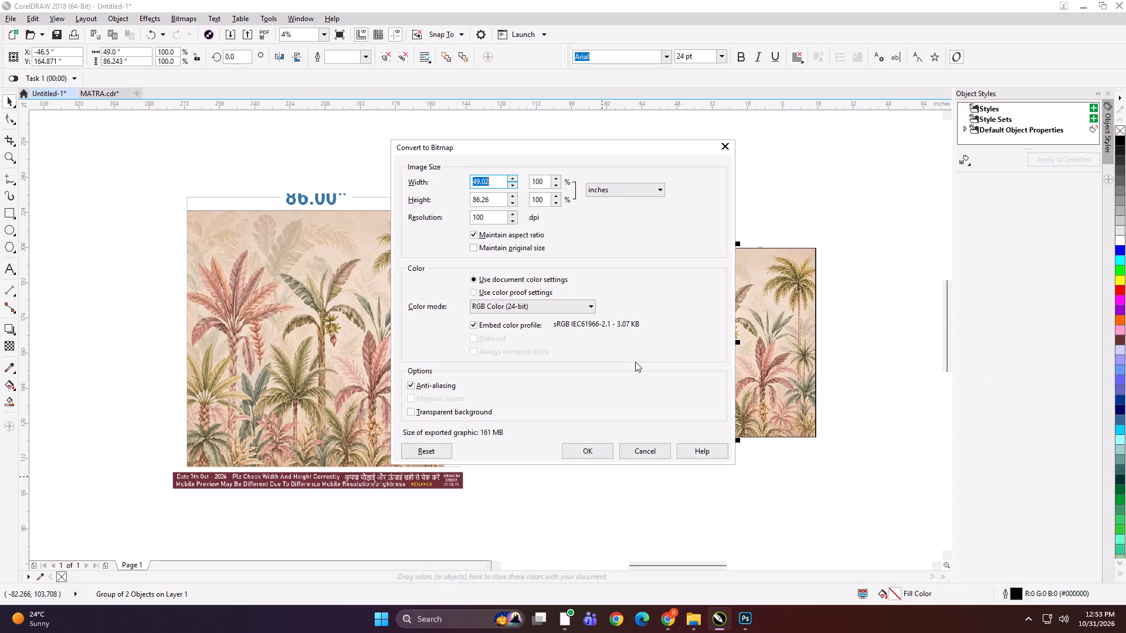
{"action": "key", "text": "Return"}
Export the narrower mural panel to the same folder under the name 37.5X86 b.
{"action": "left_click", "coordinate": [753, 340]}
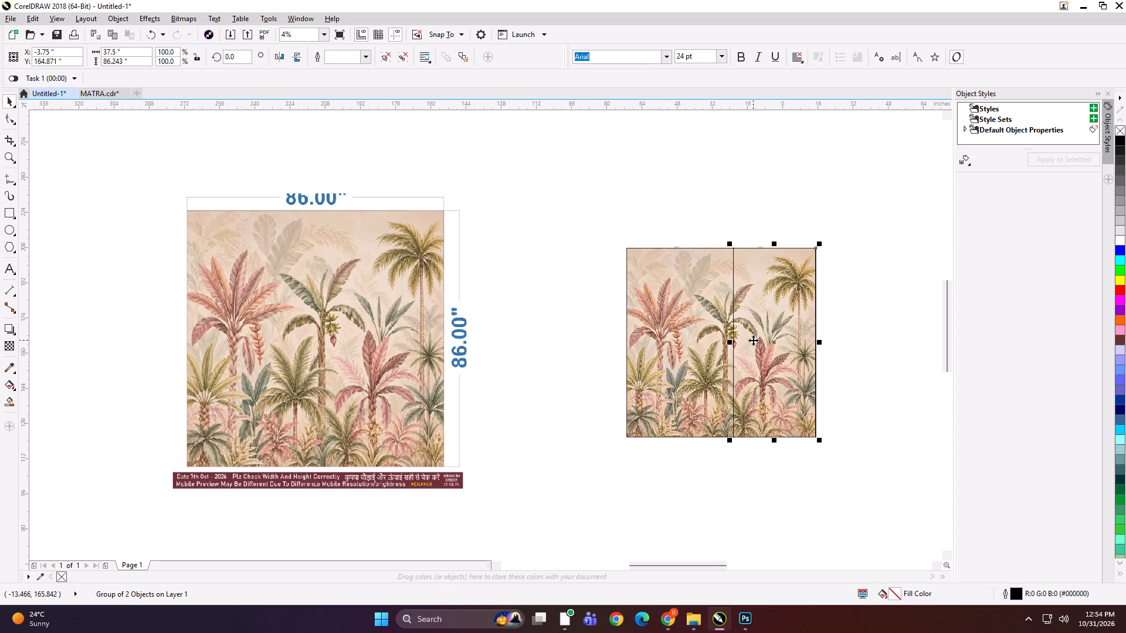
{"action": "key", "text": "ctrl+e"}
{"action": "type", "text": "37.5X86 b"}
{"action": "key", "text": "Return"}
{"action": "key", "text": "Return"}
Move the narrower panel 4 inches to the right to leave a gap between the panels.
{"action": "key", "text": "Right"}
{"action": "key", "text": "Right"}
{"action": "key", "text": "Right"}
{"action": "key", "text": "Right"}
{"action": "key", "text": "Right"}
{"action": "key", "text": "Right"}
{"action": "key", "text": "Right"}
{"action": "key", "text": "Right"}
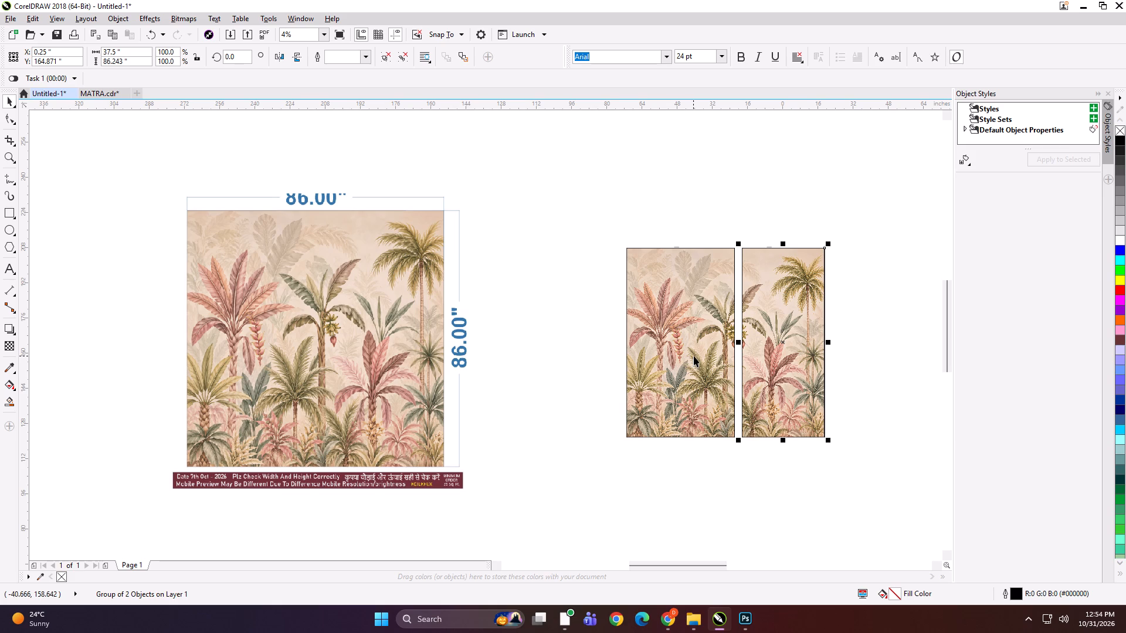
Move both panels beside the dimensioned mural preview and enlarge them to about 123 × 118 inches overall.
{"action": "left_click", "coordinate": [715, 341], "text": "shift"}
{"action": "left_click_drag", "start_coordinate": [713, 331], "coordinate": [683, 318]}
{"action": "left_click_drag", "start_coordinate": [660, 311], "coordinate": [621, 300]}
{"action": "left_click_drag", "start_coordinate": [605, 292], "coordinate": [541, 277]}
{"action": "left_click_drag", "start_coordinate": [697, 403], "coordinate": [781, 473]}
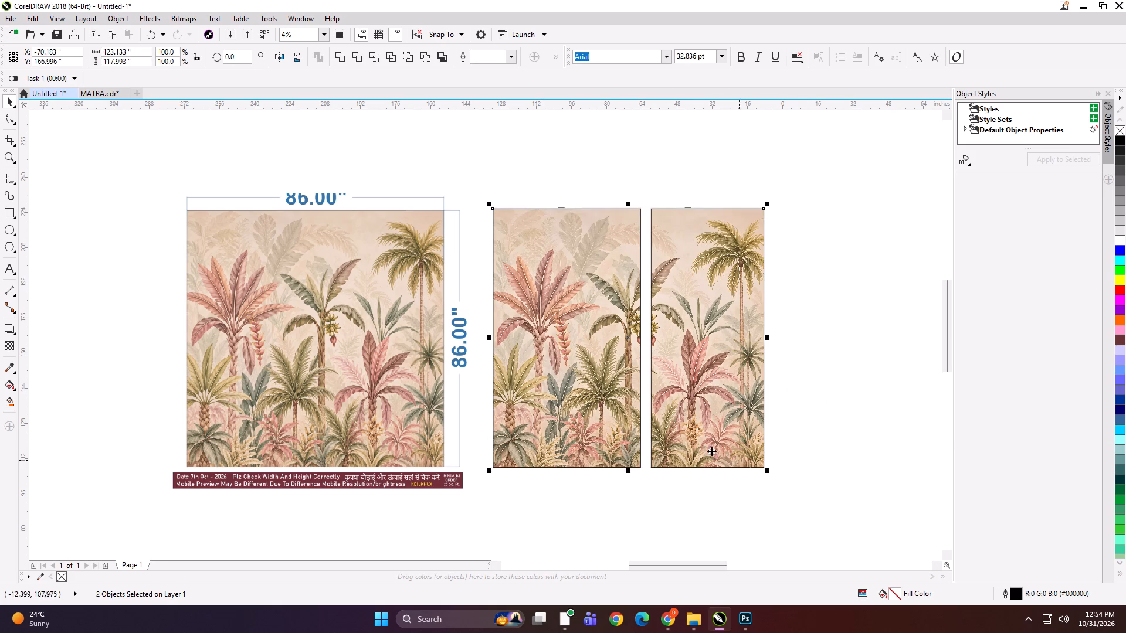
Group the panels with the dimensioned preview and shrink the group to about 4.48 × 2.07 inches.
{"action": "left_click", "coordinate": [464, 400], "text": "shift"}
{"action": "key", "text": "ctrl+g"}
{"action": "left_click", "coordinate": [769, 502], "text": "shift"}
{"action": "left_click_drag", "start_coordinate": [727, 485], "coordinate": [538, 401], "text": "shift"}
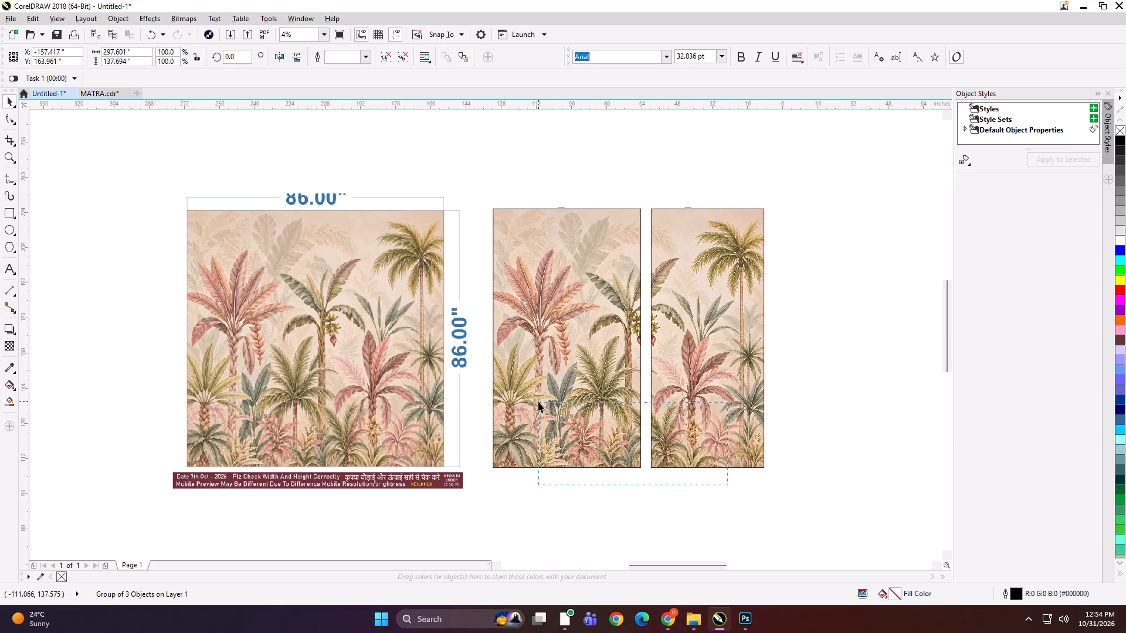
{"action": "left_click_drag", "start_coordinate": [538, 401], "coordinate": [538, 401], "text": "shift"}
{"action": "left_click_drag", "start_coordinate": [769, 500], "coordinate": [462, 362], "text": "shift"}
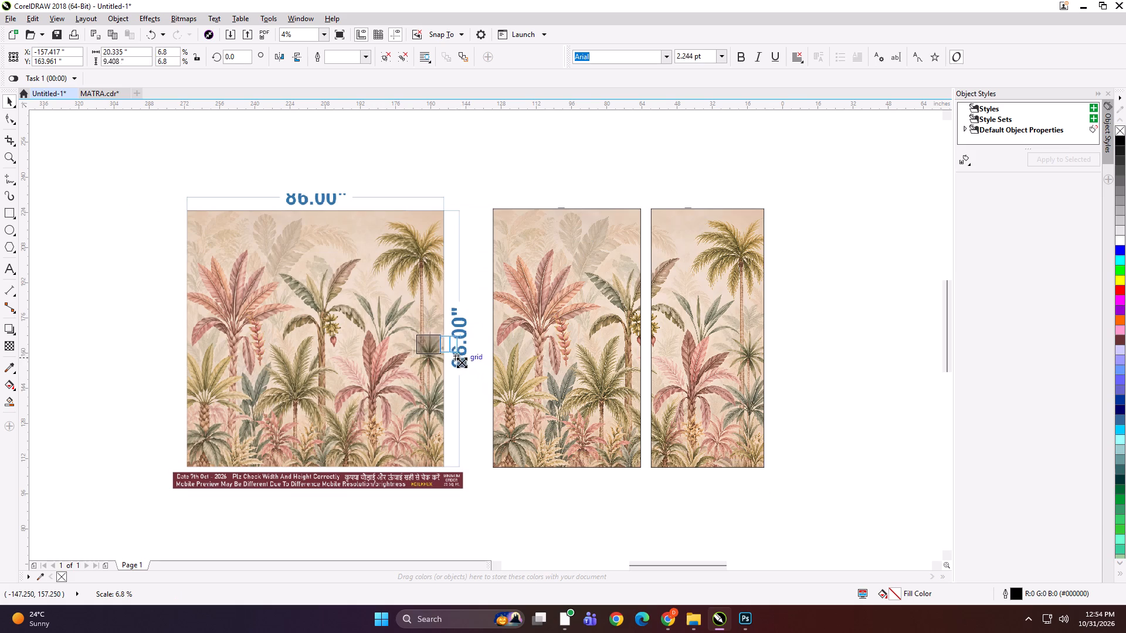
{"action": "left_click_drag", "start_coordinate": [462, 362], "coordinate": [449, 360], "text": "shift"}
{"action": "scroll", "coordinate": [439, 345], "scroll_direction": "up", "scroll_amount": 4}
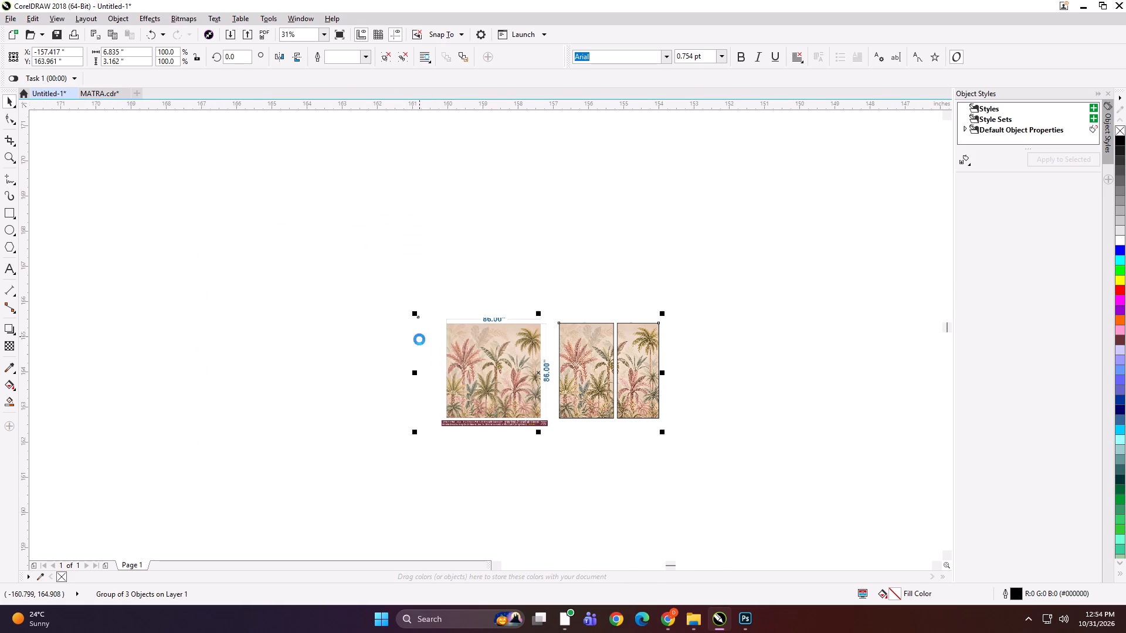
{"action": "left_click_drag", "start_coordinate": [664, 435], "coordinate": [627, 428], "text": "shift"}
Export the shrunken preview group under the name sdgh.
{"action": "key", "text": "ctrl+e"}
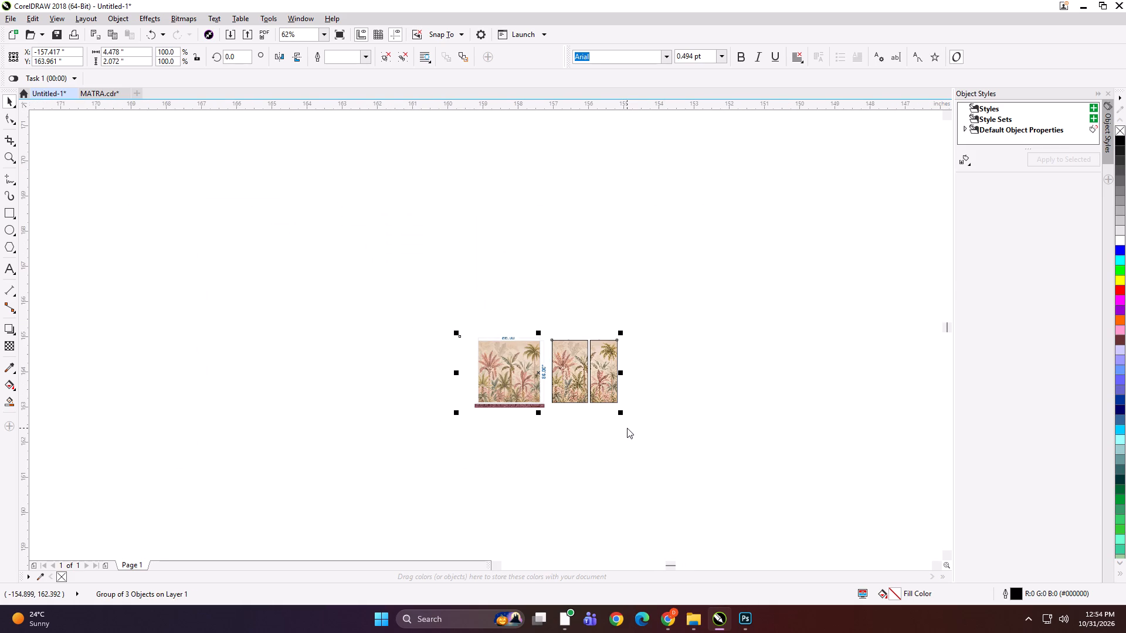
{"action": "type", "text": "sdgh"}
{"action": "key", "text": "Return"}
{"action": "key", "text": "Return"}
{"action": "key", "text": "Return"}
Delete the shrunken preview group from the layout and show all remaining objects.
{"action": "key", "text": "Delete"}
{"action": "key", "text": "F4"}
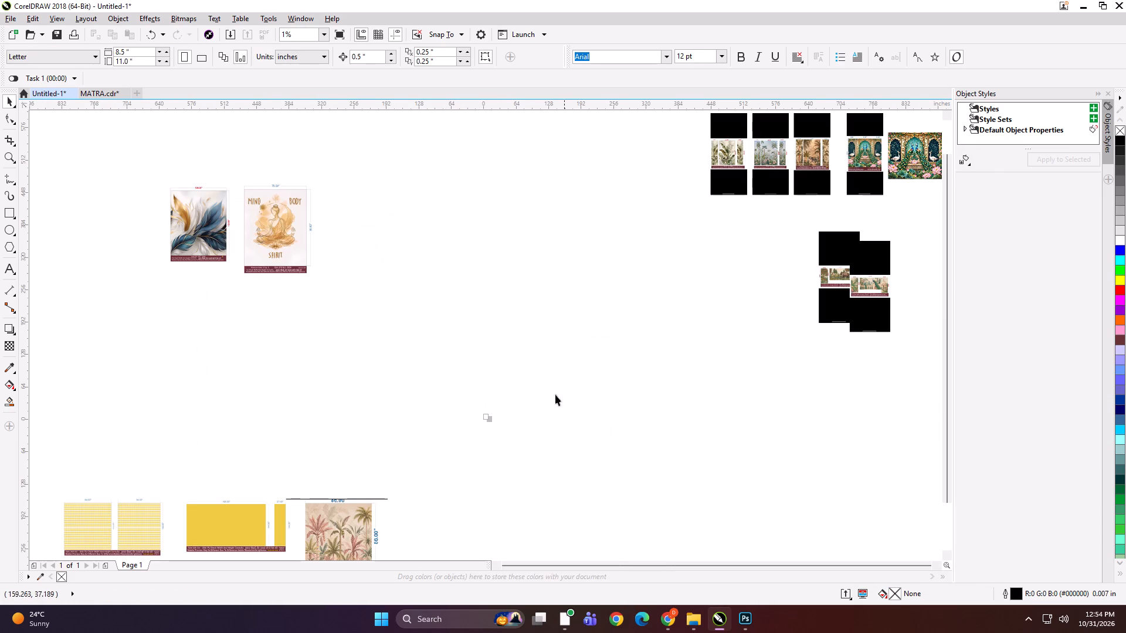
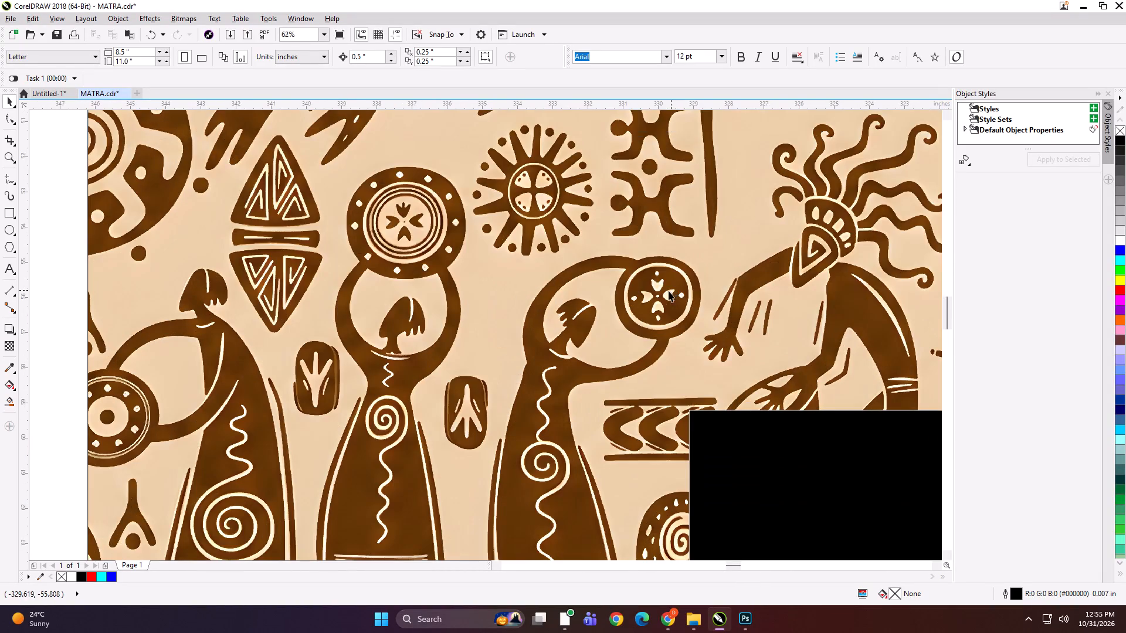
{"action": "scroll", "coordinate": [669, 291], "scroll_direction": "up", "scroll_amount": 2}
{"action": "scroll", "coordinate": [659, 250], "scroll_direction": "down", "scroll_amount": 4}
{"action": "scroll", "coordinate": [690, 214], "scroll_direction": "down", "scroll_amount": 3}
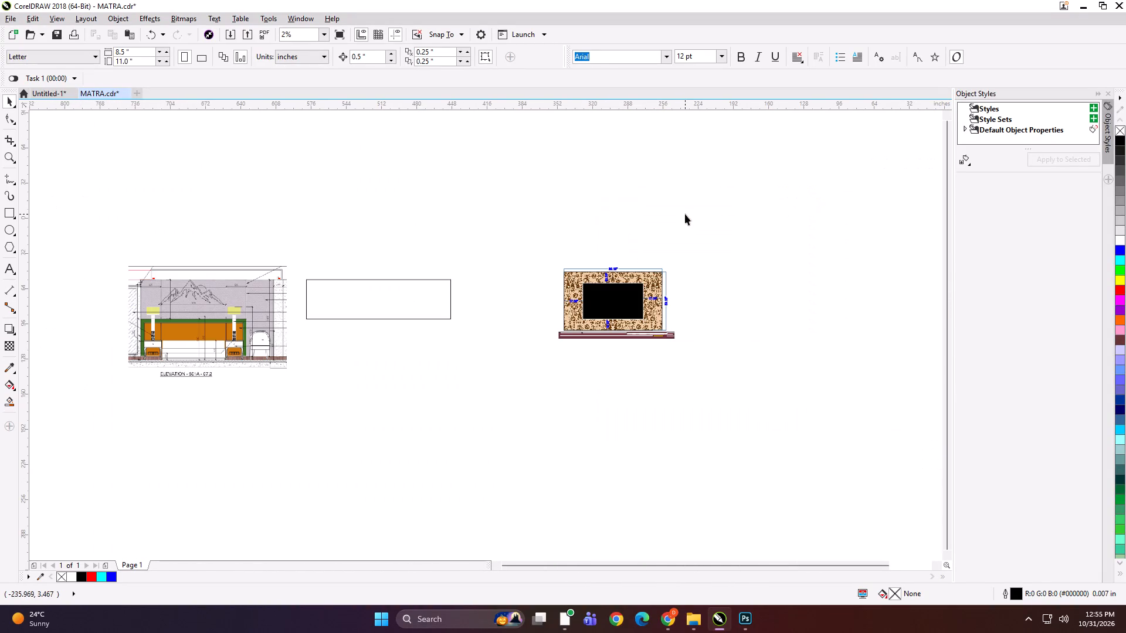
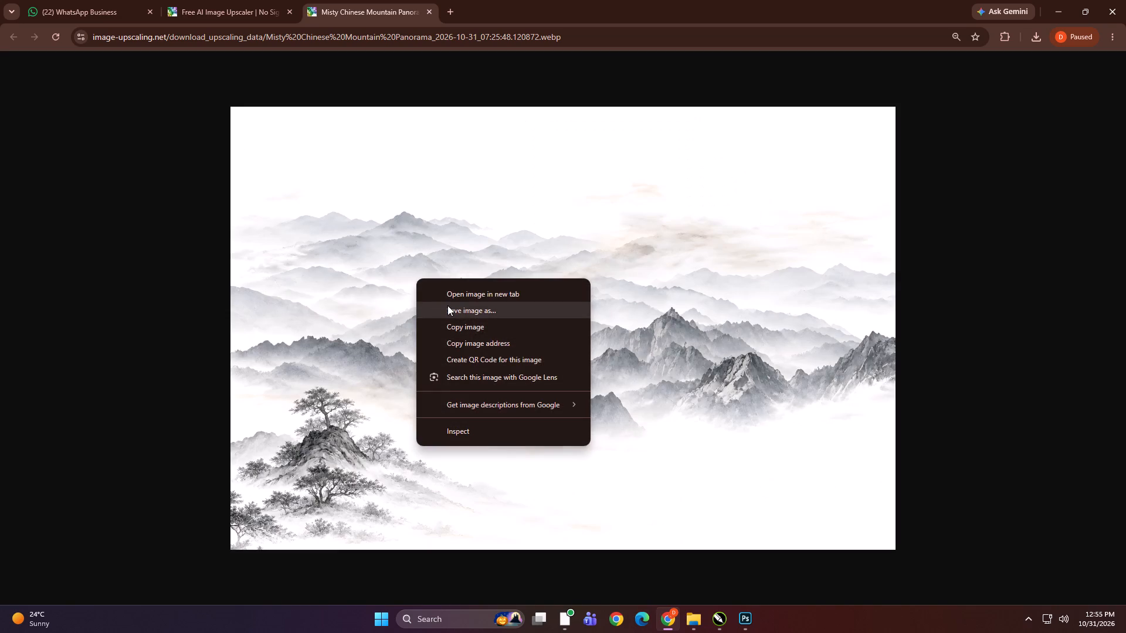
Copy the upscaled misty Chinese mountain panorama image and switch to Photoshop.
{"action": "left_click", "coordinate": [460, 328]}
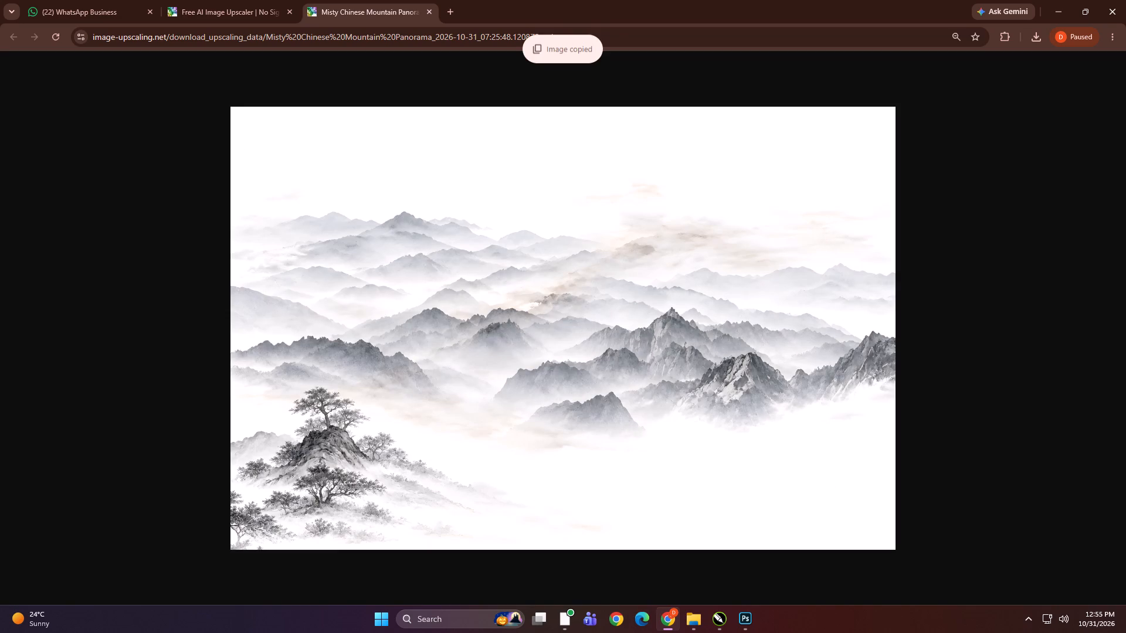
{"action": "left_click", "coordinate": [744, 626]}
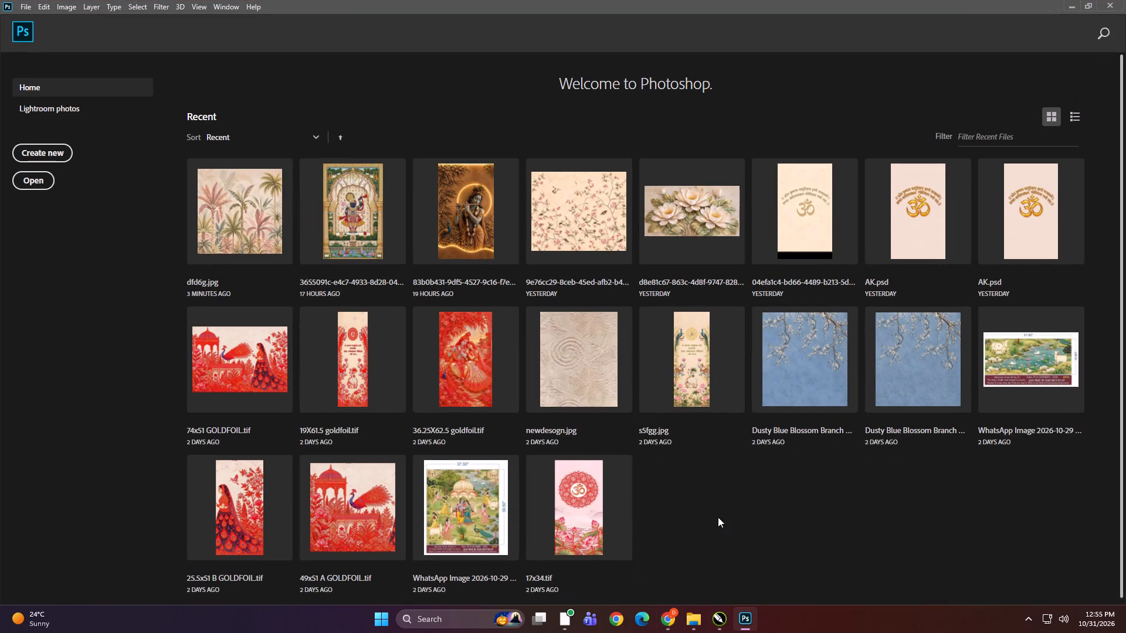
Create a new document 120 inches wide and 80 inches high at 100 pixels per inch.
{"action": "key", "text": "ctrl+v"}
{"action": "key", "text": "ctrl+n"}
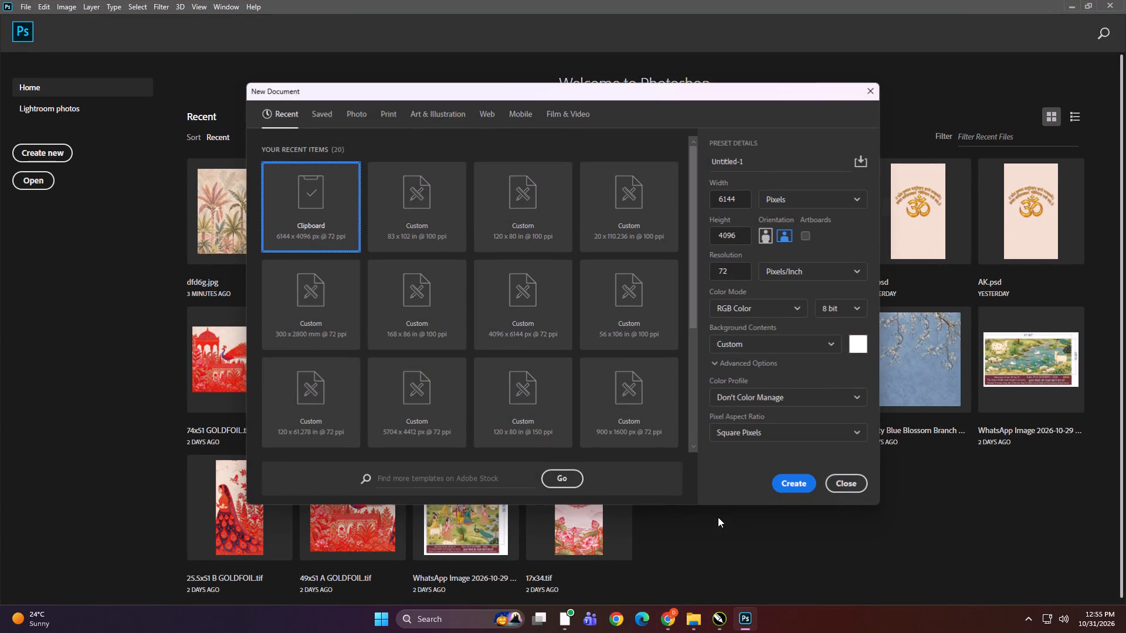
{"action": "left_click", "coordinate": [826, 203]}
{"action": "left_click", "coordinate": [785, 246]}
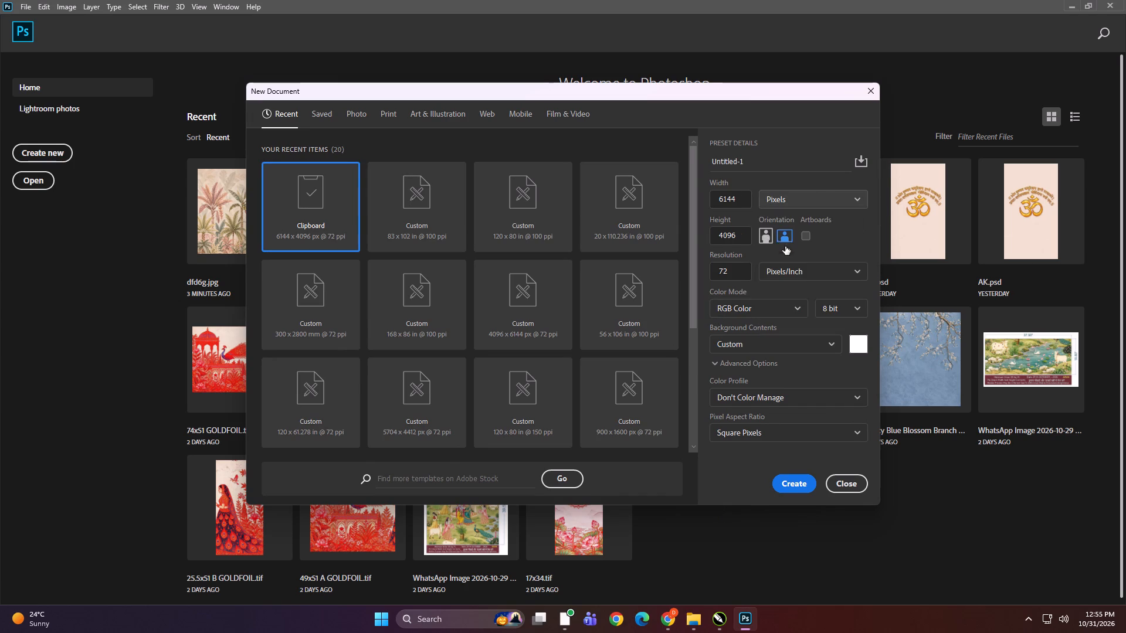
{"action": "left_click", "coordinate": [747, 199]}
{"action": "key", "text": "ctrl+a"}
{"action": "type", "text": "120"}
{"action": "key", "text": "Tab"}
{"action": "key", "text": "Tab"}
{"action": "type", "text": "800"}
{"action": "key", "text": "BackSpace"}
{"action": "key", "text": "Tab"}
{"action": "key", "text": "Tab"}
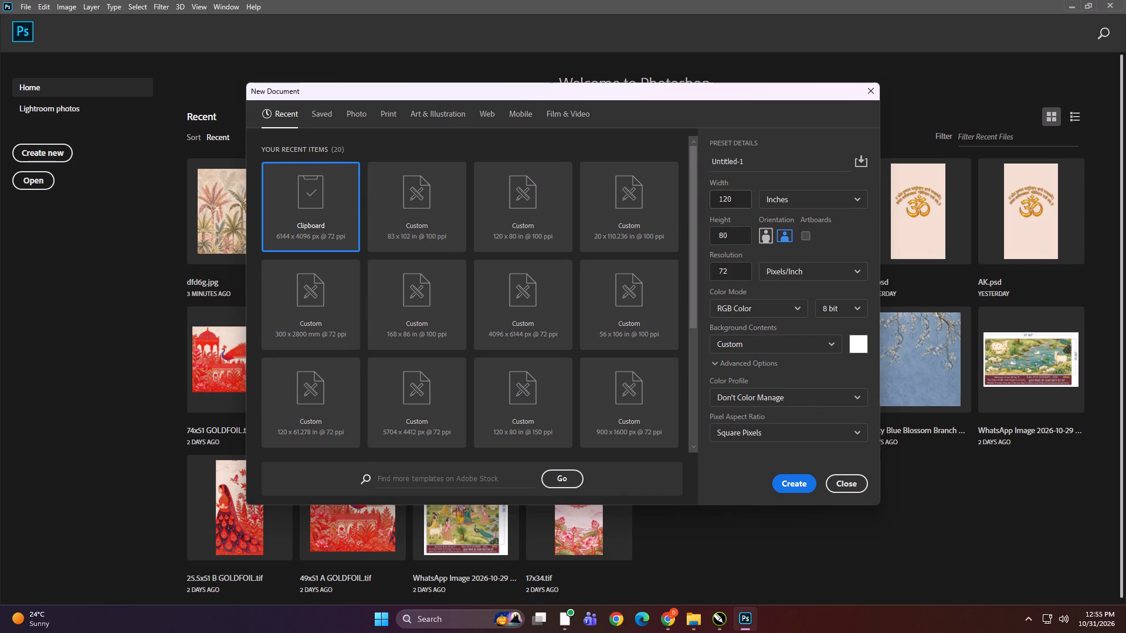
{"action": "key", "text": "Tab"}
{"action": "key", "text": "Tab"}
{"action": "type", "text": "100"}
{"action": "key", "text": "Return"}
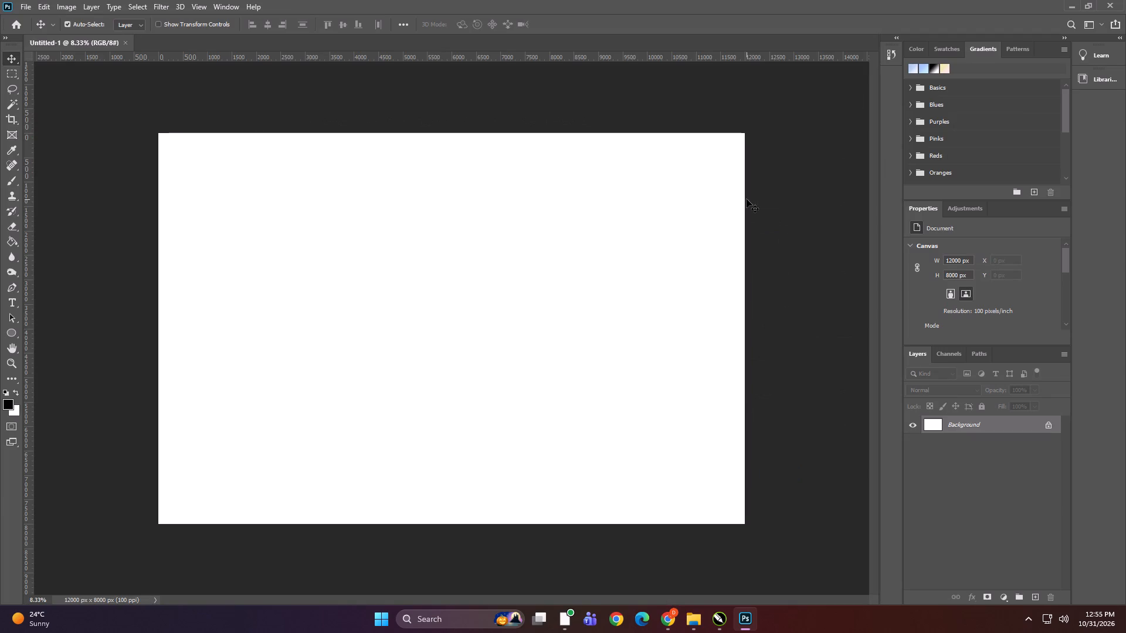
Paste the misty mountain artwork and stretch it to fill the full 12000 × 8000 px canvas.
{"action": "key", "text": "ctrl+v"}
{"action": "left_click_drag", "start_coordinate": [457, 328], "coordinate": [330, 211]}
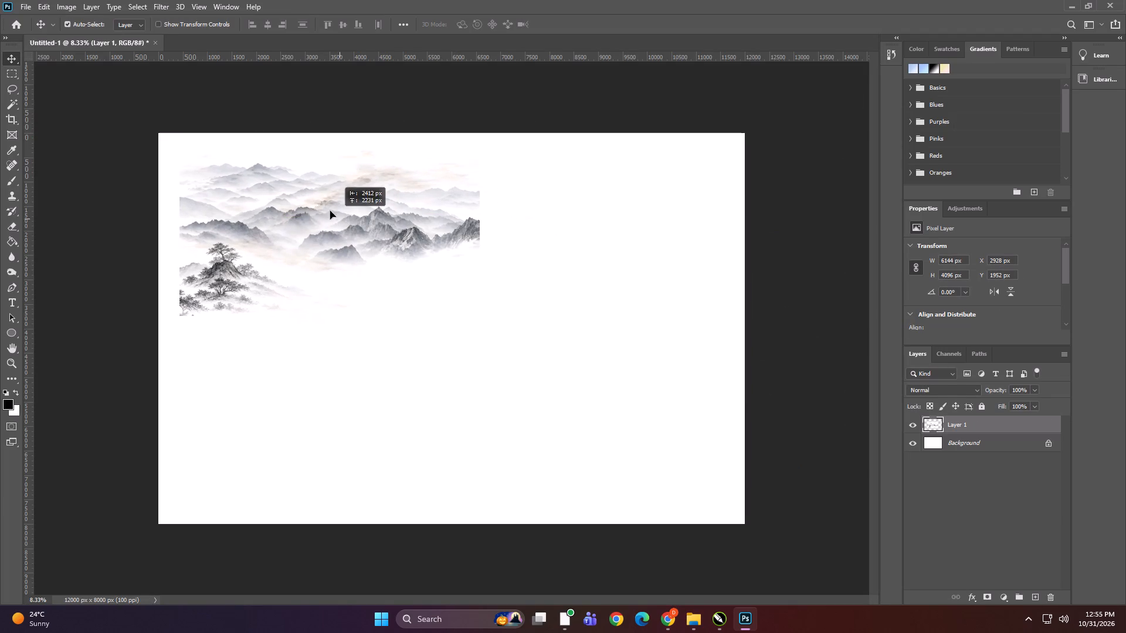
{"action": "left_click_drag", "start_coordinate": [330, 211], "coordinate": [317, 227]}
{"action": "key", "text": "ctrl+t"}
{"action": "left_click_drag", "start_coordinate": [327, 232], "coordinate": [327, 238]}
{"action": "left_click_drag", "start_coordinate": [460, 234], "coordinate": [714, 242], "text": "shift"}
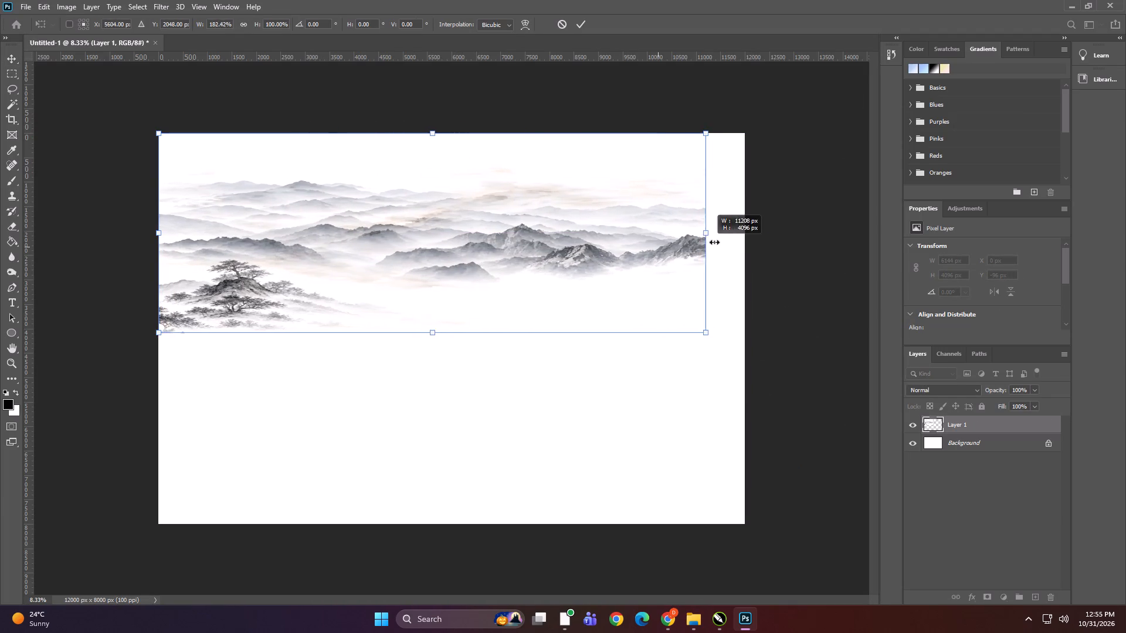
{"action": "left_click_drag", "start_coordinate": [714, 242], "coordinate": [747, 241], "text": "shift"}
{"action": "left_click_drag", "start_coordinate": [452, 334], "coordinate": [457, 451], "text": "shift"}
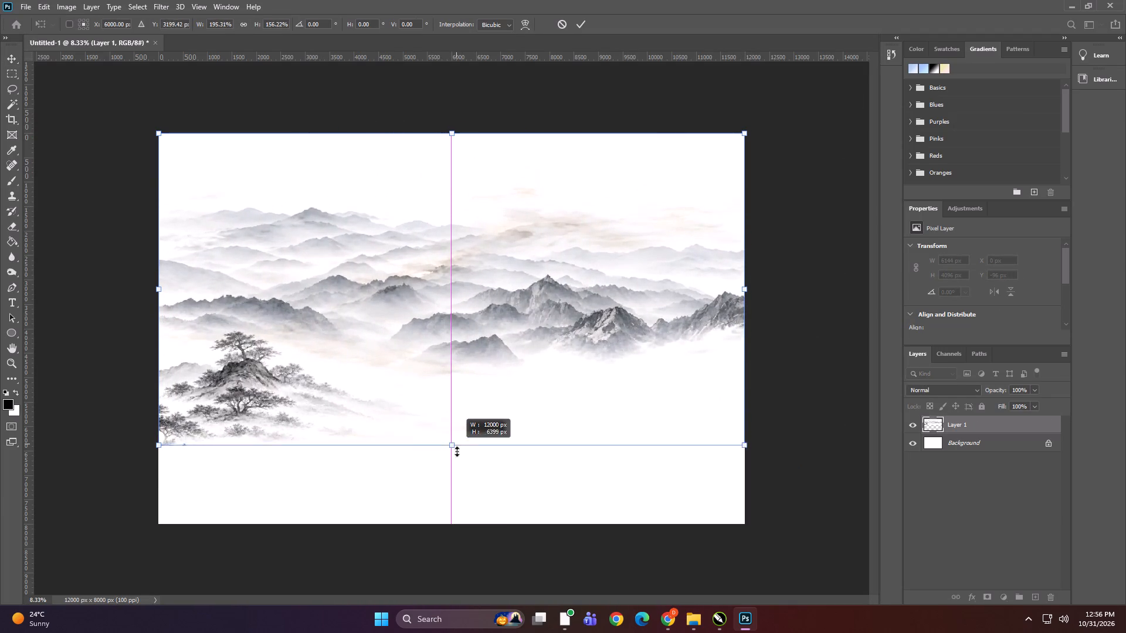
{"action": "left_click_drag", "start_coordinate": [457, 451], "coordinate": [457, 522], "text": "shift"}
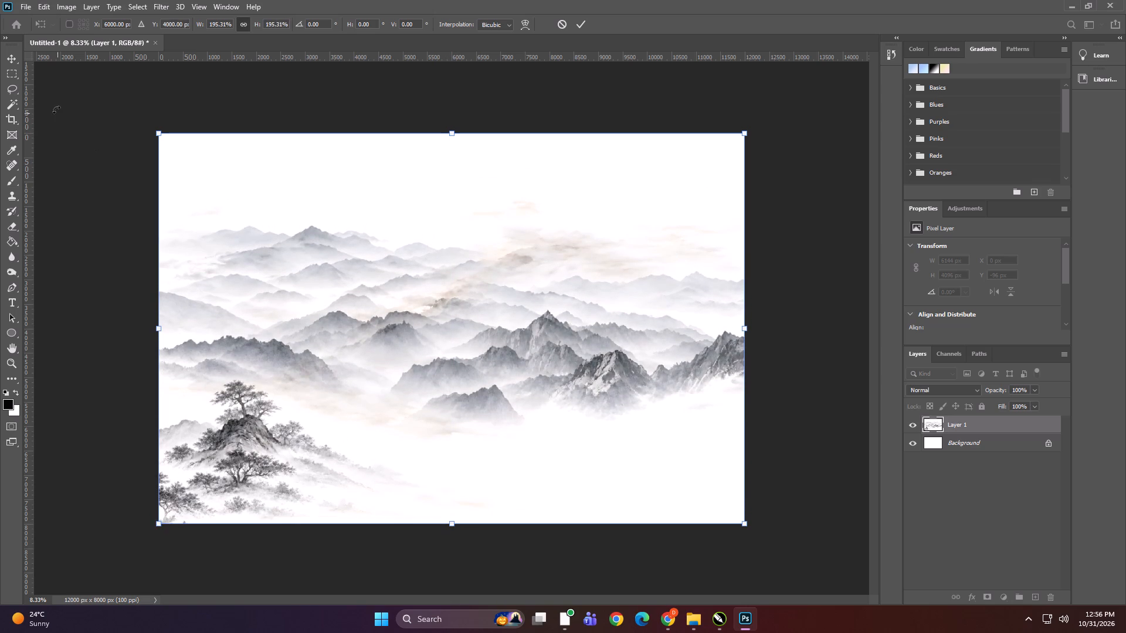
{"action": "left_click", "coordinate": [15, 62]}
{"action": "left_click", "coordinate": [75, 166]}
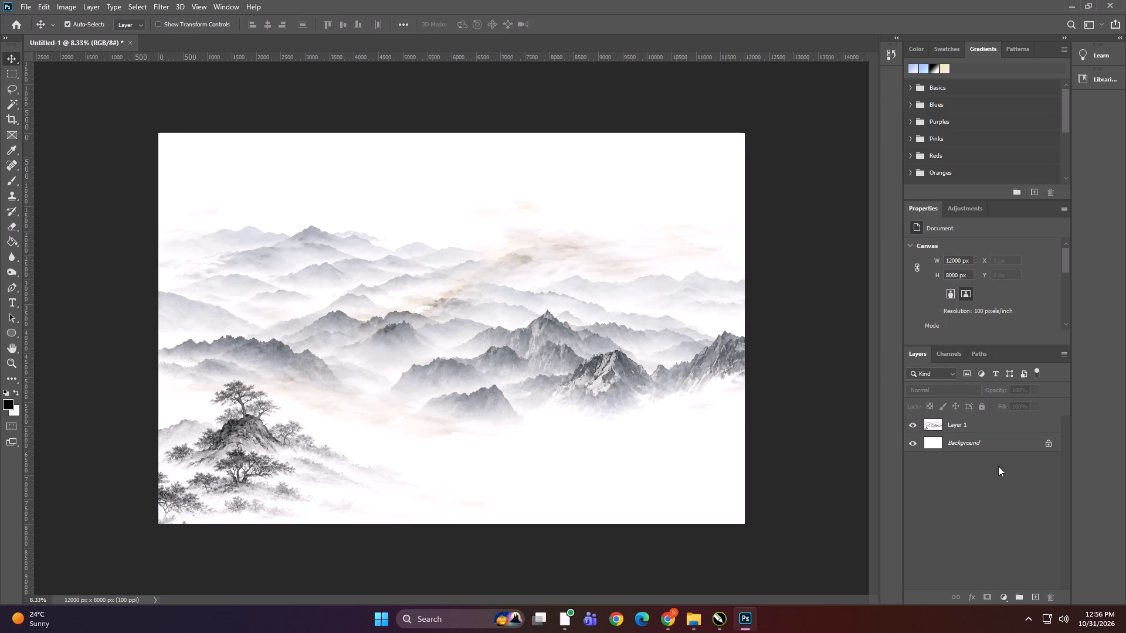
Merge the mountain artwork layer with the white background layer.
{"action": "left_click", "coordinate": [982, 425]}
{"action": "left_click", "coordinate": [986, 444], "text": "shift"}
{"action": "key", "text": "ctrl+e"}
Apply the Dry Brush filter to the mountain artwork with brush size 0, brush detail 10 and texture 1, checking the preview first.
{"action": "scroll", "coordinate": [587, 312], "scroll_direction": "up", "scroll_amount": 14, "text": "alt"}
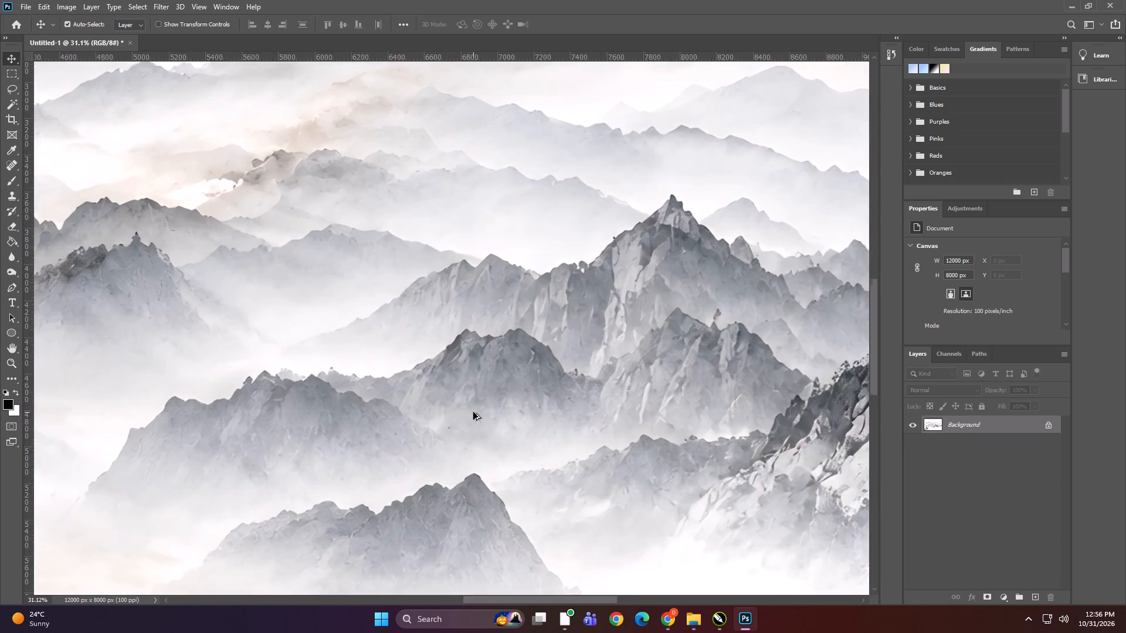
{"action": "scroll", "coordinate": [473, 412], "scroll_direction": "up", "scroll_amount": 10, "text": "alt"}
{"action": "scroll", "coordinate": [463, 336], "scroll_direction": "up", "scroll_amount": 3, "text": "alt"}
{"action": "left_click", "coordinate": [157, 8]}
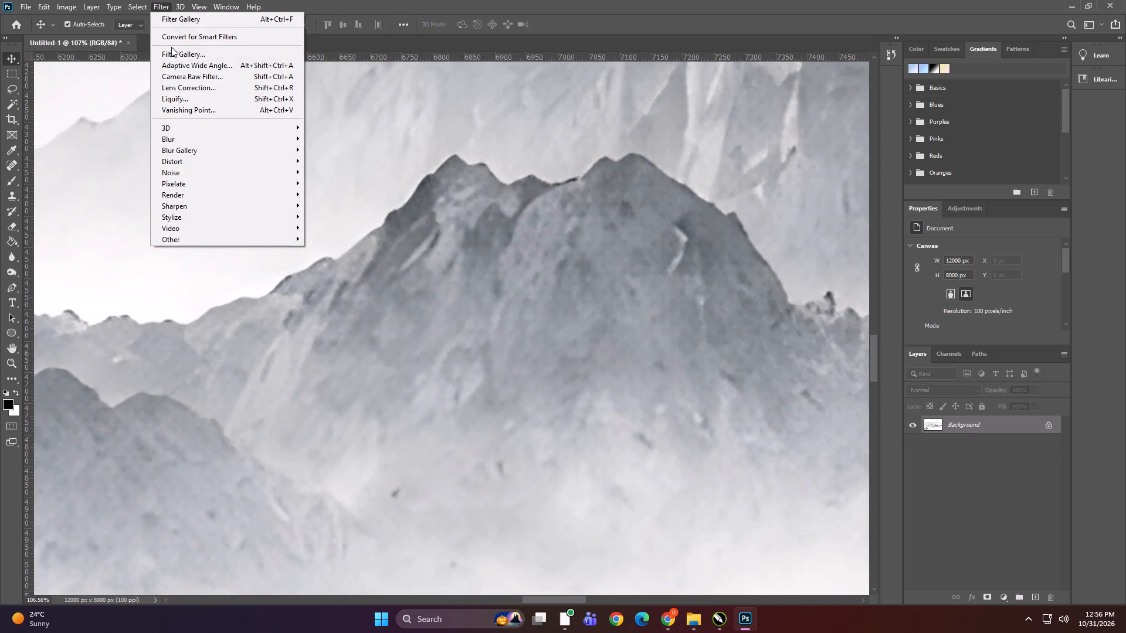
{"action": "left_click", "coordinate": [174, 52]}
{"action": "key", "text": "space"}
{"action": "key", "text": "space"}
{"action": "key", "text": "space"}
{"action": "key", "text": "space"}
{"action": "key", "text": "space"}
{"action": "key", "text": "space"}
{"action": "key", "text": "space"}
{"action": "key", "text": "space"}
{"action": "key", "text": "space"}
{"action": "key", "text": "space"}
{"action": "key", "text": "space"}
{"action": "key", "text": "space"}
{"action": "key", "text": "space"}
{"action": "key", "text": "space"}
{"action": "key", "text": "space"}
{"action": "key", "text": "space"}
{"action": "key", "text": "space"}
{"action": "key", "text": "space"}
{"action": "key", "text": "space"}
{"action": "key", "text": "space"}
{"action": "left_click_drag", "start_coordinate": [510, 444], "coordinate": [371, 2]}
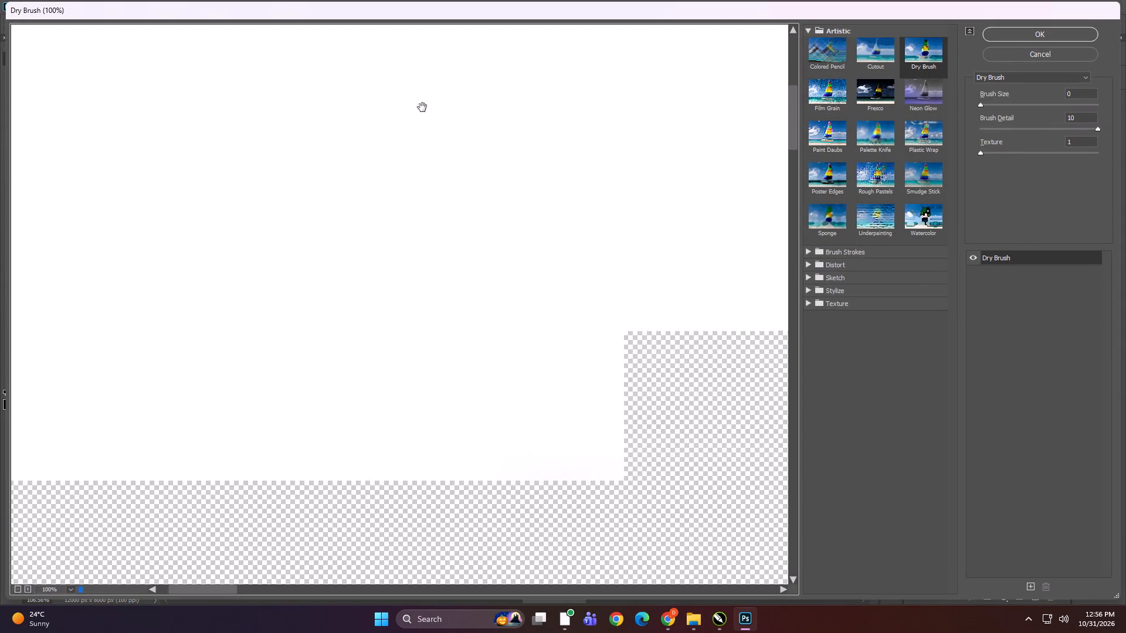
{"action": "left_click_drag", "start_coordinate": [559, 307], "coordinate": [276, 0]}
{"action": "left_click_drag", "start_coordinate": [601, 632], "coordinate": [378, 363]}
{"action": "left_click_drag", "start_coordinate": [518, 481], "coordinate": [366, 83]}
{"action": "key", "text": "space"}
{"action": "key", "text": "space"}
{"action": "key", "text": "space"}
{"action": "key", "text": "space"}
{"action": "key", "text": "space"}
{"action": "key", "text": "space"}
{"action": "key", "text": "space"}
{"action": "key", "text": "space"}
{"action": "key", "text": "space"}
{"action": "key", "text": "space"}
{"action": "key", "text": "space"}
{"action": "key", "text": "space"}
{"action": "key", "text": "space"}
{"action": "key", "text": "space"}
{"action": "key", "text": "space"}
{"action": "key", "text": "space"}
{"action": "key", "text": "space"}
{"action": "key", "text": "space"}
{"action": "key", "text": "space"}
{"action": "key", "text": "space"}
{"action": "left_click_drag", "start_coordinate": [500, 368], "coordinate": [478, 100]}
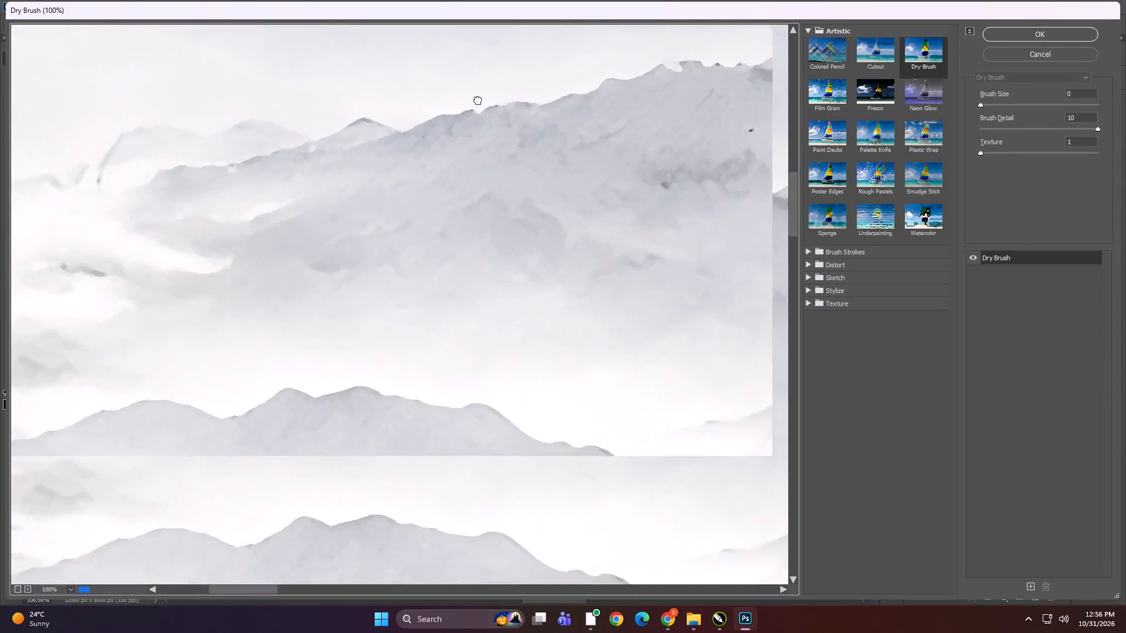
{"action": "left_click_drag", "start_coordinate": [478, 100], "coordinate": [479, 86]}
{"action": "left_click_drag", "start_coordinate": [326, 467], "coordinate": [599, 149]}
{"action": "left_click_drag", "start_coordinate": [311, 376], "coordinate": [702, 72]}
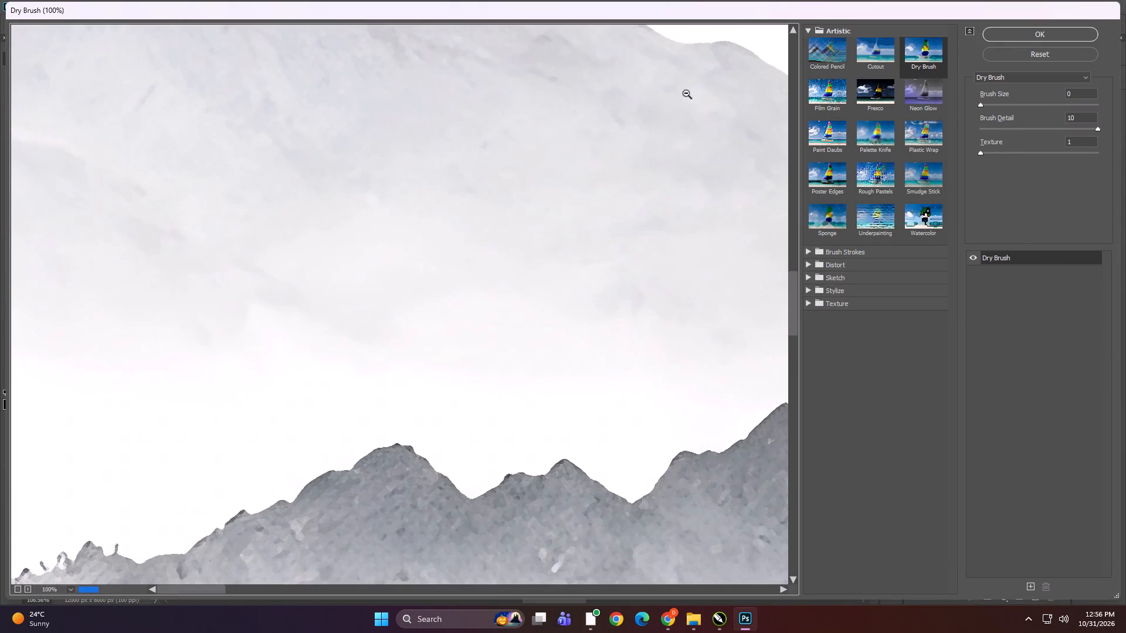
{"action": "scroll", "coordinate": [660, 96], "scroll_direction": "down", "scroll_amount": 20, "text": "alt"}
{"action": "scroll", "coordinate": [660, 96], "scroll_direction": "down", "scroll_amount": 1, "text": "alt"}
{"action": "scroll", "coordinate": [620, 163], "scroll_direction": "down", "scroll_amount": 17, "text": "alt"}
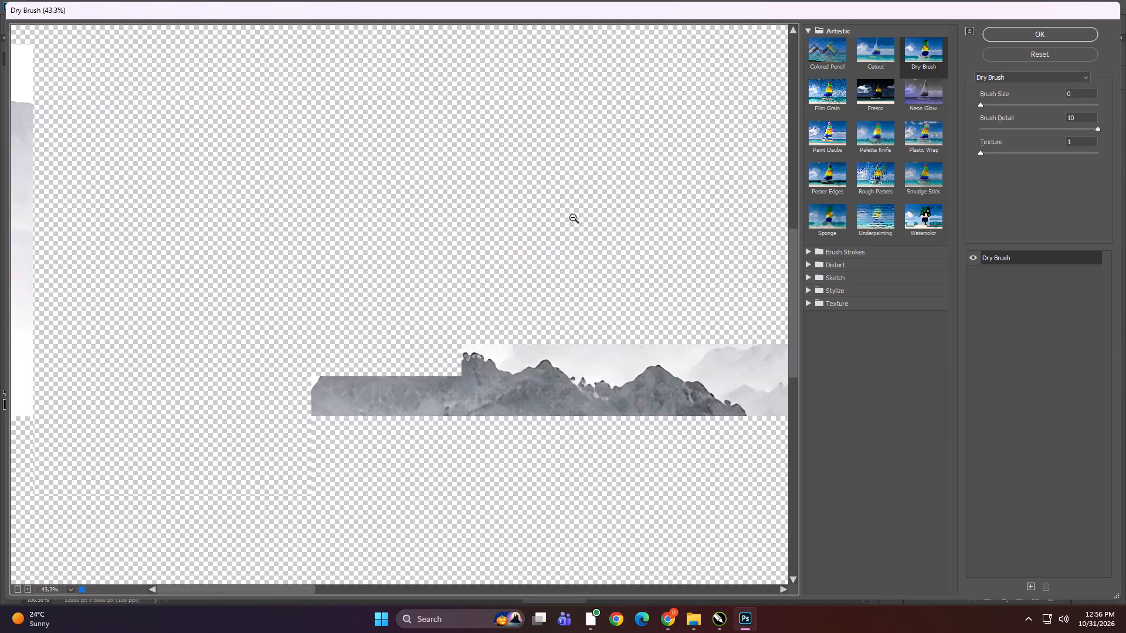
{"action": "scroll", "coordinate": [573, 217], "scroll_direction": "down", "scroll_amount": 9, "text": "alt"}
{"action": "scroll", "coordinate": [197, 474], "scroll_direction": "up", "scroll_amount": 16, "text": "alt"}
{"action": "key", "text": "space"}
{"action": "key", "text": "space"}
{"action": "key", "text": "space"}
{"action": "key", "text": "space"}
{"action": "key", "text": "space"}
{"action": "key", "text": "space"}
{"action": "key", "text": "space"}
{"action": "key", "text": "space"}
{"action": "key", "text": "space"}
{"action": "key", "text": "space"}
{"action": "key", "text": "space"}
{"action": "key", "text": "space"}
{"action": "key", "text": "space"}
{"action": "key", "text": "space"}
{"action": "key", "text": "space"}
{"action": "key", "text": "space"}
{"action": "key", "text": "space"}
{"action": "key", "text": "space"}
{"action": "key", "text": "space"}
{"action": "key", "text": "space"}
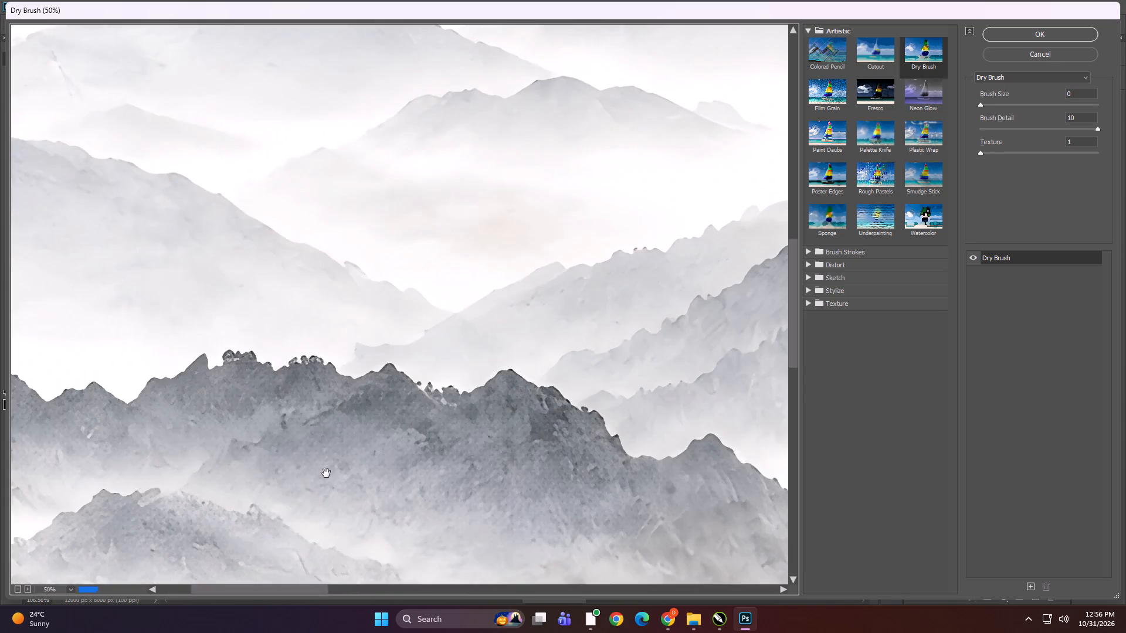
{"action": "left_click_drag", "start_coordinate": [402, 498], "coordinate": [383, 108]}
{"action": "left_click_drag", "start_coordinate": [345, 394], "coordinate": [382, 166]}
{"action": "left_click_drag", "start_coordinate": [426, 390], "coordinate": [377, 232]}
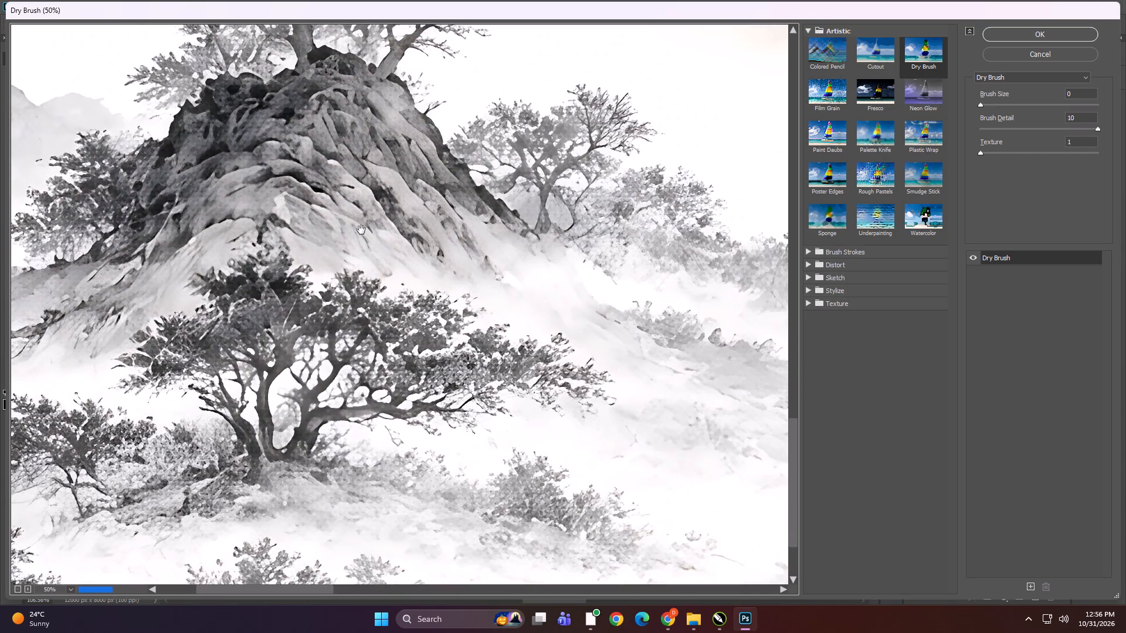
{"action": "left_click", "coordinate": [1027, 38]}
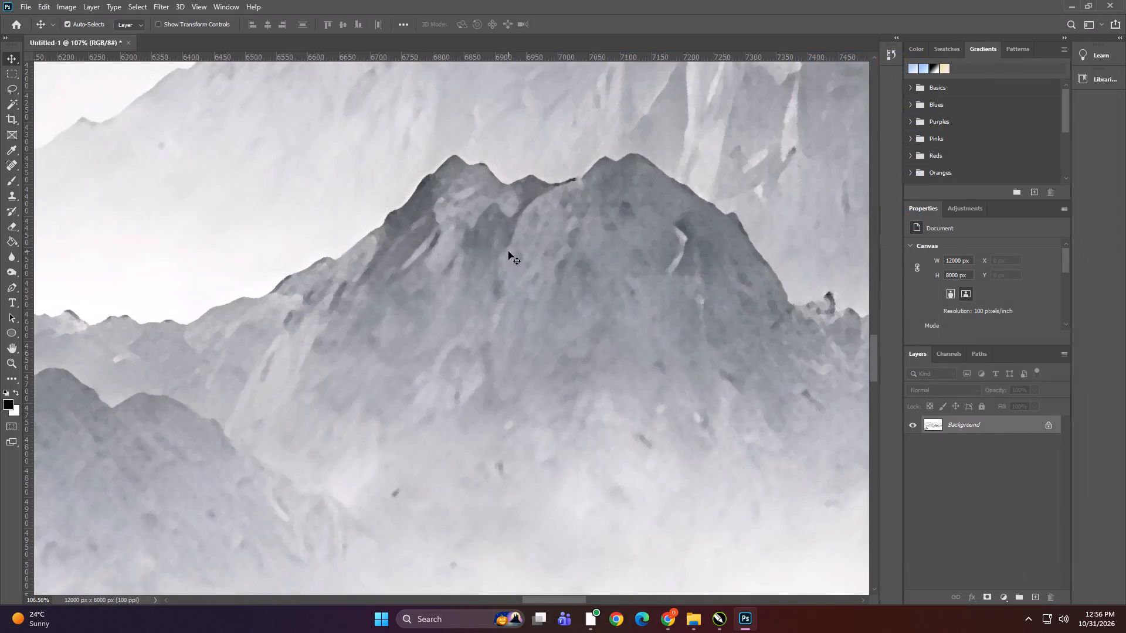
Save the mountain artwork as a JPEG named dfsdg5 in the Downloads folder and close the document.
{"action": "scroll", "coordinate": [504, 254], "scroll_direction": "down", "scroll_amount": 20, "text": "alt"}
{"action": "scroll", "coordinate": [504, 254], "scroll_direction": "down", "scroll_amount": 10, "text": "alt"}
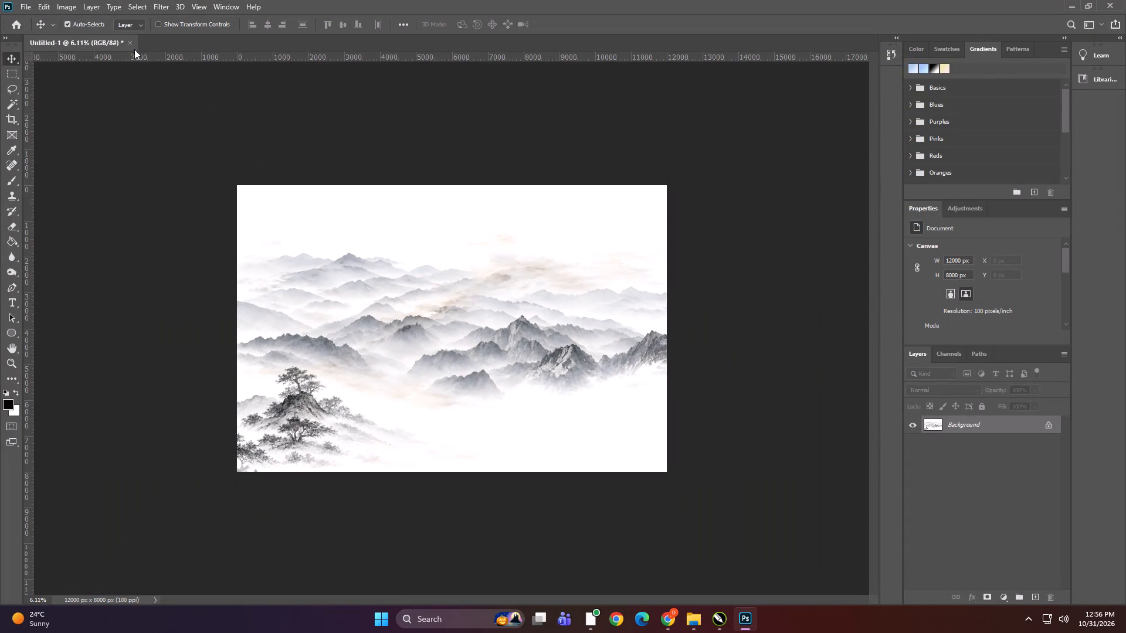
{"action": "key", "text": "ctrl+shift+s"}
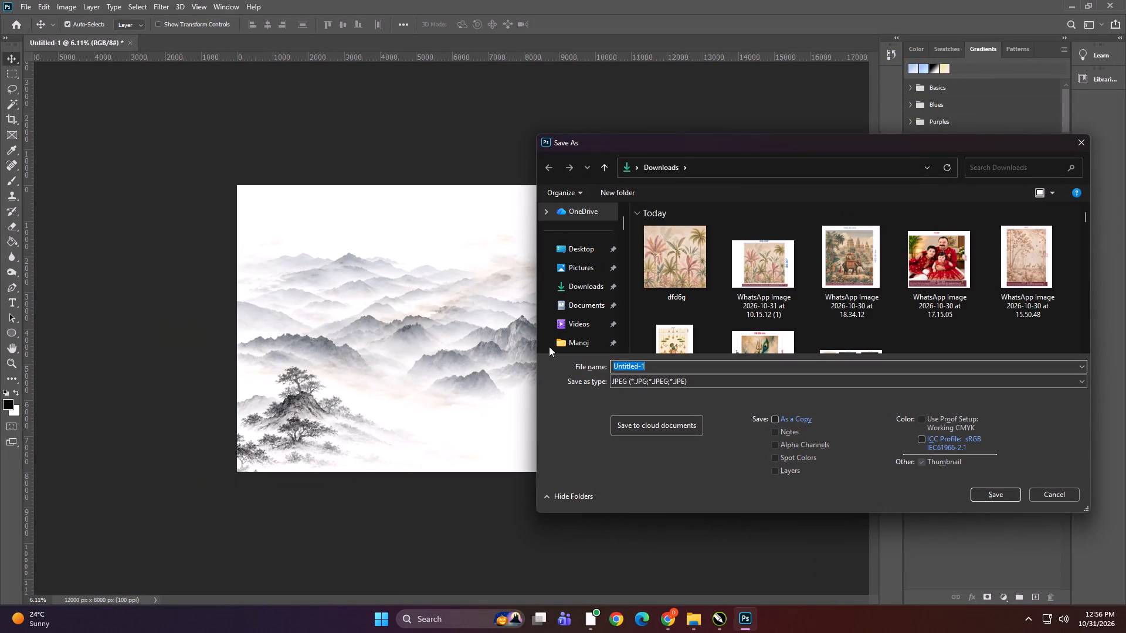
{"action": "left_click", "coordinate": [588, 288]}
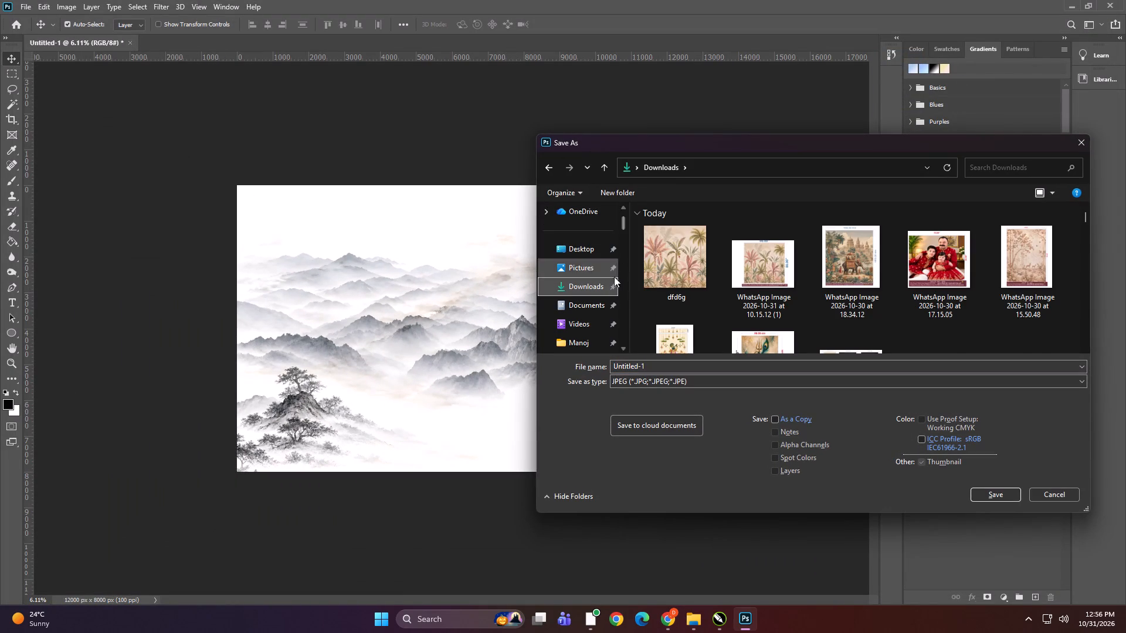
{"action": "left_click", "coordinate": [580, 287]}
{"action": "scroll", "coordinate": [814, 266], "scroll_direction": "down", "scroll_amount": 1}
{"action": "left_click", "coordinate": [1086, 220]}
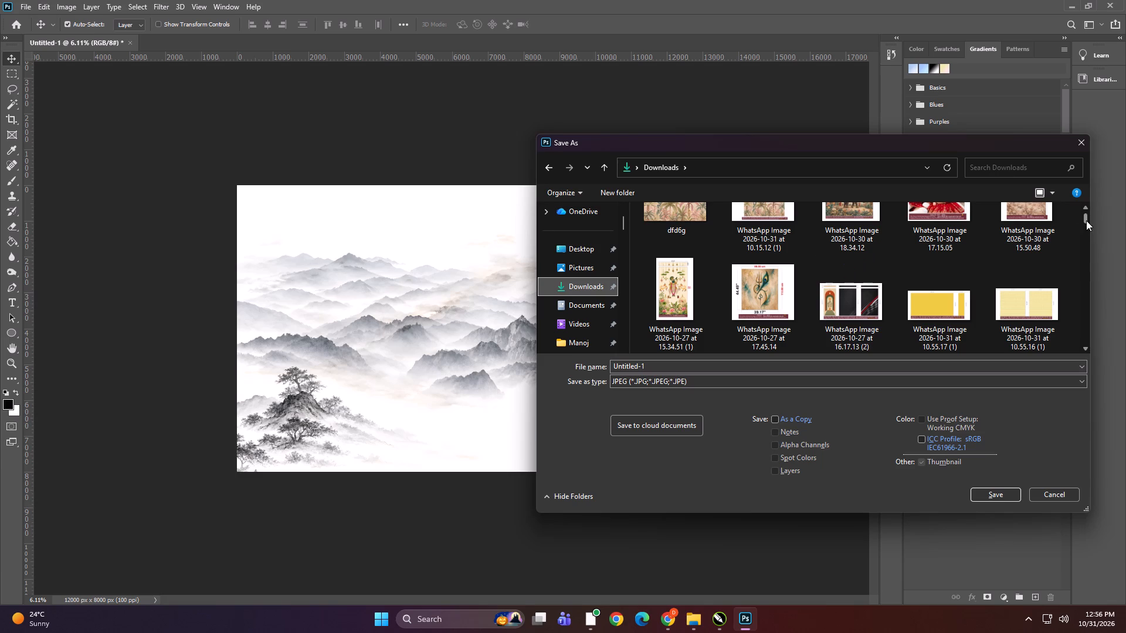
{"action": "left_click", "coordinate": [771, 362]}
{"action": "type", "text": "dfsdg5"}
{"action": "left_click", "coordinate": [985, 492]}
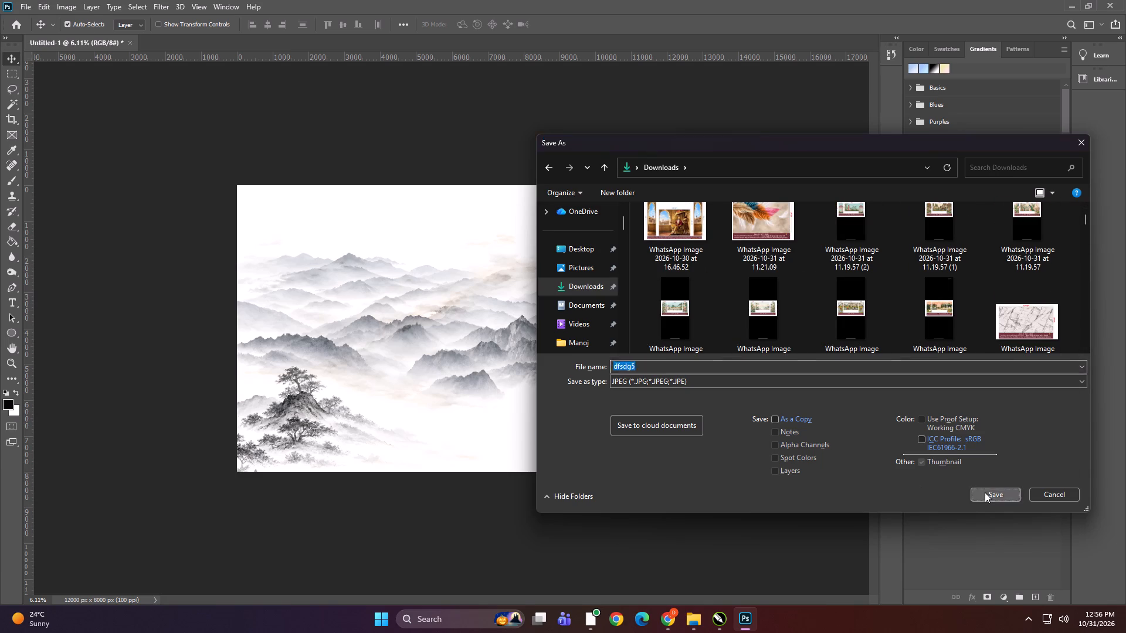
{"action": "left_click", "coordinate": [616, 147]}
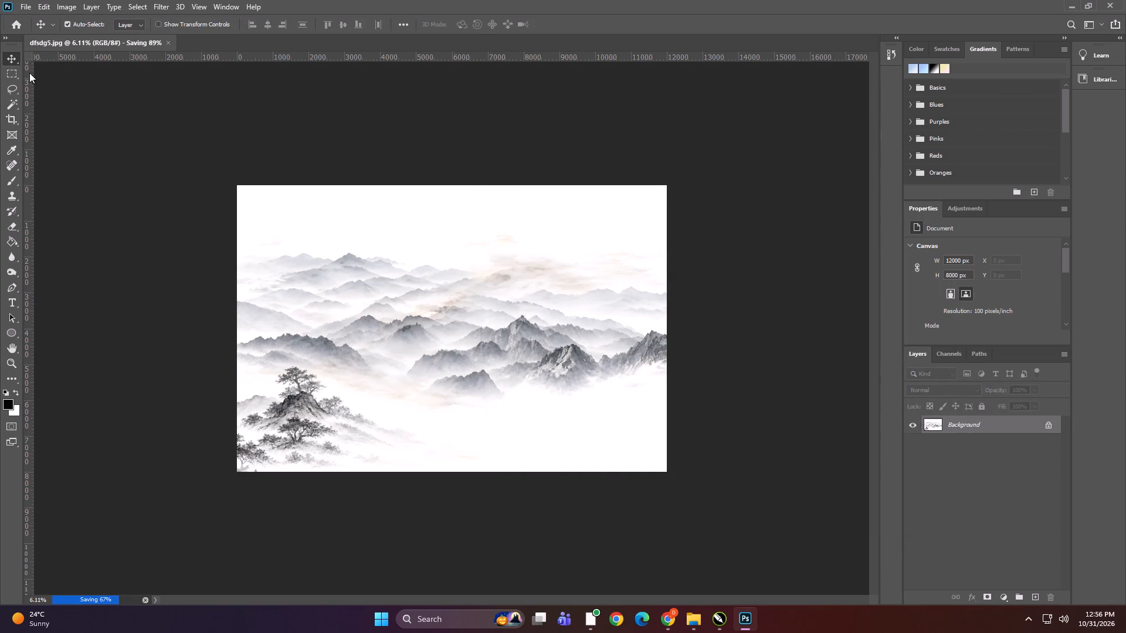
{"action": "left_click", "coordinate": [124, 41]}
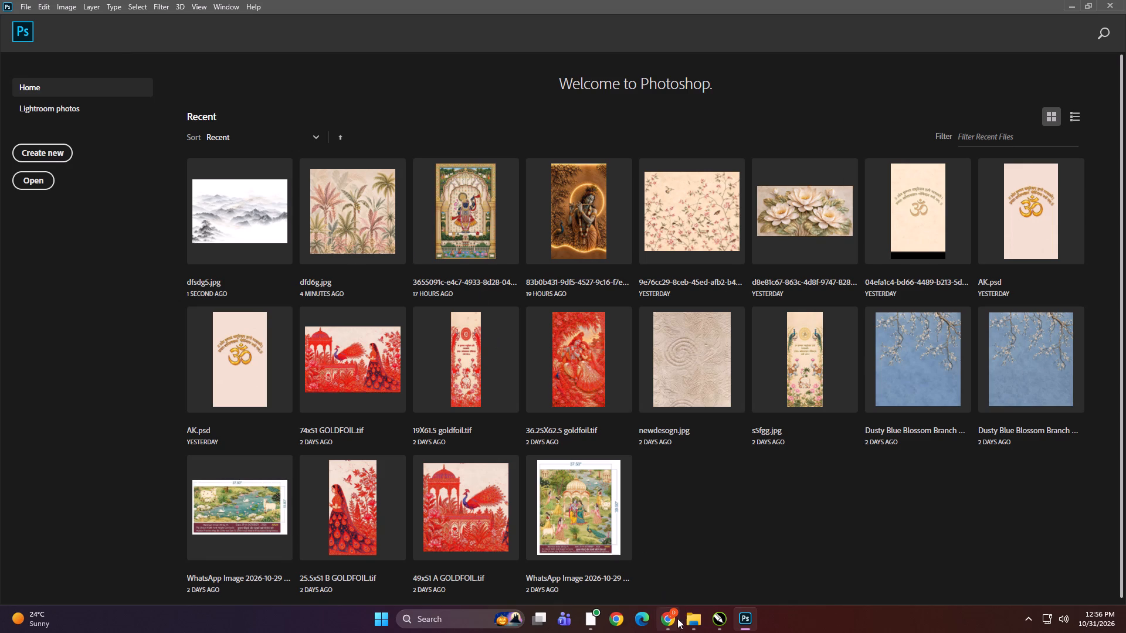
Switch to CorelDRAW and import the saved mountain image into MATRA.cdr, placing it below the empty rectangle beside the elevation drawing.
{"action": "left_click", "coordinate": [682, 621]}
{"action": "left_click", "coordinate": [39, 203]}
{"action": "left_click", "coordinate": [171, 199]}
{"action": "left_click_drag", "start_coordinate": [171, 178], "coordinate": [524, 414]}
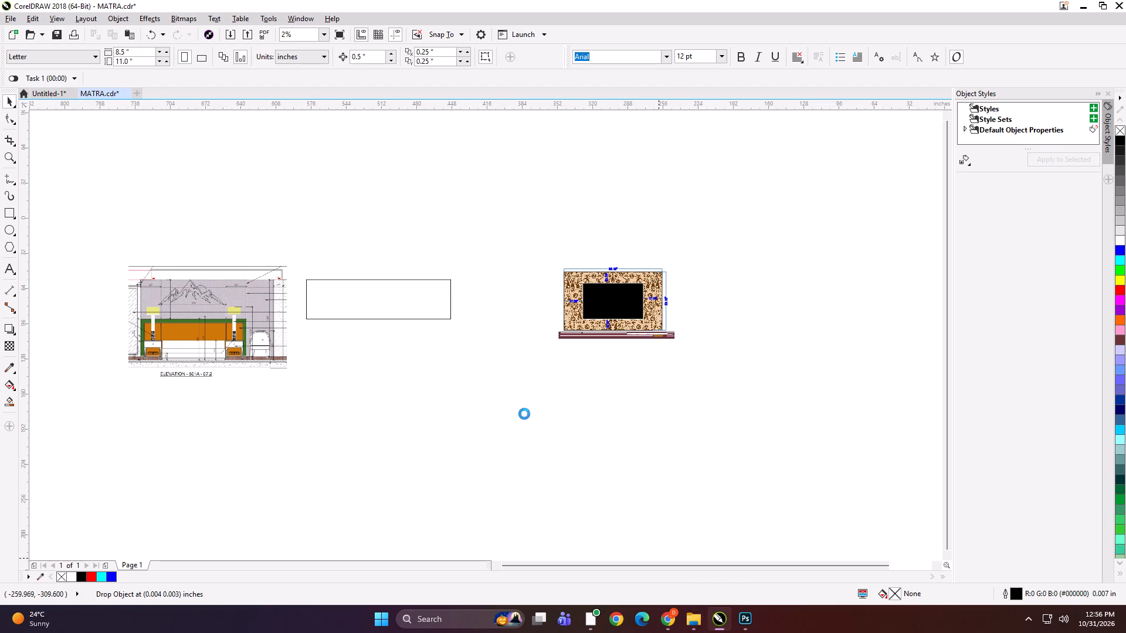
{"action": "left_click_drag", "start_coordinate": [498, 420], "coordinate": [406, 396]}
{"action": "left_click", "coordinate": [533, 434]}
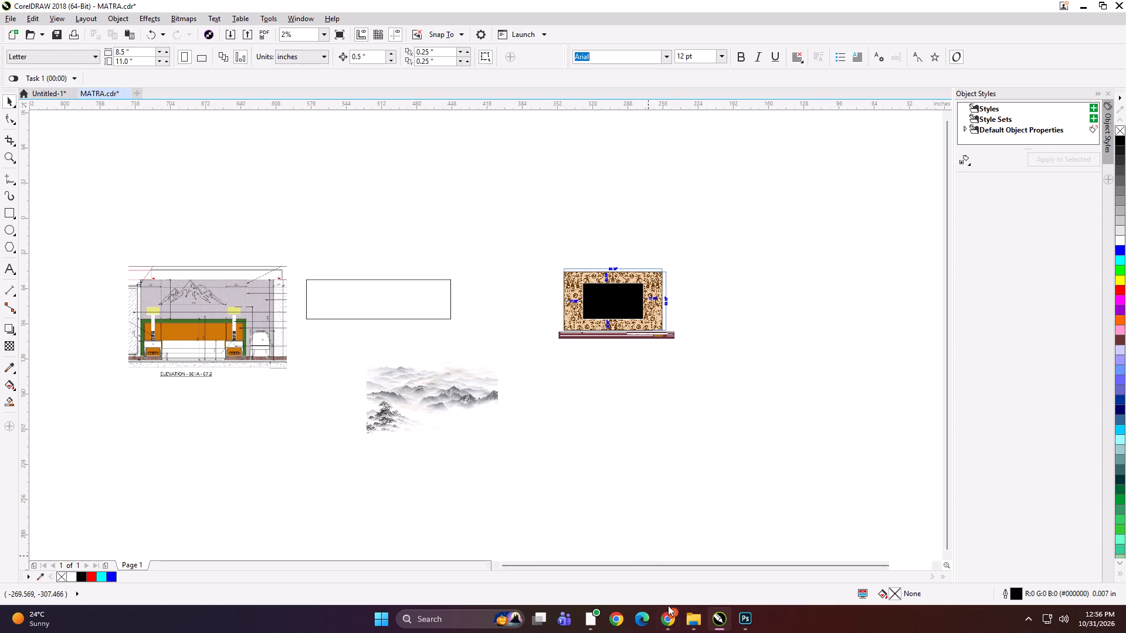
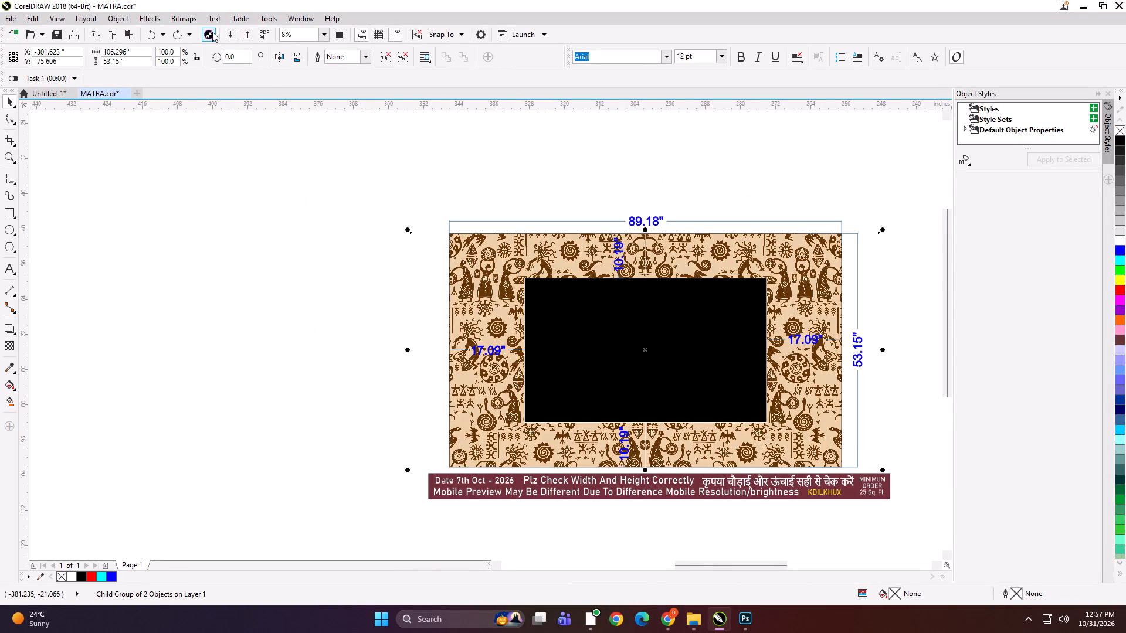
Adjust the tribal-pattern bitmap around the black rectangle in the Image Adjustment Lab, with brightness 44 and contrast -12.
{"action": "left_click", "coordinate": [192, 21]}
{"action": "left_click", "coordinate": [209, 64]}
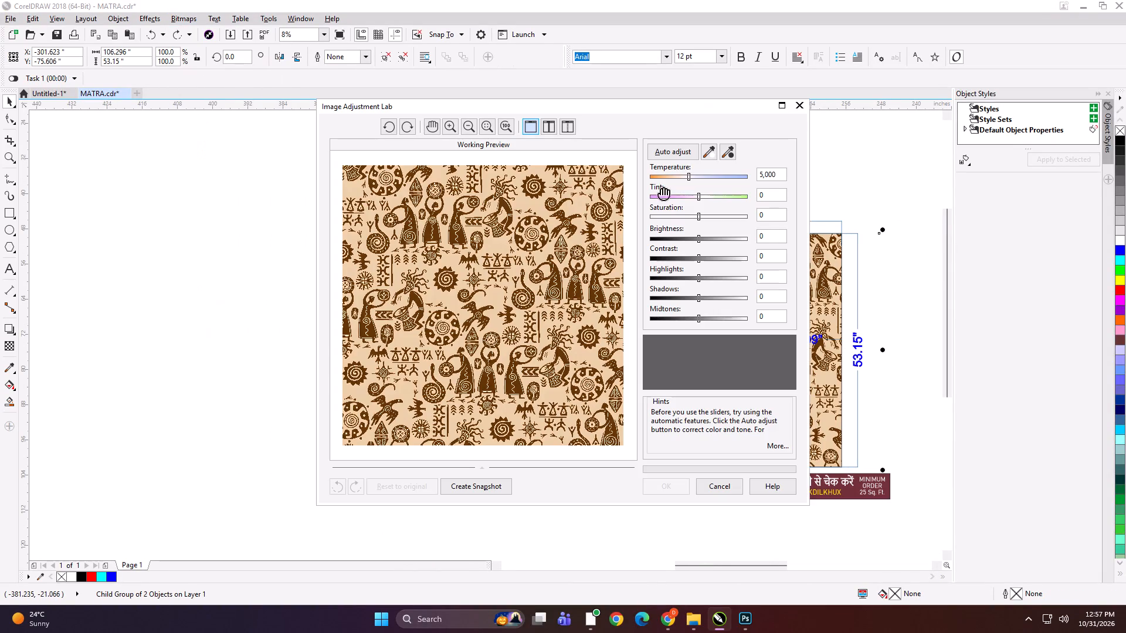
{"action": "left_click_drag", "start_coordinate": [699, 240], "coordinate": [714, 239]}
{"action": "left_click_drag", "start_coordinate": [699, 259], "coordinate": [711, 260]}
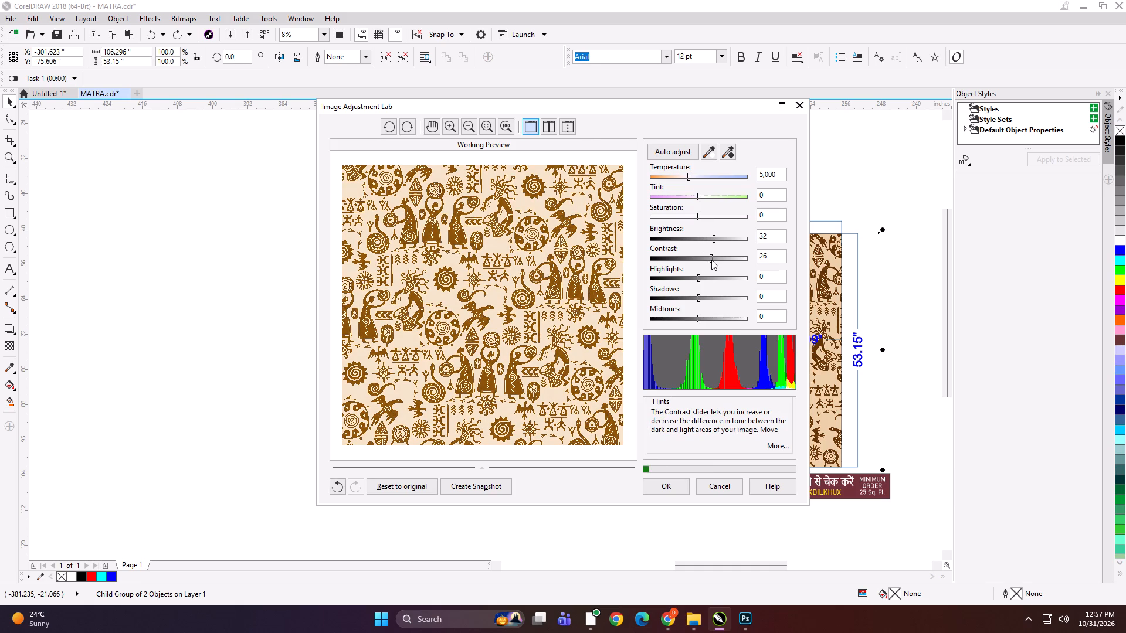
{"action": "left_click_drag", "start_coordinate": [711, 260], "coordinate": [696, 260]}
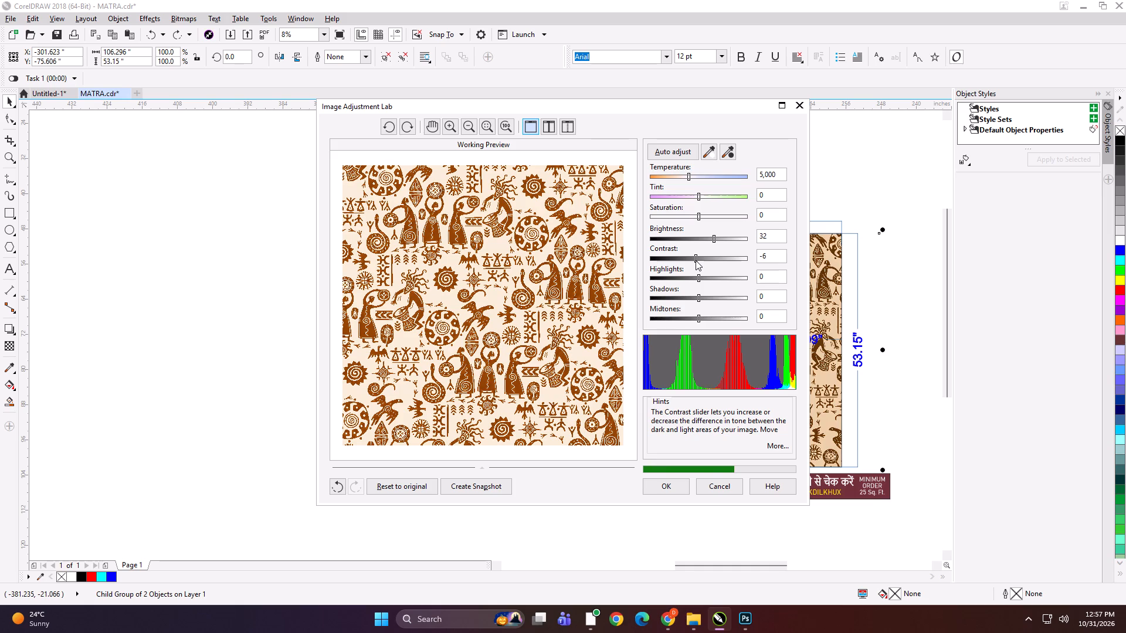
{"action": "left_click_drag", "start_coordinate": [696, 260], "coordinate": [693, 260]}
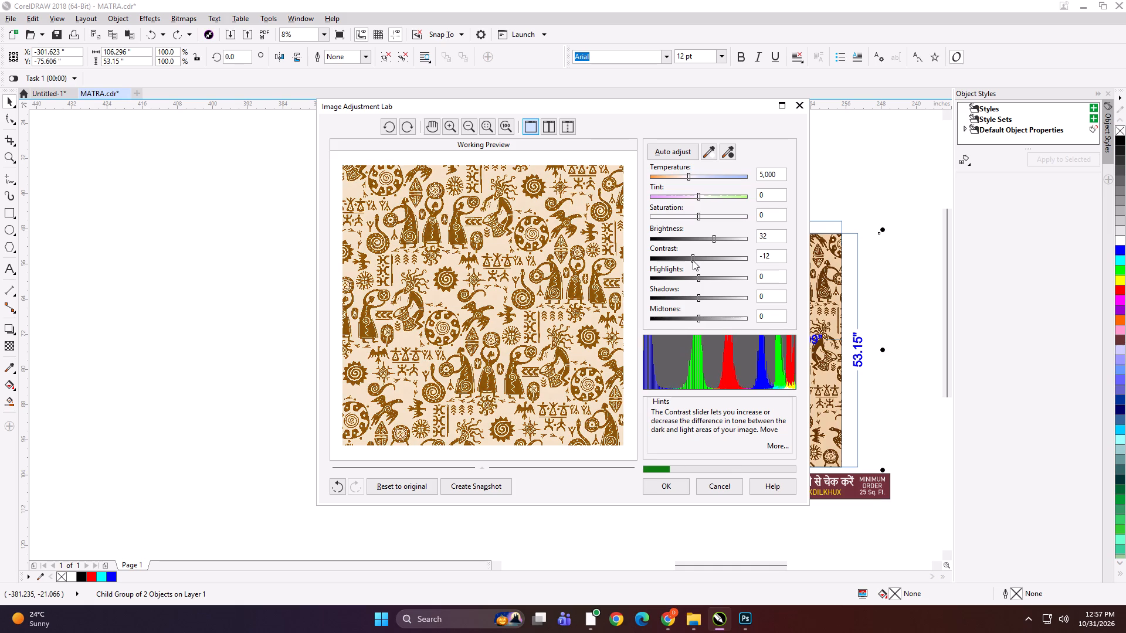
{"action": "left_click", "coordinate": [715, 239]}
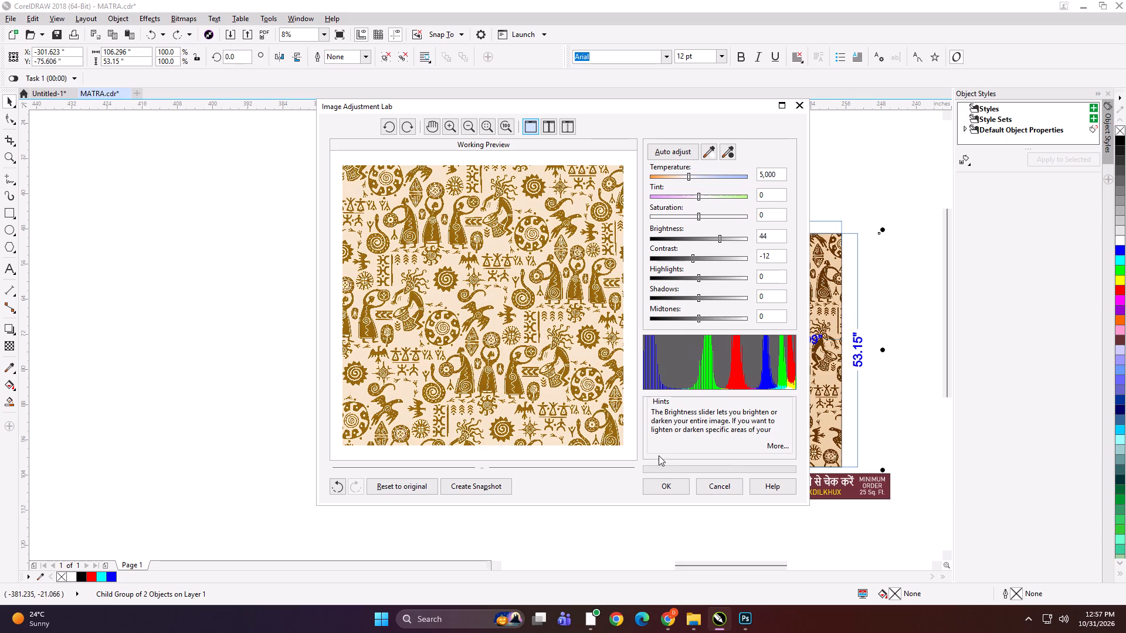
{"action": "left_click", "coordinate": [665, 478]}
{"action": "left_click", "coordinate": [668, 481]}
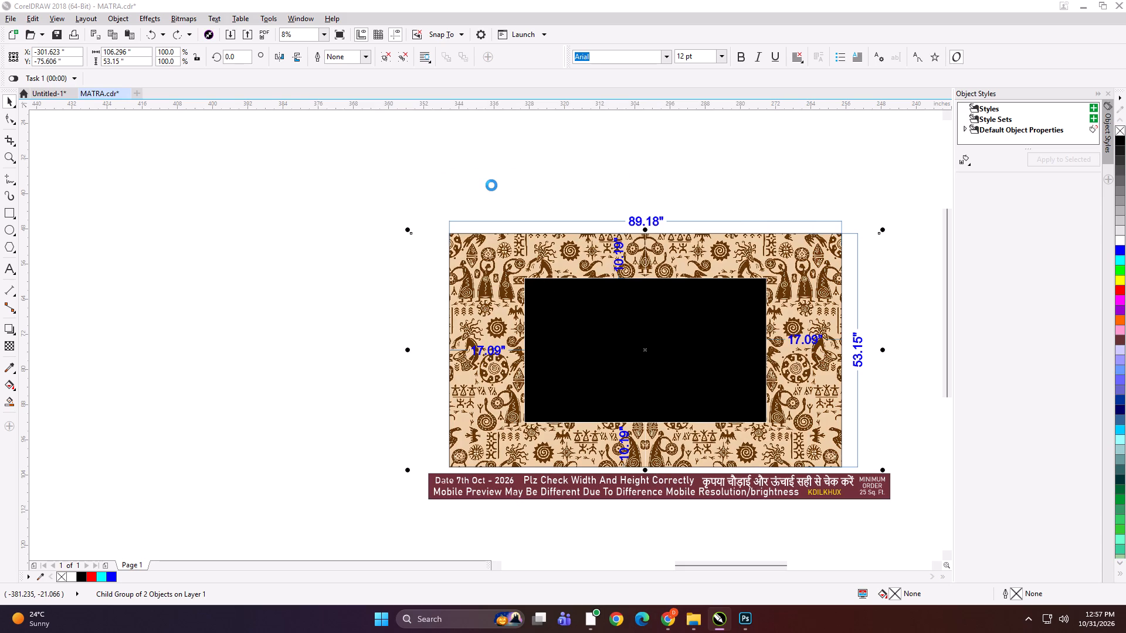
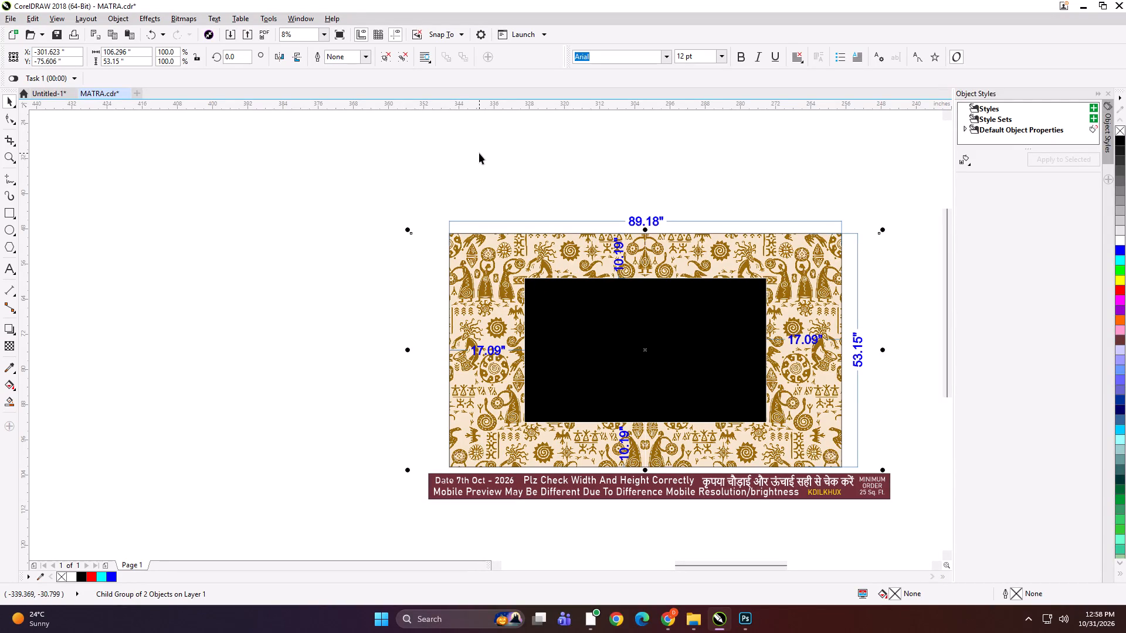
Select the whole tribal-pattern layout with its dimensions and maroon note banner, and move it right and slightly down, farther from the mountain artwork.
{"action": "left_click", "coordinate": [368, 212]}
{"action": "scroll", "coordinate": [365, 202], "scroll_direction": "down", "scroll_amount": 1}
{"action": "left_click_drag", "start_coordinate": [359, 183], "coordinate": [537, 352]}
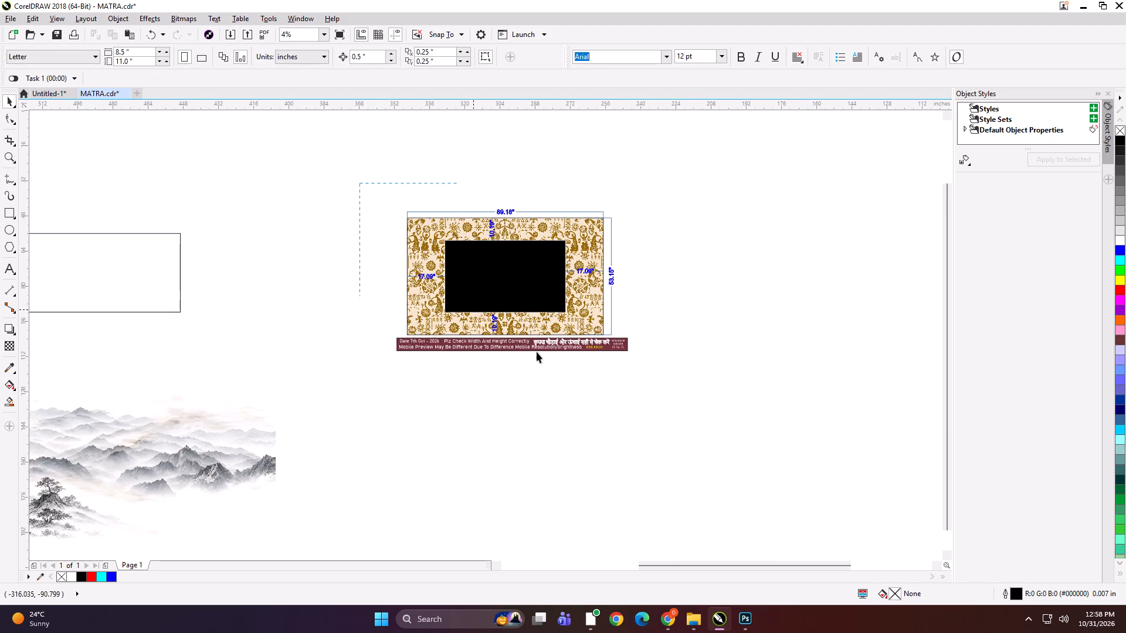
{"action": "left_click_drag", "start_coordinate": [537, 352], "coordinate": [635, 386]}
{"action": "left_click_drag", "start_coordinate": [511, 278], "coordinate": [584, 315]}
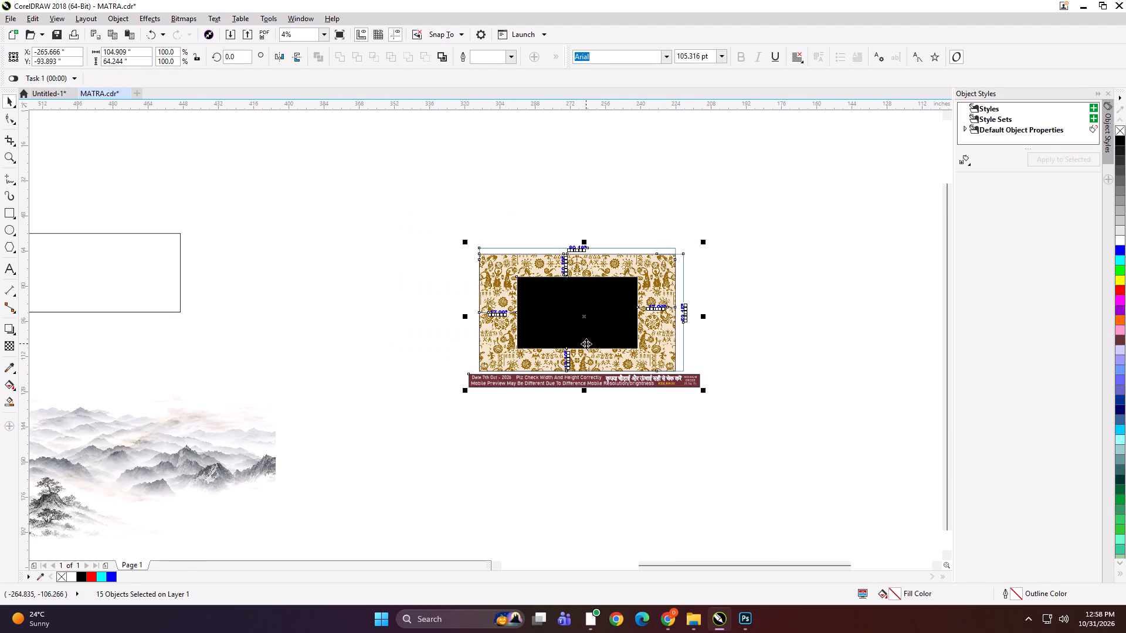
Take a screen capture of the full-screen preview of the tribal-pattern layout, including its dimensions and note banner.
{"action": "key", "text": "shift+F2"}
{"action": "key", "text": "F9"}
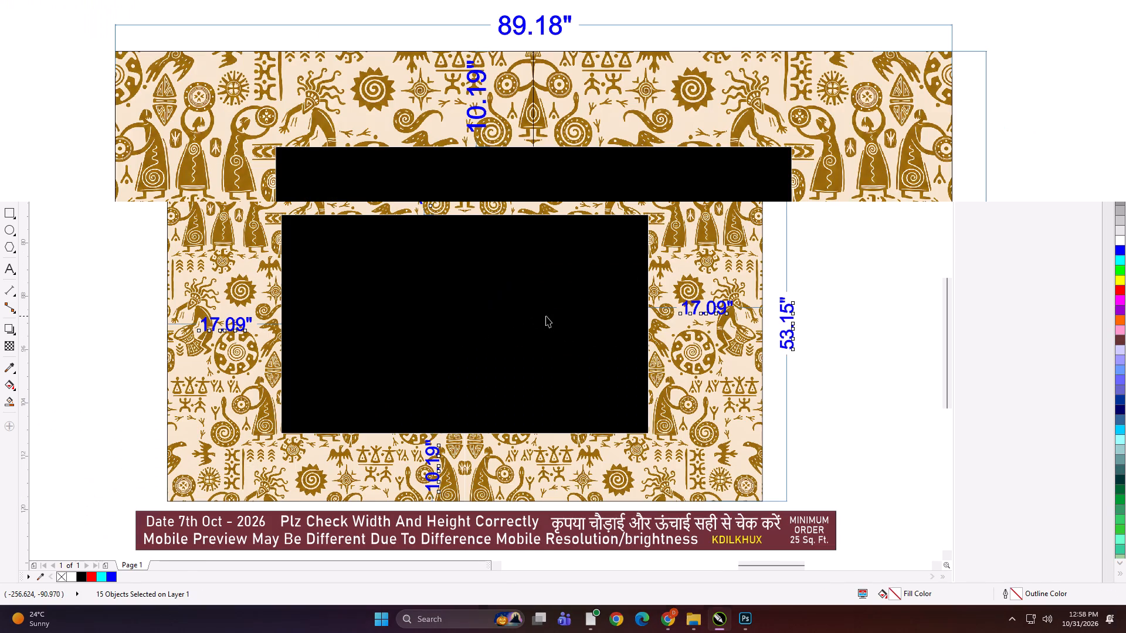
{"action": "key", "text": "Print"}
{"action": "left_click_drag", "start_coordinate": [0, 0], "coordinate": [1114, 599]}
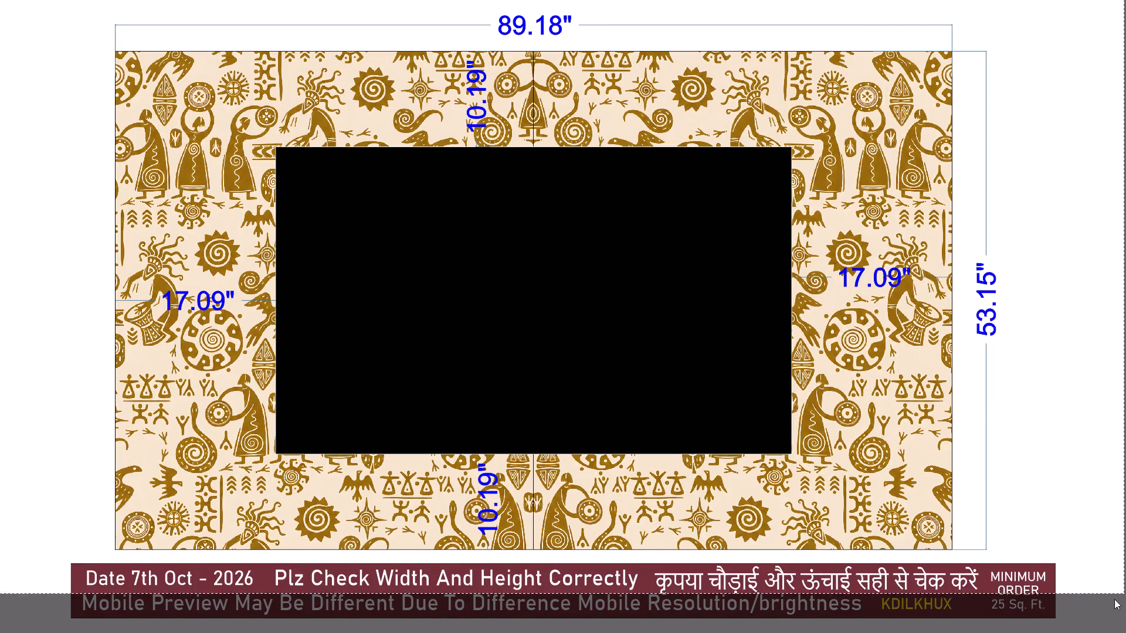
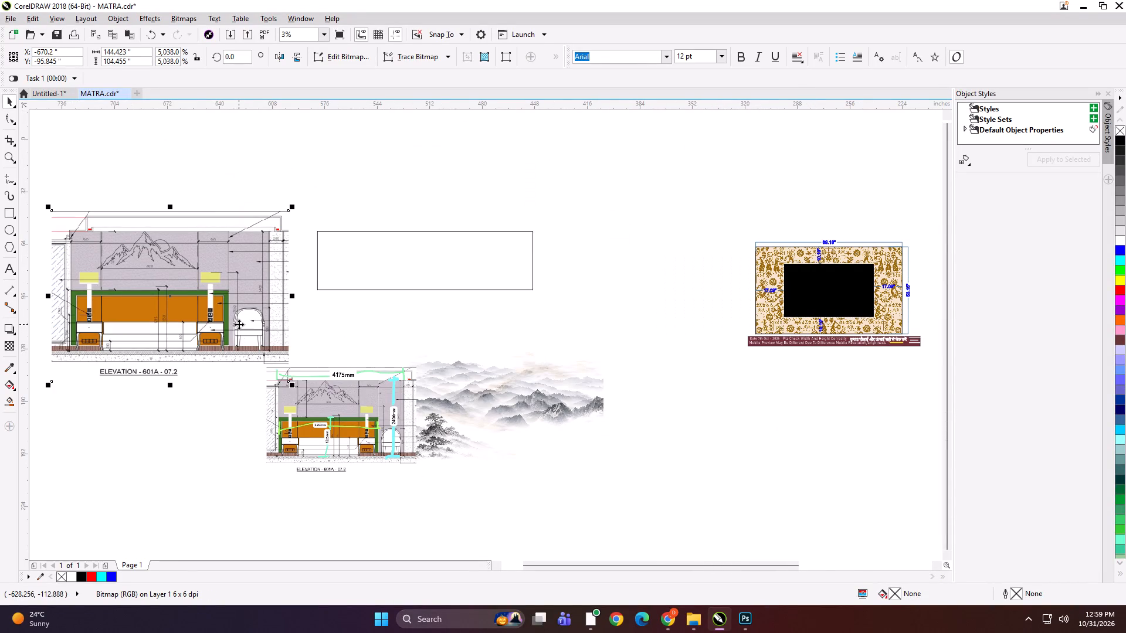
Delete the larger elevation drawing without the coloured measurement marks, beside the empty rectangle.
{"action": "key", "text": "Delete"}
Move the marked-up elevation drawing and the misty mountain artwork up toward the empty rectangle.
{"action": "left_click", "coordinate": [398, 266]}
{"action": "scroll", "coordinate": [376, 383], "scroll_direction": "up", "scroll_amount": 1}
{"action": "scroll", "coordinate": [301, 455], "scroll_direction": "up", "scroll_amount": 1}
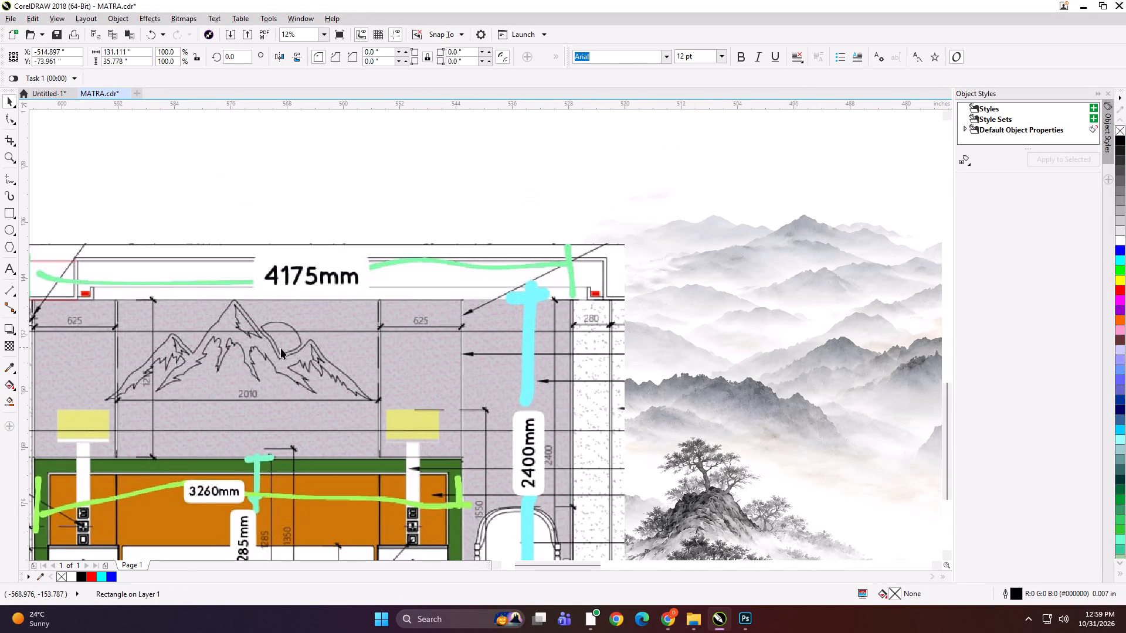
{"action": "scroll", "coordinate": [350, 300], "scroll_direction": "down", "scroll_amount": 1}
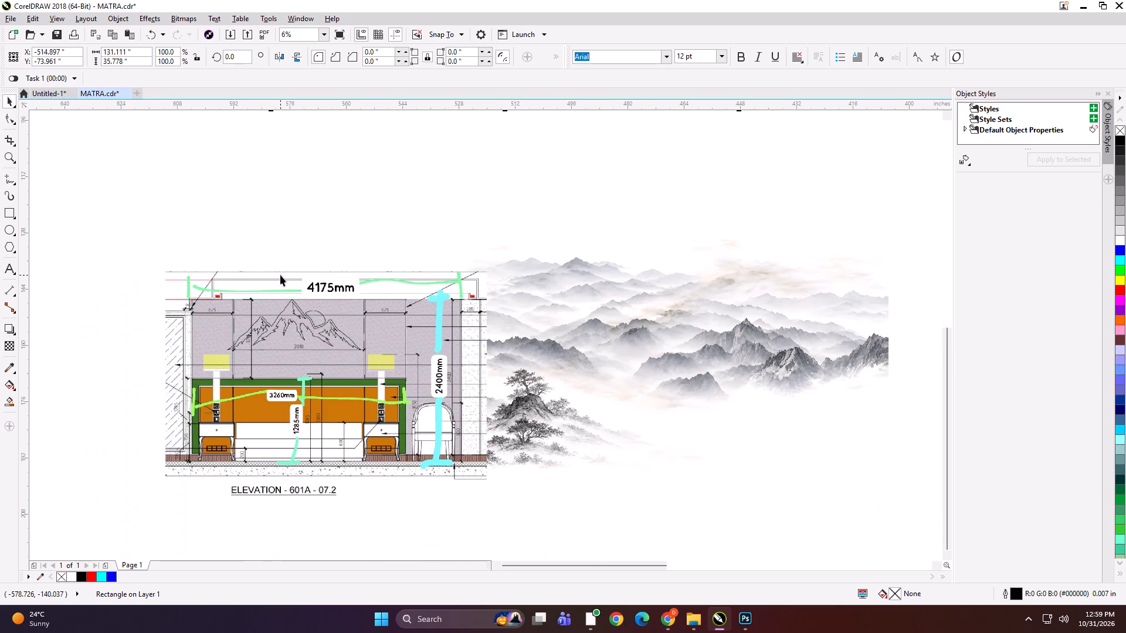
{"action": "scroll", "coordinate": [328, 305], "scroll_direction": "down", "scroll_amount": 1}
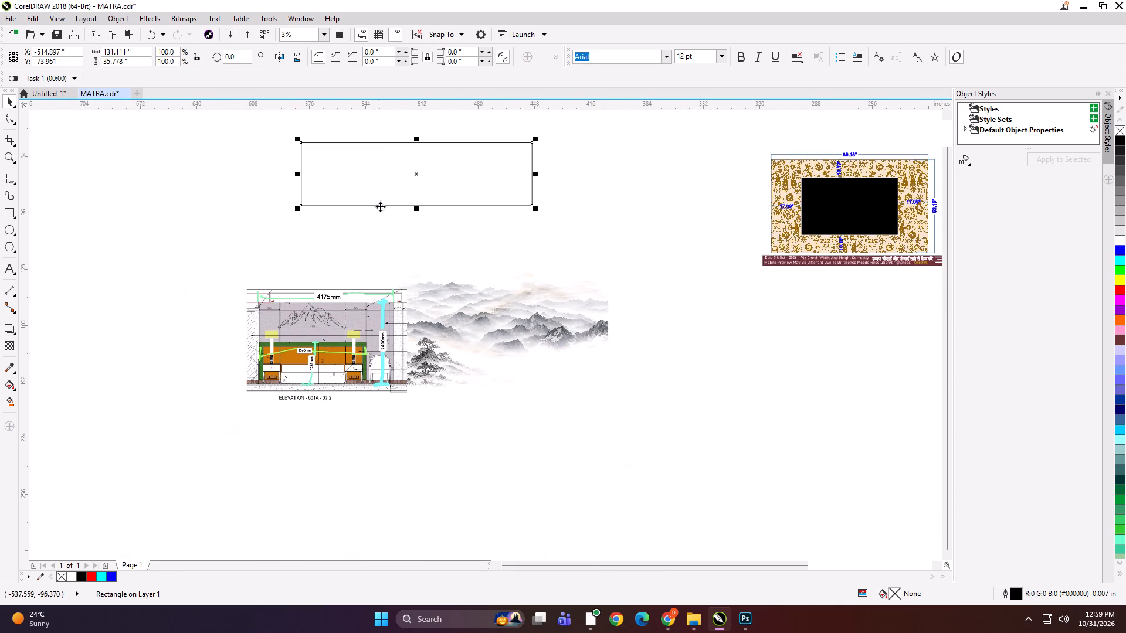
{"action": "scroll", "coordinate": [377, 156], "scroll_direction": "up", "scroll_amount": 1}
{"action": "left_click_drag", "start_coordinate": [320, 456], "coordinate": [290, 372]}
{"action": "left_click_drag", "start_coordinate": [470, 438], "coordinate": [484, 365]}
{"action": "left_click_drag", "start_coordinate": [492, 358], "coordinate": [508, 376]}
Switch to File Explorer and browse work (D:) through KD and PRINT FILE to the contents of folder 29.
{"action": "left_click", "coordinate": [703, 632]}
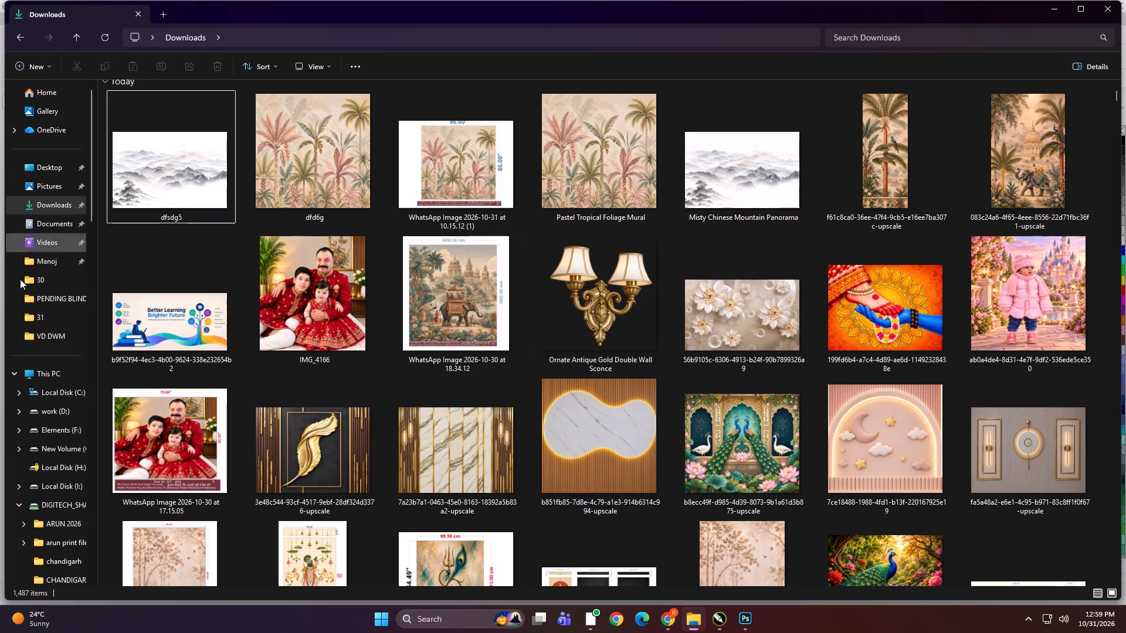
{"action": "scroll", "coordinate": [44, 348], "scroll_direction": "up", "scroll_amount": 2}
{"action": "left_click", "coordinate": [57, 384]}
{"action": "left_click", "coordinate": [56, 379]}
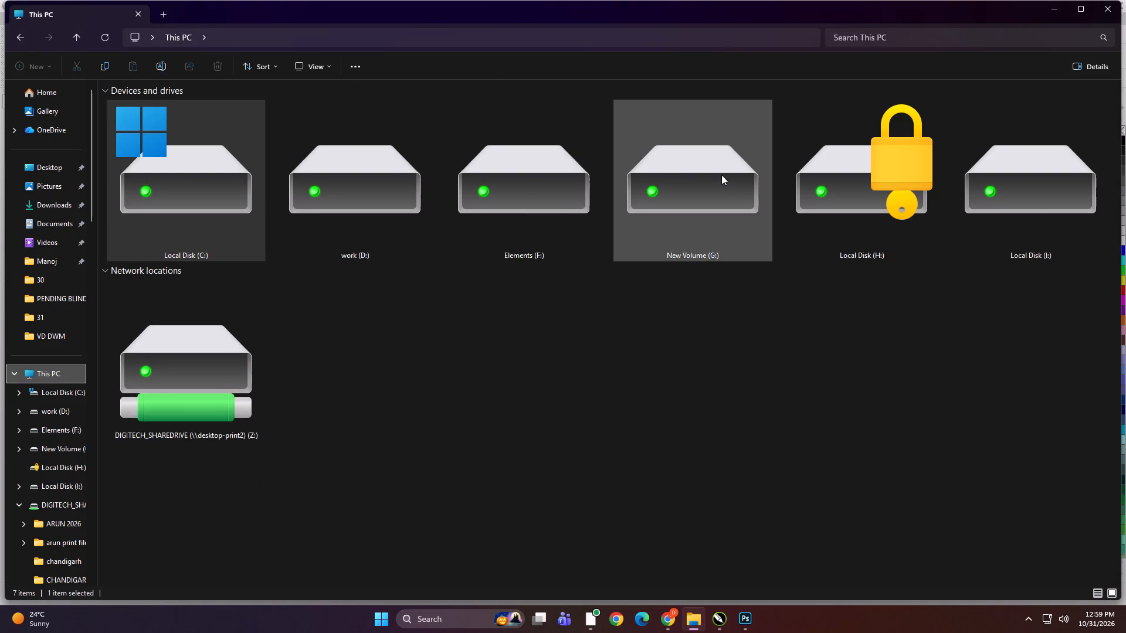
{"action": "double_click", "coordinate": [362, 195]}
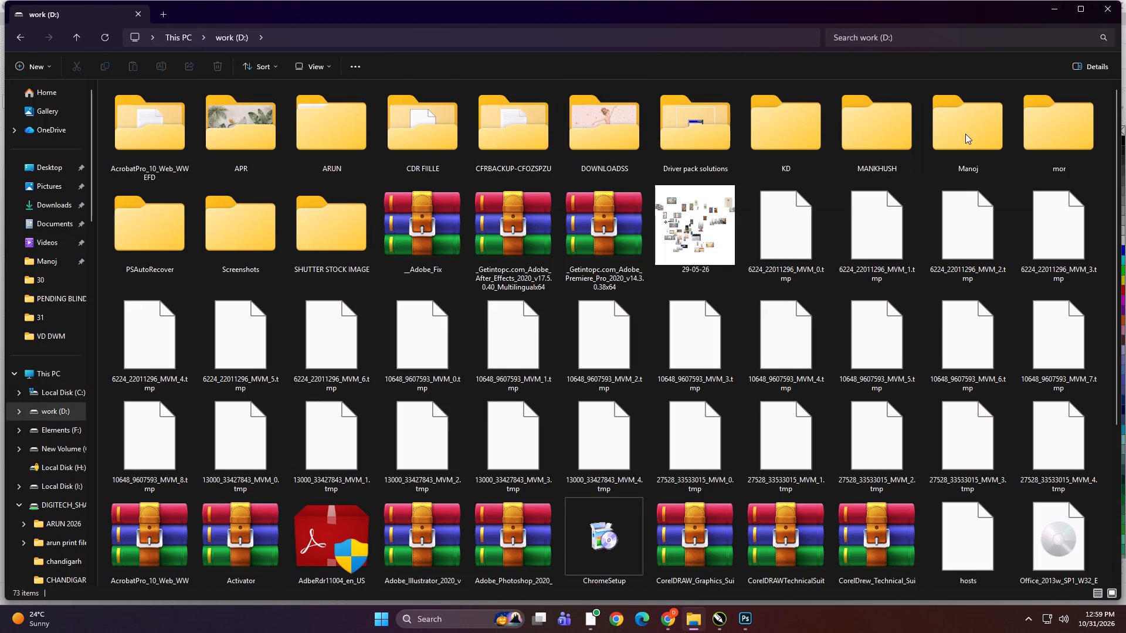
{"action": "double_click", "coordinate": [781, 145]}
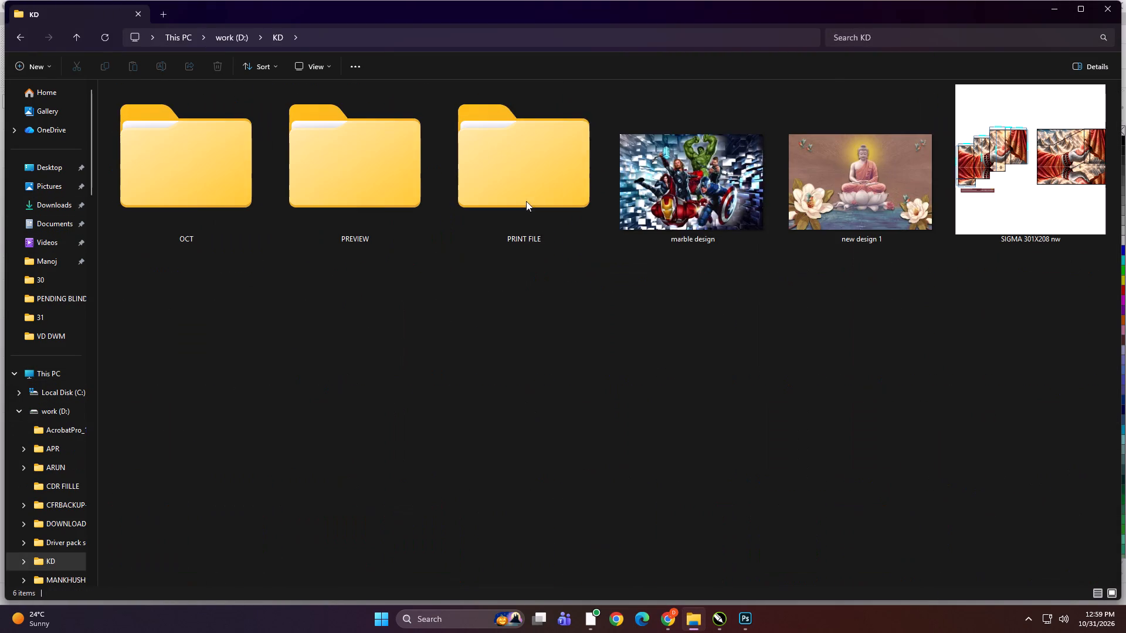
{"action": "left_click", "coordinate": [526, 201]}
{"action": "double_click", "coordinate": [516, 201]}
{"action": "double_click", "coordinate": [814, 322]}
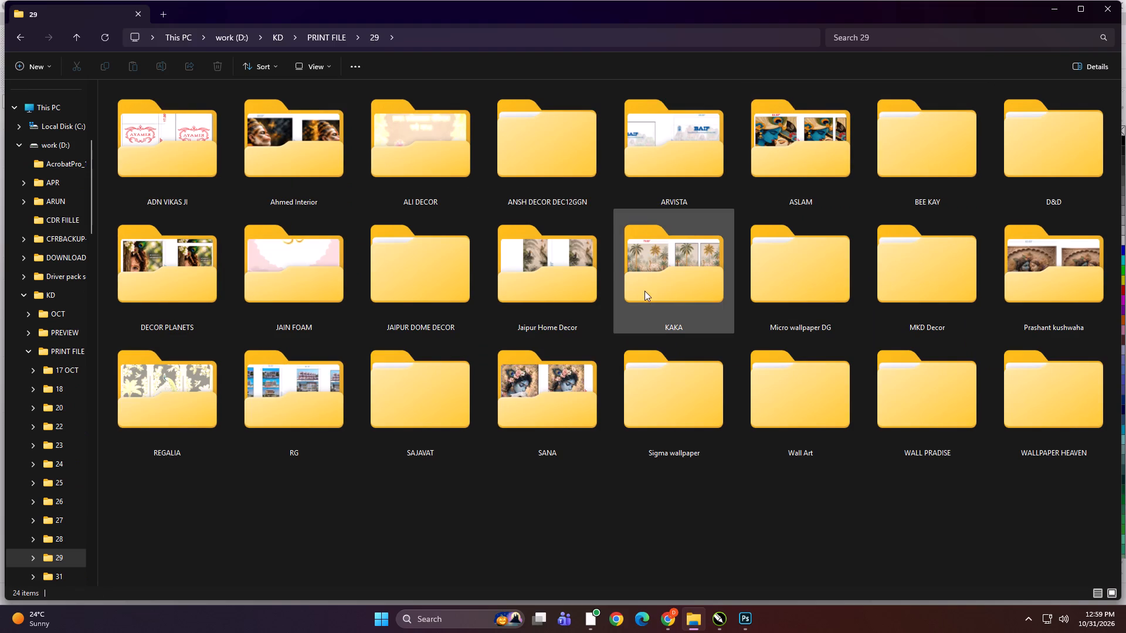
Go back to This PC and check the folder named file on DIGITECH_SHAREDRIVE (Z:).
{"action": "key", "text": "BackSpace"}
{"action": "key", "text": "BackSpace"}
{"action": "key", "text": "BackSpace"}
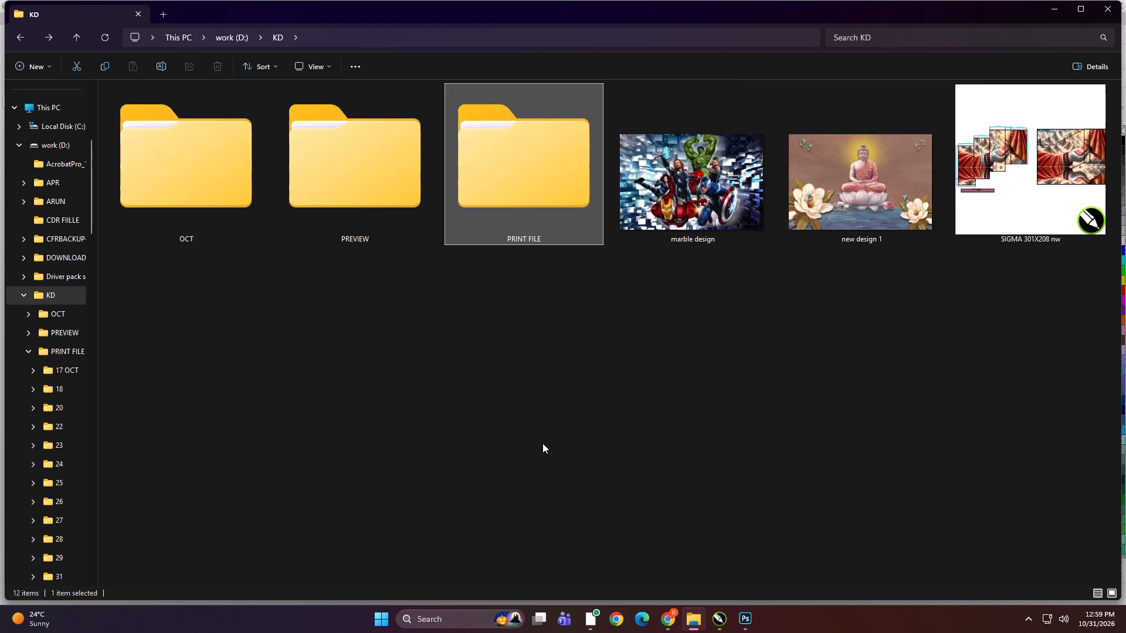
{"action": "key", "text": "BackSpace"}
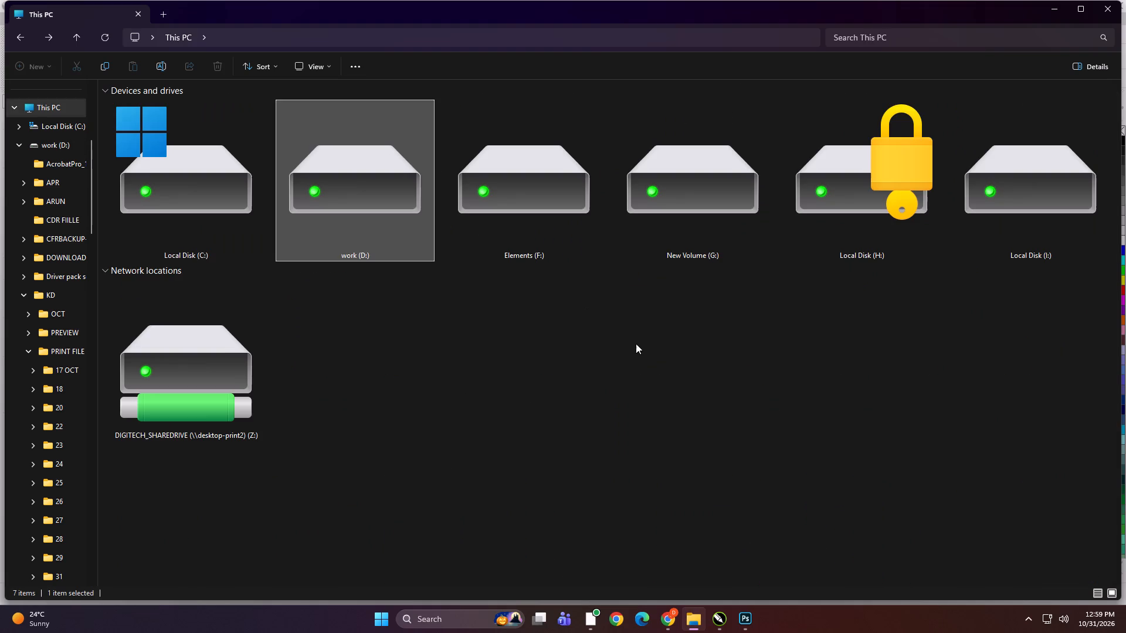
{"action": "double_click", "coordinate": [235, 354]}
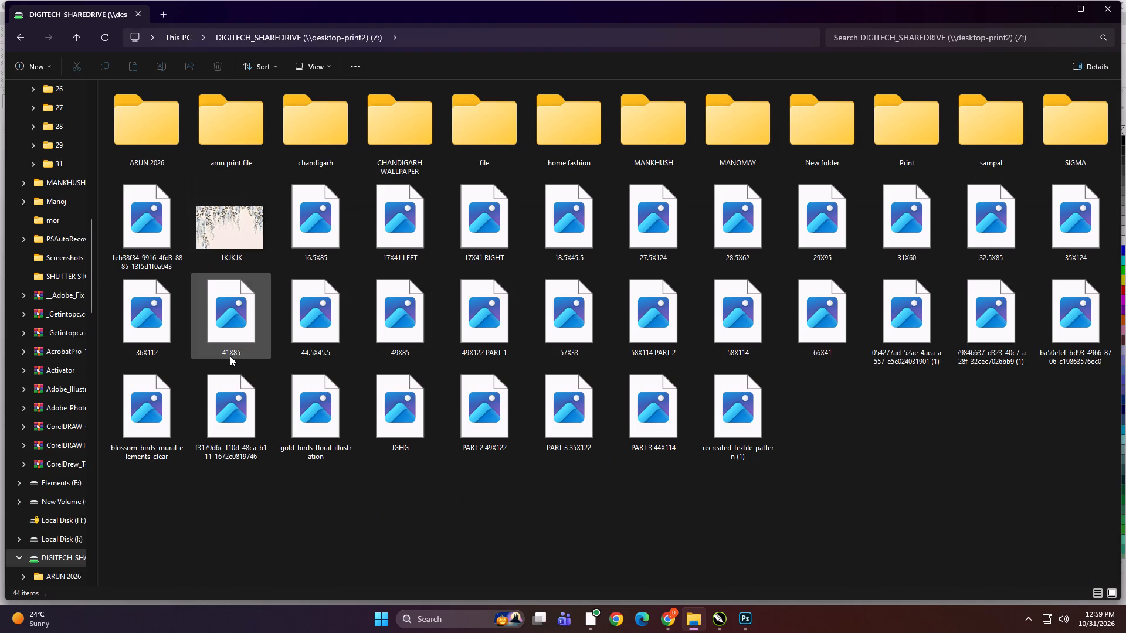
{"action": "double_click", "coordinate": [497, 135]}
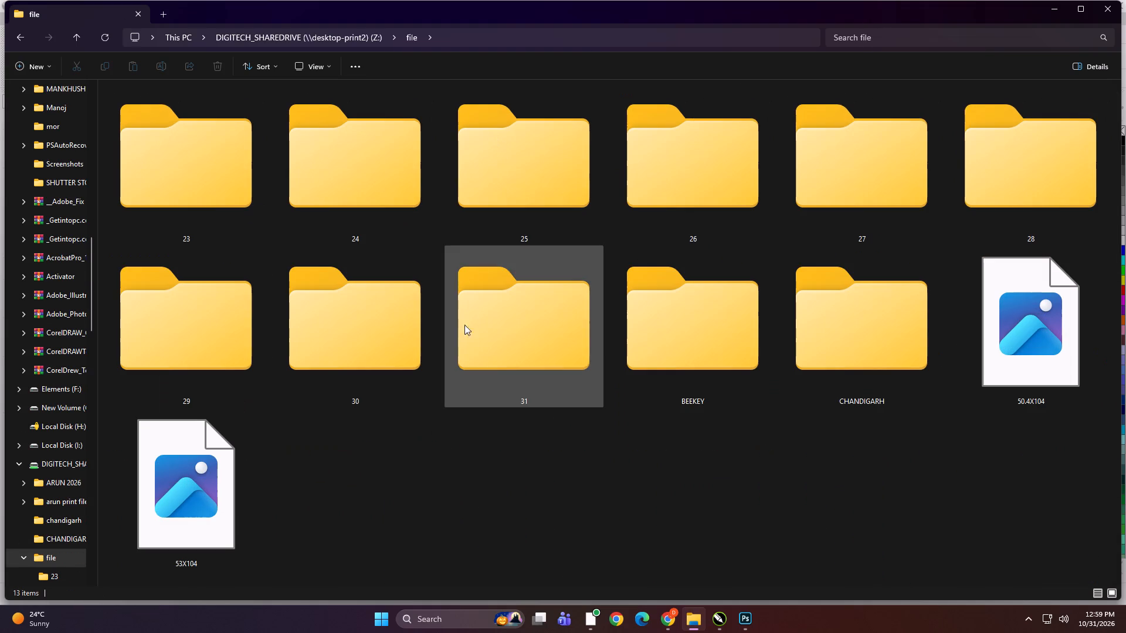
{"action": "key", "text": "BackSpace"}
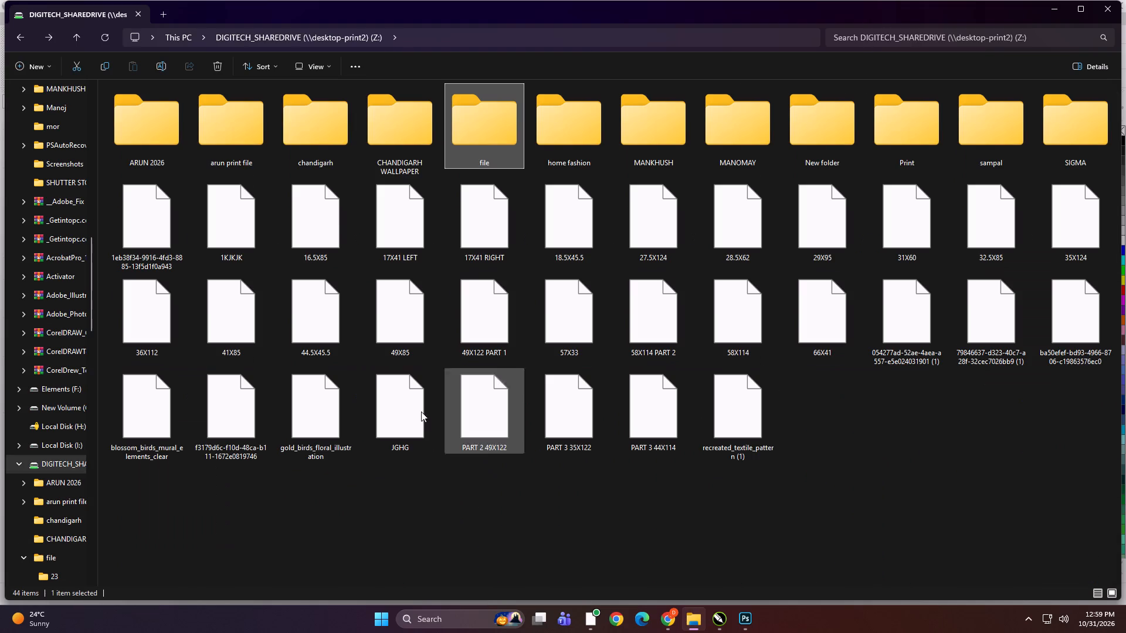
Look through the arun print file folder on the share drive with smaller thumbnails and refresh its listing.
{"action": "double_click", "coordinate": [226, 131]}
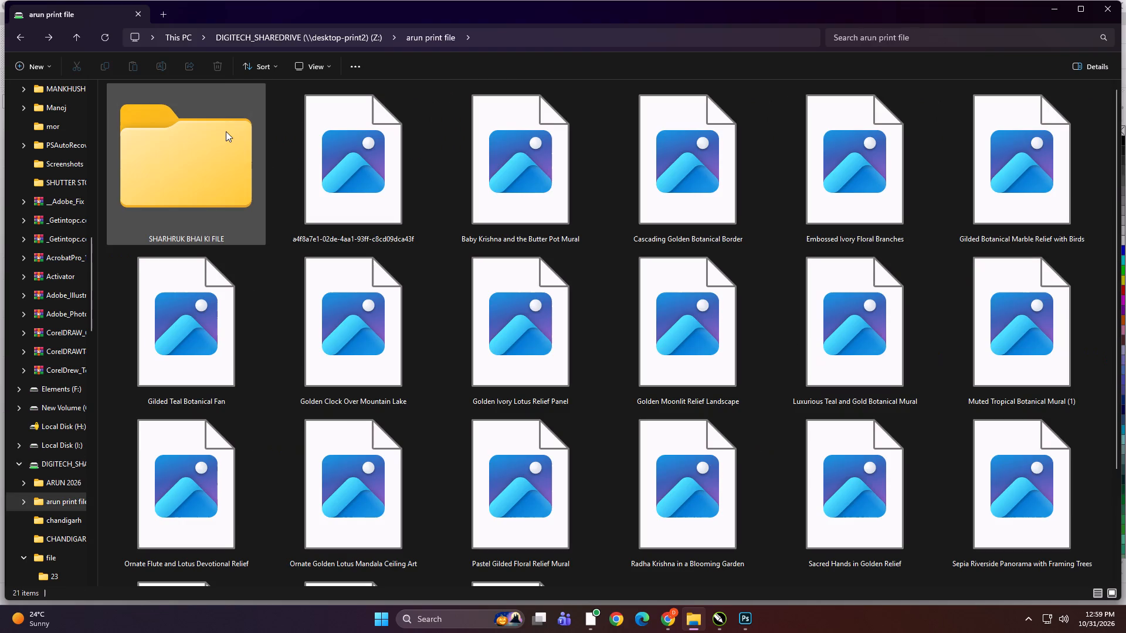
{"action": "scroll", "coordinate": [487, 238], "scroll_direction": "down", "scroll_amount": 4}
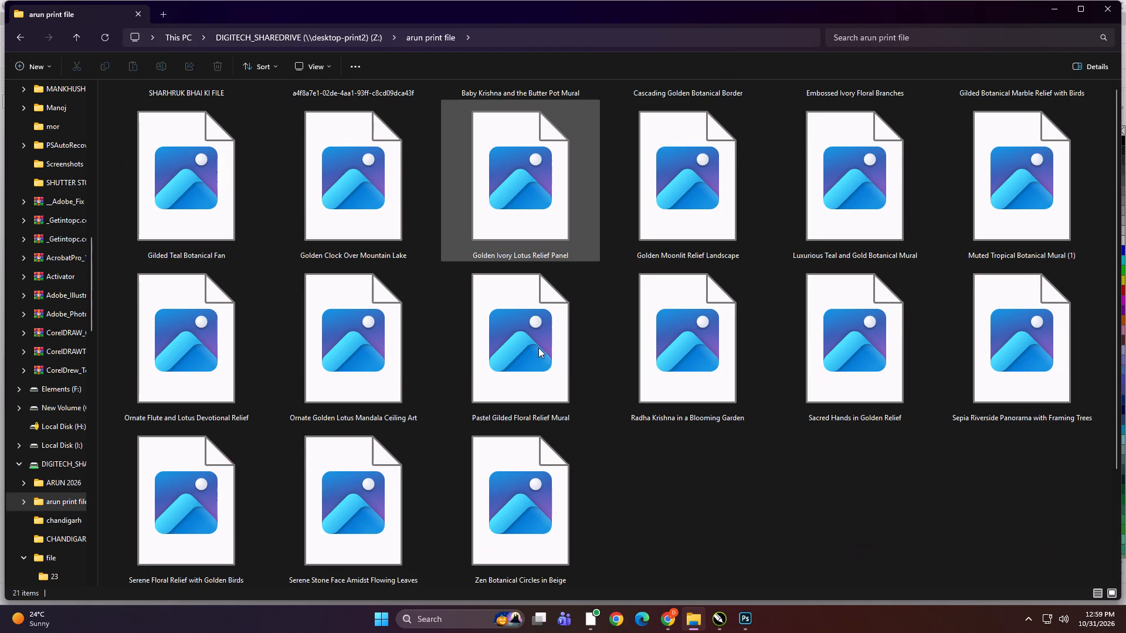
{"action": "scroll", "coordinate": [535, 348], "scroll_direction": "down", "scroll_amount": 8, "text": "ctrl"}
{"action": "right_click", "coordinate": [481, 412]}
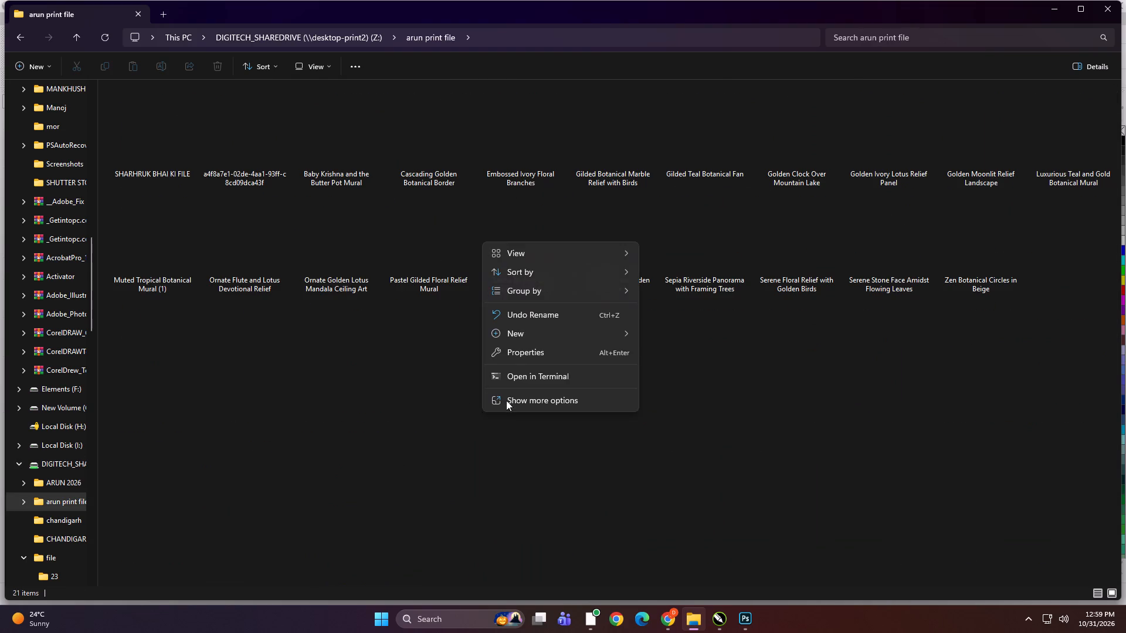
{"action": "left_click", "coordinate": [507, 400]}
{"action": "left_click", "coordinate": [518, 462]}
{"action": "scroll", "coordinate": [516, 462], "scroll_direction": "up", "scroll_amount": 4}
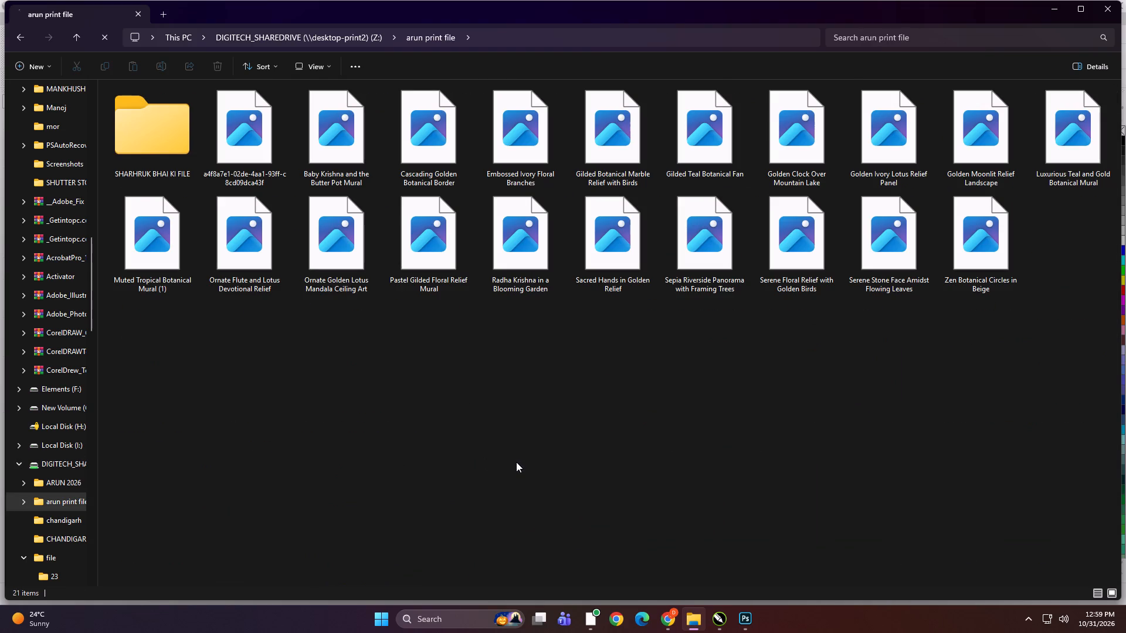
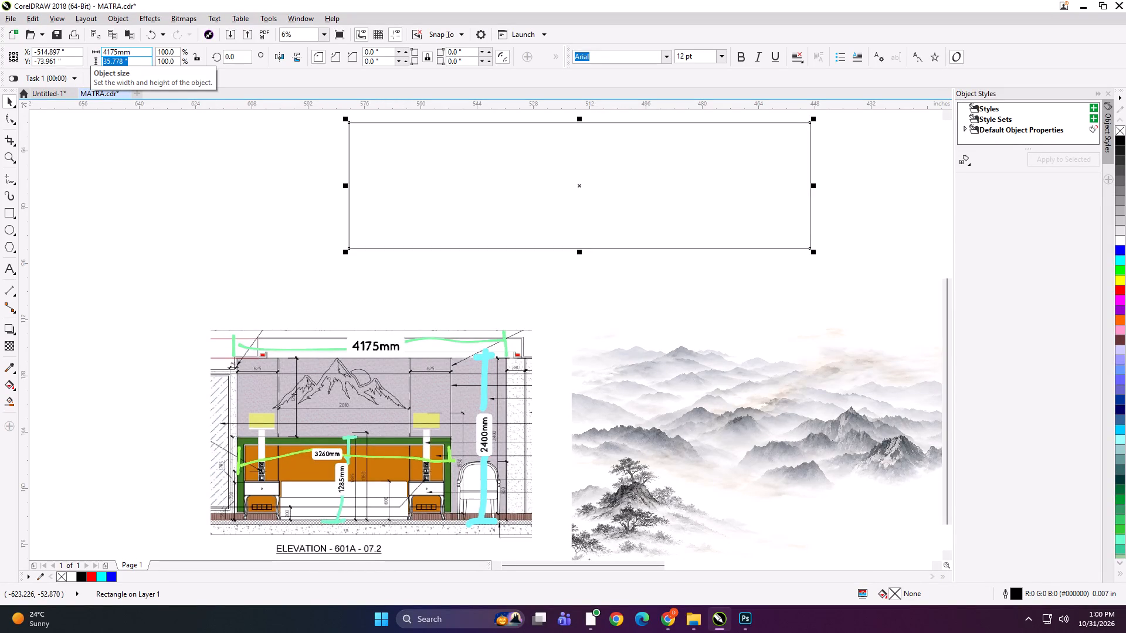
Set the empty rectangle's height to 2400 mm.
{"action": "type", "text": "2400mm"}
{"action": "key", "text": "Return"}
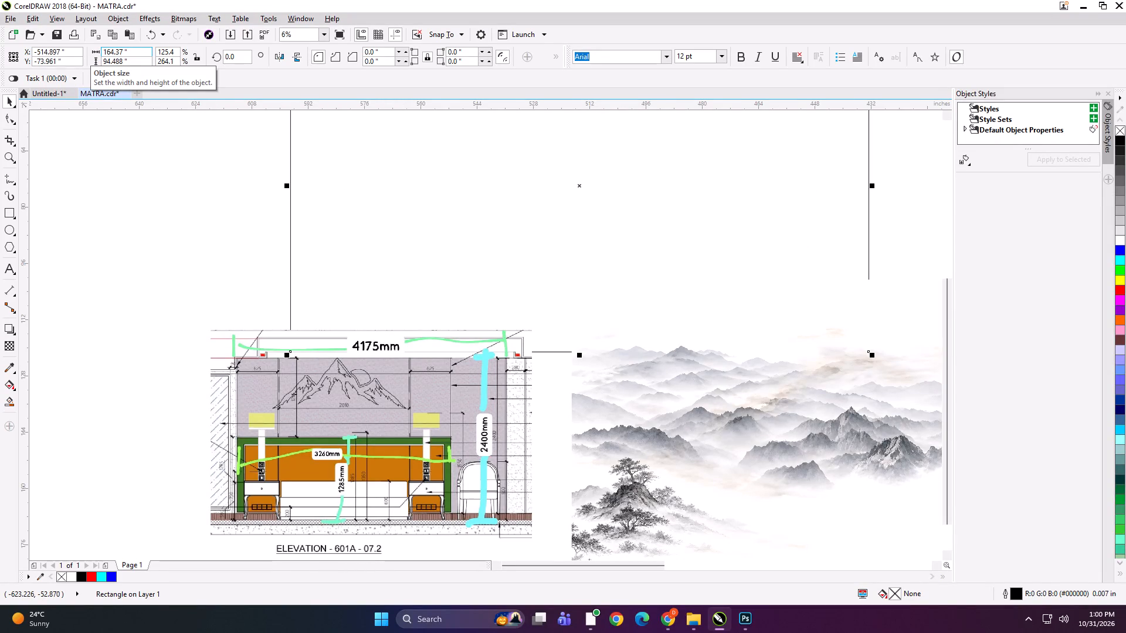
Rearrange the elevation drawing, the misty mountain artwork and the enlarged rectangle so the rectangle sits clear beside them.
{"action": "scroll", "coordinate": [680, 210], "scroll_direction": "down", "scroll_amount": 1}
{"action": "left_click_drag", "start_coordinate": [564, 314], "coordinate": [359, 316]}
{"action": "left_click_drag", "start_coordinate": [394, 265], "coordinate": [309, 286]}
{"action": "left_click_drag", "start_coordinate": [700, 321], "coordinate": [212, 207]}
{"action": "left_click_drag", "start_coordinate": [718, 216], "coordinate": [693, 307]}
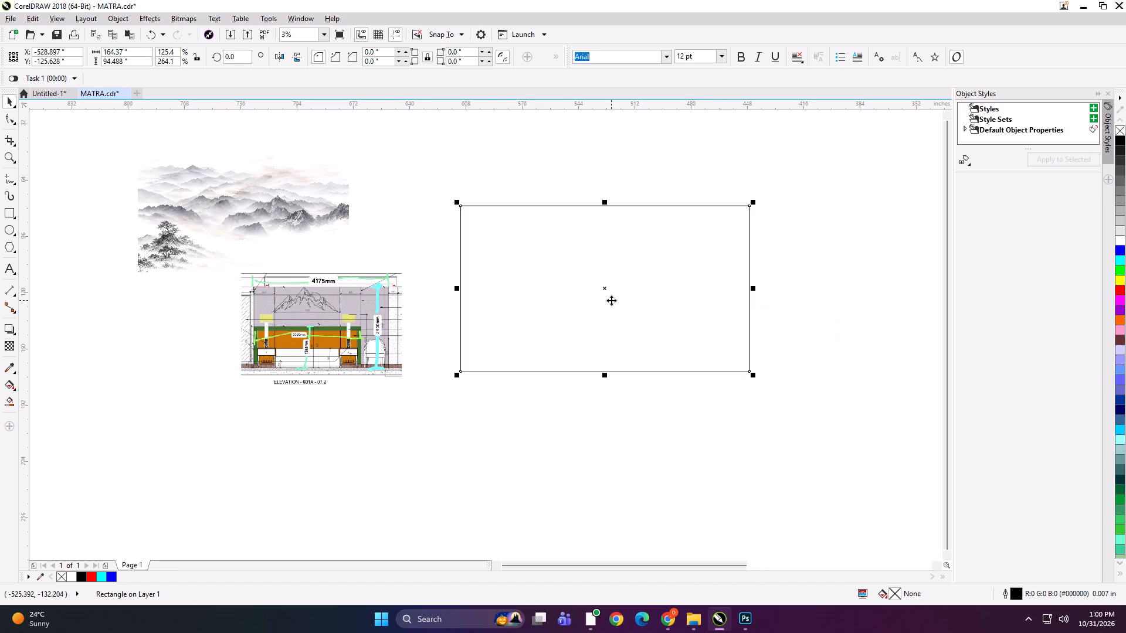
Duplicate the large rectangle and resize the copy to 3260 mm wide by 1285 mm high.
{"action": "key", "text": "plus"}
{"action": "scroll", "coordinate": [347, 322], "scroll_direction": "up", "scroll_amount": 1}
{"action": "scroll", "coordinate": [250, 356], "scroll_direction": "up", "scroll_amount": 1}
{"action": "left_click", "coordinate": [133, 52]}
{"action": "key", "text": "ctrl+a"}
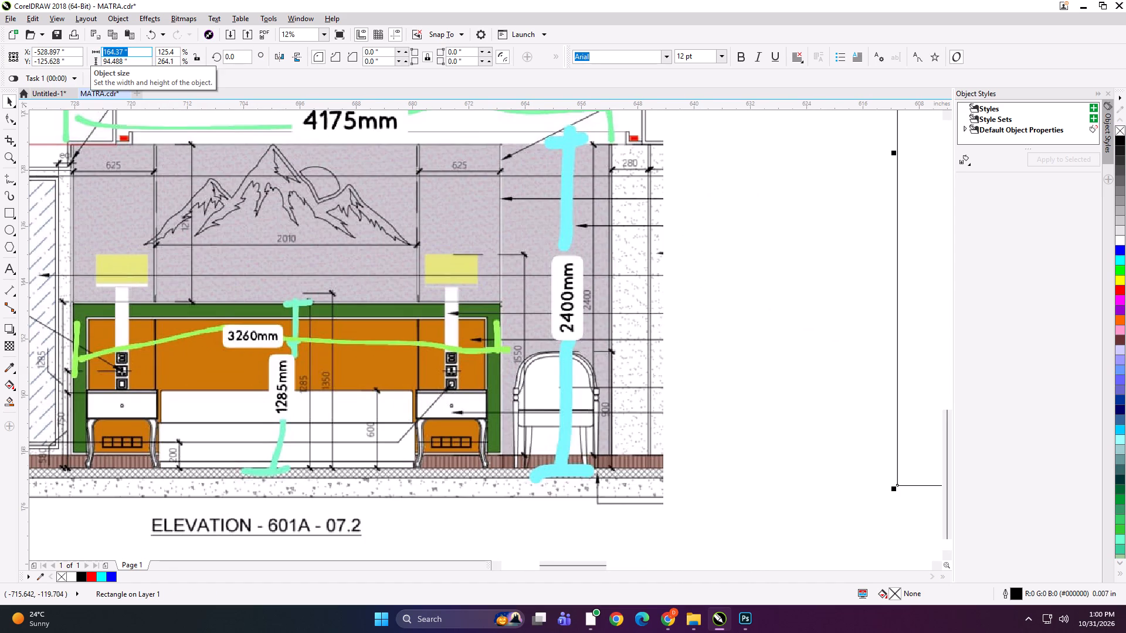
{"action": "type", "text": "3260"}
{"action": "type", "text": "mm"}
{"action": "key", "text": "Tab"}
{"action": "type", "text": "1285mm"}
{"action": "key", "text": "Return"}
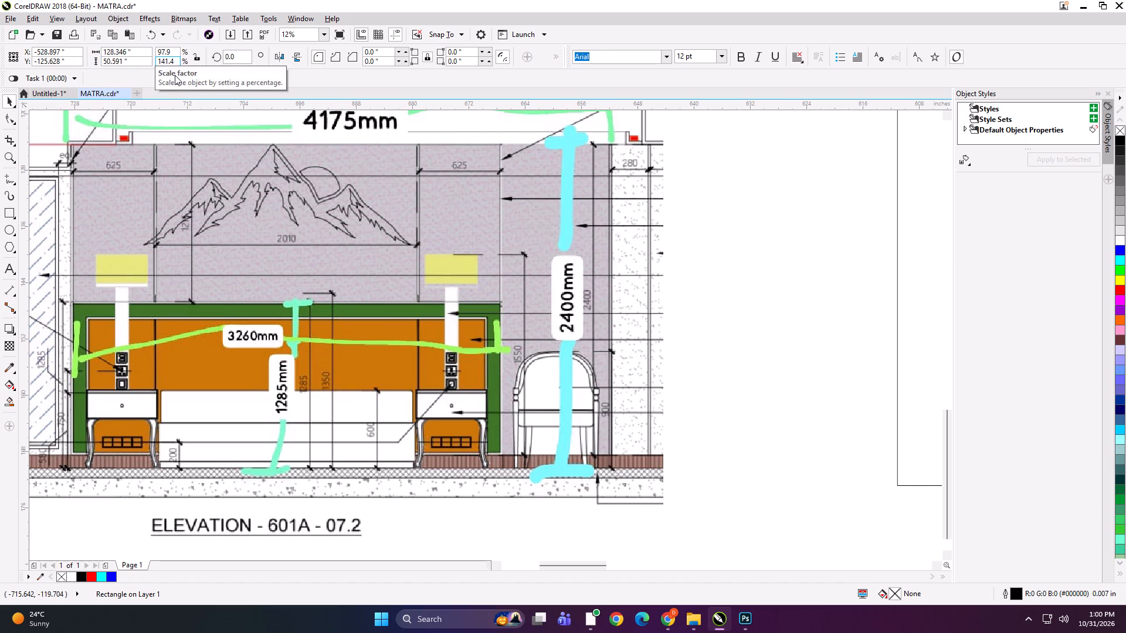
Align the smaller rectangle to the bottom-left corner of the large rectangle.
{"action": "scroll", "coordinate": [341, 270], "scroll_direction": "down", "scroll_amount": 1}
{"action": "left_click", "coordinate": [650, 337], "text": "shift"}
{"action": "type", "text": "bl"}
{"action": "scroll", "coordinate": [502, 343], "scroll_direction": "down", "scroll_amount": 1}
{"action": "left_click", "coordinate": [602, 386]}
Fill the smaller rectangle with white.
{"action": "left_click", "coordinate": [582, 319]}
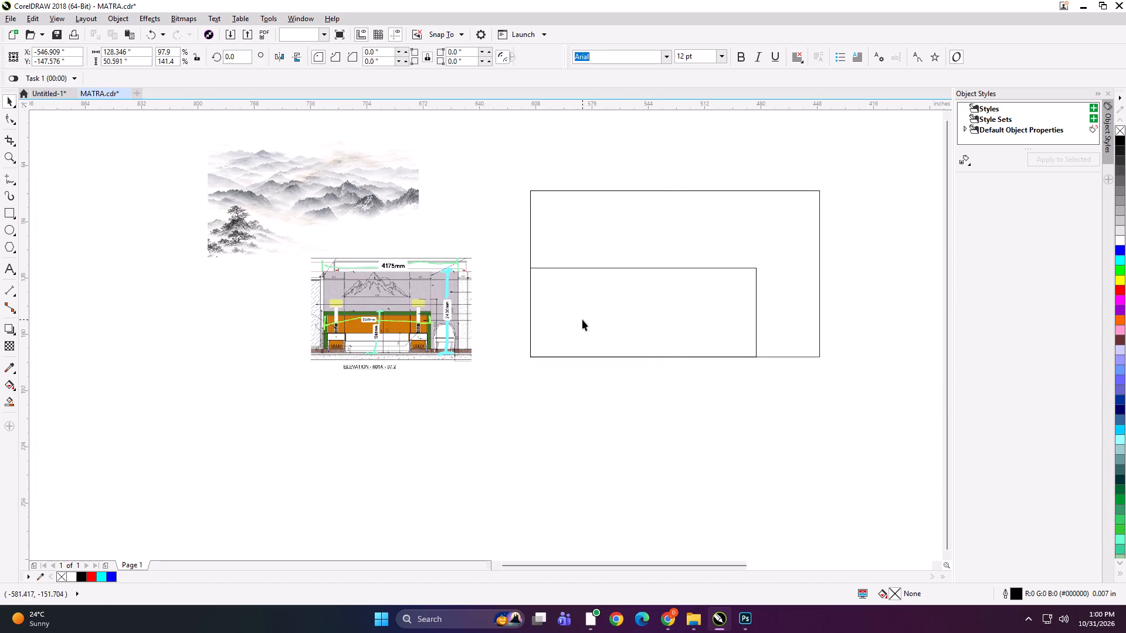
{"action": "left_click", "coordinate": [1122, 242]}
Mirror the misty mountain artwork horizontally.
{"action": "scroll", "coordinate": [556, 346], "scroll_direction": "down", "scroll_amount": 1}
{"action": "left_click", "coordinate": [305, 212]}
{"action": "left_click", "coordinate": [190, 267]}
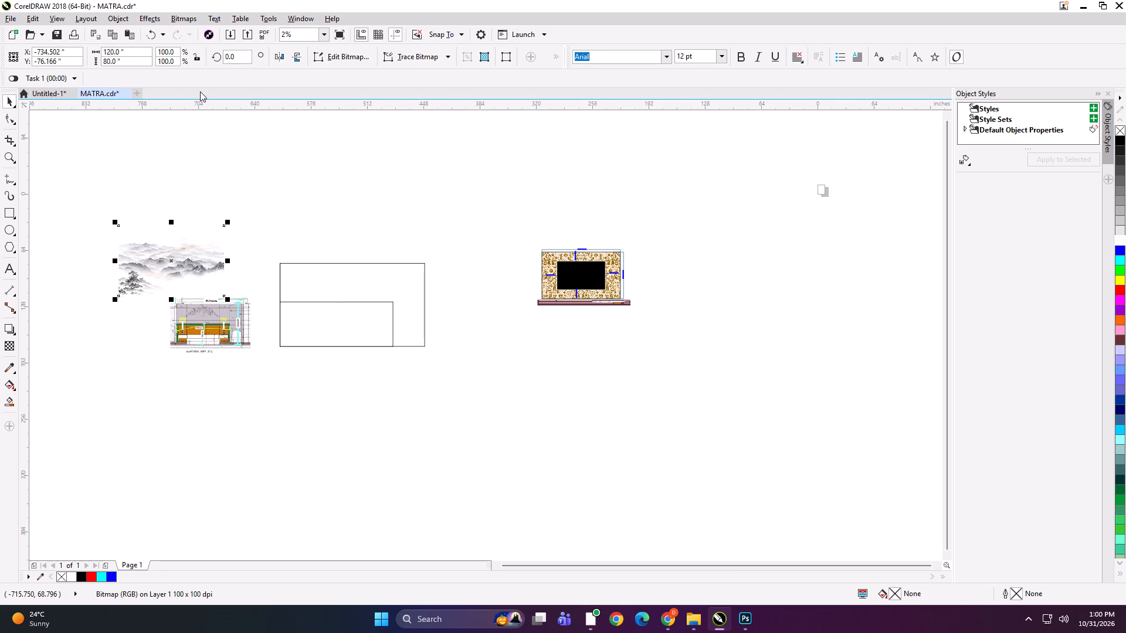
{"action": "left_click", "coordinate": [273, 59]}
Bring the mirrored mountain artwork over and align it to the top-right corner of the large rectangle.
{"action": "left_click_drag", "start_coordinate": [185, 252], "coordinate": [210, 234]}
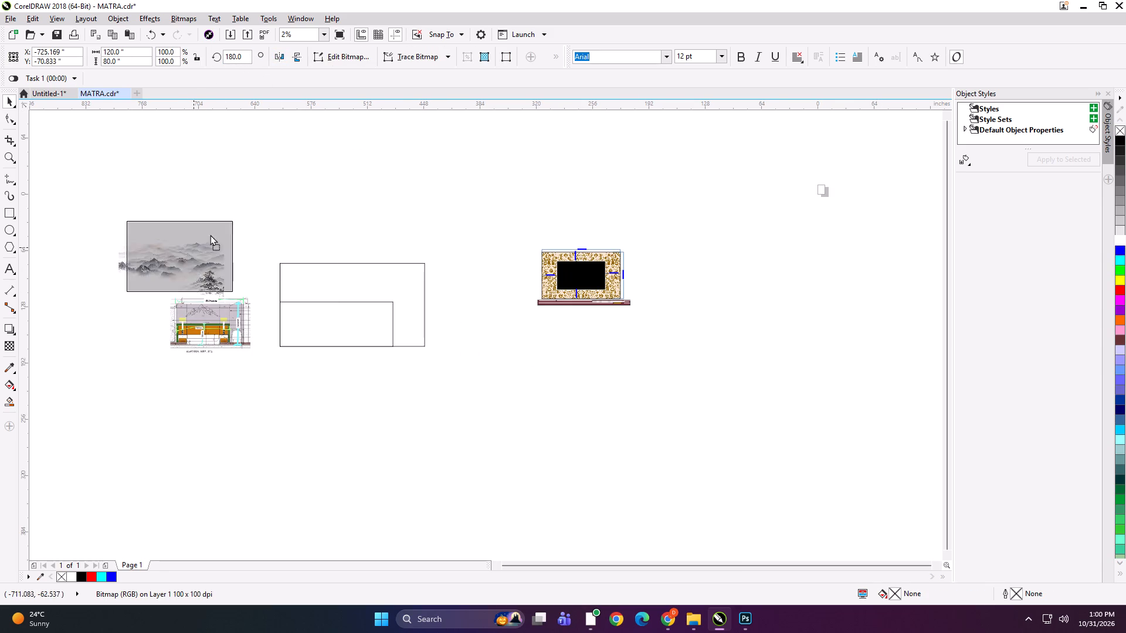
{"action": "left_click_drag", "start_coordinate": [210, 234], "coordinate": [280, 211]}
{"action": "left_click", "coordinate": [344, 279], "text": "shift"}
{"action": "type", "text": "tr"}
{"action": "left_click", "coordinate": [331, 195]}
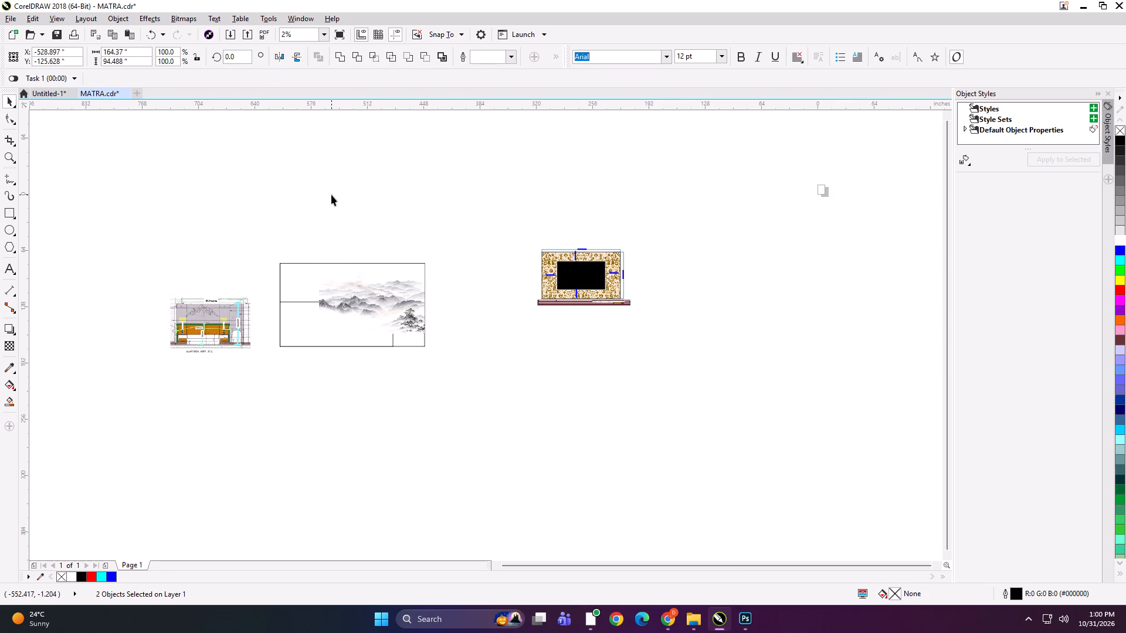
Stretch the mountain artwork to about 163.7 by 88.8 inches so it spans the large rectangle.
{"action": "left_click", "coordinate": [344, 293]}
{"action": "left_click_drag", "start_coordinate": [313, 300], "coordinate": [276, 300]}
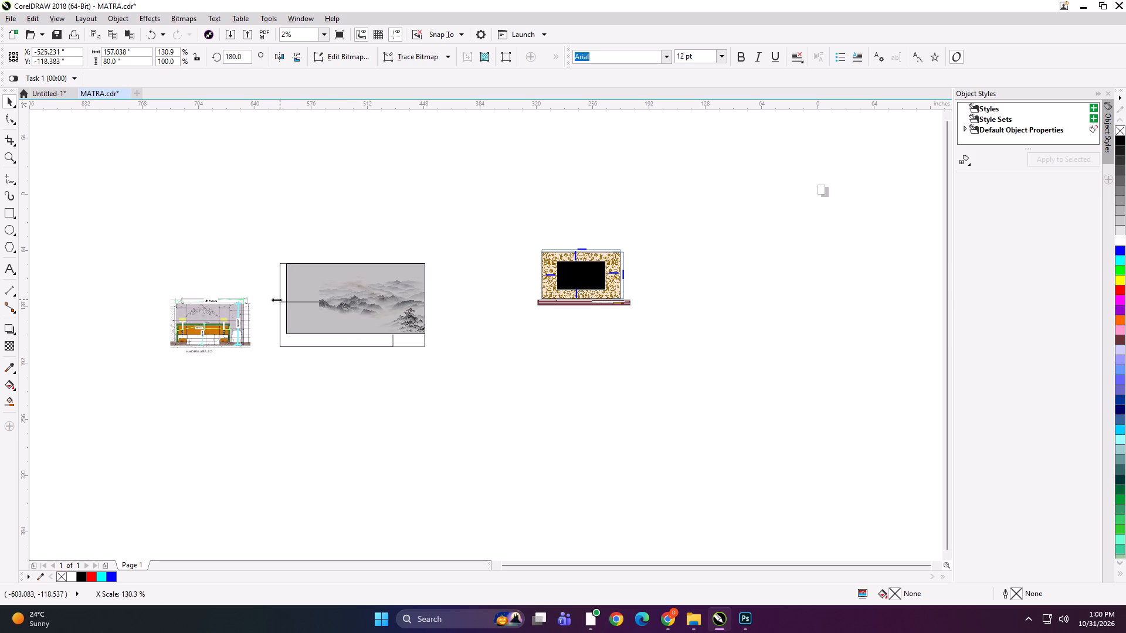
{"action": "left_click_drag", "start_coordinate": [276, 300], "coordinate": [274, 300]}
{"action": "left_click_drag", "start_coordinate": [354, 336], "coordinate": [354, 350]}
{"action": "left_click_drag", "start_coordinate": [354, 355], "coordinate": [359, 348]}
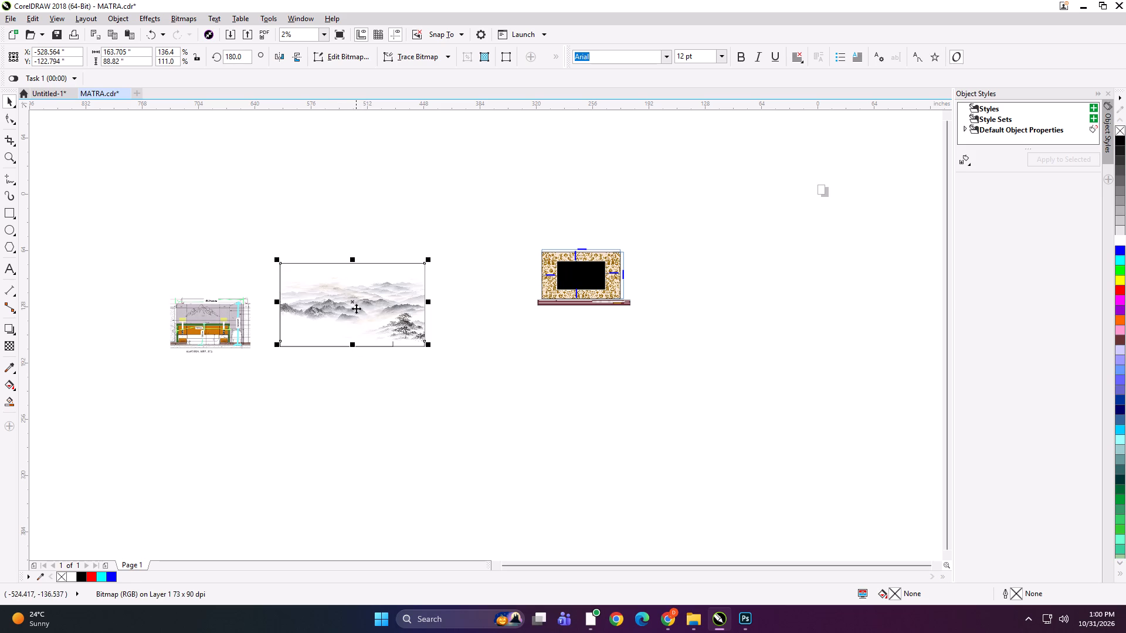
Move the artwork aside and match its height to the large rectangle by copying over the 94.488-inch value.
{"action": "left_click_drag", "start_coordinate": [356, 307], "coordinate": [275, 257]}
{"action": "left_click", "coordinate": [409, 288]}
{"action": "left_click", "coordinate": [141, 64]}
{"action": "key", "text": "ctrl+a"}
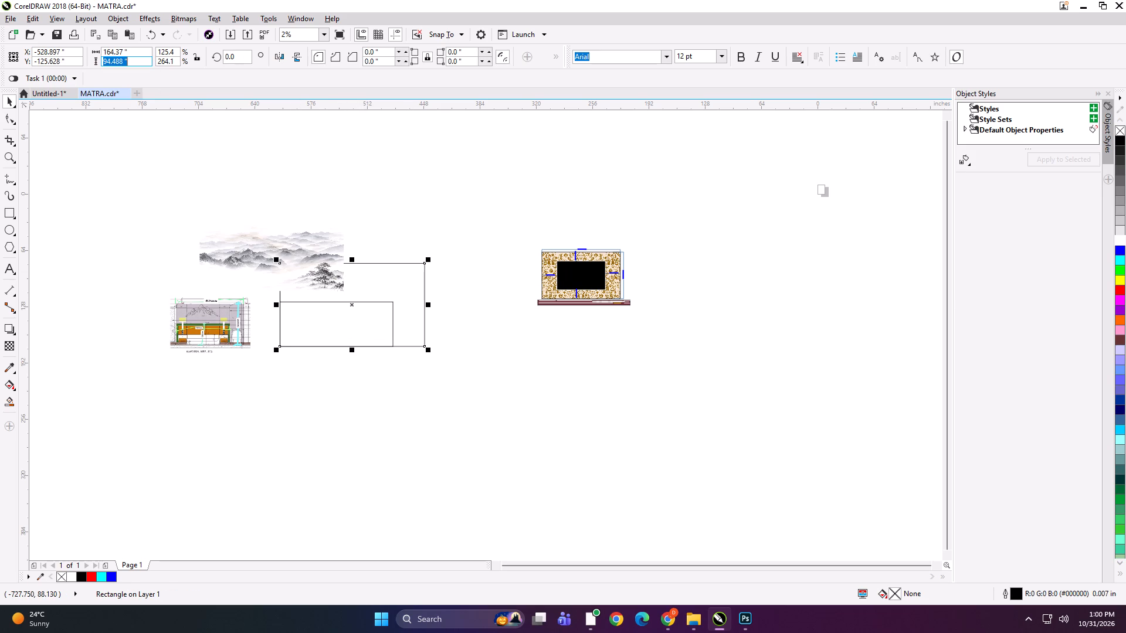
{"action": "key", "text": "ctrl+c"}
{"action": "left_click", "coordinate": [210, 217]}
{"action": "left_click", "coordinate": [216, 227]}
{"action": "left_click", "coordinate": [130, 60]}
{"action": "key", "text": "ctrl+a"}
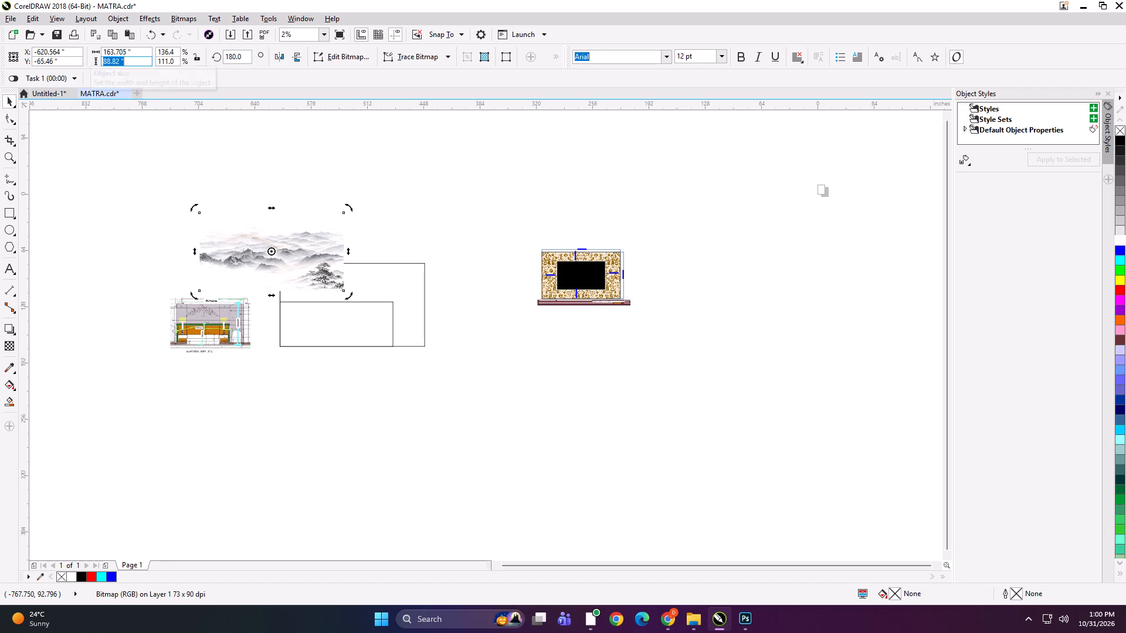
{"action": "key", "text": "ctrl+v"}
{"action": "key", "text": "Return"}
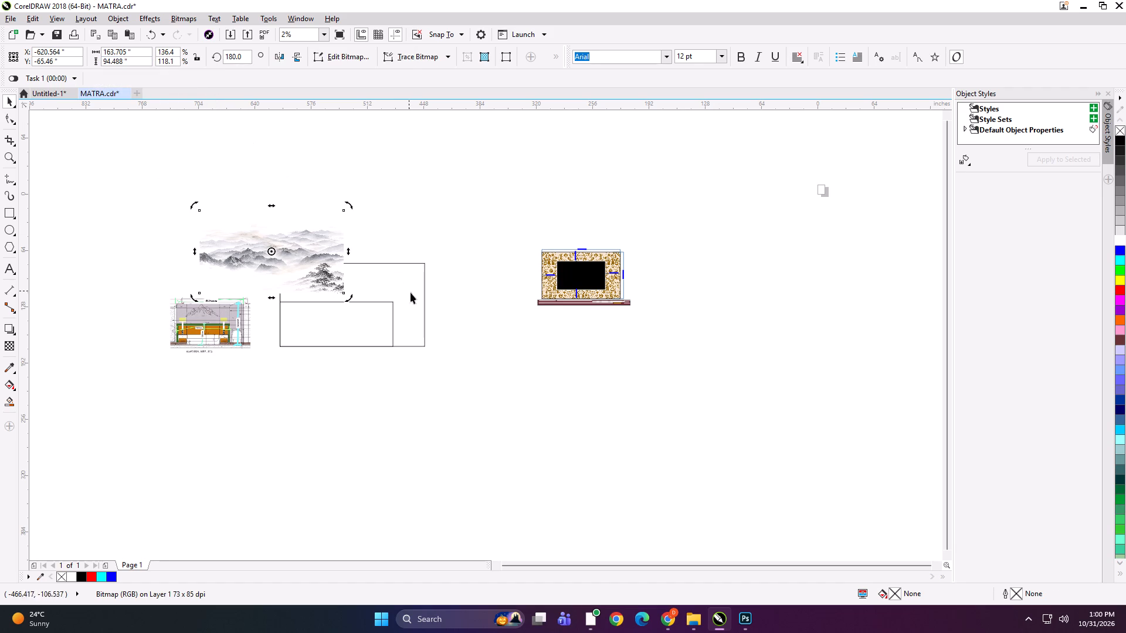
Align the resized mountain artwork to the top-right corner of the large rectangle.
{"action": "left_click", "coordinate": [411, 292], "text": "shift"}
{"action": "type", "text": "tr"}
{"action": "left_click", "coordinate": [380, 209]}
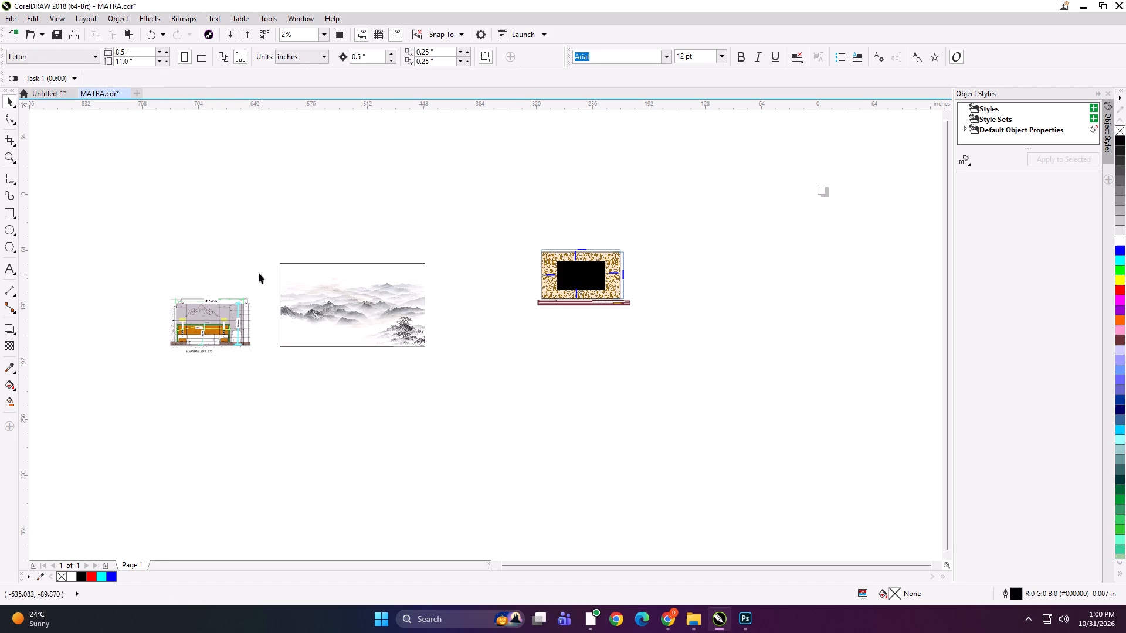
Bring the white smaller rectangle in front of the mountain artwork.
{"action": "left_click_drag", "start_coordinate": [259, 273], "coordinate": [392, 367]}
{"action": "left_click_drag", "start_coordinate": [253, 214], "coordinate": [391, 414]}
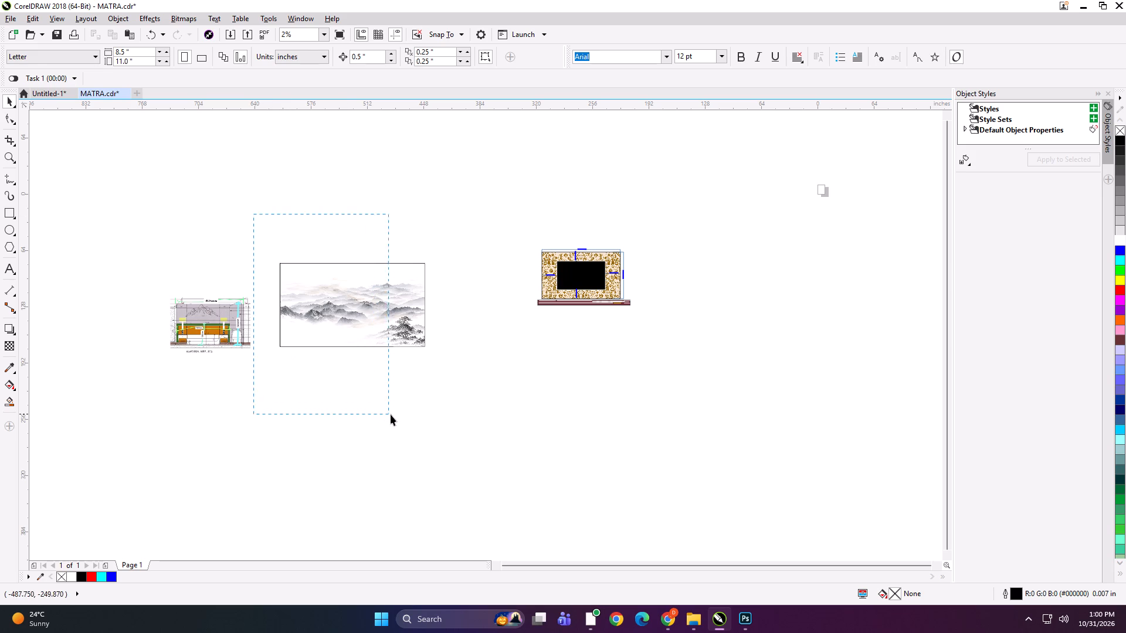
{"action": "left_click_drag", "start_coordinate": [391, 414], "coordinate": [404, 420]}
{"action": "key", "text": "shift+Page_Up"}
{"action": "left_click", "coordinate": [402, 423]}
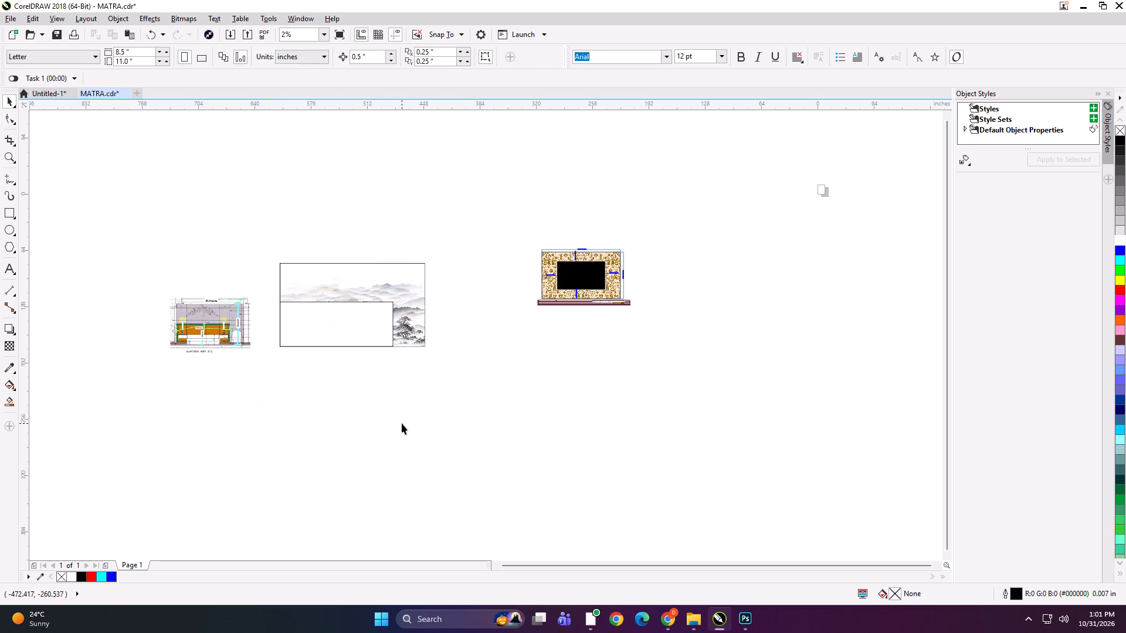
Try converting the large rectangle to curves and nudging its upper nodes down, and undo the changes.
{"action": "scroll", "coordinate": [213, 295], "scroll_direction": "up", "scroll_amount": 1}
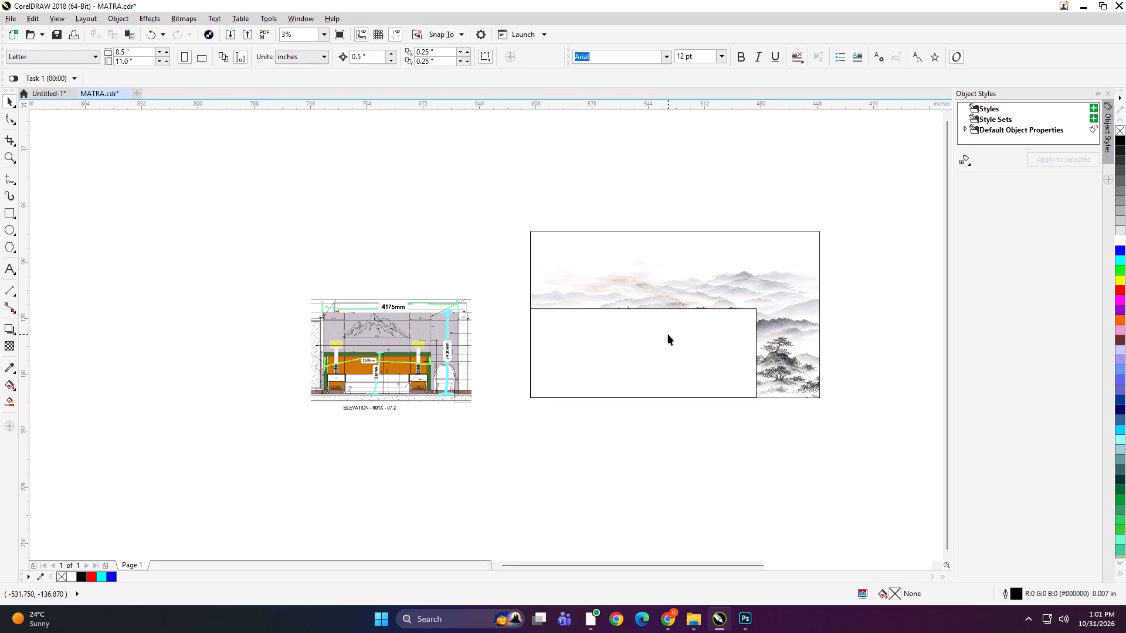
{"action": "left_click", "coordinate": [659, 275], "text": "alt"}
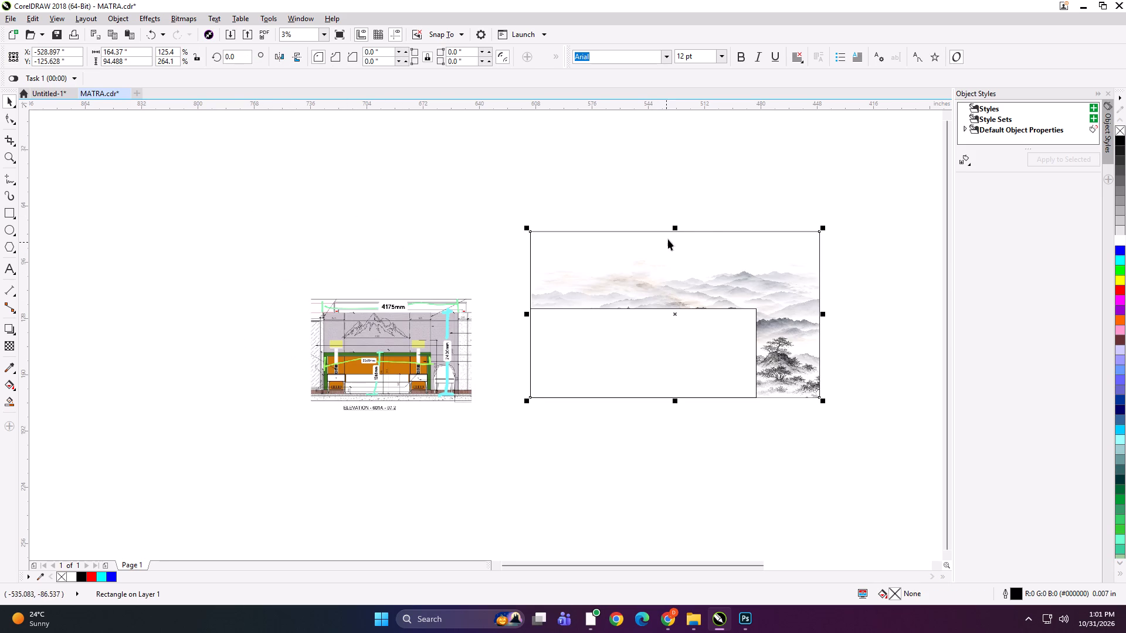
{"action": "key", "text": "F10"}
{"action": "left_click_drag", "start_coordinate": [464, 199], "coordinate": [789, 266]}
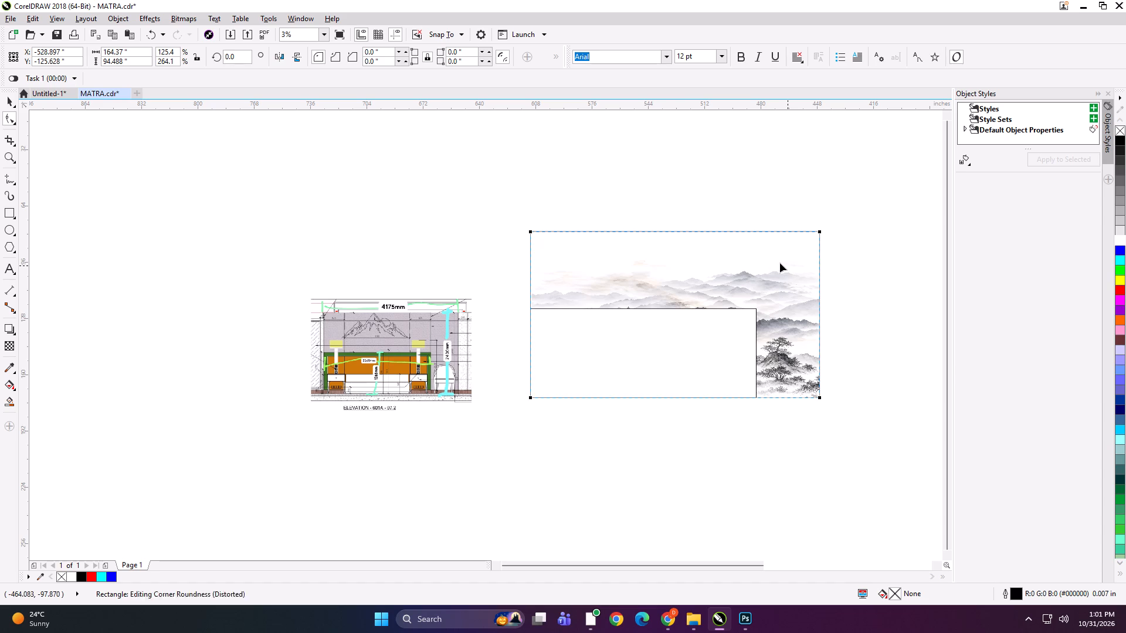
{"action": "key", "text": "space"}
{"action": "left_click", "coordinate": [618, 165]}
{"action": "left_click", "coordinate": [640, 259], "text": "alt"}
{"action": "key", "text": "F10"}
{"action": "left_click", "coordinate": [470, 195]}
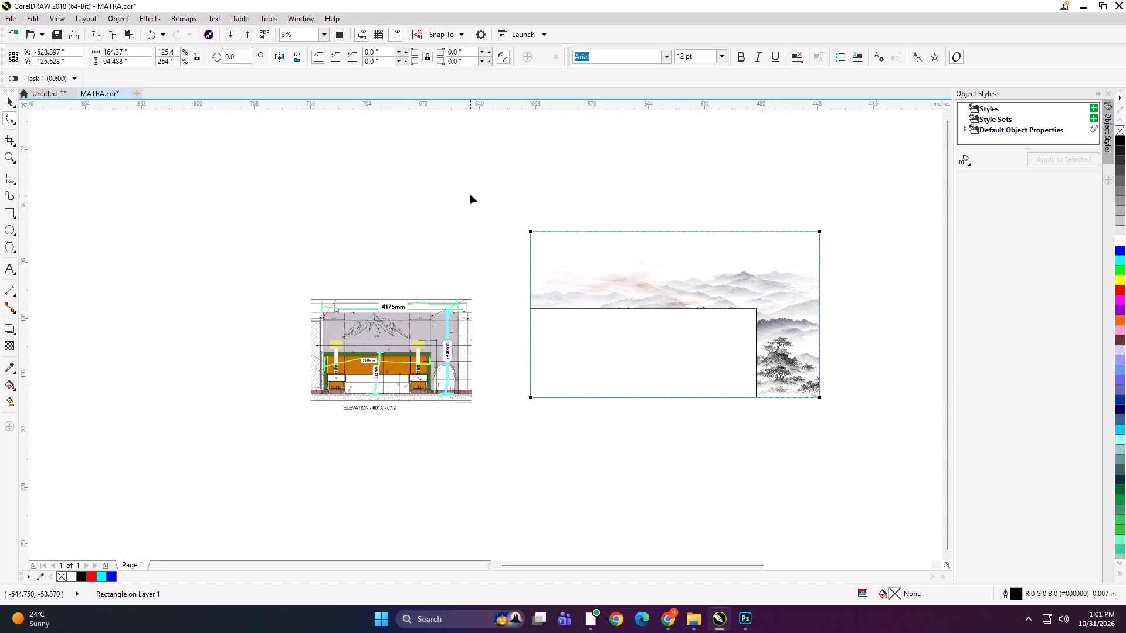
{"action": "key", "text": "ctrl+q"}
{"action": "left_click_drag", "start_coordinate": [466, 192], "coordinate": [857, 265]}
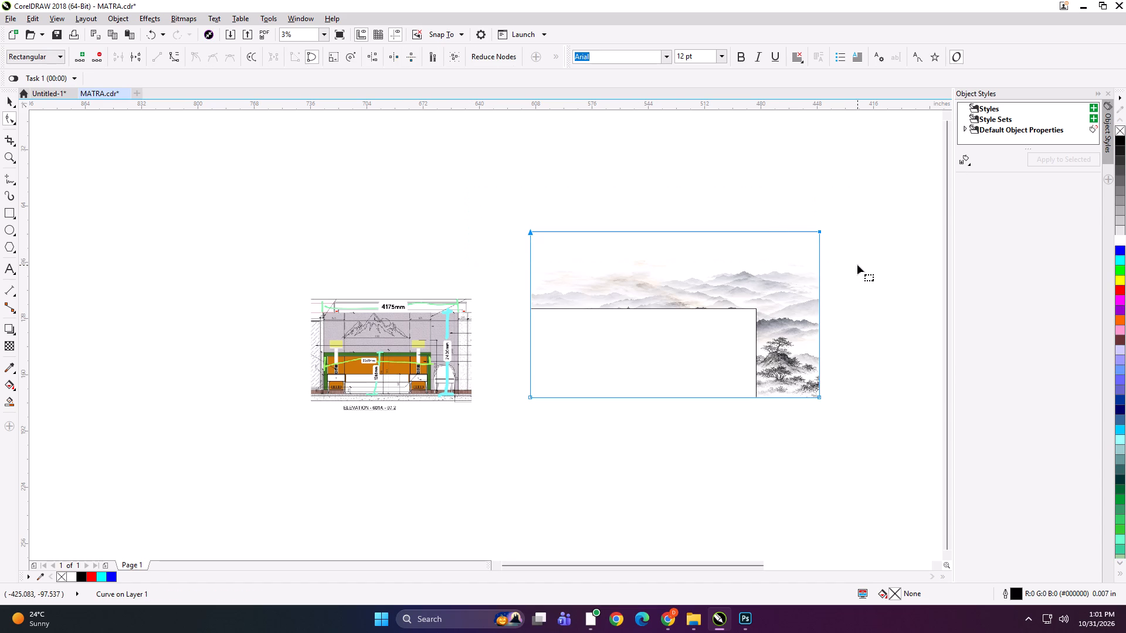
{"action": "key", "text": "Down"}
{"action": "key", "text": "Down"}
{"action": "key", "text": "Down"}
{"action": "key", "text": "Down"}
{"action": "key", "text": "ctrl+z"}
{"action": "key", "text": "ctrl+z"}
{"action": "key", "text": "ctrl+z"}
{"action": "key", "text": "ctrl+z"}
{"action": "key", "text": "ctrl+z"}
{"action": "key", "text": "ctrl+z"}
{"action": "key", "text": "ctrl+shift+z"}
Crop the blank upper strip of the mountain artwork by lowering its top nodes, leaving it 78.488 inches high.
{"action": "left_click", "coordinate": [674, 190]}
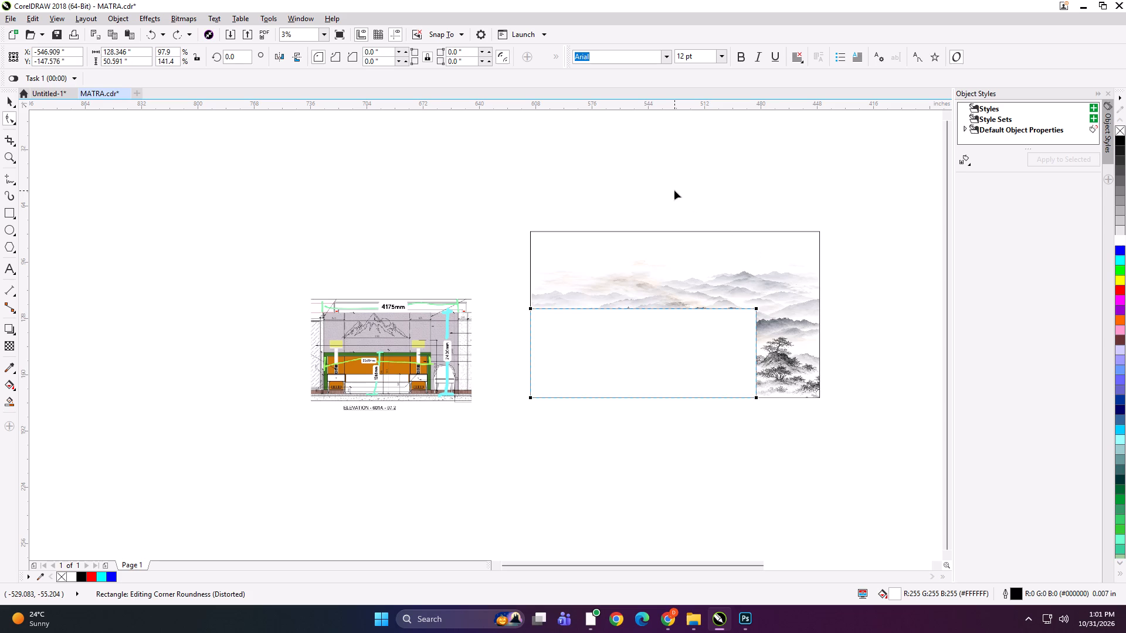
{"action": "key", "text": "space"}
{"action": "double_click", "coordinate": [674, 190]}
{"action": "left_click", "coordinate": [679, 249]}
{"action": "key", "text": "F10"}
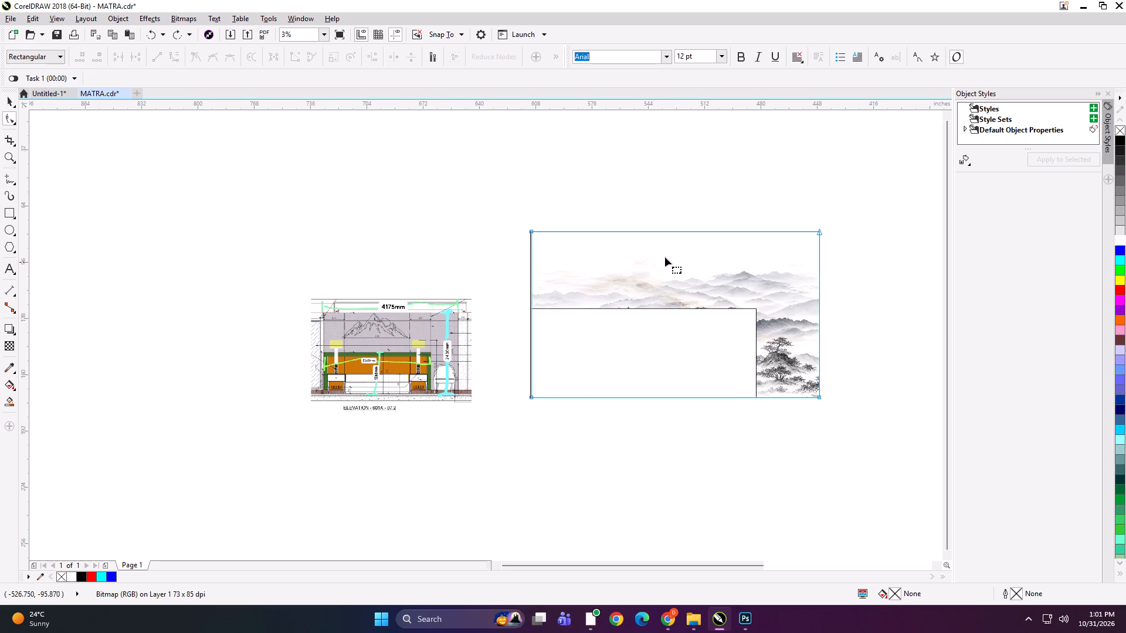
{"action": "left_click_drag", "start_coordinate": [445, 207], "coordinate": [839, 261]}
{"action": "scroll", "coordinate": [700, 261], "scroll_direction": "up", "scroll_amount": 1}
{"action": "key", "text": "Down"}
{"action": "key", "text": "Down"}
{"action": "key", "text": "Down"}
{"action": "key", "text": "Down"}
{"action": "key", "text": "Down"}
{"action": "key", "text": "Down"}
{"action": "key", "text": "Down"}
{"action": "key", "text": "Down"}
{"action": "key", "text": "Down"}
{"action": "key", "text": "Down"}
{"action": "key", "text": "Down"}
{"action": "key", "text": "Down"}
{"action": "key", "text": "Down"}
{"action": "key", "text": "Down"}
{"action": "key", "text": "Down"}
{"action": "key", "text": "Down"}
{"action": "key", "text": "Down"}
{"action": "key", "text": "Down"}
{"action": "key", "text": "Down"}
{"action": "key", "text": "Down"}
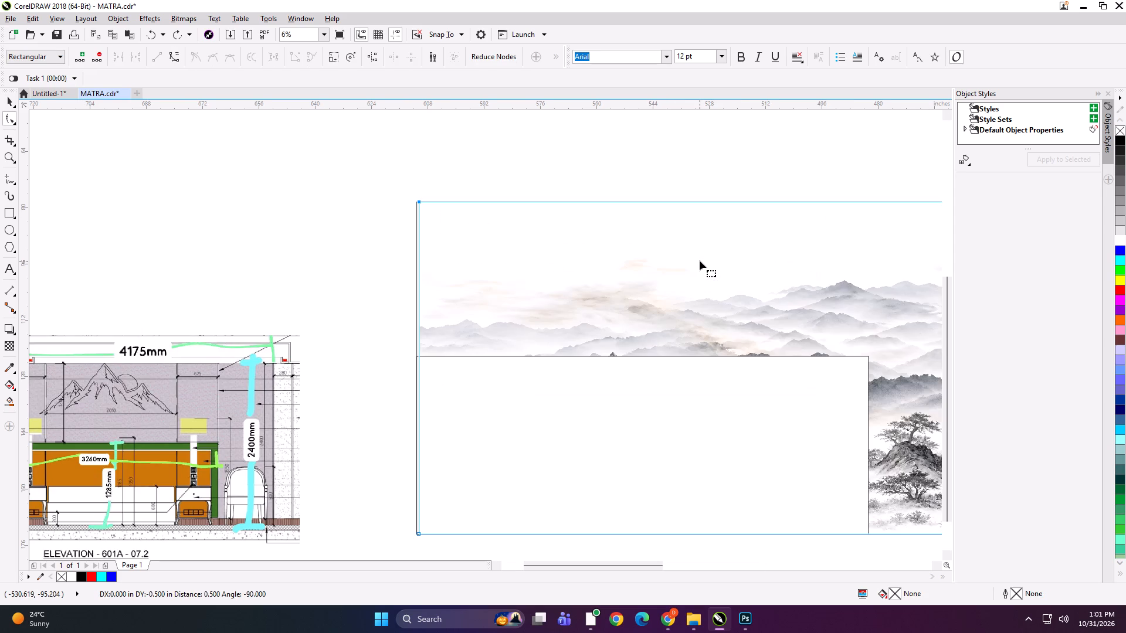
{"action": "key", "text": "space"}
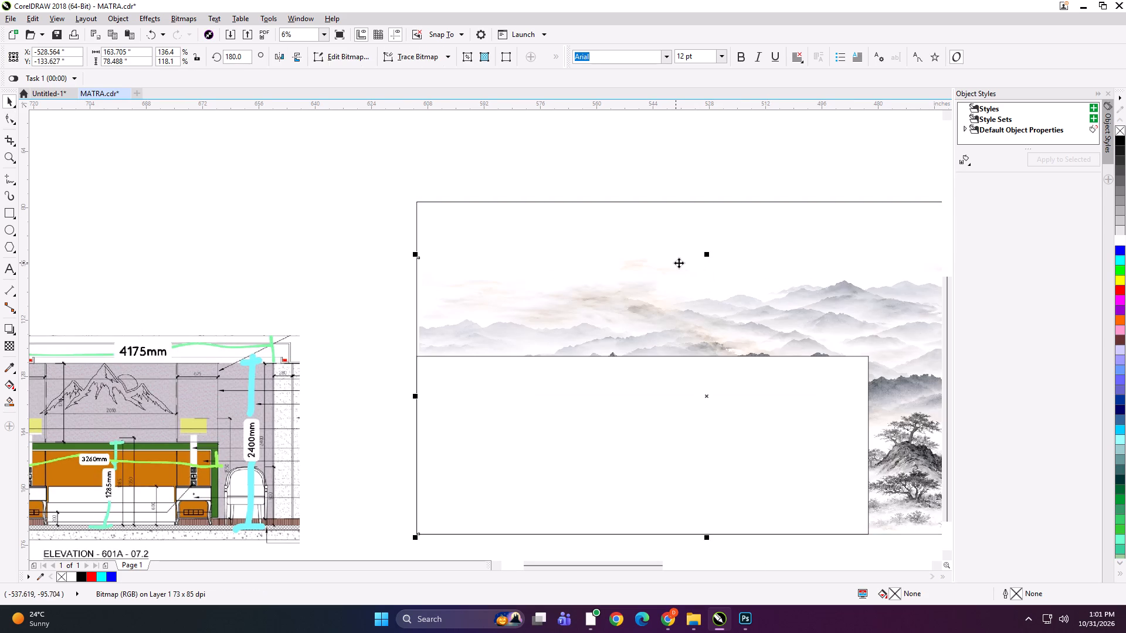
Stretch the cropped artwork upward to about 93.2 inches high, reaching the large rectangle's top edge.
{"action": "left_click_drag", "start_coordinate": [707, 254], "coordinate": [698, 193]}
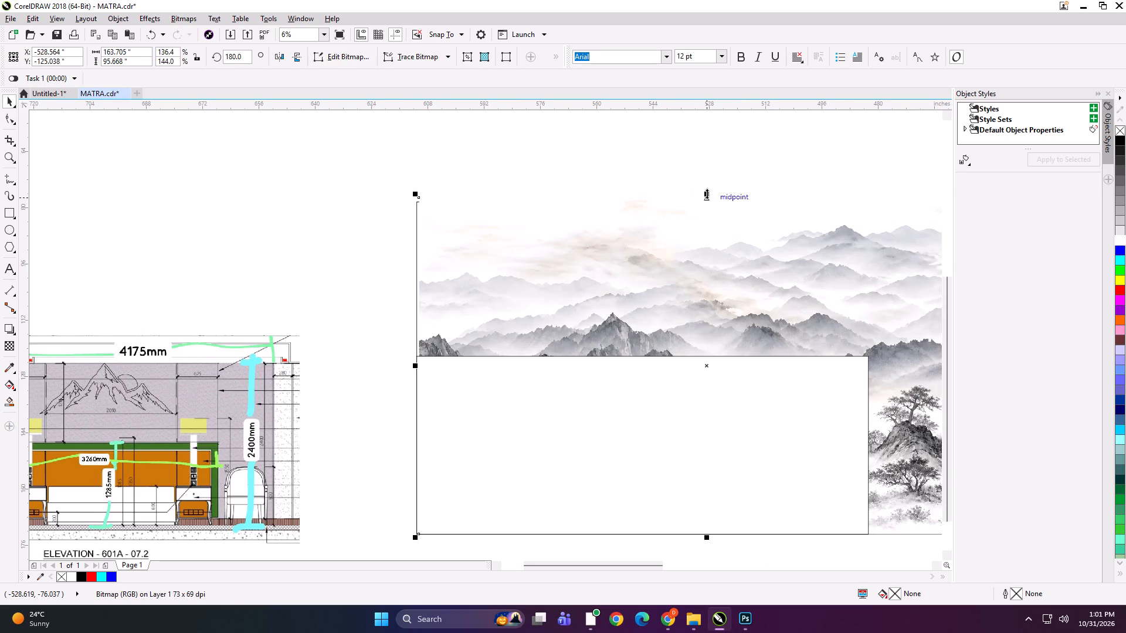
{"action": "left_click_drag", "start_coordinate": [708, 193], "coordinate": [711, 202]}
{"action": "scroll", "coordinate": [534, 215], "scroll_direction": "down", "scroll_amount": 1}
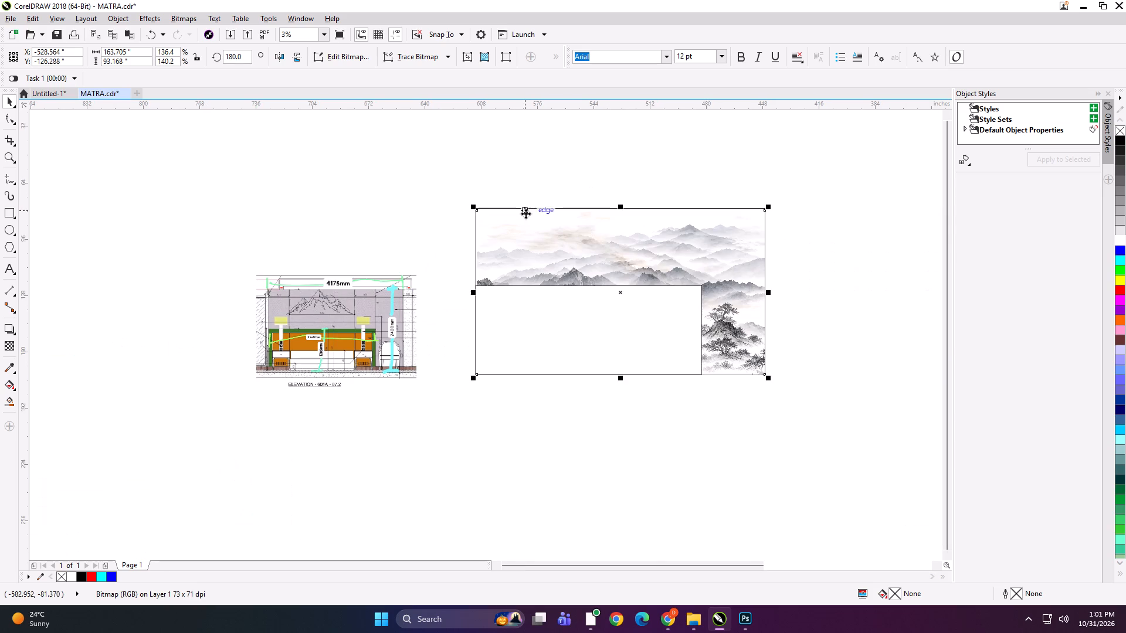
{"action": "left_click", "coordinate": [476, 290]}
{"action": "key", "text": "ctrl+z"}
{"action": "left_click", "coordinate": [445, 234]}
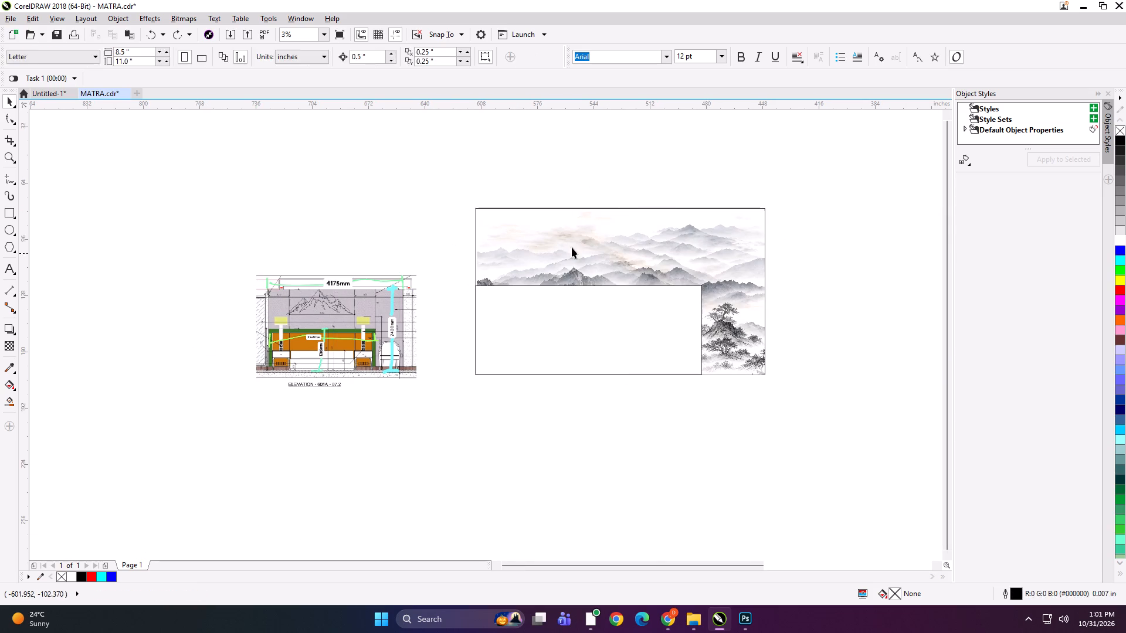
Stretch the artwork's left side to the large rectangle's left edge, making it about 164.4 inches wide.
{"action": "left_click", "coordinate": [603, 238]}
{"action": "scroll", "coordinate": [479, 291], "scroll_direction": "up", "scroll_amount": 5}
{"action": "left_click_drag", "start_coordinate": [441, 333], "coordinate": [403, 338]}
Crop about 15 inches off the top of the mountain artwork by lowering its two top nodes.
{"action": "scroll", "coordinate": [403, 333], "scroll_direction": "down", "scroll_amount": 3}
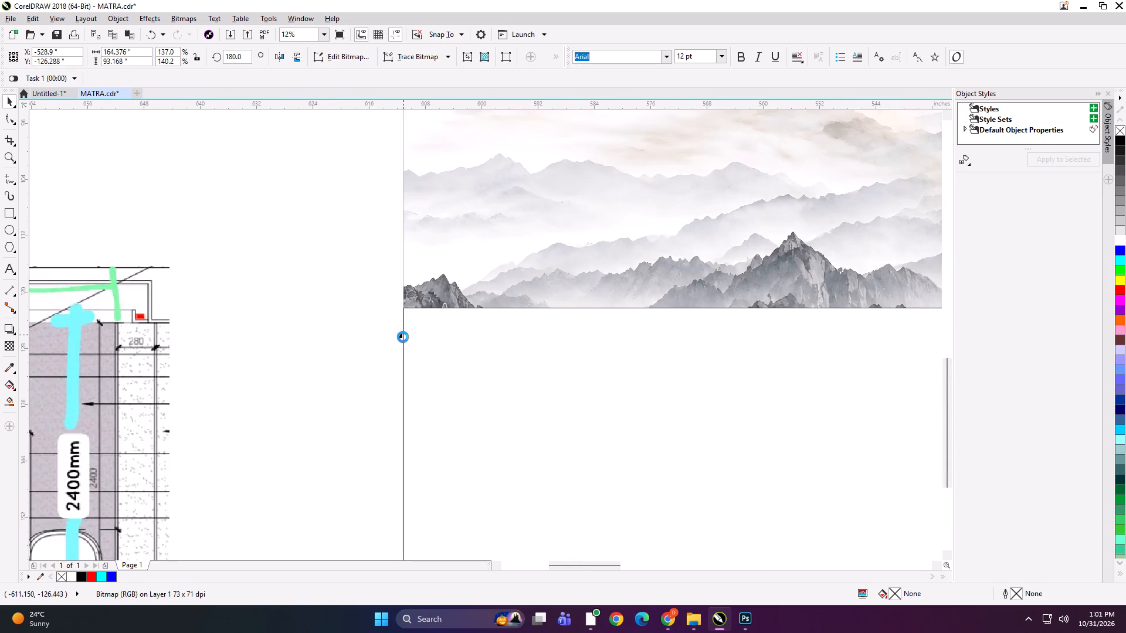
{"action": "scroll", "coordinate": [406, 338], "scroll_direction": "down", "scroll_amount": 1}
{"action": "scroll", "coordinate": [561, 219], "scroll_direction": "down", "scroll_amount": 1}
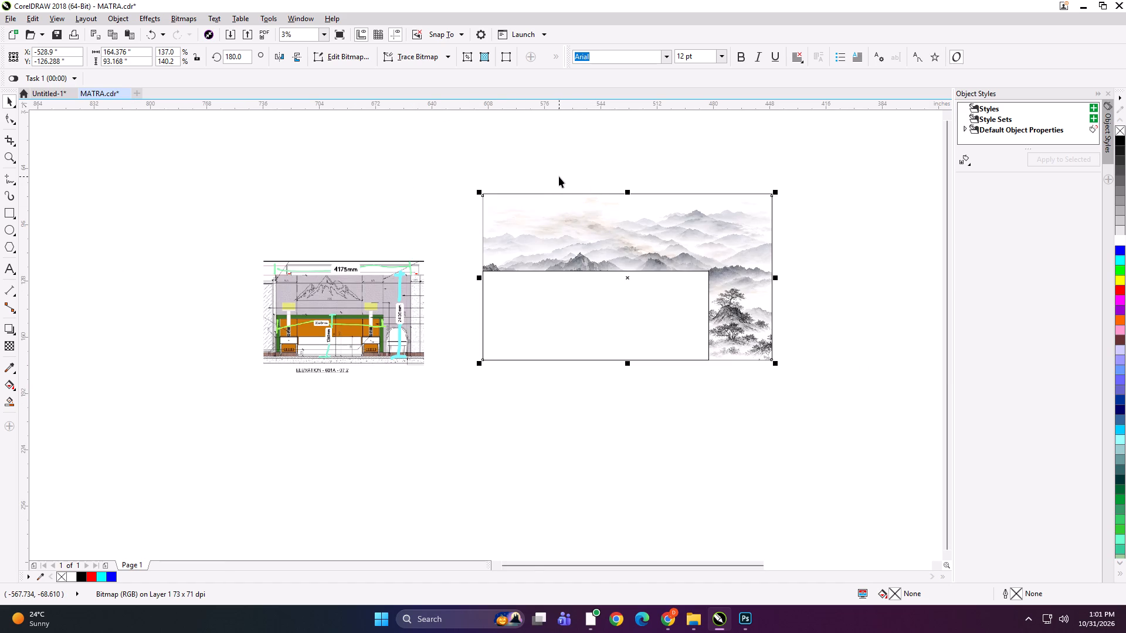
{"action": "key", "text": "F10"}
{"action": "left_click_drag", "start_coordinate": [446, 174], "coordinate": [802, 242]}
{"action": "key", "text": "Up"}
{"action": "key", "text": "Up"}
{"action": "key", "text": "Up"}
{"action": "key", "text": "Up"}
{"action": "key", "text": "Up"}
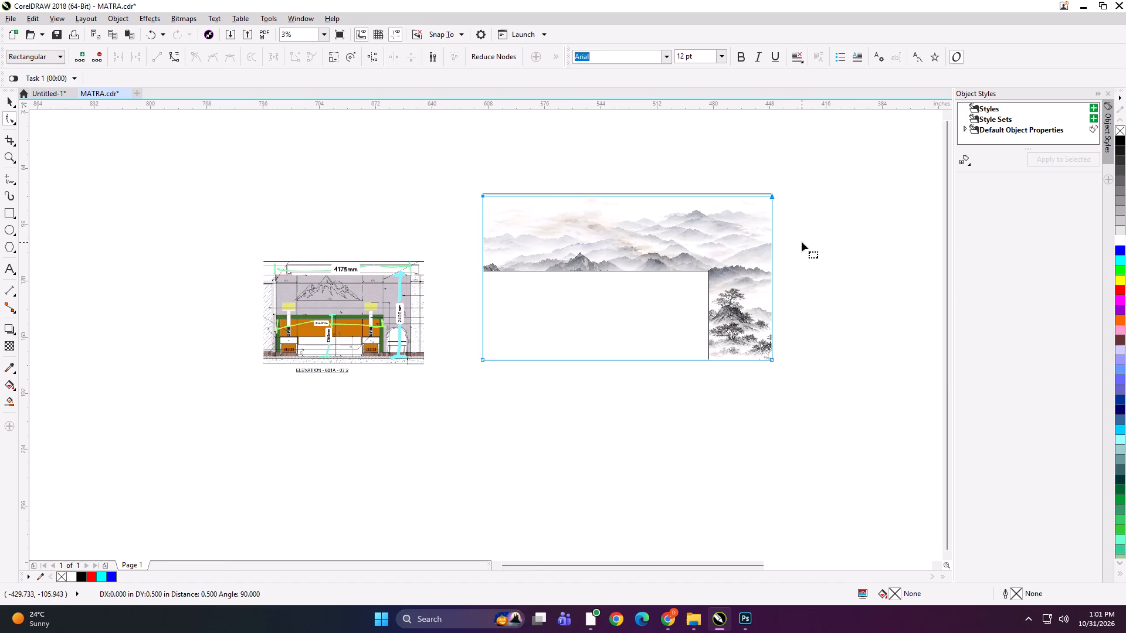
{"action": "key", "text": "Down"}
{"action": "key", "text": "Down"}
{"action": "key", "text": "Down"}
{"action": "key", "text": "Down"}
{"action": "key", "text": "Down"}
{"action": "key", "text": "Down"}
{"action": "key", "text": "Down"}
{"action": "key", "text": "Down"}
{"action": "key", "text": "Down"}
{"action": "key", "text": "Down"}
{"action": "key", "text": "Down"}
{"action": "key", "text": "Down"}
{"action": "key", "text": "Down"}
{"action": "key", "text": "Down"}
{"action": "key", "text": "Down"}
{"action": "key", "text": "Down"}
{"action": "key", "text": "Down"}
{"action": "key", "text": "Down"}
{"action": "key", "text": "Down"}
{"action": "key", "text": "Down"}
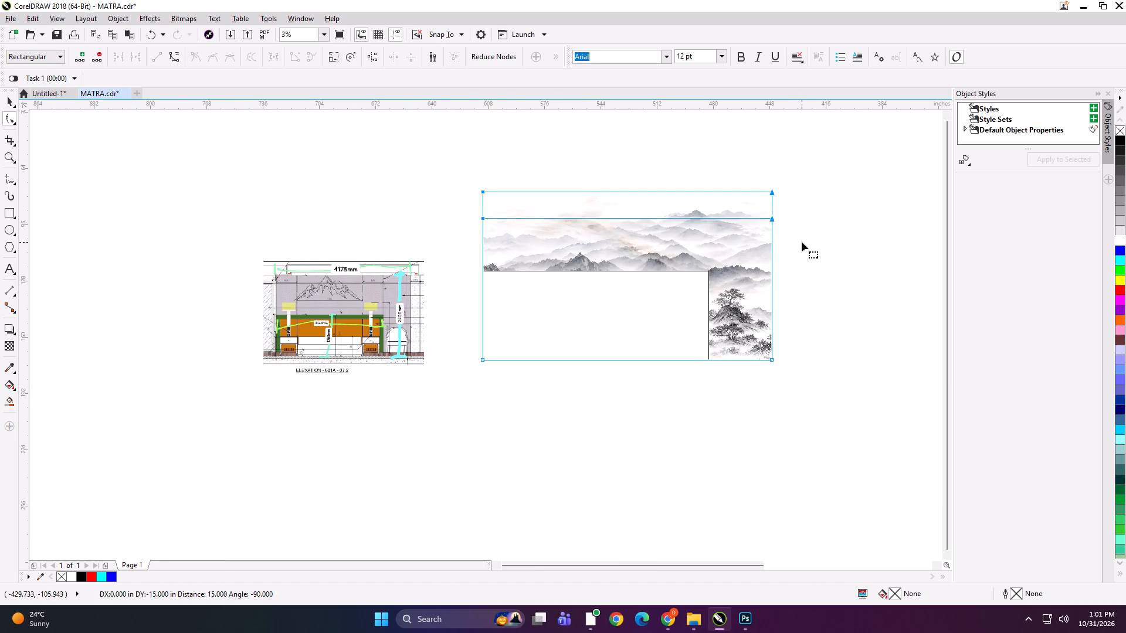
Stretch the cropped mountain artwork upward until it reaches the large rectangle's top edge.
{"action": "key", "text": "space"}
{"action": "left_click_drag", "start_coordinate": [629, 219], "coordinate": [624, 193]}
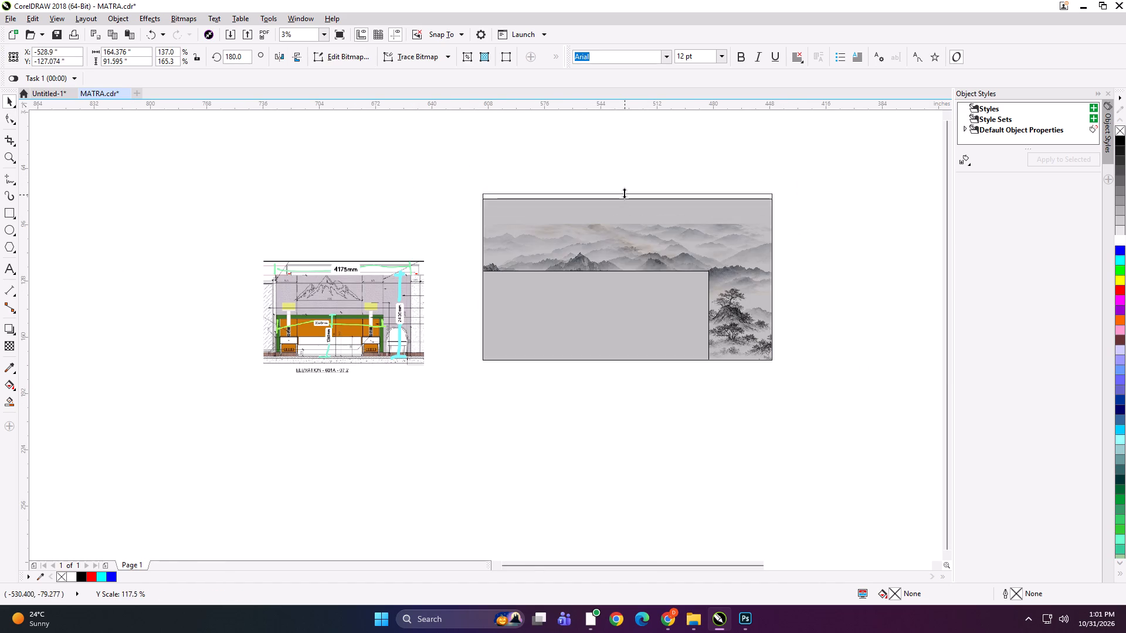
{"action": "left_click_drag", "start_coordinate": [624, 193], "coordinate": [624, 189]}
{"action": "left_click", "coordinate": [557, 149]}
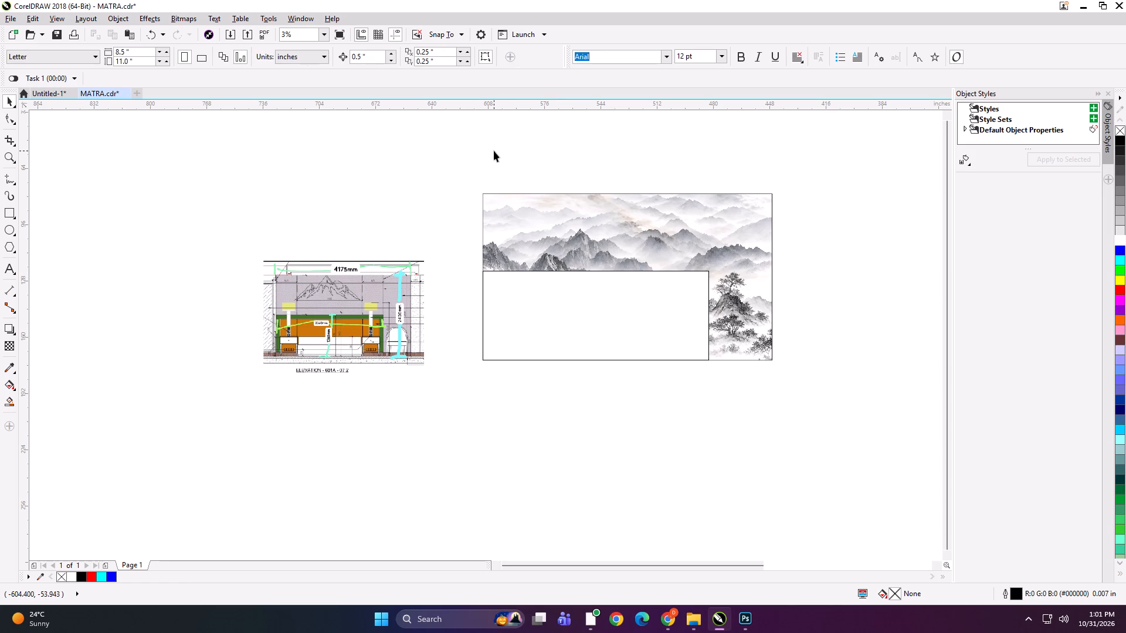
Enlarge the elevation drawing to about 142.6 x 103.2 inches and place it beside the mountain artwork.
{"action": "left_click_drag", "start_coordinate": [397, 304], "coordinate": [387, 283]}
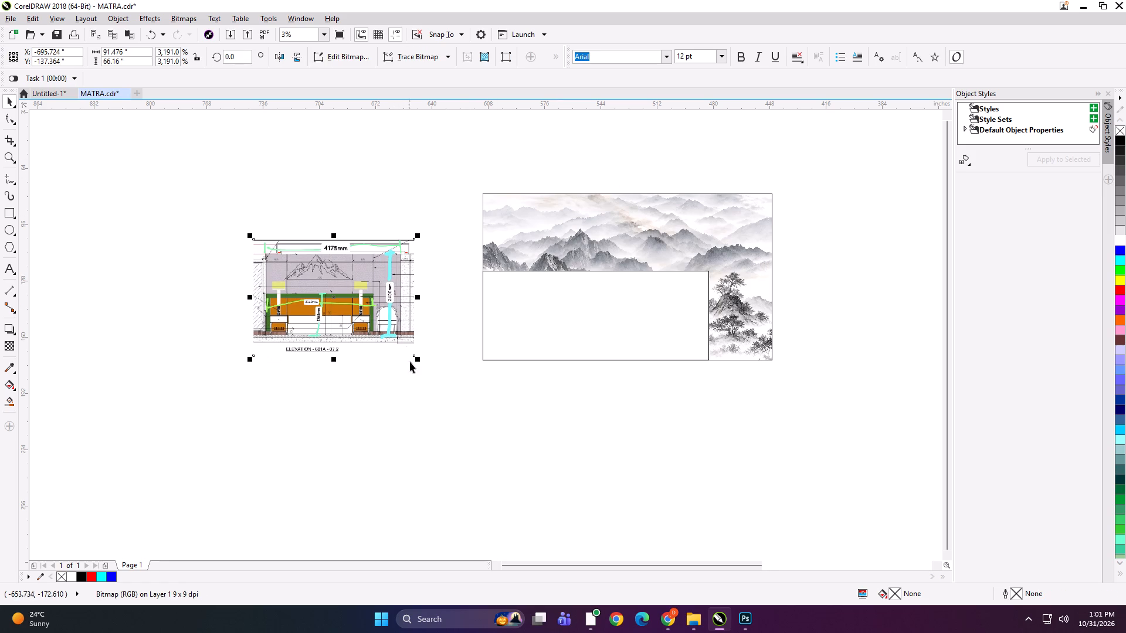
{"action": "left_click_drag", "start_coordinate": [417, 358], "coordinate": [467, 390], "text": "shift"}
{"action": "left_click_drag", "start_coordinate": [439, 342], "coordinate": [421, 318]}
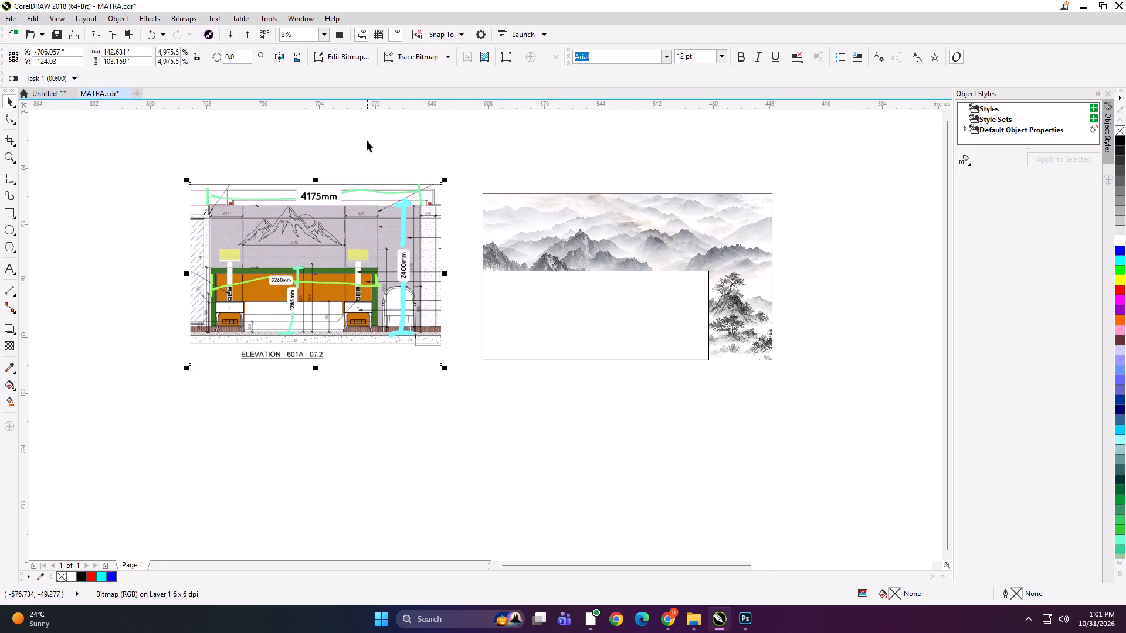
{"action": "left_click", "coordinate": [367, 141]}
Dimension the large rectangle's overall width above the artwork and its overall height beside it.
{"action": "left_click", "coordinate": [9, 289]}
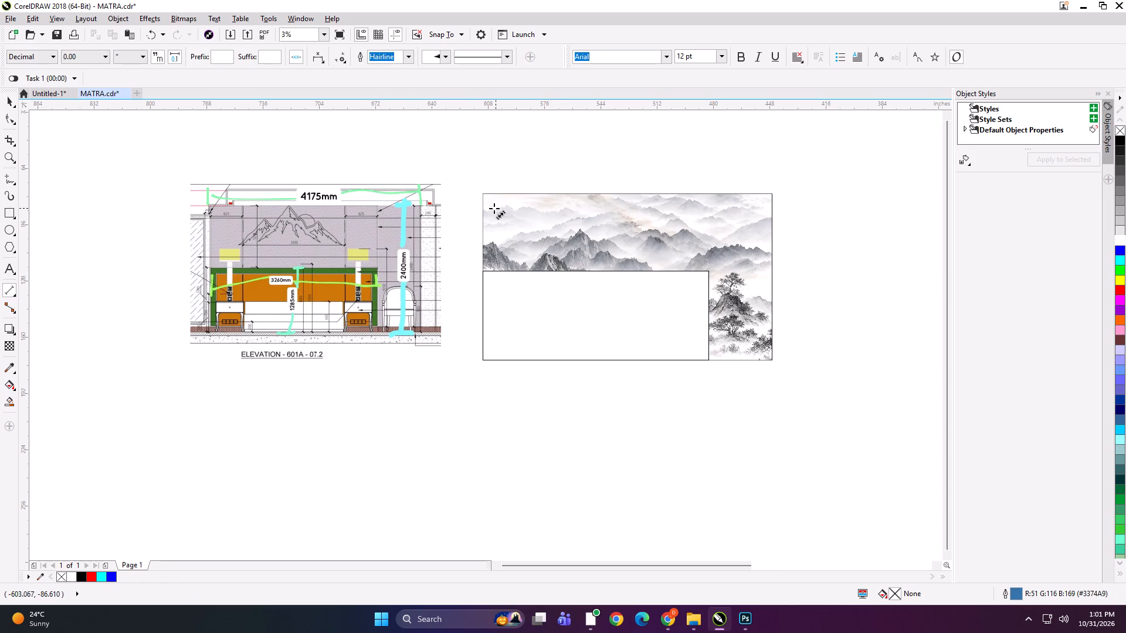
{"action": "left_click_drag", "start_coordinate": [482, 207], "coordinate": [753, 209]}
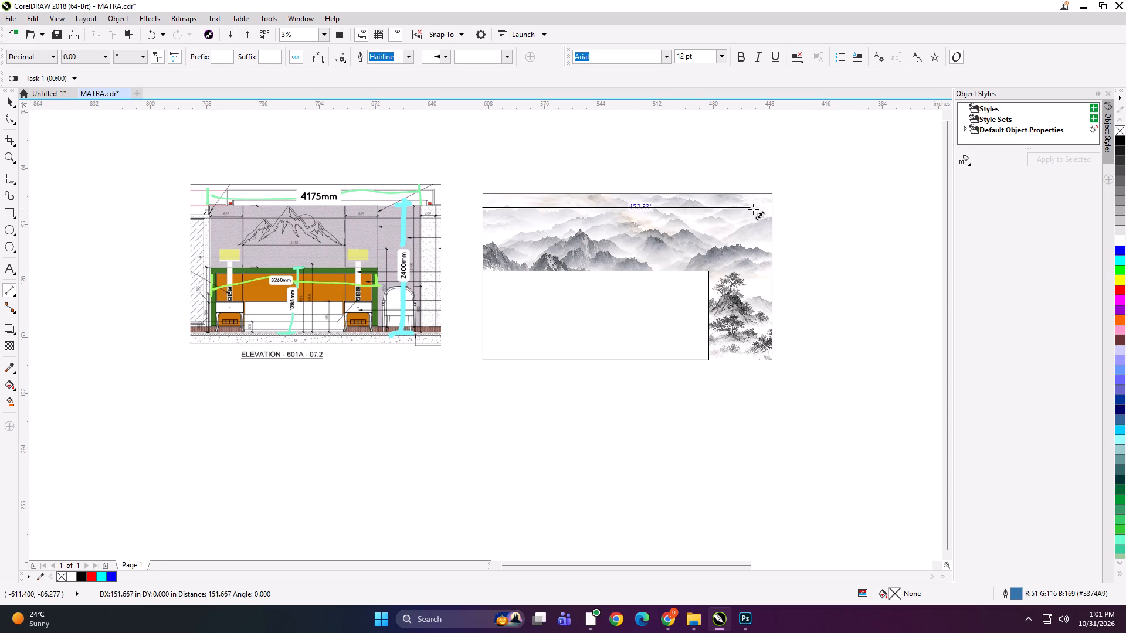
{"action": "left_click_drag", "start_coordinate": [753, 209], "coordinate": [772, 207]}
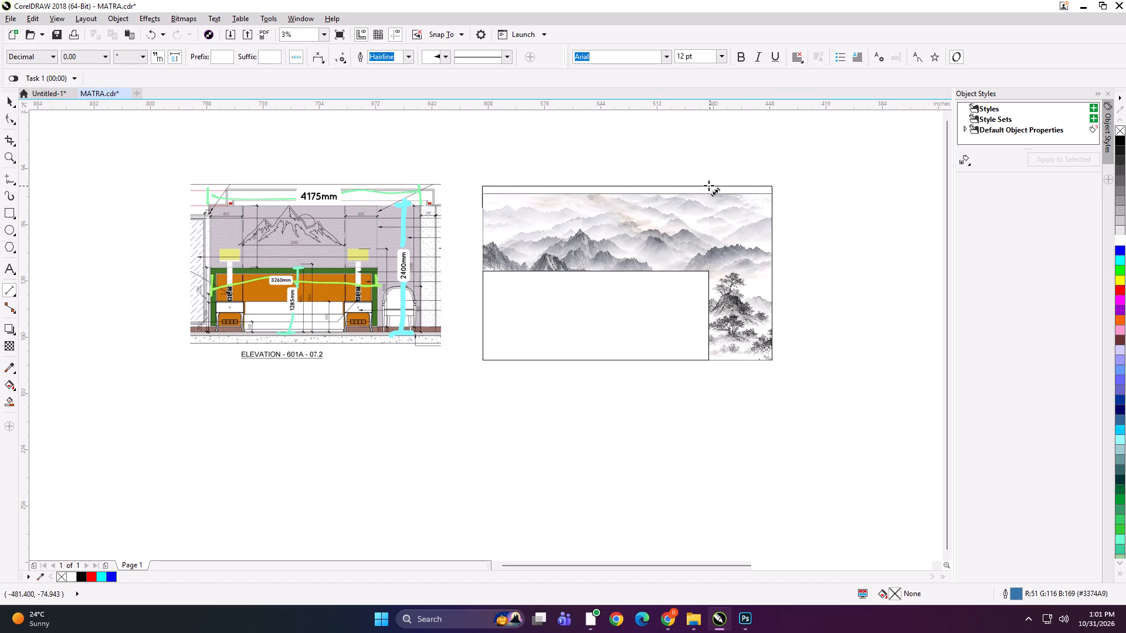
{"action": "left_click", "coordinate": [706, 180]}
{"action": "left_click_drag", "start_coordinate": [738, 193], "coordinate": [740, 361]}
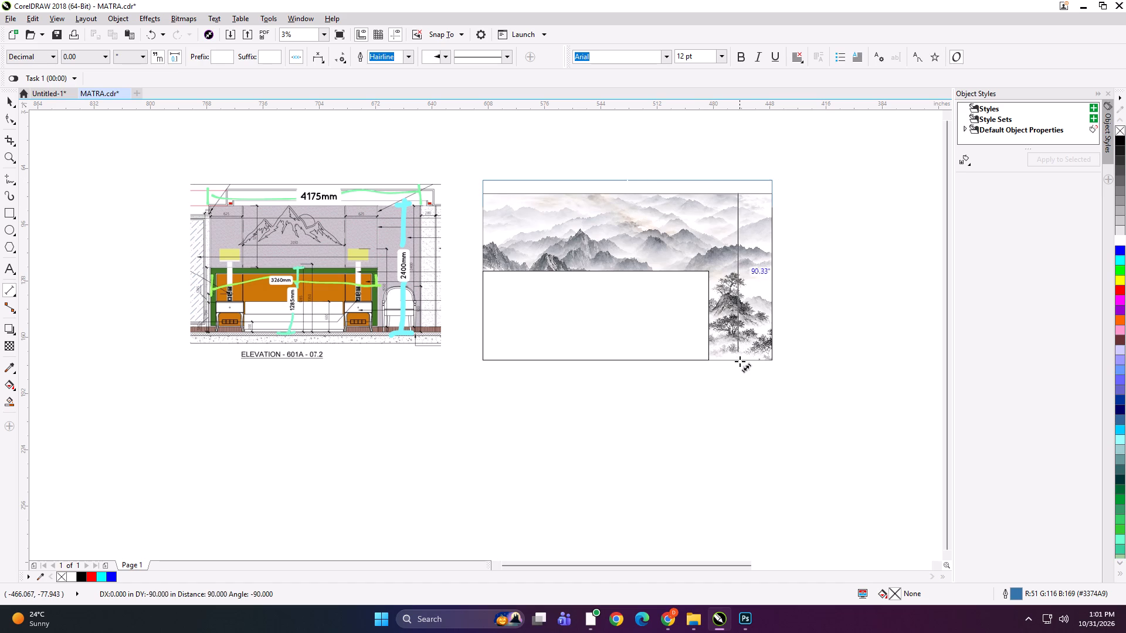
{"action": "left_click_drag", "start_coordinate": [740, 361], "coordinate": [737, 360]}
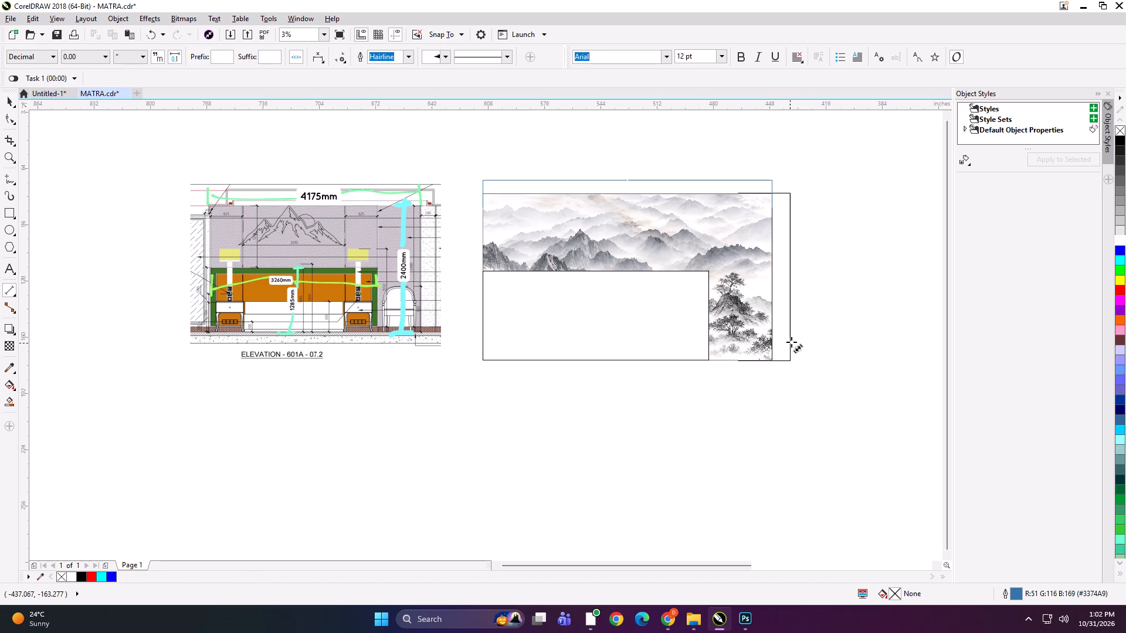
{"action": "left_click", "coordinate": [792, 342]}
{"action": "key", "text": "space"}
{"action": "key", "text": "space"}
Dimension the width and height of the blank headboard rectangle, placing both dimension lines inside it.
{"action": "left_click_drag", "start_coordinate": [481, 287], "coordinate": [496, 287]}
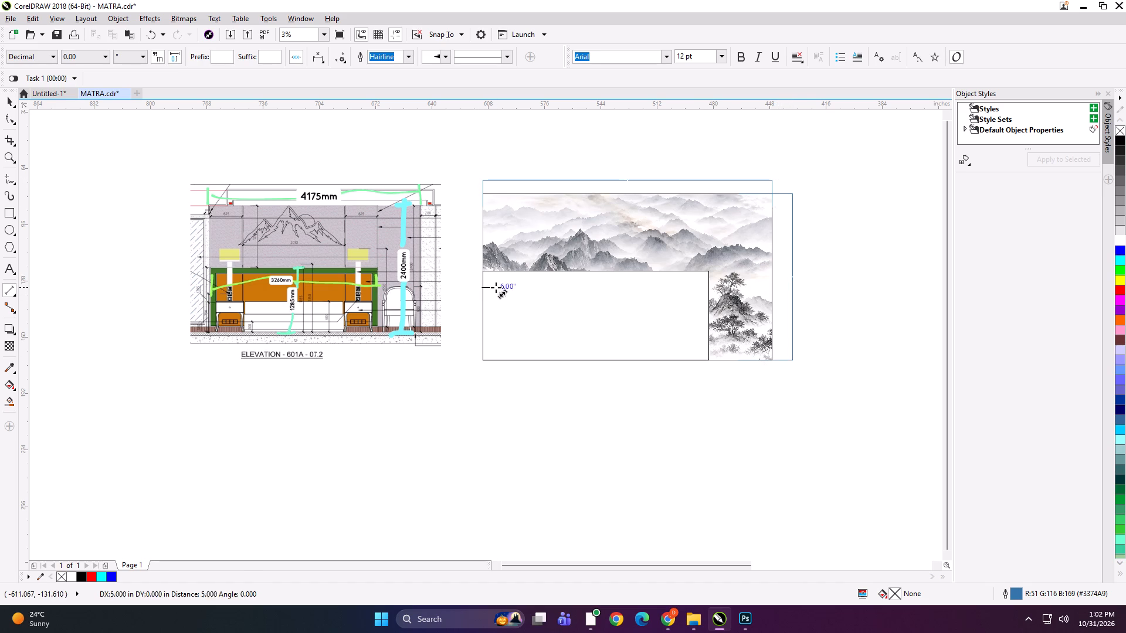
{"action": "left_click_drag", "start_coordinate": [496, 287], "coordinate": [709, 288]}
{"action": "left_click", "coordinate": [702, 281]}
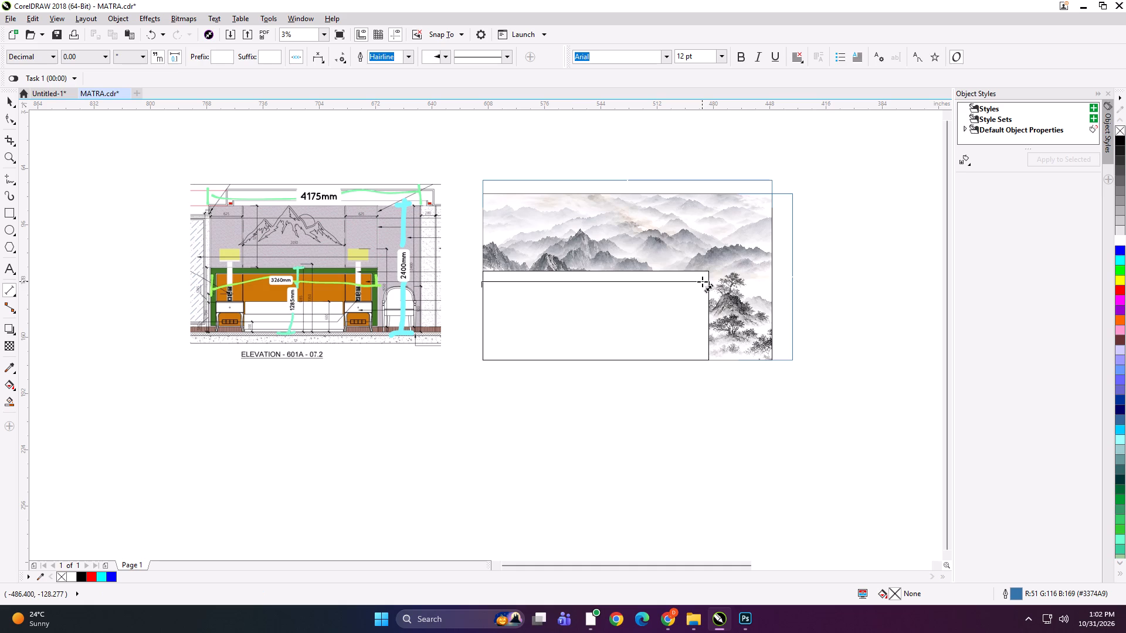
{"action": "left_click_drag", "start_coordinate": [514, 270], "coordinate": [514, 360], "text": "shift"}
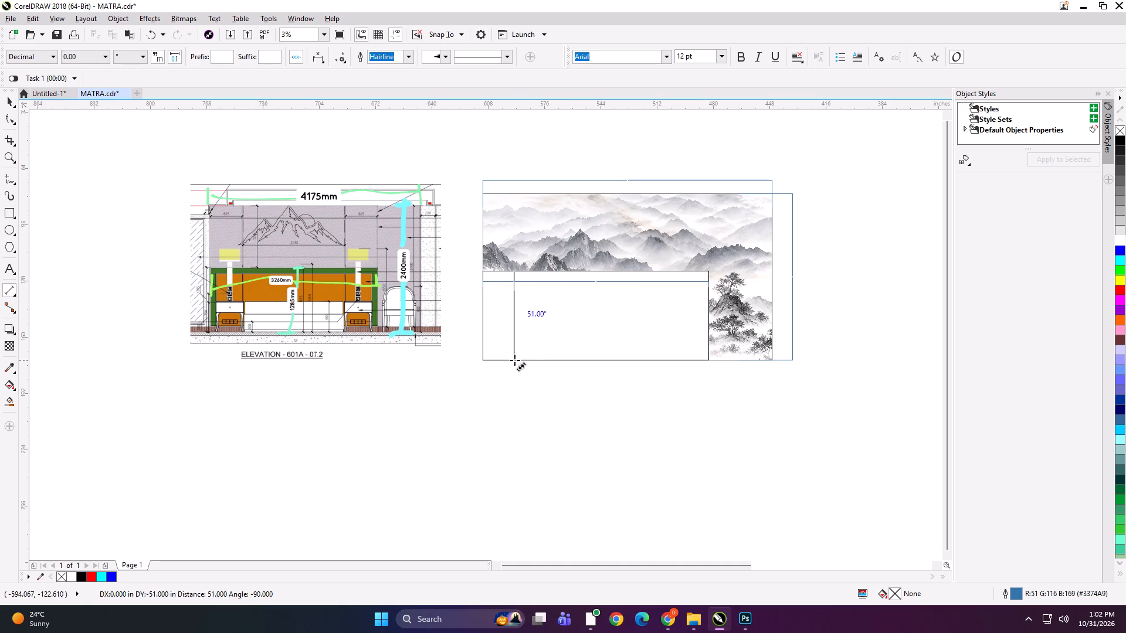
{"action": "left_click_drag", "start_coordinate": [514, 360], "coordinate": [514, 360], "text": "shift"}
{"action": "left_click", "coordinate": [514, 360]}
Set the text of all four dimensions to 500 pt bold.
{"action": "key", "text": "space"}
{"action": "left_click_drag", "start_coordinate": [609, 134], "coordinate": [632, 162]}
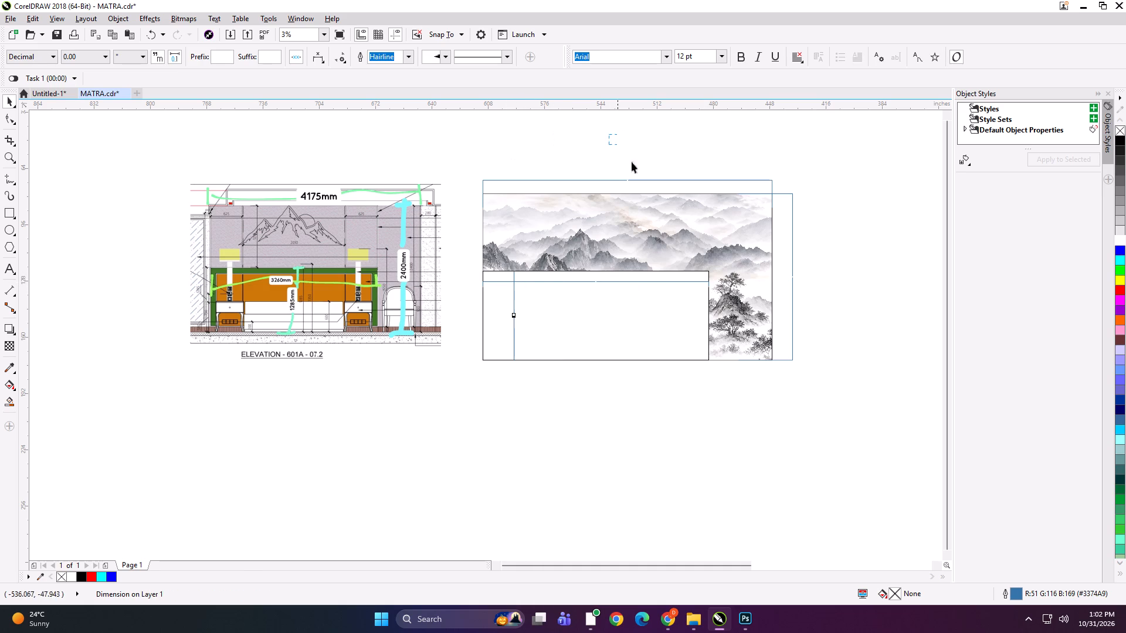
{"action": "left_click_drag", "start_coordinate": [632, 162], "coordinate": [810, 312]}
{"action": "left_click_drag", "start_coordinate": [573, 399], "coordinate": [481, 302], "text": "shift"}
{"action": "left_click_drag", "start_coordinate": [636, 409], "coordinate": [573, 265], "text": "shift"}
{"action": "left_click", "coordinate": [405, 60]}
{"action": "type", "text": "500"}
{"action": "key", "text": "Return"}
{"action": "left_click", "coordinate": [440, 61]}
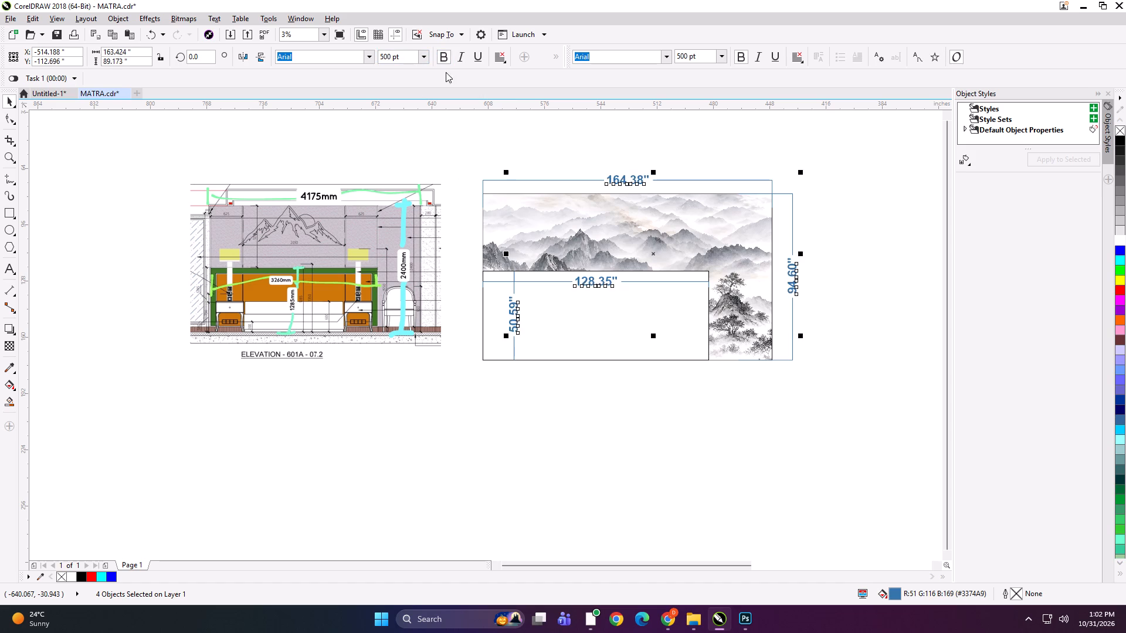
{"action": "left_click", "coordinate": [523, 143]}
Change the document units from inches to millimeters.
{"action": "left_click", "coordinate": [11, 293]}
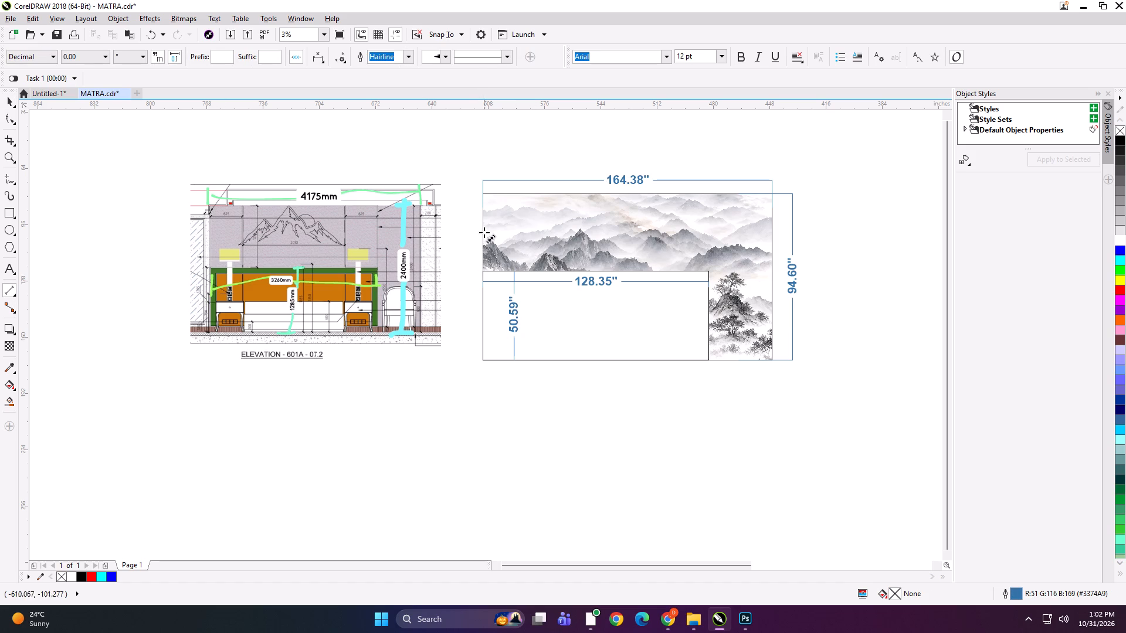
{"action": "key", "text": "space"}
{"action": "left_click", "coordinate": [446, 127]}
{"action": "left_click", "coordinate": [294, 56]}
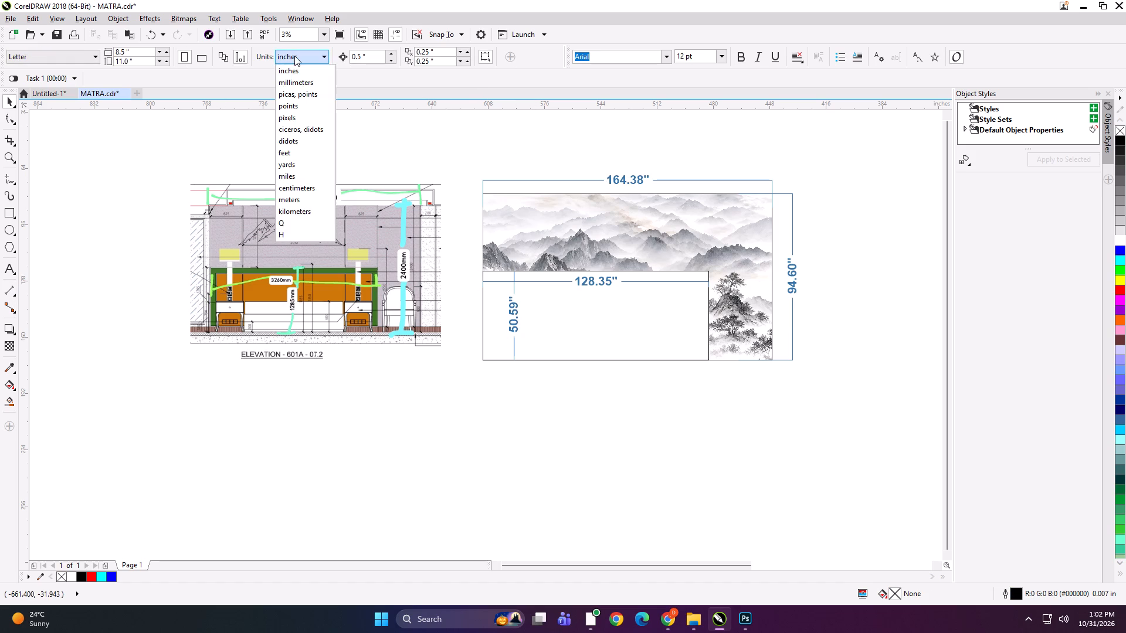
{"action": "left_click", "coordinate": [297, 83]}
{"action": "key", "text": "space"}
{"action": "key", "text": "space"}
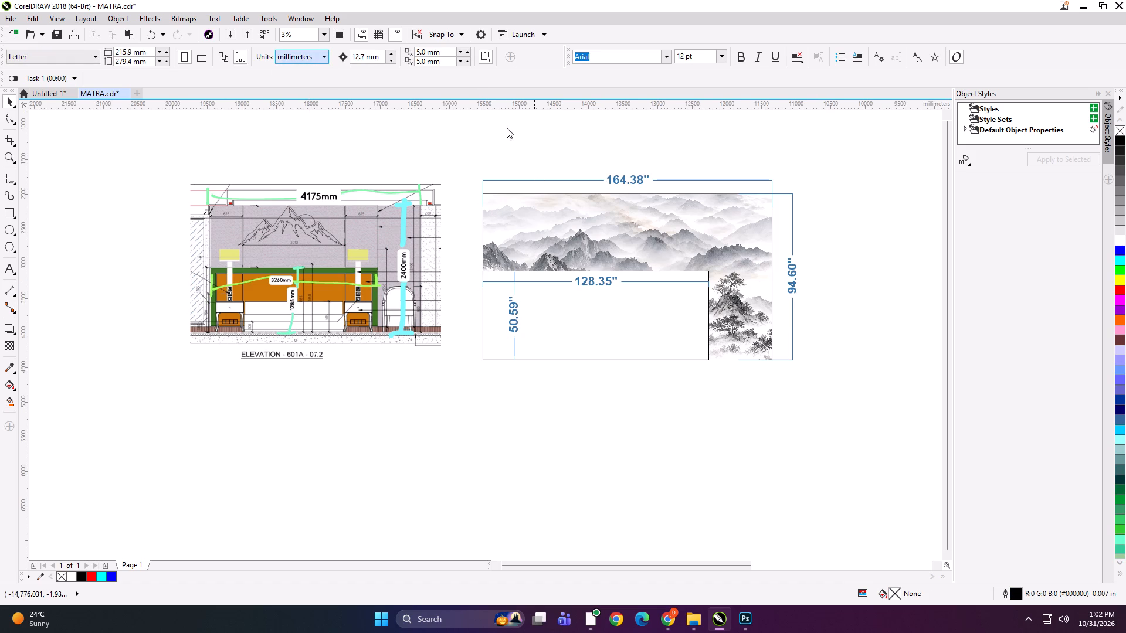
{"action": "left_click", "coordinate": [507, 128]}
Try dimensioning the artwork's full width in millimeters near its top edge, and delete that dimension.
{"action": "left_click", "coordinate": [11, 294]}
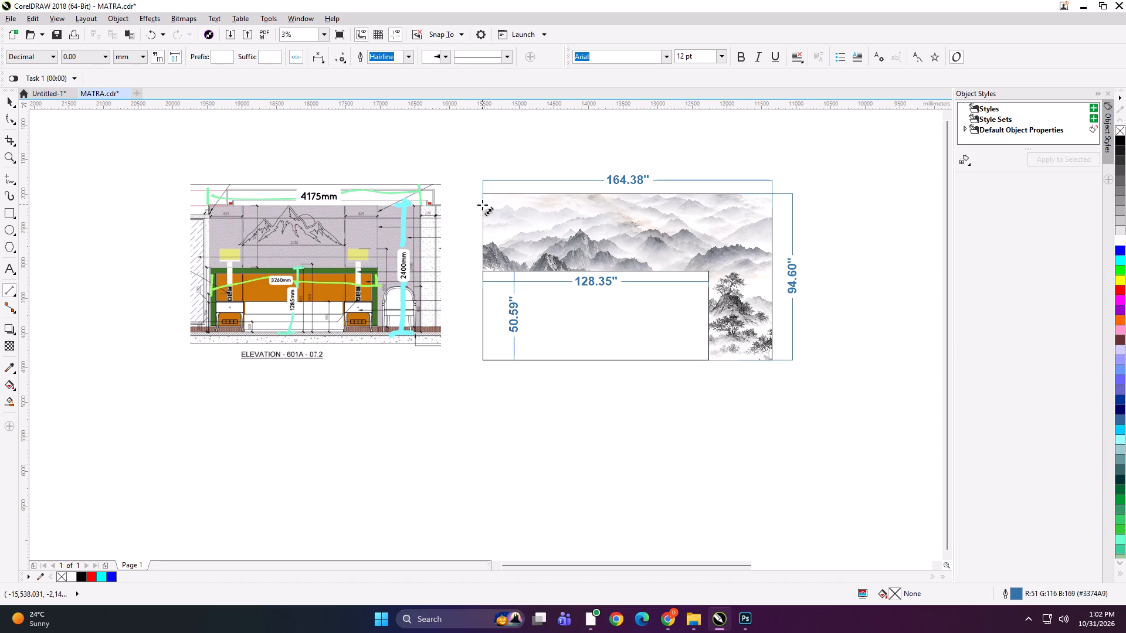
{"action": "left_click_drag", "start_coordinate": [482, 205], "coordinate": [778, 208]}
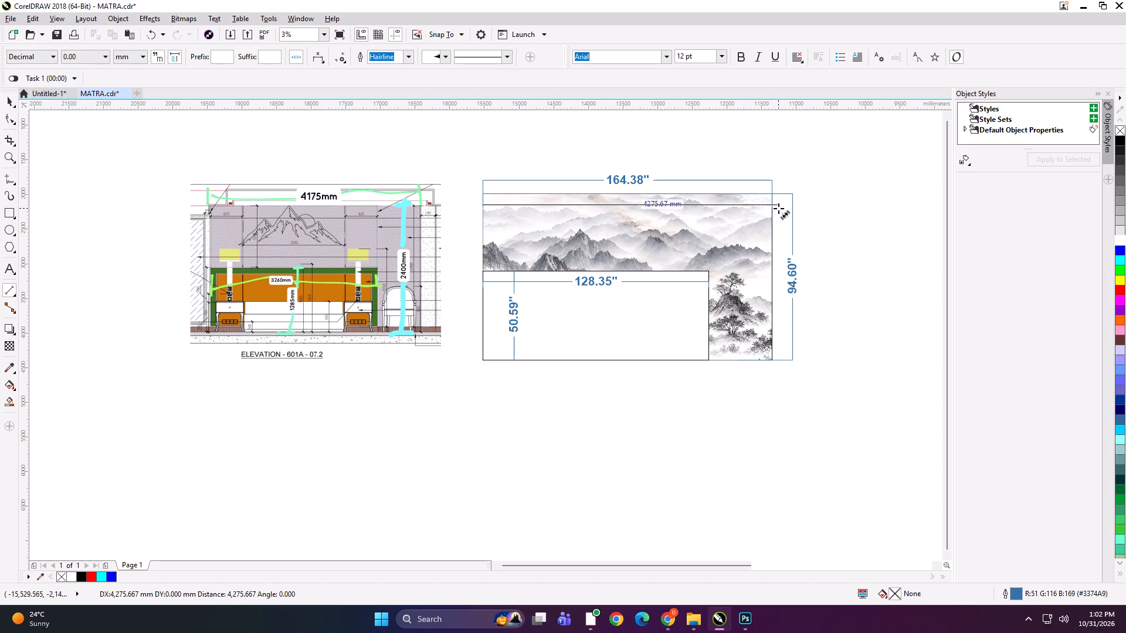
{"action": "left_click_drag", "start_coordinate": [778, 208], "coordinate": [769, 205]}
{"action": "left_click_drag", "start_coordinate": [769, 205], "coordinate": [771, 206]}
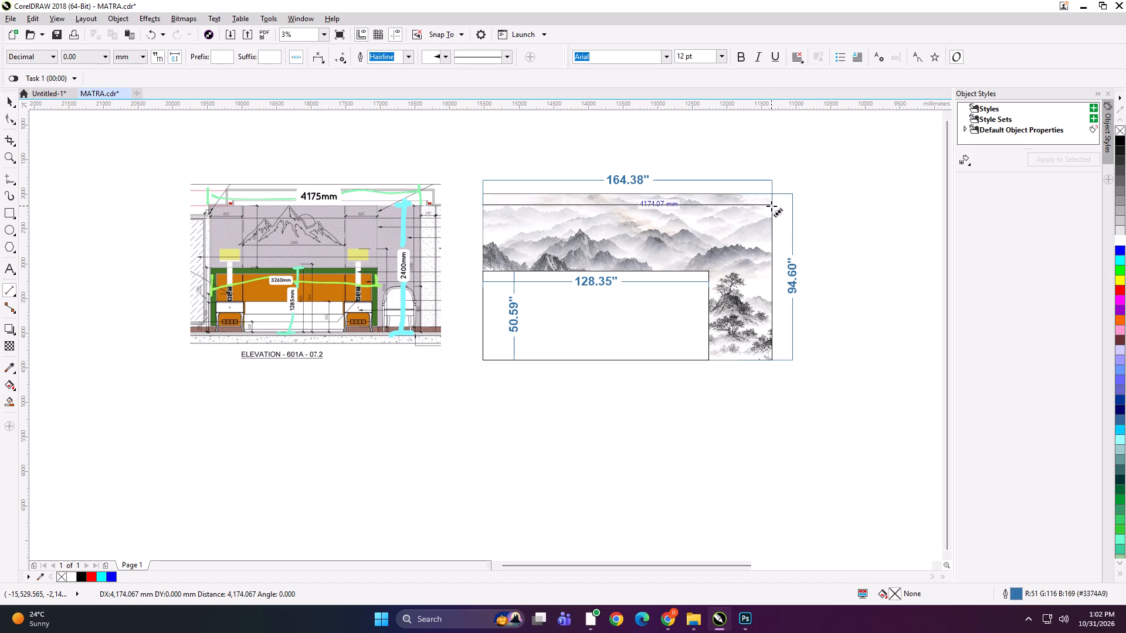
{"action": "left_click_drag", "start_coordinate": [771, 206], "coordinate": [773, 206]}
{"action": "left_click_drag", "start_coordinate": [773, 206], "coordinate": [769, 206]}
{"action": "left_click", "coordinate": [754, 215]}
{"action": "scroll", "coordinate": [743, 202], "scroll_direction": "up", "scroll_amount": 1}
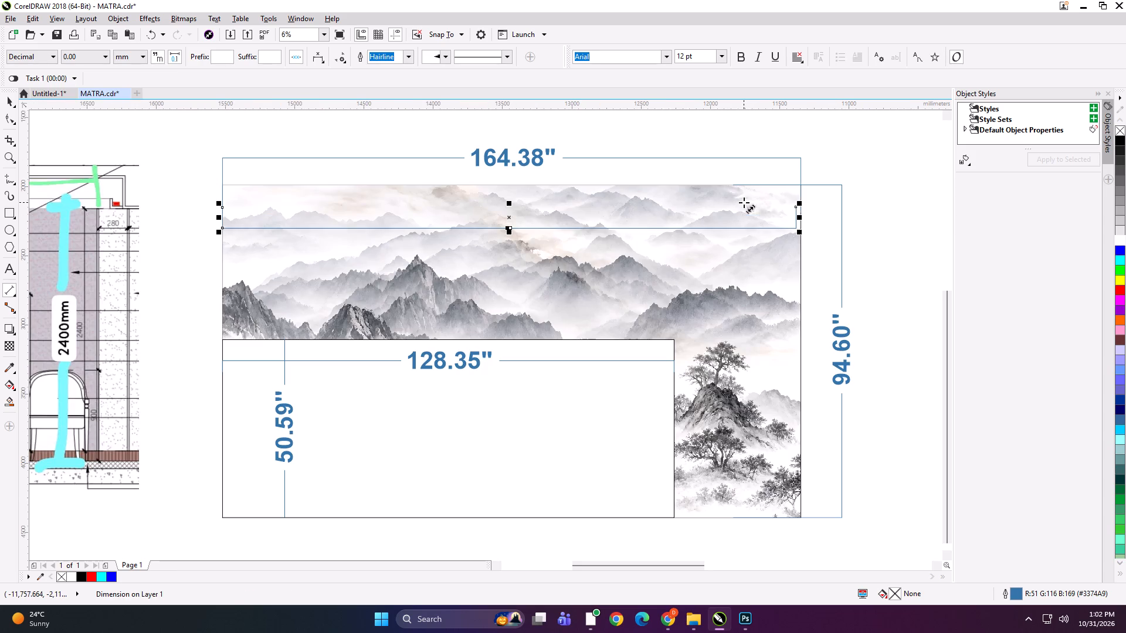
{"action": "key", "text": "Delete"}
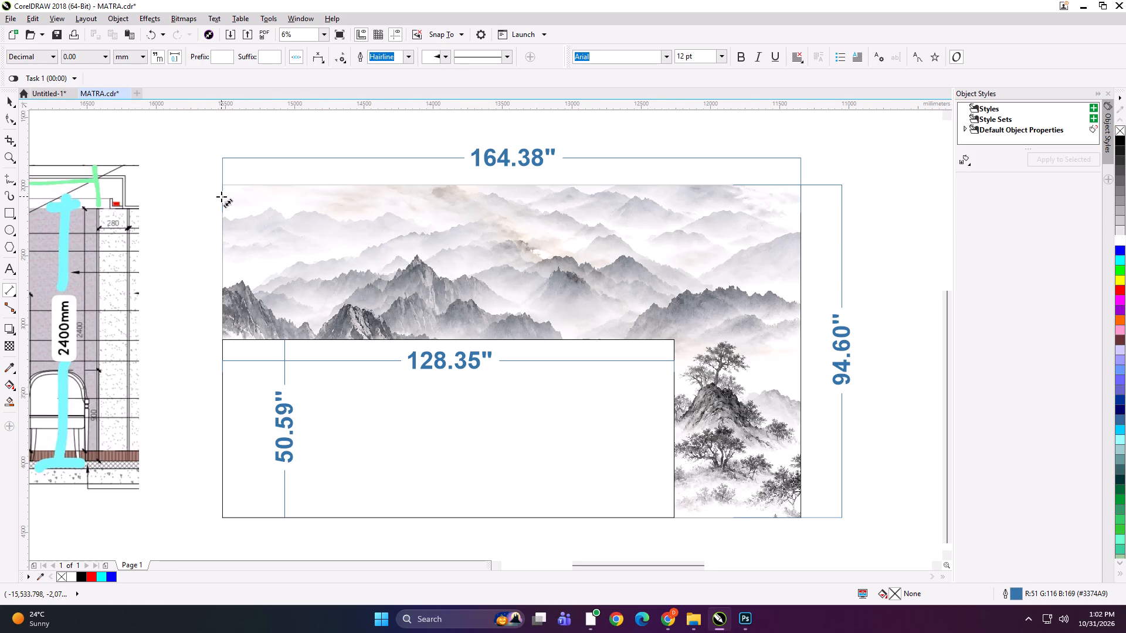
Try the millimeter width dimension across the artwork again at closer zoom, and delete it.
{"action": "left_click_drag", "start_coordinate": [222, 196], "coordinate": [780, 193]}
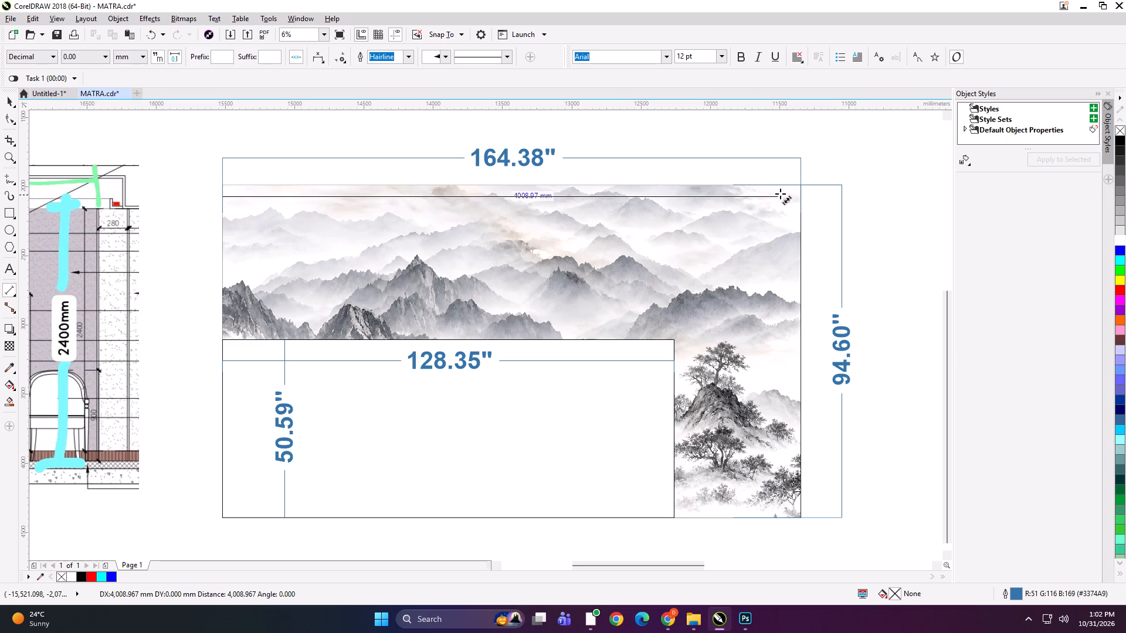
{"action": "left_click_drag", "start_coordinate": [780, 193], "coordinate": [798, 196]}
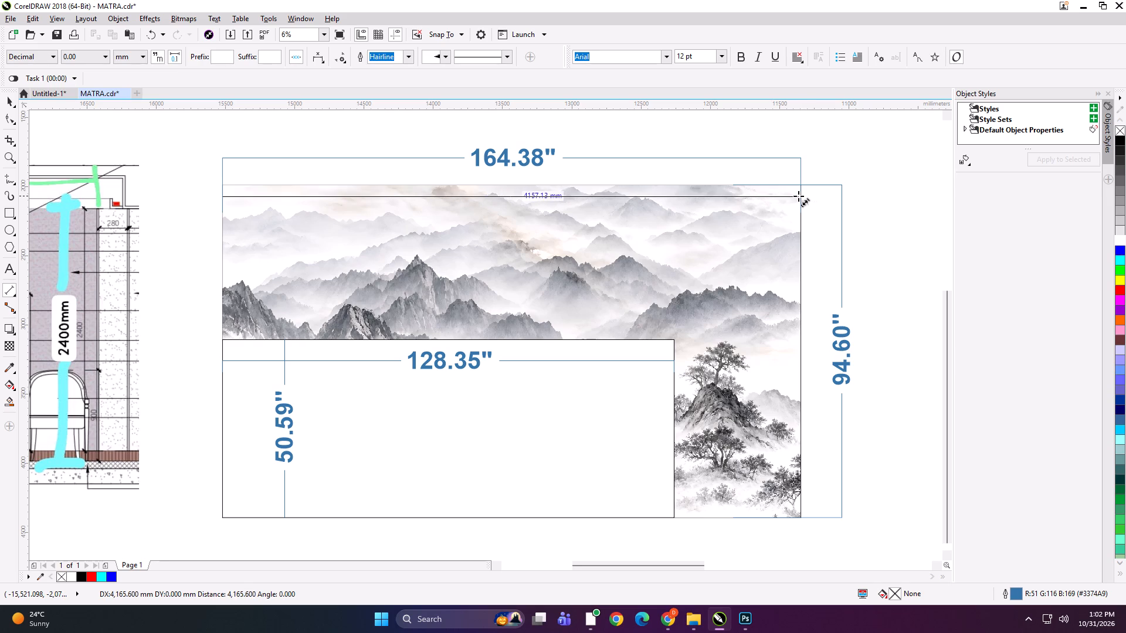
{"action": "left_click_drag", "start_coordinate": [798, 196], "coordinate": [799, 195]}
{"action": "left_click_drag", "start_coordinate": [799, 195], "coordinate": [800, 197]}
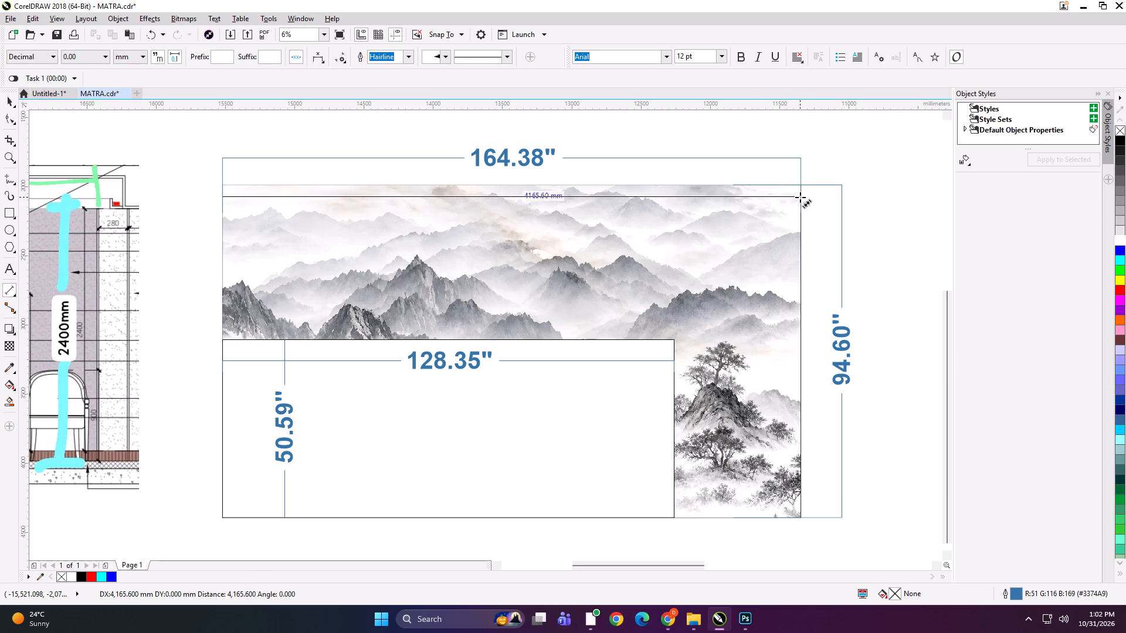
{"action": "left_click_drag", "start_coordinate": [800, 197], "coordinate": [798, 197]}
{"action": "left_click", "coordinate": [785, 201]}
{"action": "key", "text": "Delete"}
Move the elevation drawing farther away from the dimensioned mountain artwork.
{"action": "scroll", "coordinate": [603, 190], "scroll_direction": "down", "scroll_amount": 1}
{"action": "key", "text": "space"}
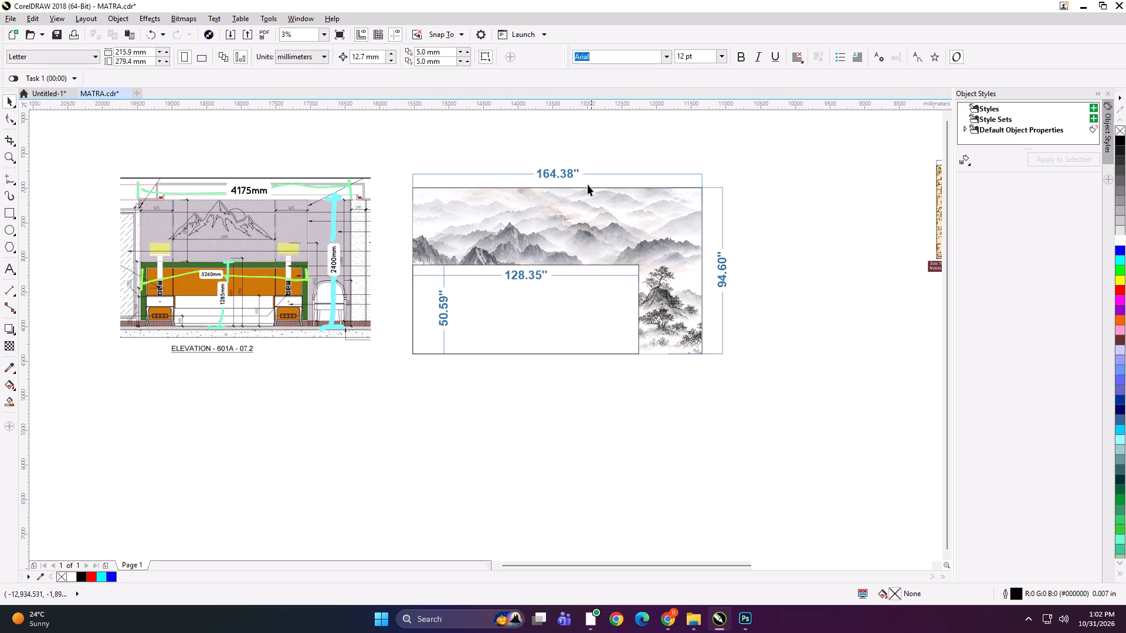
{"action": "scroll", "coordinate": [588, 184], "scroll_direction": "down", "scroll_amount": 1}
{"action": "left_click_drag", "start_coordinate": [213, 297], "coordinate": [141, 249]}
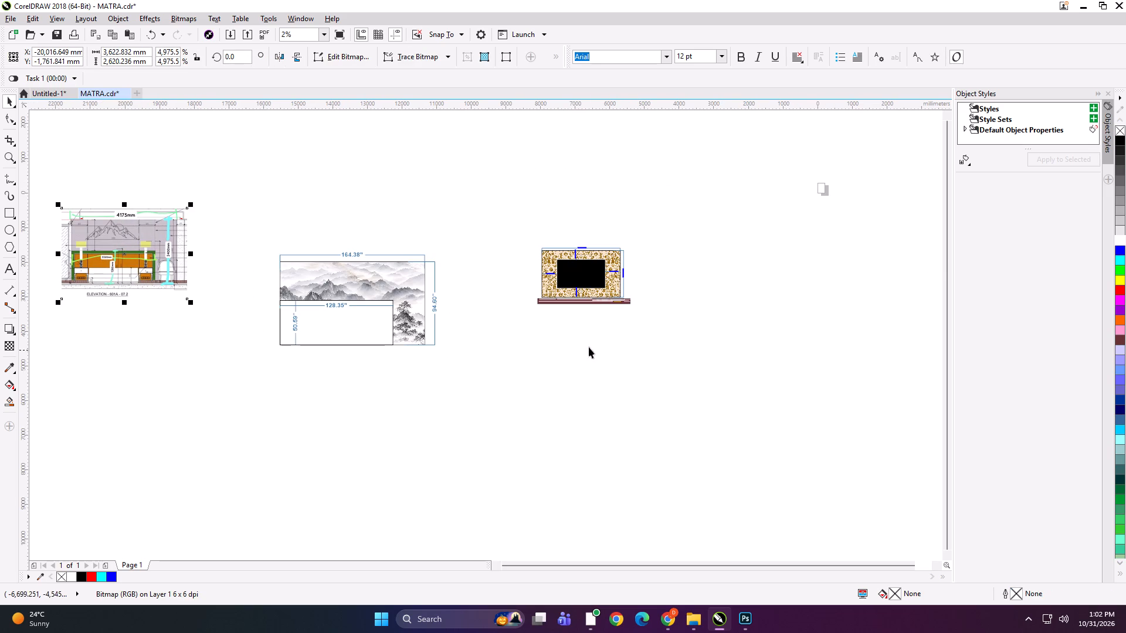
Copy the grouped label strip from beneath the gold TV-wall design to just below the mountain artwork.
{"action": "left_click_drag", "start_coordinate": [590, 298], "coordinate": [367, 350]}
{"action": "right_click", "coordinate": [367, 350]}
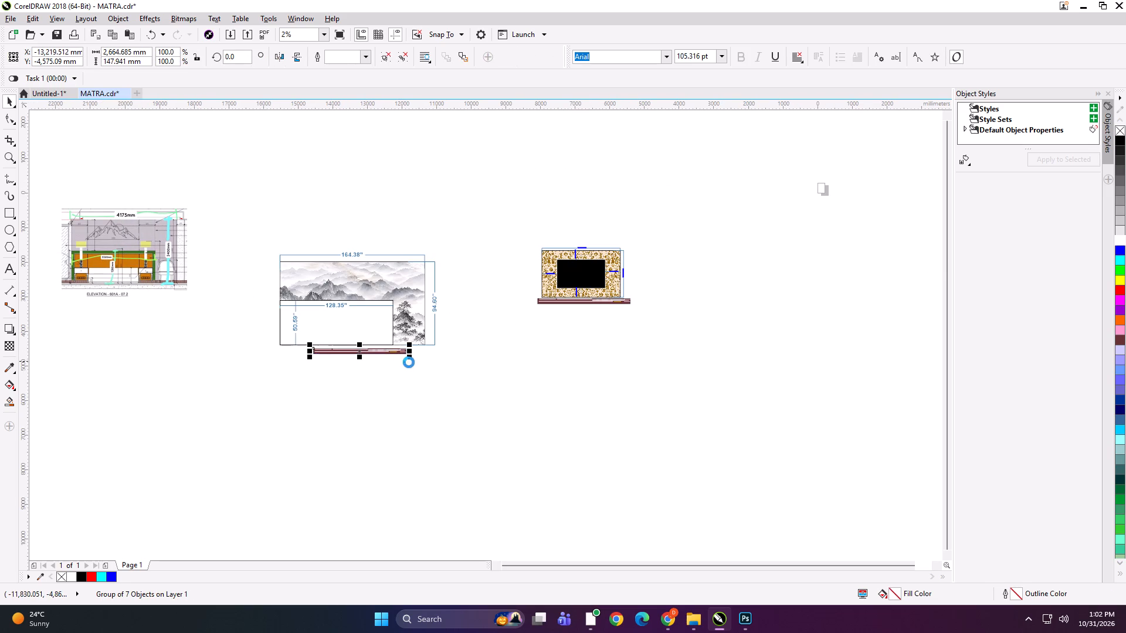
Enlarge the copied label strip proportionally to about 4845 mm wide and centre it just beneath the mountain artwork.
{"action": "left_click_drag", "start_coordinate": [410, 362], "coordinate": [423, 364], "text": "shift"}
{"action": "left_click_drag", "start_coordinate": [410, 358], "coordinate": [447, 373], "text": "shift"}
{"action": "scroll", "coordinate": [369, 356], "scroll_direction": "up", "scroll_amount": 1}
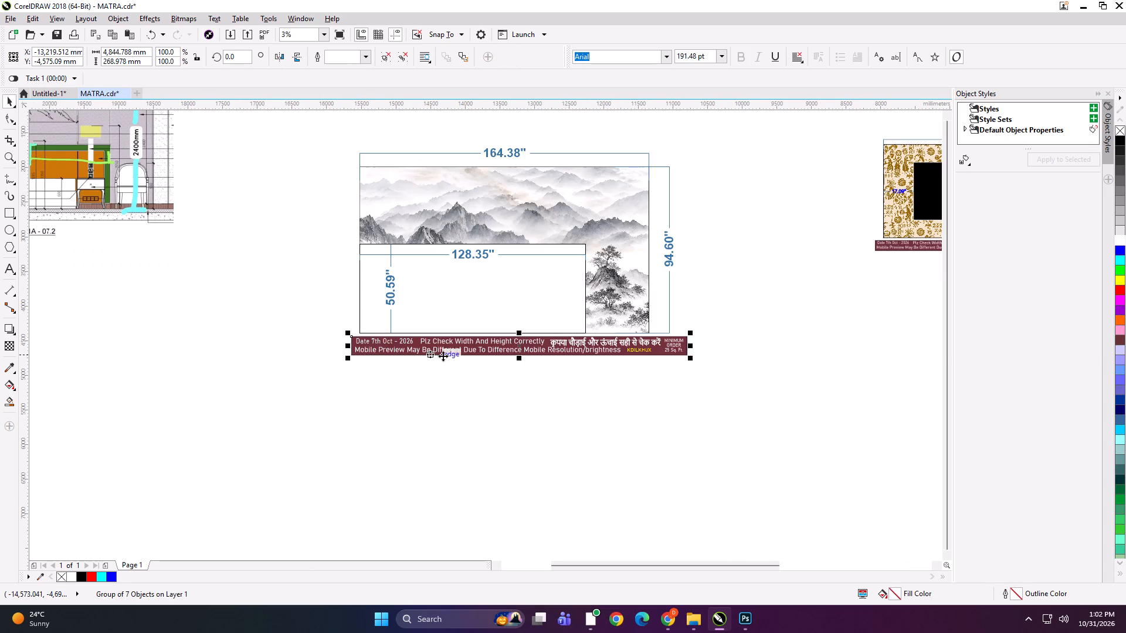
{"action": "left_click_drag", "start_coordinate": [518, 350], "coordinate": [509, 349]}
{"action": "left_click", "coordinate": [609, 394]}
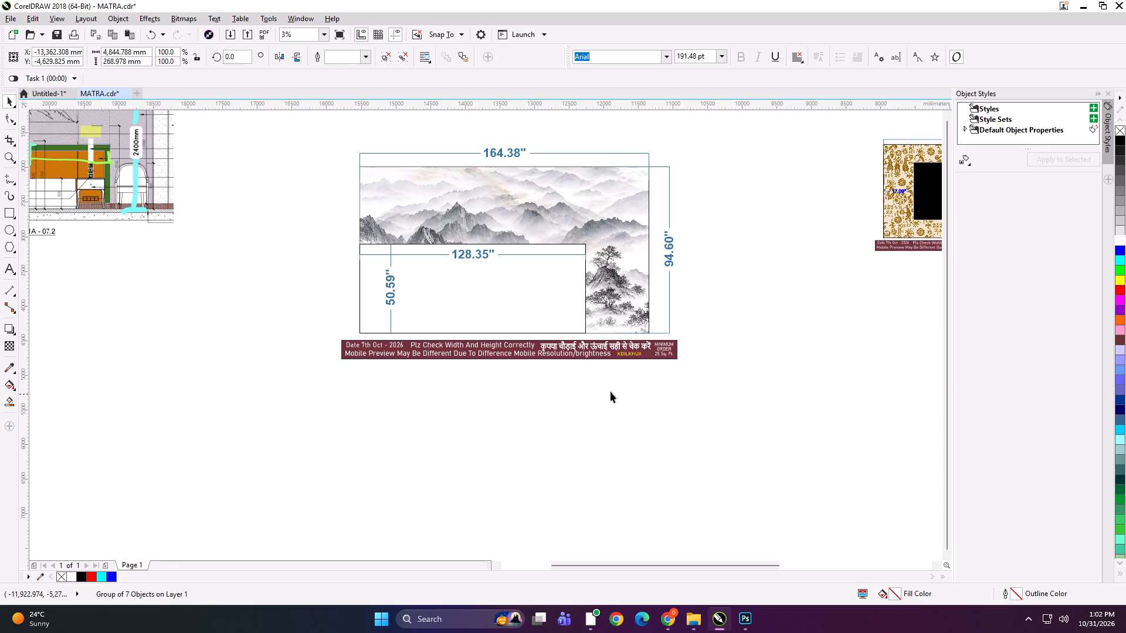
Ungroup the label strip beneath the mountain artwork and change the day in its date text to 31.
{"action": "left_click", "coordinate": [593, 352]}
{"action": "key", "text": "ctrl+u"}
{"action": "left_click", "coordinate": [480, 404]}
{"action": "scroll", "coordinate": [408, 348], "scroll_direction": "up", "scroll_amount": 1}
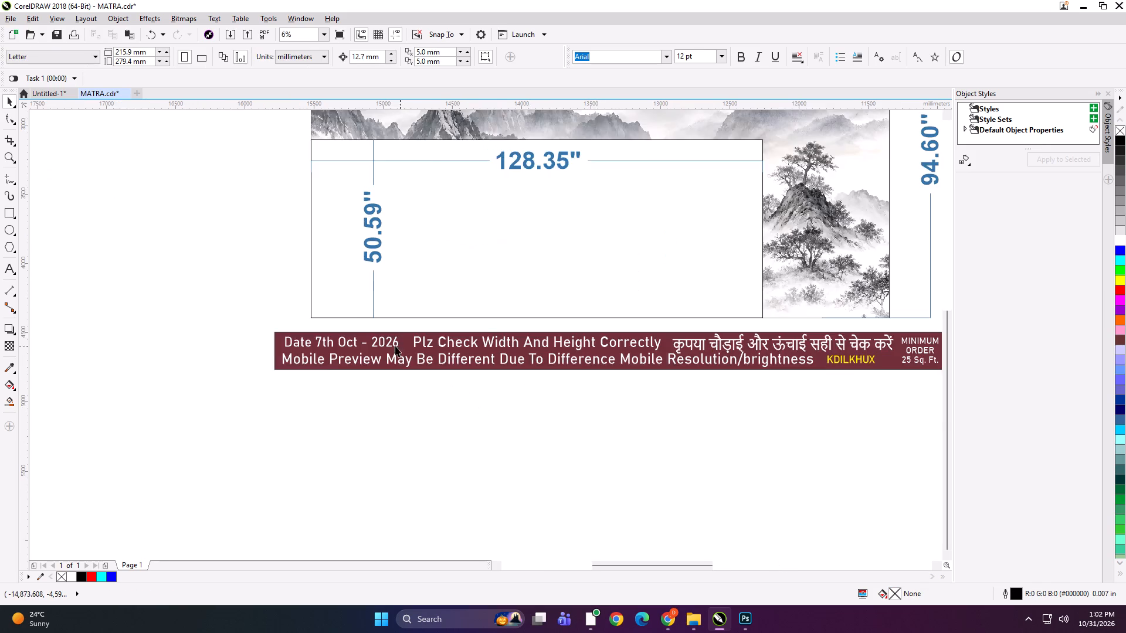
{"action": "scroll", "coordinate": [330, 342], "scroll_direction": "up", "scroll_amount": 1}
{"action": "double_click", "coordinate": [316, 339]}
{"action": "key", "text": "BackSpace"}
{"action": "type", "text": "31"}
Regroup all the objects of the label strip beneath the mountain artwork.
{"action": "scroll", "coordinate": [323, 339], "scroll_direction": "down", "scroll_amount": 2}
{"action": "left_click", "coordinate": [6, 101]}
{"action": "left_click_drag", "start_coordinate": [232, 314], "coordinate": [423, 358]}
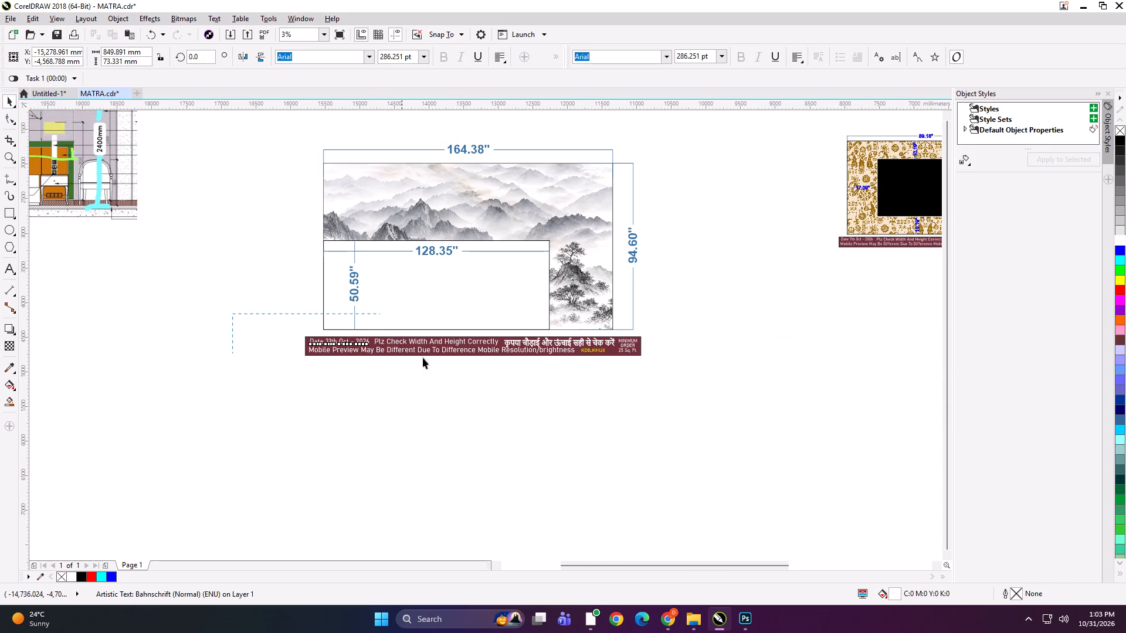
{"action": "left_click_drag", "start_coordinate": [423, 358], "coordinate": [715, 389]}
{"action": "key", "text": "ctrl+g"}
Capture a screen snip of the mountain artwork with its dimensions and label strip, zoomed to fit in full-screen preview.
{"action": "left_click_drag", "start_coordinate": [248, 122], "coordinate": [629, 385]}
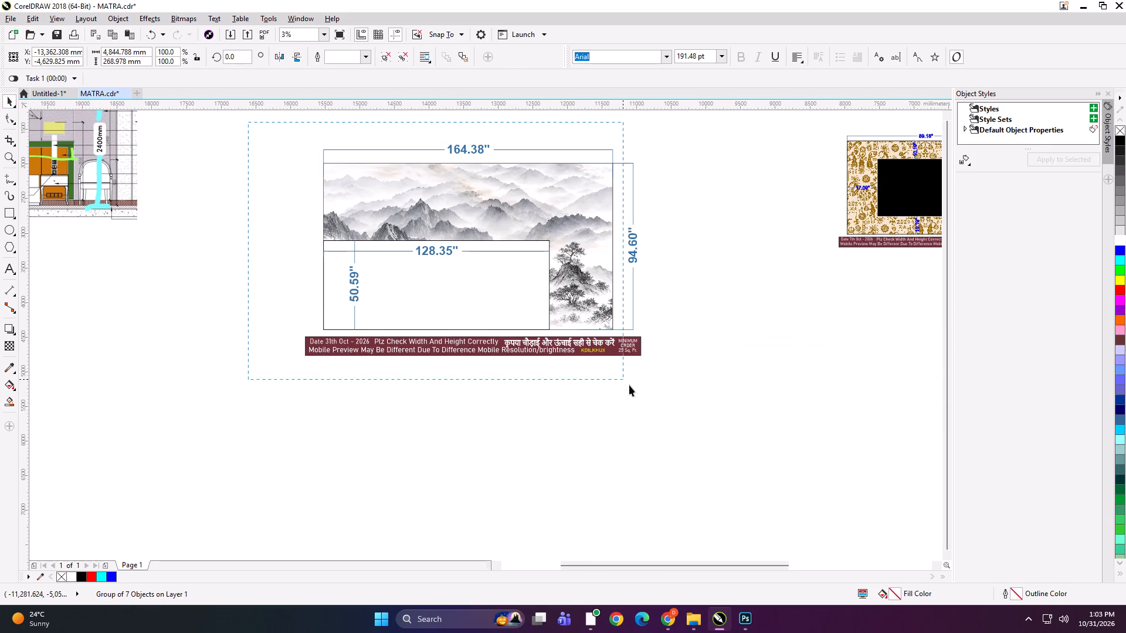
{"action": "left_click_drag", "start_coordinate": [629, 385], "coordinate": [687, 425]}
{"action": "key", "text": "shift+F2"}
{"action": "key", "text": "F9"}
{"action": "key", "text": "Print"}
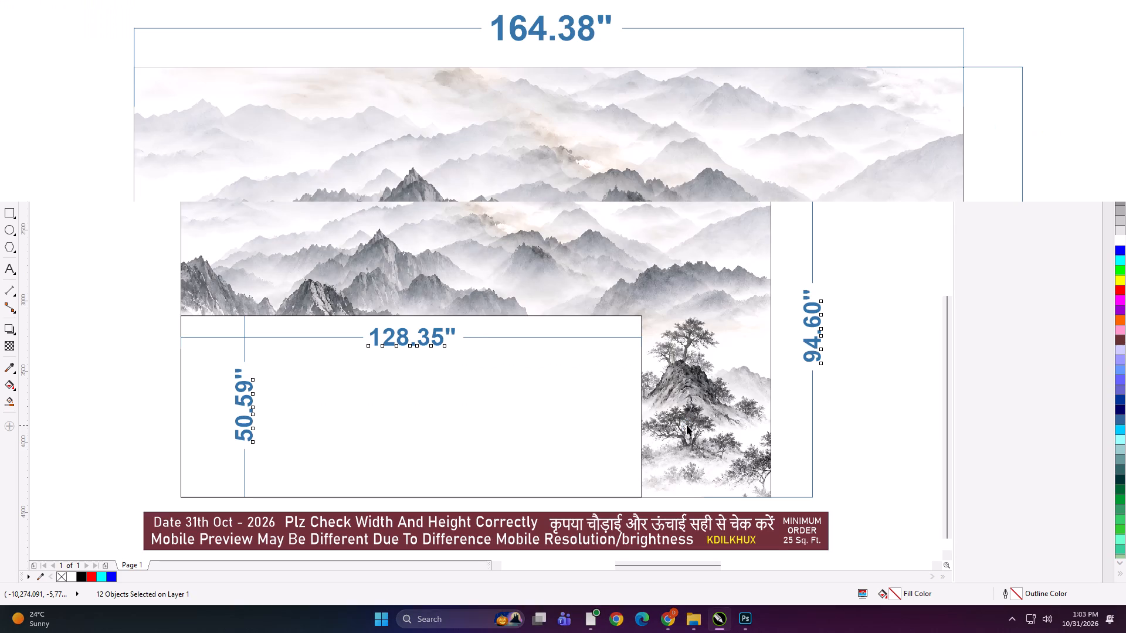
{"action": "left_click_drag", "start_coordinate": [21, 4], "coordinate": [1062, 620]}
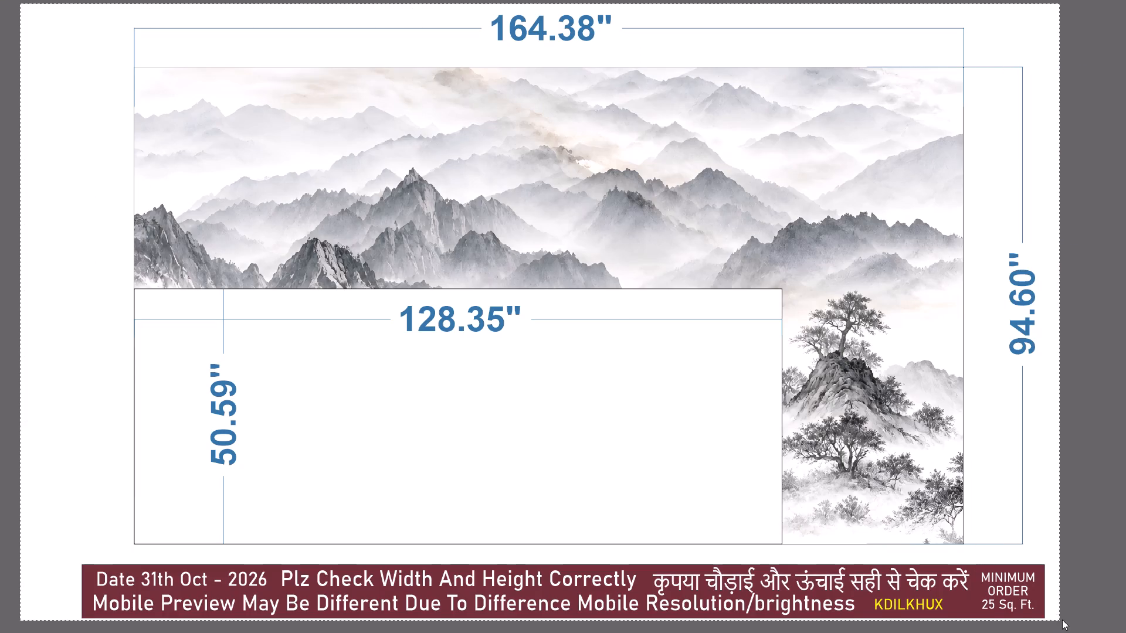
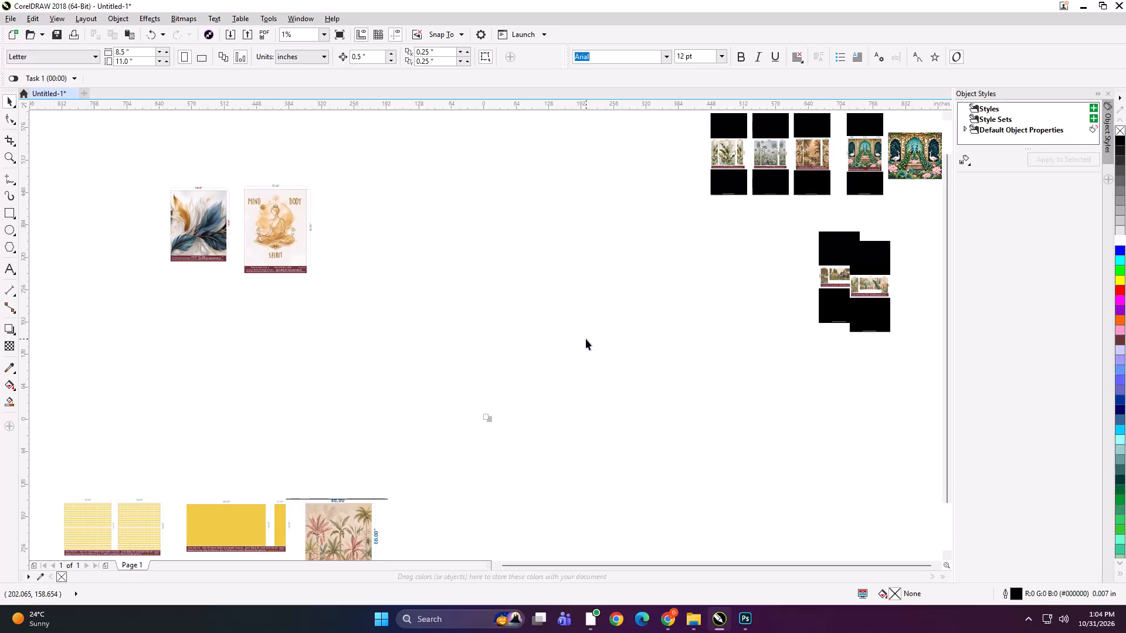
Delete the yellow patterned and plain yellow layouts below the page from the Untitled-1 drawing.
{"action": "scroll", "coordinate": [584, 339], "scroll_direction": "down", "scroll_amount": 5}
{"action": "left_click_drag", "start_coordinate": [138, 532], "coordinate": [161, 415]}
{"action": "left_click_drag", "start_coordinate": [213, 518], "coordinate": [243, 403]}
{"action": "left_click", "coordinate": [155, 412], "text": "shift"}
{"action": "key", "text": "Delete"}
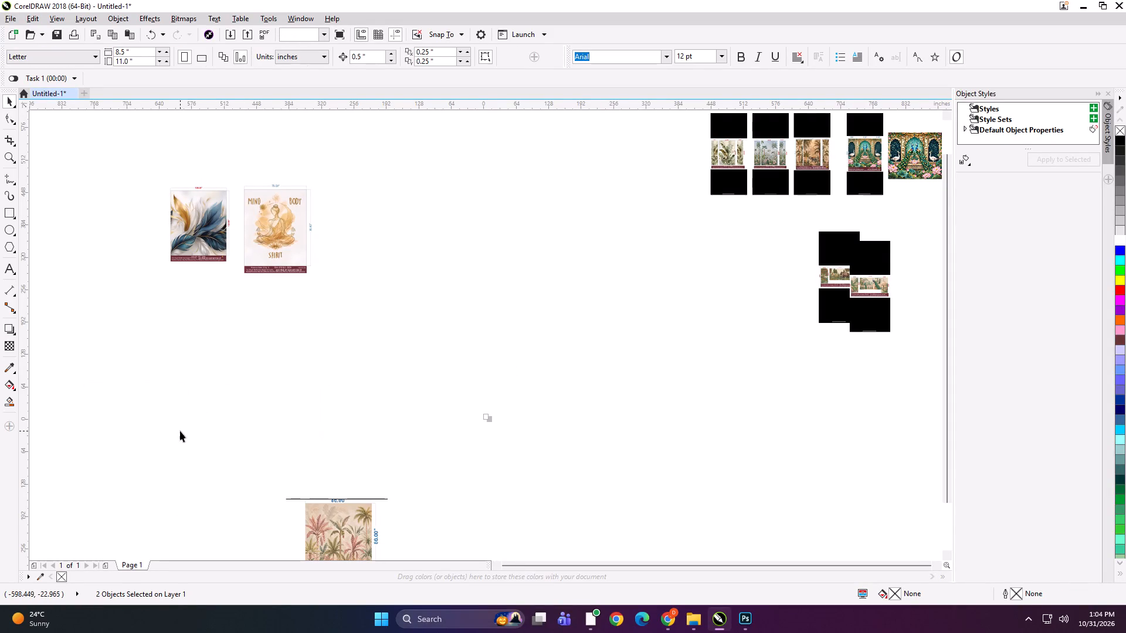
Delete the palm-tree artwork together with its 86.00" dimensions and label strip from the Untitled-1 drawing.
{"action": "key", "text": "F4"}
{"action": "left_click_drag", "start_coordinate": [307, 508], "coordinate": [274, 422]}
{"action": "scroll", "coordinate": [273, 423], "scroll_direction": "up", "scroll_amount": 1}
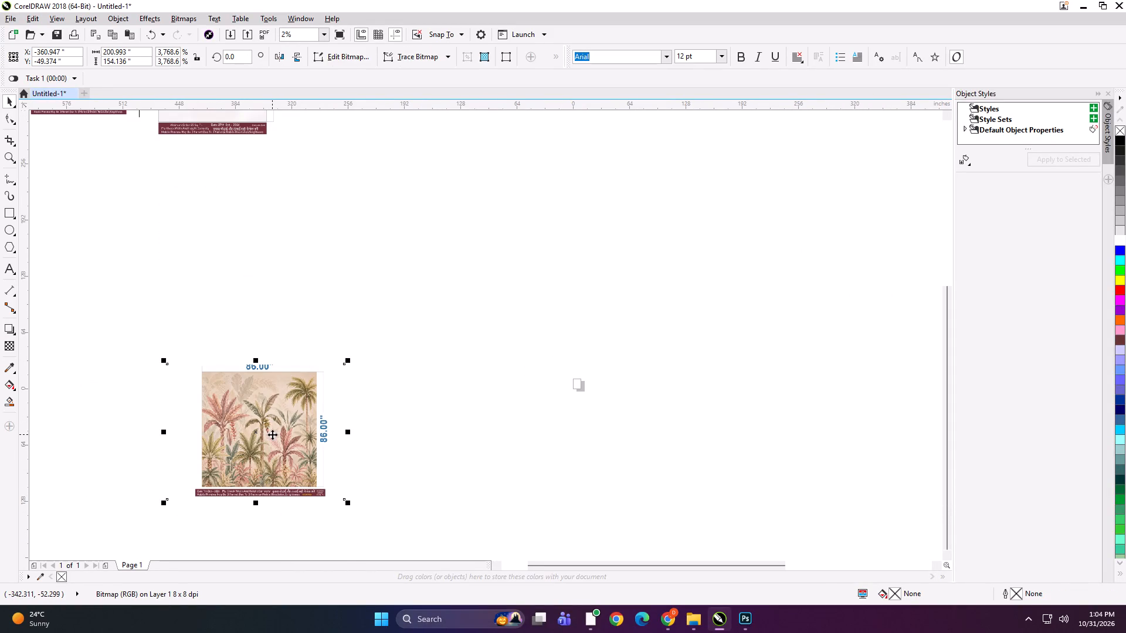
{"action": "key", "text": "Delete"}
{"action": "key", "text": "F4"}
{"action": "left_click", "coordinate": [349, 385]}
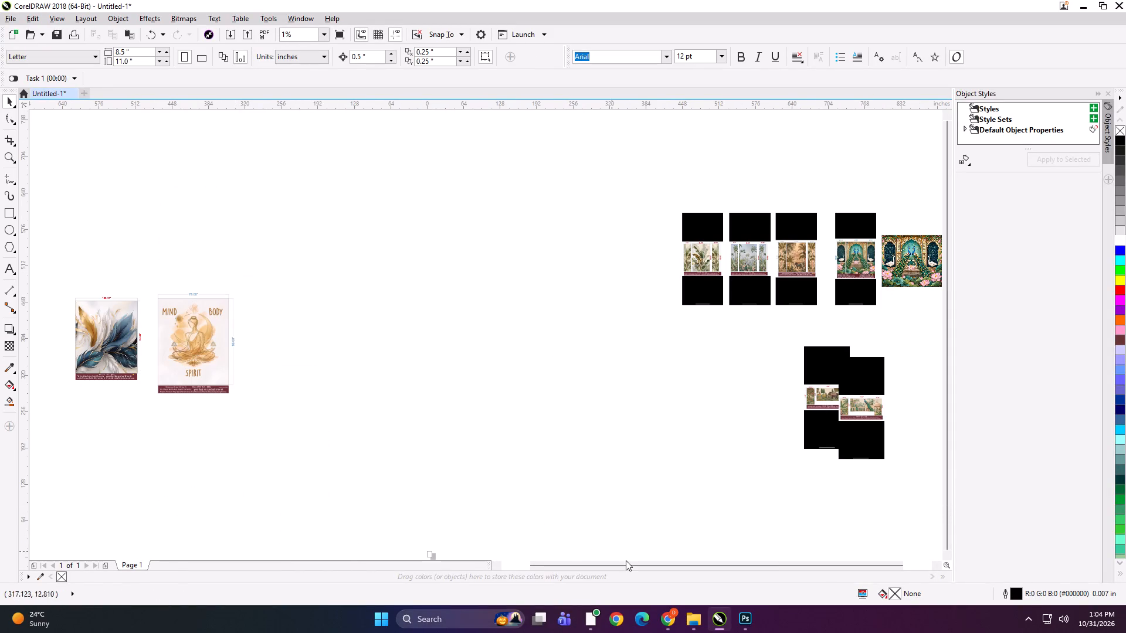
Switch to File Explorer and open the PRINT FILE folder inside KD on the work (D:) drive.
{"action": "left_click", "coordinate": [689, 612]}
{"action": "scroll", "coordinate": [76, 319], "scroll_direction": "up", "scroll_amount": 5}
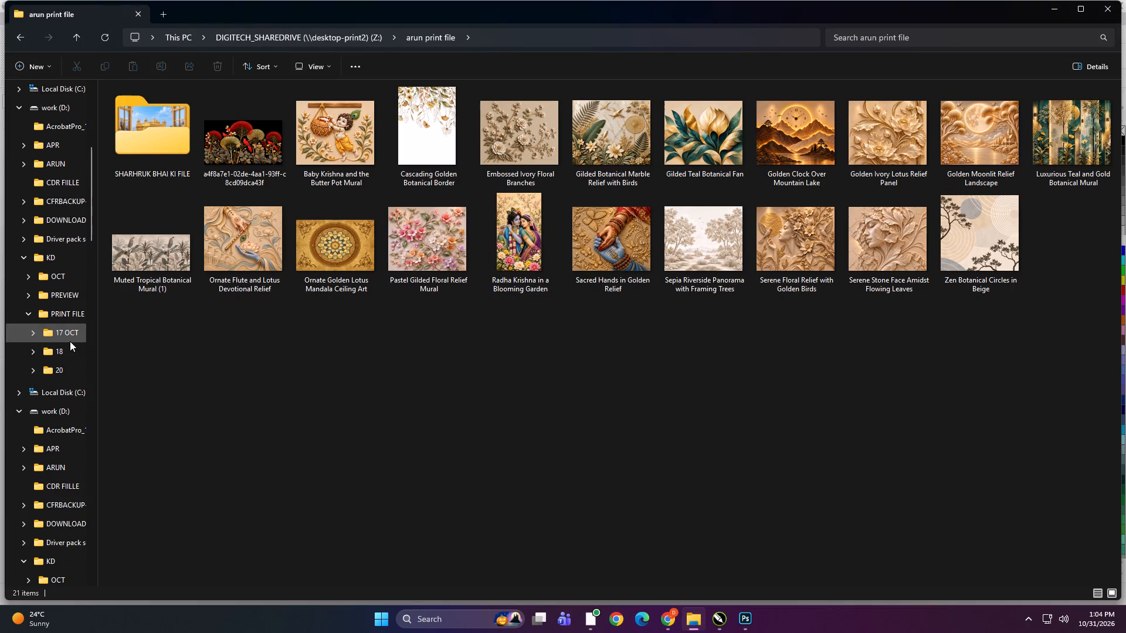
{"action": "scroll", "coordinate": [69, 342], "scroll_direction": "up", "scroll_amount": 4}
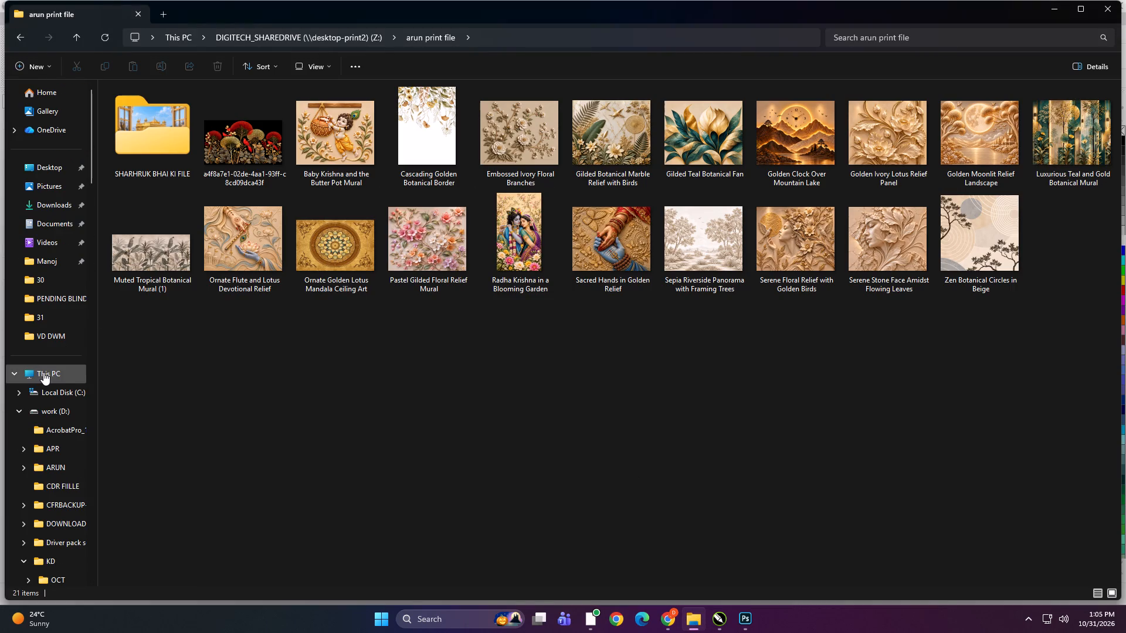
{"action": "left_click", "coordinate": [439, 377]}
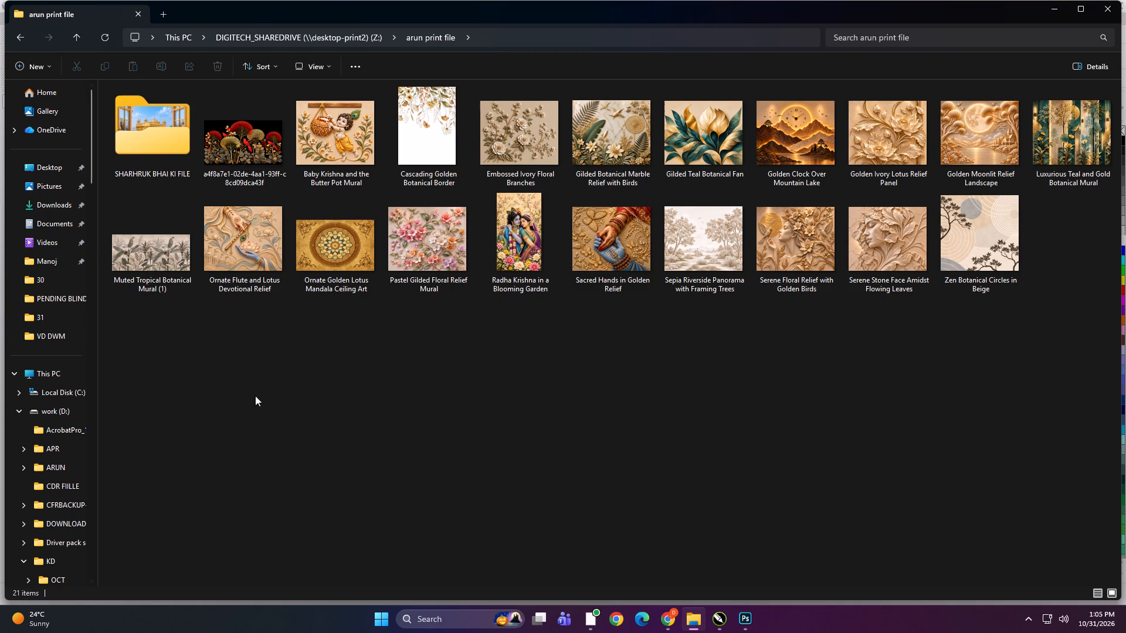
{"action": "left_click", "coordinate": [274, 395]}
{"action": "key", "text": "BackSpace"}
{"action": "left_click", "coordinate": [706, 511]}
{"action": "key", "text": "BackSpace"}
{"action": "left_click", "coordinate": [582, 409]}
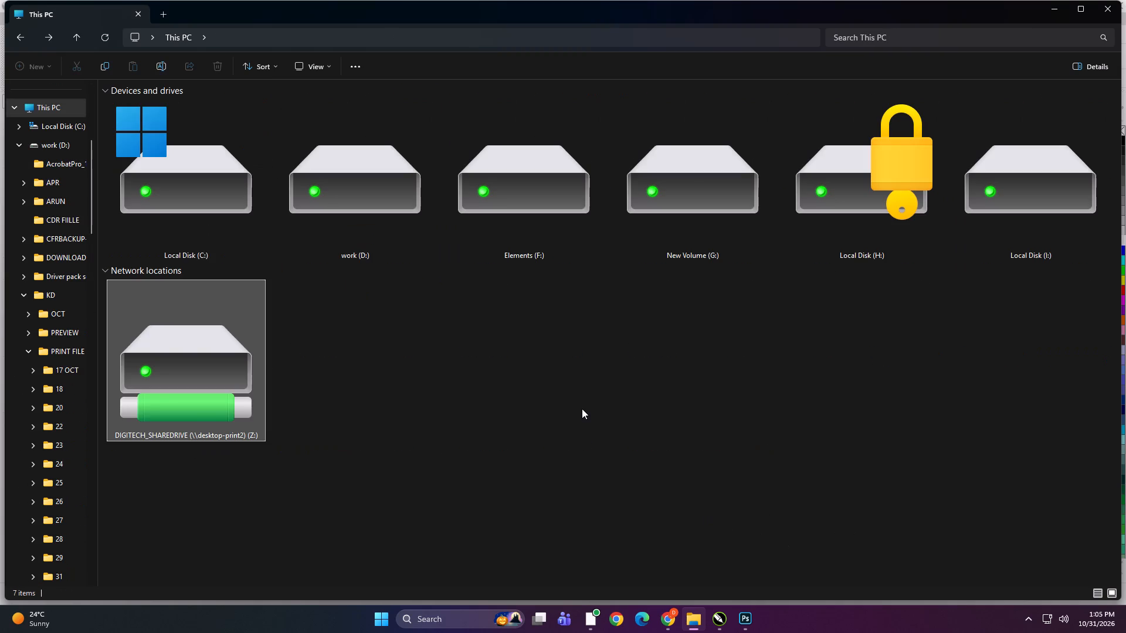
{"action": "double_click", "coordinate": [411, 199]}
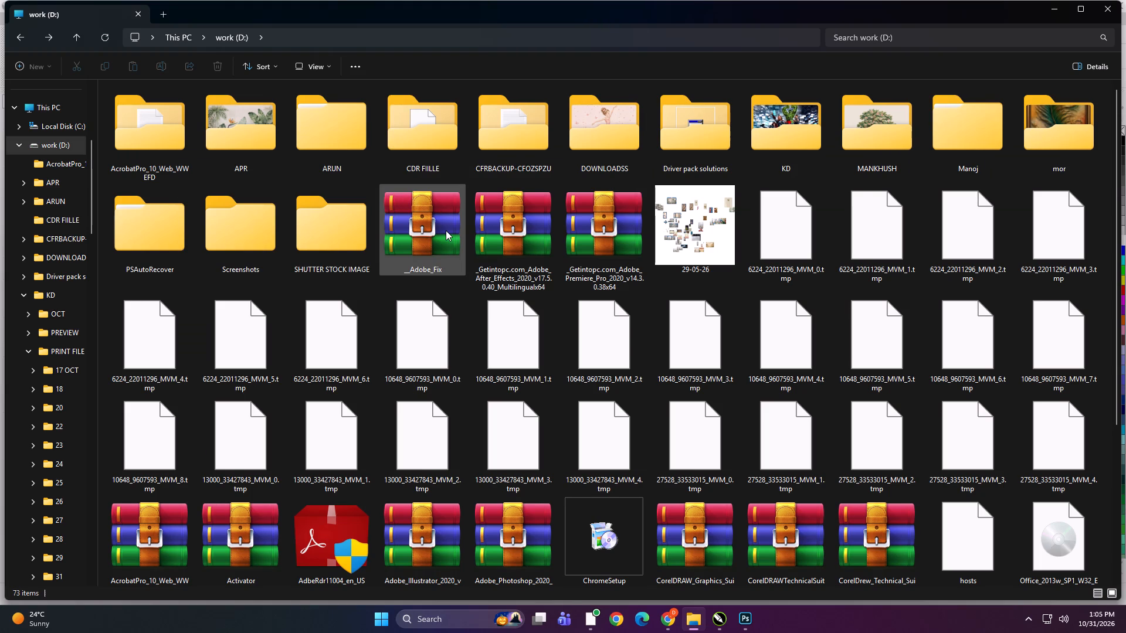
{"action": "scroll", "coordinate": [446, 230], "scroll_direction": "down", "scroll_amount": 5, "text": "ctrl"}
{"action": "double_click", "coordinate": [563, 114]}
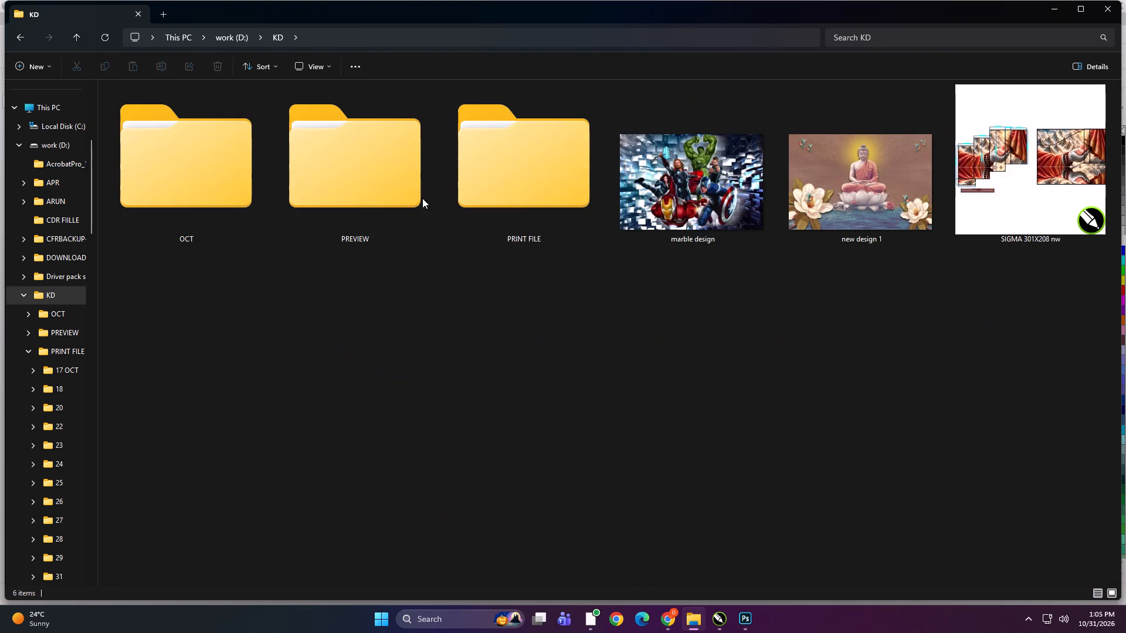
{"action": "left_click", "coordinate": [623, 190]}
{"action": "double_click", "coordinate": [569, 182]}
{"action": "left_click", "coordinate": [576, 429]}
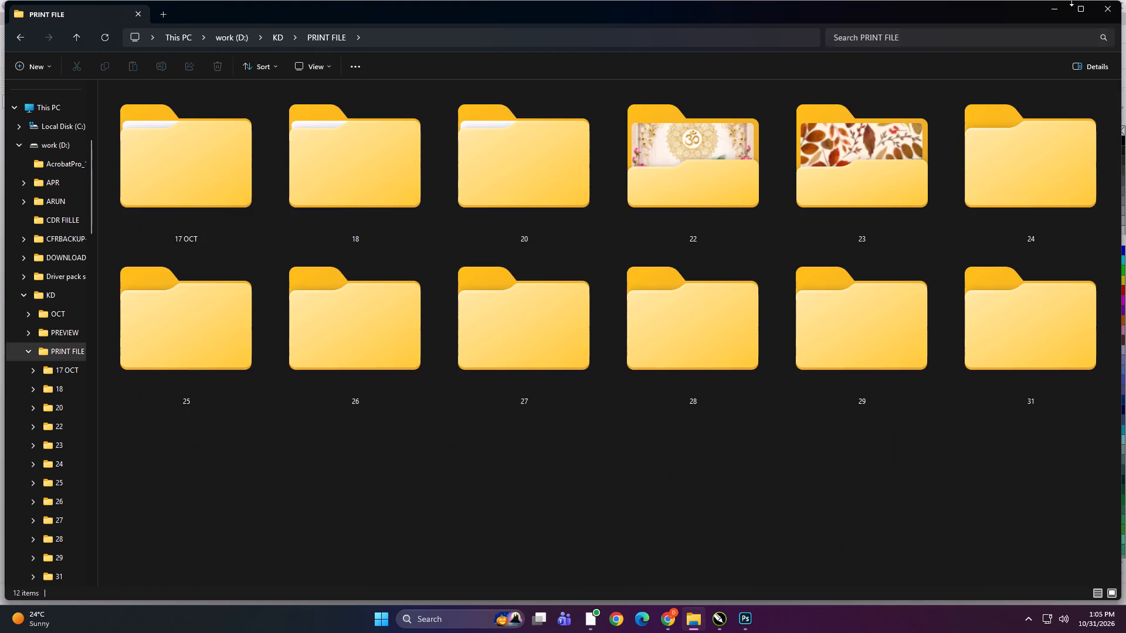
Search the PRINT FILE folder for "goldfoil" and copy the 38x38 GOLDFOIL image of palms and peacocks.
{"action": "left_click", "coordinate": [957, 37]}
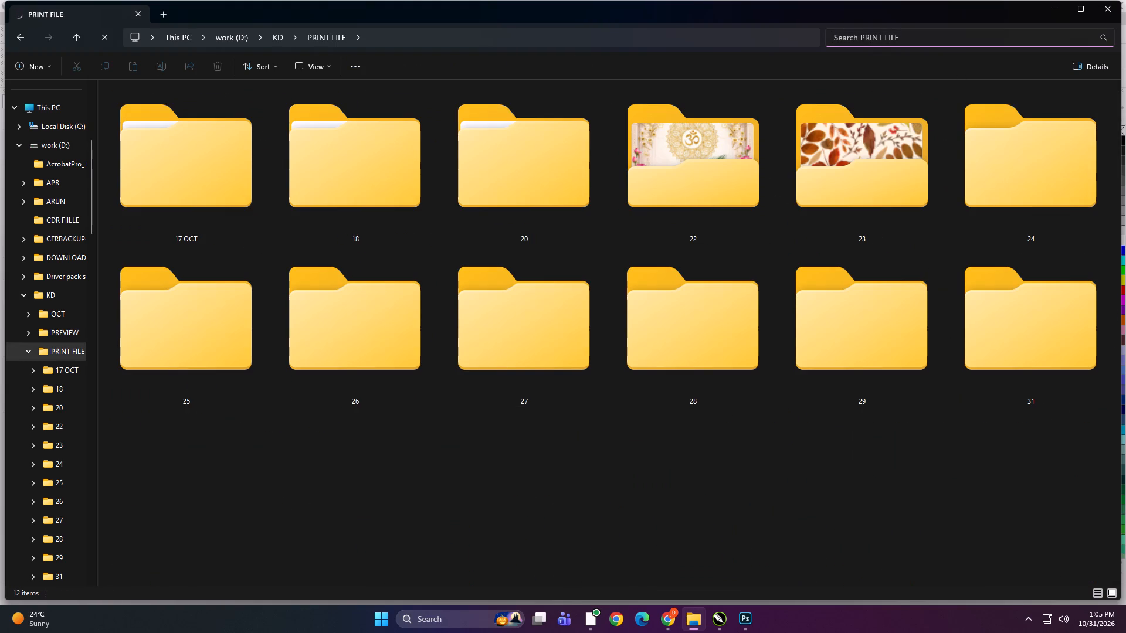
{"action": "type", "text": "goldfoil"}
{"action": "scroll", "coordinate": [337, 304], "scroll_direction": "up", "scroll_amount": 14, "text": "ctrl"}
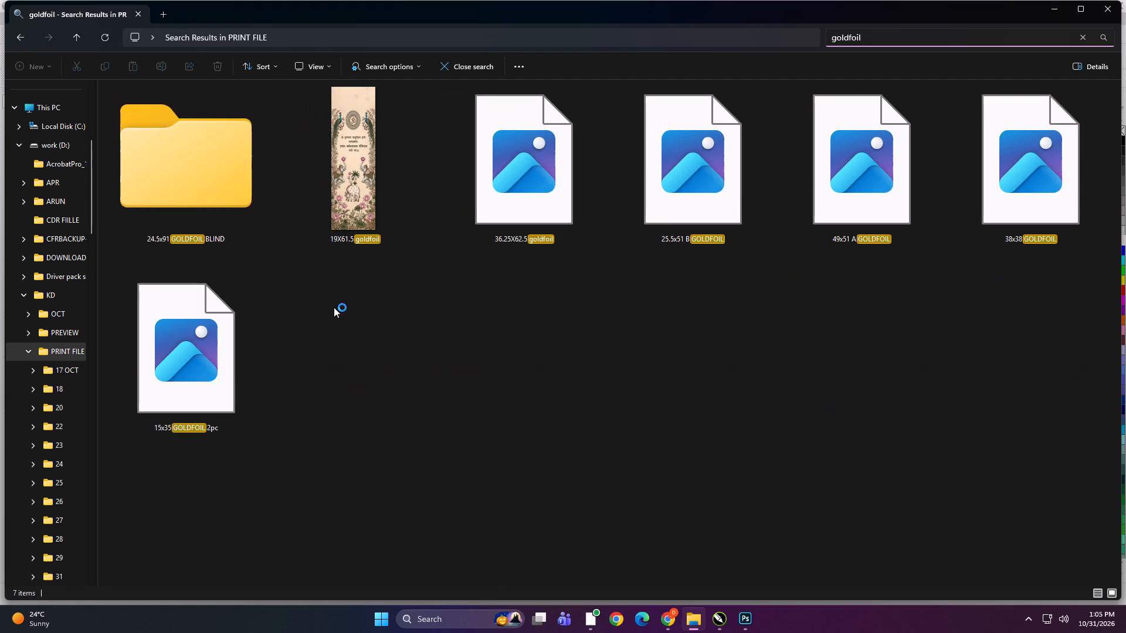
{"action": "scroll", "coordinate": [374, 296], "scroll_direction": "down", "scroll_amount": 3, "text": "ctrl"}
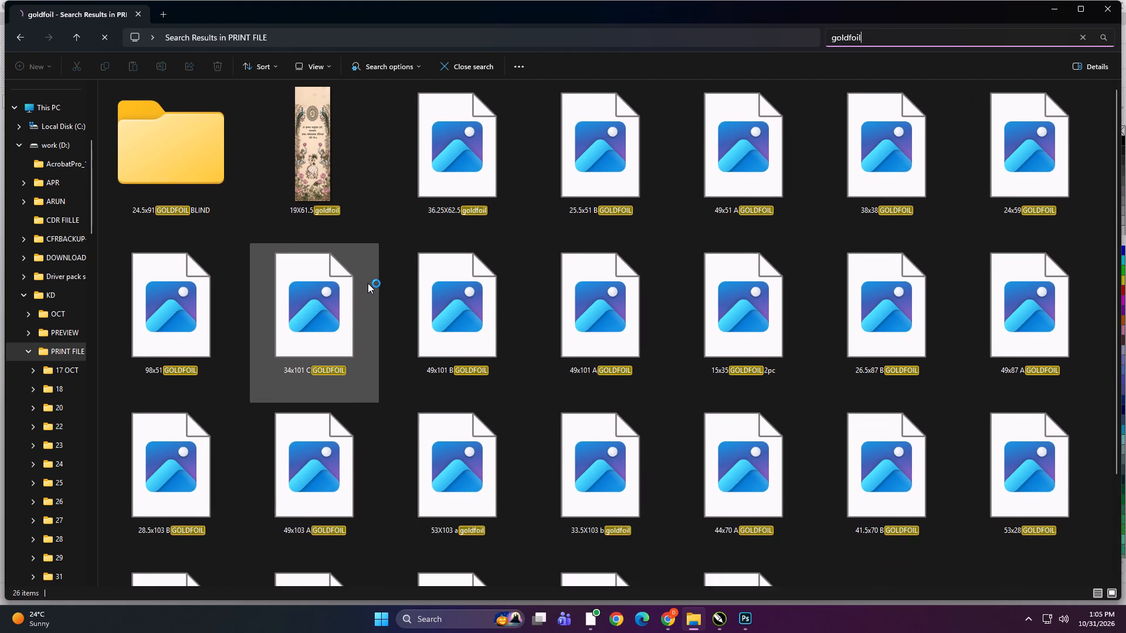
{"action": "scroll", "coordinate": [368, 283], "scroll_direction": "down", "scroll_amount": 2, "text": "ctrl"}
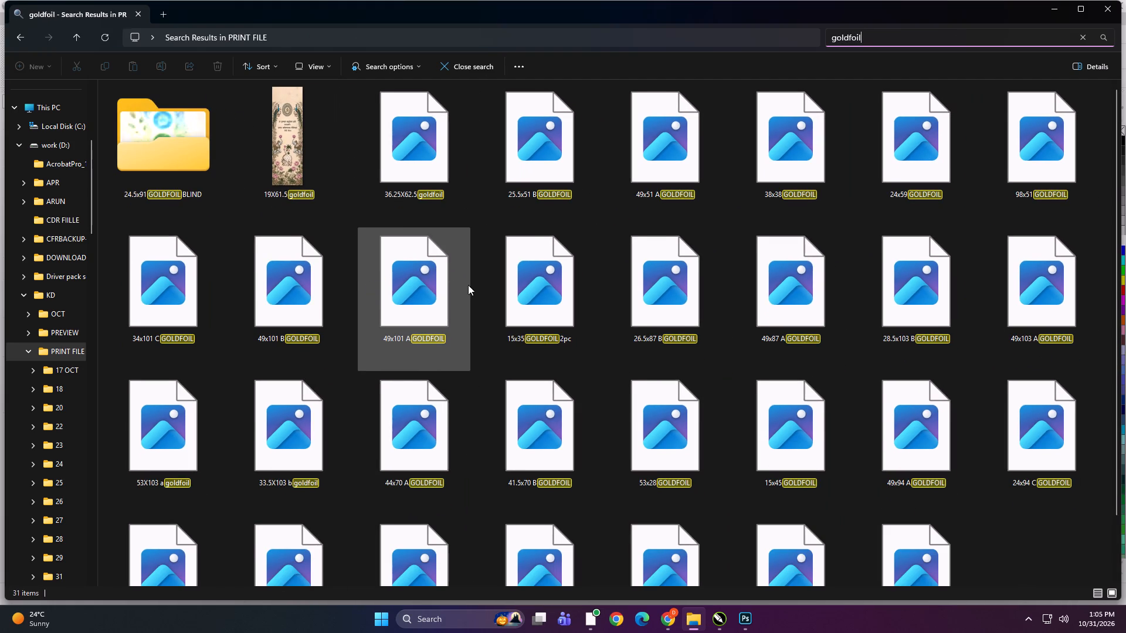
{"action": "scroll", "coordinate": [470, 285], "scroll_direction": "down", "scroll_amount": 2, "text": "ctrl"}
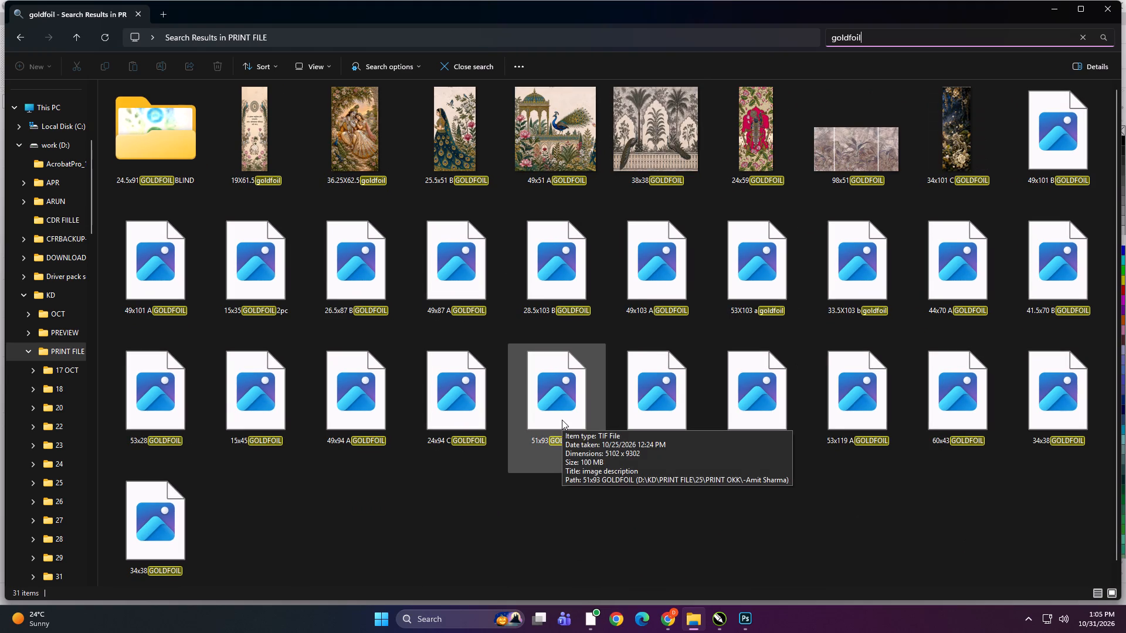
{"action": "left_click", "coordinate": [661, 140]}
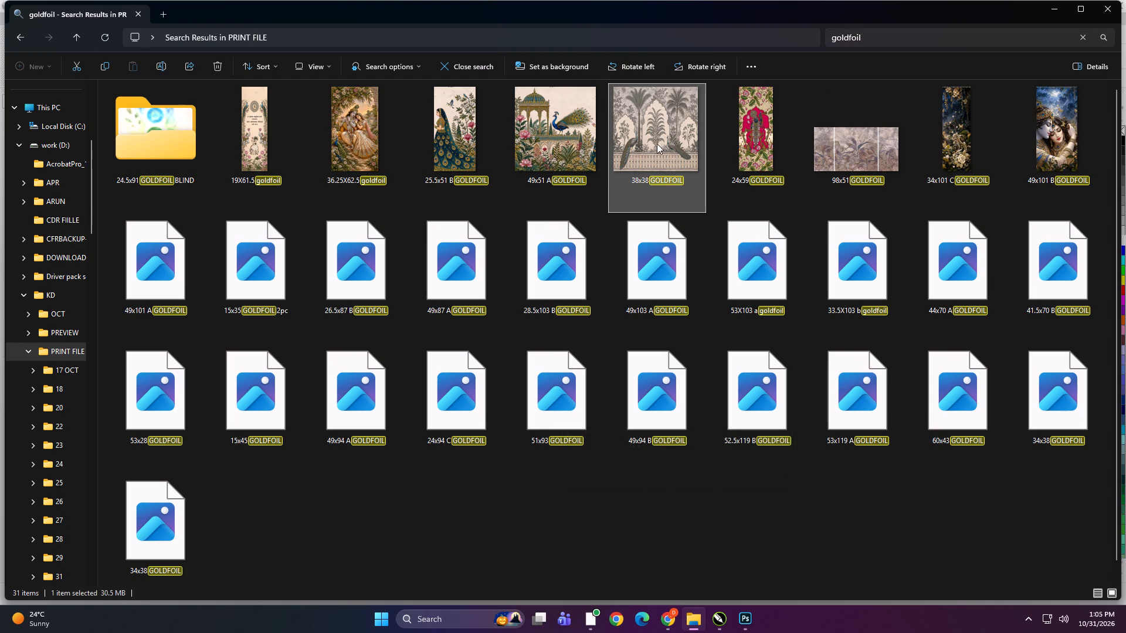
{"action": "key", "text": "ctrl+c"}
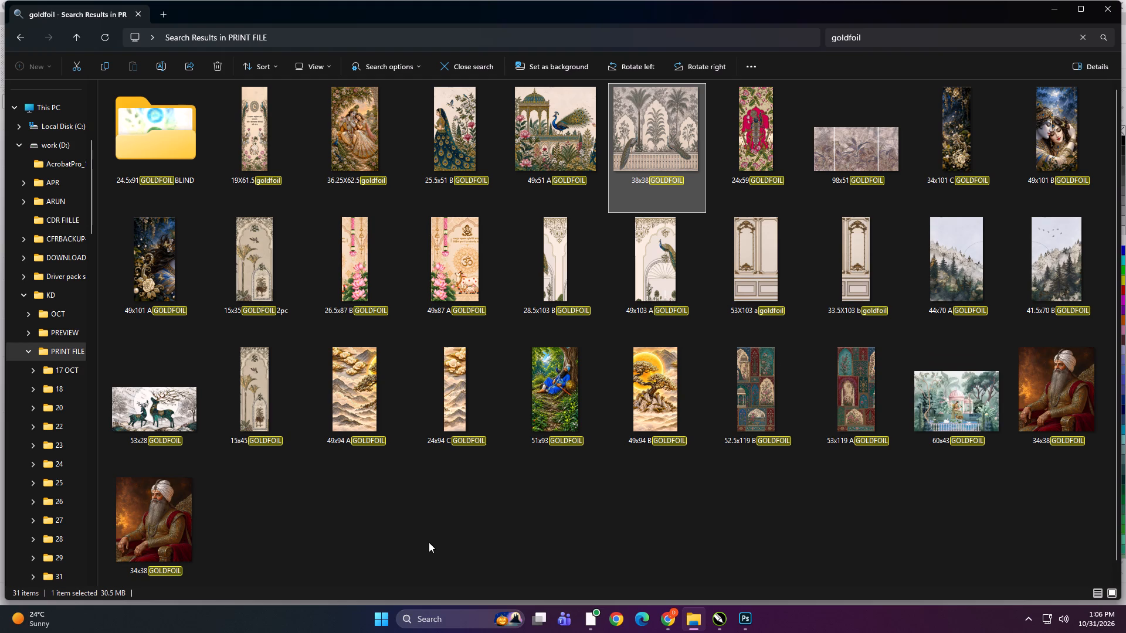
Widen the search of the PRINT FILE folder to "gold" and examine the thumbnails of the matching design files.
{"action": "scroll", "coordinate": [374, 142], "scroll_direction": "down", "scroll_amount": 3, "text": "ctrl"}
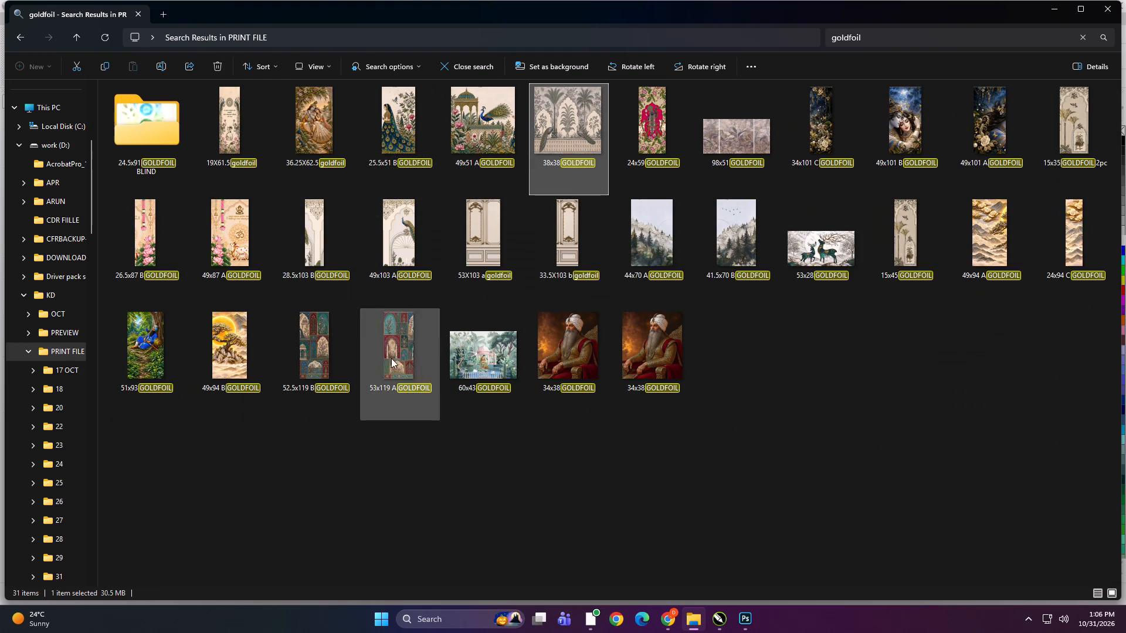
{"action": "scroll", "coordinate": [447, 445], "scroll_direction": "up", "scroll_amount": 1}
{"action": "scroll", "coordinate": [491, 485], "scroll_direction": "up", "scroll_amount": 1}
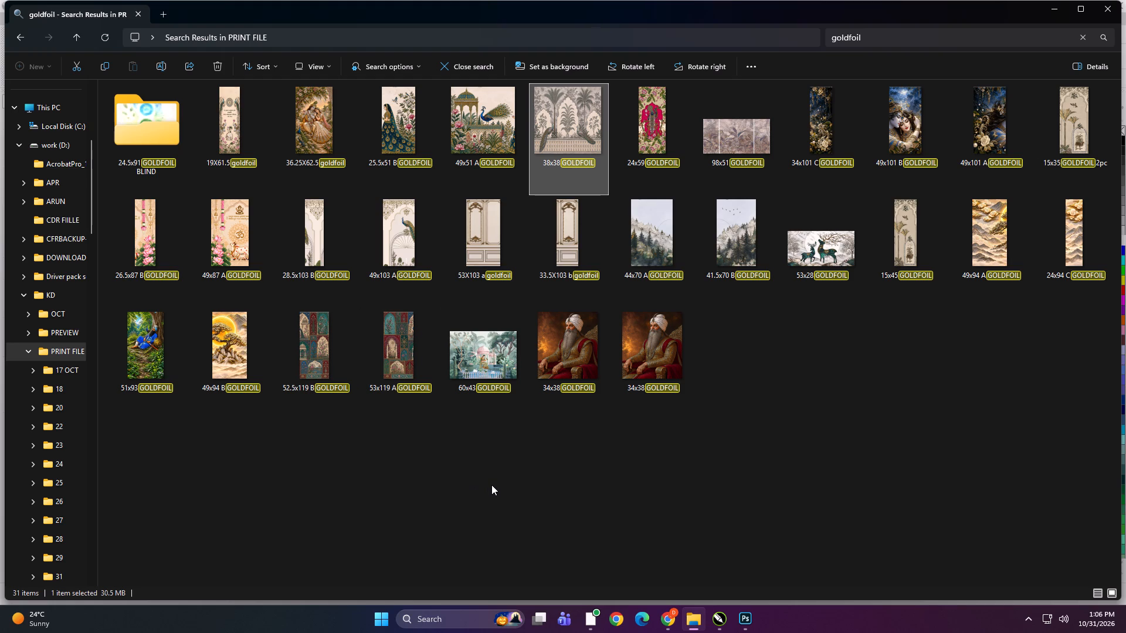
{"action": "scroll", "coordinate": [491, 485], "scroll_direction": "up", "scroll_amount": 3}
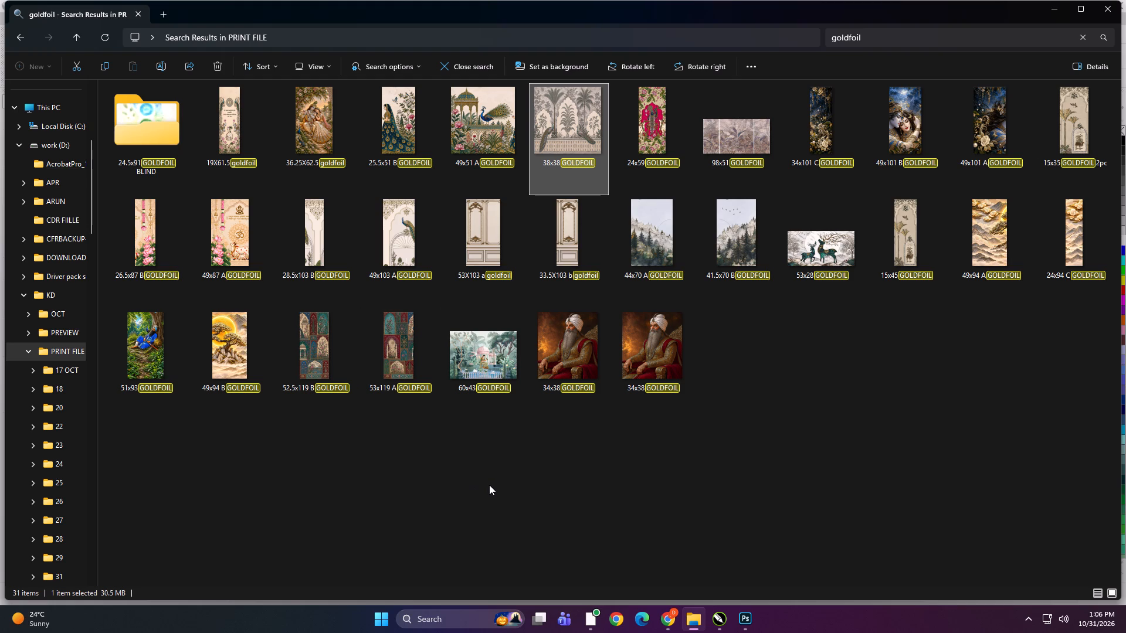
{"action": "key", "text": "BackSpace"}
{"action": "left_click", "coordinate": [489, 485]}
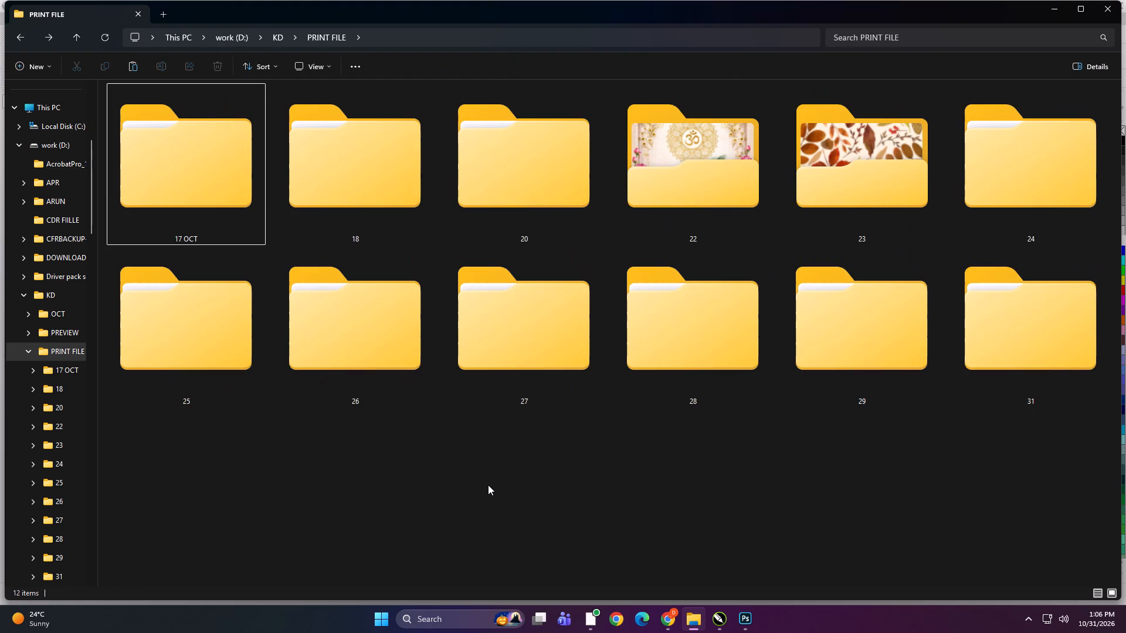
{"action": "left_click", "coordinate": [487, 478]}
{"action": "left_click", "coordinate": [576, 483]}
{"action": "left_click", "coordinate": [847, 39]}
{"action": "type", "text": "gold"}
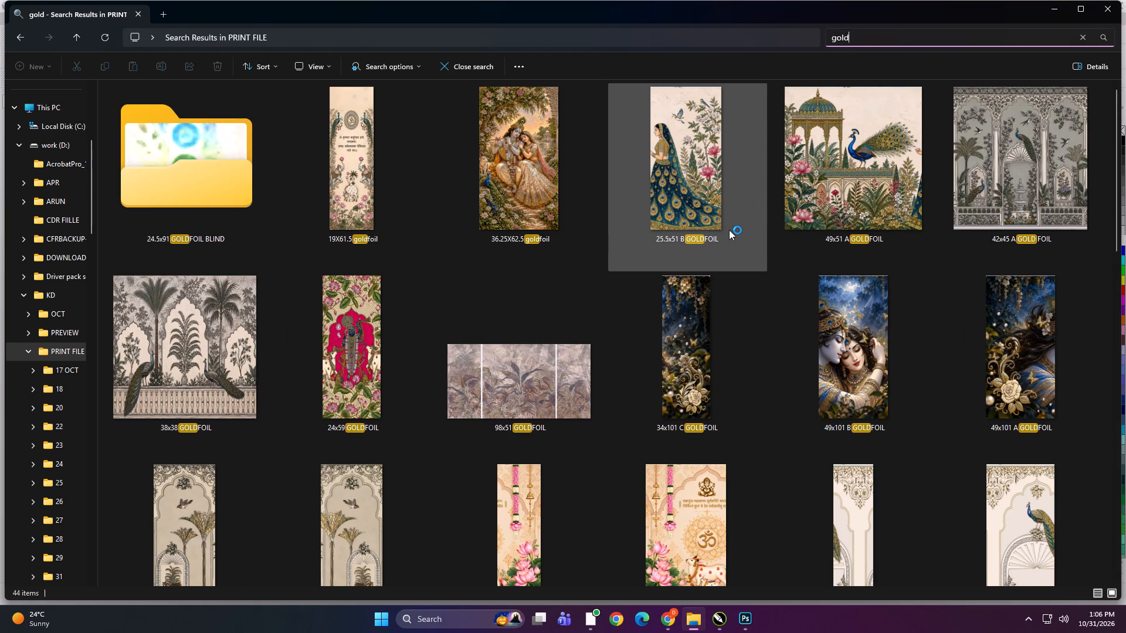
{"action": "scroll", "coordinate": [602, 274], "scroll_direction": "down", "scroll_amount": 2, "text": "ctrl"}
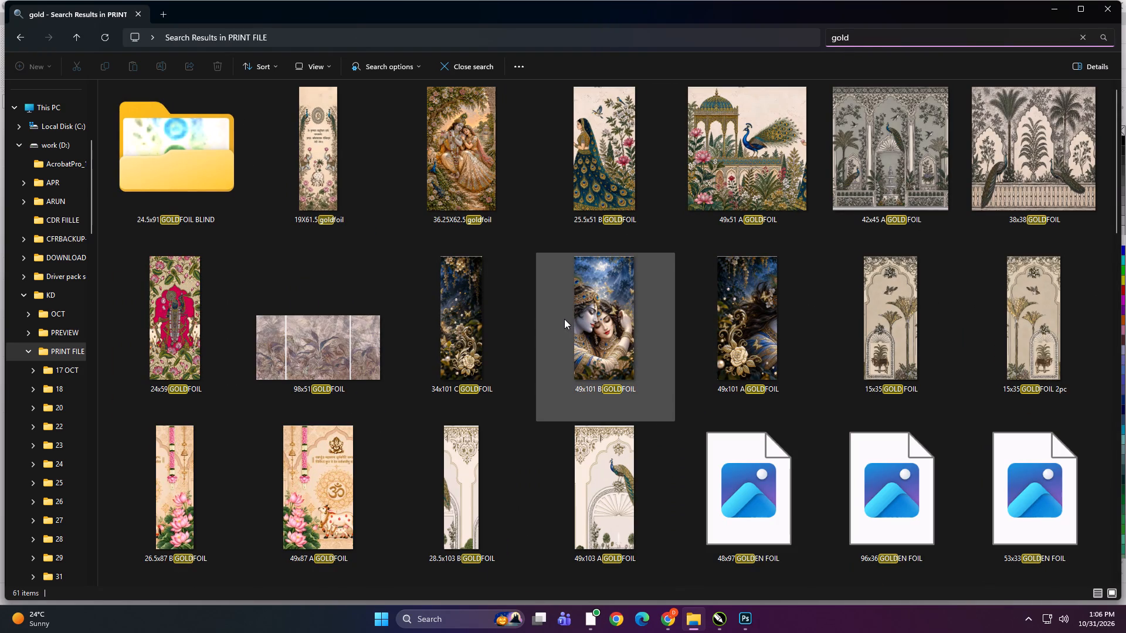
{"action": "scroll", "coordinate": [564, 319], "scroll_direction": "down", "scroll_amount": 3, "text": "ctrl"}
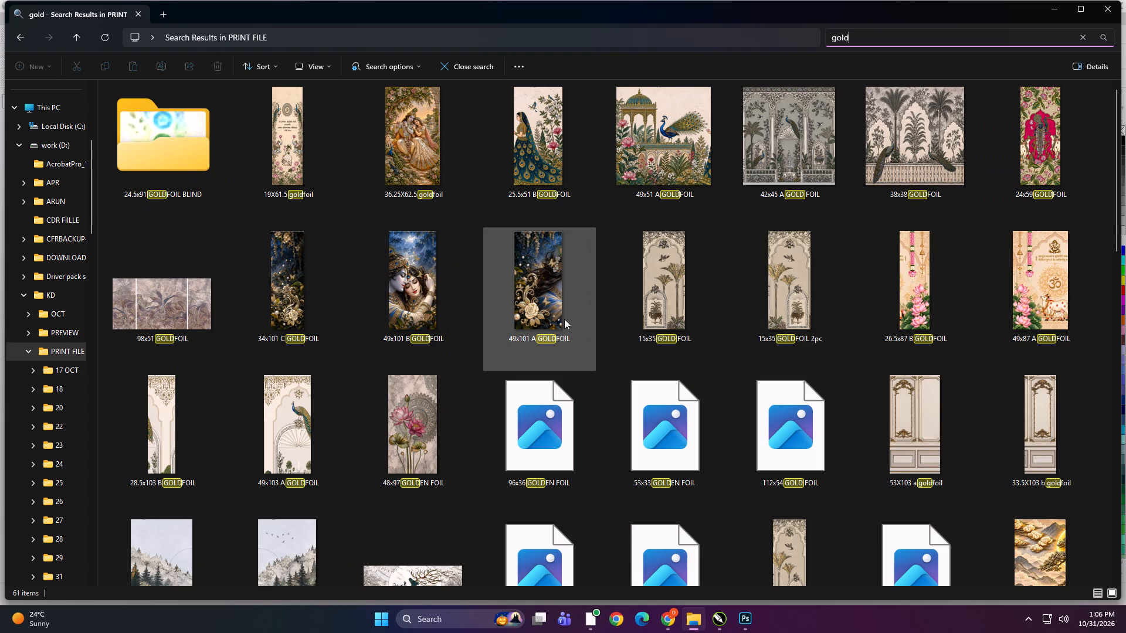
{"action": "scroll", "coordinate": [564, 319], "scroll_direction": "down", "scroll_amount": 6, "text": "ctrl"}
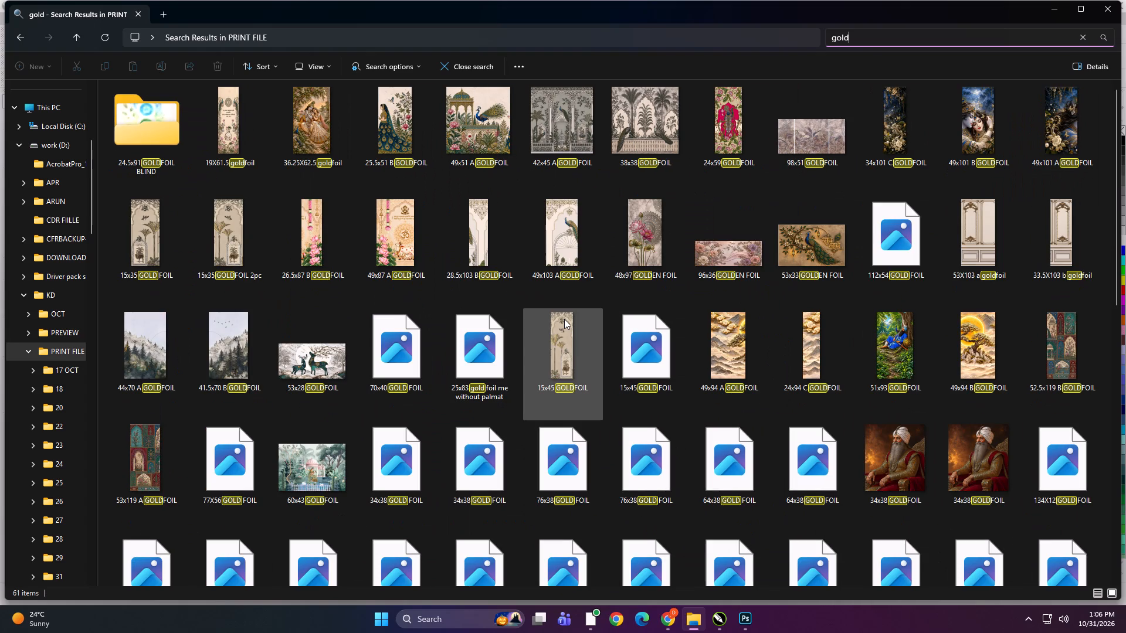
{"action": "scroll", "coordinate": [564, 319], "scroll_direction": "down", "scroll_amount": 1, "text": "ctrl"}
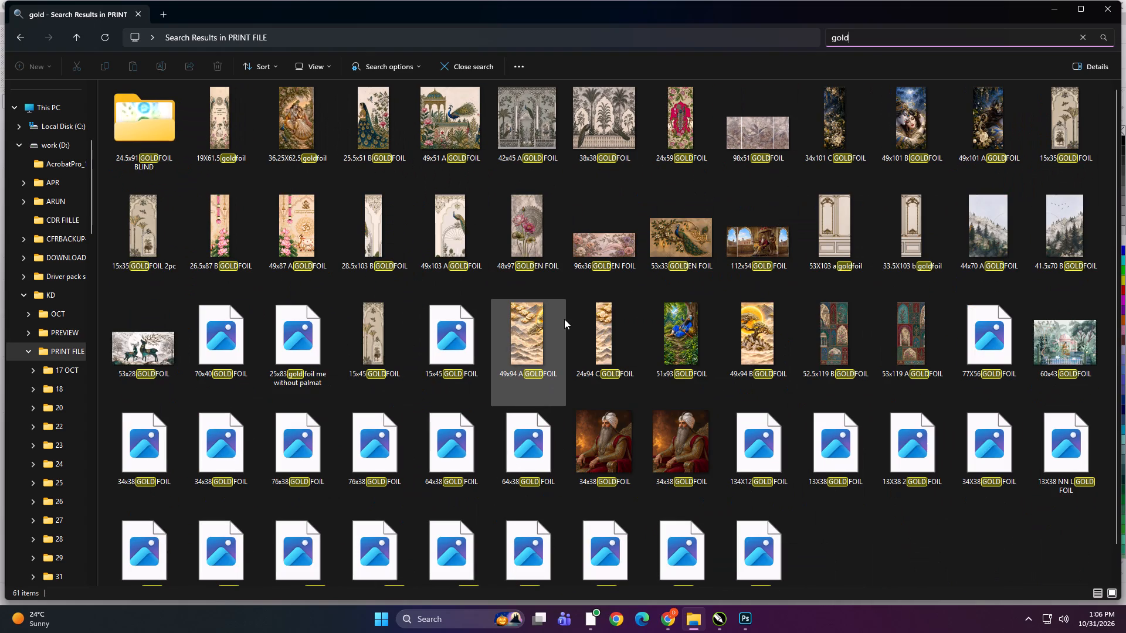
{"action": "scroll", "coordinate": [564, 319], "scroll_direction": "down", "scroll_amount": 2}
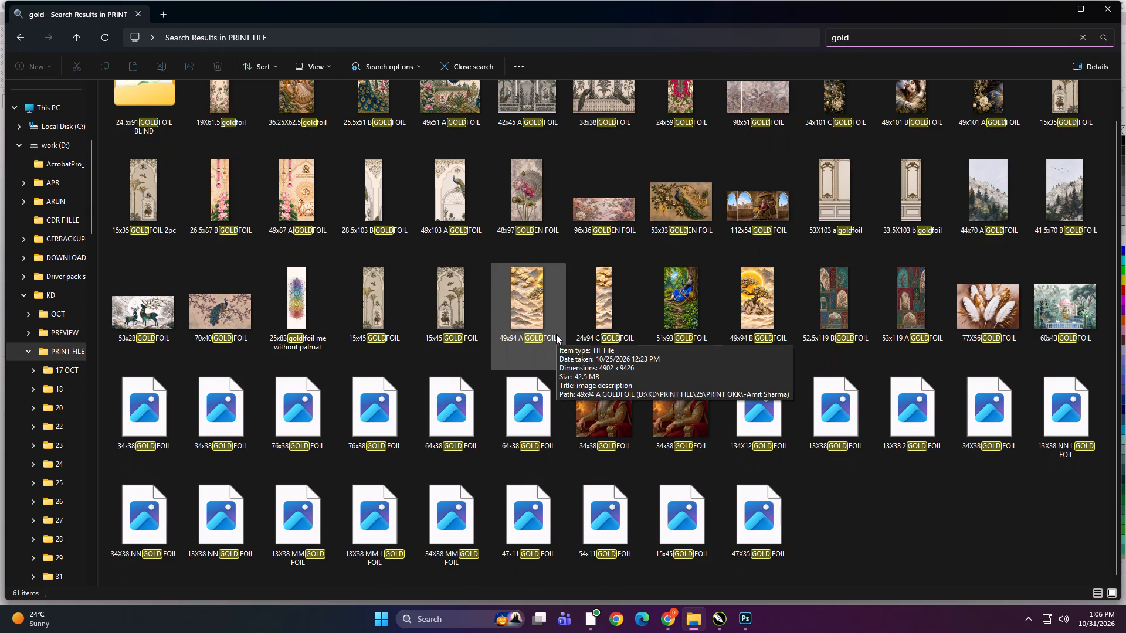
{"action": "scroll", "coordinate": [556, 334], "scroll_direction": "up", "scroll_amount": 4}
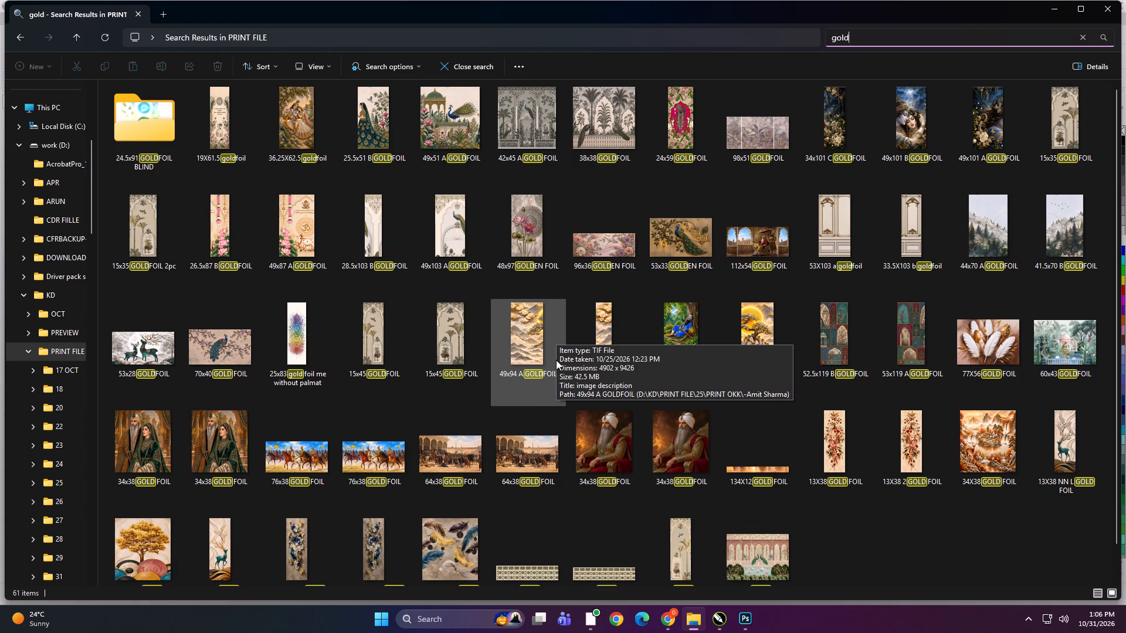
{"action": "scroll", "coordinate": [533, 348], "scroll_direction": "down", "scroll_amount": 5}
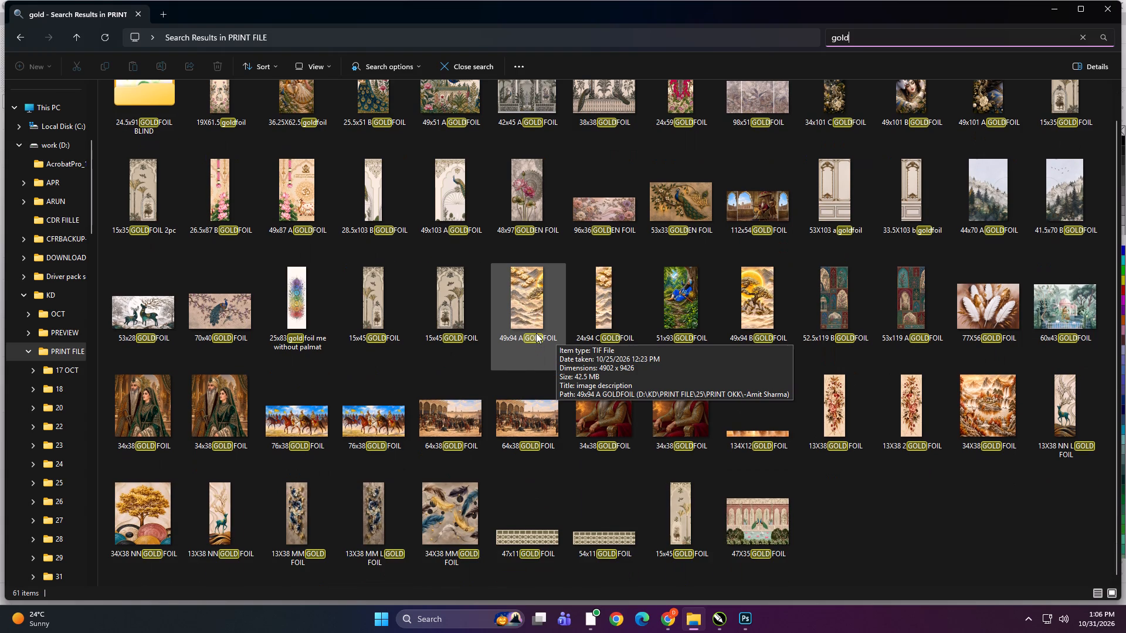
{"action": "scroll", "coordinate": [536, 333], "scroll_direction": "up", "scroll_amount": 1}
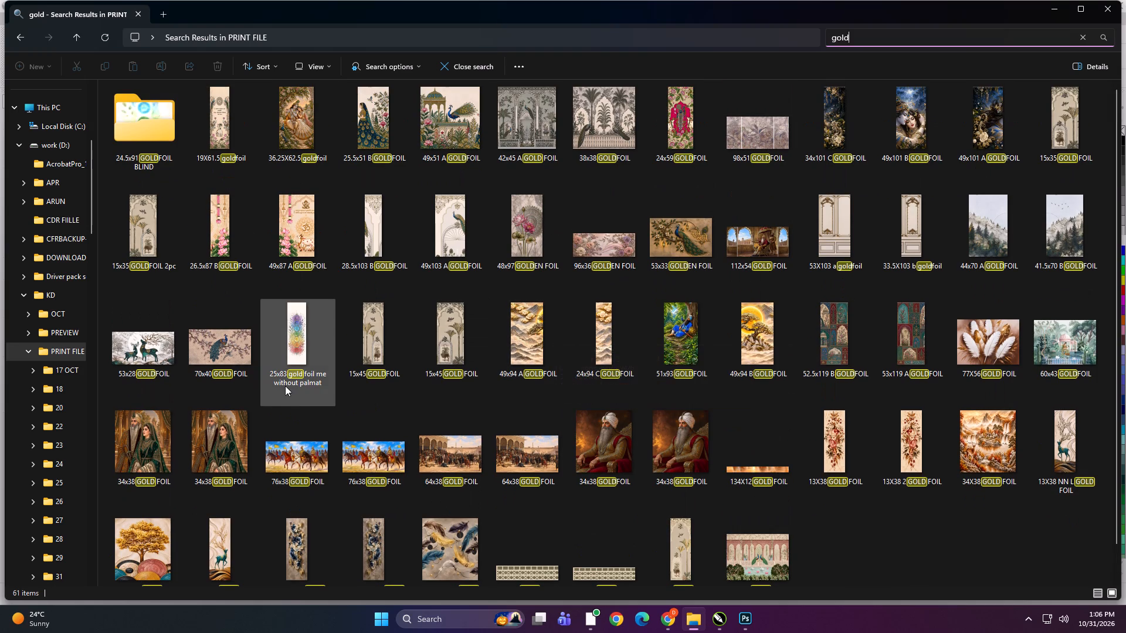
Open the Downloads folder and examine the artwork thumbnails from today back through earlier this week, using a smaller thumbnail size.
{"action": "scroll", "coordinate": [816, 160], "scroll_direction": "up", "scroll_amount": 4}
{"action": "scroll", "coordinate": [56, 192], "scroll_direction": "up", "scroll_amount": 1}
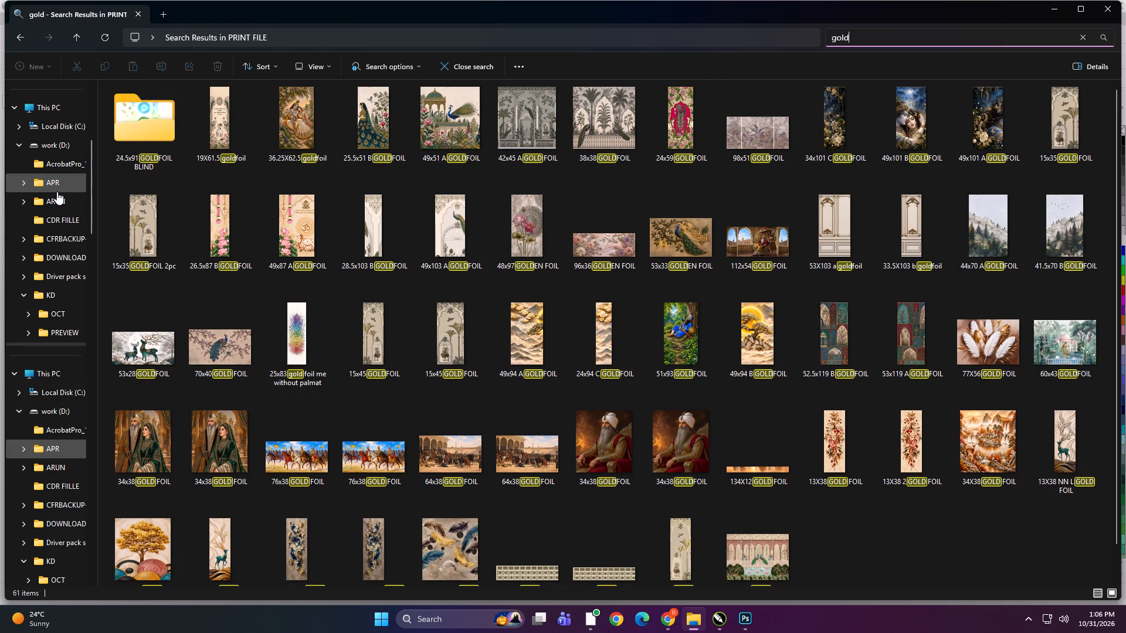
{"action": "scroll", "coordinate": [57, 192], "scroll_direction": "up", "scroll_amount": 7}
{"action": "left_click", "coordinate": [53, 197]}
{"action": "scroll", "coordinate": [567, 319], "scroll_direction": "down", "scroll_amount": 1}
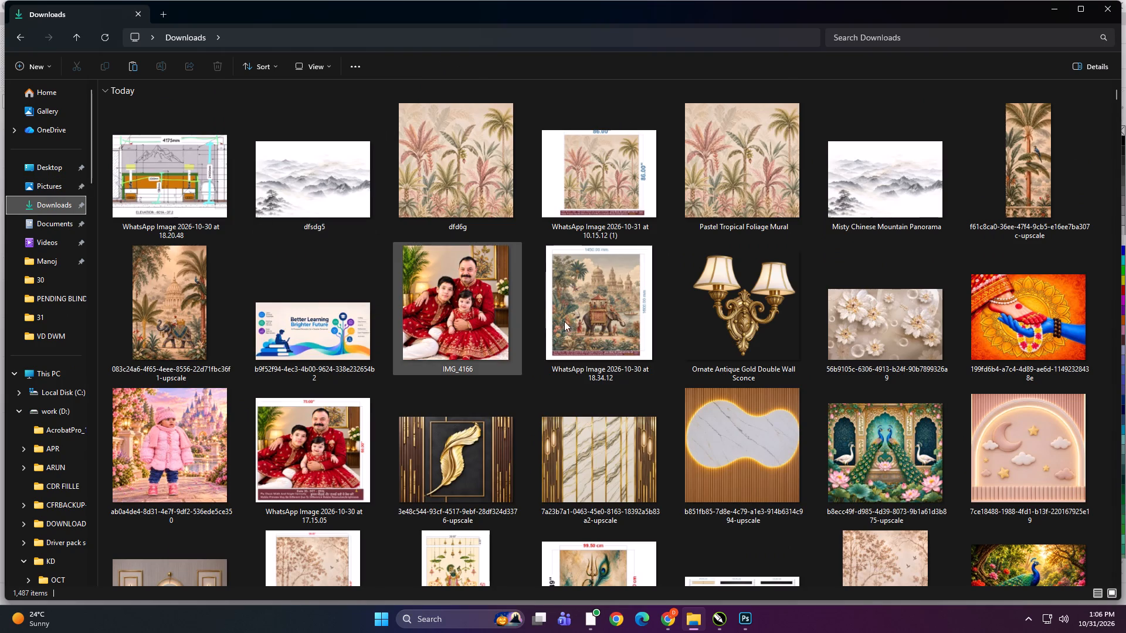
{"action": "scroll", "coordinate": [626, 380], "scroll_direction": "down", "scroll_amount": 4}
{"action": "scroll", "coordinate": [626, 380], "scroll_direction": "up", "scroll_amount": 1}
{"action": "scroll", "coordinate": [626, 380], "scroll_direction": "down", "scroll_amount": 3}
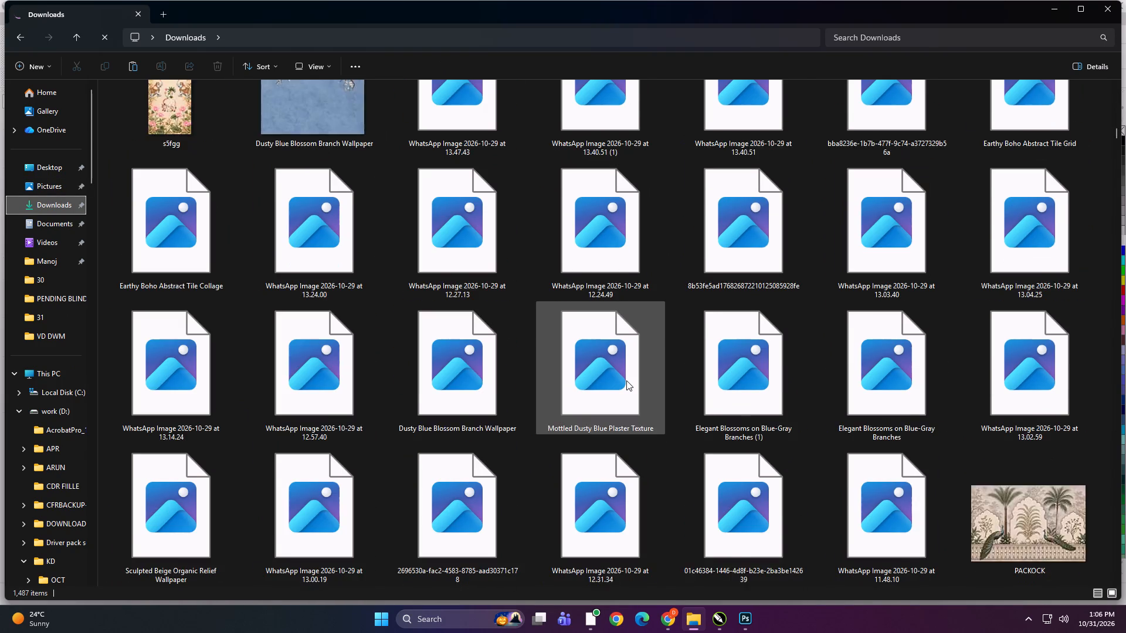
{"action": "scroll", "coordinate": [626, 380], "scroll_direction": "down", "scroll_amount": 2}
{"action": "scroll", "coordinate": [626, 380], "scroll_direction": "down", "scroll_amount": 7, "text": "ctrl"}
{"action": "scroll", "coordinate": [626, 384], "scroll_direction": "up", "scroll_amount": 1}
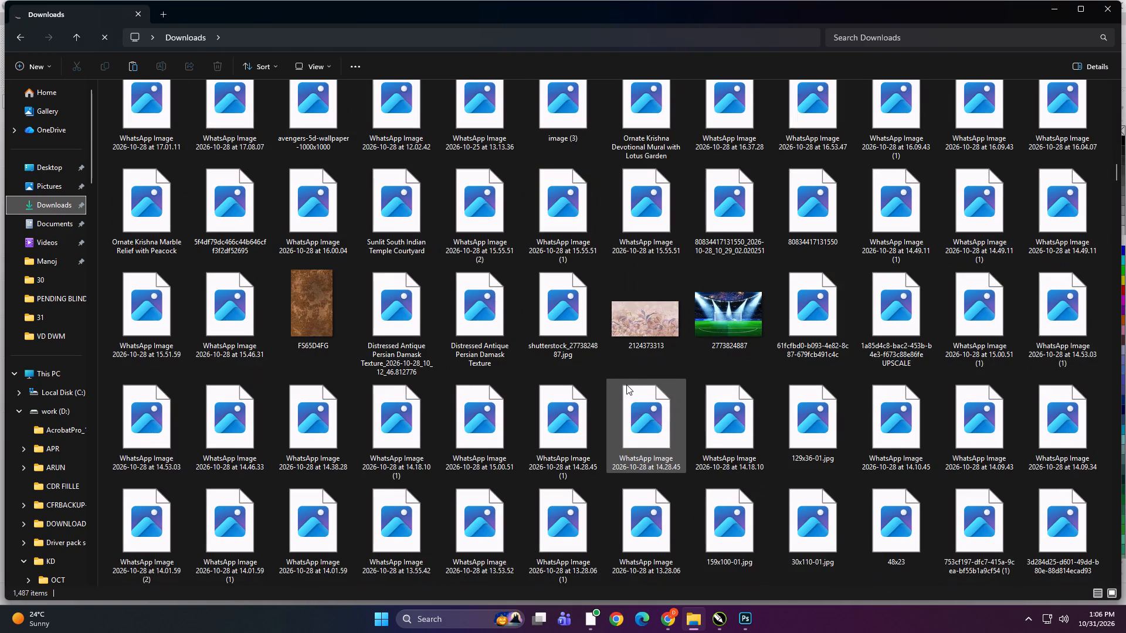
{"action": "scroll", "coordinate": [626, 384], "scroll_direction": "up", "scroll_amount": 7}
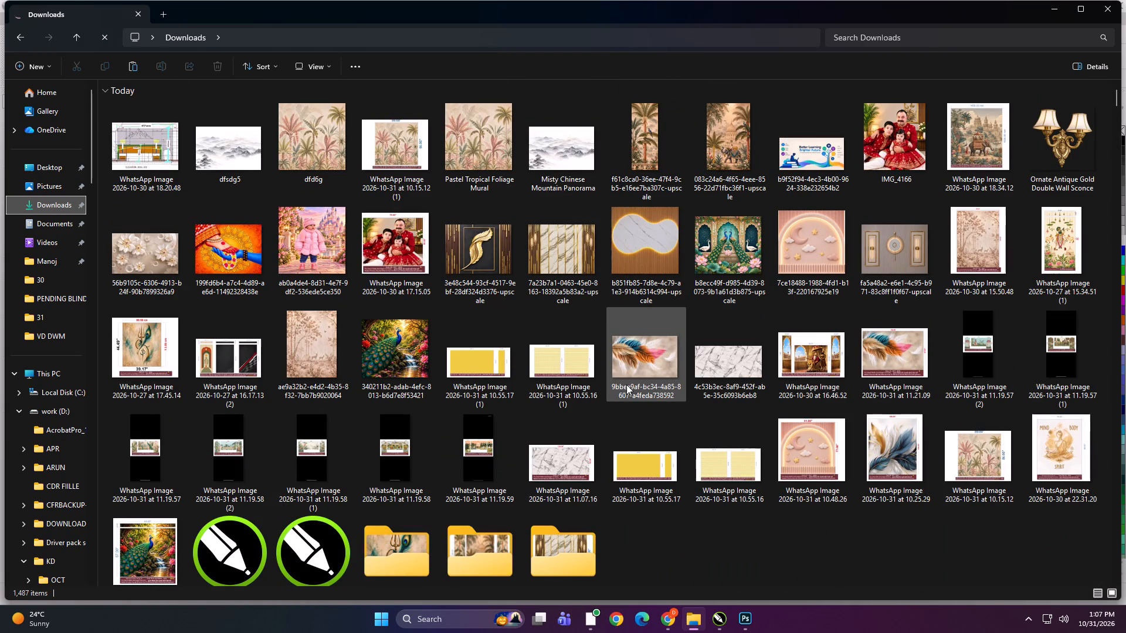
{"action": "scroll", "coordinate": [626, 384], "scroll_direction": "down", "scroll_amount": 1}
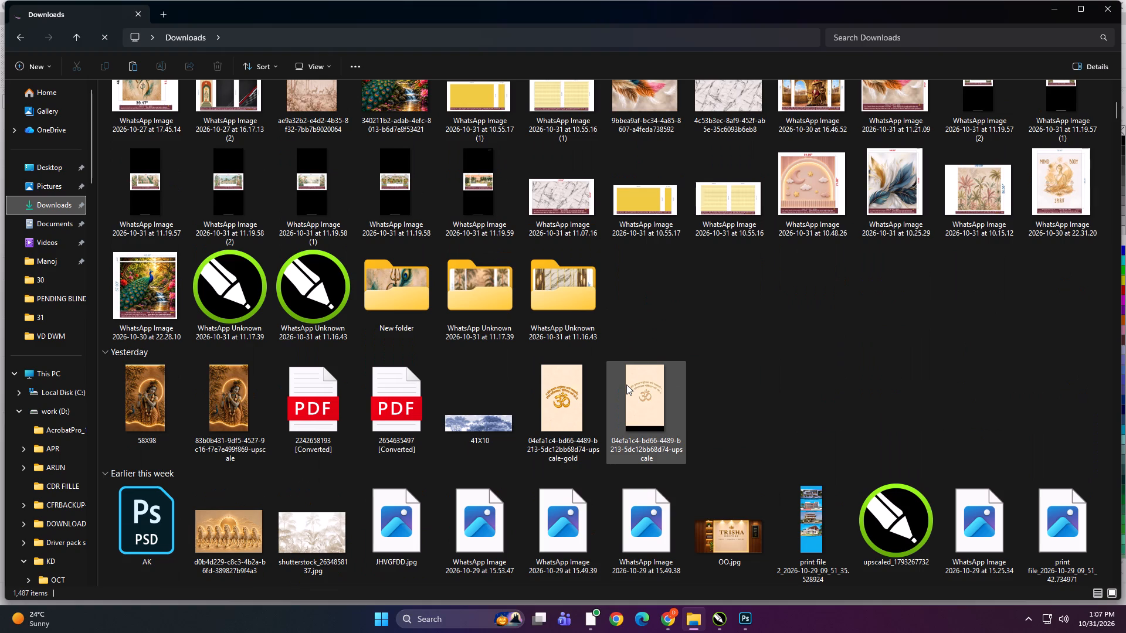
{"action": "scroll", "coordinate": [626, 384], "scroll_direction": "down", "scroll_amount": 1}
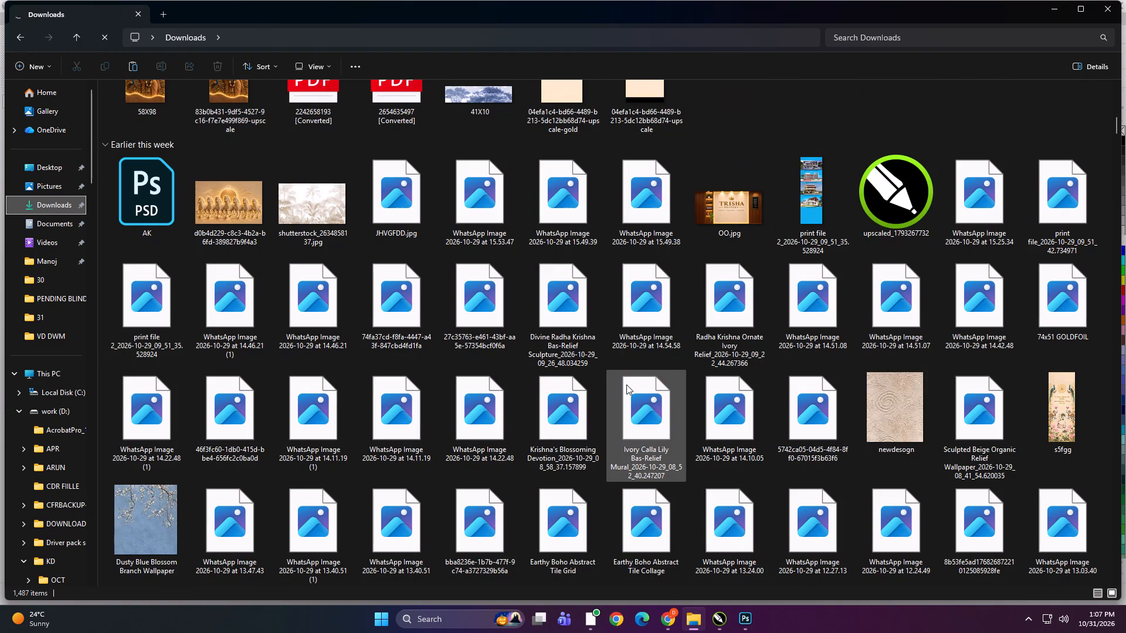
{"action": "scroll", "coordinate": [679, 397], "scroll_direction": "down", "scroll_amount": 1}
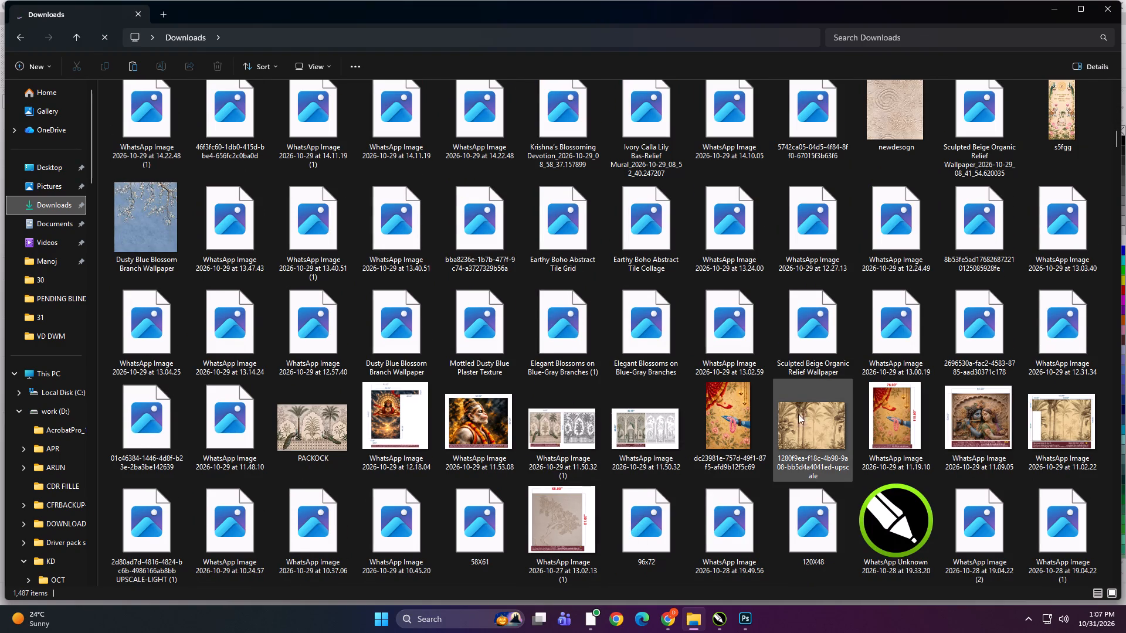
{"action": "scroll", "coordinate": [664, 420], "scroll_direction": "down", "scroll_amount": 2}
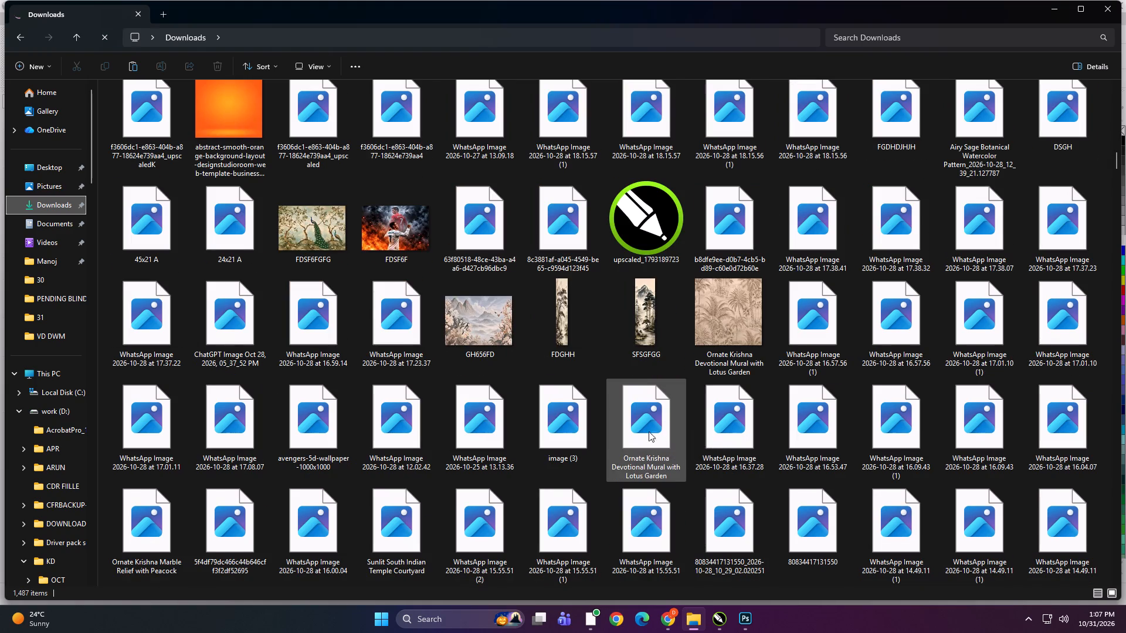
{"action": "scroll", "coordinate": [469, 367], "scroll_direction": "down", "scroll_amount": 1}
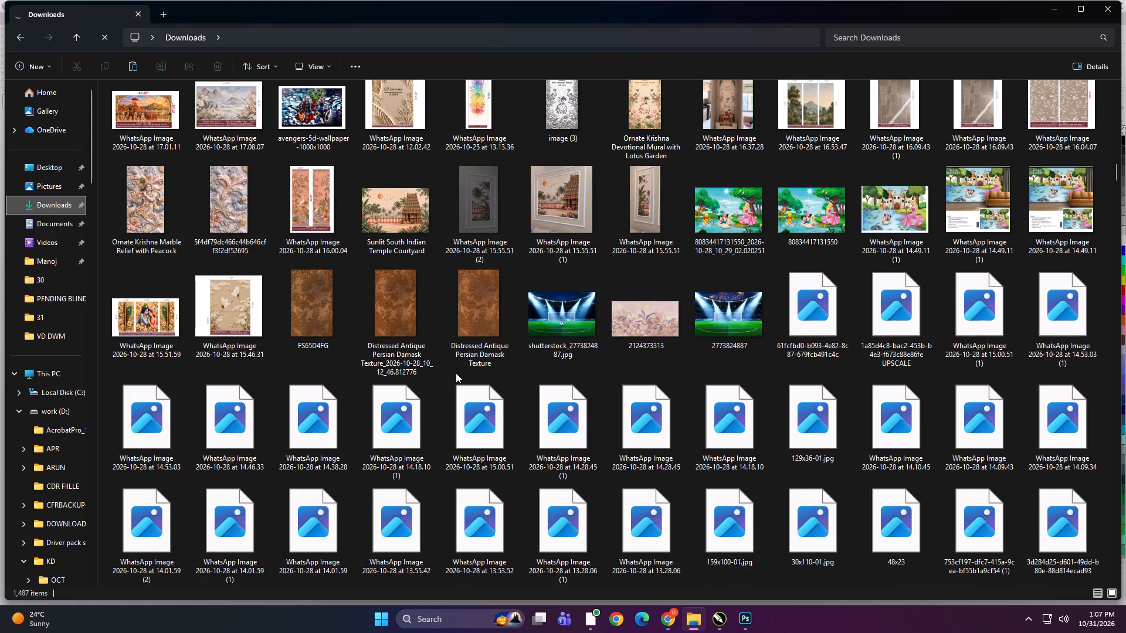
{"action": "scroll", "coordinate": [456, 373], "scroll_direction": "down", "scroll_amount": 1}
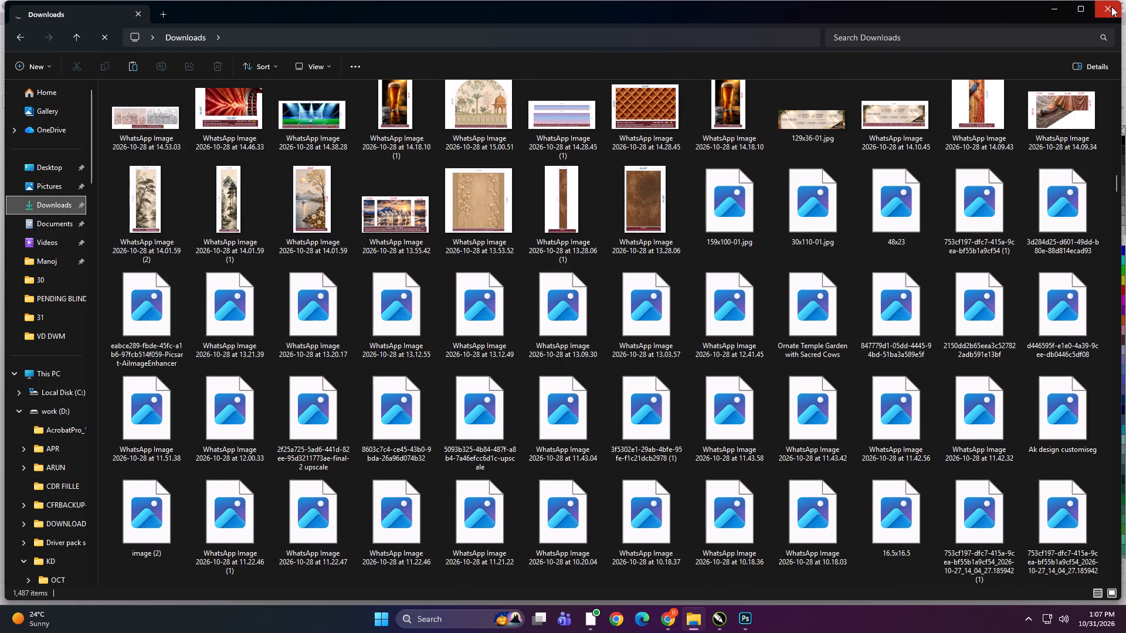
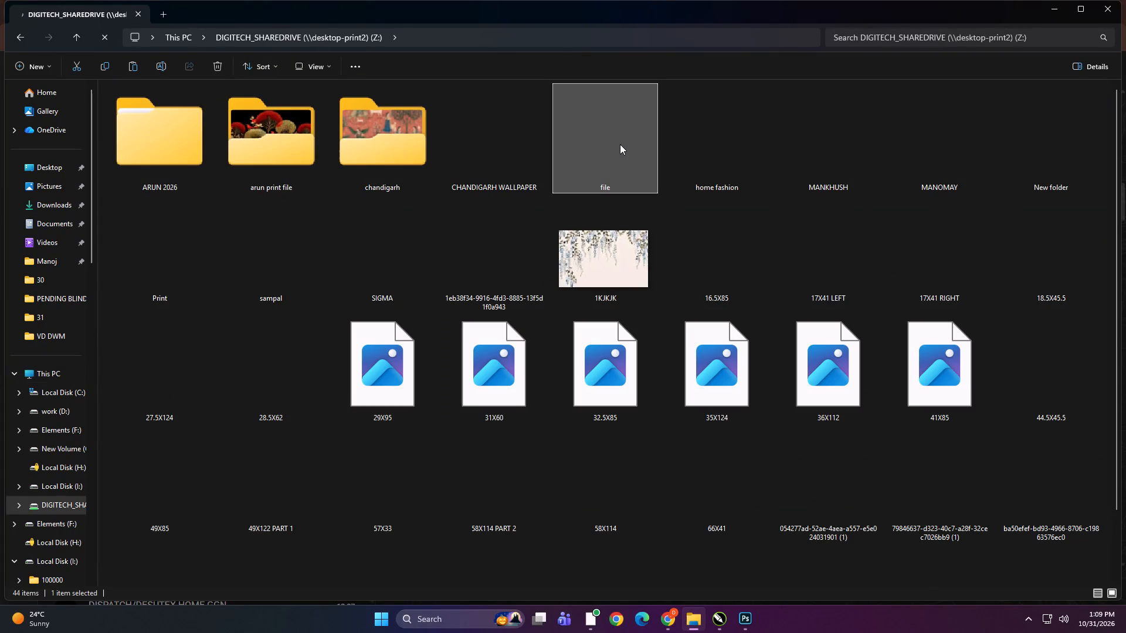
Open the folder named file on the DIGITECH_SHAREDRIVE (Z:) network drive and examine its contents.
{"action": "double_click", "coordinate": [620, 144]}
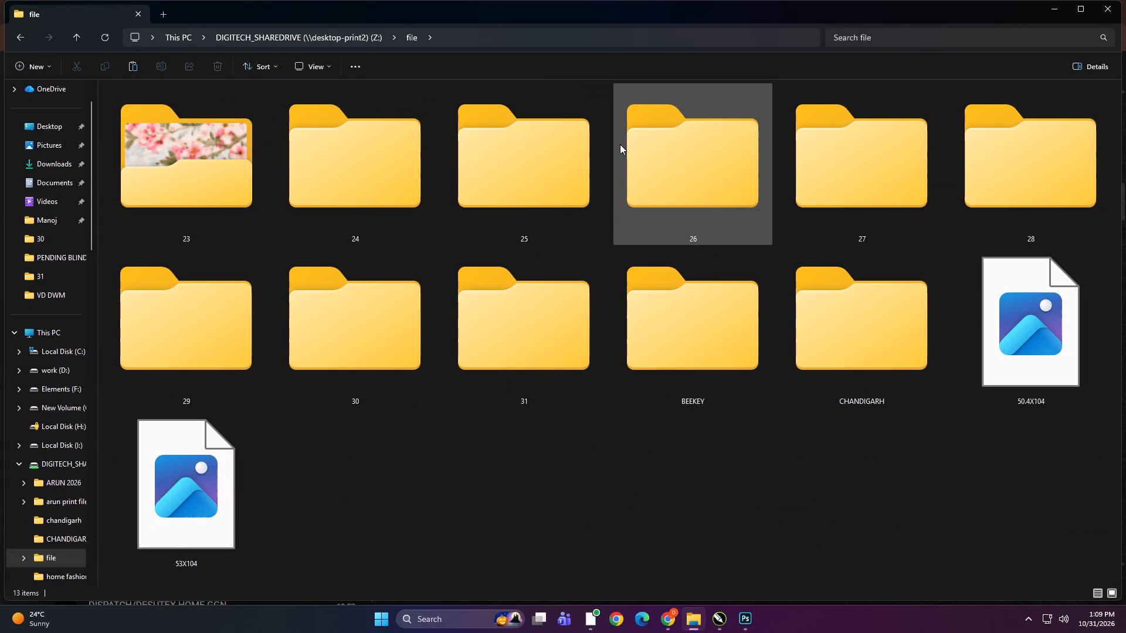
{"action": "scroll", "coordinate": [535, 418], "scroll_direction": "down", "scroll_amount": 1, "text": "ctrl"}
{"action": "left_click", "coordinate": [496, 474]}
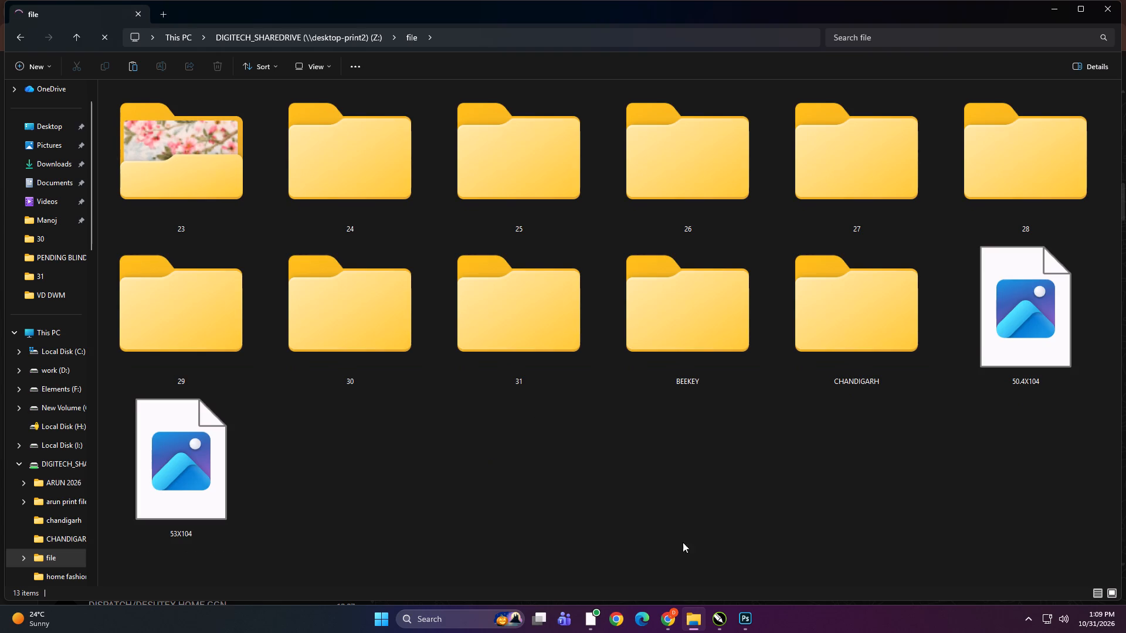
Switch to CorelDRAW with the Untitled-1 wall-art layouts.
{"action": "left_click", "coordinate": [715, 617]}
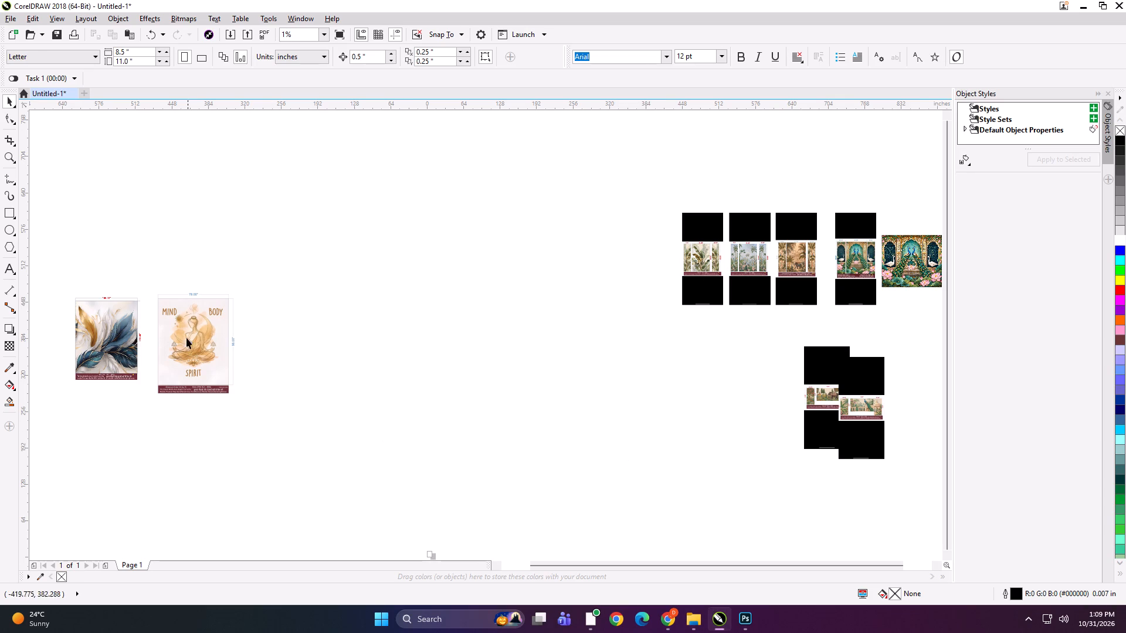
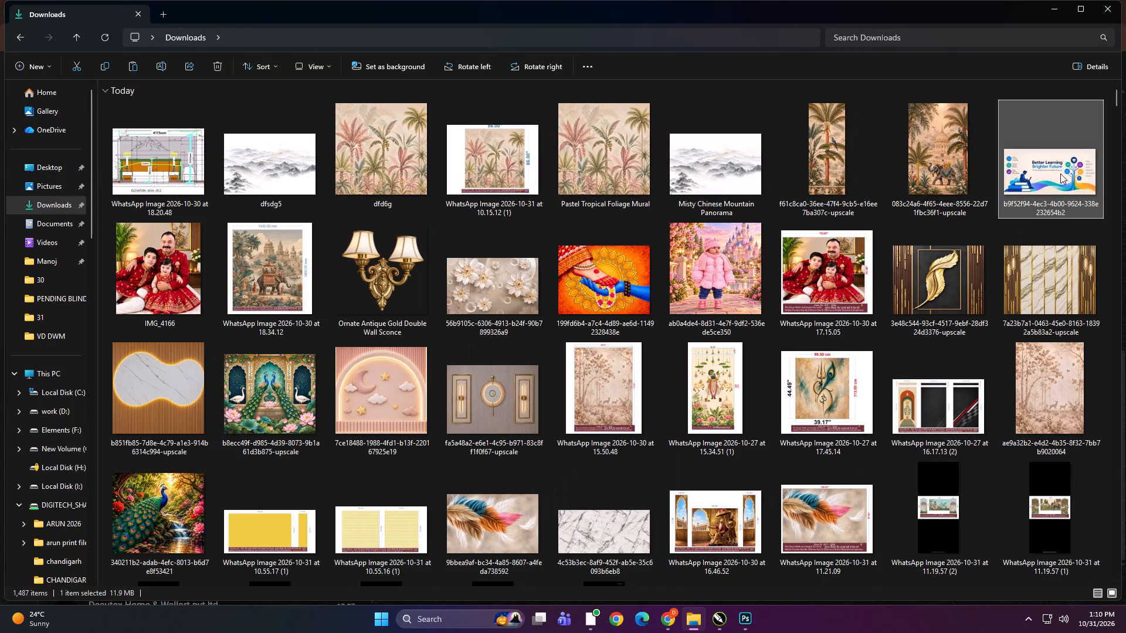
Place the "Better Learning Brighter Future" image from the Downloads folder into the empty area between the layouts in CorelDRAW's Untitled-1 document.
{"action": "left_click_drag", "start_coordinate": [1047, 171], "coordinate": [720, 613]}
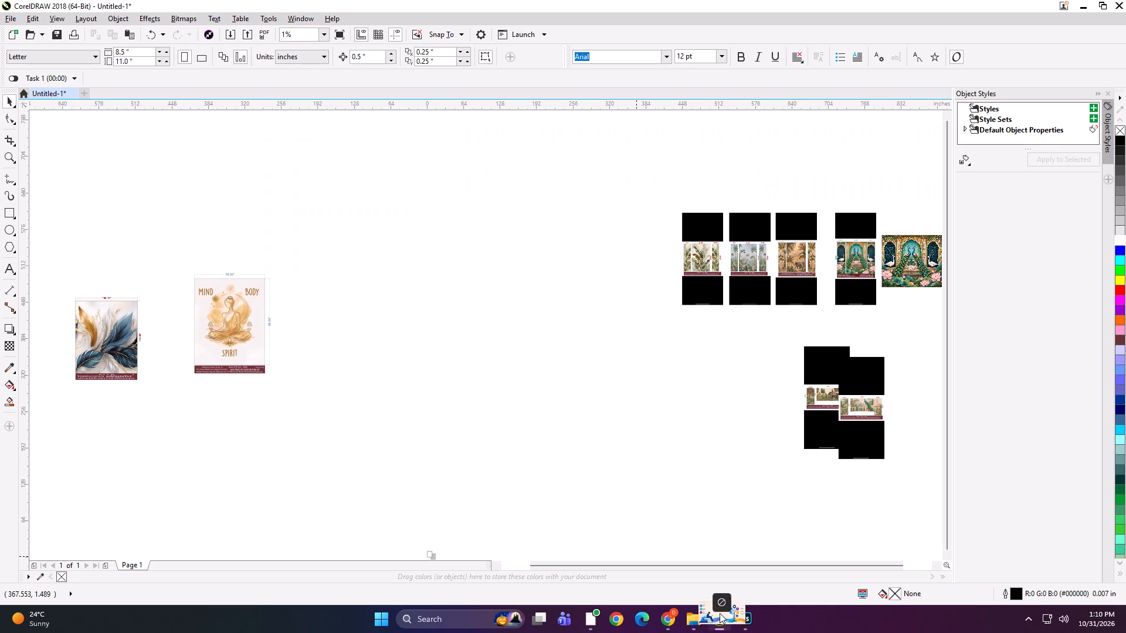
{"action": "left_click_drag", "start_coordinate": [720, 613], "coordinate": [489, 396]}
{"action": "key", "text": "F4"}
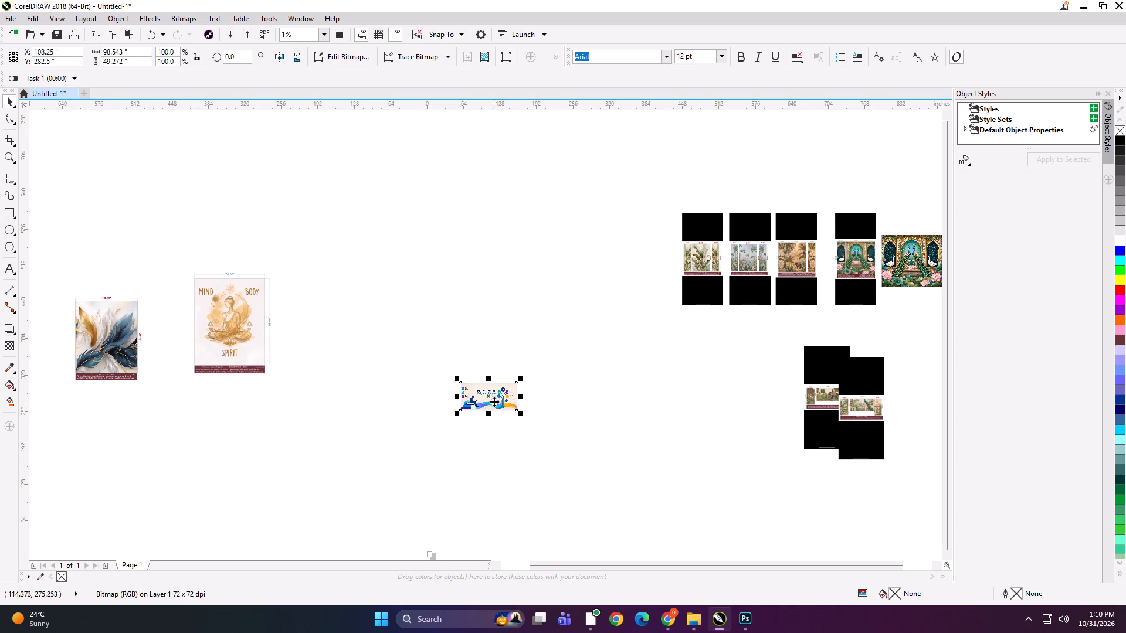
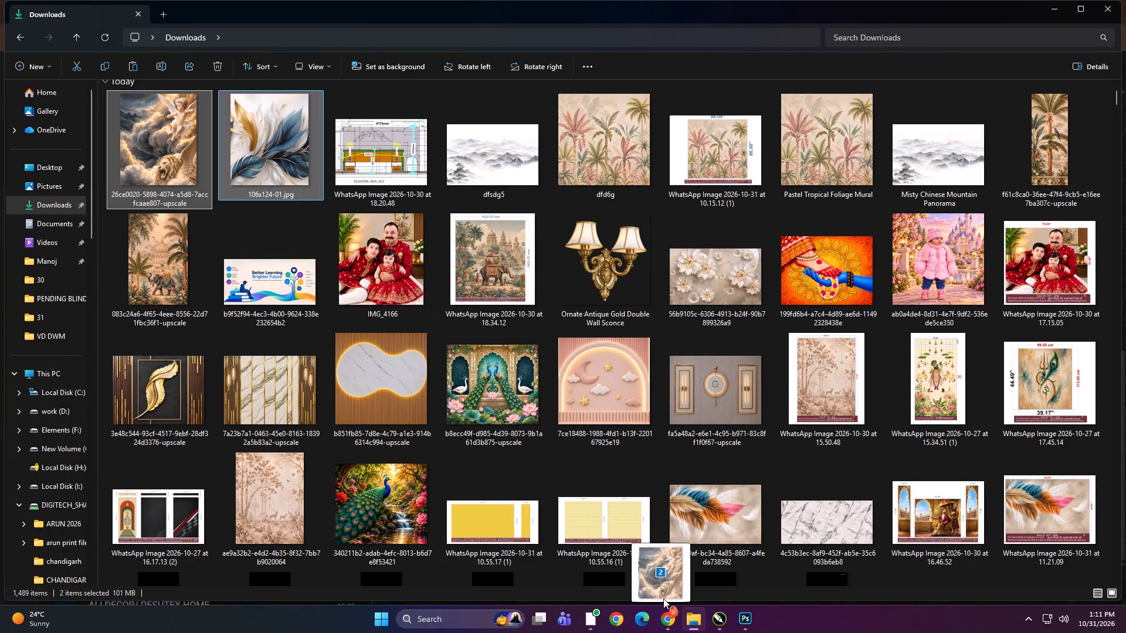
Place the cloud-and-lion image and 106x124-01.jpg from the Downloads folder together into the empty area of CorelDRAW's Untitled-1 document.
{"action": "left_click_drag", "start_coordinate": [663, 598], "coordinate": [567, 430]}
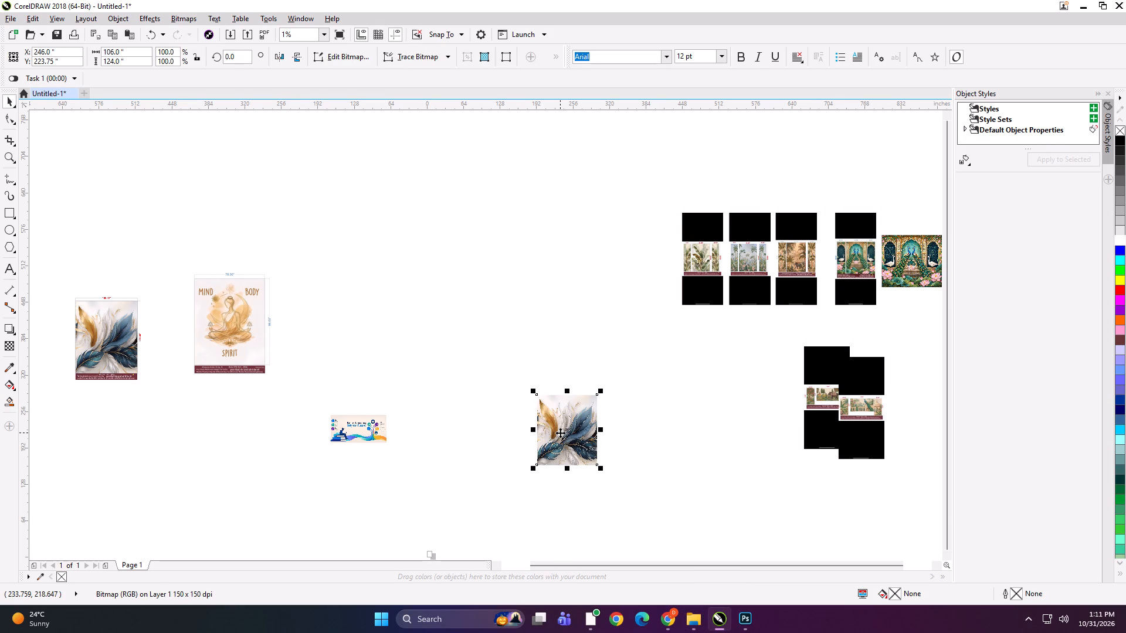
{"action": "left_click", "coordinate": [498, 344]}
Move the new 106x124 feather artwork off the cloud-and-lion image to the empty area below the labelled feather layout.
{"action": "left_click_drag", "start_coordinate": [573, 431], "coordinate": [202, 440]}
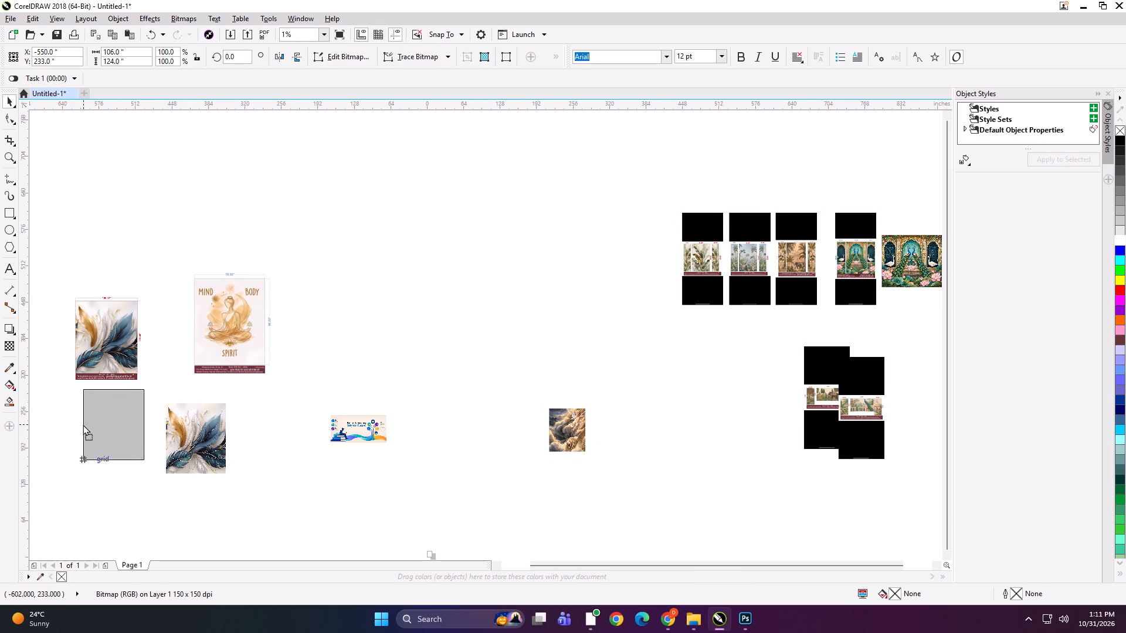
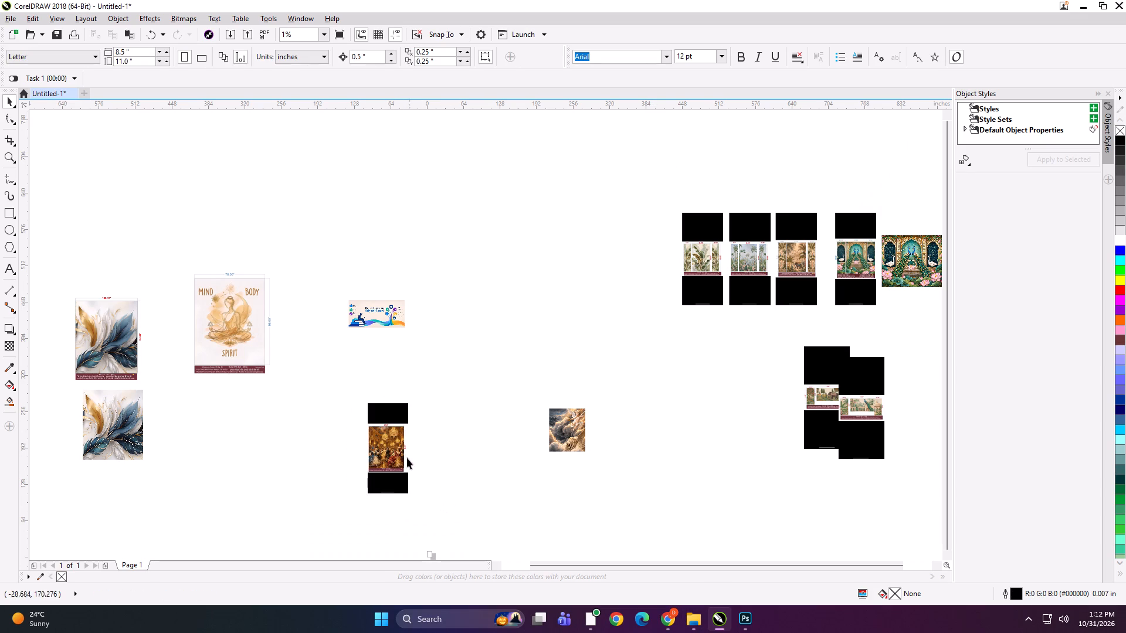
Separate the stacked brown figure-art and cloud-and-lion layouts side by side and move both to the empty area above.
{"action": "left_click_drag", "start_coordinate": [396, 447], "coordinate": [341, 447]}
{"action": "left_click", "coordinate": [400, 456], "text": "shift"}
{"action": "left_click_drag", "start_coordinate": [391, 458], "coordinate": [428, 220]}
Move the blue learning banner down to the lower empty area and place the standalone cloud-and-lion image beneath its layout.
{"action": "left_click_drag", "start_coordinate": [379, 309], "coordinate": [325, 447]}
{"action": "left_click_drag", "start_coordinate": [585, 435], "coordinate": [497, 361]}
{"action": "left_click_drag", "start_coordinate": [483, 342], "coordinate": [476, 334]}
{"action": "left_click_drag", "start_coordinate": [469, 327], "coordinate": [433, 283]}
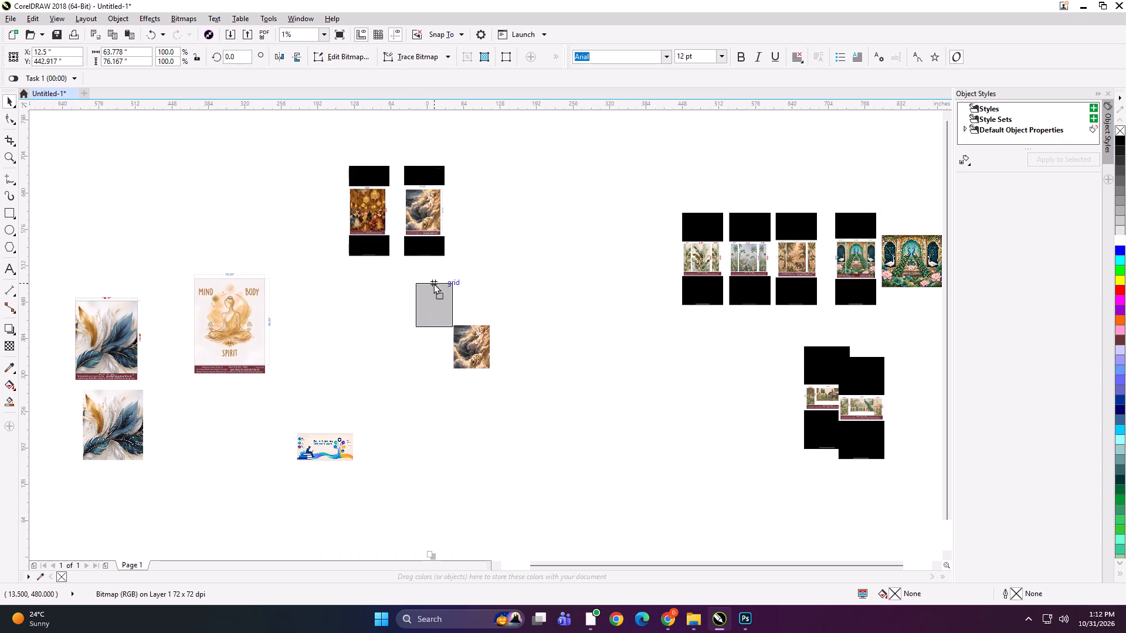
{"action": "left_click_drag", "start_coordinate": [433, 283], "coordinate": [432, 281]}
Move the dimensioned MIND BODY SPIRIT design to the empty area above the labelled feather layout.
{"action": "left_click_drag", "start_coordinate": [249, 304], "coordinate": [142, 178]}
{"action": "left_click", "coordinate": [397, 328]}
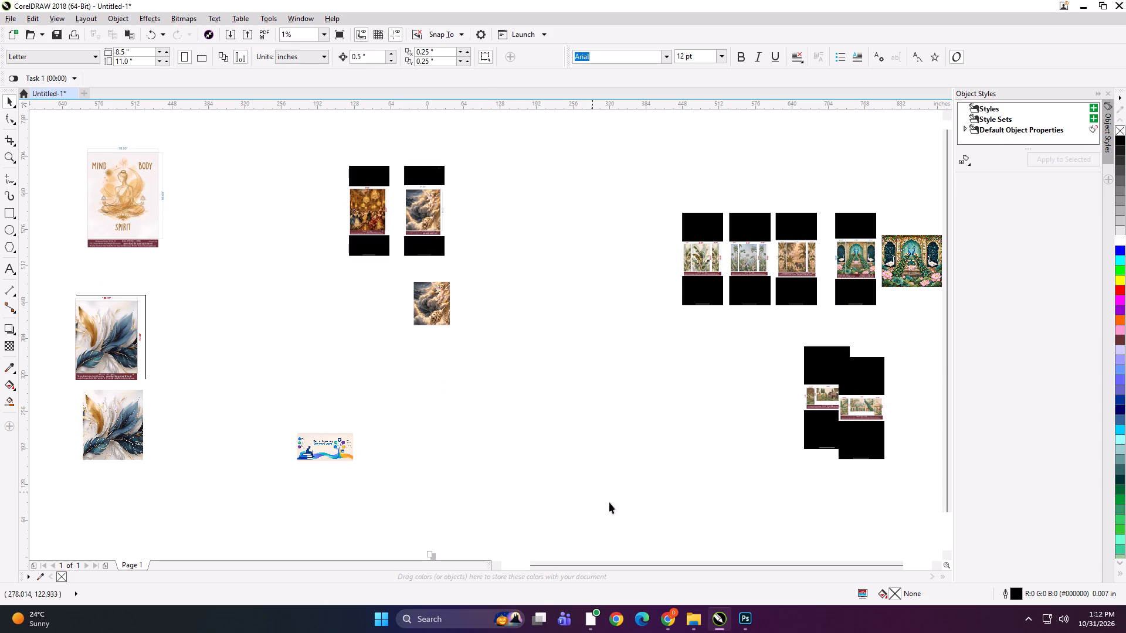
Switch to File Explorer and look through the newest images in the Downloads folder.
{"action": "left_click", "coordinate": [685, 620]}
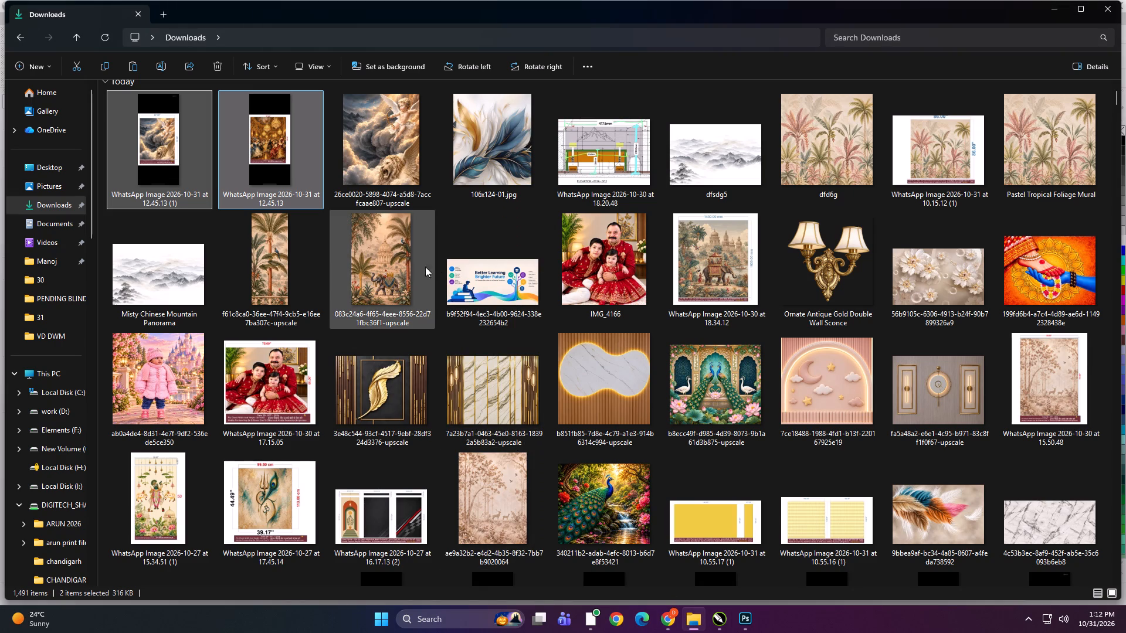
{"action": "scroll", "coordinate": [467, 290], "scroll_direction": "up", "scroll_amount": 4}
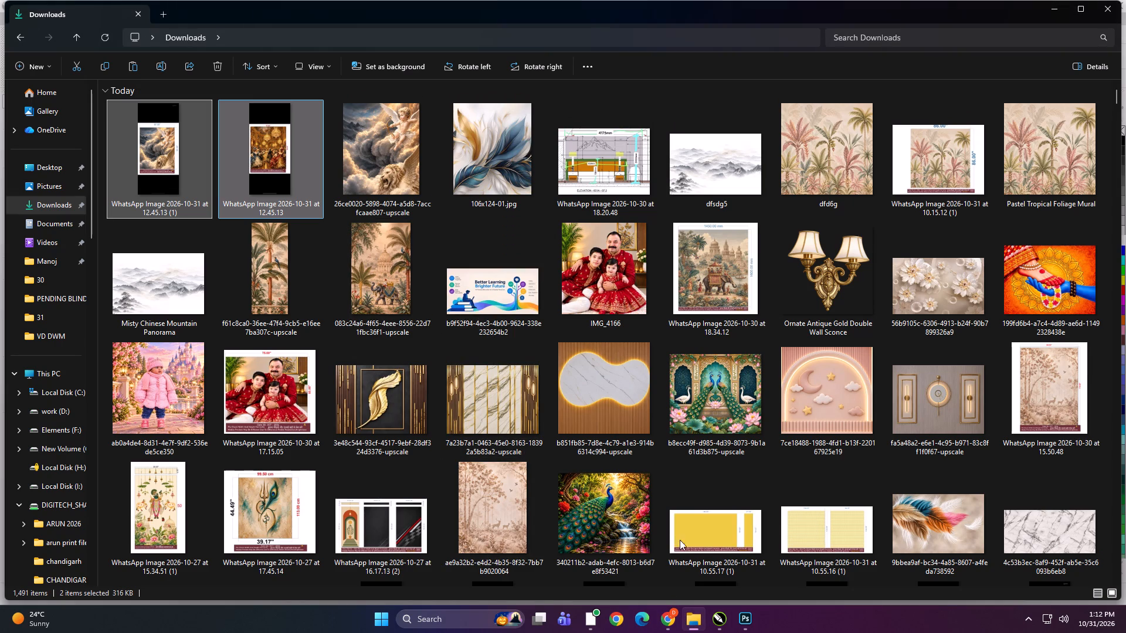
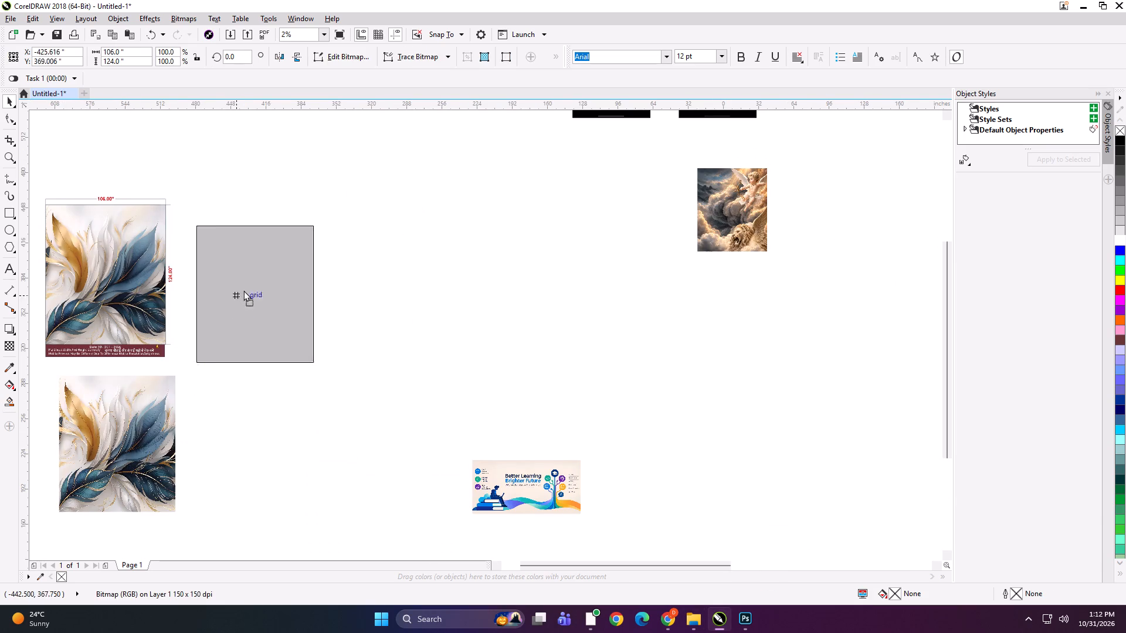
Place the plain feather image beside its labelled 106 × 124 layout and shift both together further along the empty area.
{"action": "left_click_drag", "start_coordinate": [243, 290], "coordinate": [256, 282]}
{"action": "triple_click", "coordinate": [137, 281], "text": "shift"}
{"action": "left_click", "coordinate": [263, 295], "text": "shift"}
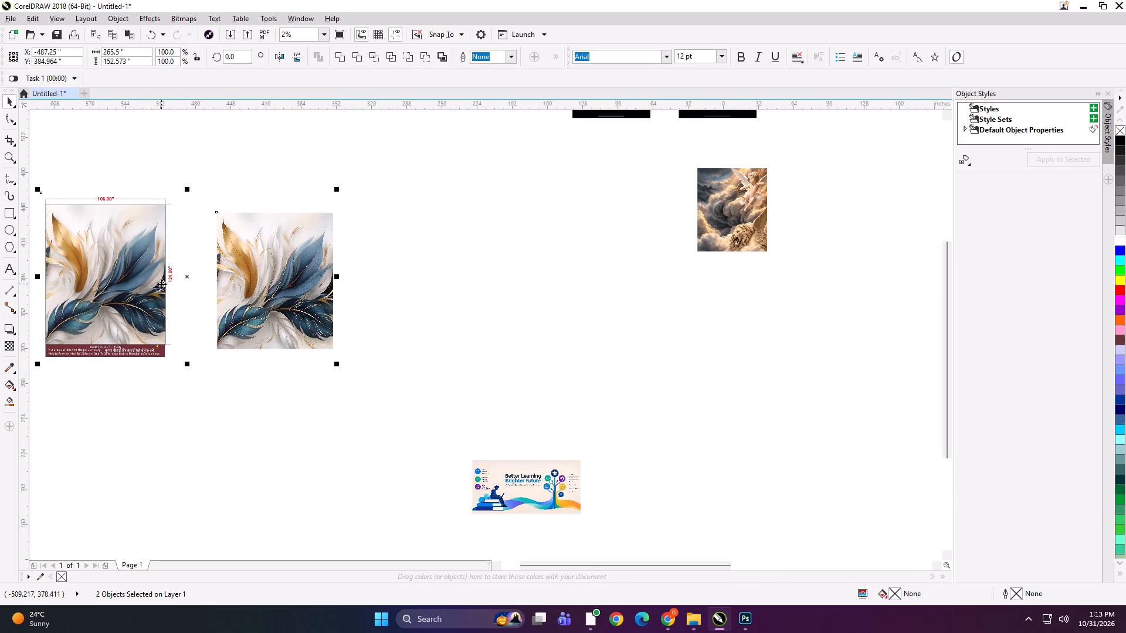
{"action": "left_click_drag", "start_coordinate": [153, 283], "coordinate": [278, 283]}
{"action": "key", "text": "shift+F2"}
{"action": "left_click", "coordinate": [97, 202]}
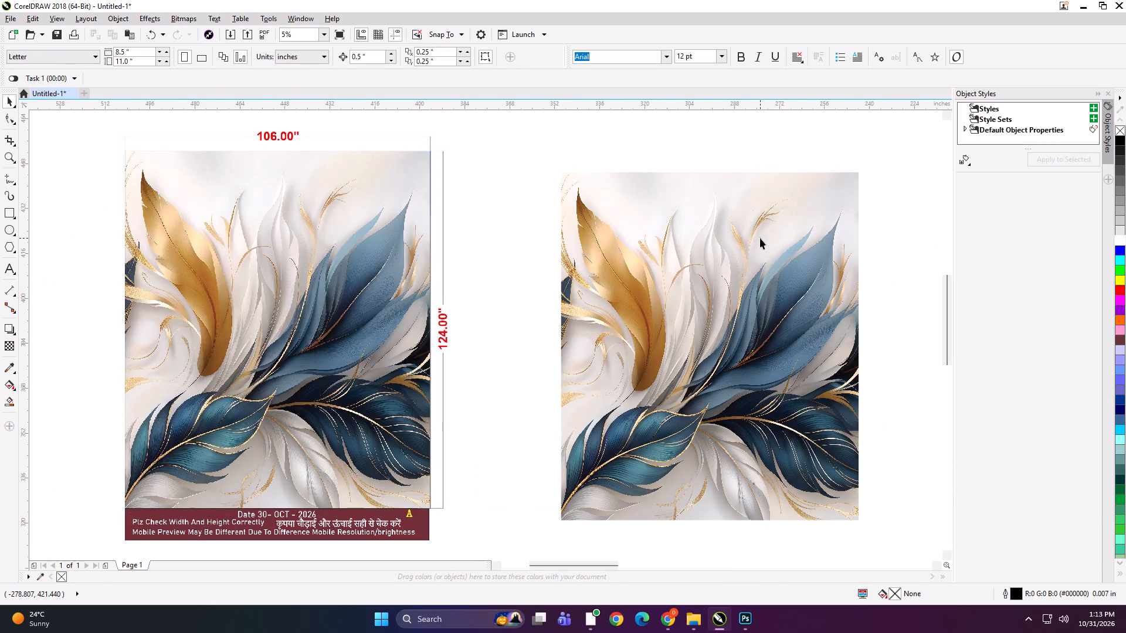
Create a rectangle matching the plain feather image's outline and set its width to 53 inches.
{"action": "left_click", "coordinate": [802, 233]}
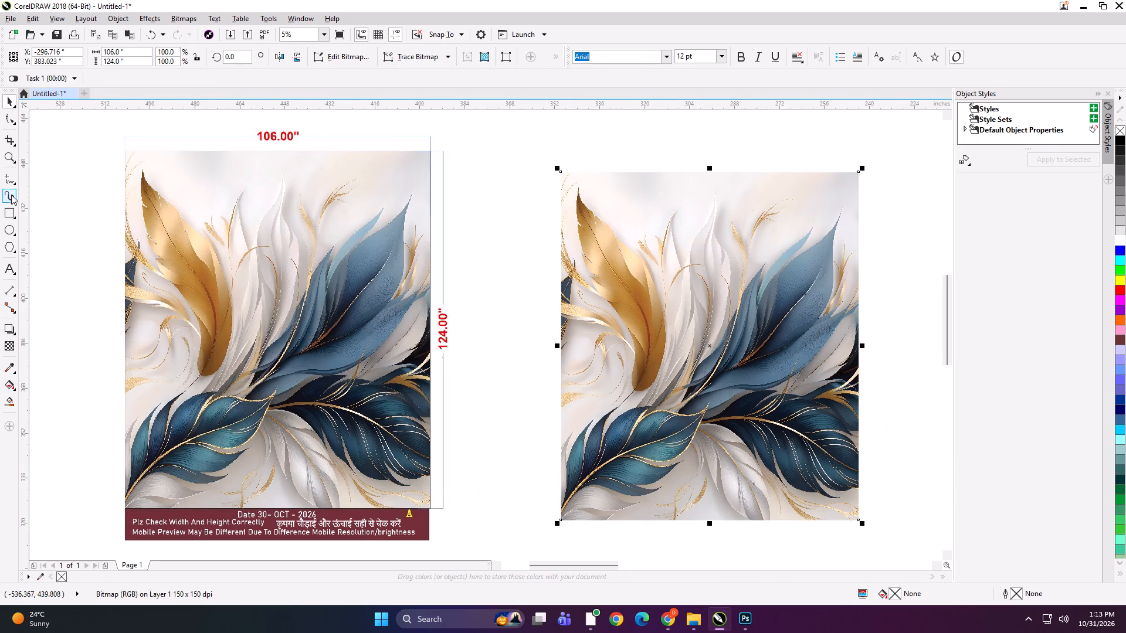
{"action": "double_click", "coordinate": [11, 209], "text": "shift"}
{"action": "key", "text": "shift+space"}
{"action": "left_click", "coordinate": [126, 55]}
{"action": "key", "text": "ctrl+a"}
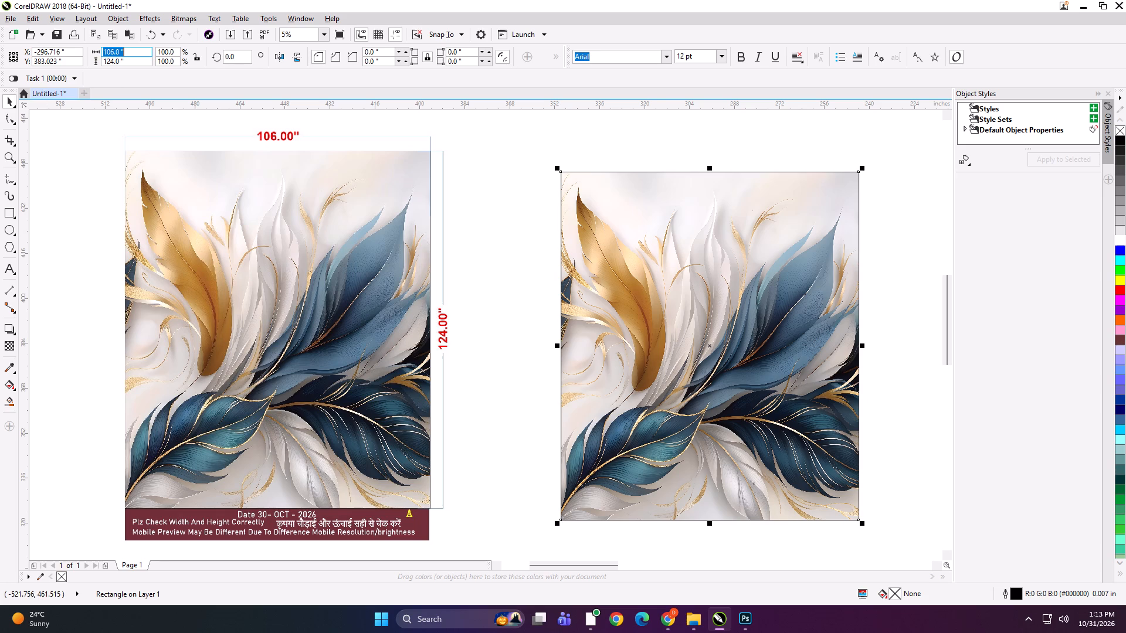
{"action": "type", "text": "563"}
{"action": "key", "text": "ctrl+a"}
{"action": "type", "text": "53"}
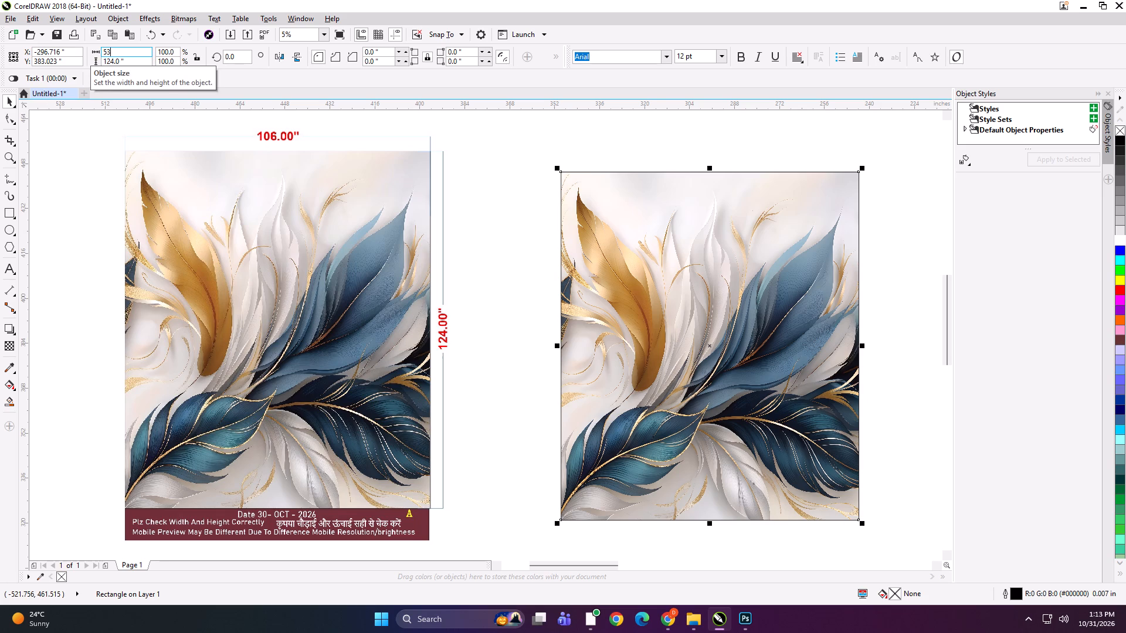
{"action": "key", "text": "Return"}
Align the narrow rectangle with the feather image's left edge and mirror a copy of it onto the image's right half.
{"action": "left_click", "coordinate": [577, 338], "text": "shift"}
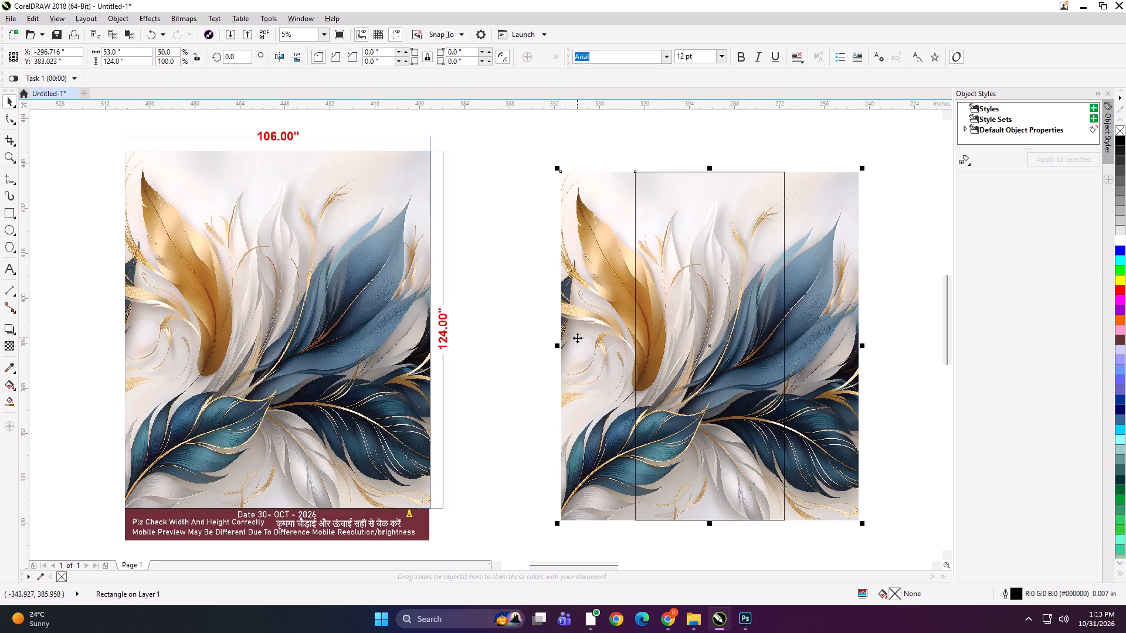
{"action": "key", "text": "l"}
{"action": "left_click", "coordinate": [613, 141]}
{"action": "left_click", "coordinate": [626, 272]}
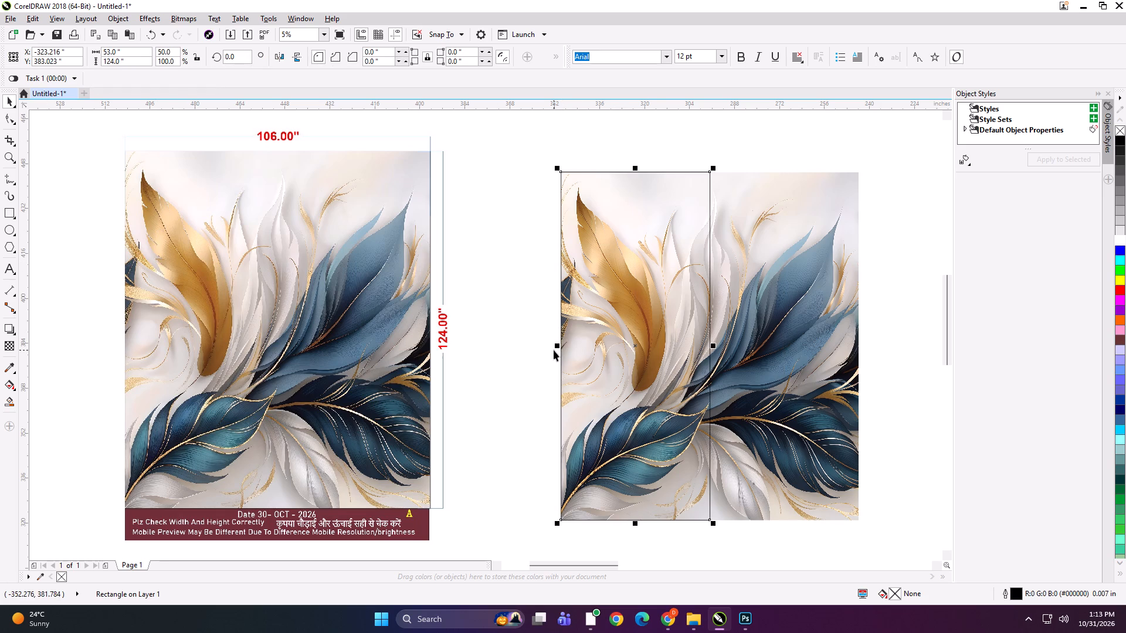
{"action": "left_click_drag", "start_coordinate": [556, 347], "coordinate": [762, 333]}
{"action": "right_click", "coordinate": [762, 333], "text": "ctrl"}
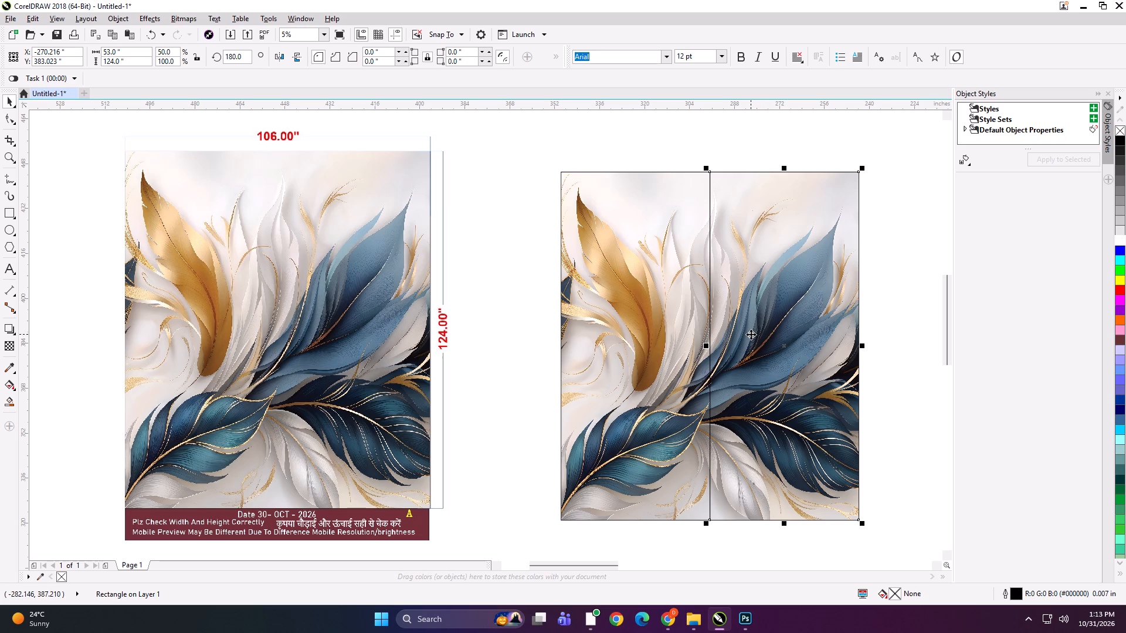
Nudge the right-half rectangle 0.5 inch left so the two overlap, and stretch the pair back to the feather image's right edge.
{"action": "key", "text": "Left"}
{"action": "left_click", "coordinate": [642, 318], "text": "shift"}
{"action": "left_click", "coordinate": [862, 347]}
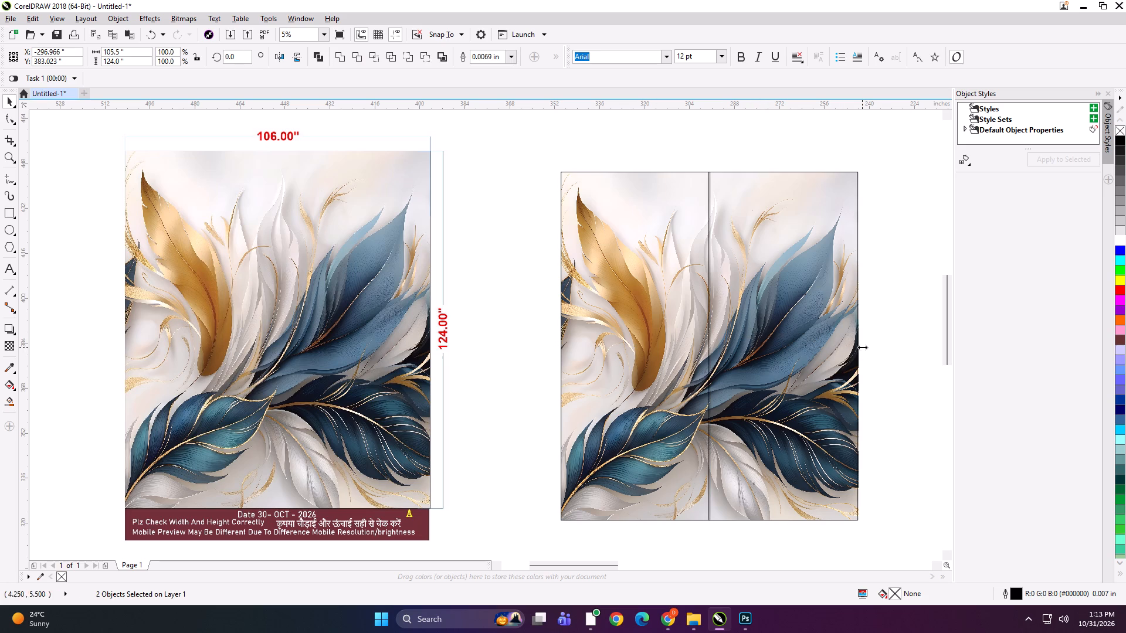
{"action": "left_click", "coordinate": [884, 342]}
{"action": "left_click", "coordinate": [795, 305]}
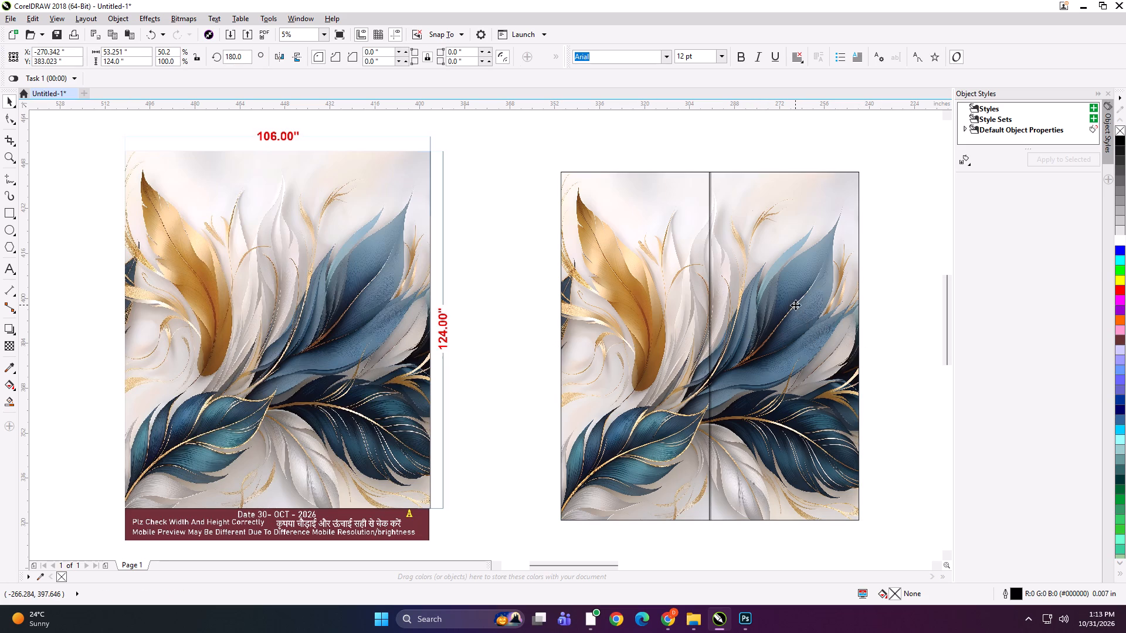
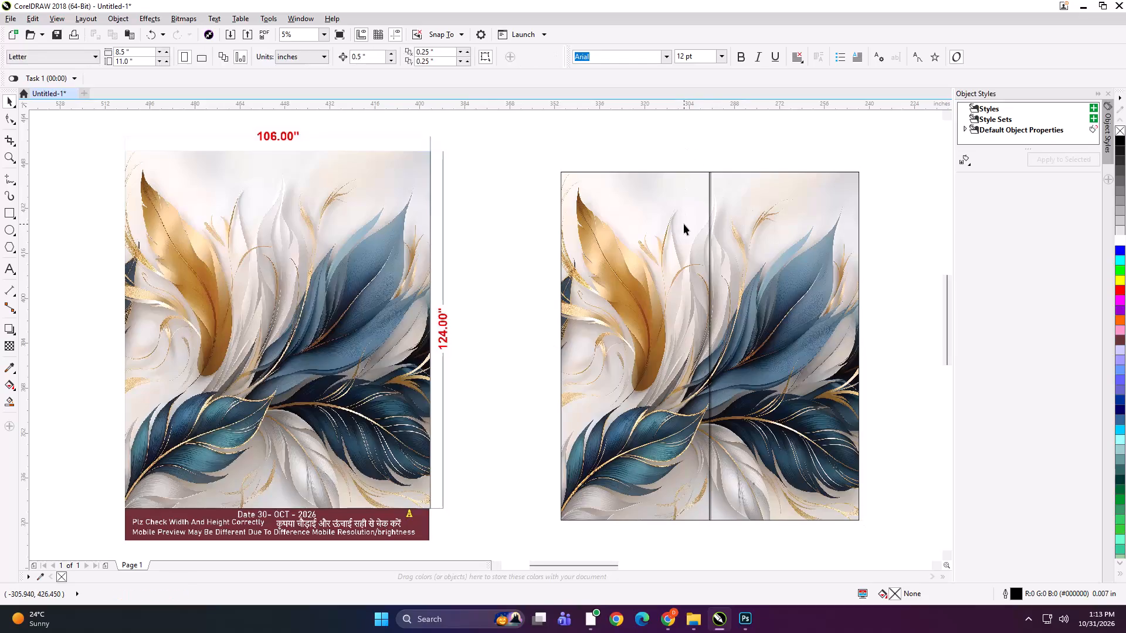
Clip the feather image into the overlapping pair of rectangles and ungroup them into two separate panels.
{"action": "key", "text": "shift+Return"}
{"action": "double_click", "coordinate": [684, 224]}
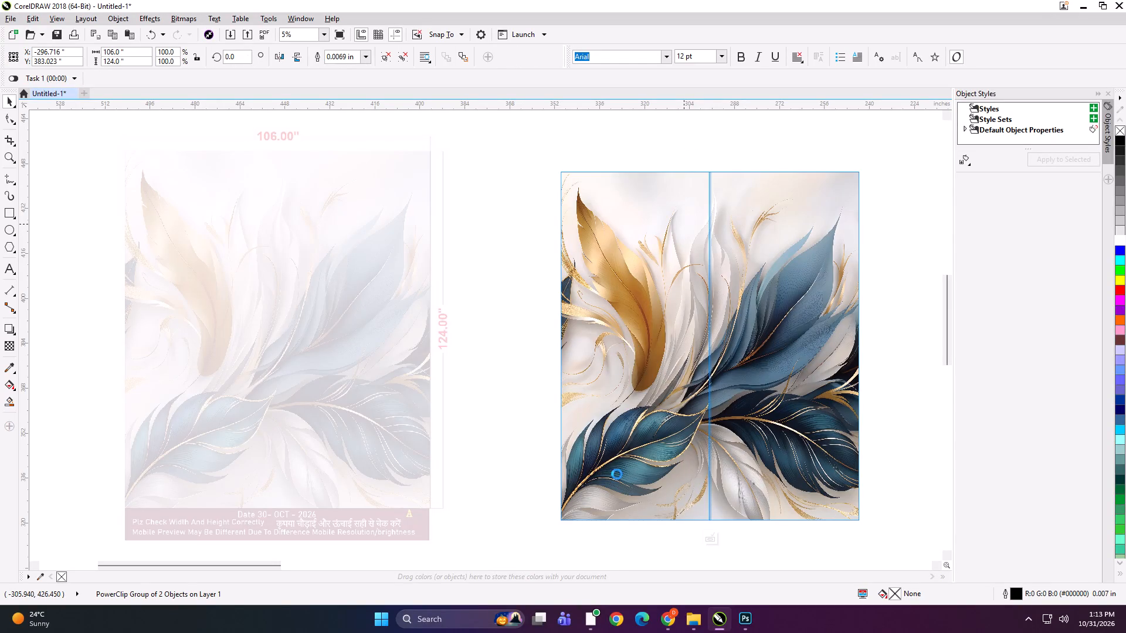
{"action": "double_click", "coordinate": [709, 542]}
{"action": "left_click", "coordinate": [649, 148]}
{"action": "key", "text": "ctrl+z"}
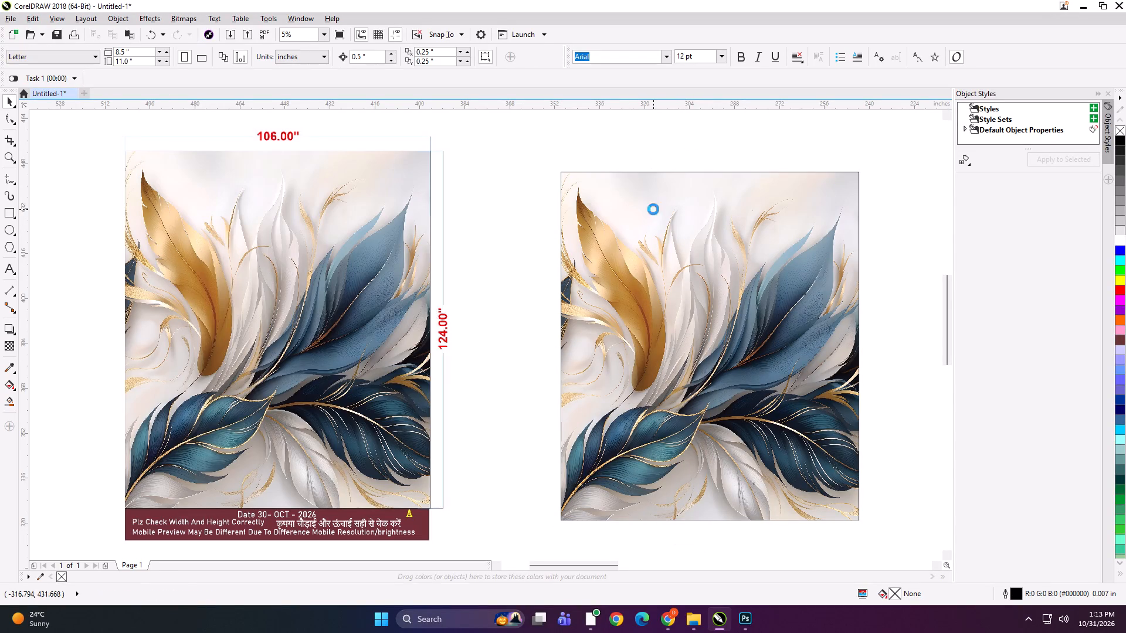
{"action": "left_click", "coordinate": [647, 145]}
{"action": "left_click", "coordinate": [651, 202]}
{"action": "key", "text": "ctrl+u"}
{"action": "left_click", "coordinate": [649, 138]}
{"action": "left_click", "coordinate": [667, 253]}
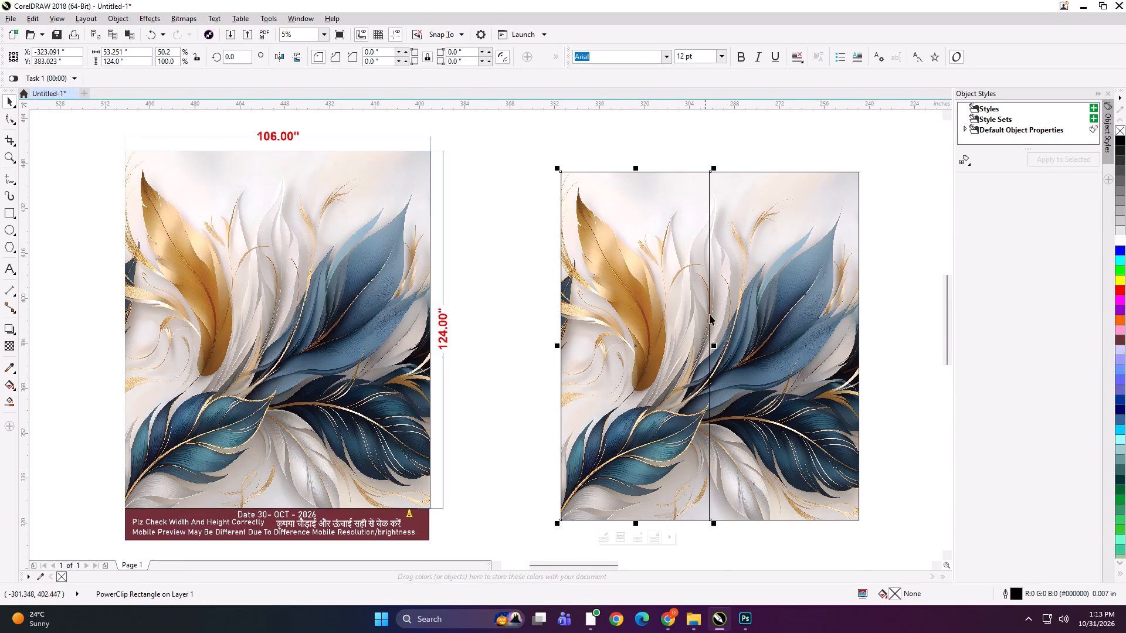
{"action": "scroll", "coordinate": [712, 321], "scroll_direction": "up", "scroll_amount": 3}
{"action": "key", "text": "Left"}
{"action": "key", "text": "Right"}
{"action": "scroll", "coordinate": [708, 322], "scroll_direction": "down", "scroll_amount": 3}
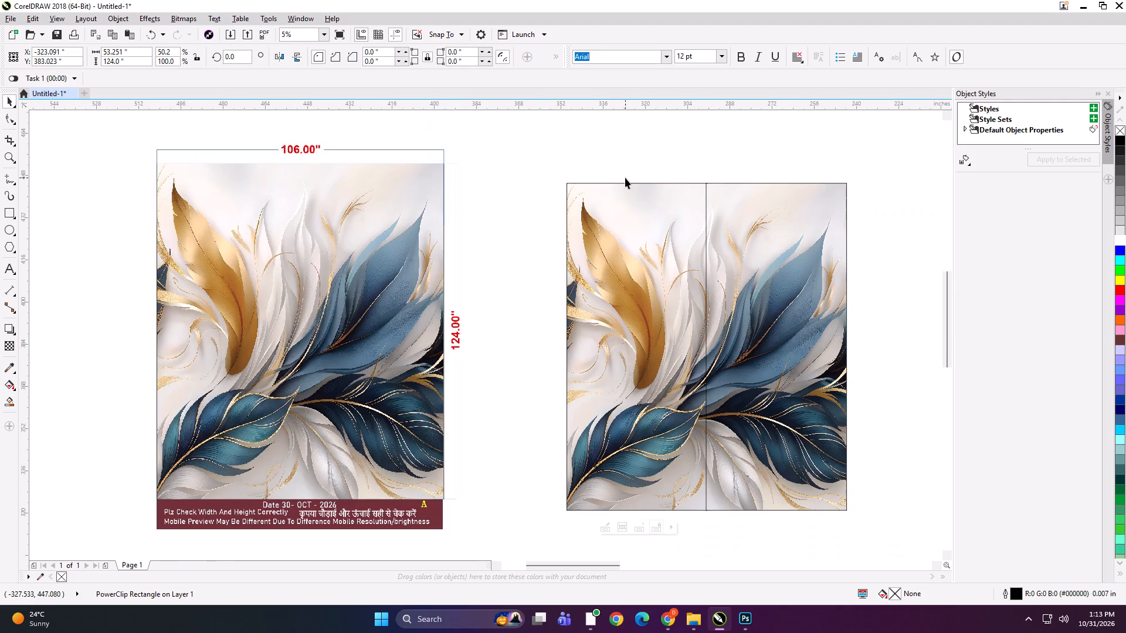
Add the text "106*124 panel 1" on the left panel's top edge and "106*124 panel 2" on the right panel's top edge.
{"action": "left_click", "coordinate": [625, 178]}
{"action": "left_click", "coordinate": [5, 268]}
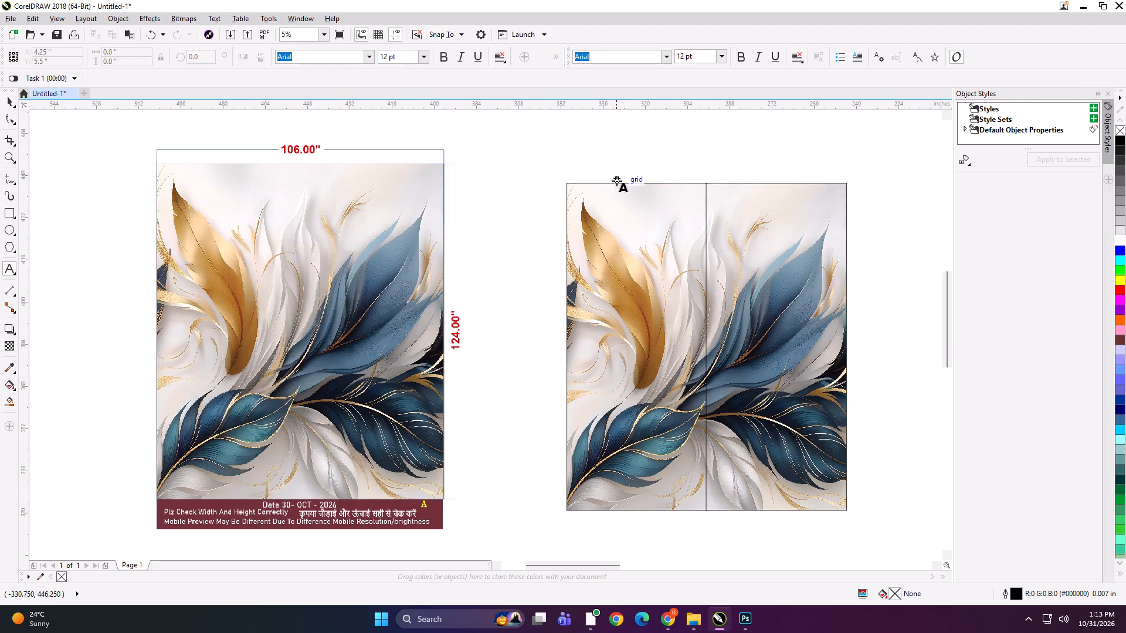
{"action": "left_click", "coordinate": [618, 182]}
{"action": "type", "text": "106*124 panel 1"}
{"action": "key", "text": "ctrl+a"}
{"action": "key", "text": "ctrl+c"}
{"action": "left_click", "coordinate": [738, 181]}
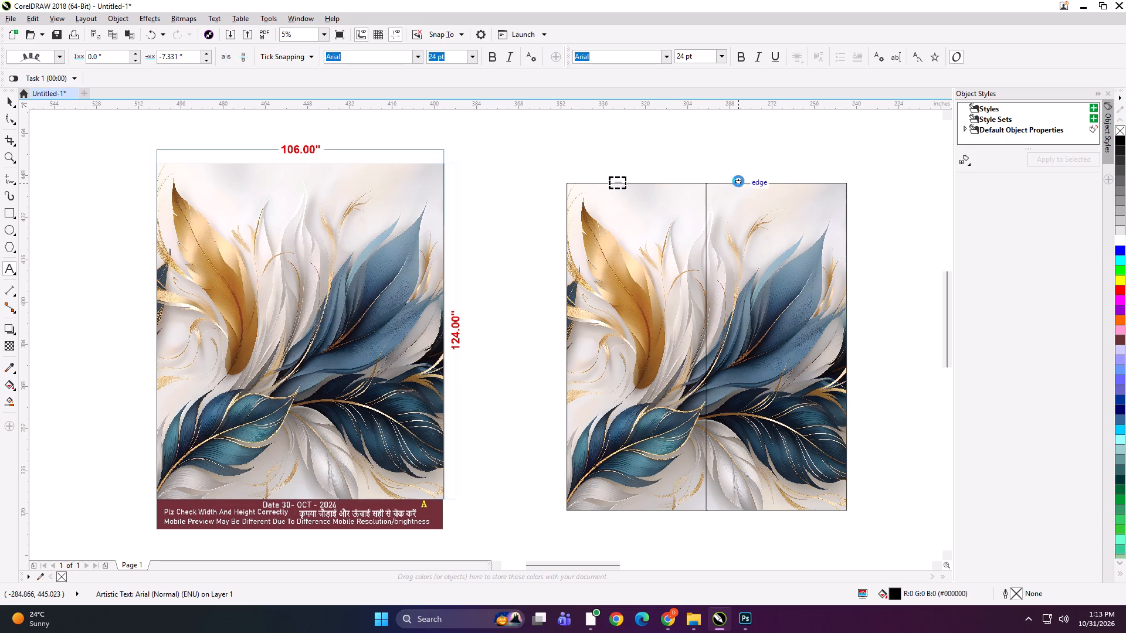
{"action": "key", "text": "ctrl+v"}
{"action": "key", "text": "BackSpace"}
{"action": "key", "text": "2"}
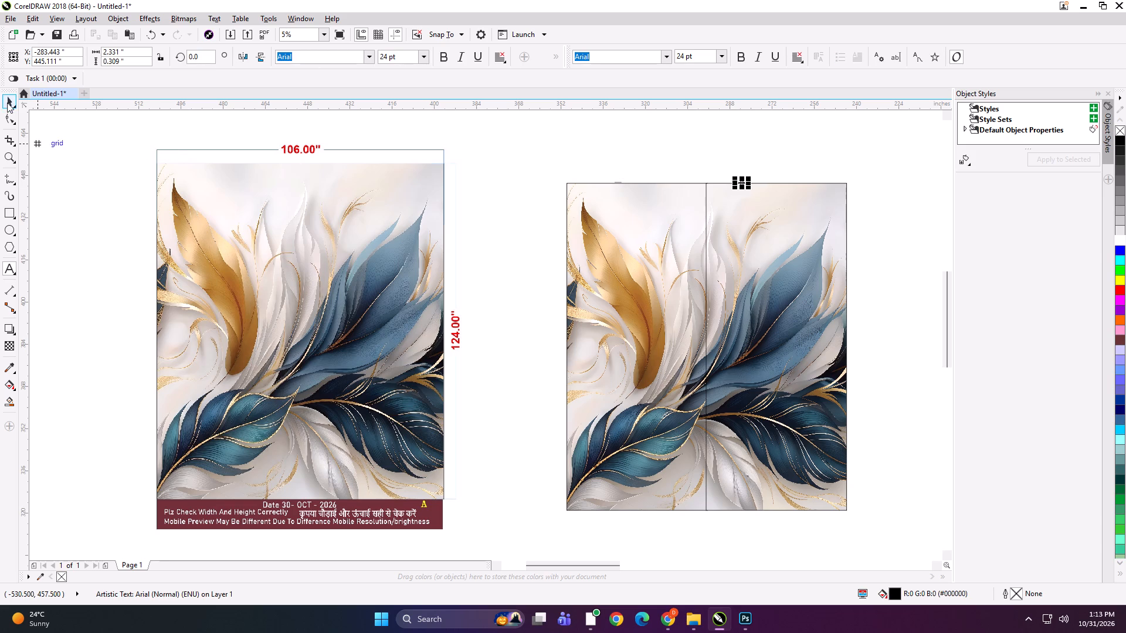
Group each feather panel with its own text label.
{"action": "left_click", "coordinate": [7, 103]}
{"action": "left_click", "coordinate": [800, 253], "text": "shift"}
{"action": "key", "text": "ctrl+g"}
{"action": "left_click_drag", "start_coordinate": [730, 159], "coordinate": [529, 271]}
{"action": "double_click", "coordinate": [609, 253], "text": "shift"}
{"action": "key", "text": "ctrl+g"}
{"action": "left_click", "coordinate": [715, 251], "text": "shift"}
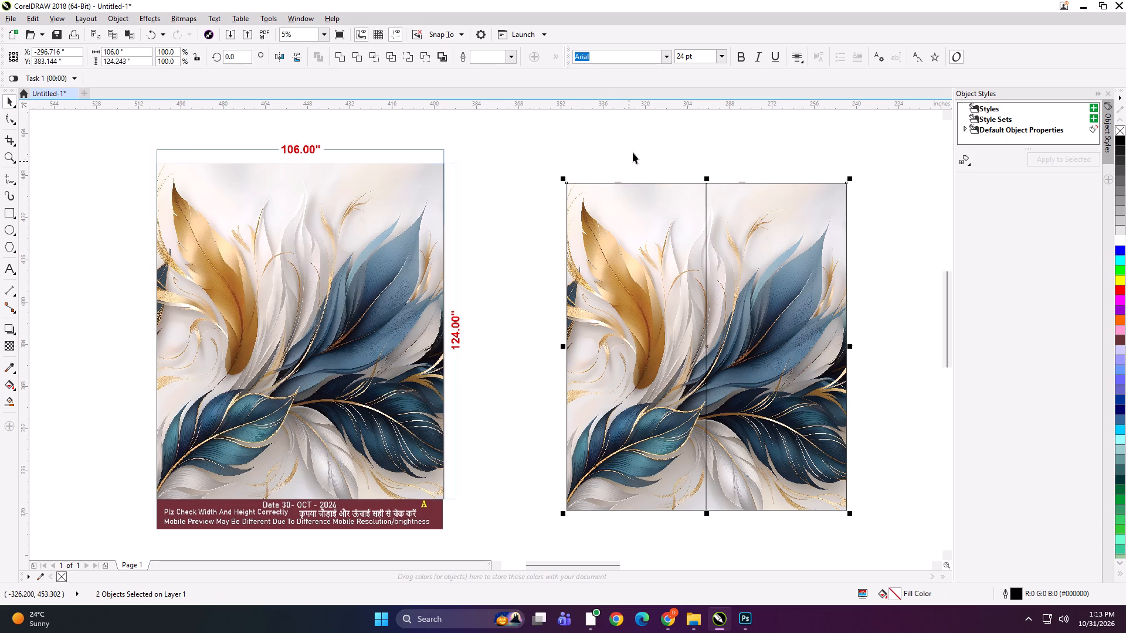
Start exporting the left panel, and create and open a folder named PRASHANT inside folder 31.
{"action": "left_click", "coordinate": [635, 147]}
{"action": "left_click", "coordinate": [629, 221]}
{"action": "key", "text": "ctrl+e"}
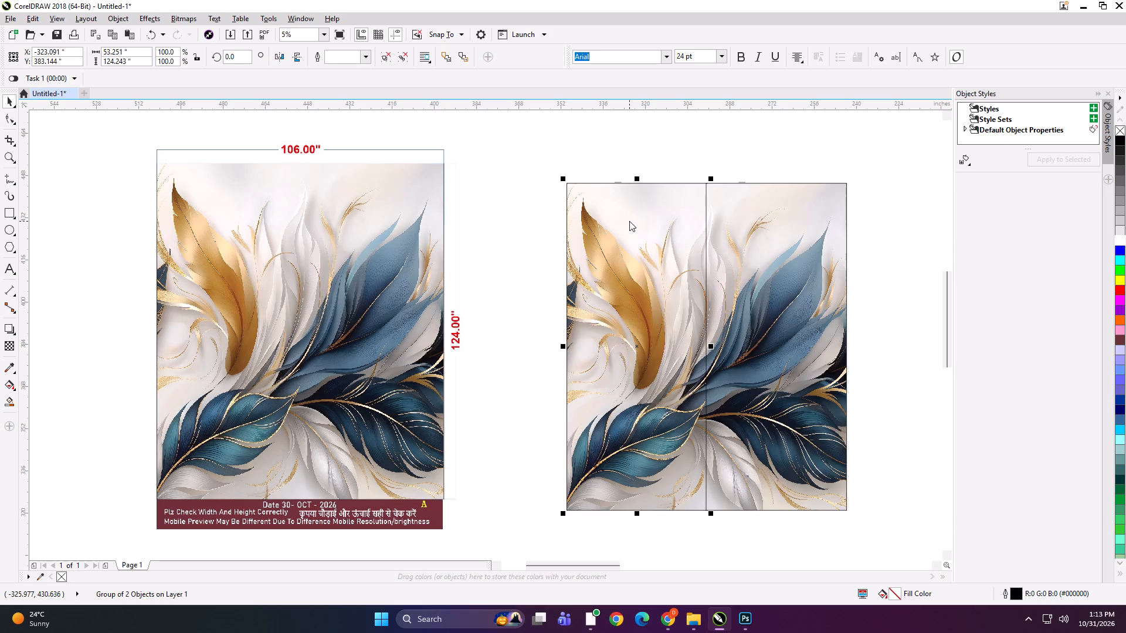
{"action": "left_click", "coordinate": [528, 193]}
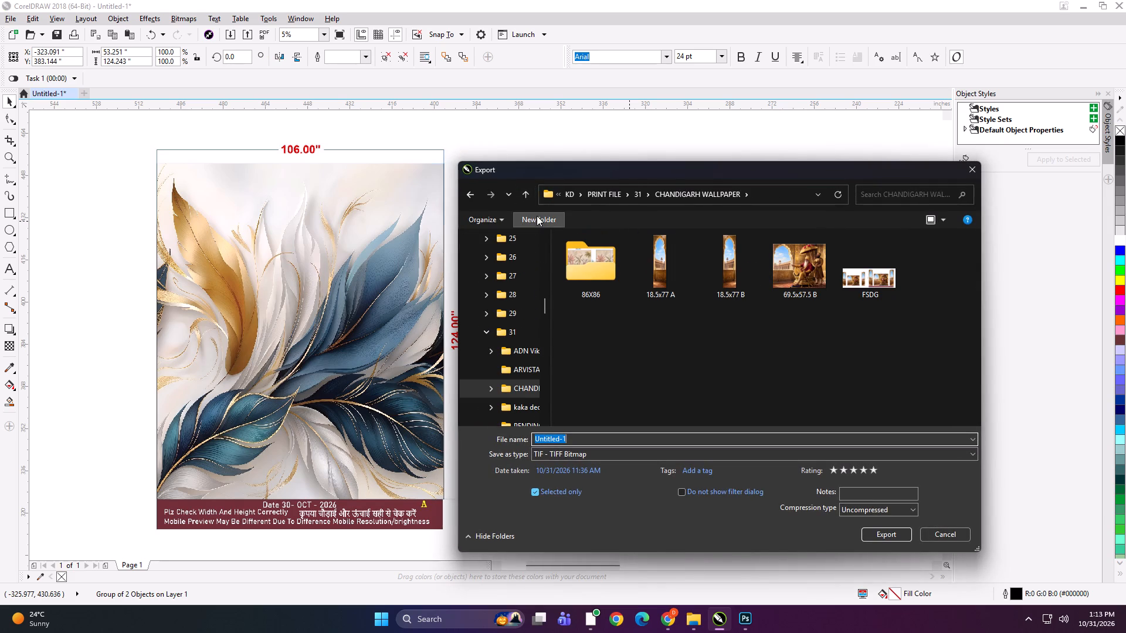
{"action": "left_click", "coordinate": [528, 192]}
{"action": "left_click", "coordinate": [538, 222]}
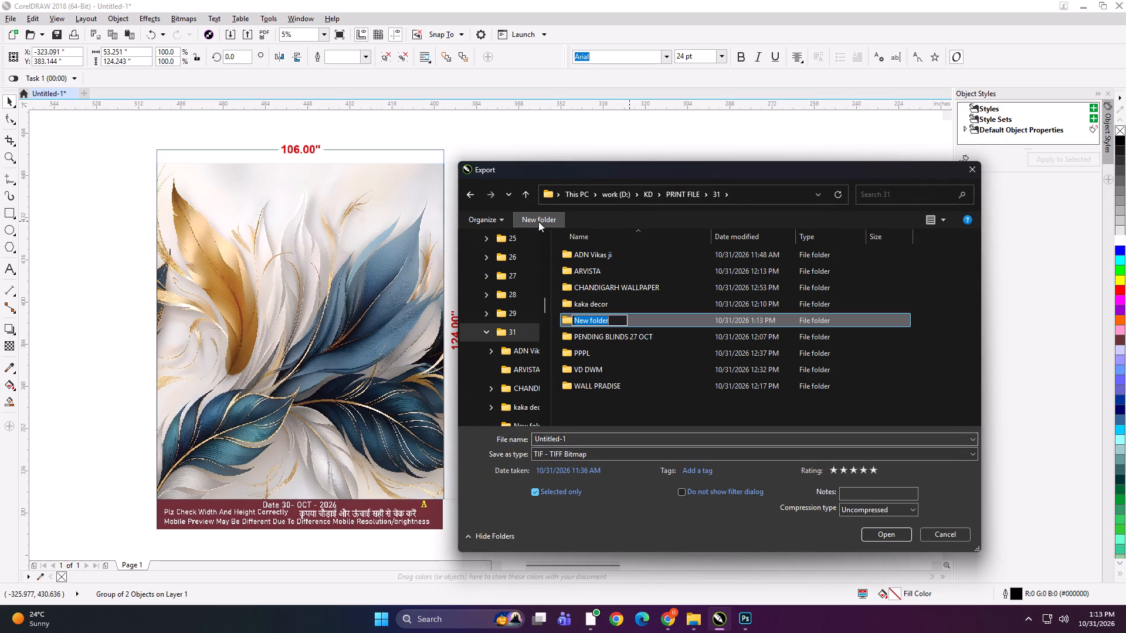
{"action": "type", "text": "PRASHANT"}
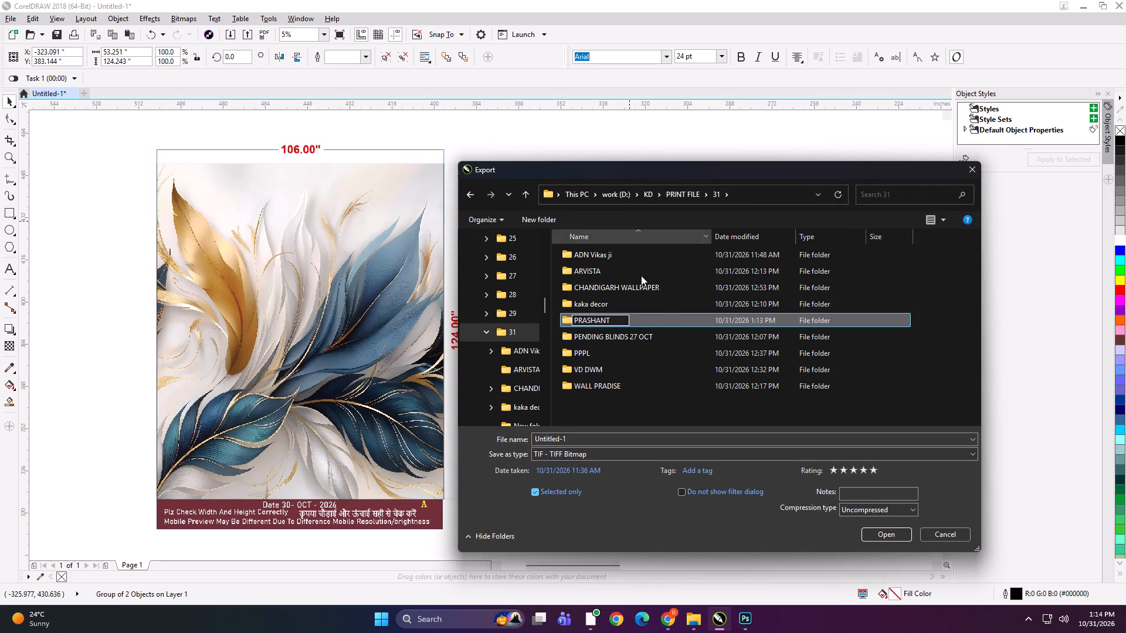
{"action": "left_click", "coordinate": [662, 319]}
{"action": "double_click", "coordinate": [640, 357]}
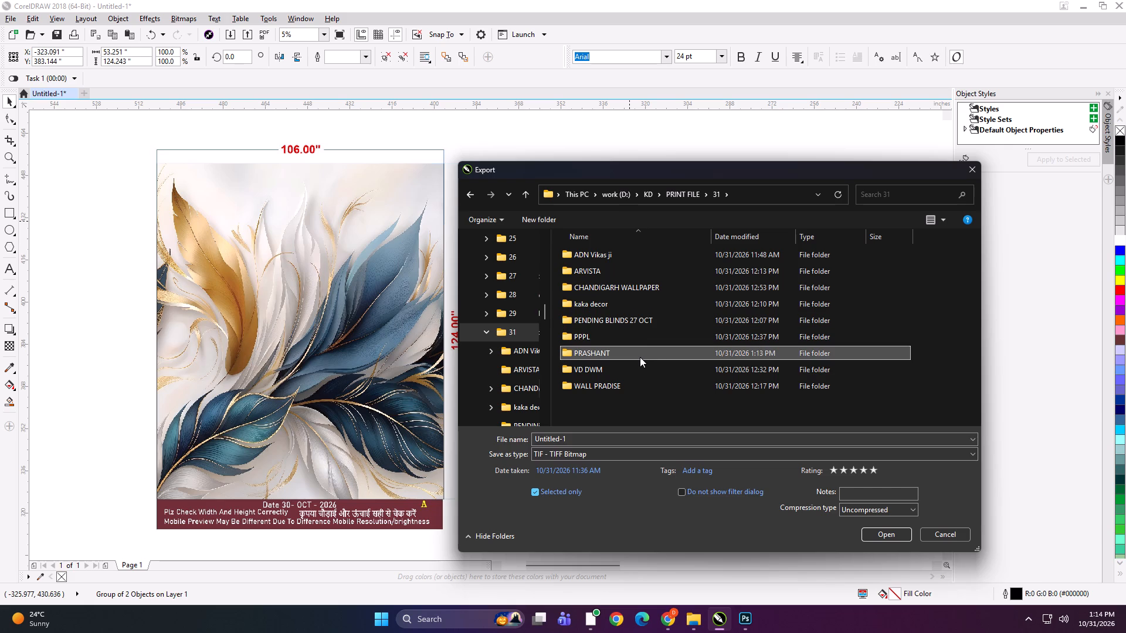
Create a subfolder named 106x124 inside the PRASHANT folder and open it.
{"action": "left_click", "coordinate": [540, 216]}
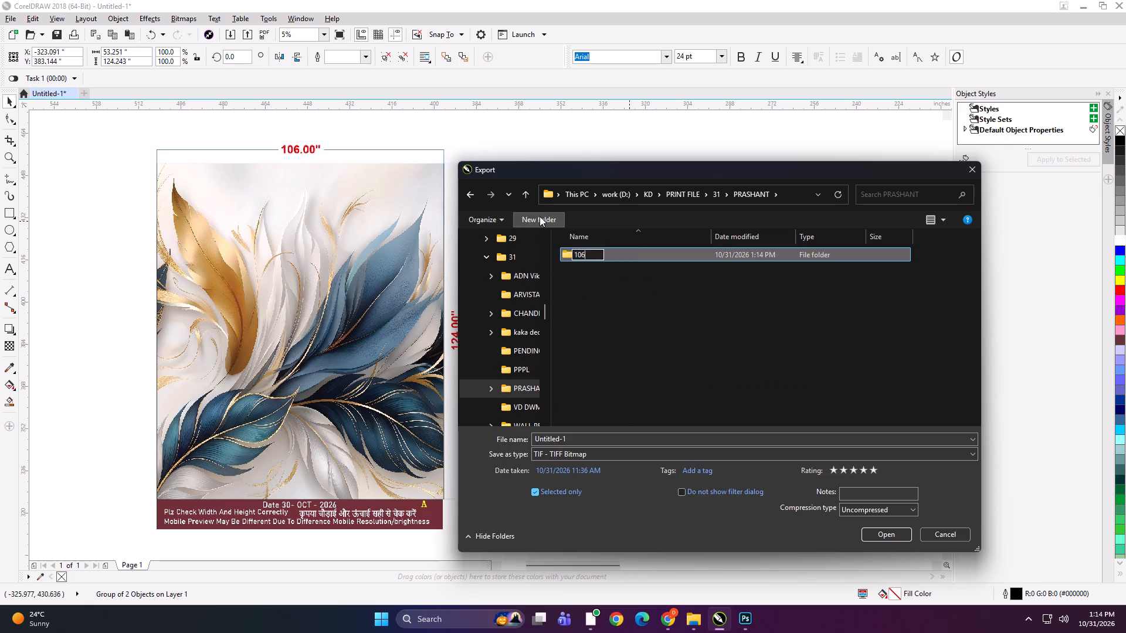
{"action": "type", "text": "24"}
{"action": "key", "text": "space"}
{"action": "key", "text": "BackSpace"}
{"action": "key", "text": "BackSpace"}
{"action": "key", "text": "BackSpace"}
{"action": "type", "text": "124"}
{"action": "key", "text": "space"}
{"action": "key", "text": "Return"}
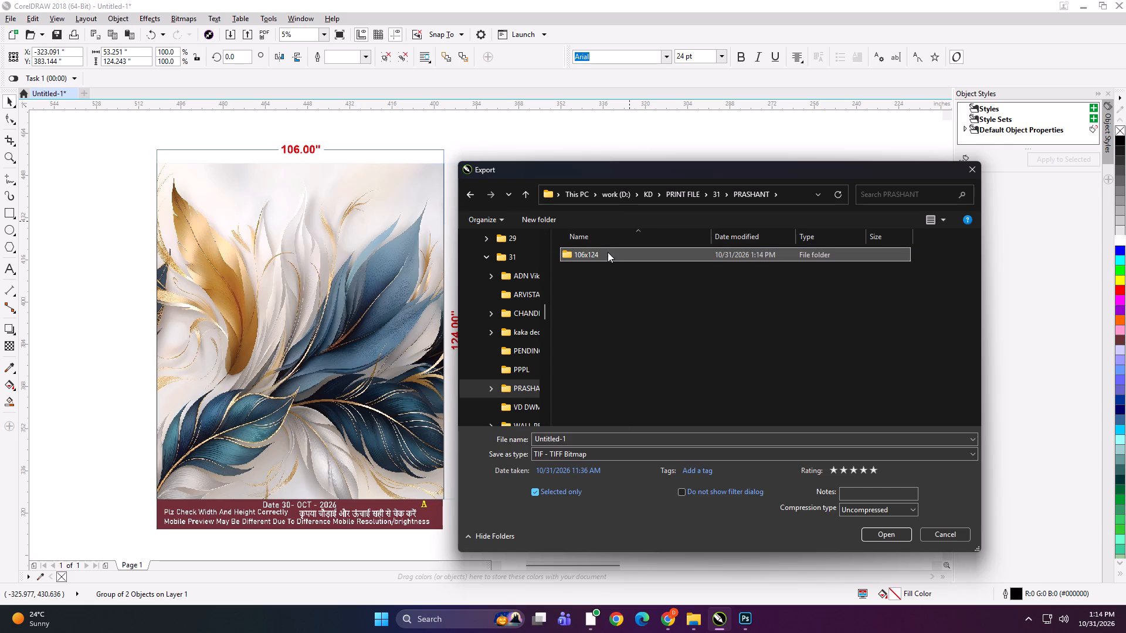
{"action": "left_click", "coordinate": [625, 275]}
{"action": "double_click", "coordinate": [626, 249]}
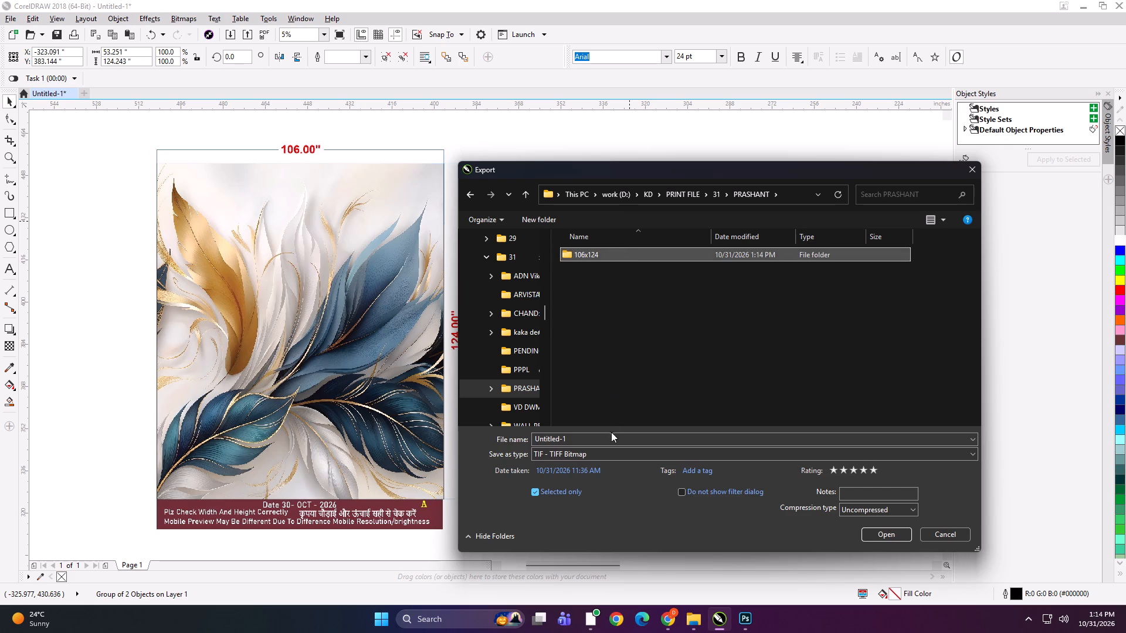
Export the left panel as a TIFF bitmap named "53x124 A".
{"action": "left_click", "coordinate": [611, 437]}
{"action": "type", "text": "53x124 A"}
{"action": "key", "text": "space"}
{"action": "key", "text": "Return"}
{"action": "key", "text": "Return"}
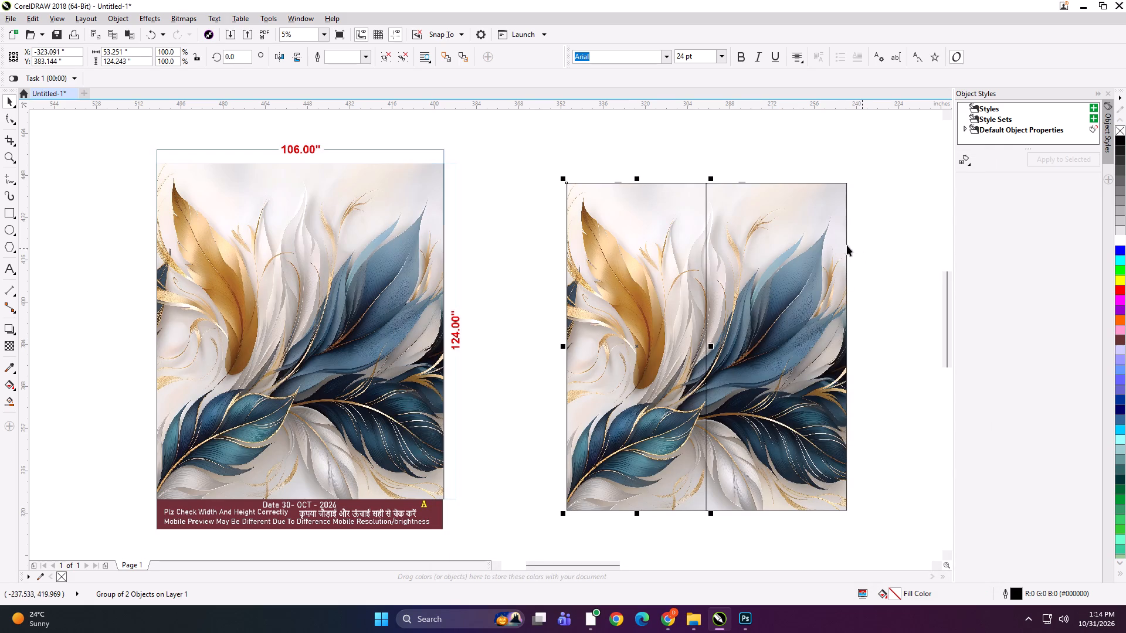
Export the right panel as a TIFF bitmap named "53x124 b" in the 106x124 folder.
{"action": "left_click", "coordinate": [803, 231]}
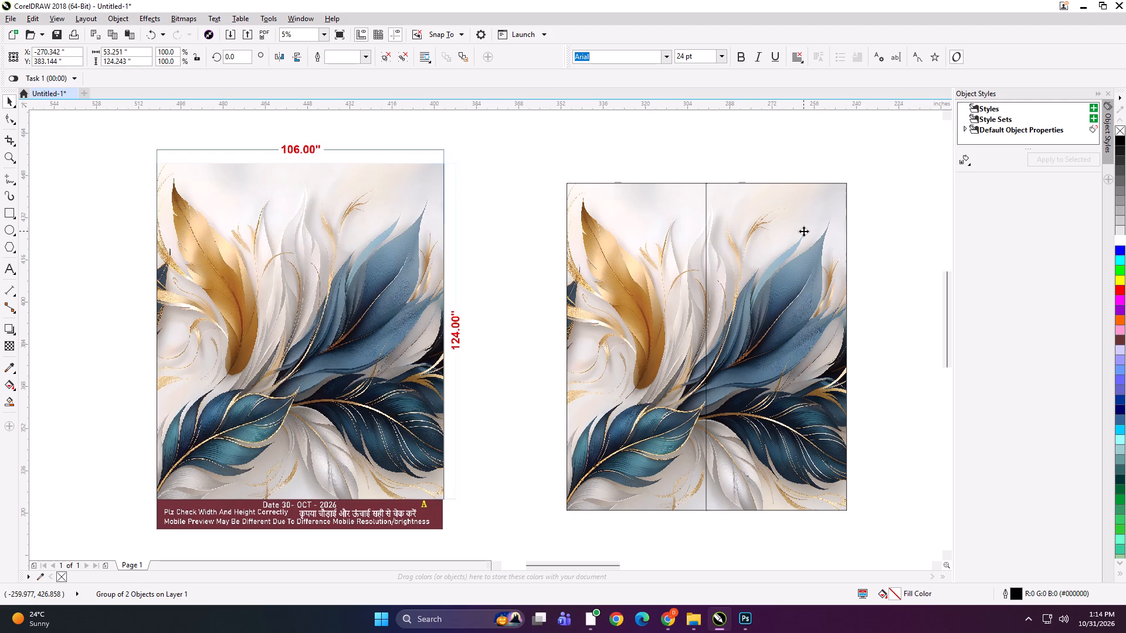
{"action": "left_click", "coordinate": [840, 232]}
{"action": "left_click", "coordinate": [873, 243]}
{"action": "left_click", "coordinate": [816, 243]}
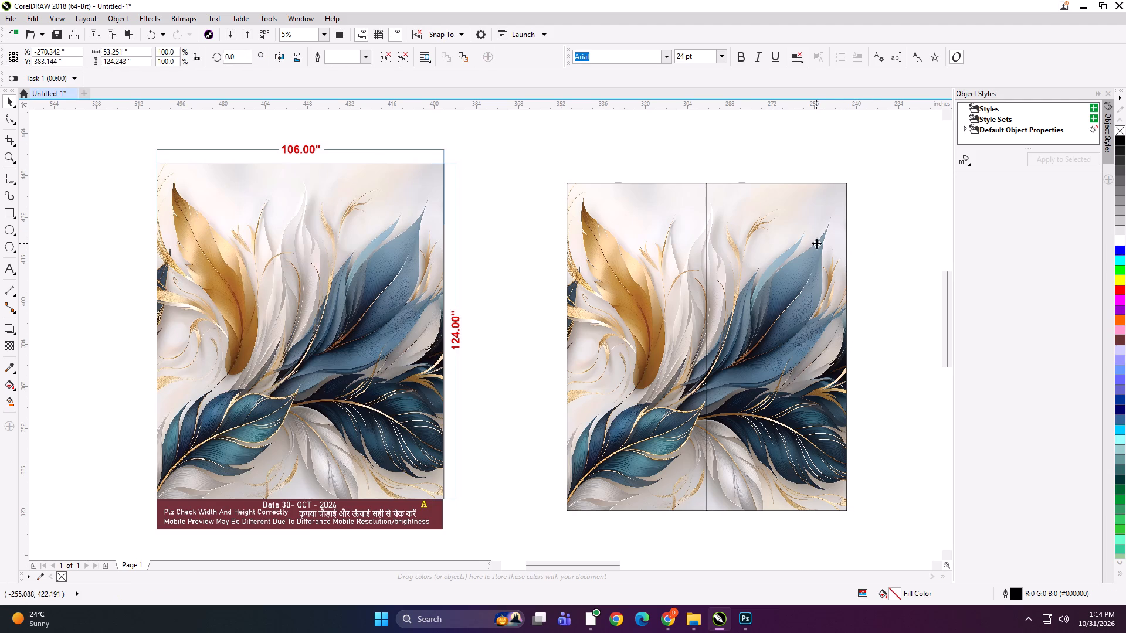
{"action": "key", "text": "ctrl+e"}
{"action": "left_click", "coordinate": [588, 285]}
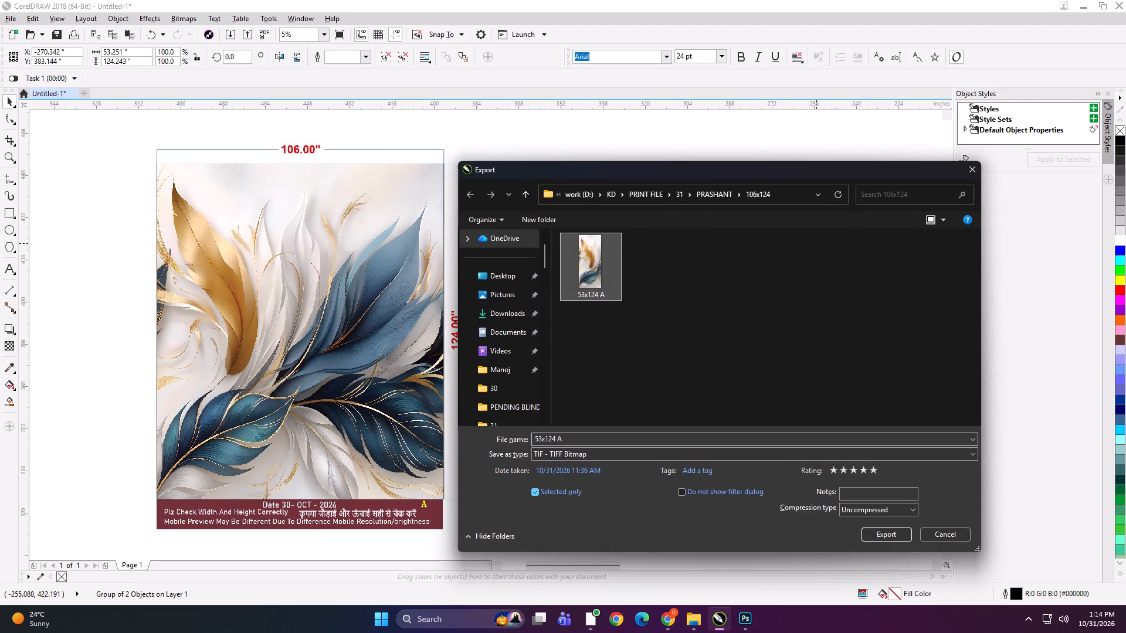
{"action": "double_click", "coordinate": [563, 442]}
{"action": "key", "text": "b"}
{"action": "key", "text": "Return"}
{"action": "key", "text": "Return"}
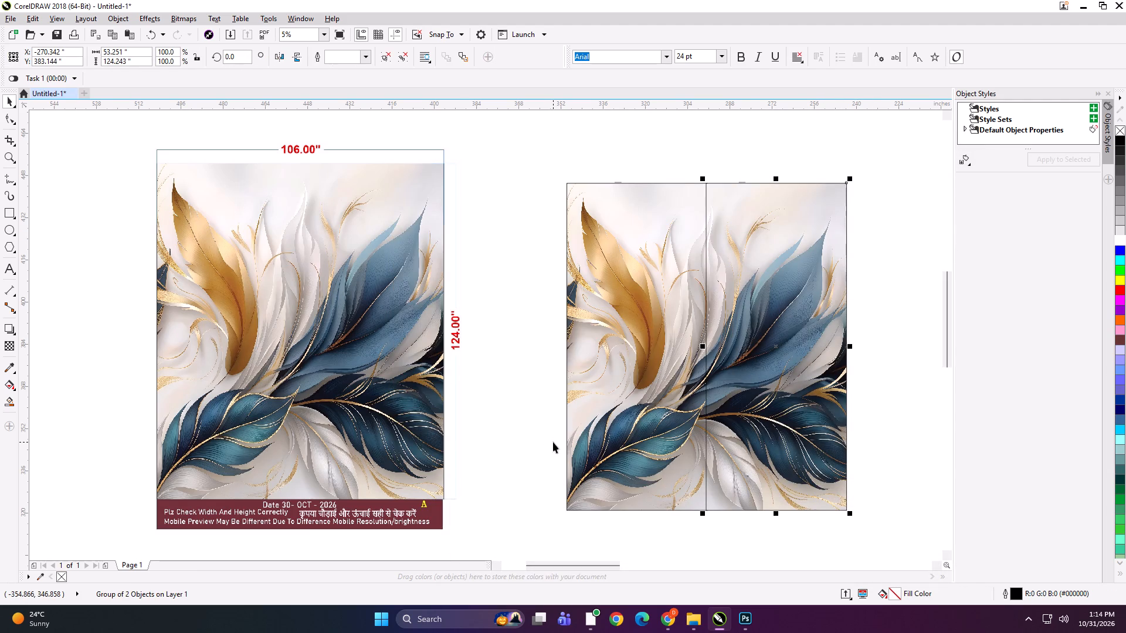
Nudge the right panel 4.5 inches away from the left panel.
{"action": "key", "text": "Right"}
{"action": "key", "text": "Right"}
{"action": "key", "text": "Right"}
{"action": "key", "text": "Right"}
{"action": "key", "text": "Right"}
{"action": "key", "text": "Right"}
{"action": "key", "text": "Right"}
{"action": "key", "text": "Right"}
{"action": "key", "text": "Right"}
Place both panels close beside the labelled feather layout, enlarge them to roughly its height, and group them with the layout.
{"action": "left_click", "coordinate": [643, 322], "text": "shift"}
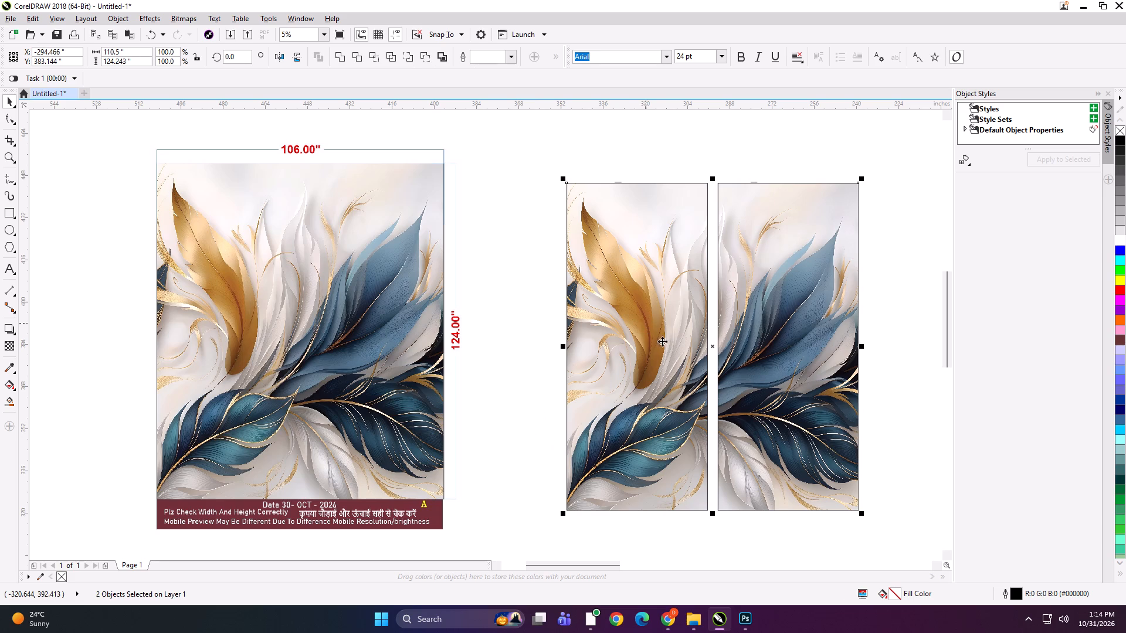
{"action": "left_click_drag", "start_coordinate": [666, 346], "coordinate": [598, 312]}
{"action": "left_click_drag", "start_coordinate": [581, 322], "coordinate": [577, 336]}
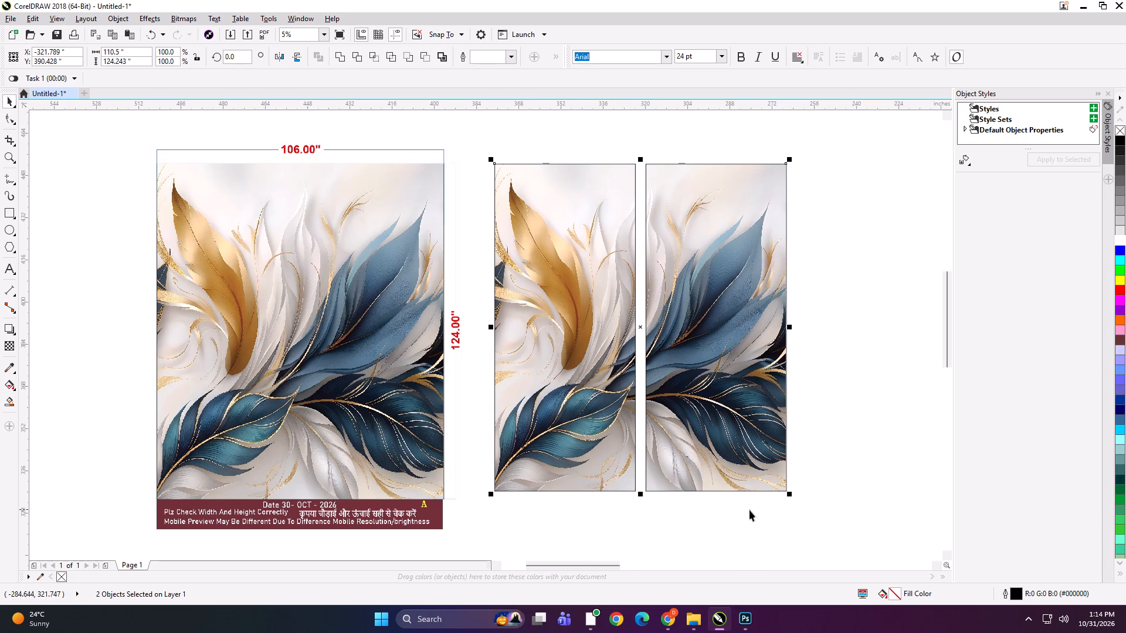
{"action": "left_click_drag", "start_coordinate": [793, 496], "coordinate": [820, 511]}
{"action": "left_click", "coordinate": [386, 382], "text": "shift"}
{"action": "key", "text": "ctrl+g"}
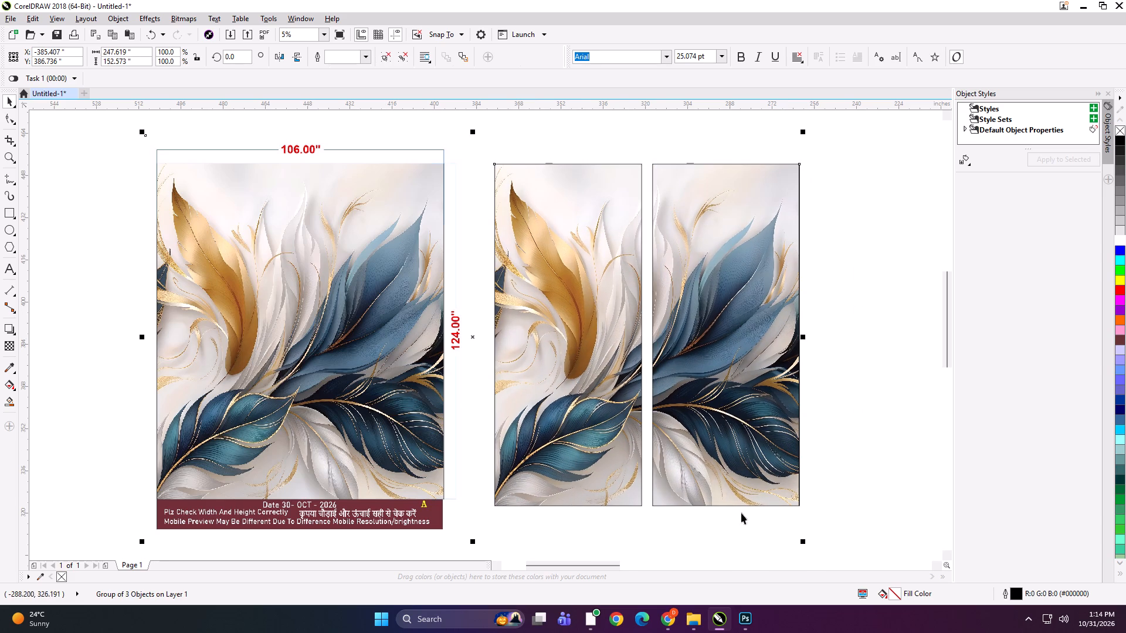
Shrink the grouped feather layout and panels to about 2.48 × 1.53 inches and export it with the name FSGD.
{"action": "left_click_drag", "start_coordinate": [804, 542], "coordinate": [478, 350], "text": "shift"}
{"action": "scroll", "coordinate": [472, 333], "scroll_direction": "up", "scroll_amount": 2}
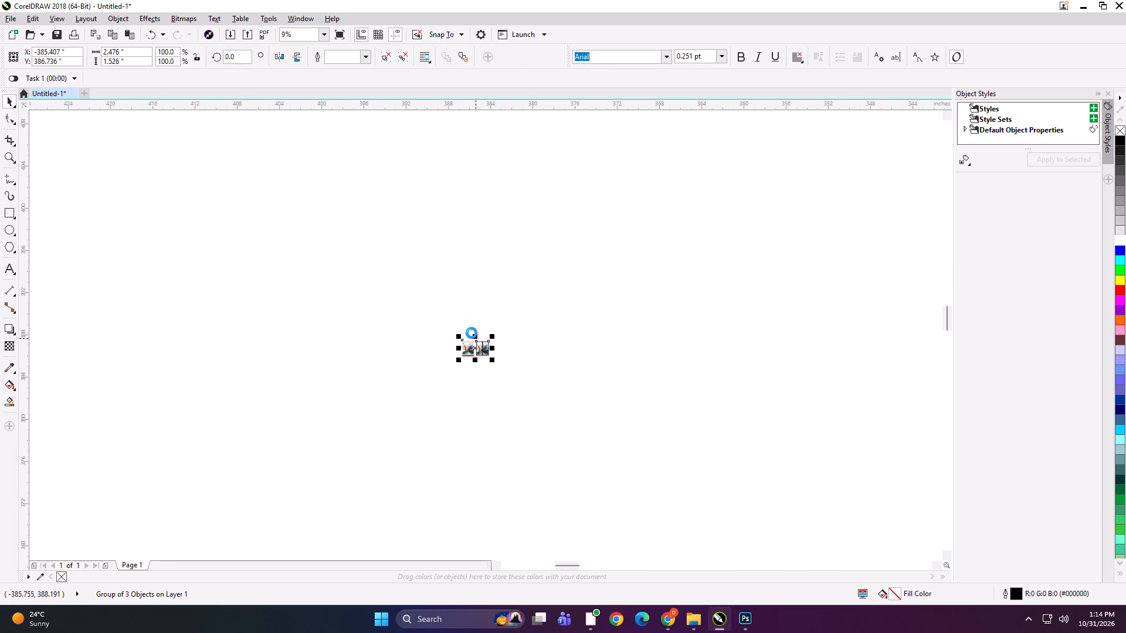
{"action": "scroll", "coordinate": [472, 365], "scroll_direction": "up", "scroll_amount": 2}
{"action": "key", "text": "ctrl+e"}
{"action": "type", "text": "FSGD"}
{"action": "key", "text": "Return"}
{"action": "key", "text": "Return"}
{"action": "key", "text": "Return"}
{"action": "key", "text": "Return"}
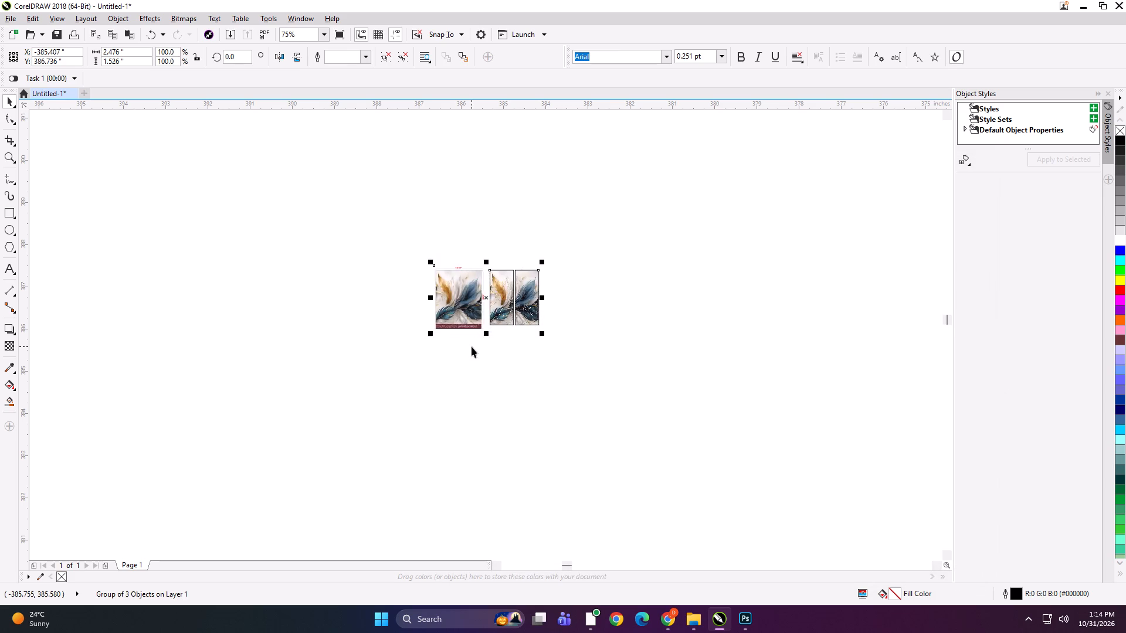
{"action": "key", "text": "Return"}
Delete the shrunken feather group from the drawing.
{"action": "key", "text": "Delete"}
Move the plain swirling beige-and-grey artwork image up toward its matching labelled layout.
{"action": "key", "text": "F4"}
{"action": "left_click", "coordinate": [472, 346]}
{"action": "left_click_drag", "start_coordinate": [428, 340], "coordinate": [460, 286]}
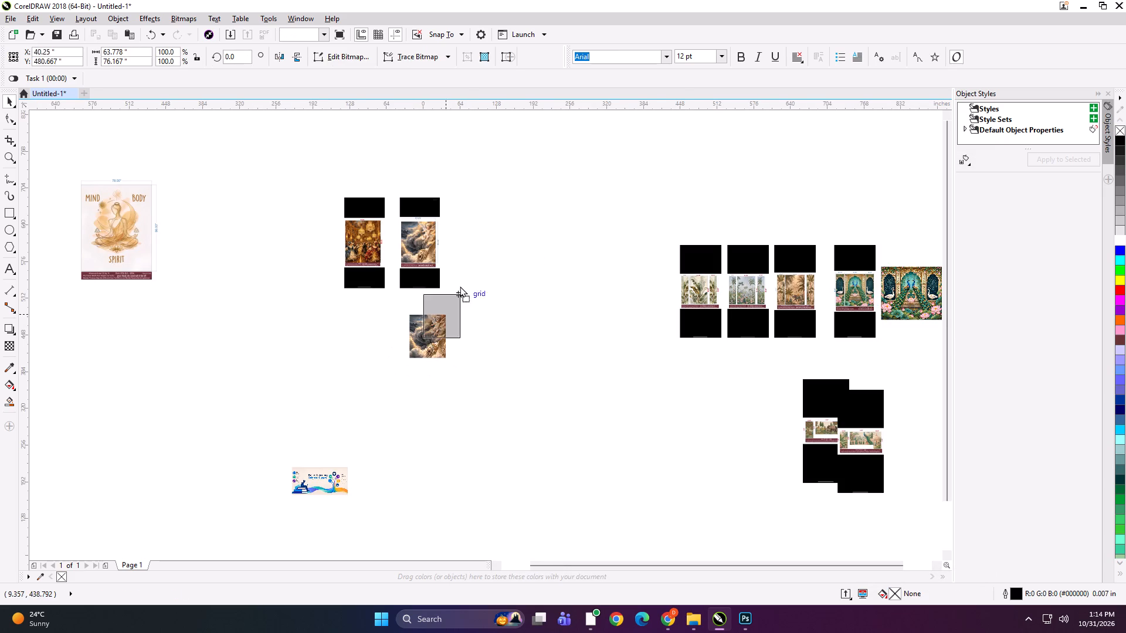
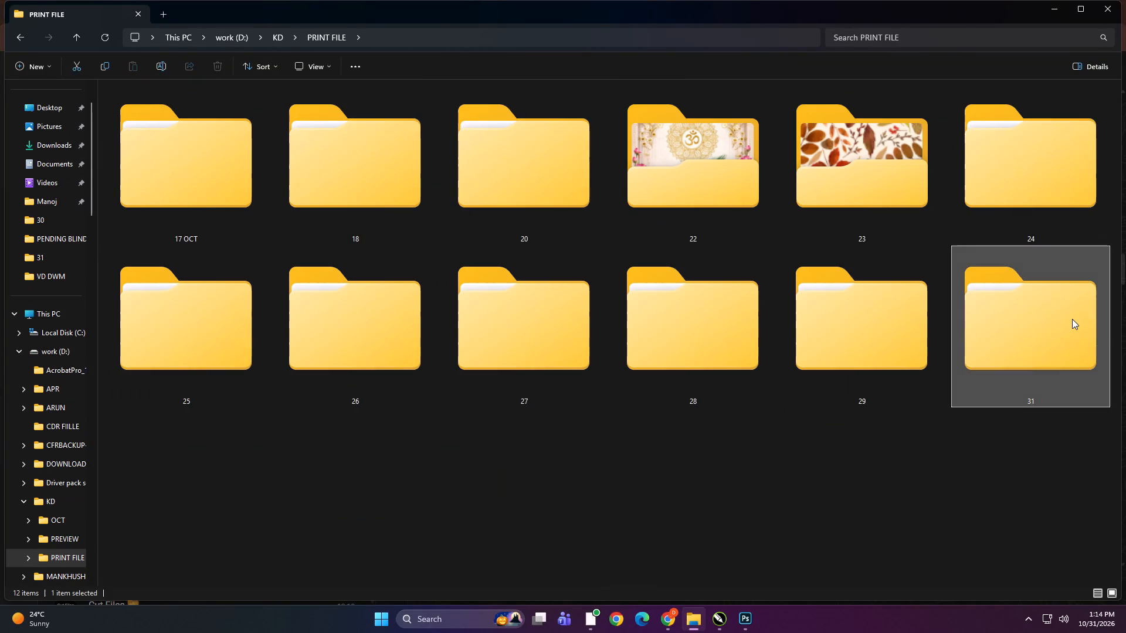
Copy the PRASHANT folder from folder 31 of the local PRINT FILE directory into Print folder 31 on DIGITECH_SHAREDRIVE (Z:).
{"action": "left_click", "coordinate": [211, 154]}
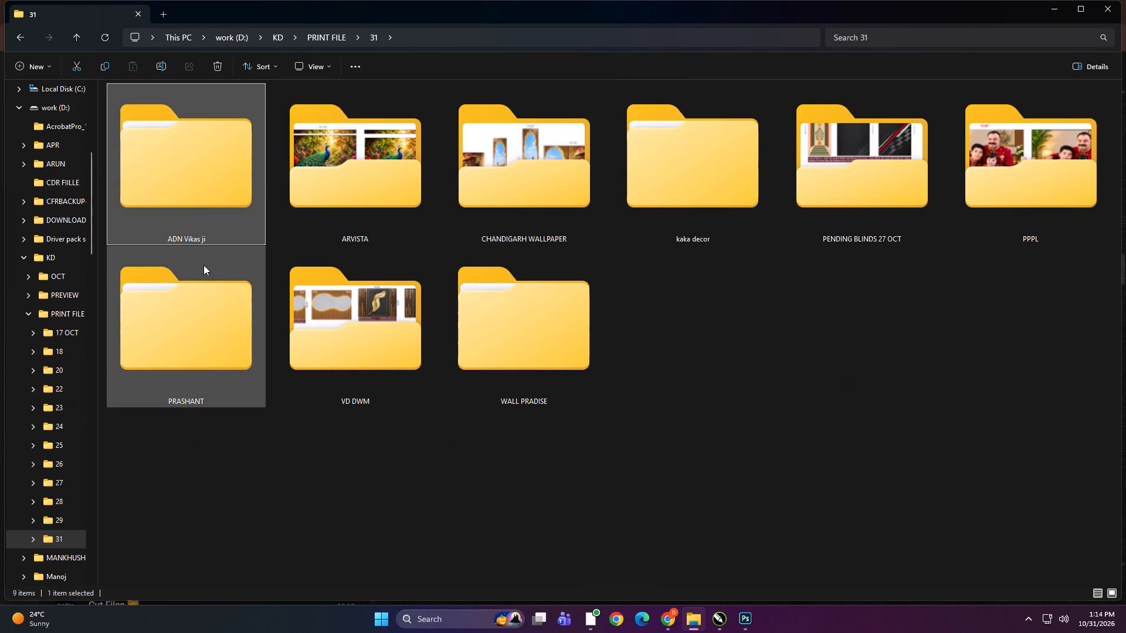
{"action": "left_click", "coordinate": [204, 268]}
{"action": "key", "text": "ctrl+c"}
{"action": "key", "text": "ctrl+c"}
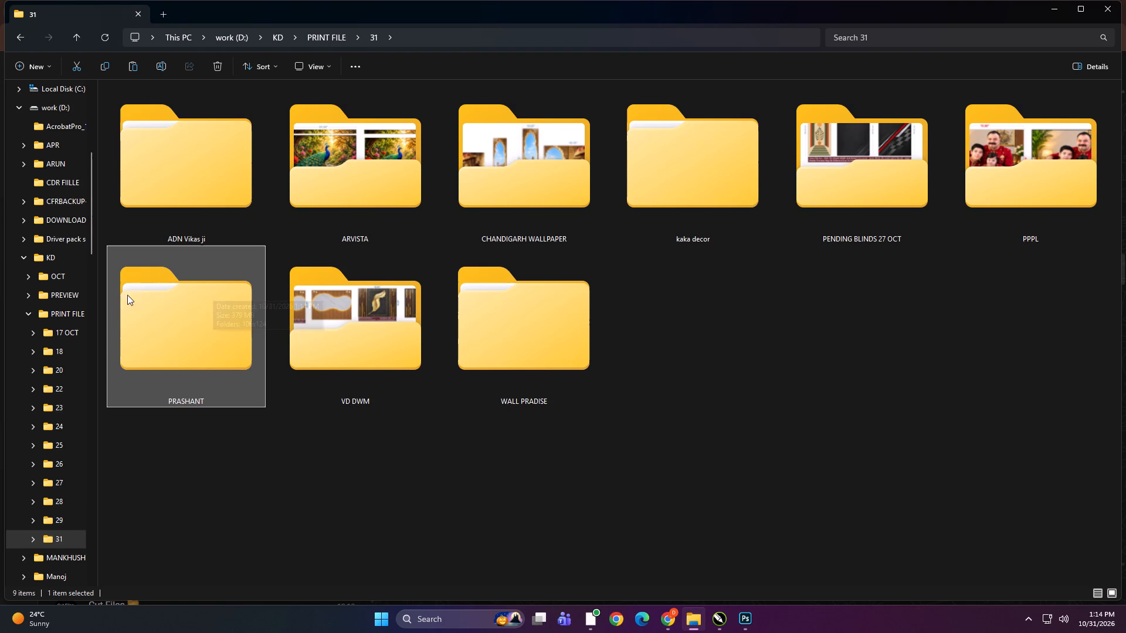
{"action": "scroll", "coordinate": [74, 331], "scroll_direction": "up", "scroll_amount": 5}
{"action": "left_click", "coordinate": [66, 382]}
{"action": "left_click", "coordinate": [189, 384]}
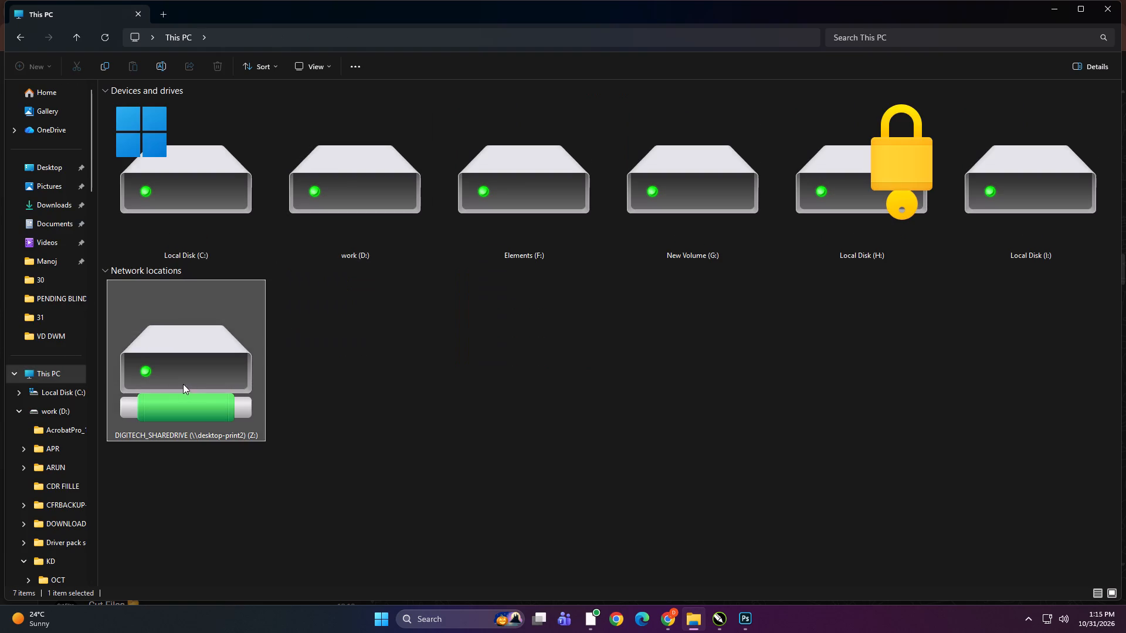
{"action": "double_click", "coordinate": [192, 384]}
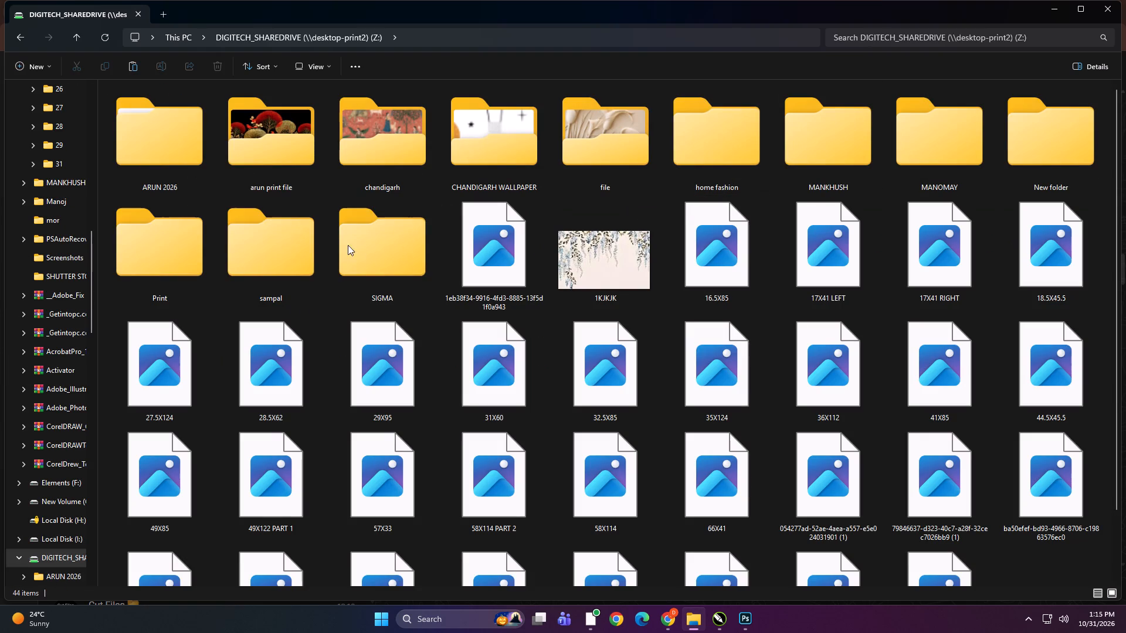
{"action": "left_click", "coordinate": [178, 263]}
{"action": "double_click", "coordinate": [178, 263]}
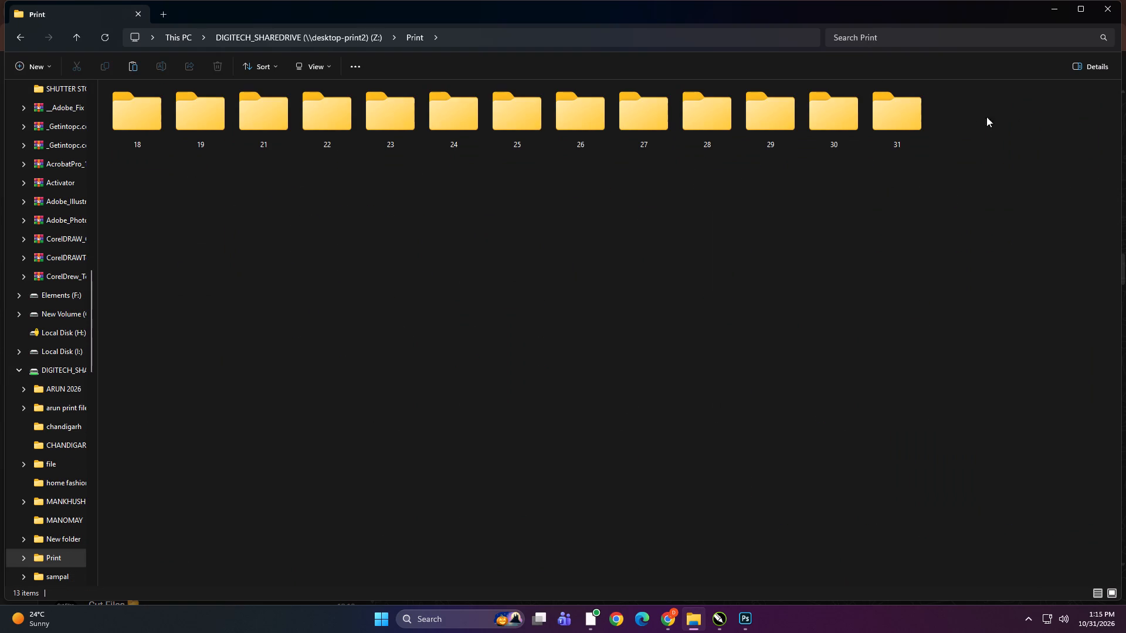
{"action": "double_click", "coordinate": [915, 122]}
{"action": "right_click", "coordinate": [588, 264]}
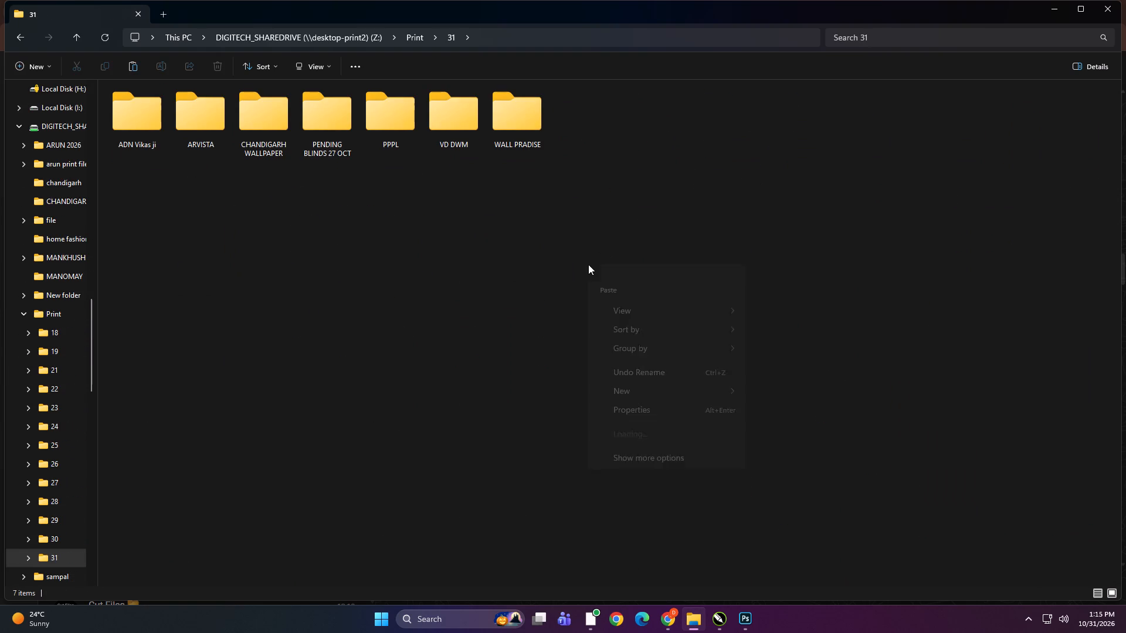
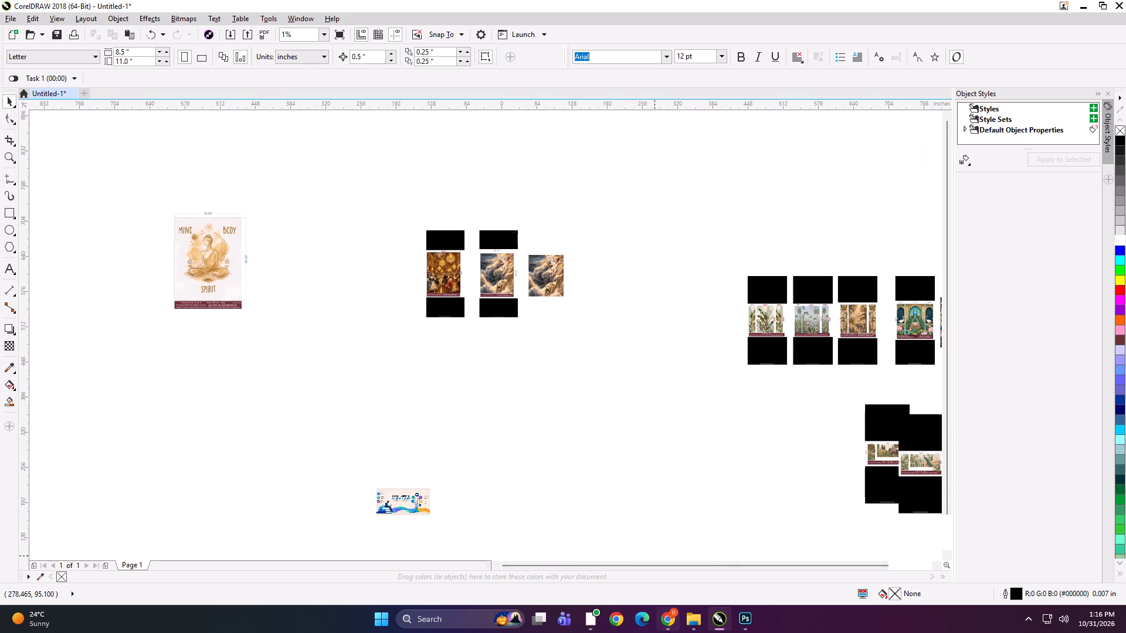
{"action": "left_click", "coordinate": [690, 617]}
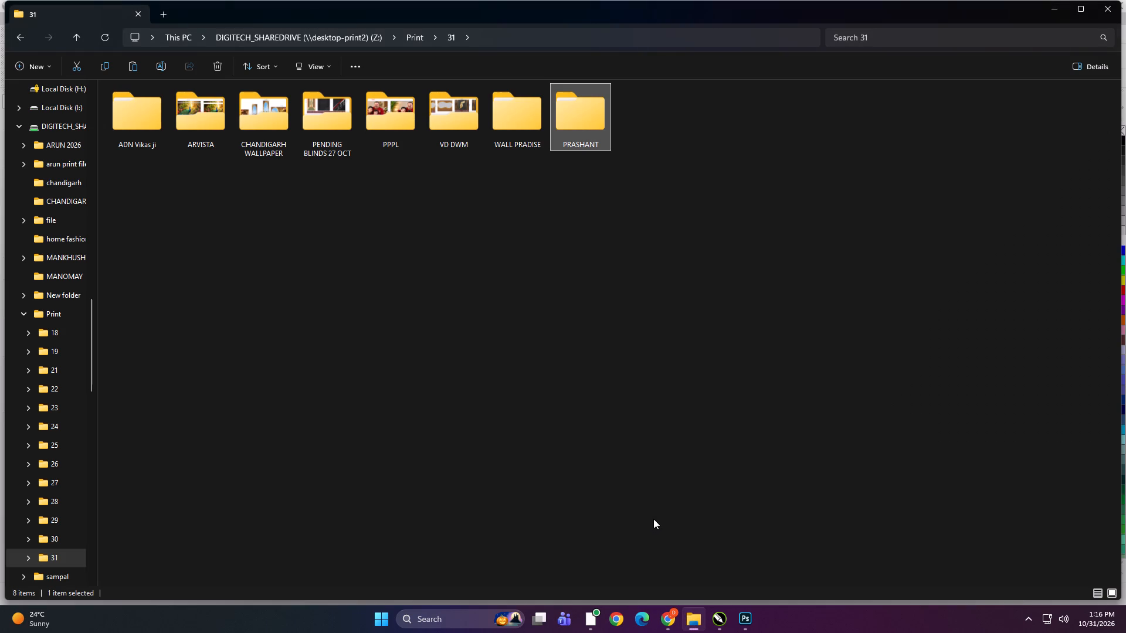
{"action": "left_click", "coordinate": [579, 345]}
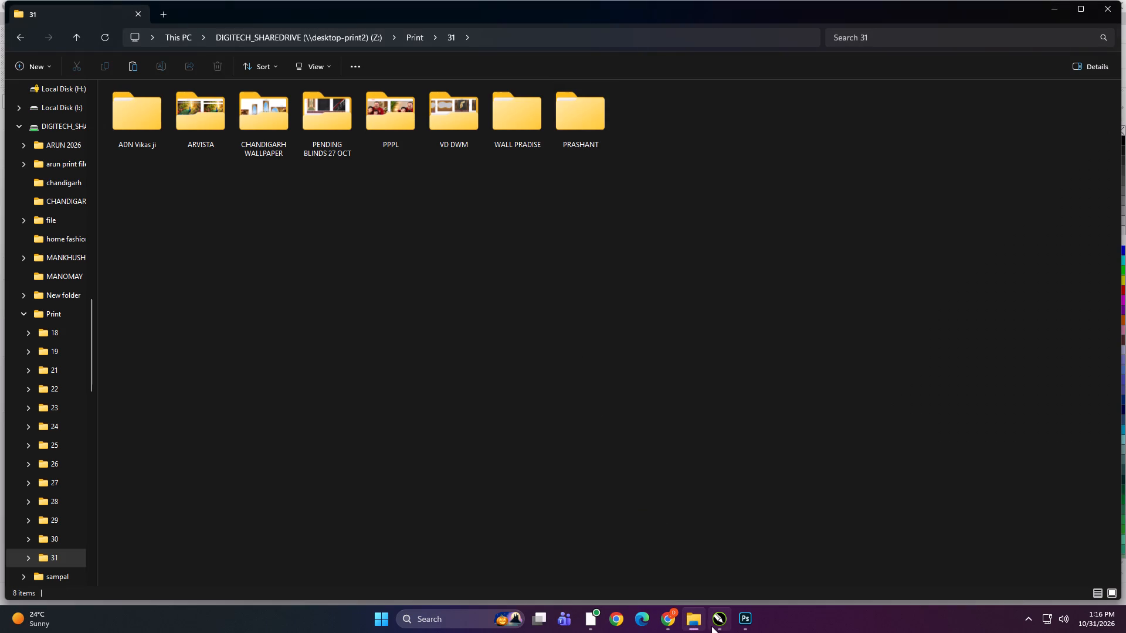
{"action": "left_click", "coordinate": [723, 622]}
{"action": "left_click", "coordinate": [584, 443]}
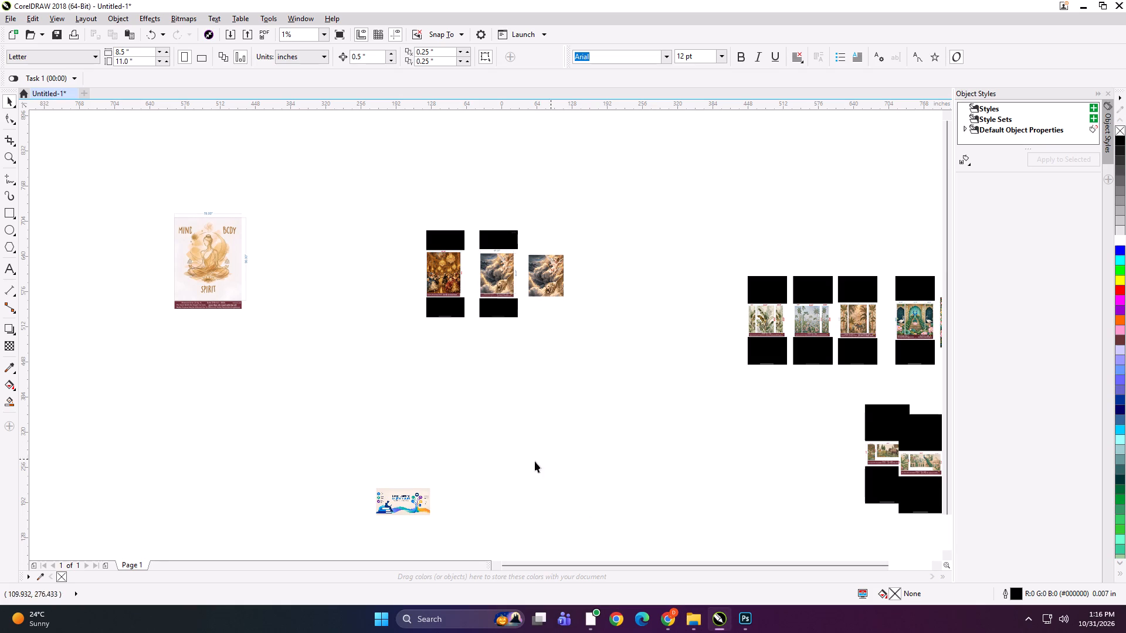
Move the blue wave banner below the Mind Body Spirit poster, and shift the three-artwork group with the angel images up toward the poster.
{"action": "left_click_drag", "start_coordinate": [411, 506], "coordinate": [252, 426]}
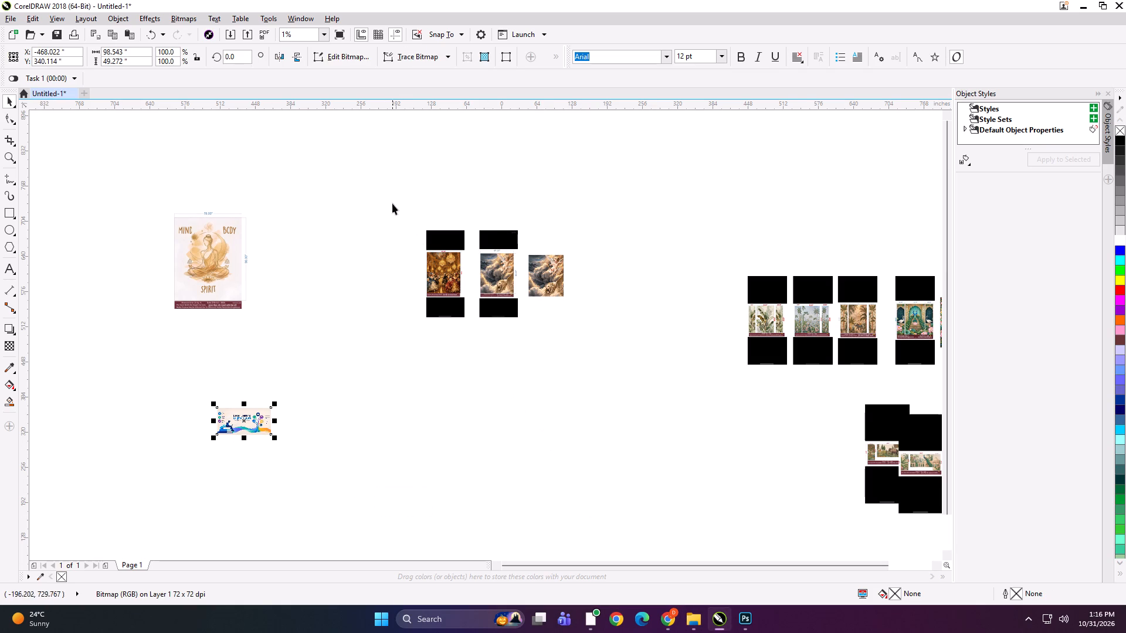
{"action": "left_click_drag", "start_coordinate": [392, 203], "coordinate": [596, 365]}
{"action": "left_click_drag", "start_coordinate": [498, 270], "coordinate": [435, 205]}
{"action": "key", "text": "F4"}
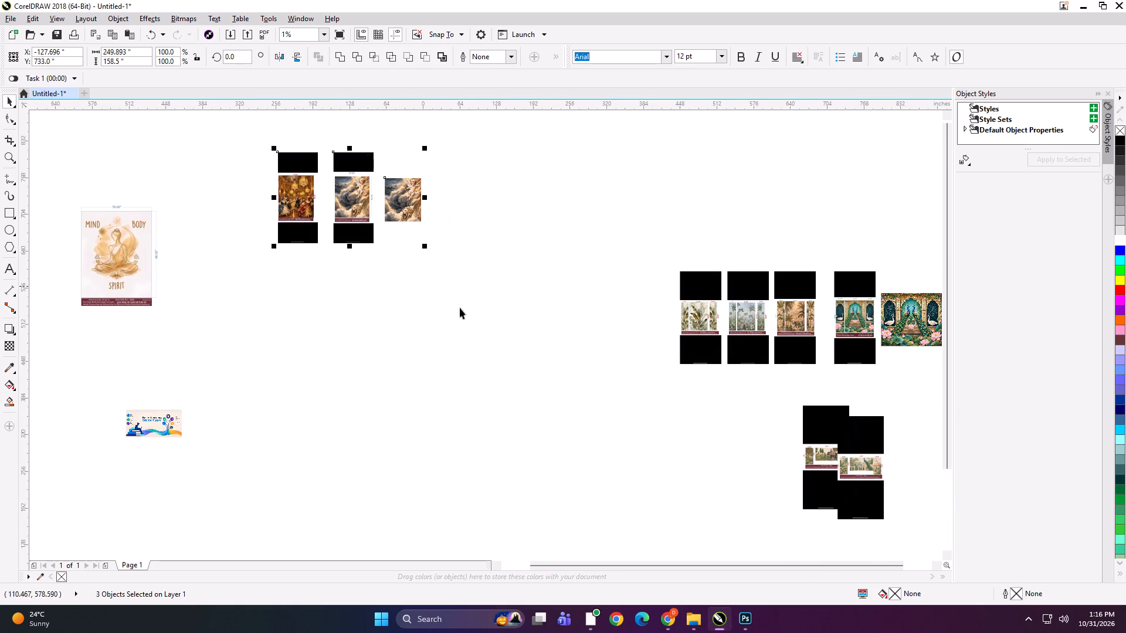
{"action": "left_click", "coordinate": [446, 333]}
Spread the stacked arch-landscape preview bitmaps out into a row of separate, non-overlapping images below the botanical and peacock designs.
{"action": "left_click_drag", "start_coordinate": [811, 435], "coordinate": [711, 413]}
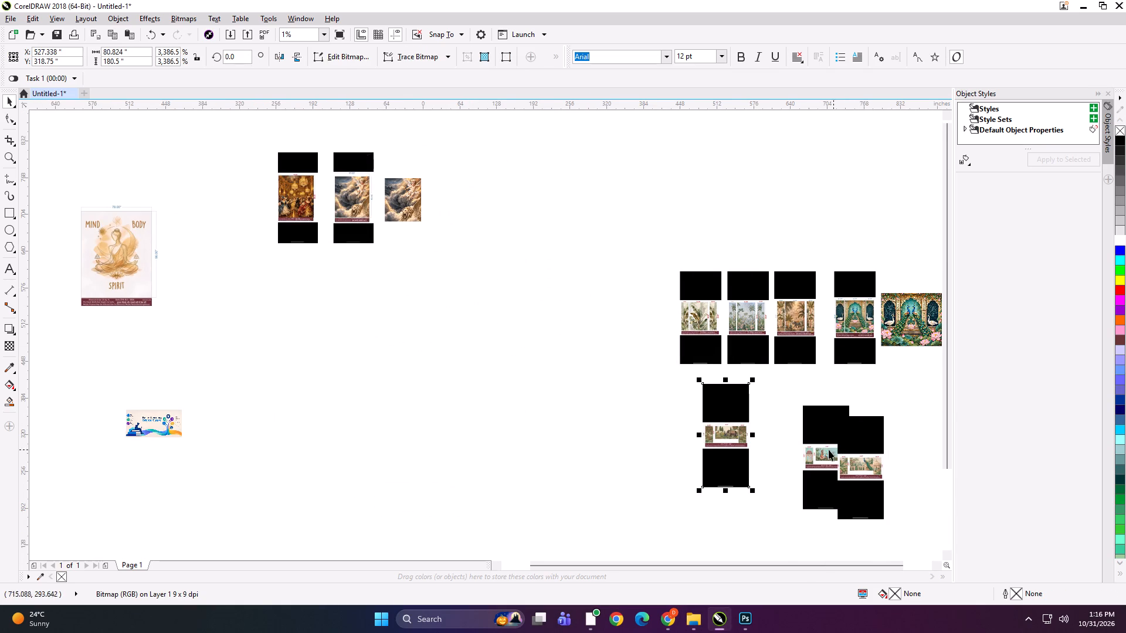
{"action": "left_click_drag", "start_coordinate": [731, 428], "coordinate": [651, 438]}
{"action": "left_click_drag", "start_coordinate": [814, 456], "coordinate": [696, 441]}
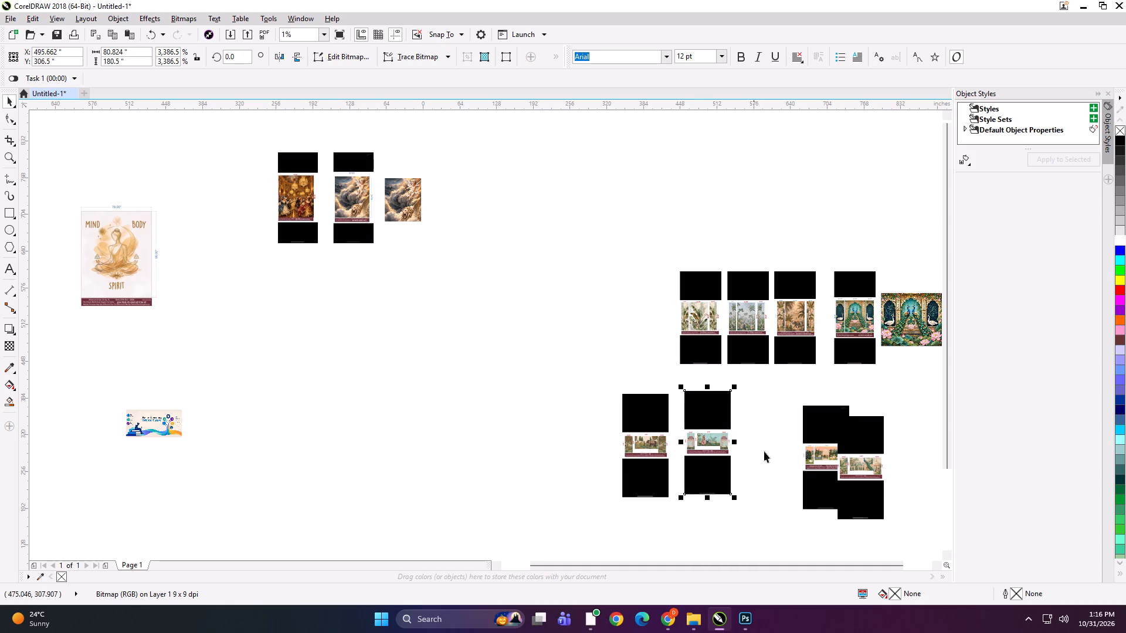
{"action": "left_click_drag", "start_coordinate": [816, 460], "coordinate": [752, 450]}
{"action": "left_click_drag", "start_coordinate": [819, 451], "coordinate": [558, 430]}
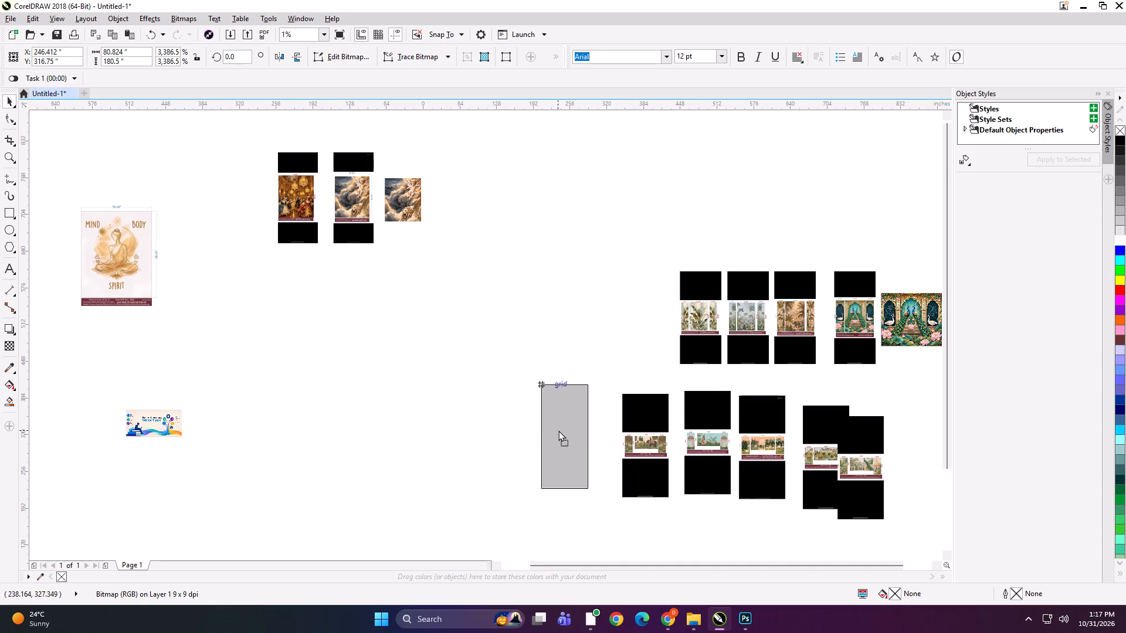
{"action": "left_click_drag", "start_coordinate": [558, 430], "coordinate": [584, 437]}
{"action": "left_click_drag", "start_coordinate": [869, 474], "coordinate": [564, 450]}
{"action": "left_click", "coordinate": [544, 444]}
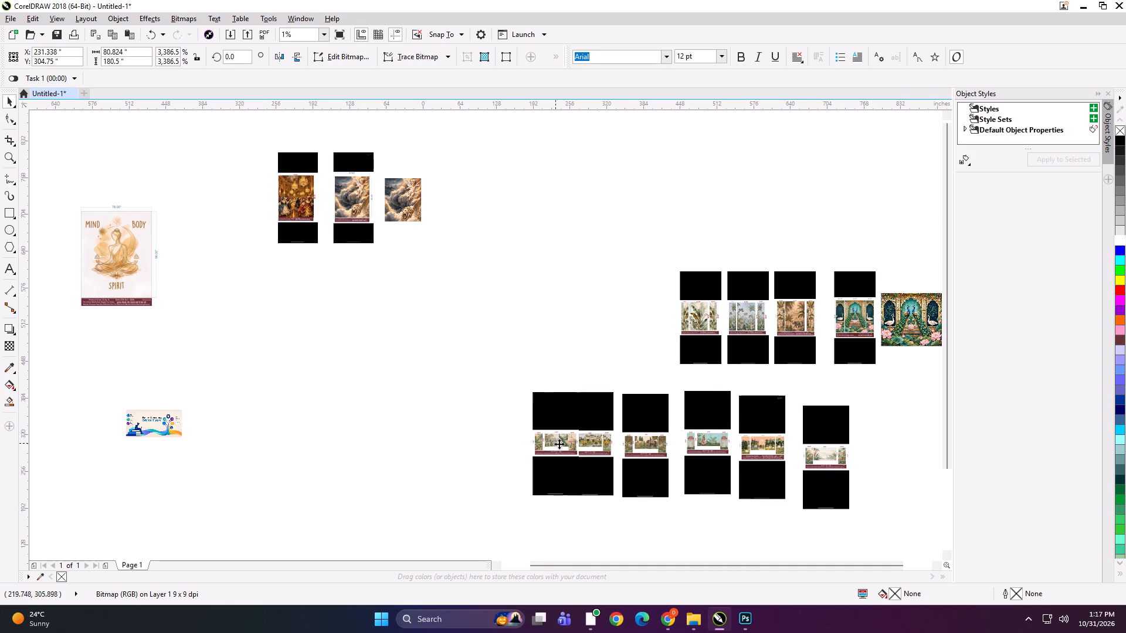
{"action": "left_click_drag", "start_coordinate": [561, 444], "coordinate": [518, 440]}
{"action": "left_click_drag", "start_coordinate": [827, 461], "coordinate": [855, 463]}
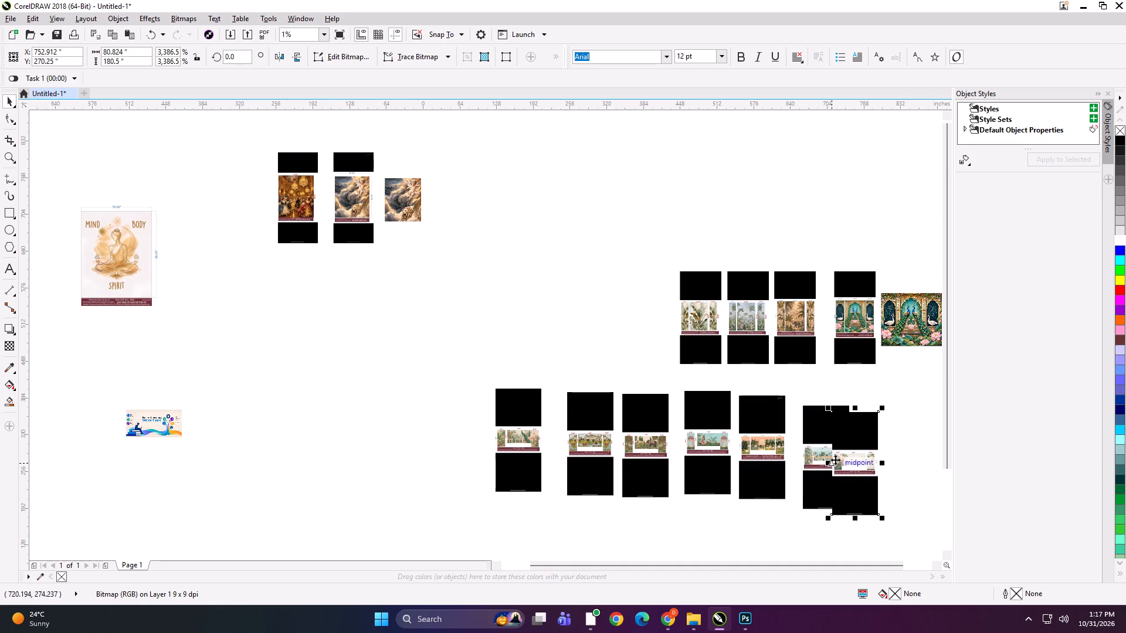
{"action": "left_click_drag", "start_coordinate": [857, 463], "coordinate": [460, 444]}
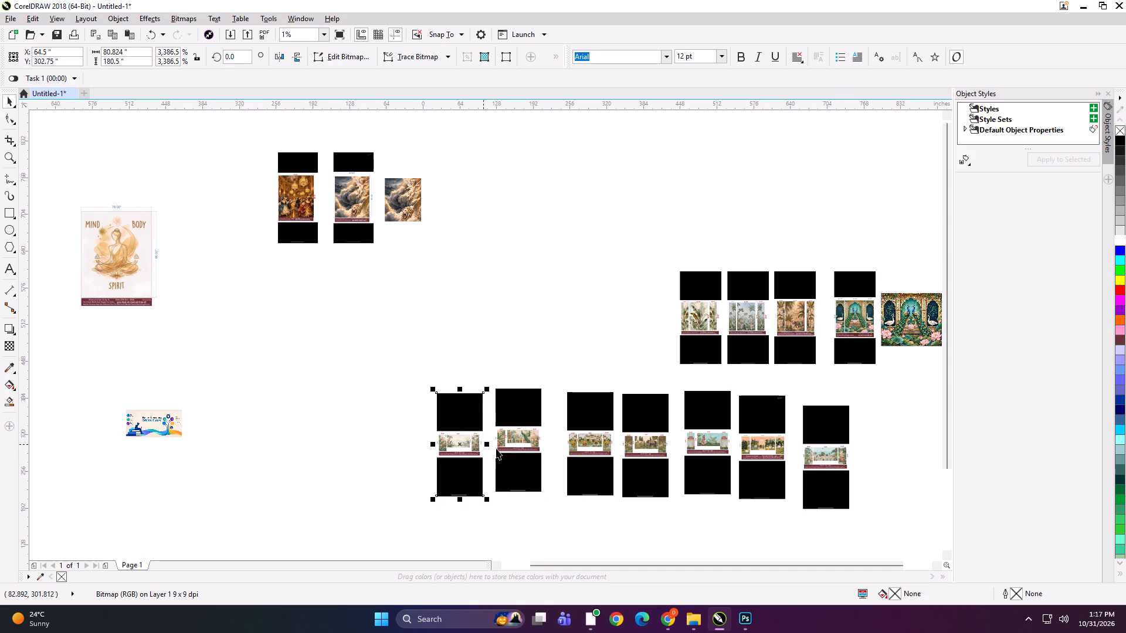
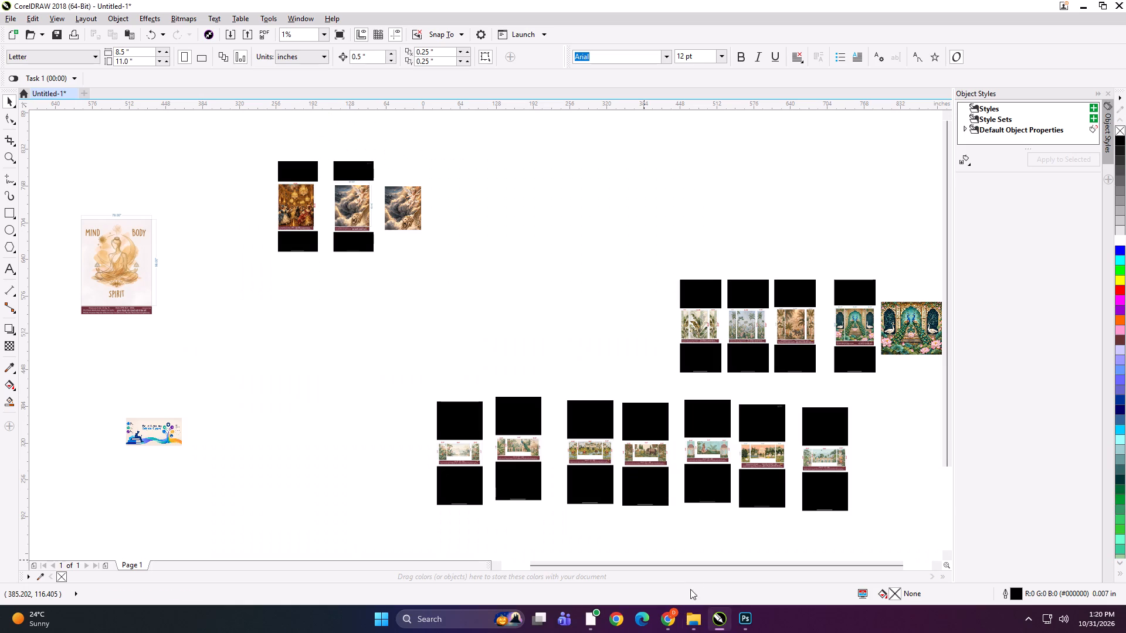
Place the file carried over from File Explorer into the empty canvas area above the row of arch-landscape previews.
{"action": "left_click_drag", "start_coordinate": [690, 589], "coordinate": [532, 360]}
{"action": "left_click_drag", "start_coordinate": [513, 310], "coordinate": [294, 409]}
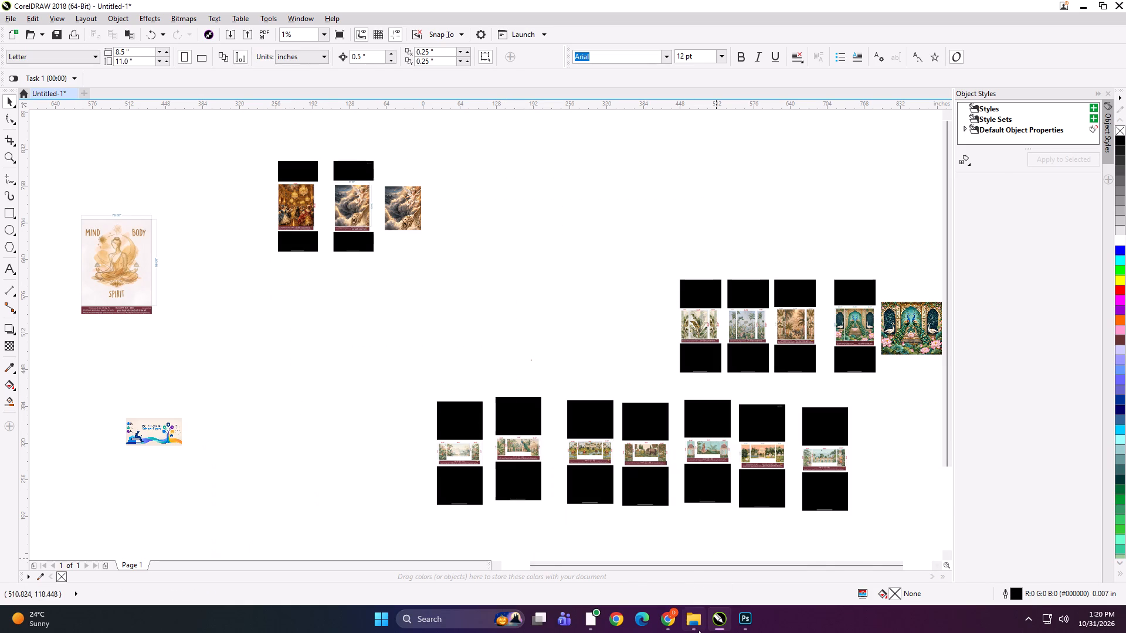
Import the Core Values and Better Ideas for a Brighter Future WhatsApp images from Downloads into the blank area beside the cloud-angel artwork.
{"action": "left_click", "coordinate": [697, 630]}
{"action": "left_click_drag", "start_coordinate": [154, 153], "coordinate": [706, 615]}
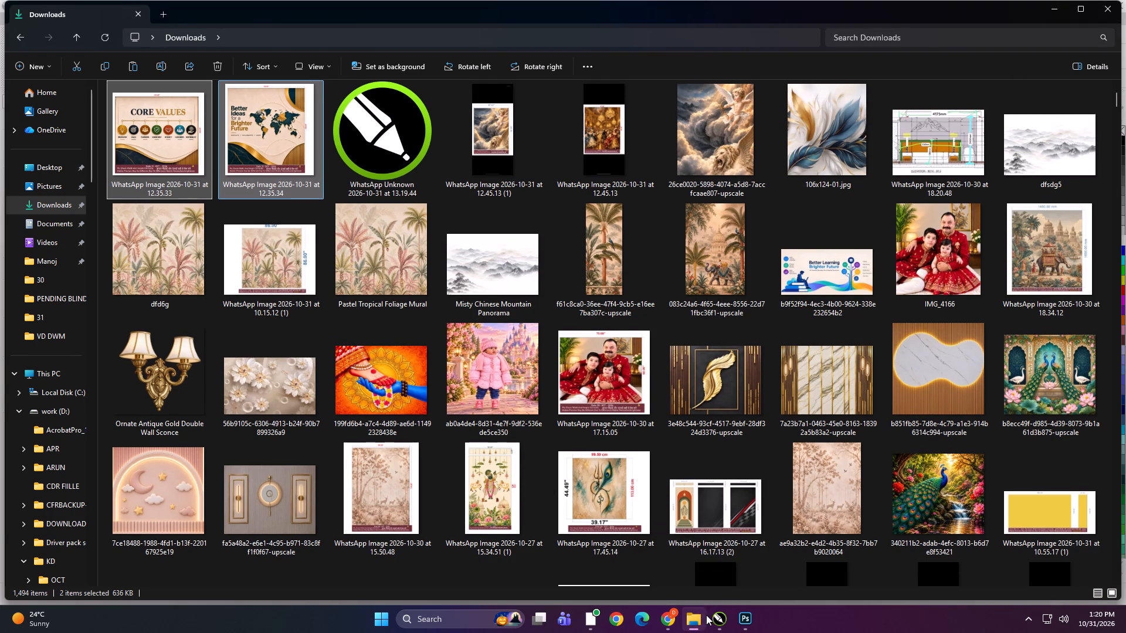
{"action": "left_click_drag", "start_coordinate": [706, 615], "coordinate": [528, 206]}
{"action": "left_click_drag", "start_coordinate": [509, 177], "coordinate": [557, 237]}
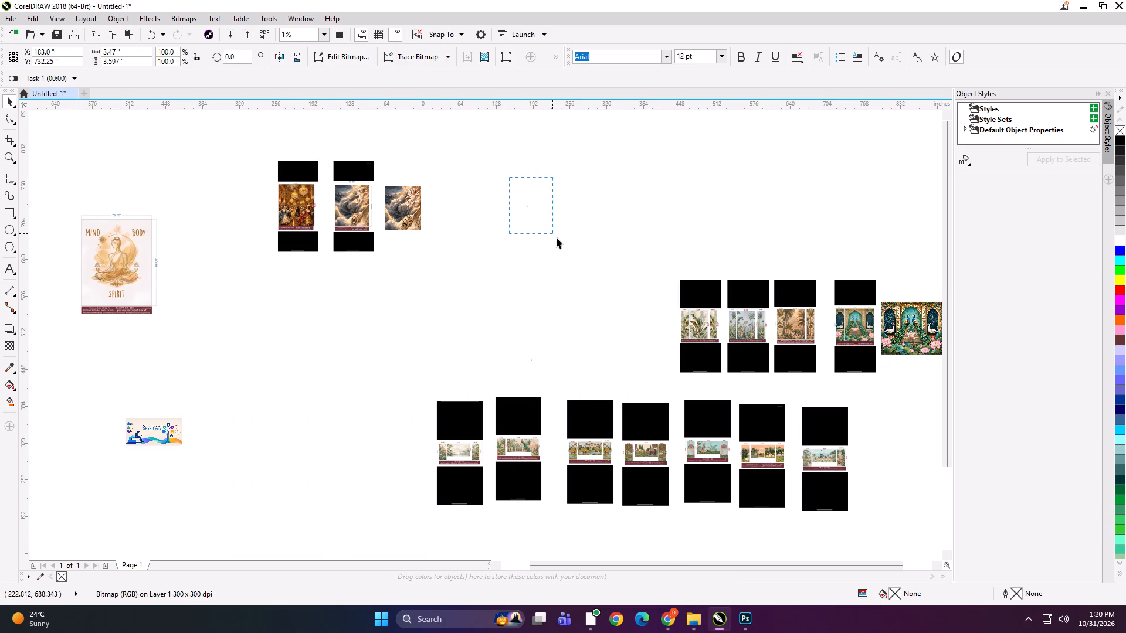
Separate the overlapping Core Values and Better Ideas world-map previews into a side-by-side pair, and shift the pair up into empty space.
{"action": "left_click_drag", "start_coordinate": [557, 237], "coordinate": [557, 238]}
{"action": "left_click_drag", "start_coordinate": [535, 212], "coordinate": [567, 240], "text": "shift"}
{"action": "left_click", "coordinate": [541, 260]}
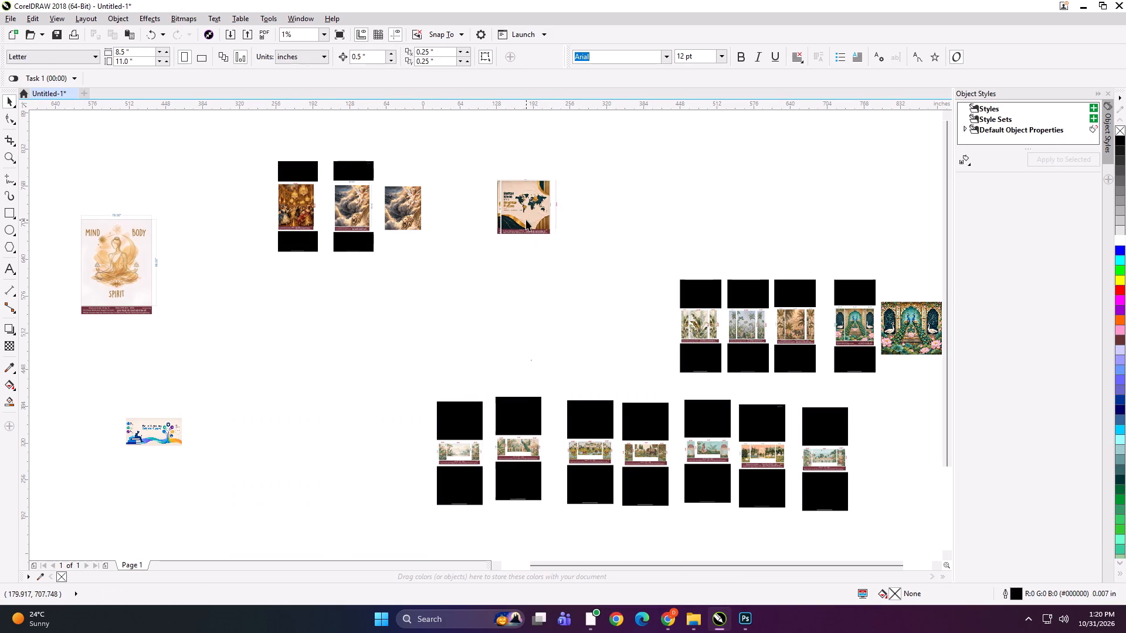
{"action": "left_click_drag", "start_coordinate": [529, 215], "coordinate": [617, 189]}
{"action": "left_click_drag", "start_coordinate": [540, 206], "coordinate": [559, 181]}
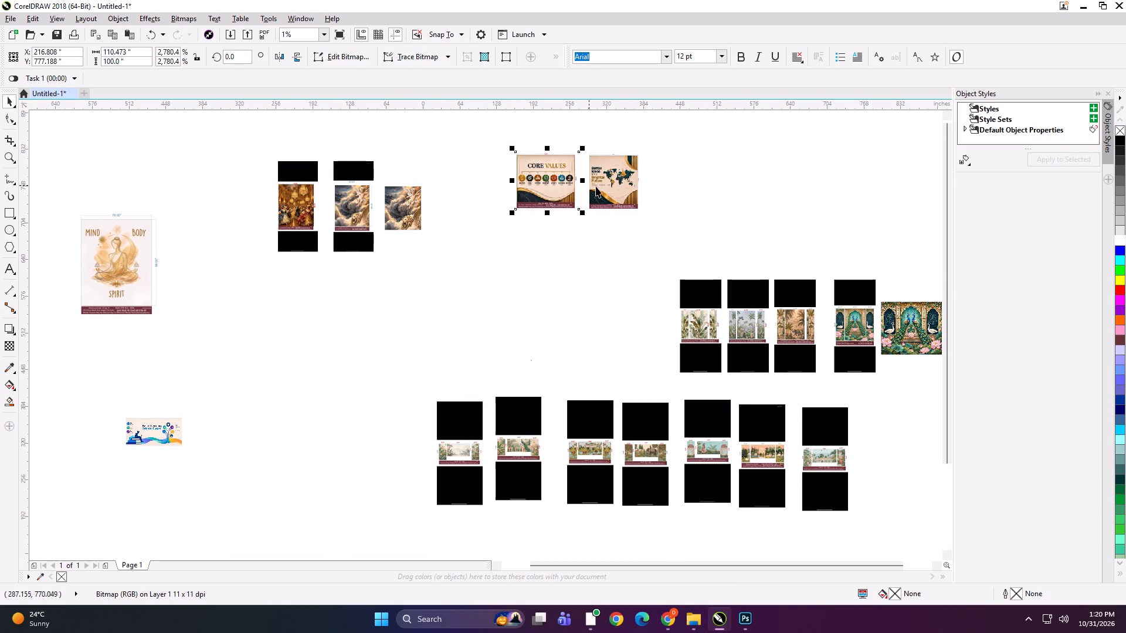
{"action": "left_click", "coordinate": [598, 186], "text": "shift"}
{"action": "left_click", "coordinate": [614, 189]}
{"action": "left_click_drag", "start_coordinate": [614, 189], "coordinate": [587, 188]}
{"action": "left_click_drag", "start_coordinate": [587, 188], "coordinate": [577, 178]}
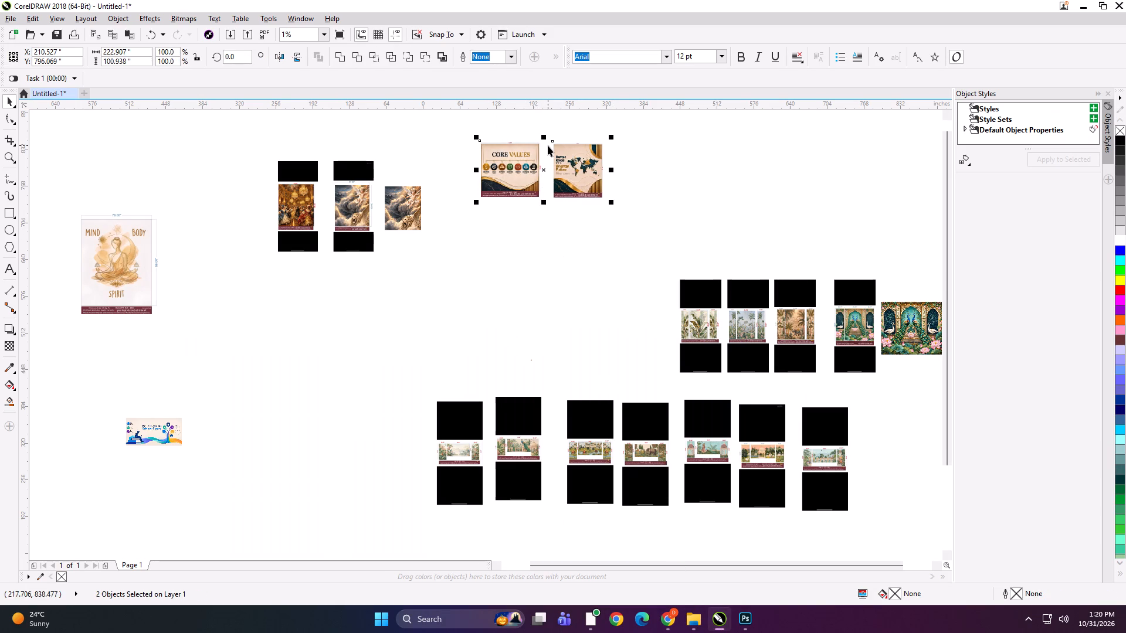
Move the three-artwork group with the angel images up above the Mind Body Spirit poster, lowering the poster to make room.
{"action": "left_click", "coordinate": [525, 224]}
{"action": "left_click", "coordinate": [357, 207], "text": "shift"}
{"action": "left_click", "coordinate": [241, 142]}
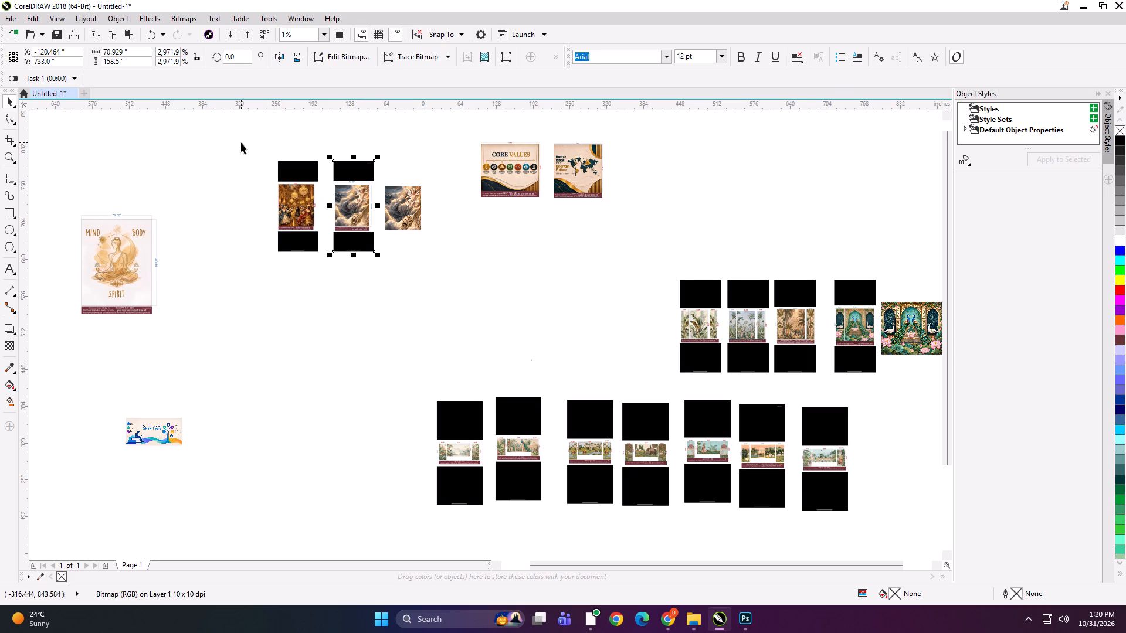
{"action": "left_click_drag", "start_coordinate": [238, 134], "coordinate": [450, 294]}
{"action": "left_click_drag", "start_coordinate": [354, 217], "coordinate": [259, 186]}
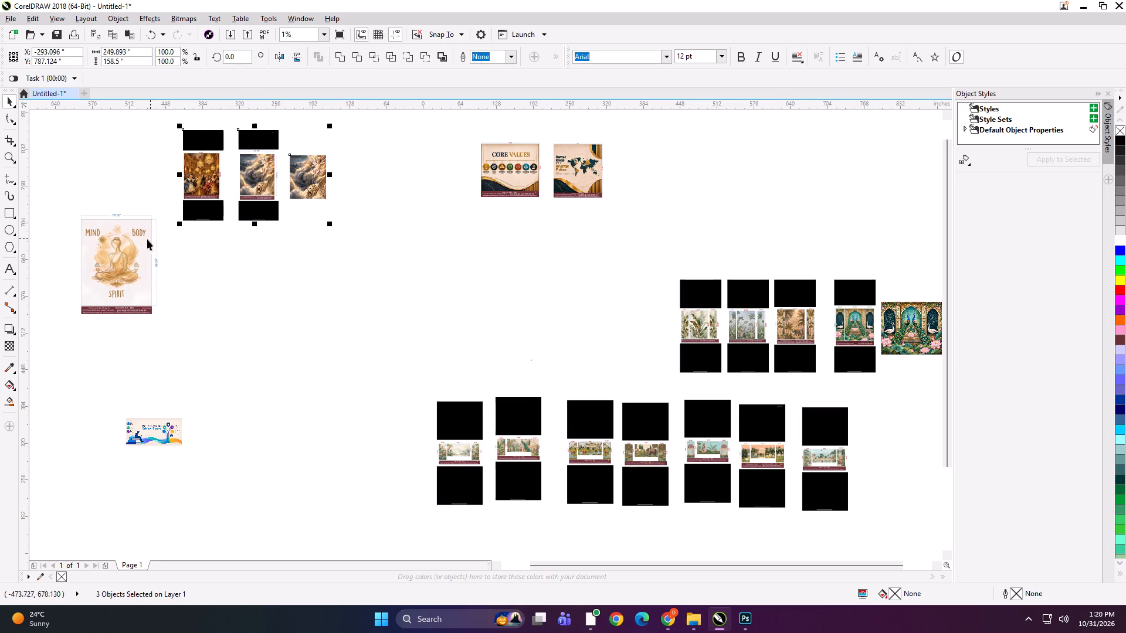
{"action": "left_click_drag", "start_coordinate": [138, 244], "coordinate": [120, 301]}
{"action": "left_click_drag", "start_coordinate": [143, 115], "coordinate": [364, 270]}
{"action": "left_click_drag", "start_coordinate": [265, 182], "coordinate": [232, 181]}
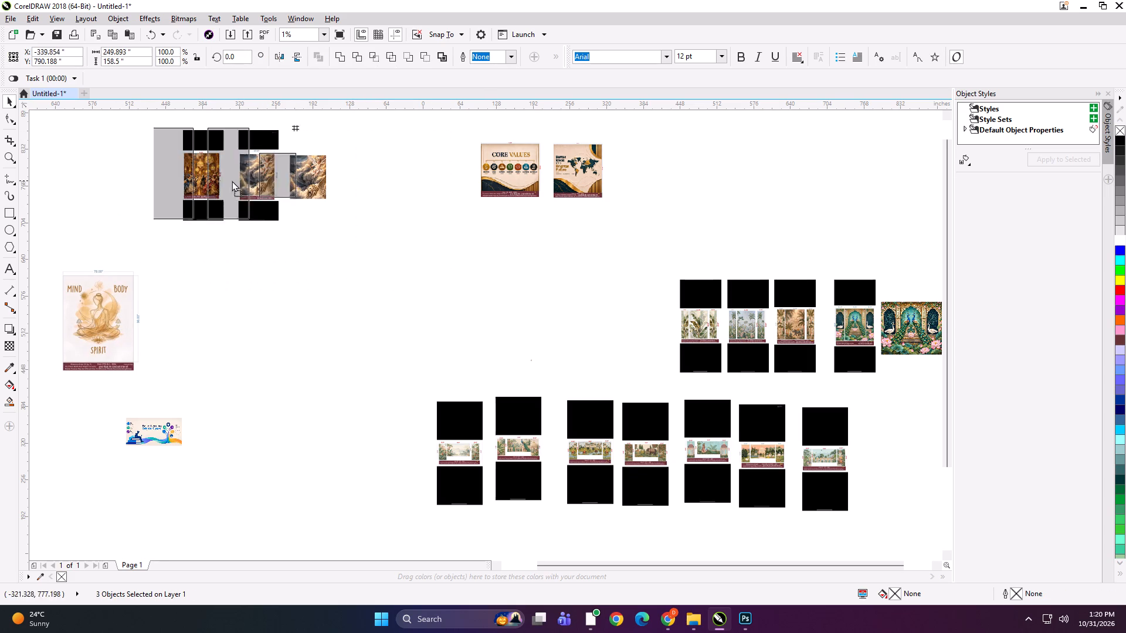
{"action": "left_click_drag", "start_coordinate": [232, 181], "coordinate": [215, 182]}
{"action": "left_click", "coordinate": [253, 290]}
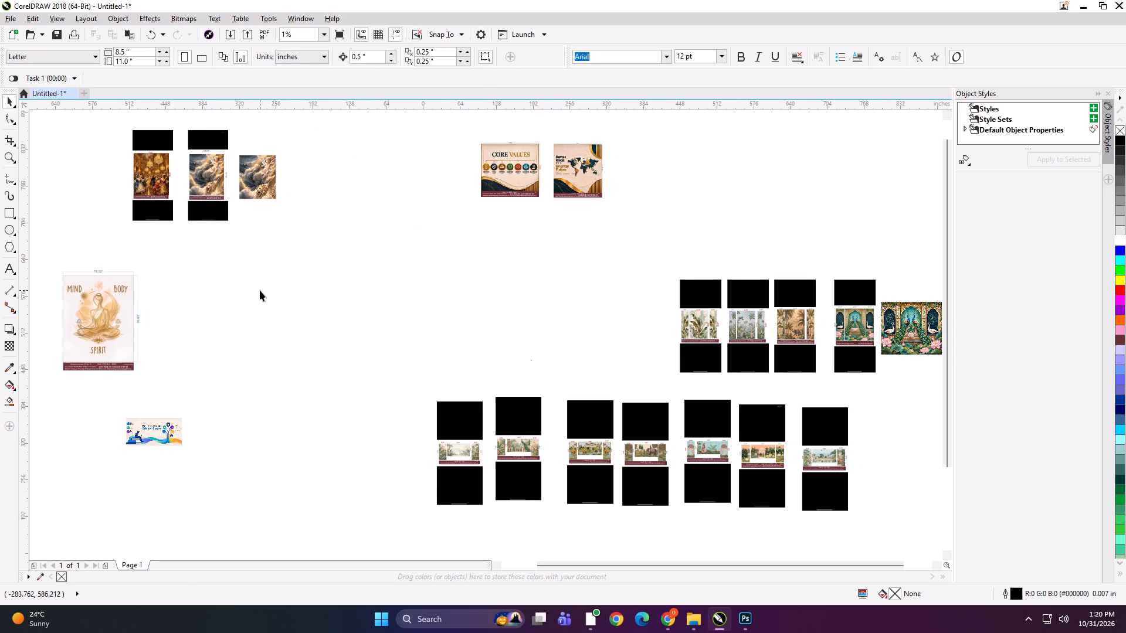
From the Downloads folder, bring the Better Learning Brighter Future banner image into the CorelDRAW document.
{"action": "left_click", "coordinate": [696, 632]}
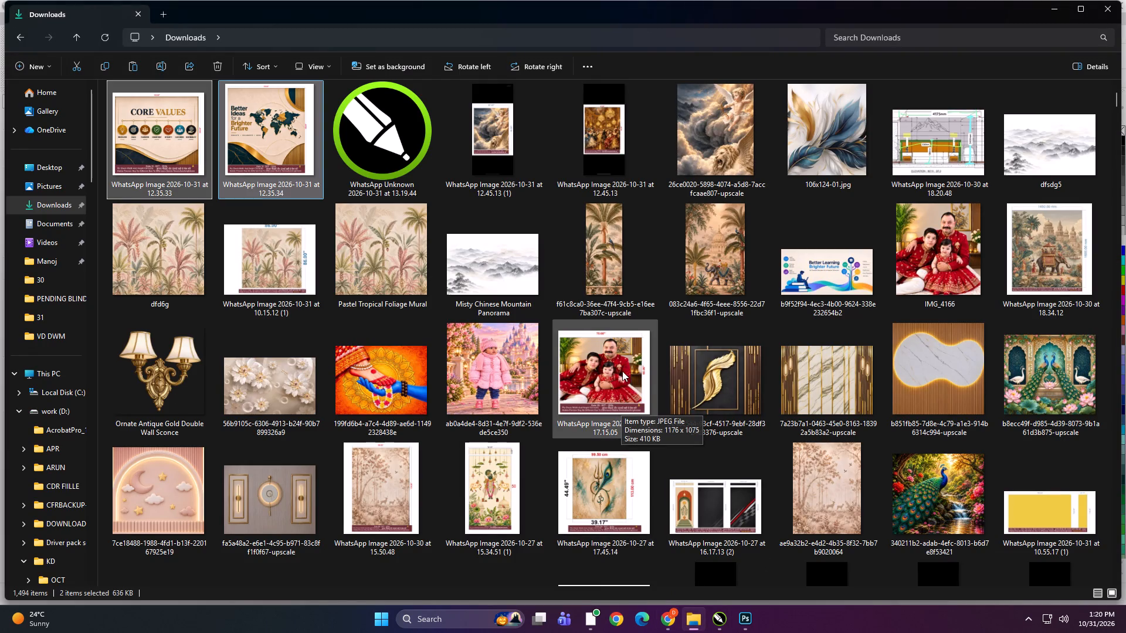
{"action": "left_click", "coordinate": [856, 268]}
{"action": "left_click_drag", "start_coordinate": [835, 274], "coordinate": [767, 419]}
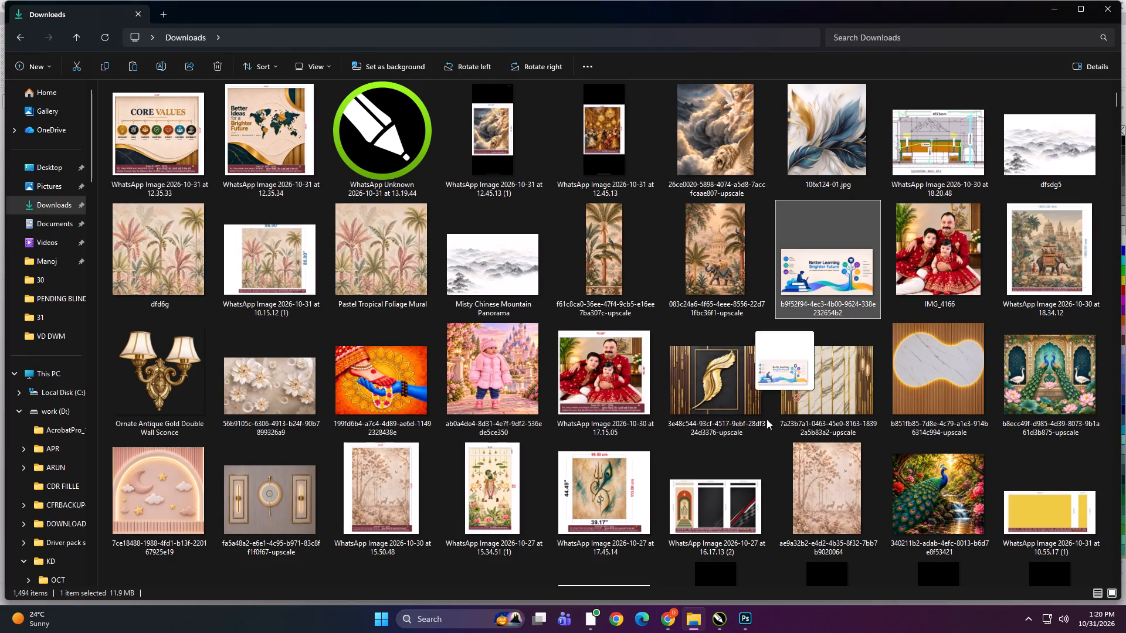
Place the b9f52f94 Better Learning Brighter Future image from Downloads in the empty canvas area below the Core Values and Better Ideas previews.
{"action": "left_click_drag", "start_coordinate": [767, 419], "coordinate": [520, 300]}
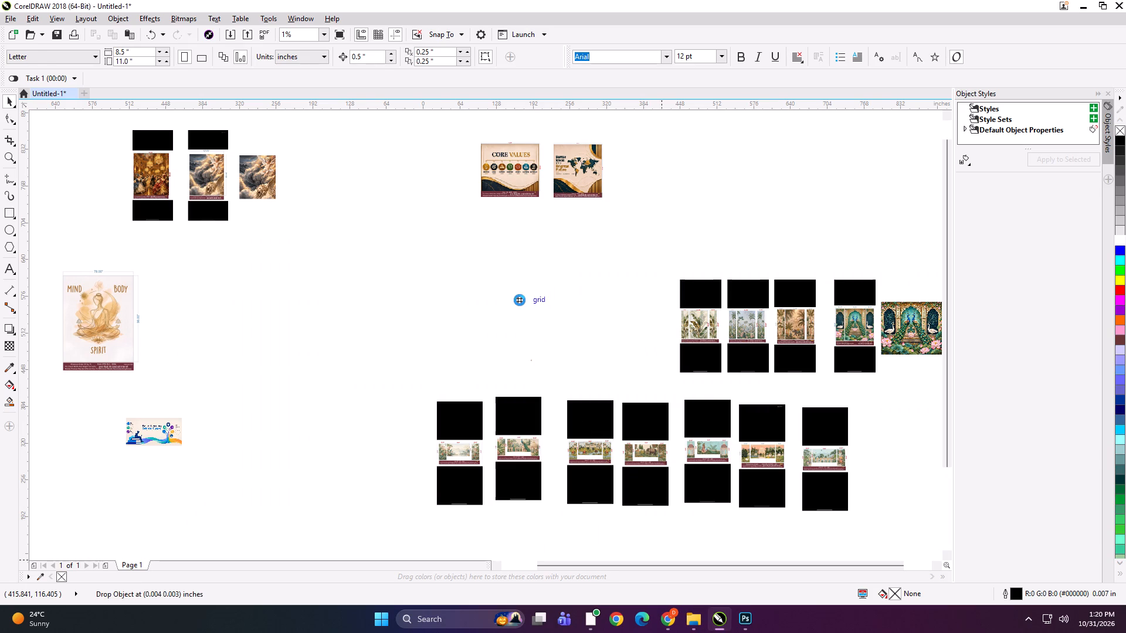
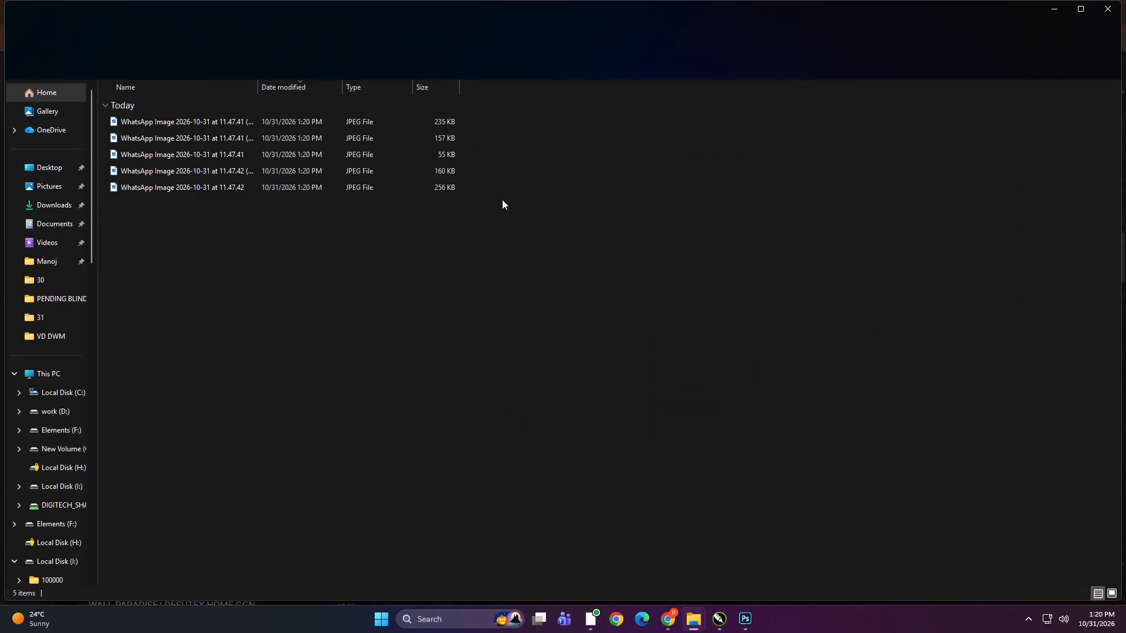
Bring all five WhatsApp preview images from the Downloads subfolder into the CorelDRAW document, in the empty area beside the Mind Body Spirit poster.
{"action": "scroll", "coordinate": [371, 284], "scroll_direction": "up", "scroll_amount": 20, "text": "ctrl"}
{"action": "scroll", "coordinate": [371, 284], "scroll_direction": "up", "scroll_amount": 20, "text": "ctrl"}
{"action": "key", "text": "ctrl+a"}
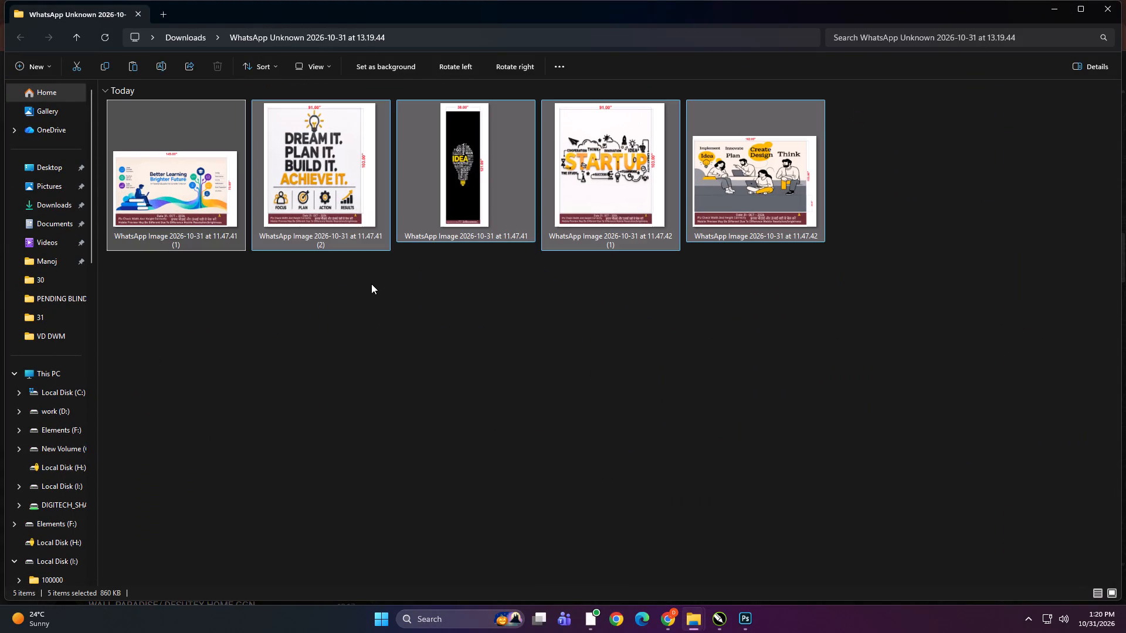
{"action": "left_click_drag", "start_coordinate": [307, 135], "coordinate": [724, 615]}
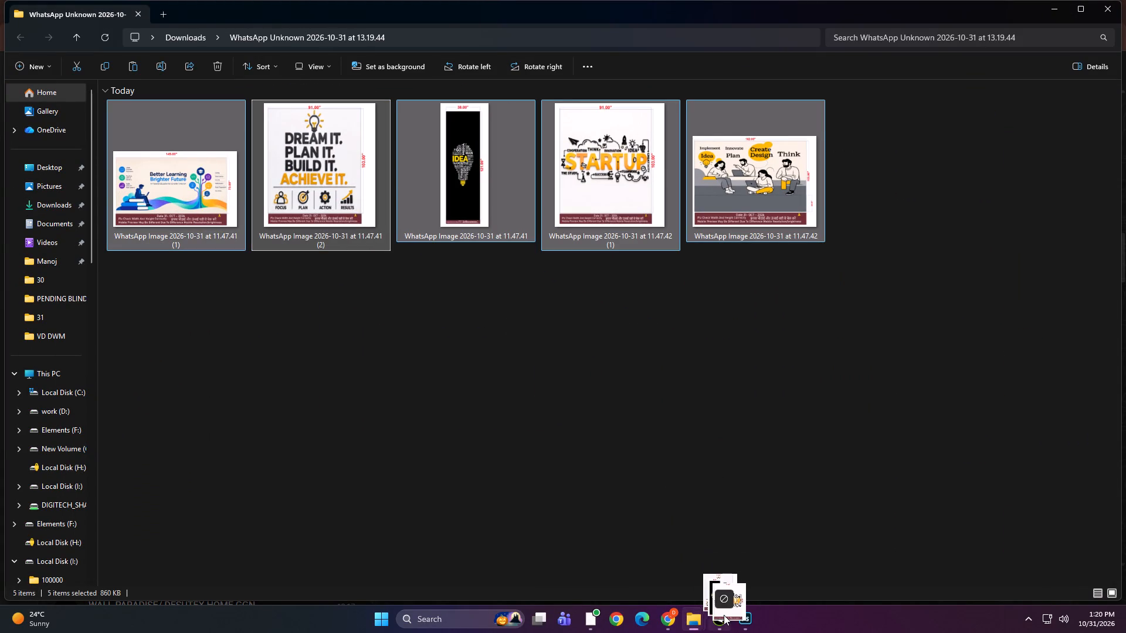
{"action": "left_click_drag", "start_coordinate": [724, 615], "coordinate": [290, 341]}
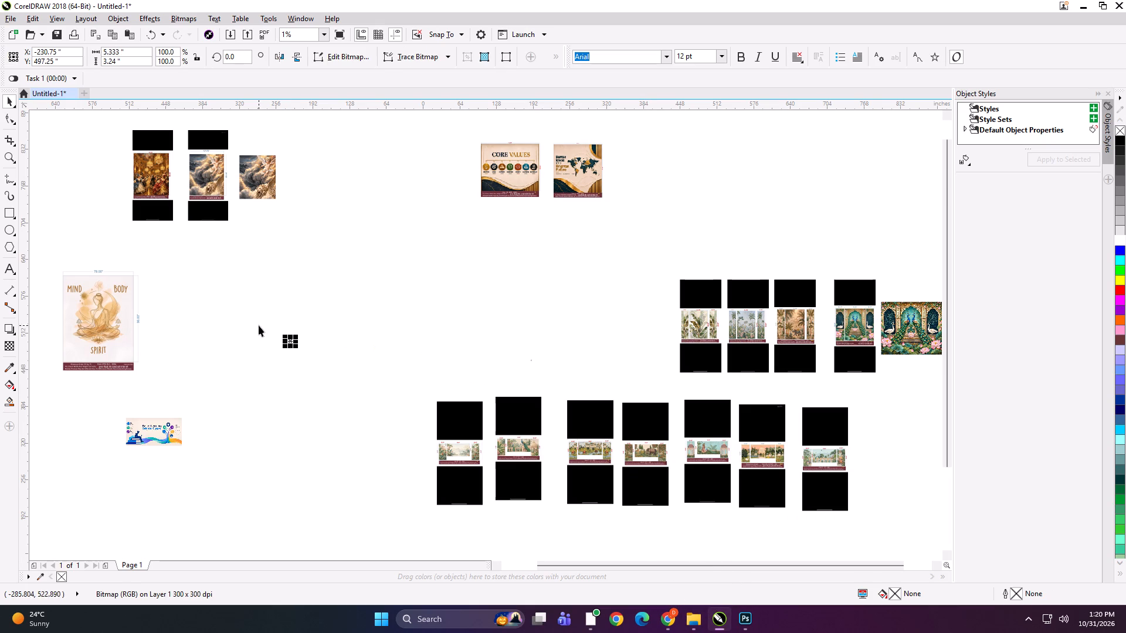
{"action": "left_click_drag", "start_coordinate": [259, 325], "coordinate": [305, 377]}
{"action": "left_click_drag", "start_coordinate": [297, 348], "coordinate": [330, 388], "text": "shift"}
Move the stack of five imported preview images into the empty space just below the original Better Learning Brighter Future banner.
{"action": "left_click_drag", "start_coordinate": [293, 332], "coordinate": [177, 479]}
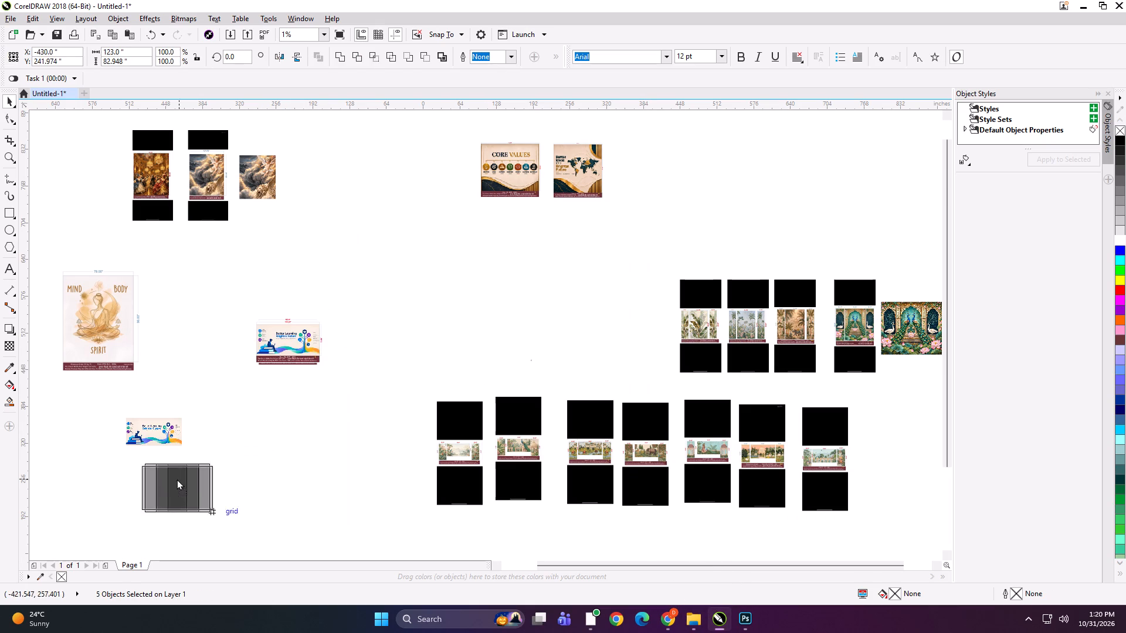
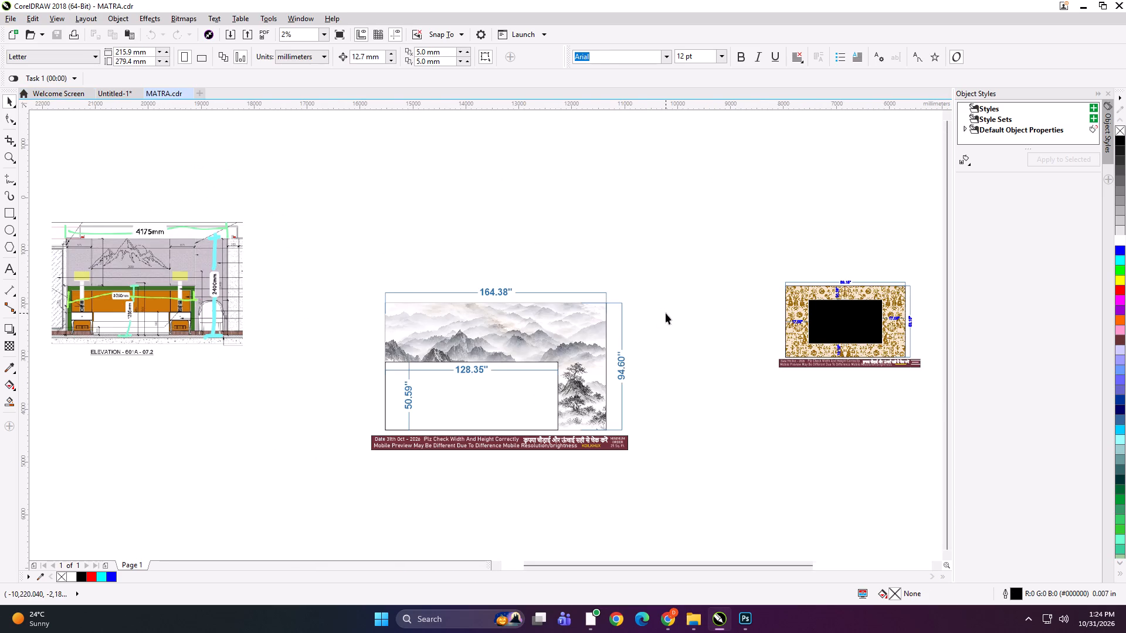
Lighten the misty mountain mural bitmap in the Image Adjustment Lab with brightness 42 and contrast -26.
{"action": "scroll", "coordinate": [666, 313], "scroll_direction": "down", "scroll_amount": 3}
{"action": "scroll", "coordinate": [201, 356], "scroll_direction": "up", "scroll_amount": 1}
{"action": "scroll", "coordinate": [389, 319], "scroll_direction": "up", "scroll_amount": 1}
{"action": "left_click", "coordinate": [467, 289]}
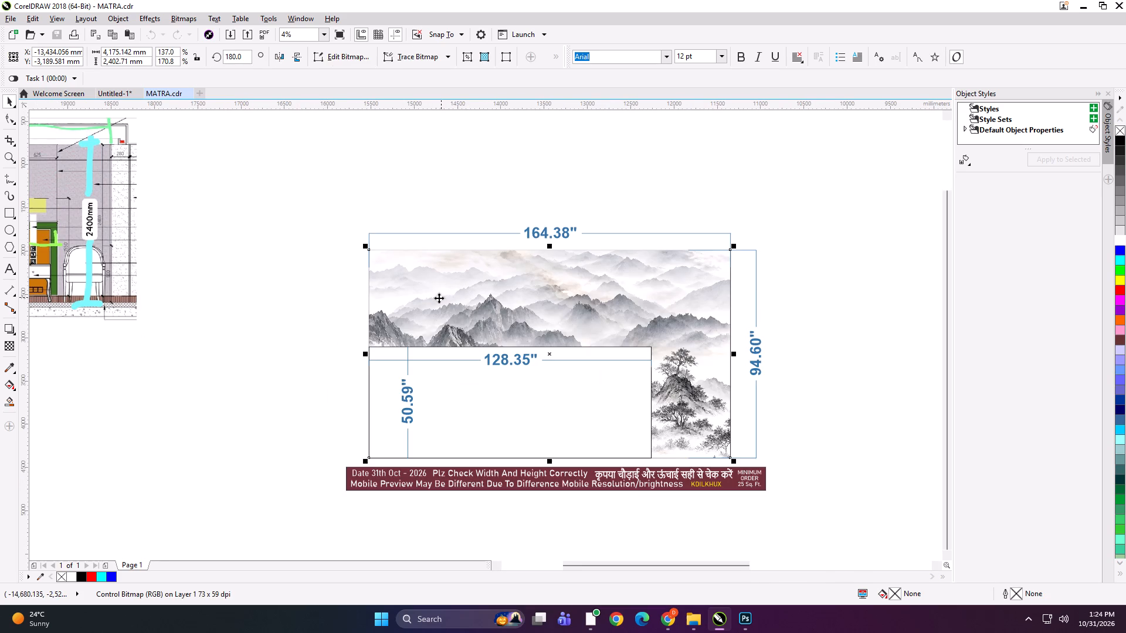
{"action": "left_click", "coordinate": [188, 20]}
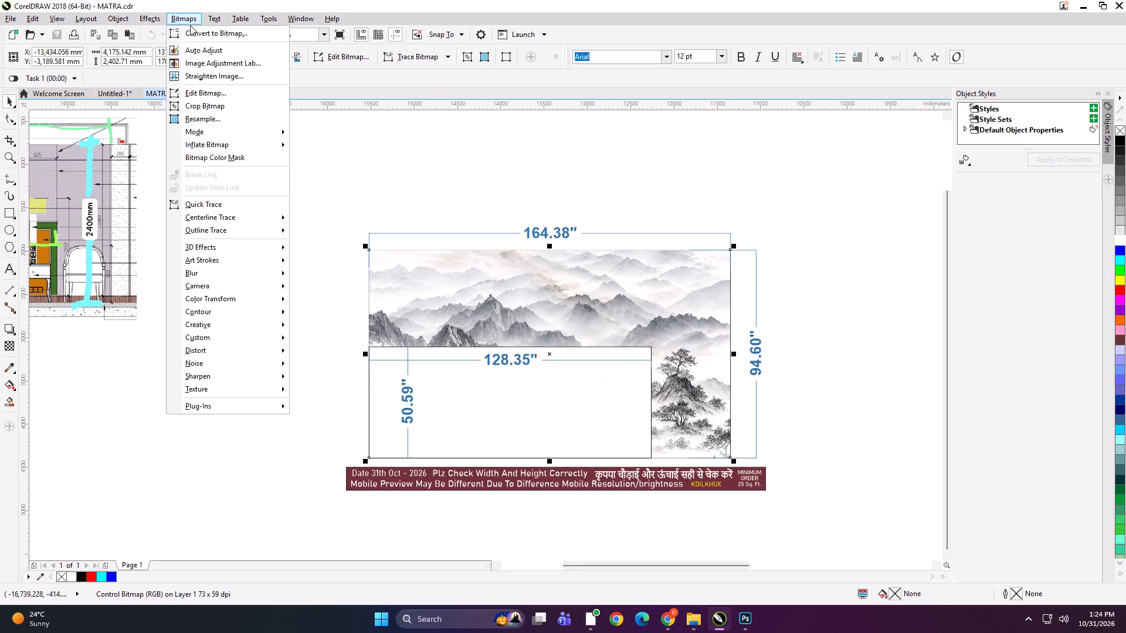
{"action": "left_click", "coordinate": [202, 61]}
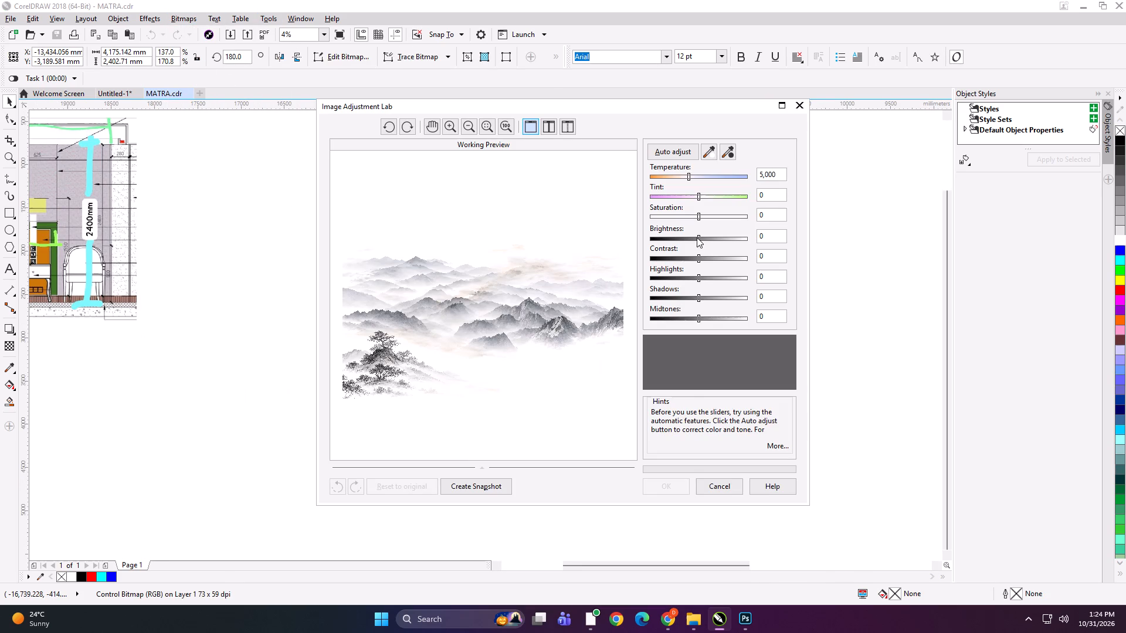
{"action": "left_click", "coordinate": [697, 237]}
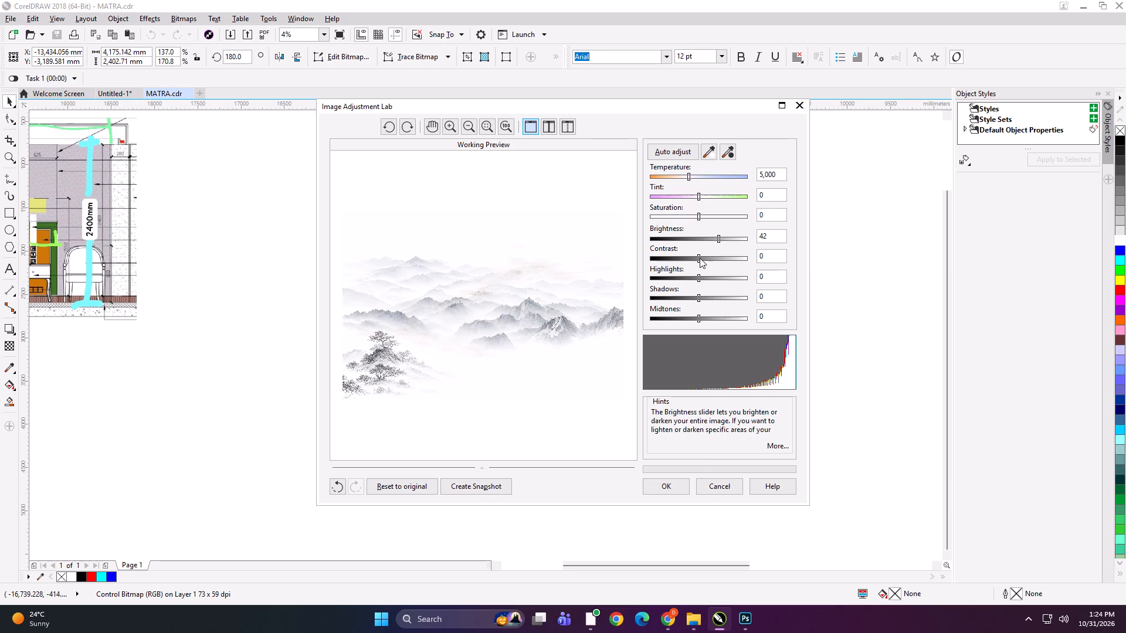
{"action": "left_click_drag", "start_coordinate": [700, 258], "coordinate": [686, 261]}
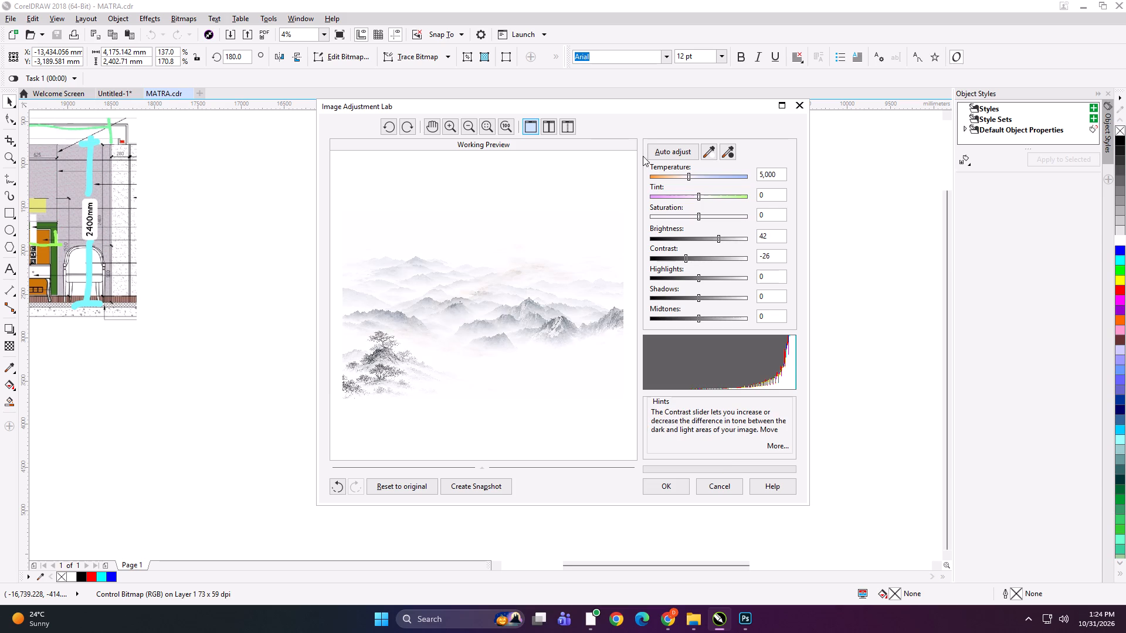
{"action": "left_click_drag", "start_coordinate": [618, 115], "coordinate": [387, 181]}
{"action": "left_click_drag", "start_coordinate": [592, 108], "coordinate": [593, 114]}
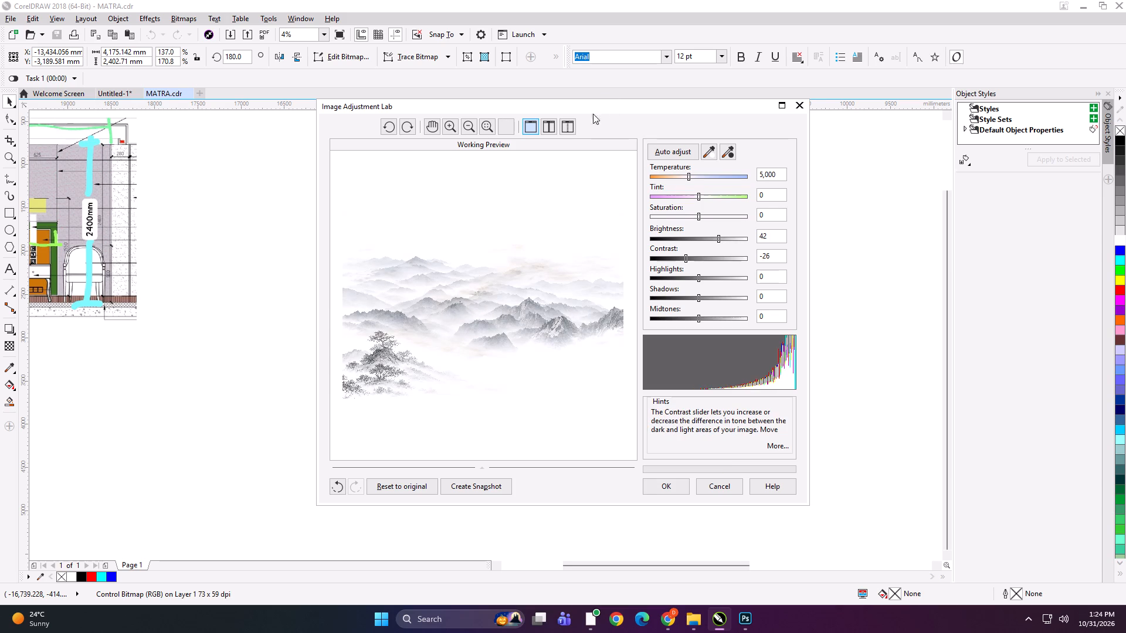
{"action": "left_click_drag", "start_coordinate": [593, 114], "coordinate": [712, 103]}
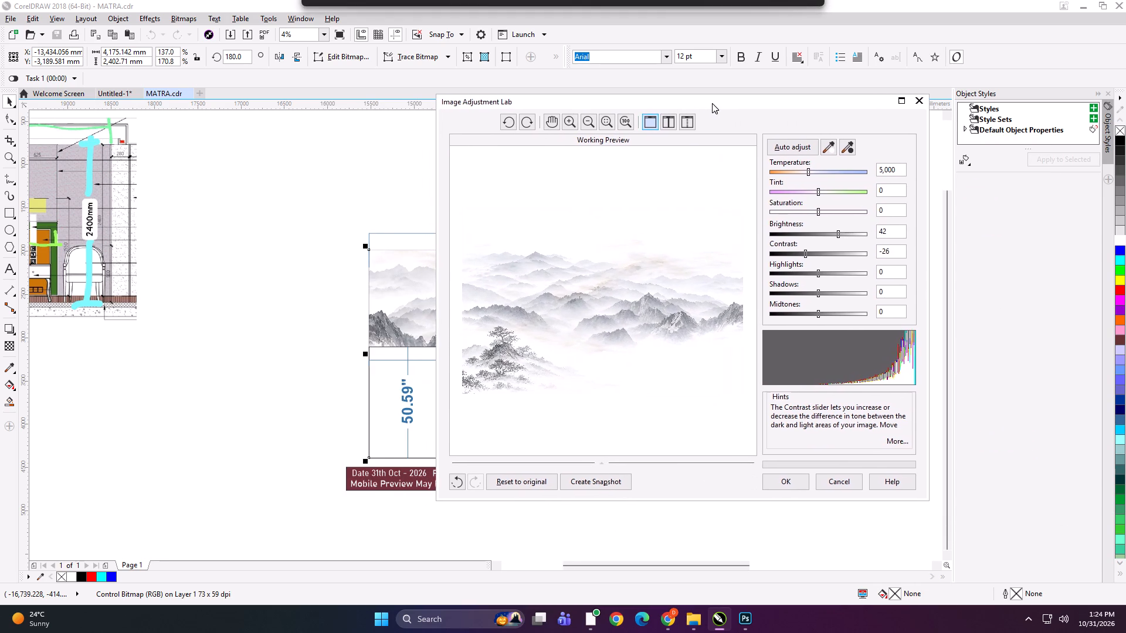
{"action": "left_click_drag", "start_coordinate": [712, 103], "coordinate": [713, 103]}
{"action": "left_click", "coordinate": [790, 481]}
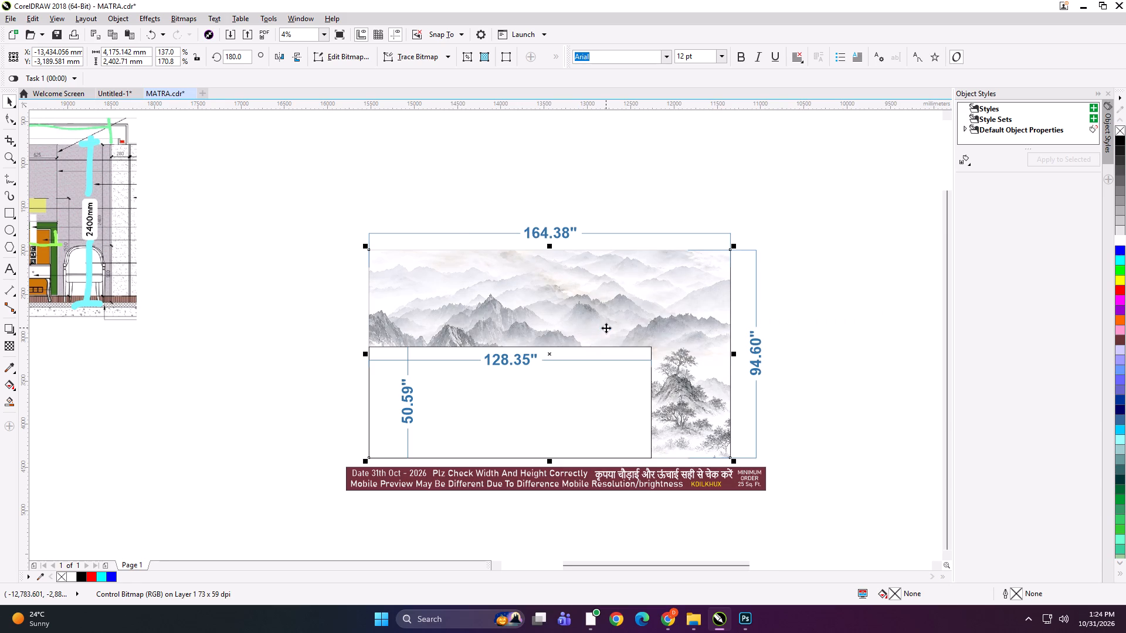
Fit the dimensioned mountain mural and its size-check banner to a full-screen preview and capture it as a screenshot.
{"action": "left_click", "coordinate": [323, 203]}
{"action": "left_click_drag", "start_coordinate": [323, 203], "coordinate": [788, 531]}
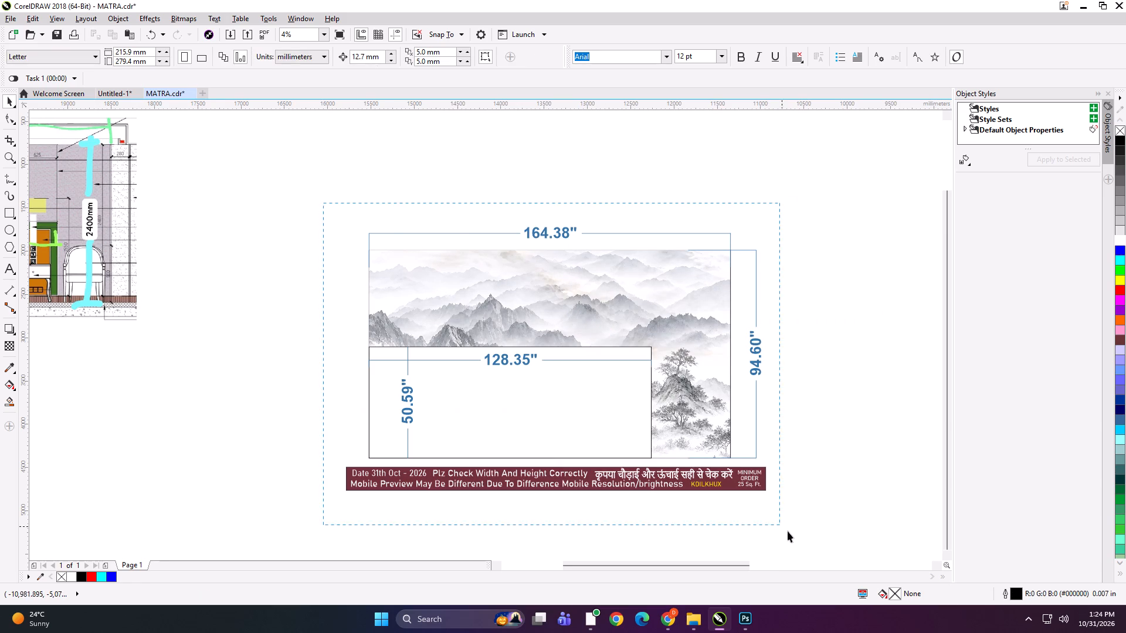
{"action": "left_click_drag", "start_coordinate": [788, 531], "coordinate": [802, 539]}
{"action": "key", "text": "shift+F2"}
{"action": "key", "text": "F9"}
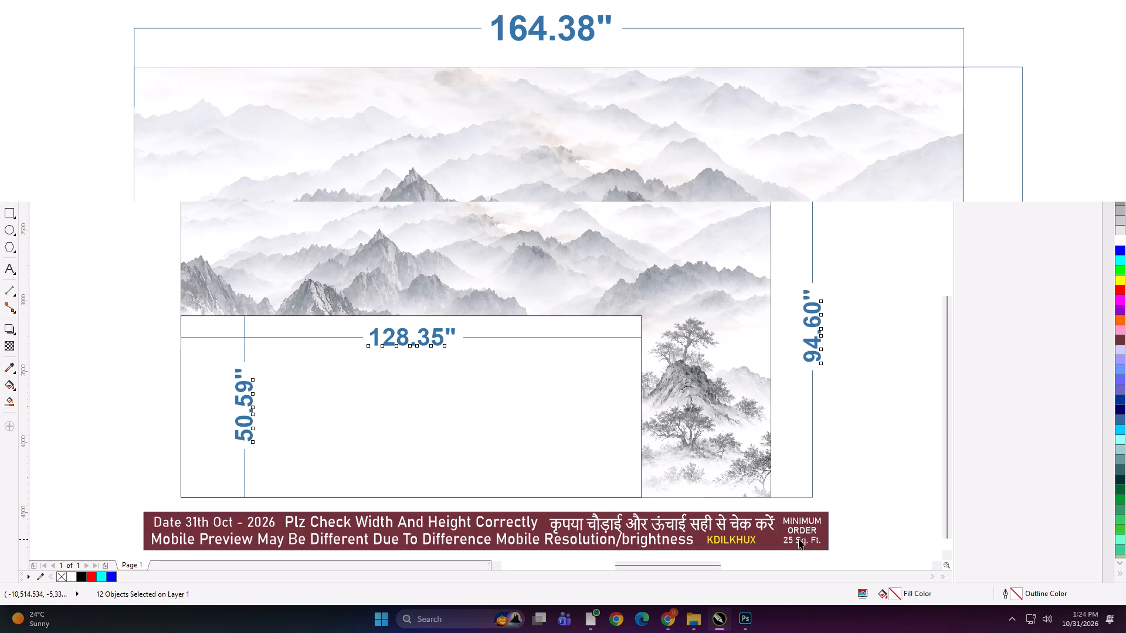
{"action": "key", "text": "Print"}
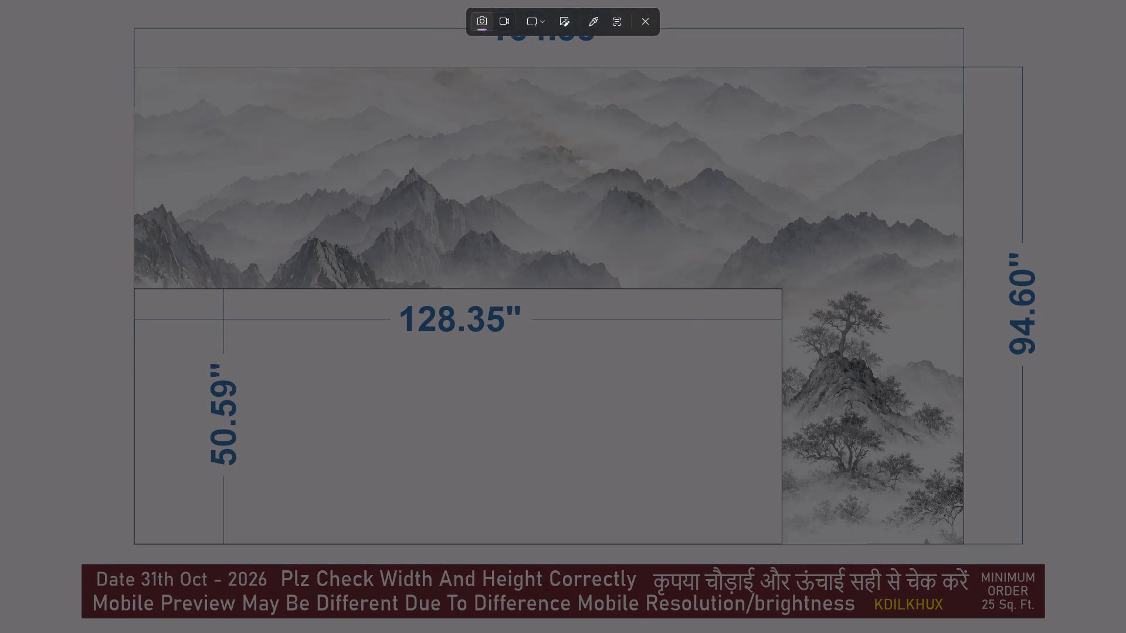
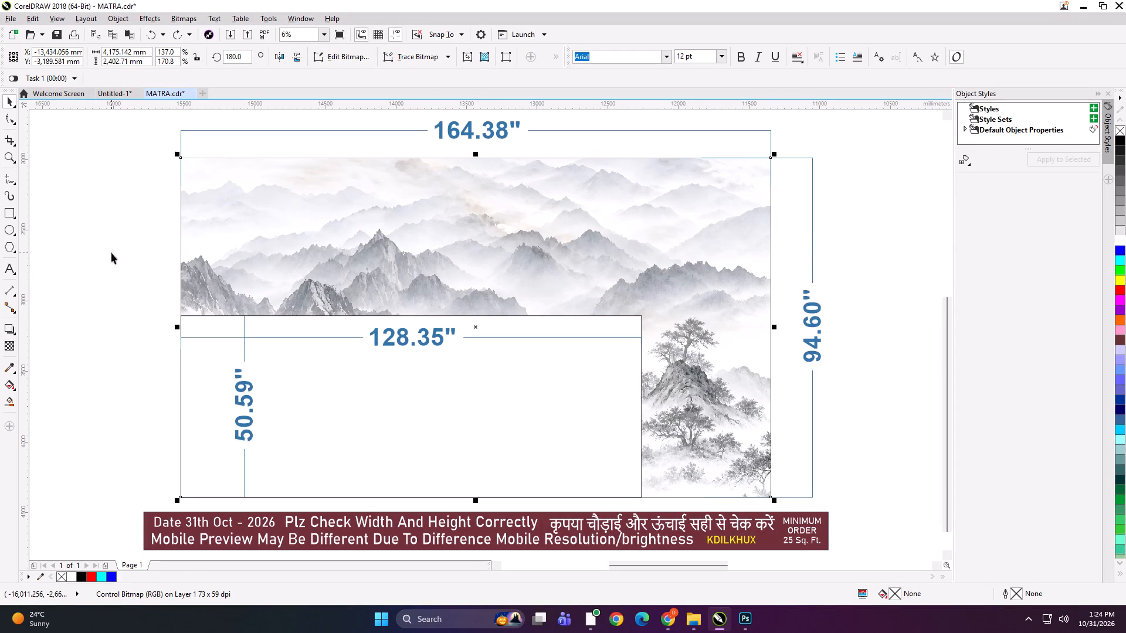
Squash the misty mountain mural bitmap vertically from its top edge to about 78% of its height.
{"action": "left_click", "coordinate": [344, 256]}
{"action": "left_click_drag", "start_coordinate": [477, 152], "coordinate": [476, 229]}
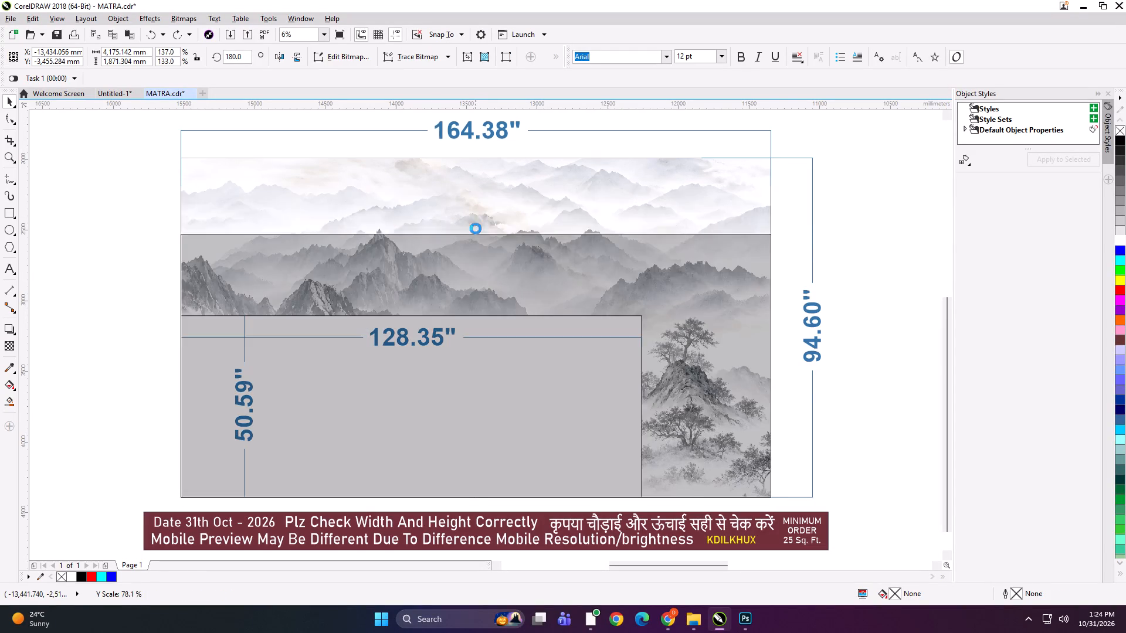
With the Shape tool, raise the mural bitmap's two top corner nodes near the frame's top line, making it about 94.35" high.
{"action": "key", "text": "F10"}
{"action": "left_click_drag", "start_coordinate": [141, 214], "coordinate": [740, 253]}
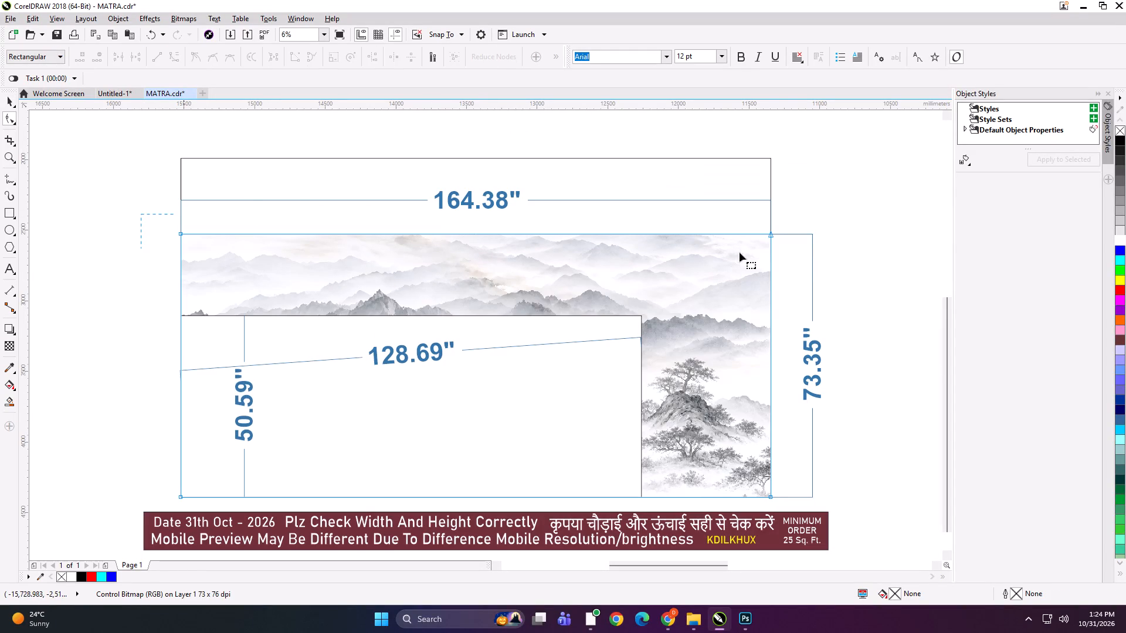
{"action": "left_click_drag", "start_coordinate": [740, 253], "coordinate": [793, 255]}
{"action": "key", "text": "Up"}
{"action": "key", "text": "Up"}
{"action": "key", "text": "Up"}
{"action": "key", "text": "Up"}
{"action": "key", "text": "Up"}
{"action": "key", "text": "Up"}
{"action": "key", "text": "Up"}
{"action": "key", "text": "Up"}
{"action": "key", "text": "Up"}
{"action": "key", "text": "Up"}
{"action": "key", "text": "Up"}
{"action": "key", "text": "Up"}
{"action": "key", "text": "Up"}
{"action": "key", "text": "Up"}
{"action": "key", "text": "Up"}
{"action": "key", "text": "Up"}
{"action": "key", "text": "Up"}
{"action": "key", "text": "Up"}
{"action": "key", "text": "Up"}
{"action": "key", "text": "Up"}
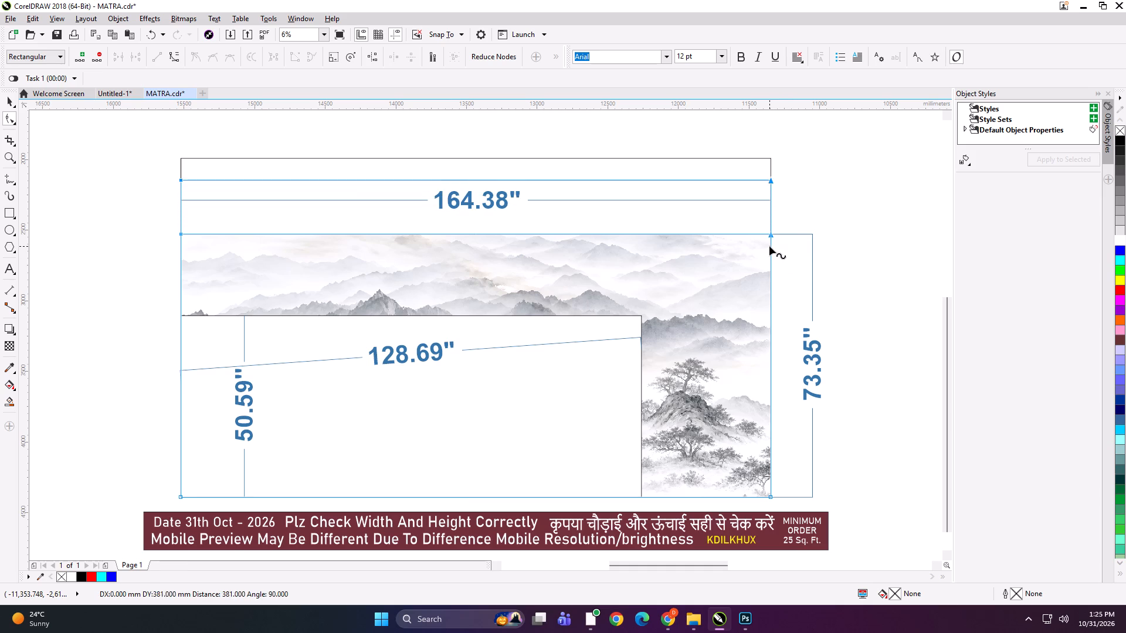
{"action": "key", "text": "Up"}
{"action": "key", "text": "Up"}
{"action": "key", "text": "Up"}
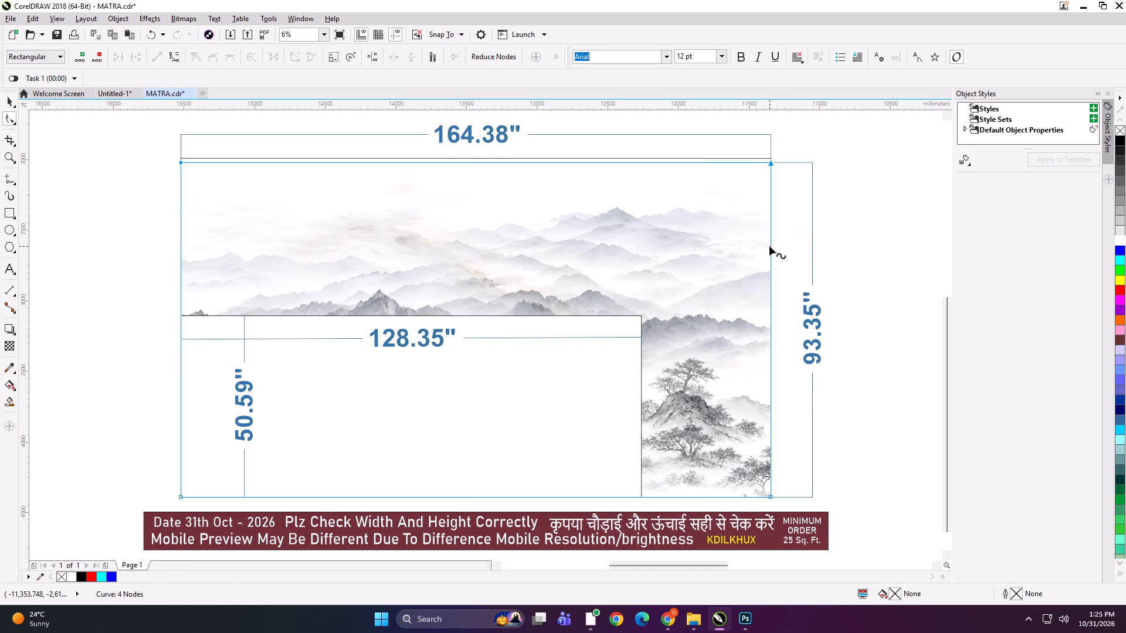
{"action": "key", "text": "Up"}
{"action": "key", "text": "Up"}
{"action": "key", "text": "Down"}
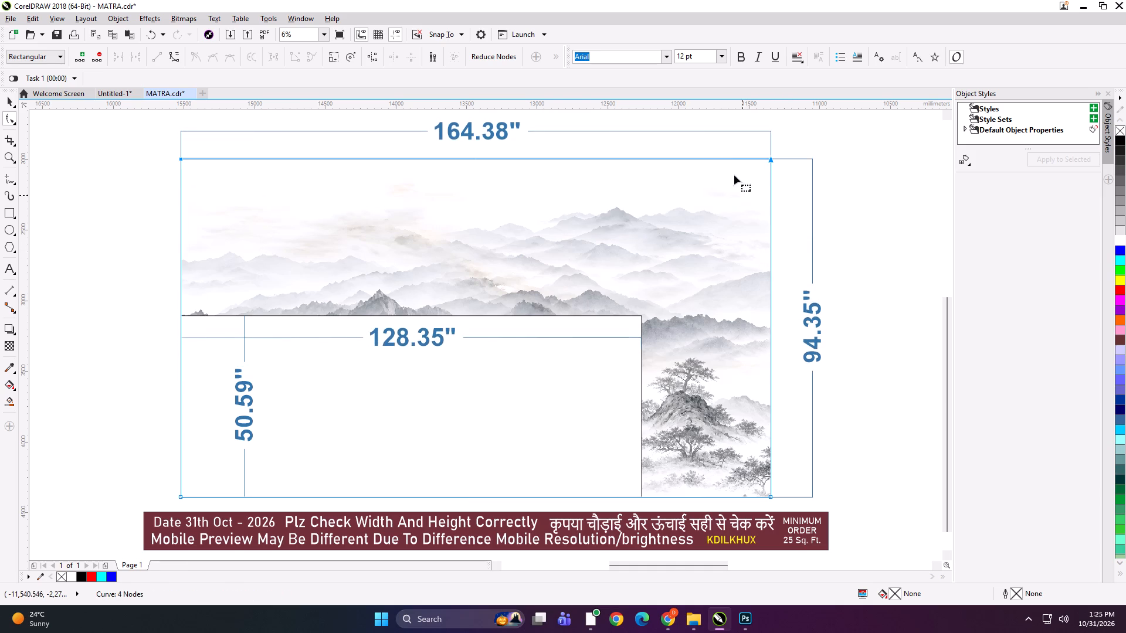
Move the mural bitmap's top edge up onto the black frame line, bringing its height to 94.49".
{"action": "scroll", "coordinate": [726, 152], "scroll_direction": "up", "scroll_amount": 6}
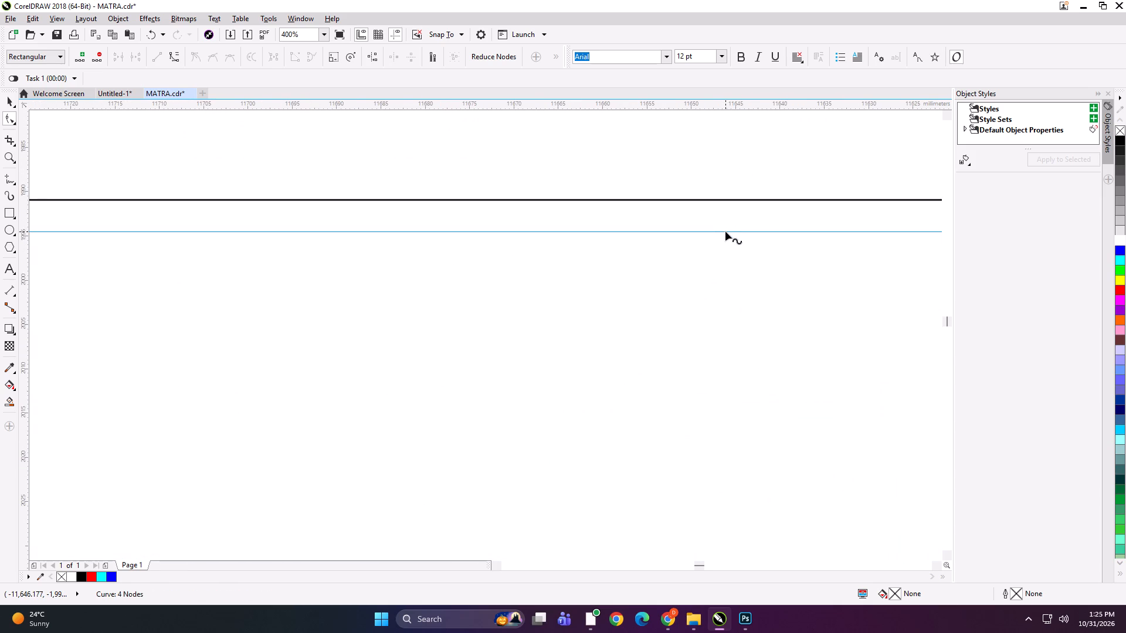
{"action": "left_click_drag", "start_coordinate": [725, 232], "coordinate": [721, 199]}
{"action": "scroll", "coordinate": [669, 196], "scroll_direction": "down", "scroll_amount": 8}
{"action": "key", "text": "space"}
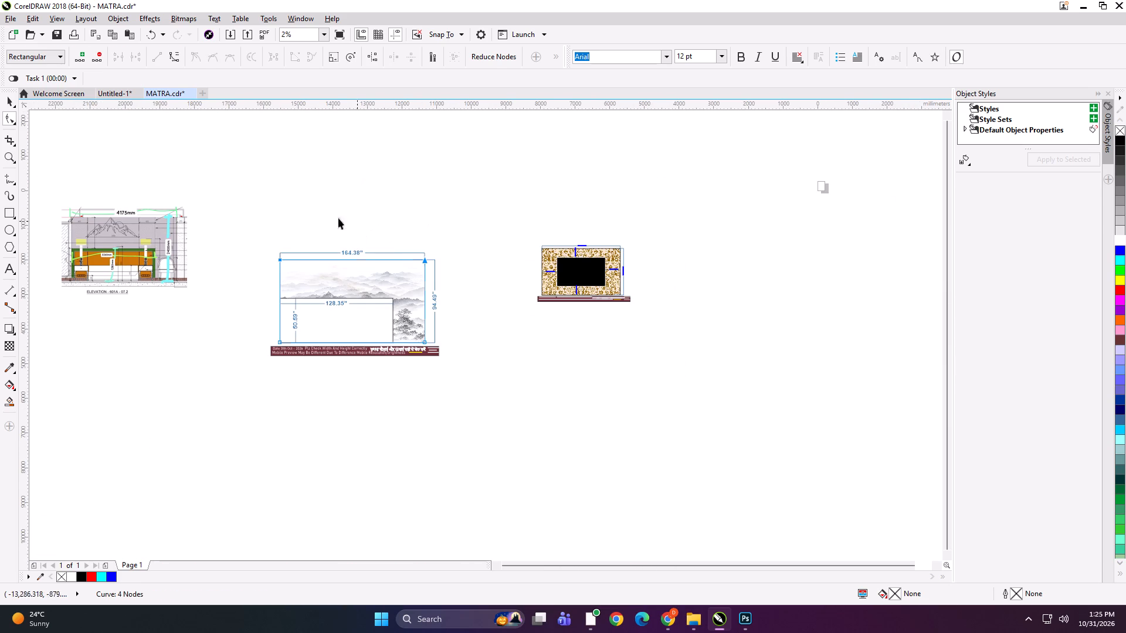
Select the dimensioned mountain mural with its size-check banner and fit them to a full-screen preview.
{"action": "scroll", "coordinate": [267, 233], "scroll_direction": "up", "scroll_amount": 1}
{"action": "left_click", "coordinate": [341, 238]}
{"action": "left_click_drag", "start_coordinate": [353, 181], "coordinate": [669, 404]}
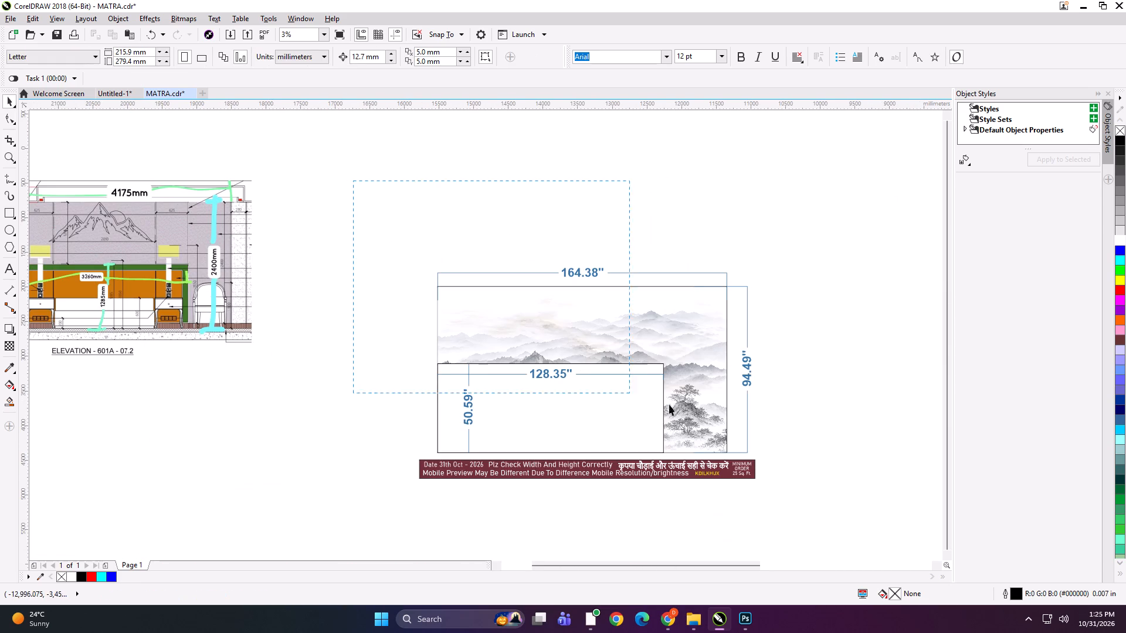
{"action": "left_click_drag", "start_coordinate": [669, 404], "coordinate": [786, 516]}
{"action": "key", "text": "shift+F2"}
{"action": "key", "text": "F9"}
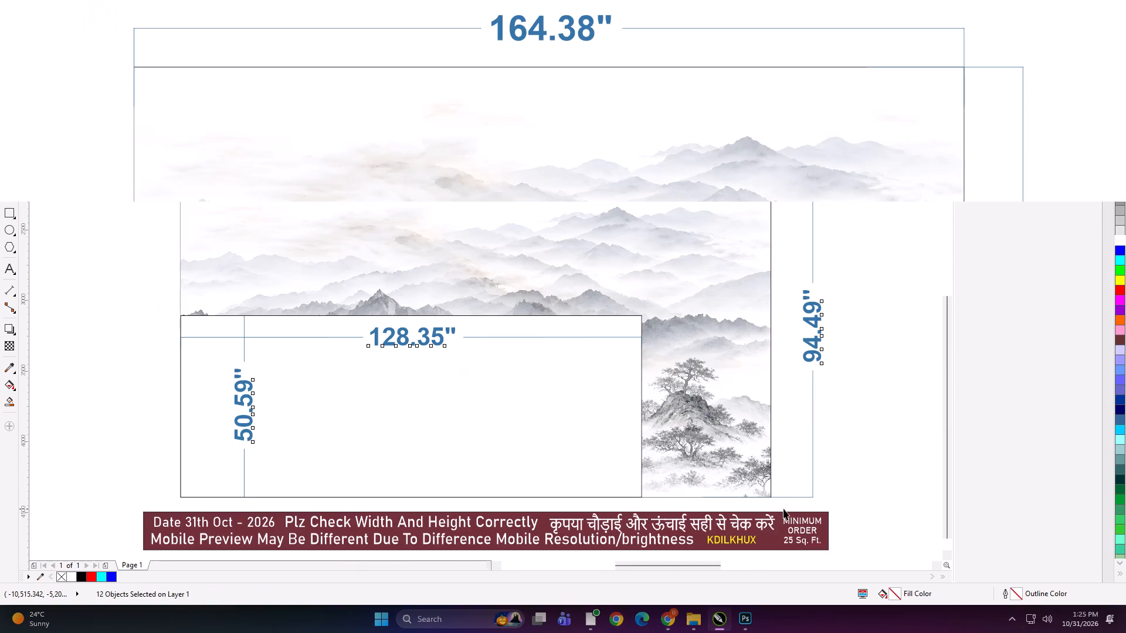
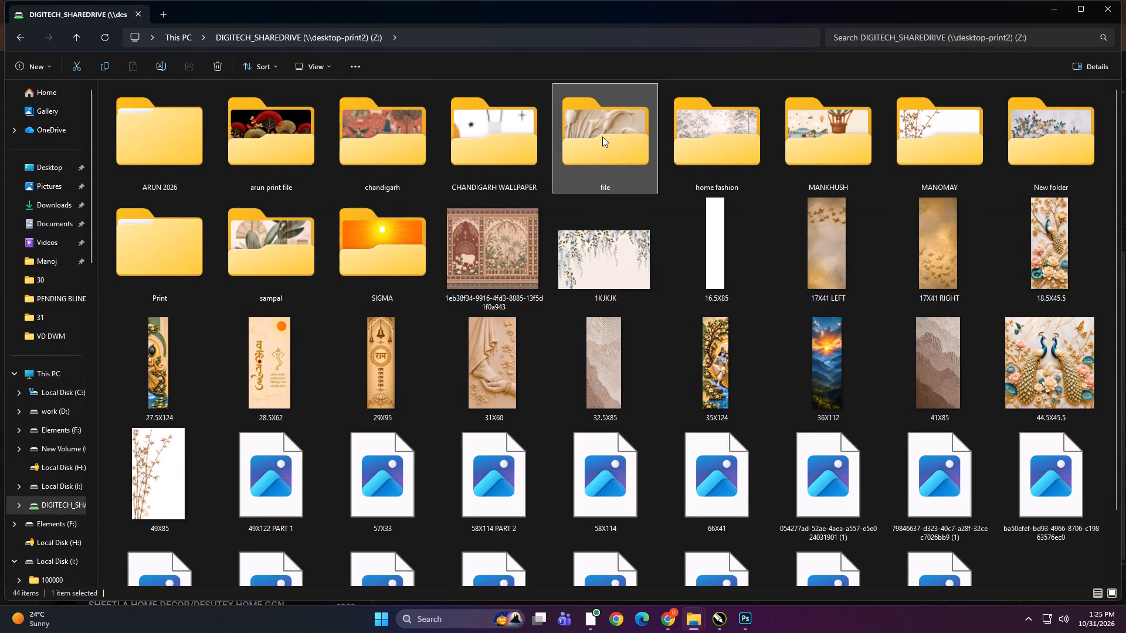
Open folder 31 inside the share drive's file folder and inspect its contents as extra-large thumbnails.
{"action": "left_click", "coordinate": [602, 137]}
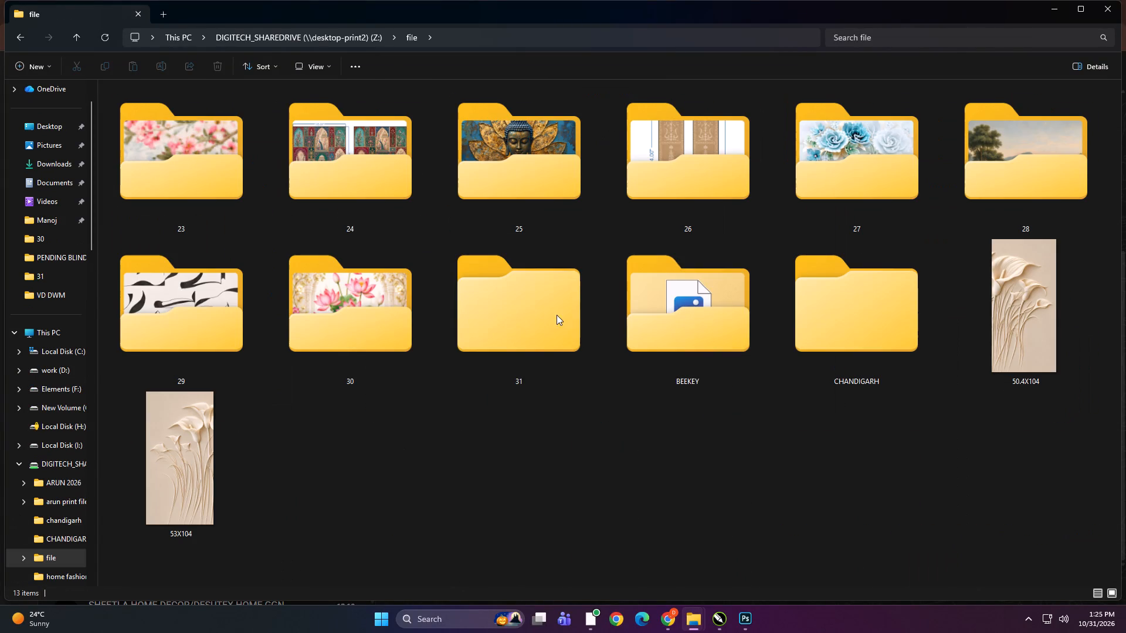
{"action": "triple_click", "coordinate": [538, 315]}
{"action": "scroll", "coordinate": [510, 355], "scroll_direction": "up", "scroll_amount": 2, "text": "ctrl"}
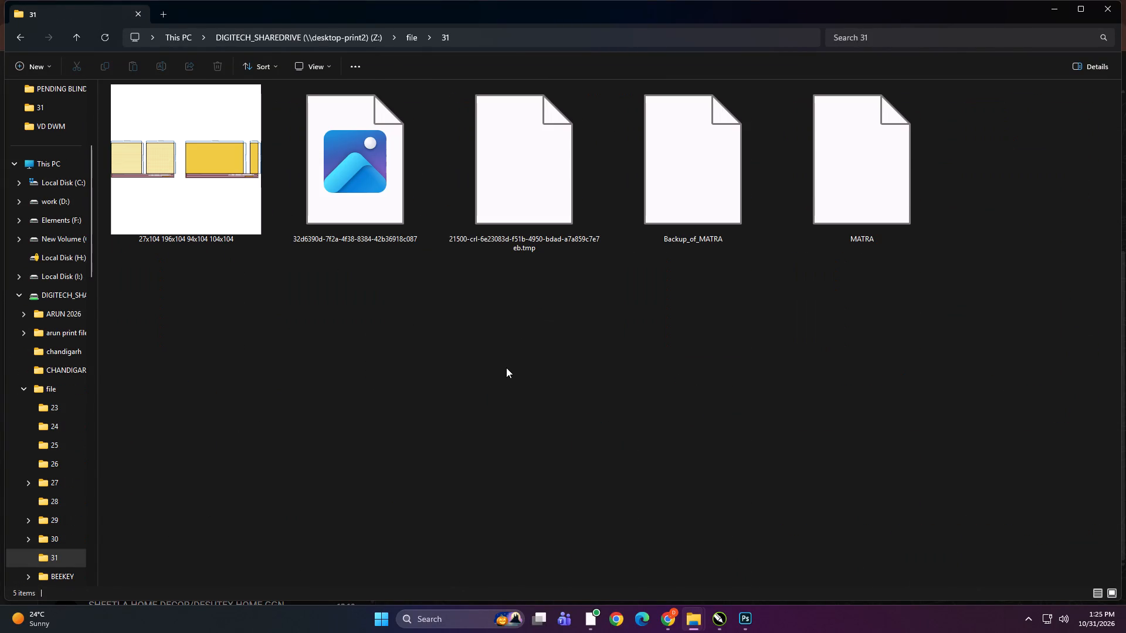
{"action": "scroll", "coordinate": [506, 367], "scroll_direction": "up", "scroll_amount": 17, "text": "ctrl"}
{"action": "scroll", "coordinate": [487, 356], "scroll_direction": "down", "scroll_amount": 3, "text": "ctrl"}
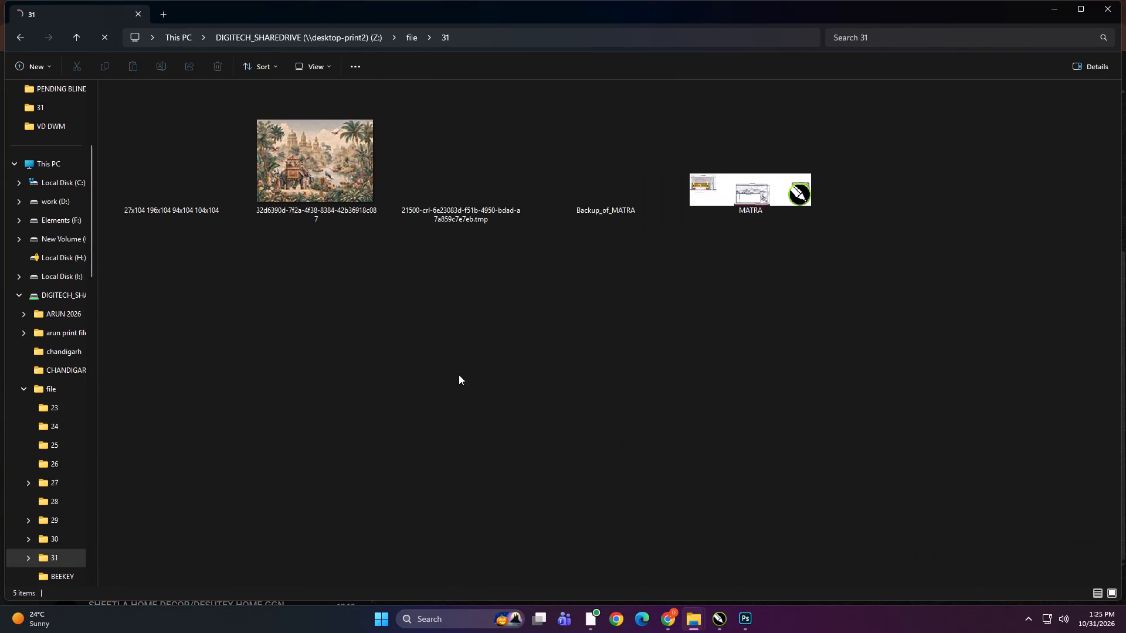
{"action": "scroll", "coordinate": [479, 377], "scroll_direction": "up", "scroll_amount": 16, "text": "ctrl"}
{"action": "scroll", "coordinate": [435, 385], "scroll_direction": "down", "scroll_amount": 1, "text": "ctrl"}
{"action": "scroll", "coordinate": [435, 386], "scroll_direction": "up", "scroll_amount": 2, "text": "ctrl"}
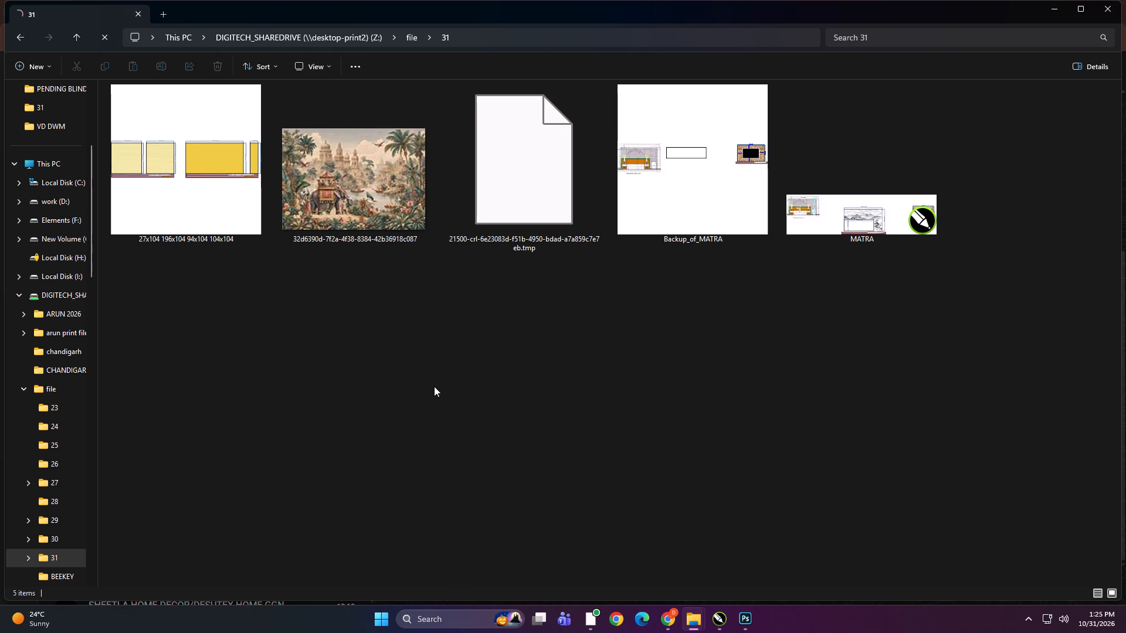
Refresh folder 31's file listing twice, checking the 21500-crl temporary file in between.
{"action": "right_click", "coordinate": [434, 386]}
{"action": "left_click", "coordinate": [483, 520]}
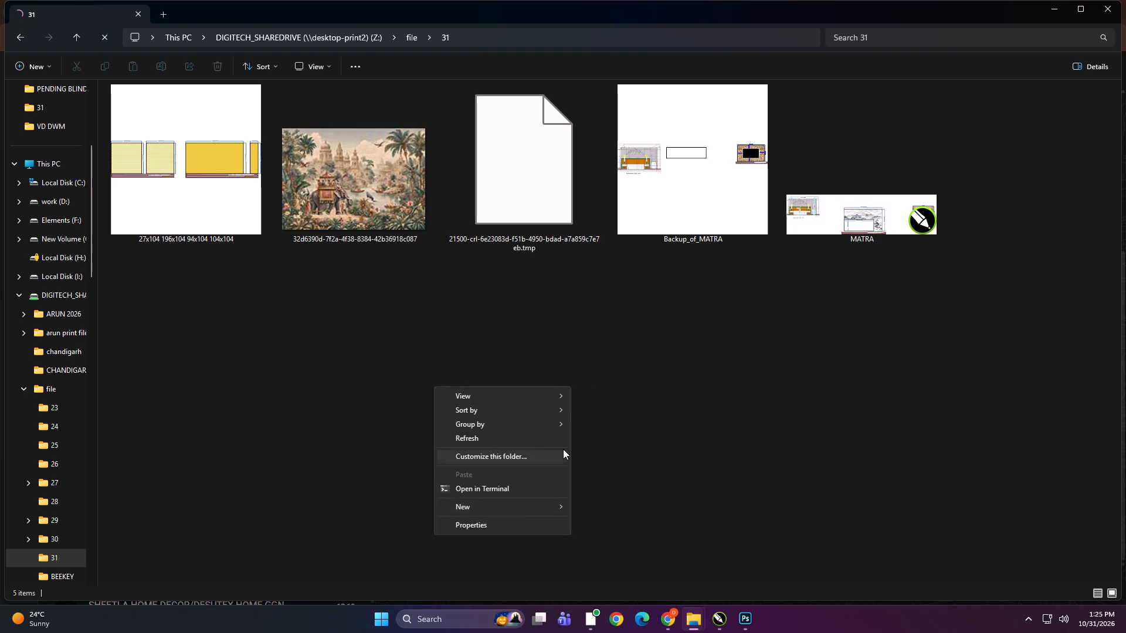
{"action": "left_click", "coordinate": [515, 435]}
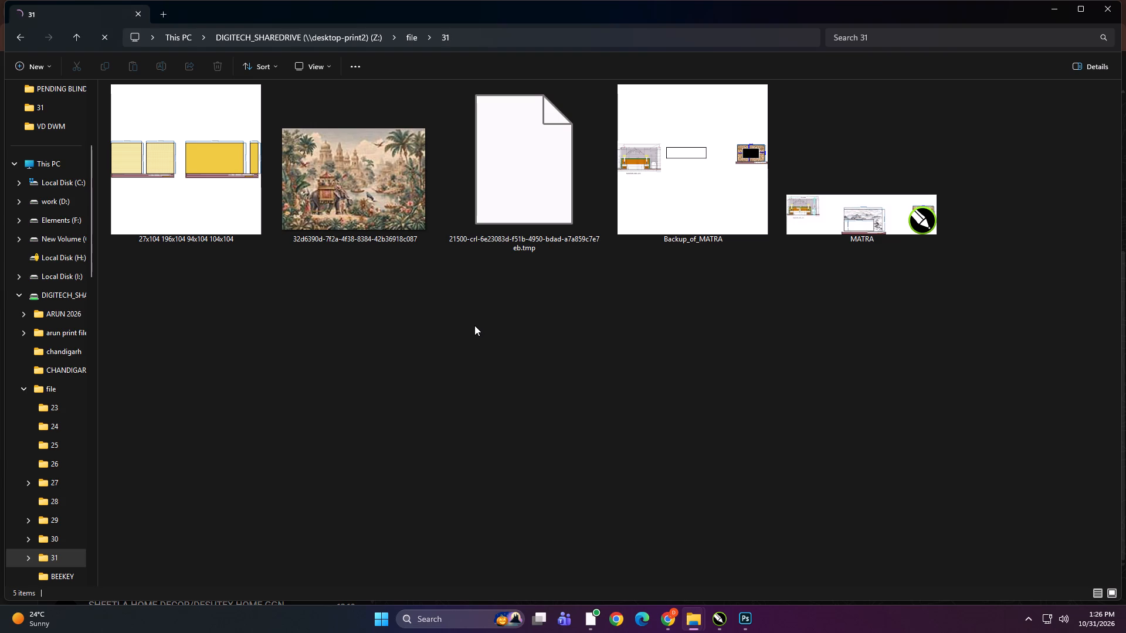
{"action": "left_click", "coordinate": [516, 195]}
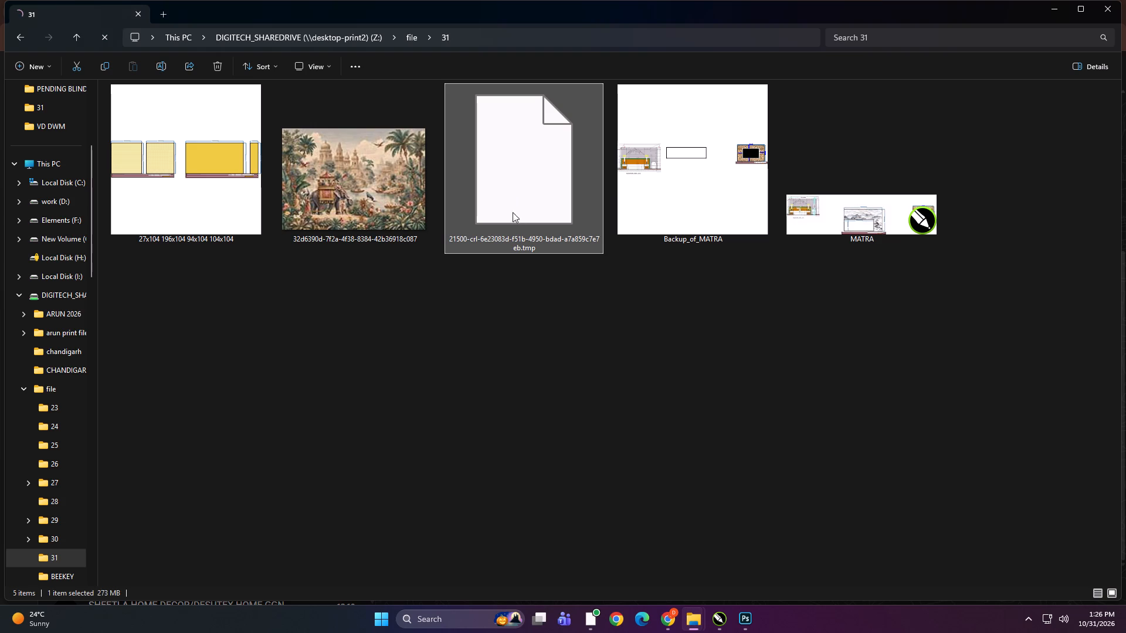
{"action": "right_click", "coordinate": [470, 370]}
{"action": "left_click", "coordinate": [521, 515]}
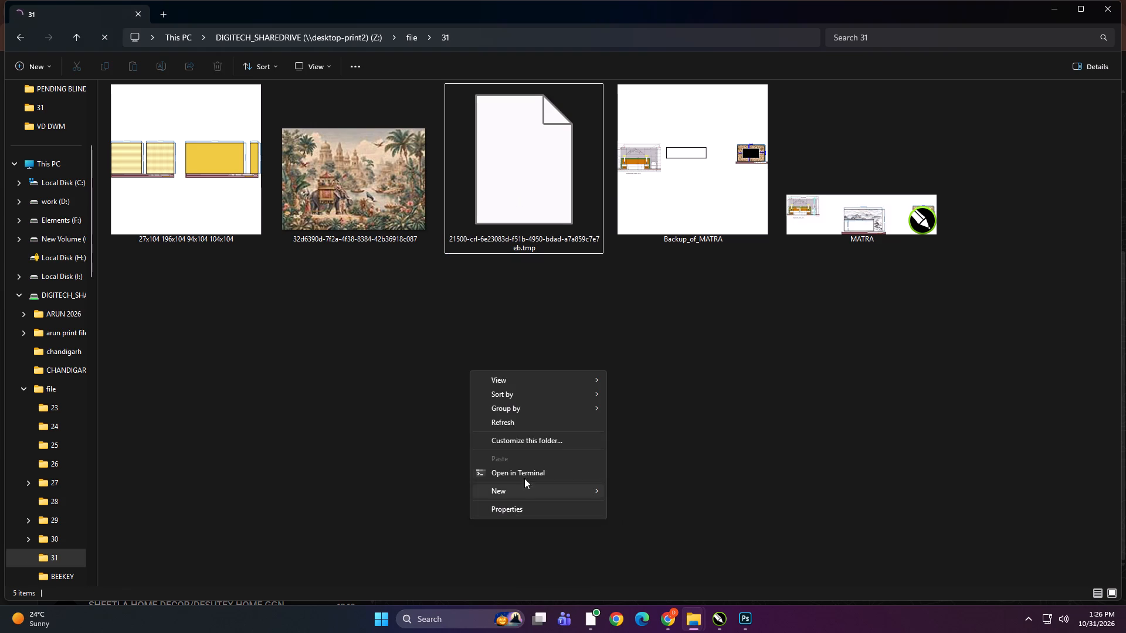
{"action": "double_click", "coordinate": [520, 426]}
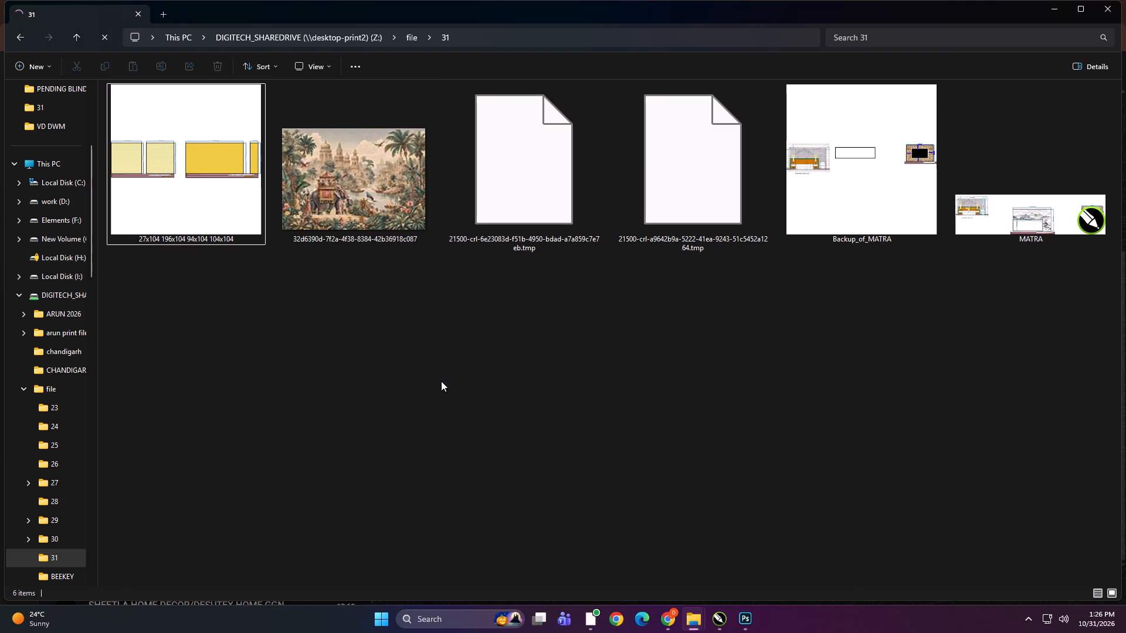
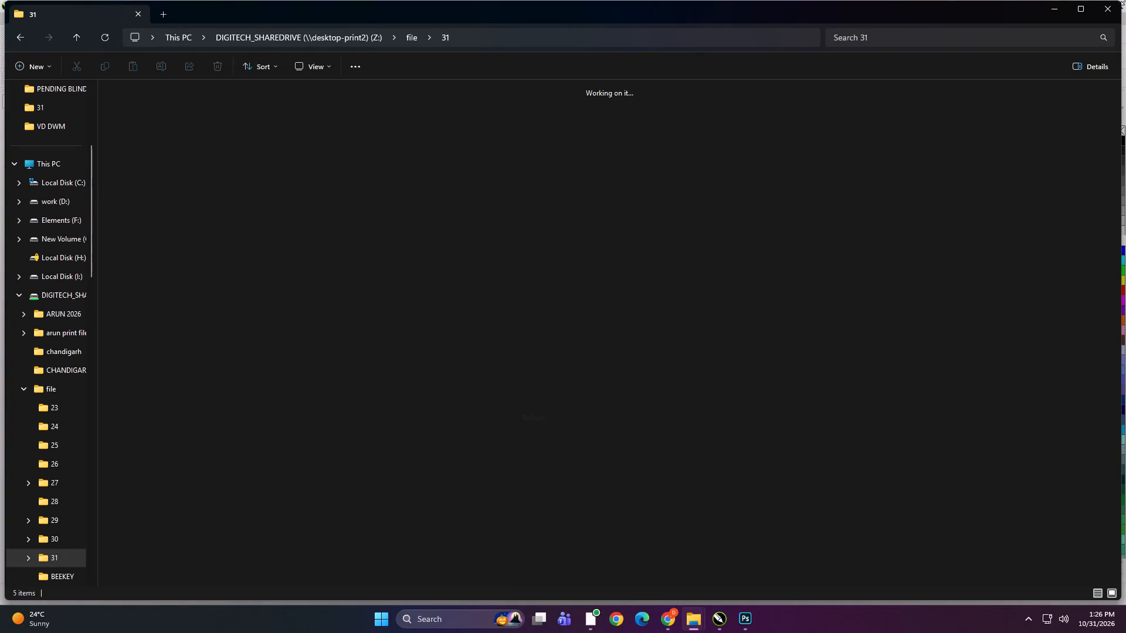
Return to CorelDRAW and move the Core Values and world-map panels side by side into the empty area beside the Mind Body Spirit artwork.
{"action": "left_click", "coordinate": [1057, 11]}
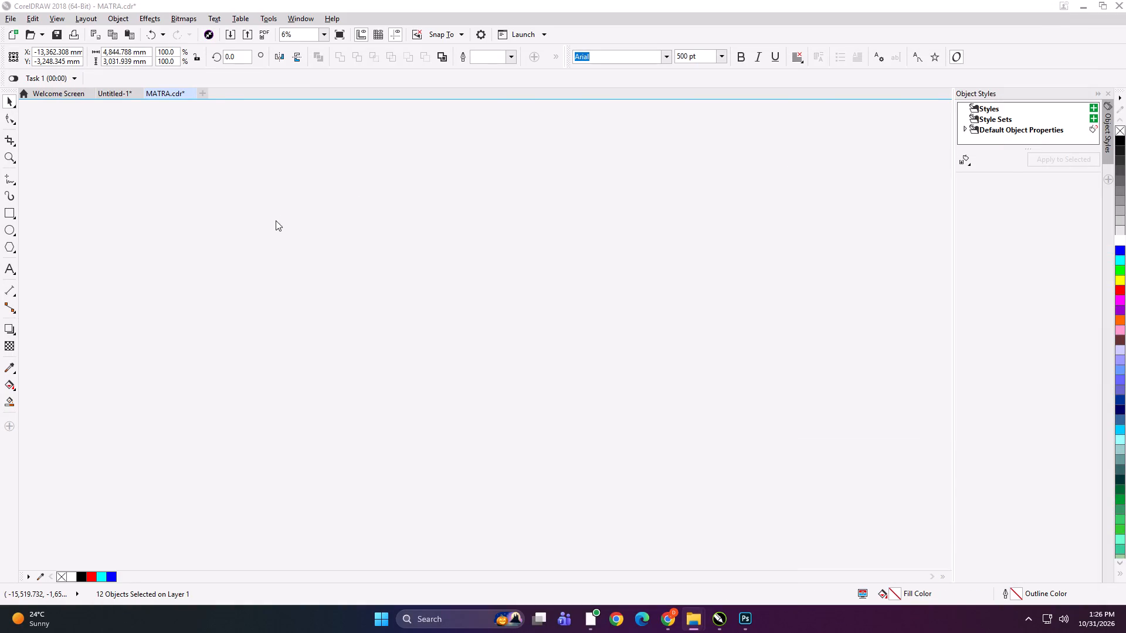
{"action": "key", "text": "F4"}
{"action": "scroll", "coordinate": [552, 276], "scroll_direction": "down", "scroll_amount": 1}
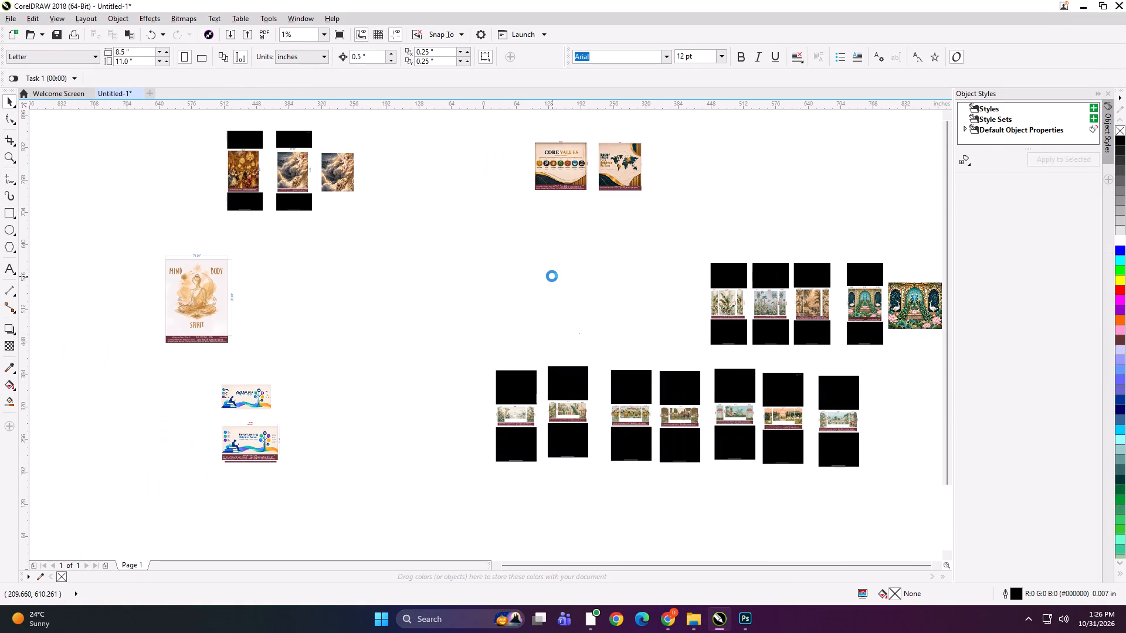
{"action": "left_click", "coordinate": [552, 276]}
{"action": "left_click_drag", "start_coordinate": [566, 159], "coordinate": [436, 238]}
{"action": "left_click_drag", "start_coordinate": [618, 161], "coordinate": [492, 233]}
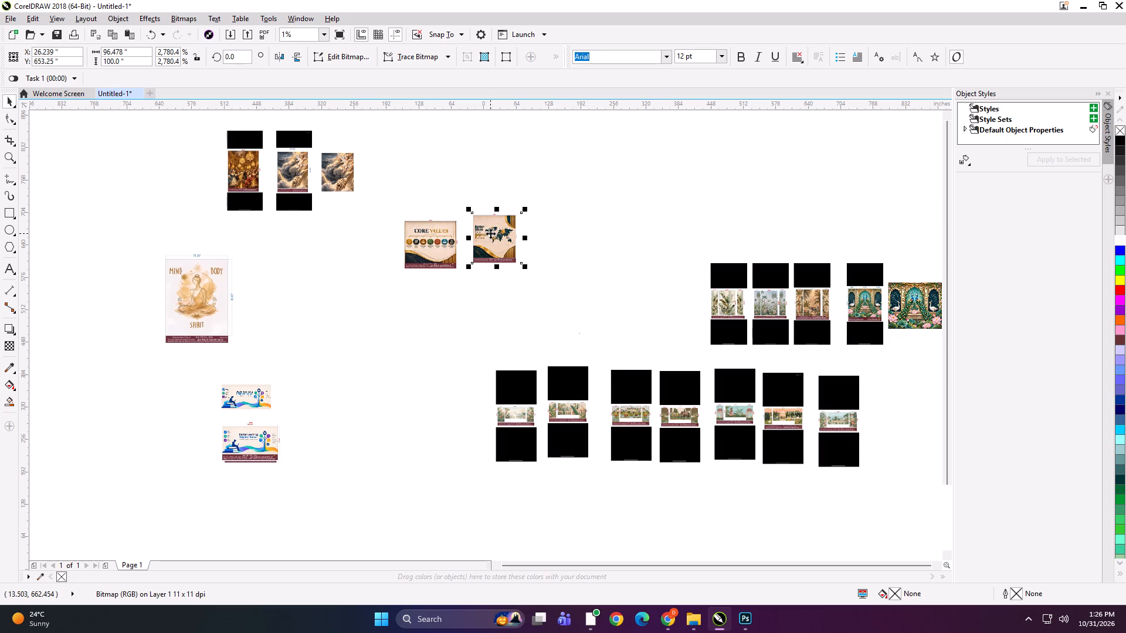
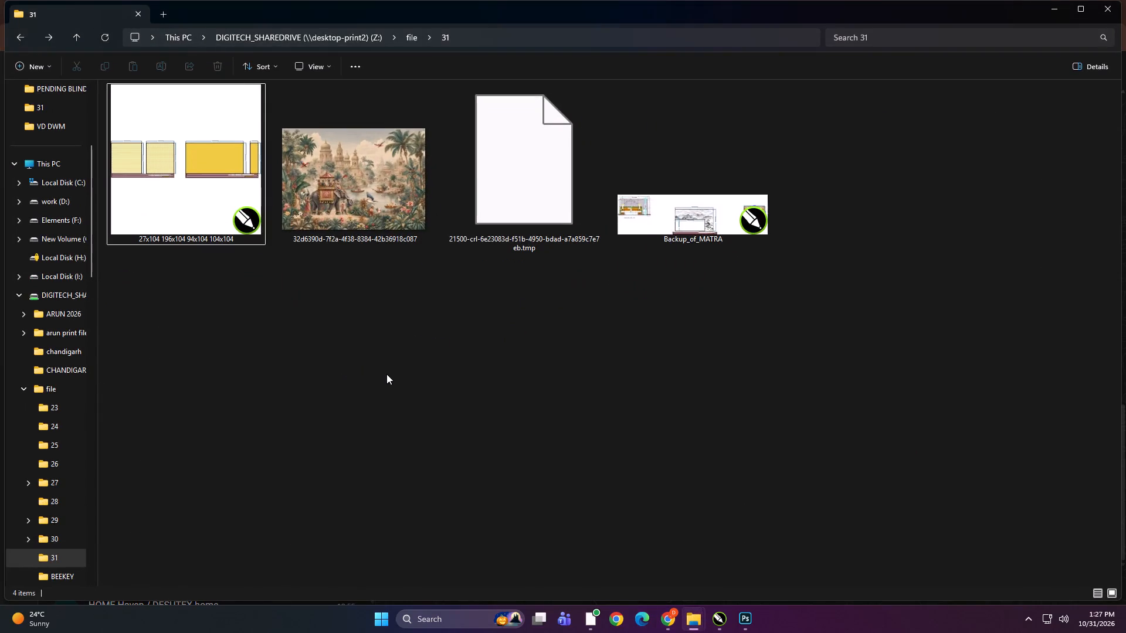
From the share drive's arun print file folder, bring Golden Clock Over Mountain Lake and Embossed Ivory Floral Branches together into Photoshop.
{"action": "key", "text": "BackSpace"}
{"action": "double_click", "coordinate": [249, 152]}
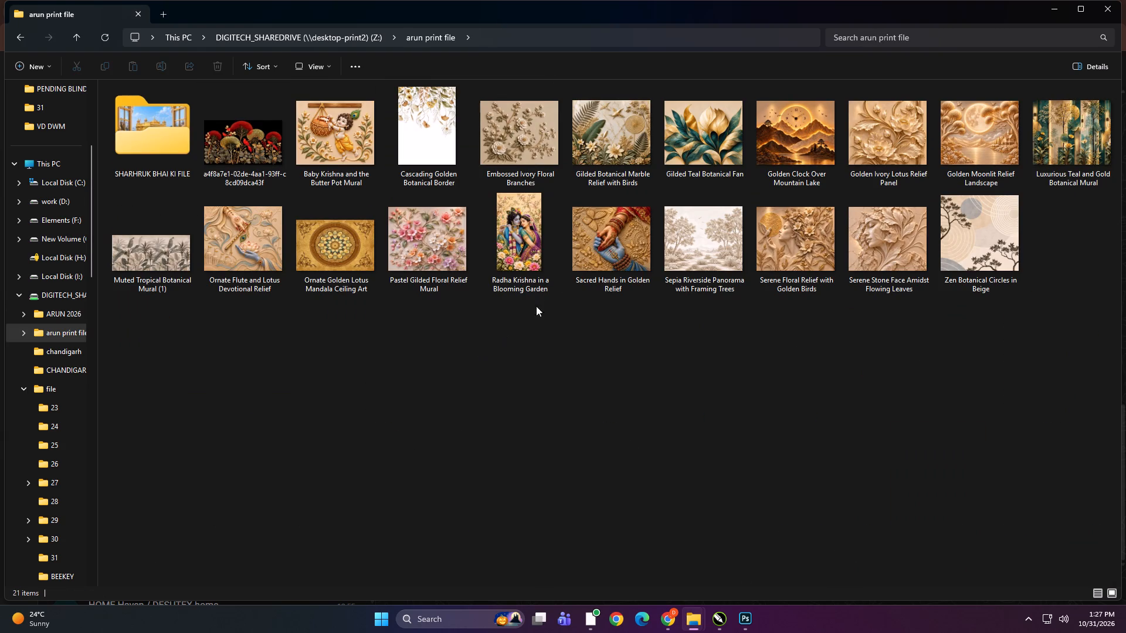
{"action": "left_click", "coordinate": [792, 164]}
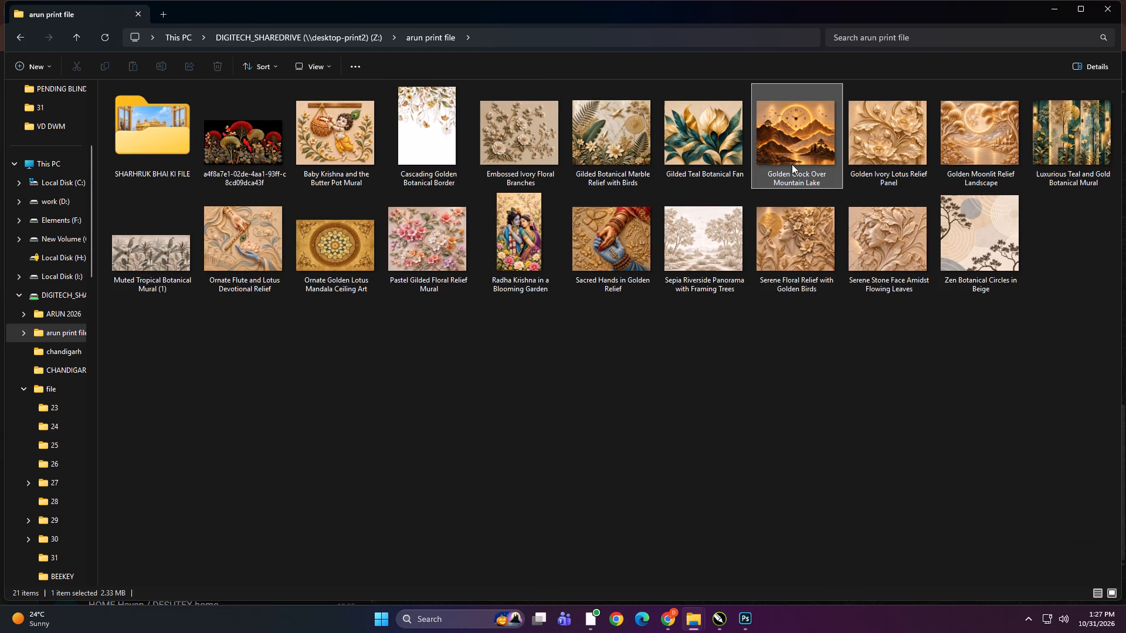
{"action": "left_click", "coordinate": [532, 147], "text": "ctrl"}
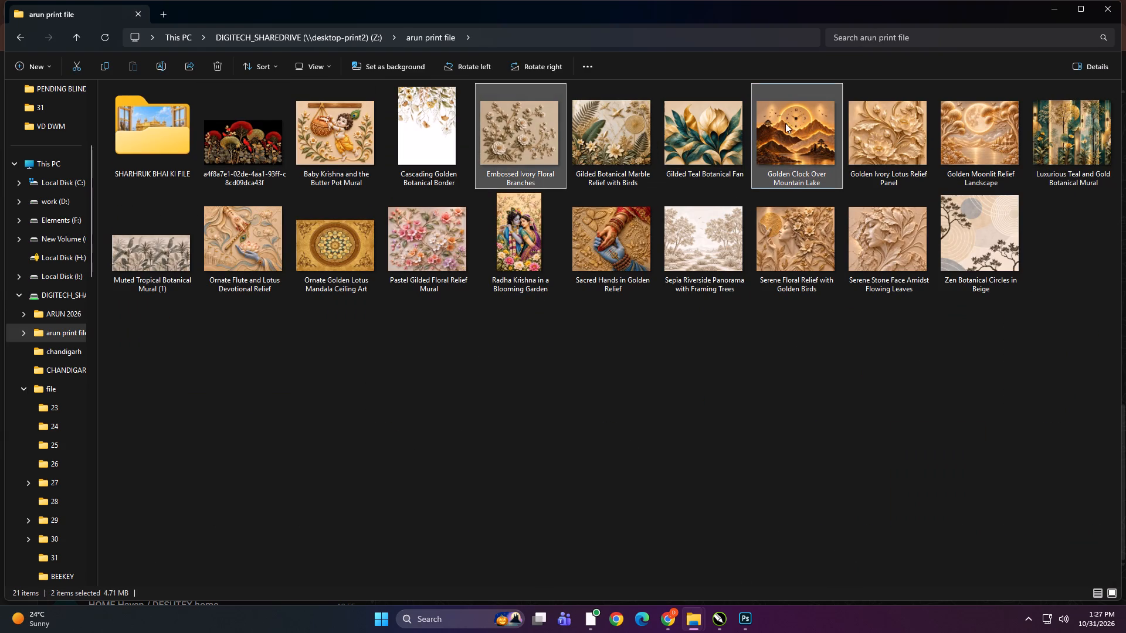
{"action": "left_click_drag", "start_coordinate": [792, 121], "coordinate": [739, 561]}
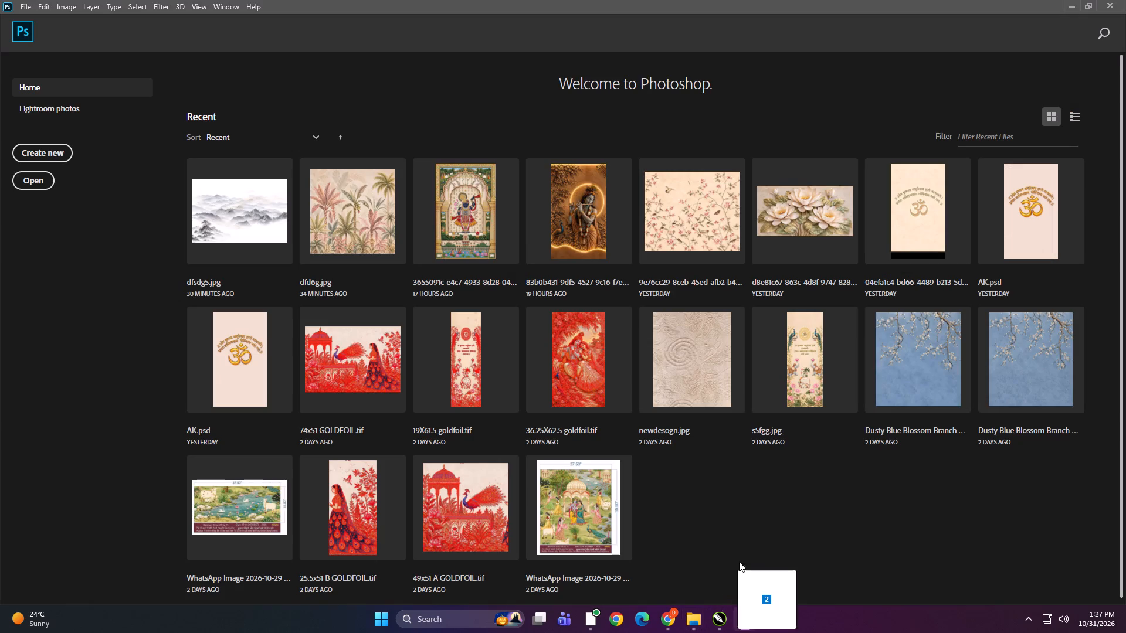
Open the Golden Clock Over Mountain Lake and Embossed Ivory Floral Branches images in Photoshop.
{"action": "left_click_drag", "start_coordinate": [739, 561], "coordinate": [746, 547]}
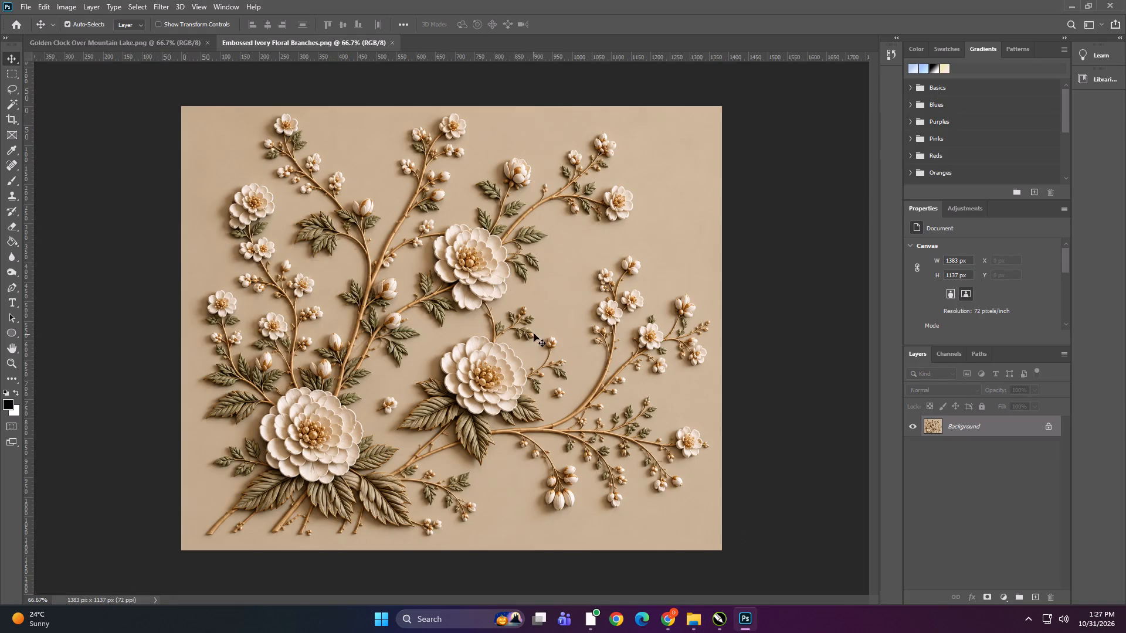
Resize the Golden Clock Over Mountain Lake image to 17 by 14 inches at 100 pixels/inch.
{"action": "left_click", "coordinate": [165, 43]}
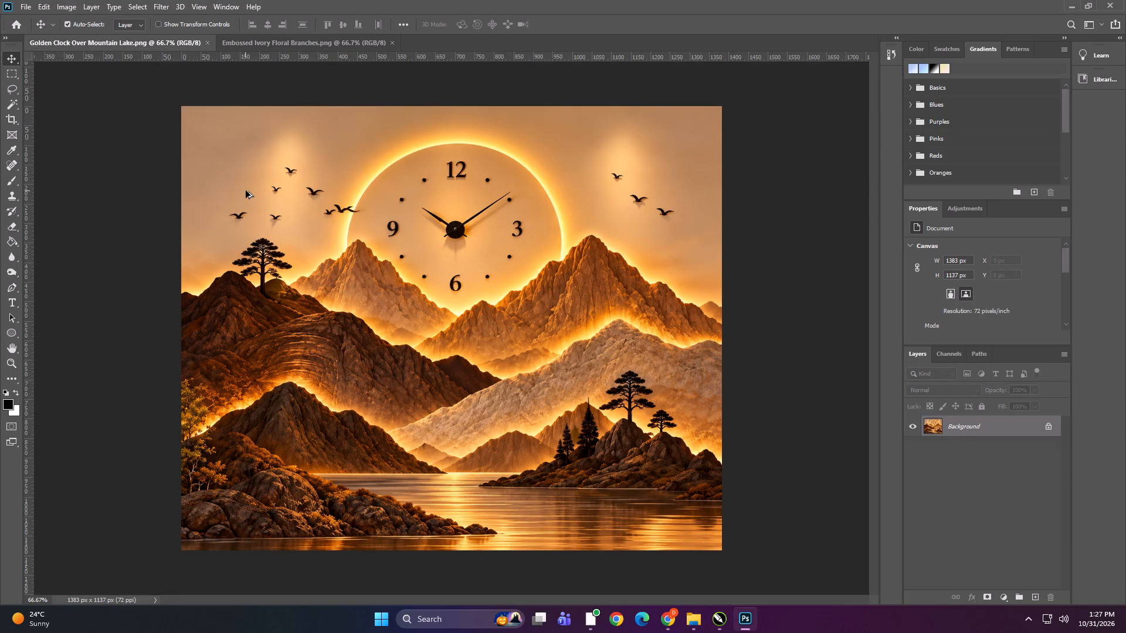
{"action": "key", "text": "ctrl+alt+i"}
{"action": "type", "text": "17"}
{"action": "key", "text": "Tab"}
{"action": "key", "text": "Tab"}
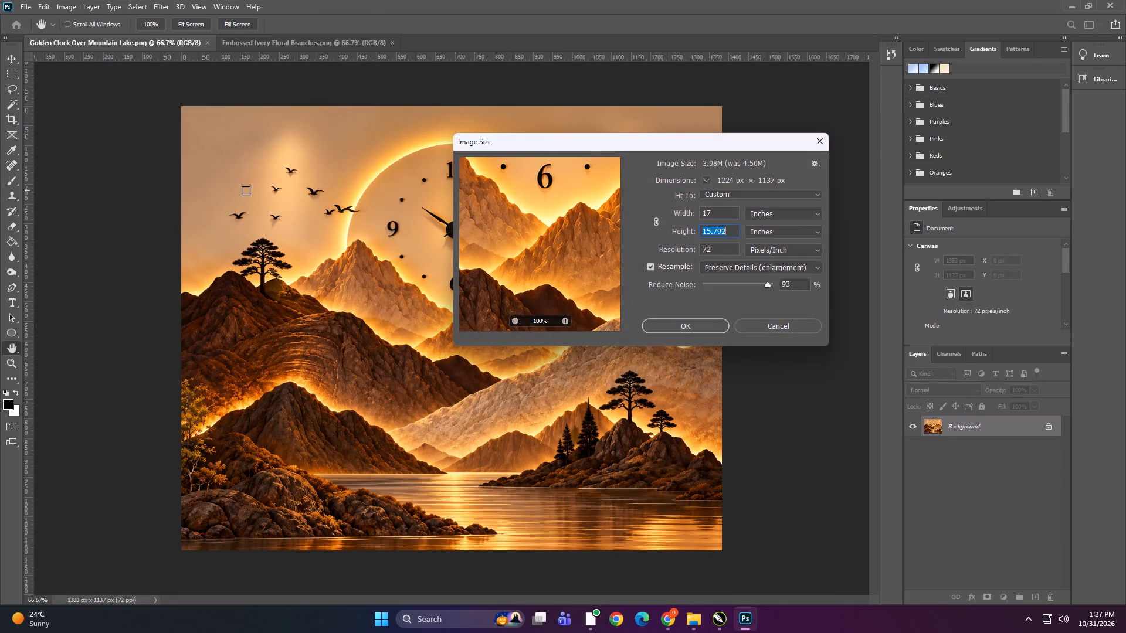
{"action": "type", "text": "14"}
{"action": "key", "text": "Tab"}
{"action": "key", "text": "Tab"}
{"action": "type", "text": "100"}
{"action": "key", "text": "Return"}
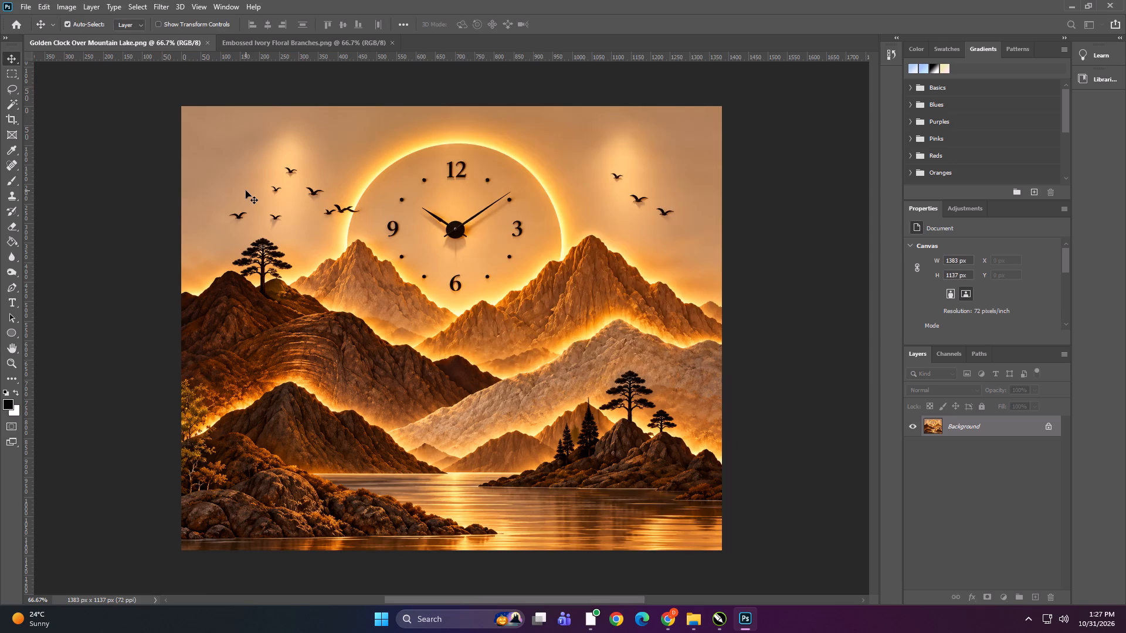
Brighten the clock artwork with a Curves adjustment on the RGB channel, mapping input 80 to output 115.
{"action": "scroll", "coordinate": [260, 243], "scroll_direction": "down", "scroll_amount": 3, "text": "alt"}
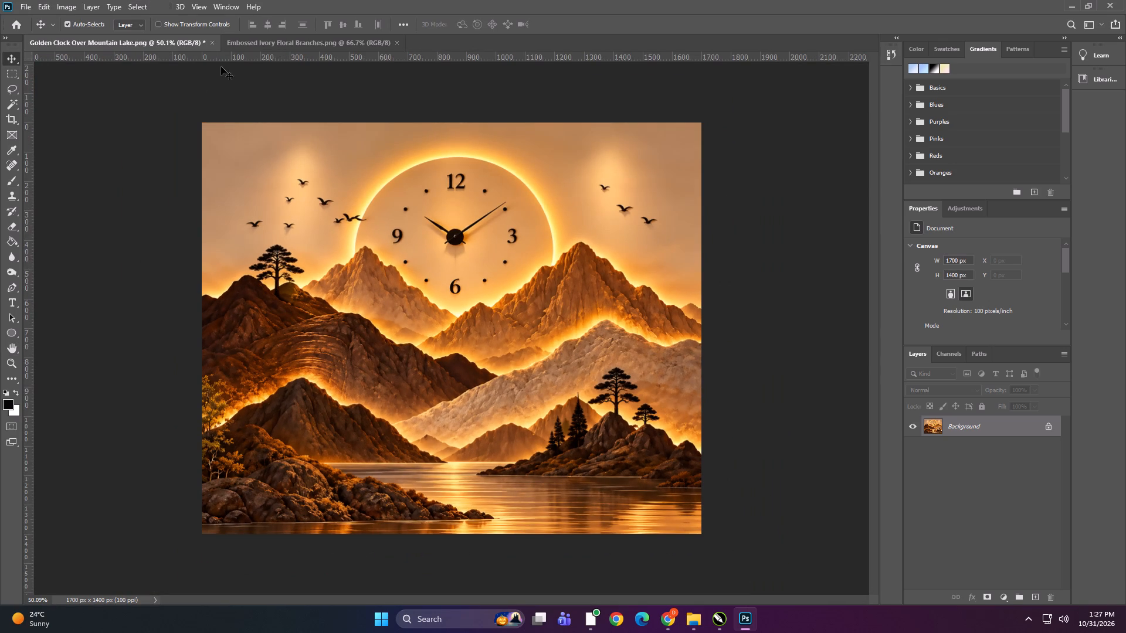
{"action": "key", "text": "ctrl+m"}
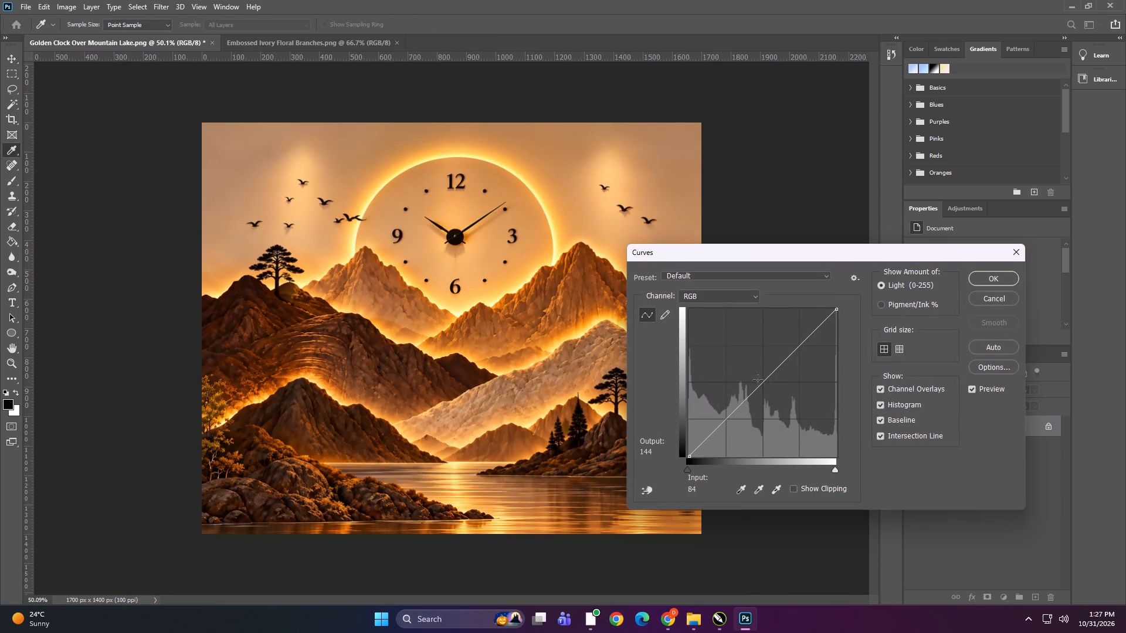
{"action": "left_click_drag", "start_coordinate": [762, 384], "coordinate": [738, 380]}
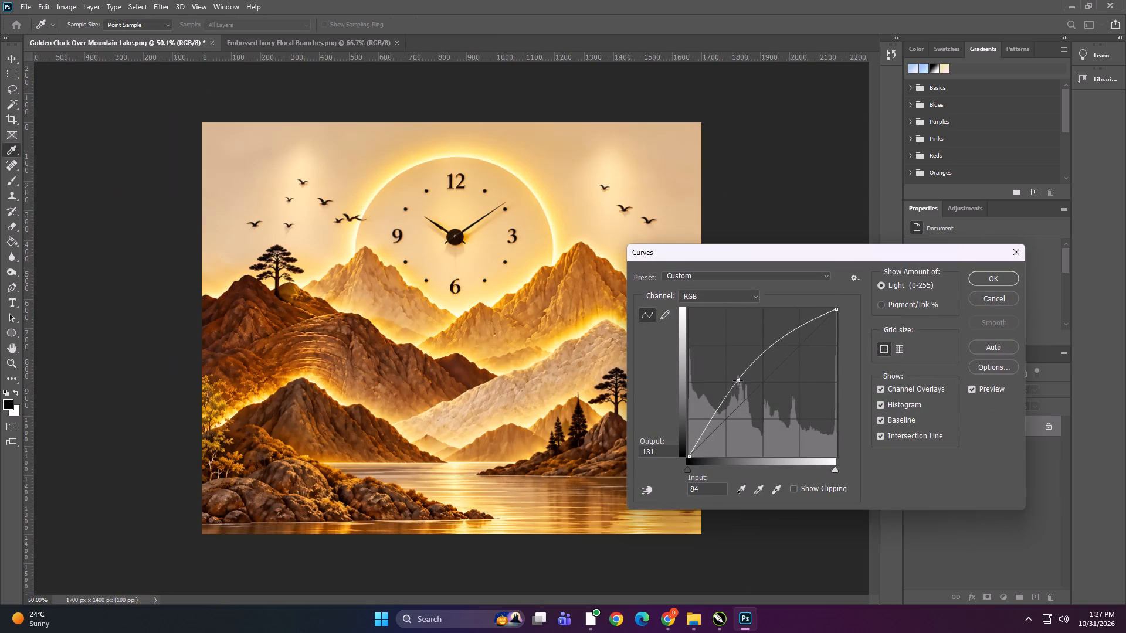
{"action": "left_click_drag", "start_coordinate": [738, 380], "coordinate": [741, 380]}
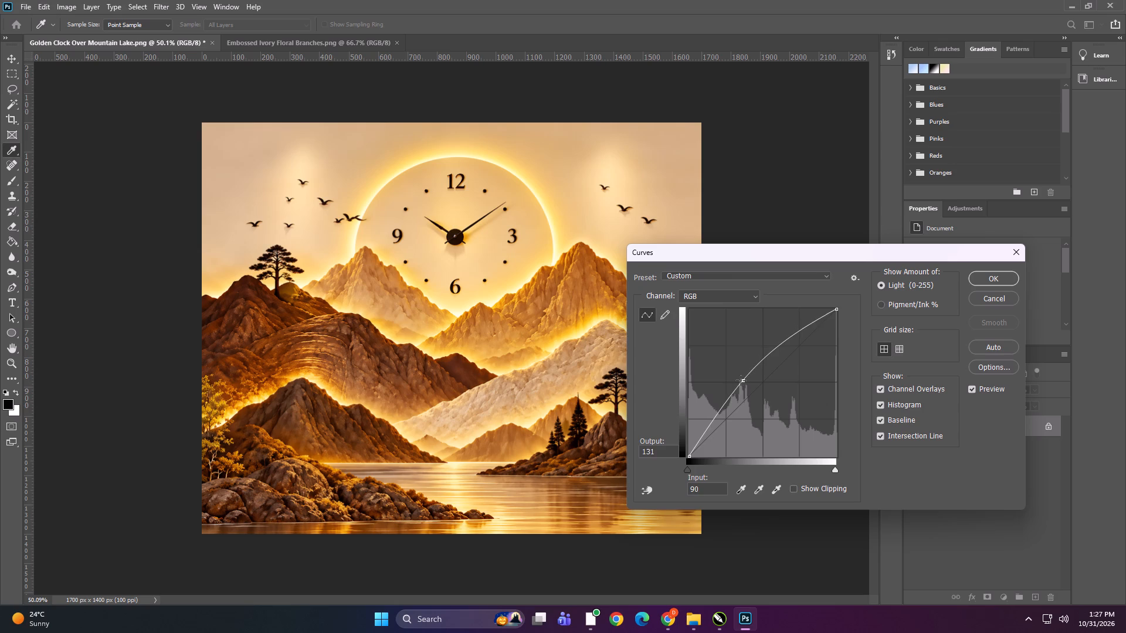
{"action": "left_click_drag", "start_coordinate": [741, 380], "coordinate": [735, 390]}
{"action": "left_click", "coordinate": [986, 280]}
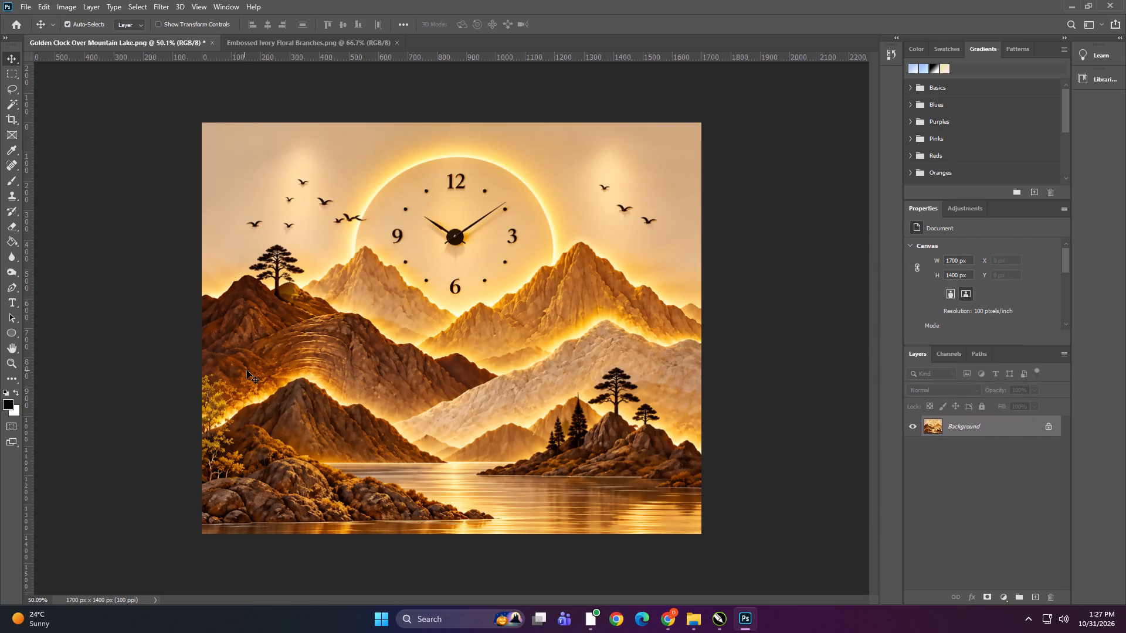
Duplicate the background layer and apply the Photocopy sketch filter to the copy with Detail 2 and Darkness 24.
{"action": "key", "text": "ctrl+j"}
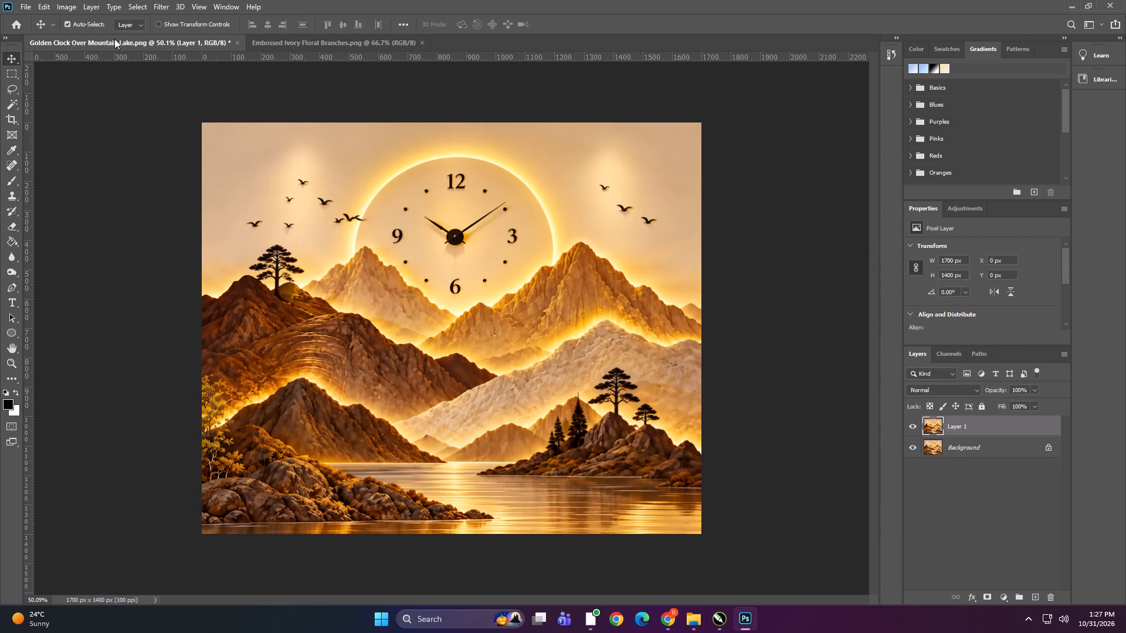
{"action": "left_click", "coordinate": [161, 2]}
{"action": "left_click", "coordinate": [167, 57]}
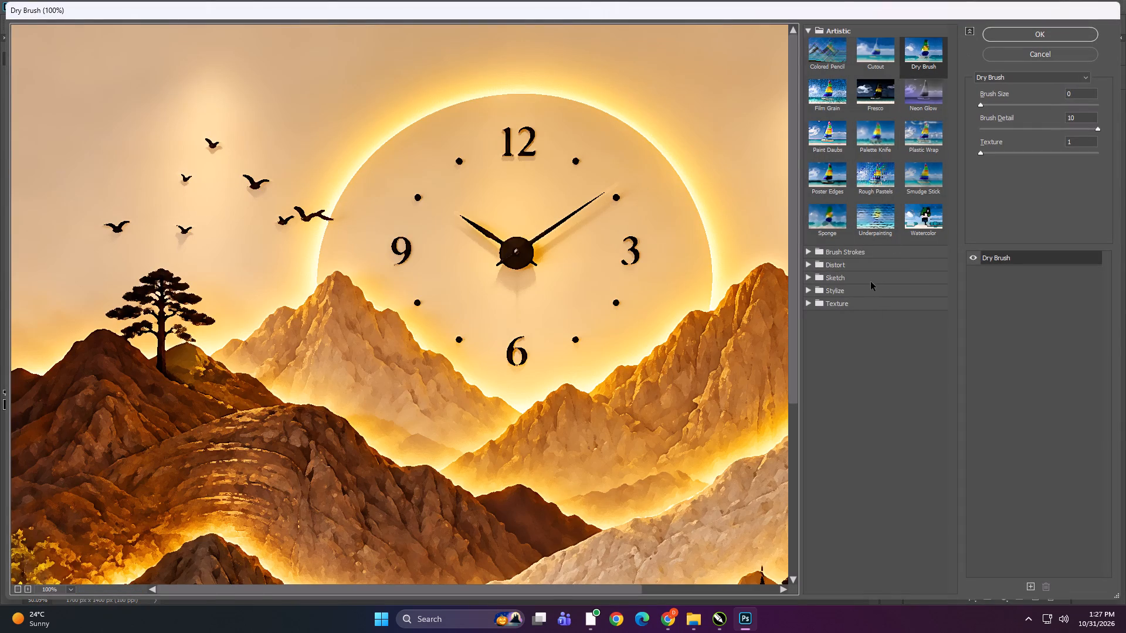
{"action": "left_click", "coordinate": [868, 279]}
{"action": "left_click", "coordinate": [924, 372]}
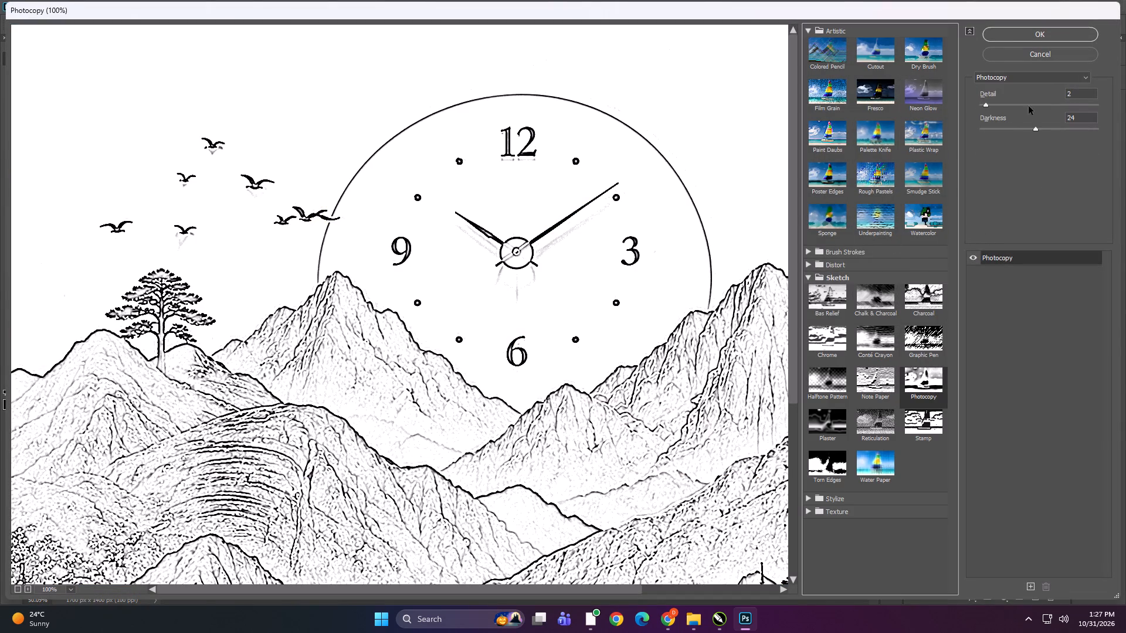
{"action": "left_click", "coordinate": [1024, 36]}
Select a black ridge outline on Layer 1 with the Magic Wand and extend the selection to all similar pixels.
{"action": "scroll", "coordinate": [560, 142], "scroll_direction": "down", "scroll_amount": 3, "text": "alt"}
{"action": "scroll", "coordinate": [436, 353], "scroll_direction": "up", "scroll_amount": 12, "text": "alt"}
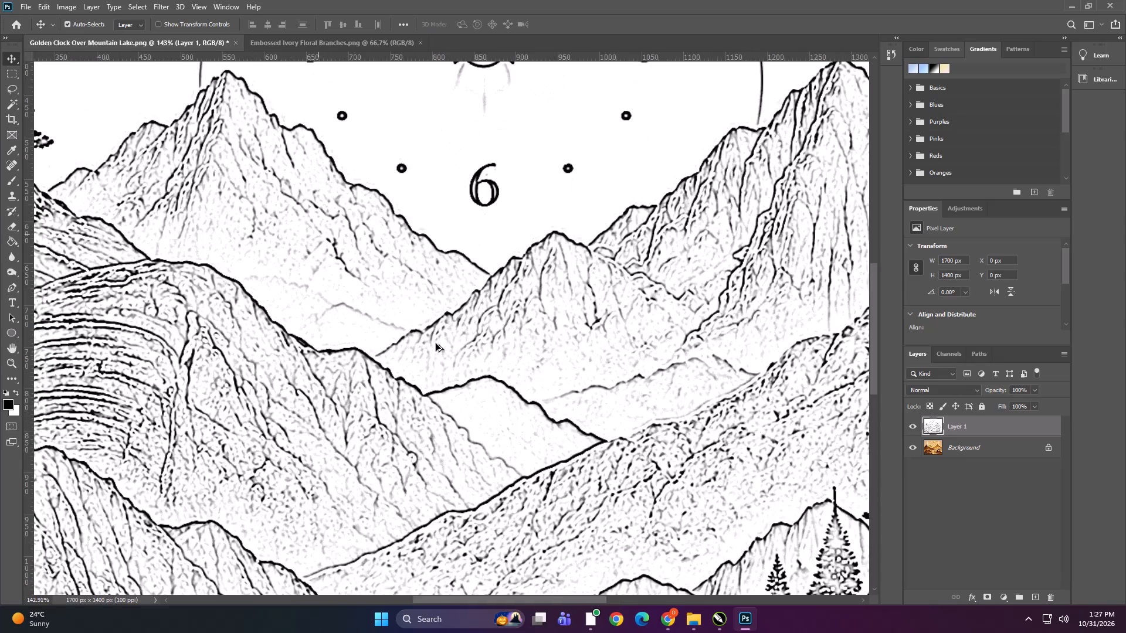
{"action": "scroll", "coordinate": [436, 343], "scroll_direction": "up", "scroll_amount": 18, "text": "alt"}
{"action": "key", "text": "w"}
{"action": "left_click", "coordinate": [440, 358], "text": "shift"}
{"action": "right_click", "coordinate": [440, 356]}
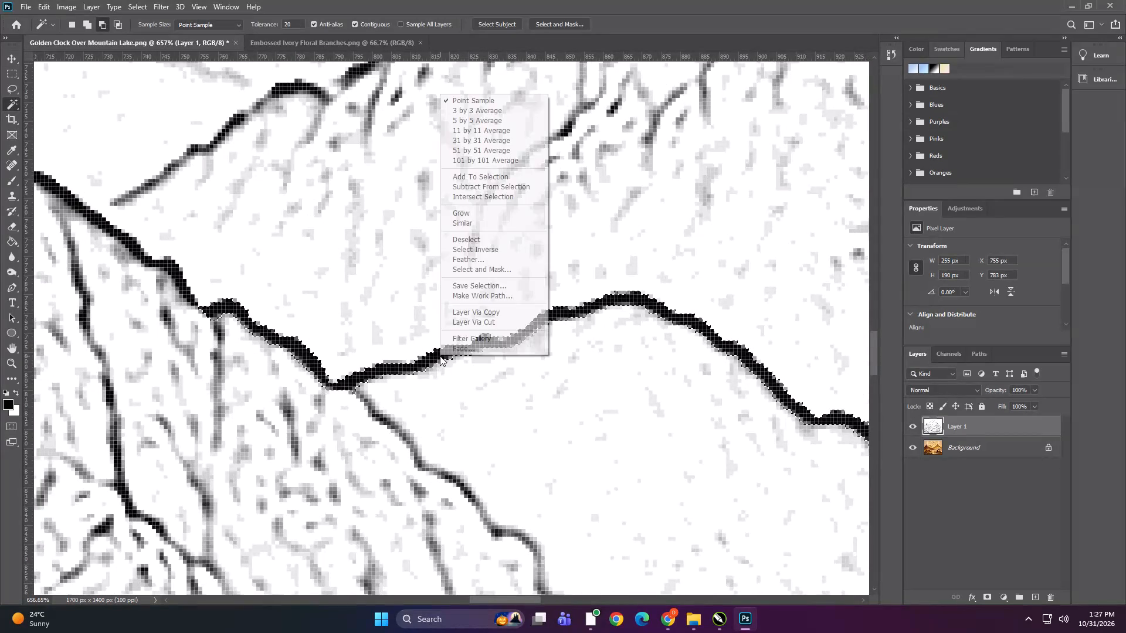
{"action": "left_click", "coordinate": [470, 220]}
{"action": "scroll", "coordinate": [470, 220], "scroll_direction": "down", "scroll_amount": 17, "text": "alt"}
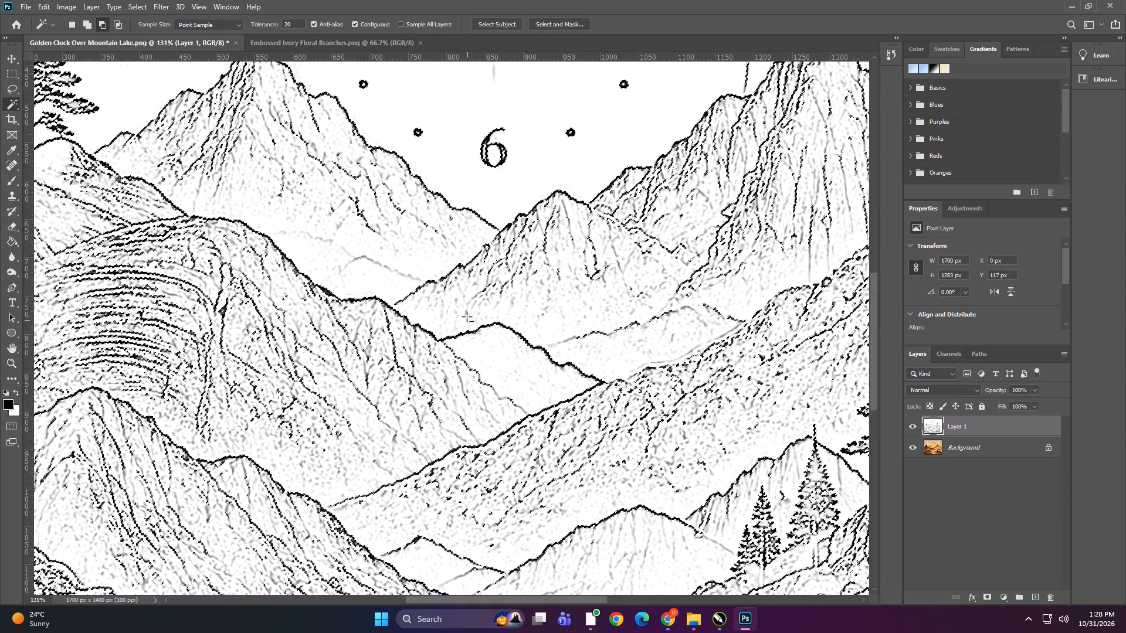
{"action": "scroll", "coordinate": [467, 316], "scroll_direction": "down", "scroll_amount": 11, "text": "alt"}
Create a red spot channel named Spot 1 at 100% solidity from the line selection, with the Background layer active.
{"action": "left_click", "coordinate": [1015, 451]}
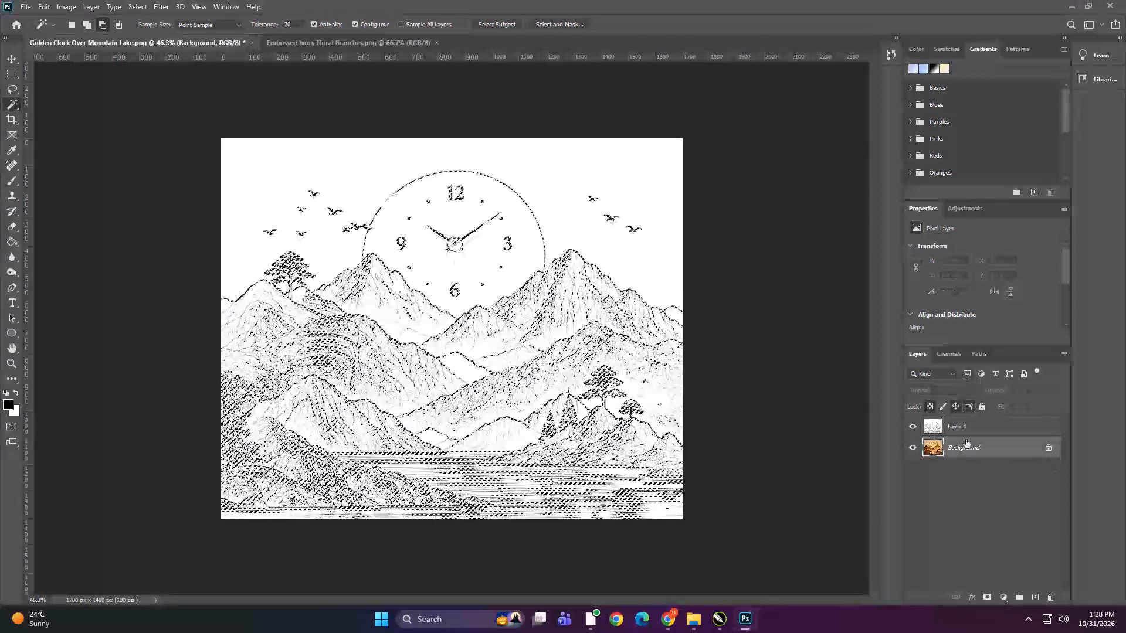
{"action": "left_click", "coordinate": [948, 354]}
{"action": "left_click", "coordinate": [1063, 351]}
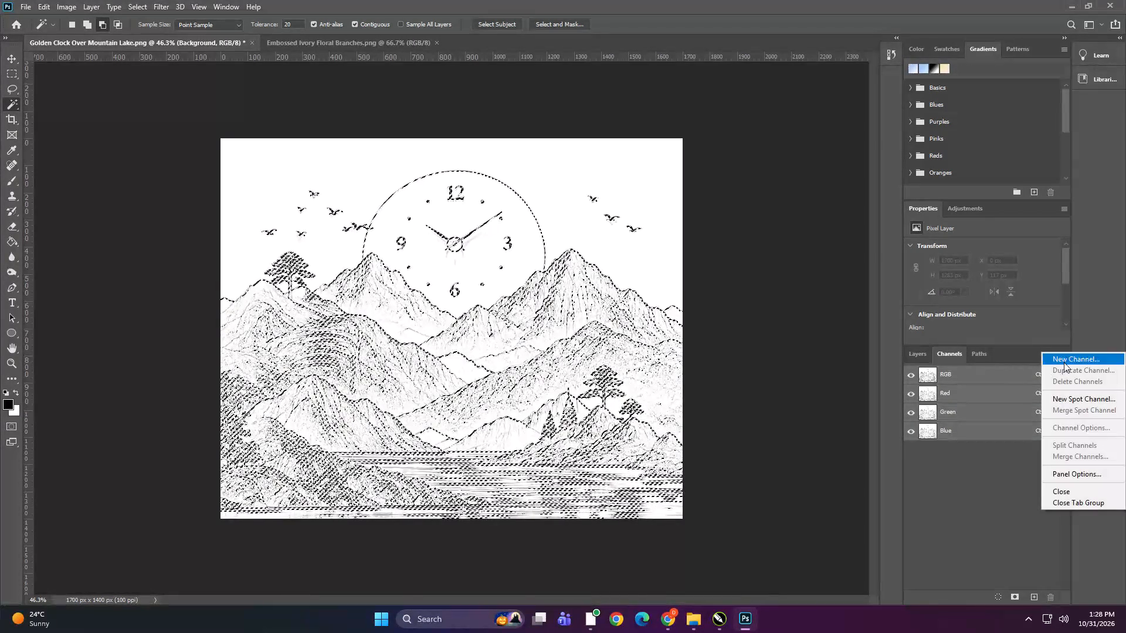
{"action": "left_click", "coordinate": [1063, 394]}
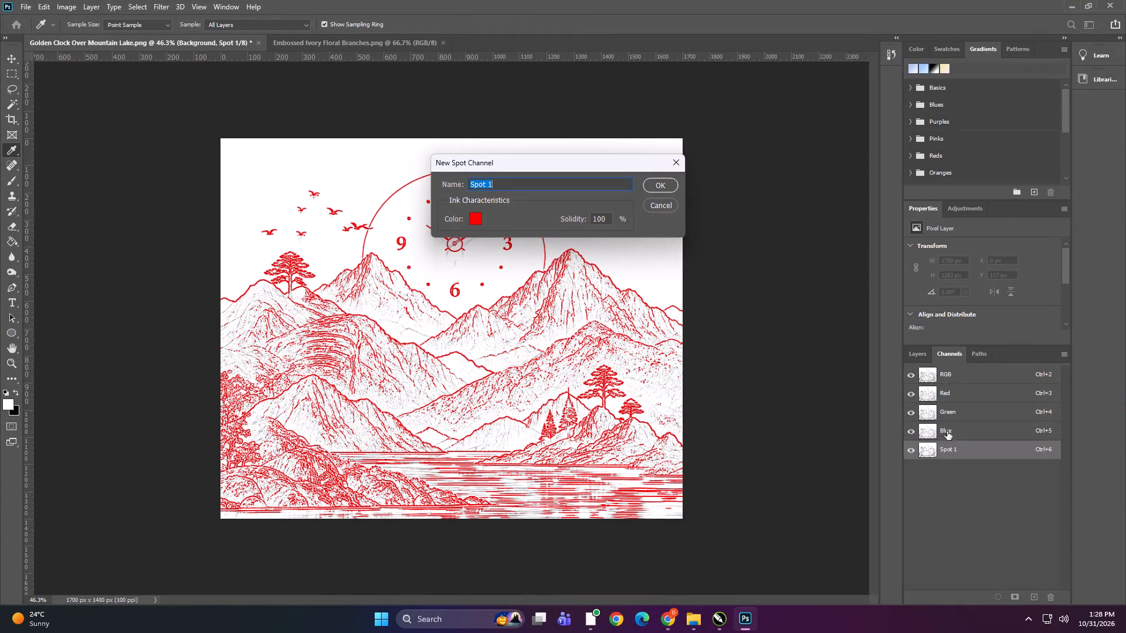
{"action": "left_click", "coordinate": [664, 186]}
Duplicate the Spot 1 channel within the same document under the name Spot 2.
{"action": "right_click", "coordinate": [968, 451]}
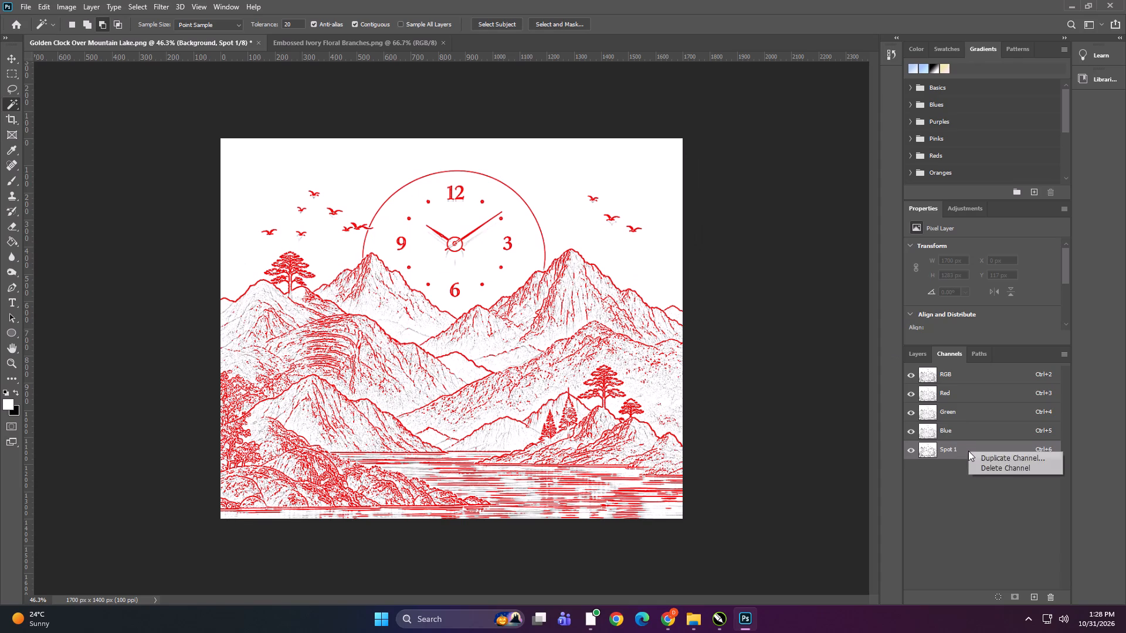
{"action": "left_click", "coordinate": [980, 456]}
{"action": "left_click", "coordinate": [566, 186]}
{"action": "key", "text": "Right"}
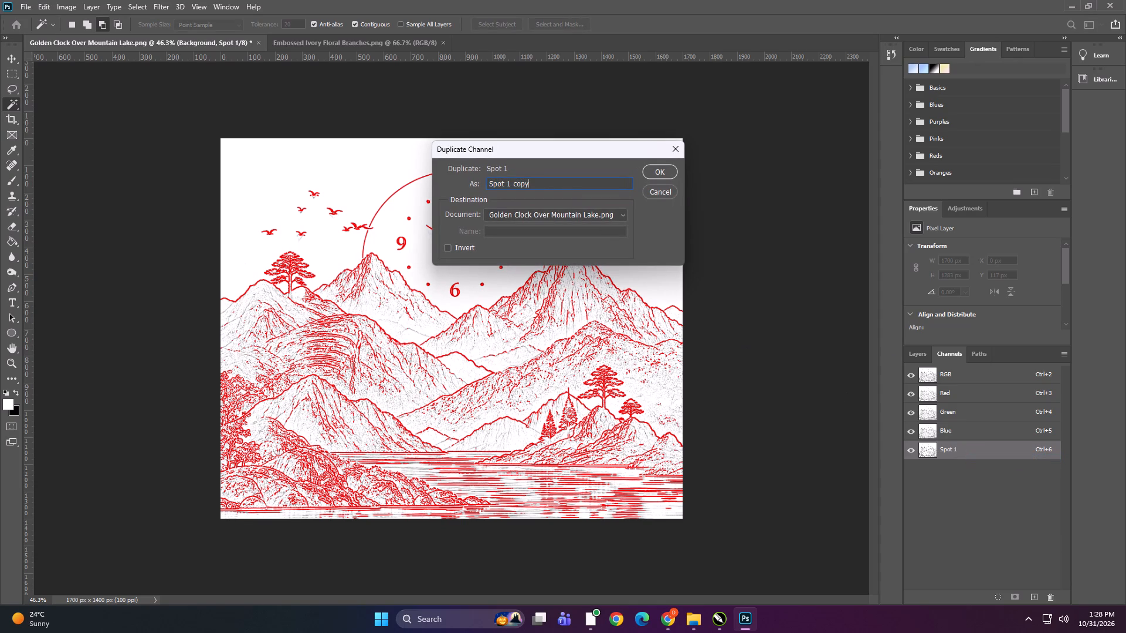
{"action": "key", "text": "BackSpace"}
{"action": "key", "text": "BackSpace"}
{"action": "key", "text": "BackSpace"}
{"action": "key", "text": "BackSpace"}
{"action": "key", "text": "BackSpace"}
{"action": "key", "text": "BackSpace"}
{"action": "key", "text": "BackSpace"}
{"action": "key", "text": "2"}
{"action": "key", "text": "BackSpace"}
{"action": "key", "text": "space"}
{"action": "type", "text": "2"}
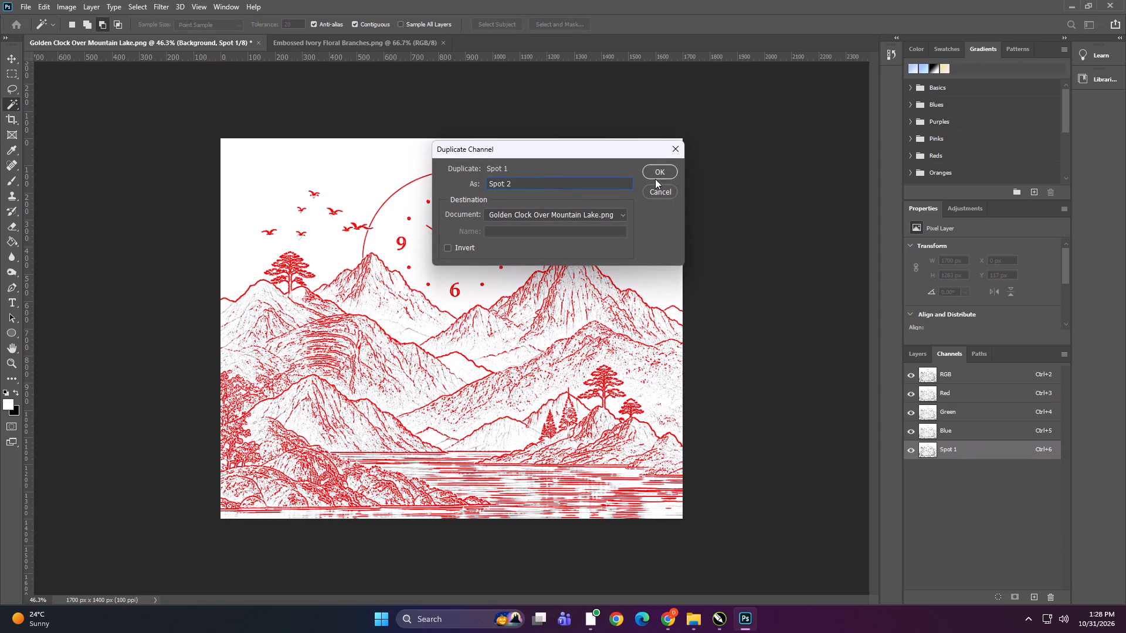
{"action": "left_click", "coordinate": [656, 170]}
{"action": "left_click", "coordinate": [913, 467]}
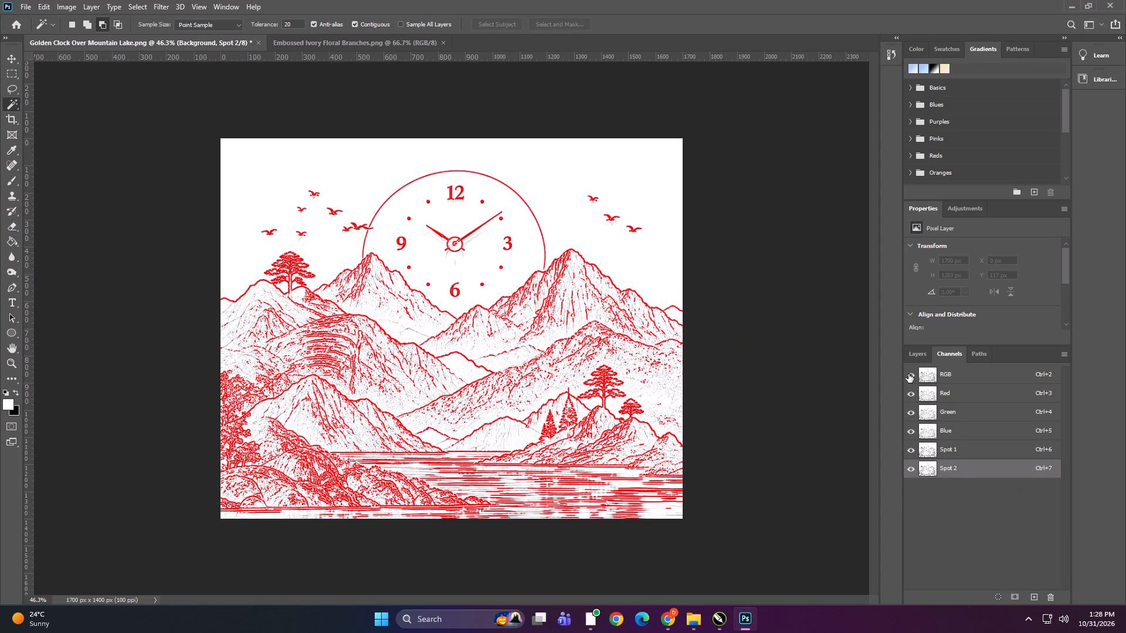
Delete the black-and-white photocopy layer, Layer 1, from the clock artwork.
{"action": "double_click", "coordinate": [915, 352]}
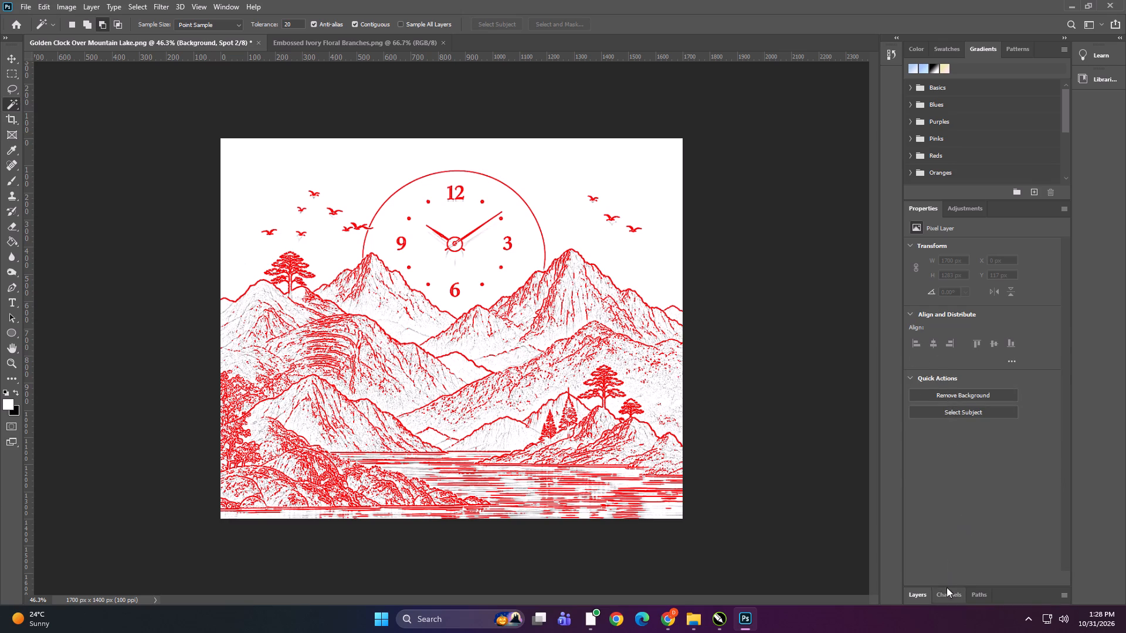
{"action": "left_click", "coordinate": [947, 587]}
{"action": "left_click", "coordinate": [921, 356]}
{"action": "left_click", "coordinate": [954, 427]}
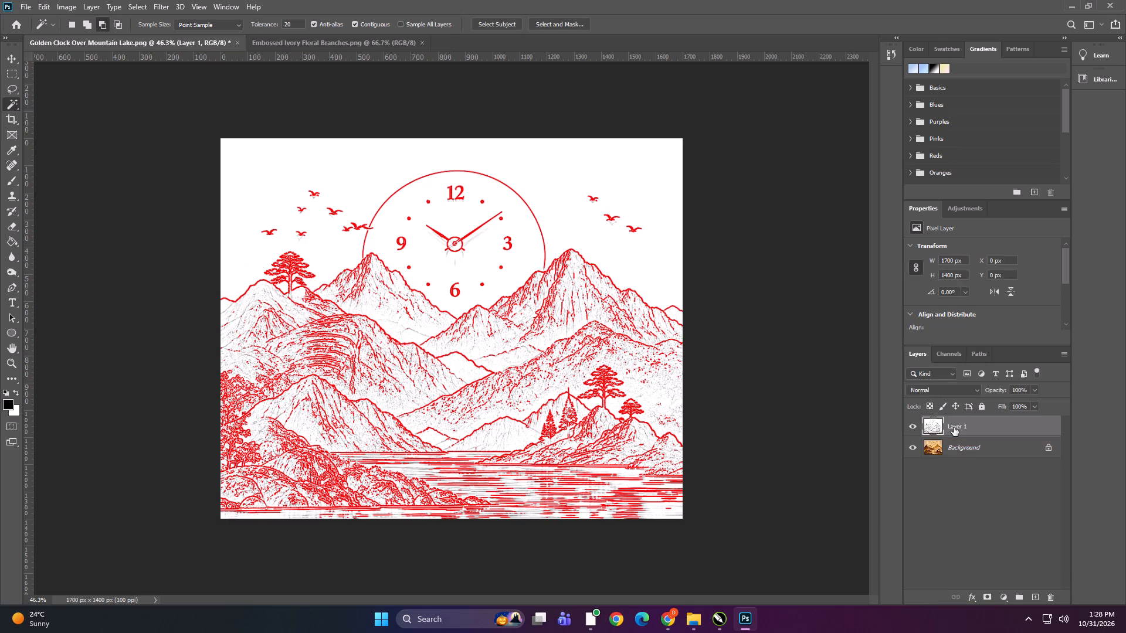
{"action": "key", "text": "Delete"}
Start saving a copy of the clock artwork and browse to the Print > 31 folder on the DIGITECH_SHAREDRIVE share.
{"action": "key", "text": "ctrl+shift+s"}
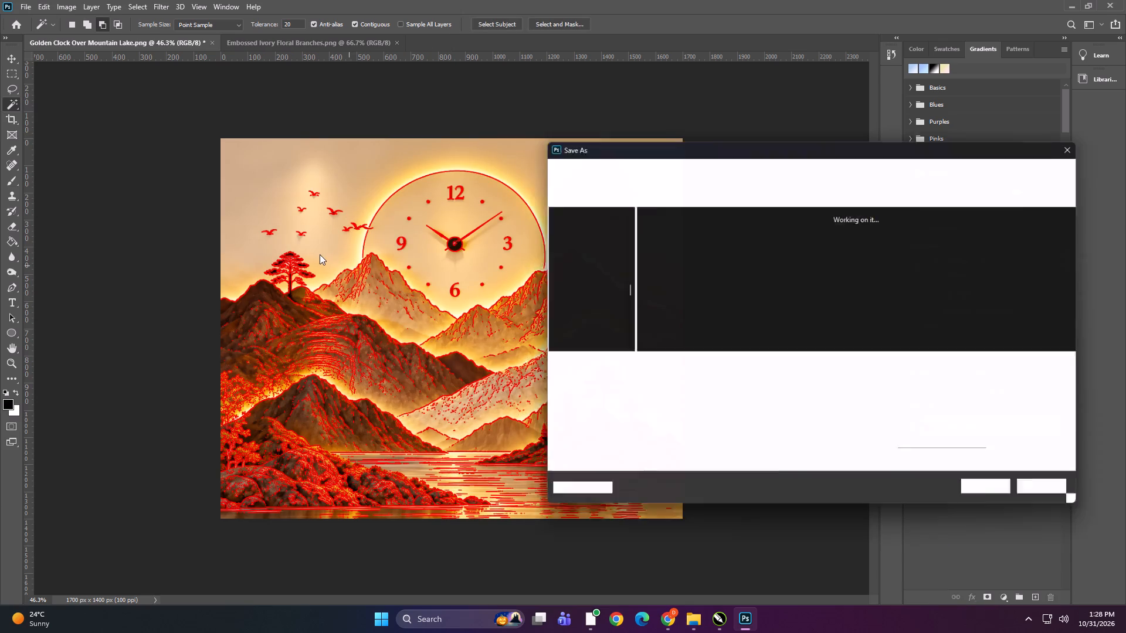
{"action": "scroll", "coordinate": [596, 305], "scroll_direction": "down", "scroll_amount": 6}
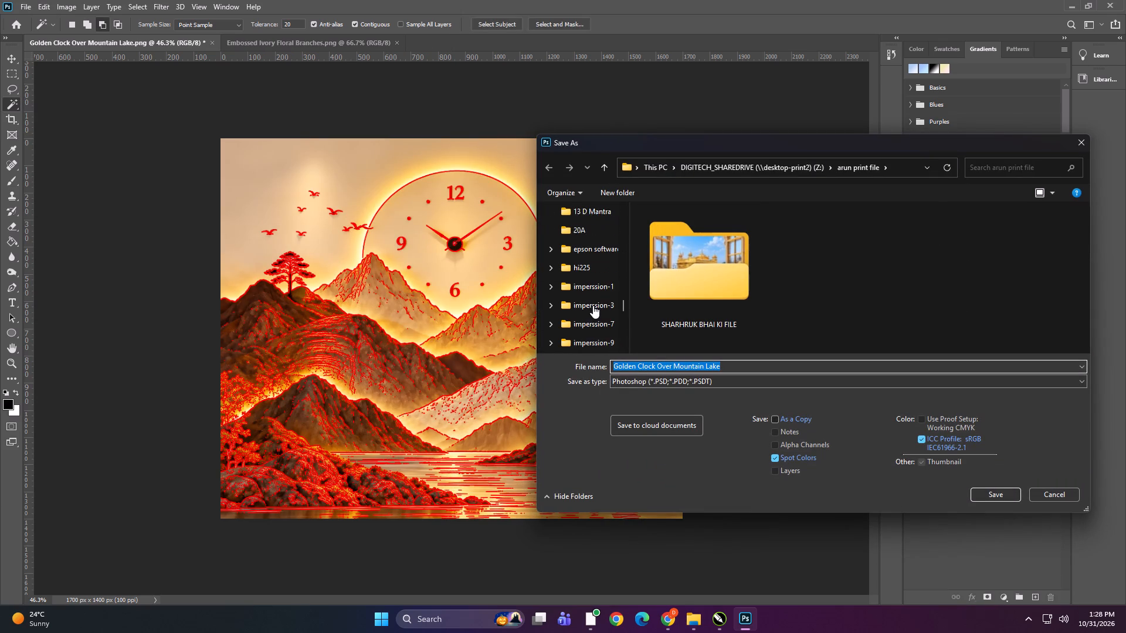
{"action": "scroll", "coordinate": [591, 315], "scroll_direction": "down", "scroll_amount": 4}
{"action": "scroll", "coordinate": [591, 324], "scroll_direction": "up", "scroll_amount": 10}
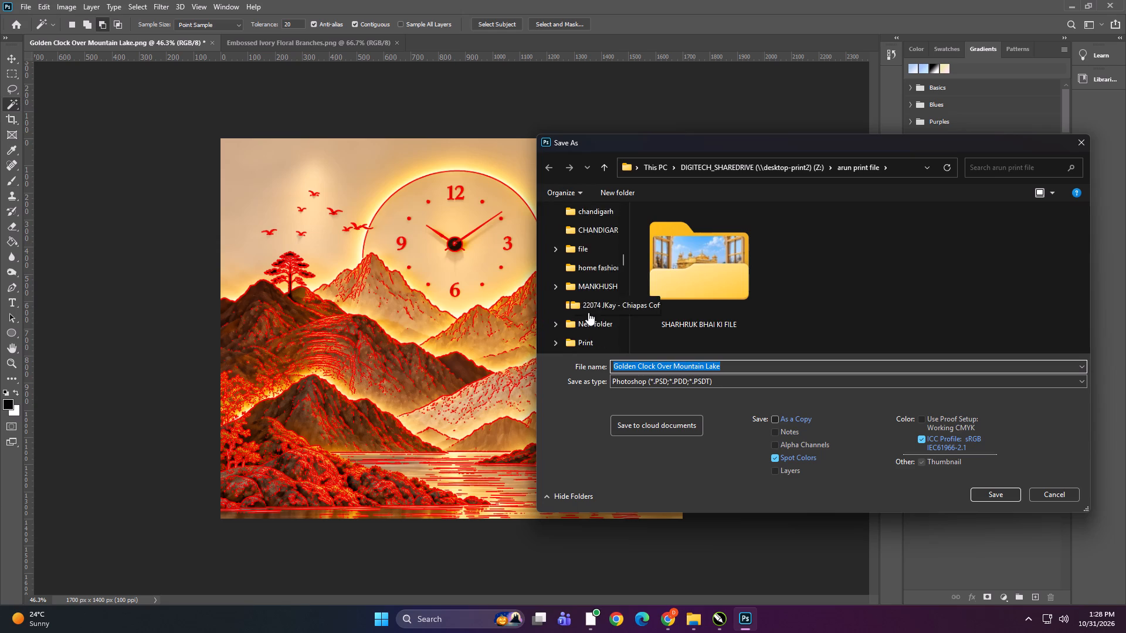
{"action": "scroll", "coordinate": [588, 312], "scroll_direction": "up", "scroll_amount": 2}
{"action": "left_click", "coordinate": [580, 244]}
{"action": "scroll", "coordinate": [580, 244], "scroll_direction": "up", "scroll_amount": 1}
{"action": "scroll", "coordinate": [580, 244], "scroll_direction": "down", "scroll_amount": 12}
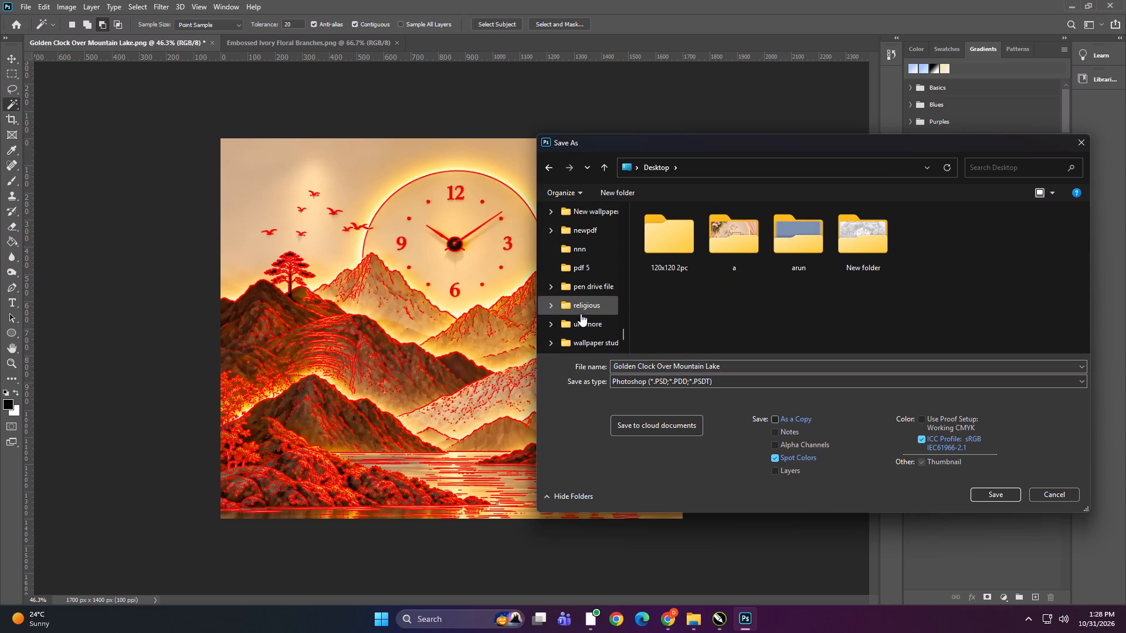
{"action": "scroll", "coordinate": [581, 314], "scroll_direction": "down", "scroll_amount": 4}
{"action": "left_click", "coordinate": [584, 321]}
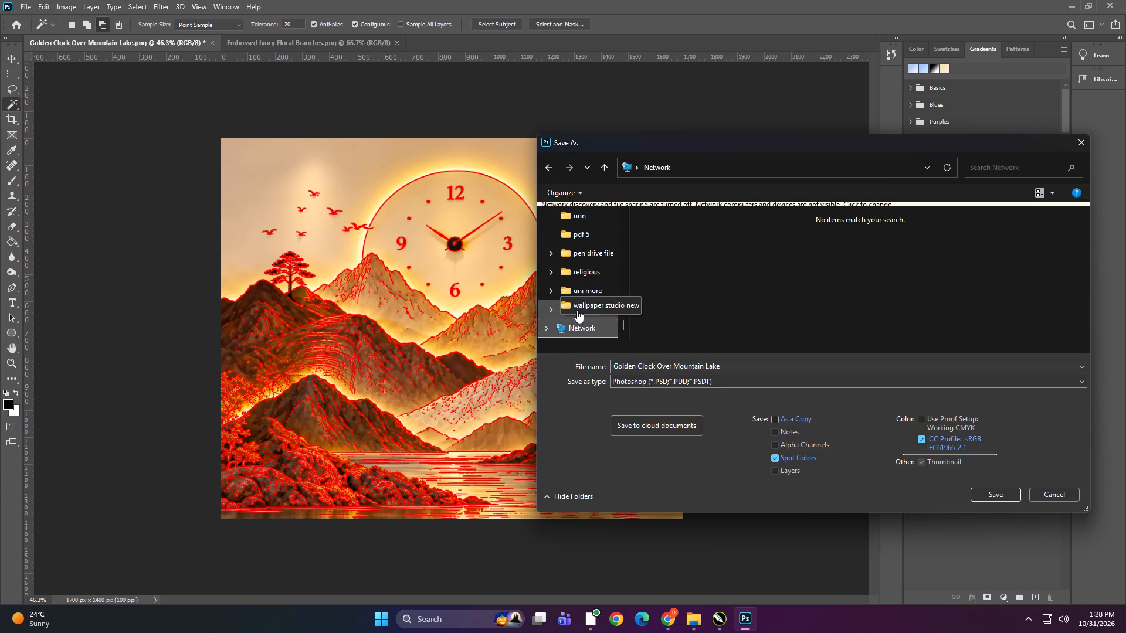
{"action": "scroll", "coordinate": [577, 310], "scroll_direction": "up", "scroll_amount": 4}
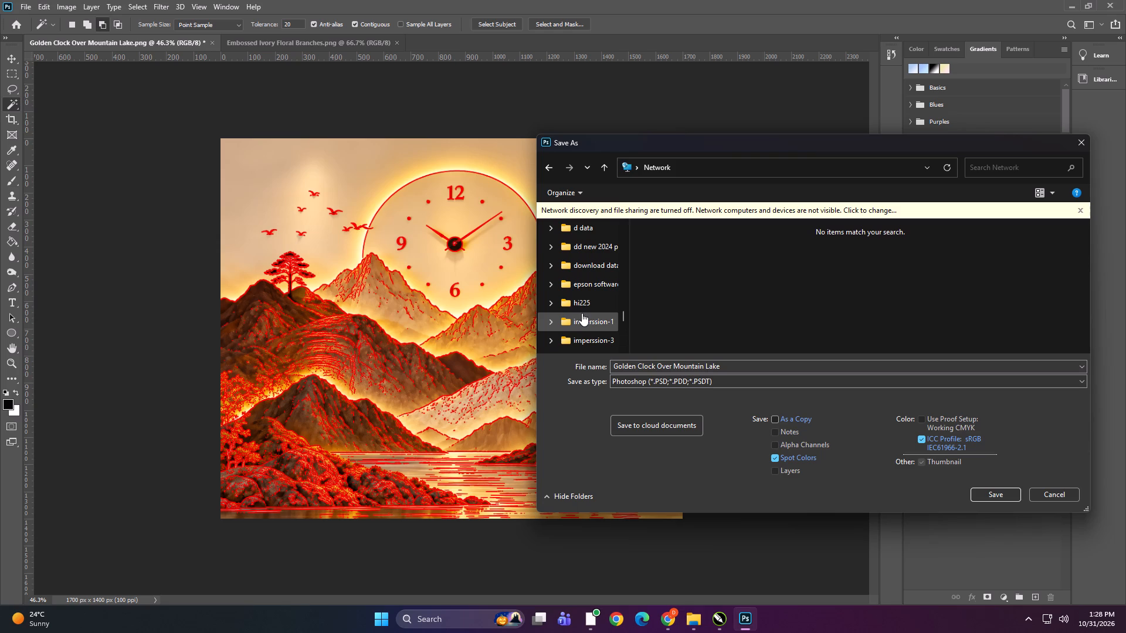
{"action": "scroll", "coordinate": [582, 312], "scroll_direction": "up", "scroll_amount": 1}
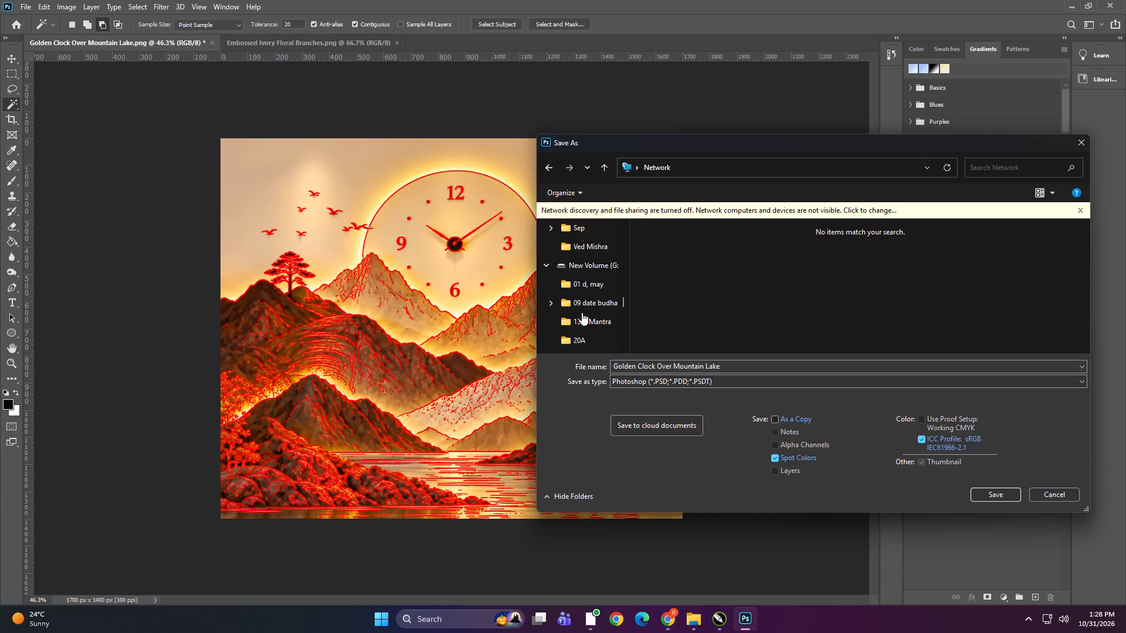
{"action": "scroll", "coordinate": [582, 312], "scroll_direction": "up", "scroll_amount": 7}
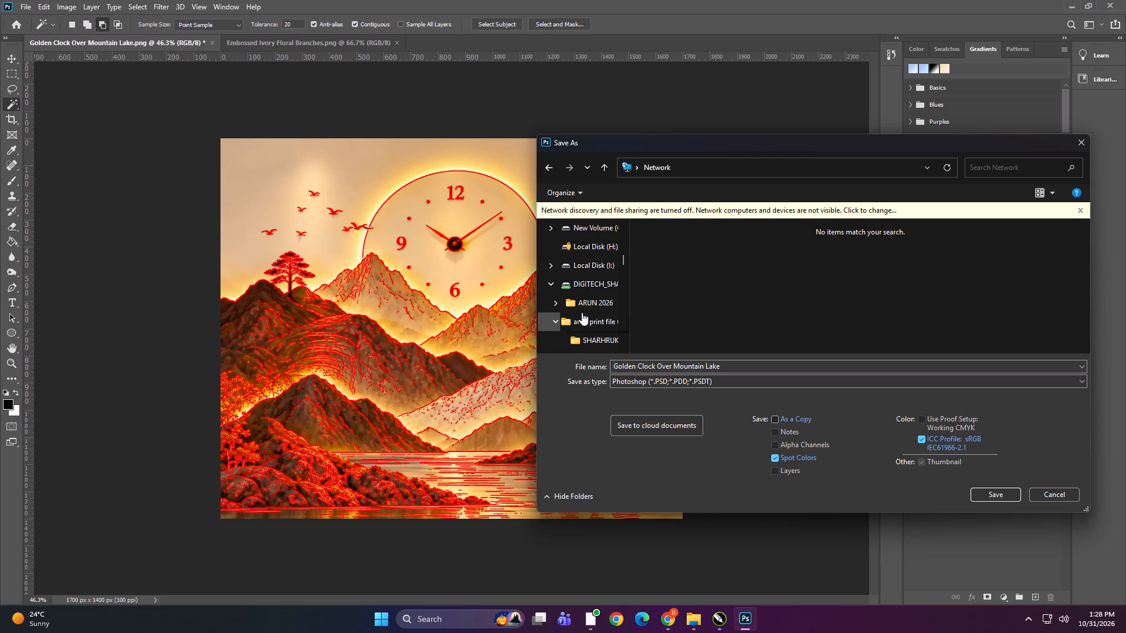
{"action": "left_click", "coordinate": [588, 246]}
{"action": "double_click", "coordinate": [732, 307]}
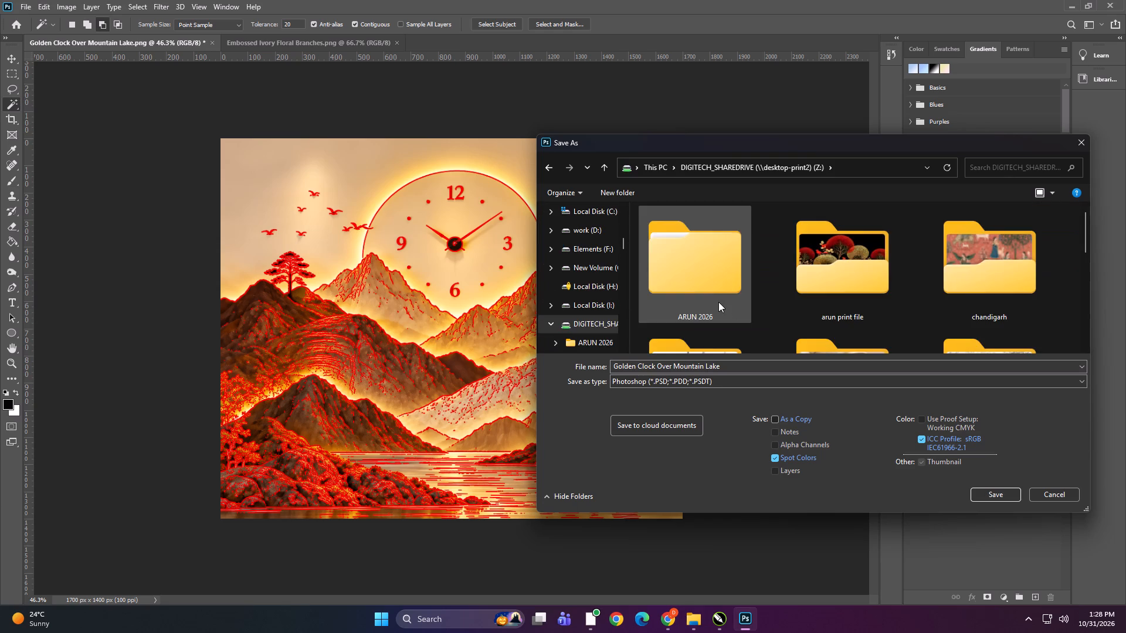
{"action": "scroll", "coordinate": [796, 259], "scroll_direction": "down", "scroll_amount": 4}
{"action": "scroll", "coordinate": [802, 261], "scroll_direction": "down", "scroll_amount": 7, "text": "ctrl"}
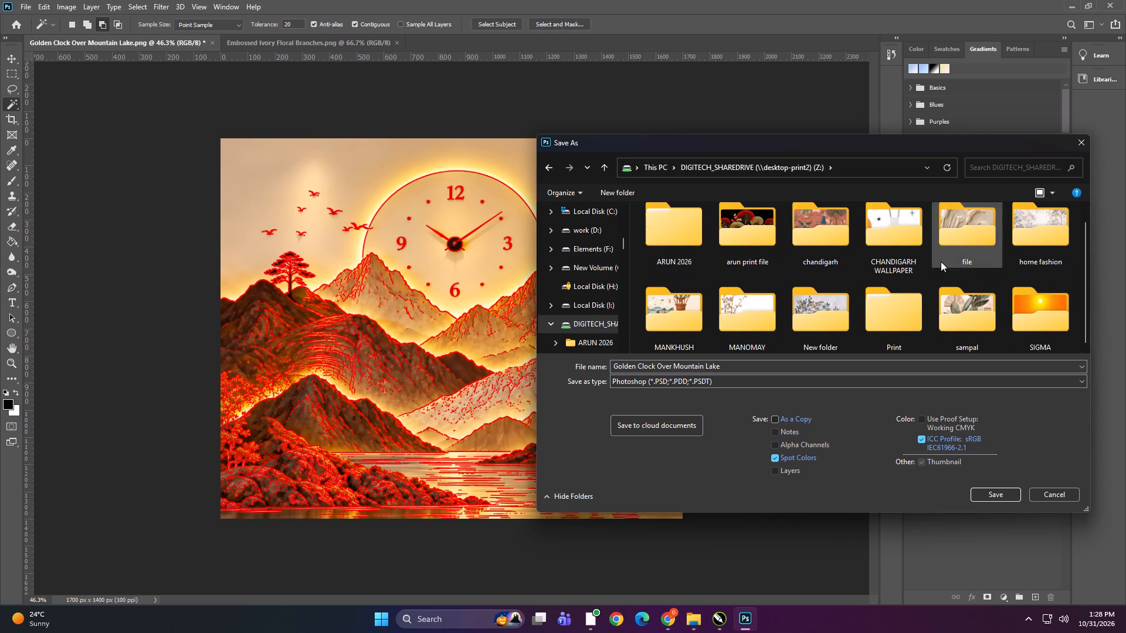
{"action": "double_click", "coordinate": [890, 325]}
{"action": "scroll", "coordinate": [823, 298], "scroll_direction": "down", "scroll_amount": 4}
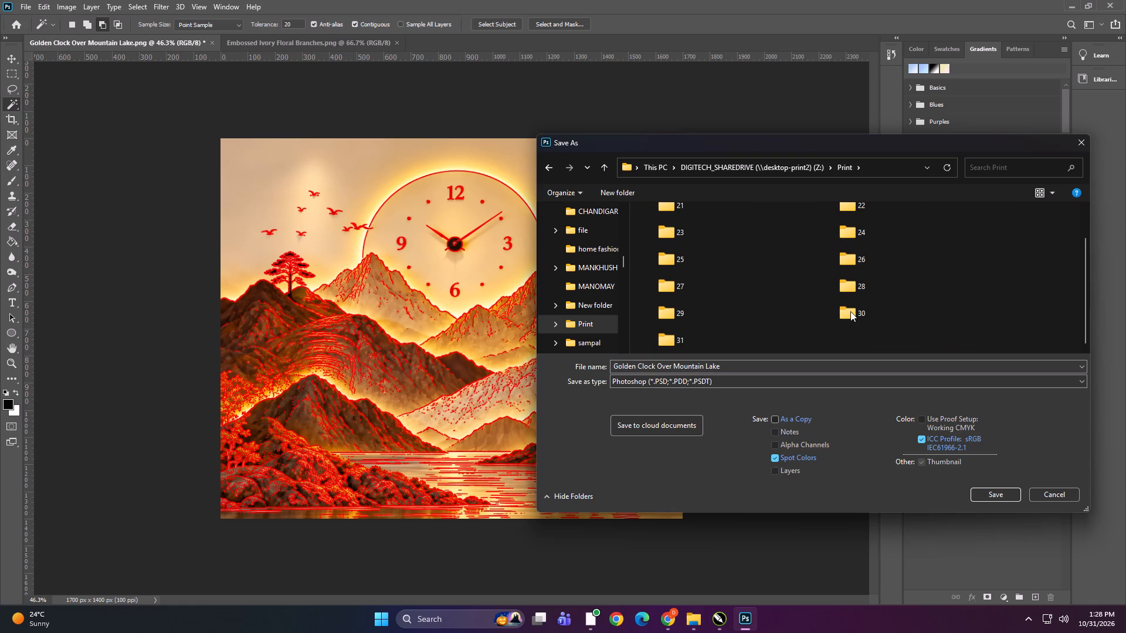
{"action": "double_click", "coordinate": [701, 333]}
{"action": "scroll", "coordinate": [727, 291], "scroll_direction": "down", "scroll_amount": 6}
{"action": "scroll", "coordinate": [728, 297], "scroll_direction": "down", "scroll_amount": 5, "text": "ctrl"}
{"action": "scroll", "coordinate": [728, 301], "scroll_direction": "up", "scroll_amount": 4, "text": "ctrl"}
{"action": "scroll", "coordinate": [728, 301], "scroll_direction": "down", "scroll_amount": 14, "text": "ctrl"}
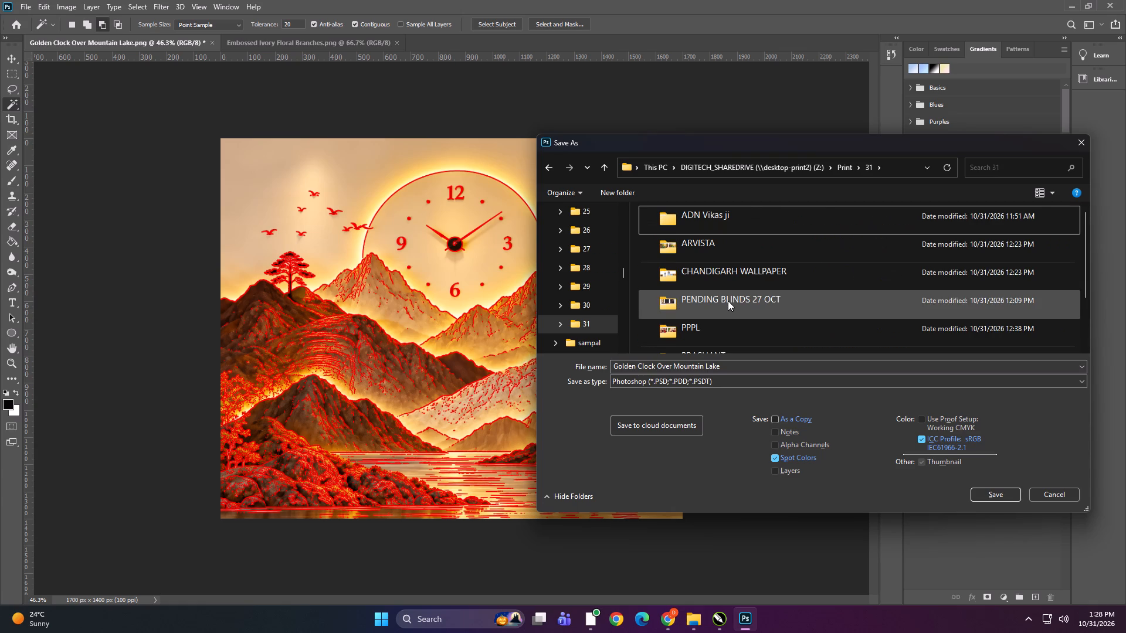
Save the clock artwork there as a TIFF named 17x14 A with LZW compression and spot colours included.
{"action": "left_click", "coordinate": [728, 368]}
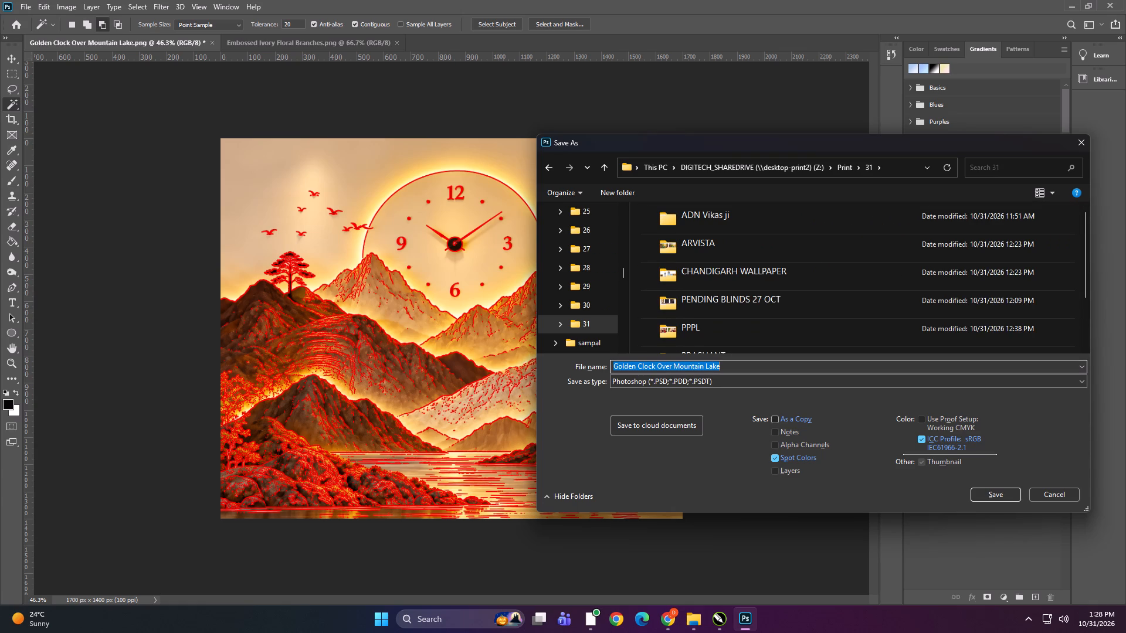
{"action": "type", "text": "17x14"}
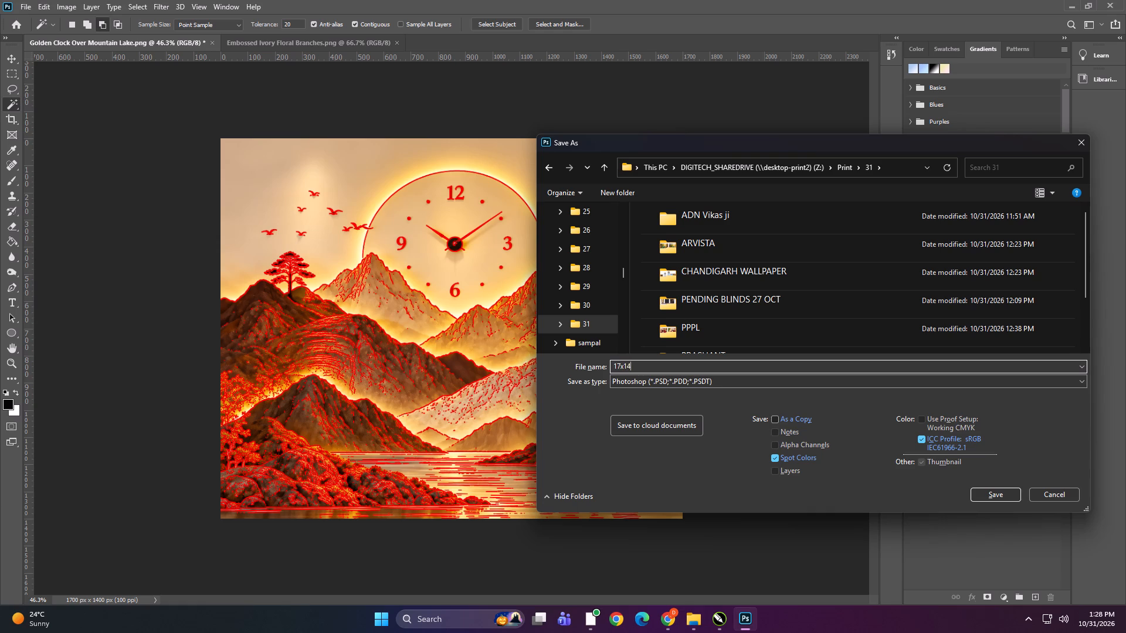
{"action": "key", "text": "space"}
{"action": "left_click", "coordinate": [724, 387]}
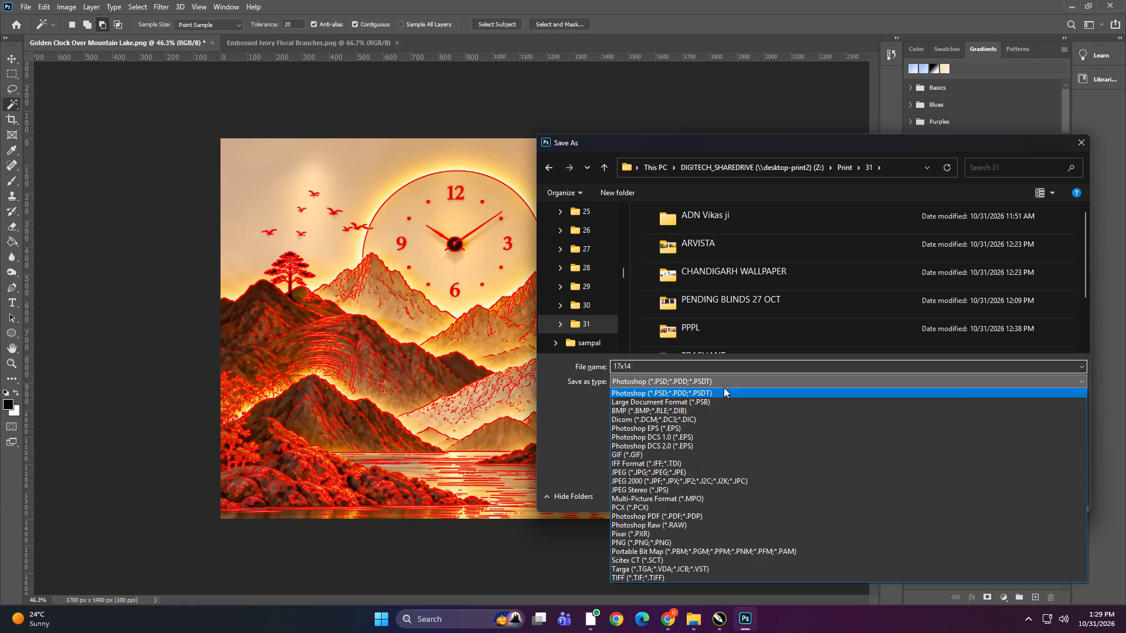
{"action": "left_click", "coordinate": [650, 574]}
{"action": "left_click", "coordinate": [642, 366]}
{"action": "left_click", "coordinate": [637, 366]}
{"action": "key", "text": "a"}
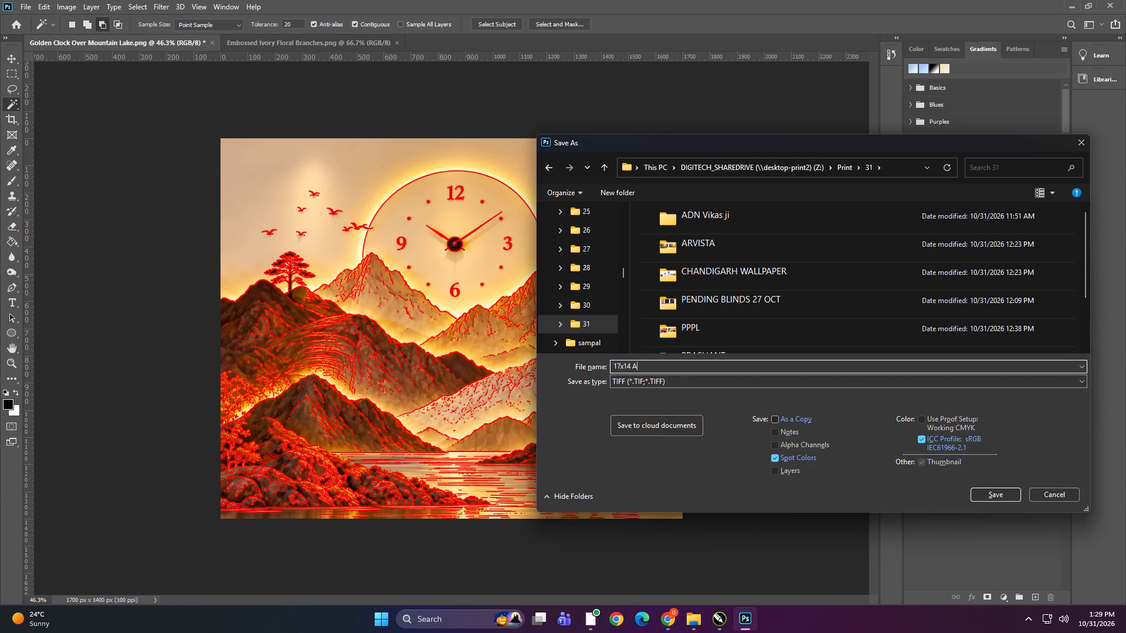
{"action": "left_click", "coordinate": [994, 492]}
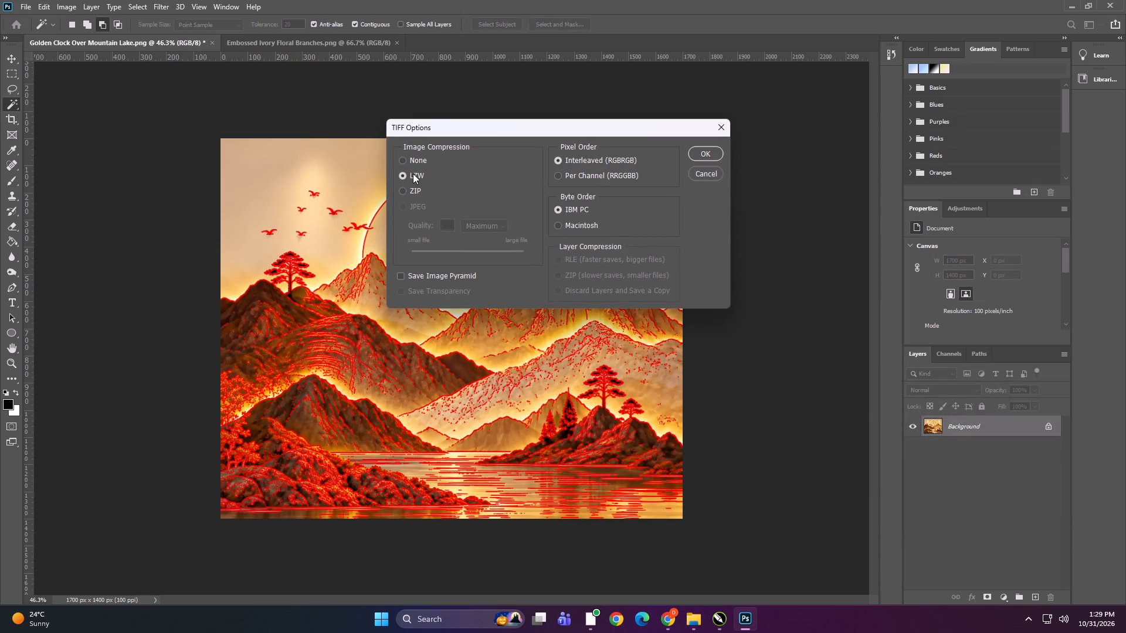
{"action": "left_click", "coordinate": [700, 152]}
Resize the Embossed Ivory Floral Branches image to 17 x 14 inches at 100 pixels/inch.
{"action": "left_click", "coordinate": [259, 43]}
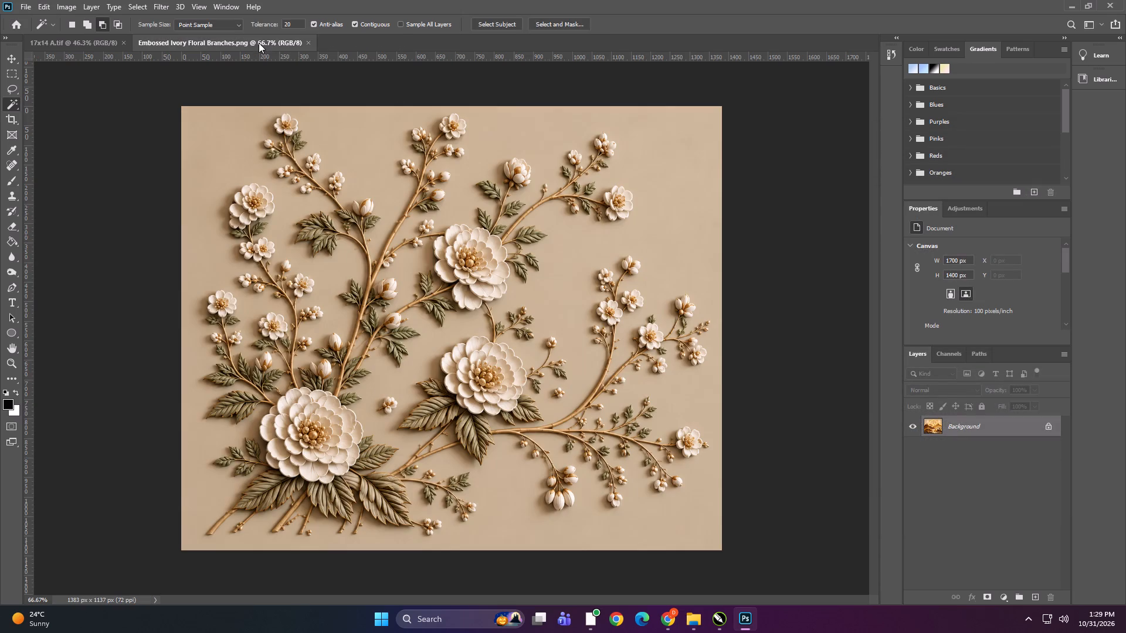
{"action": "key", "text": "ctrl+alt+i"}
{"action": "key", "text": "1"}
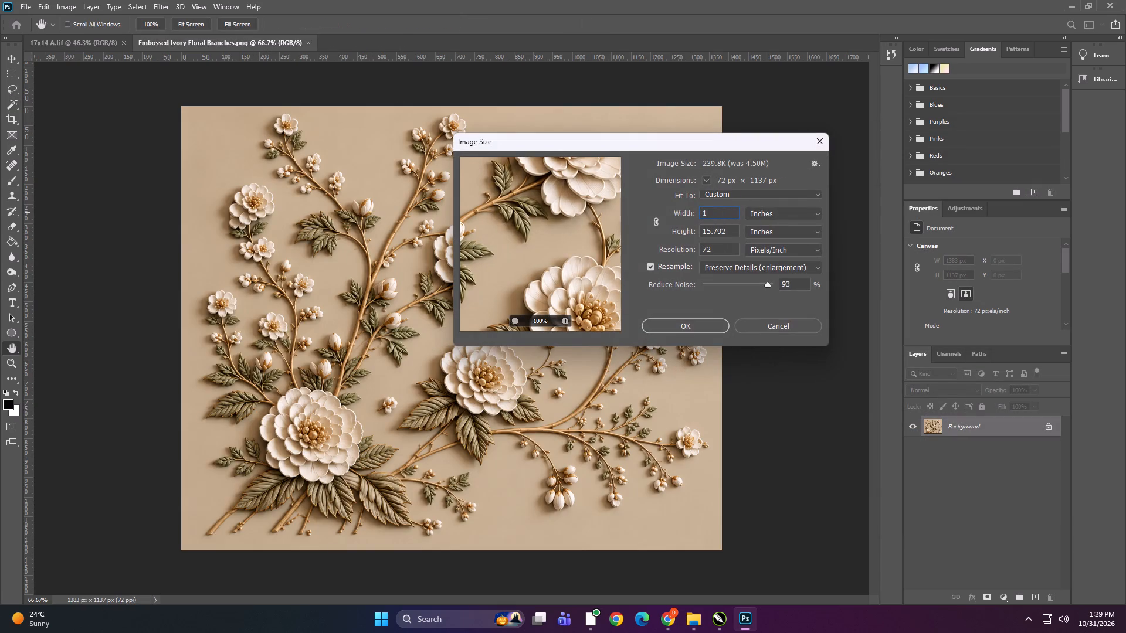
{"action": "key", "text": "Tab"}
{"action": "key", "text": "Tab"}
{"action": "type", "text": "14"}
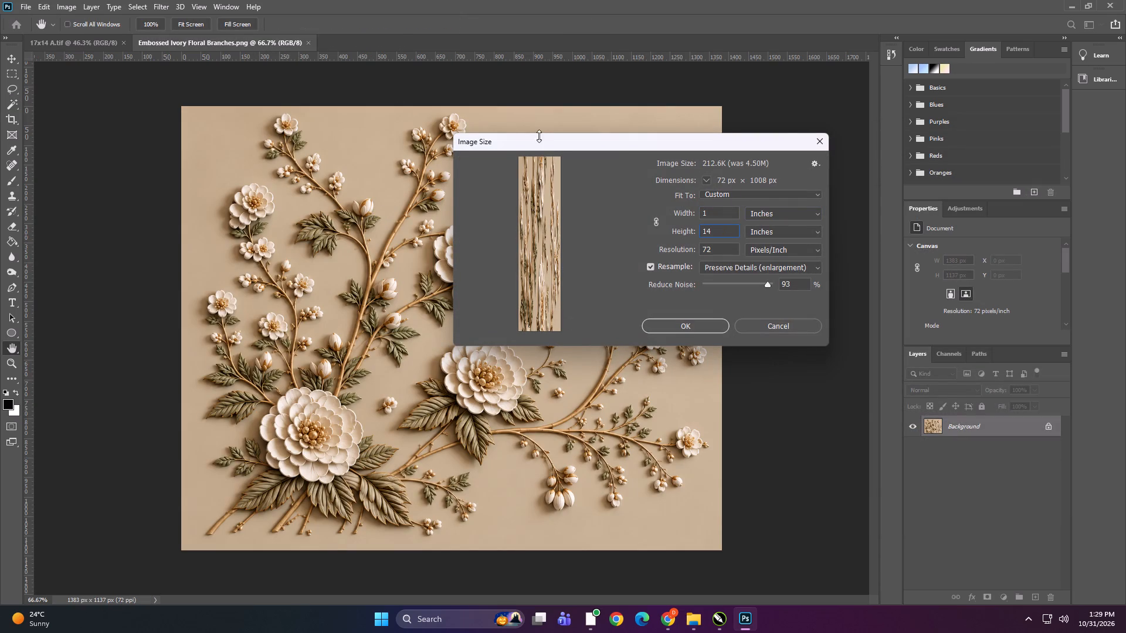
{"action": "left_click", "coordinate": [713, 206]}
{"action": "left_click", "coordinate": [713, 208]}
{"action": "type", "text": "17"}
{"action": "key", "text": "Tab"}
{"action": "key", "text": "Tab"}
{"action": "key", "text": "Tab"}
{"action": "key", "text": "Tab"}
{"action": "type", "text": "100"}
{"action": "key", "text": "Return"}
Duplicate the floral Background layer and brighten the copy slightly by raising the Curves midtones.
{"action": "scroll", "coordinate": [608, 235], "scroll_direction": "down", "scroll_amount": 4, "text": "alt"}
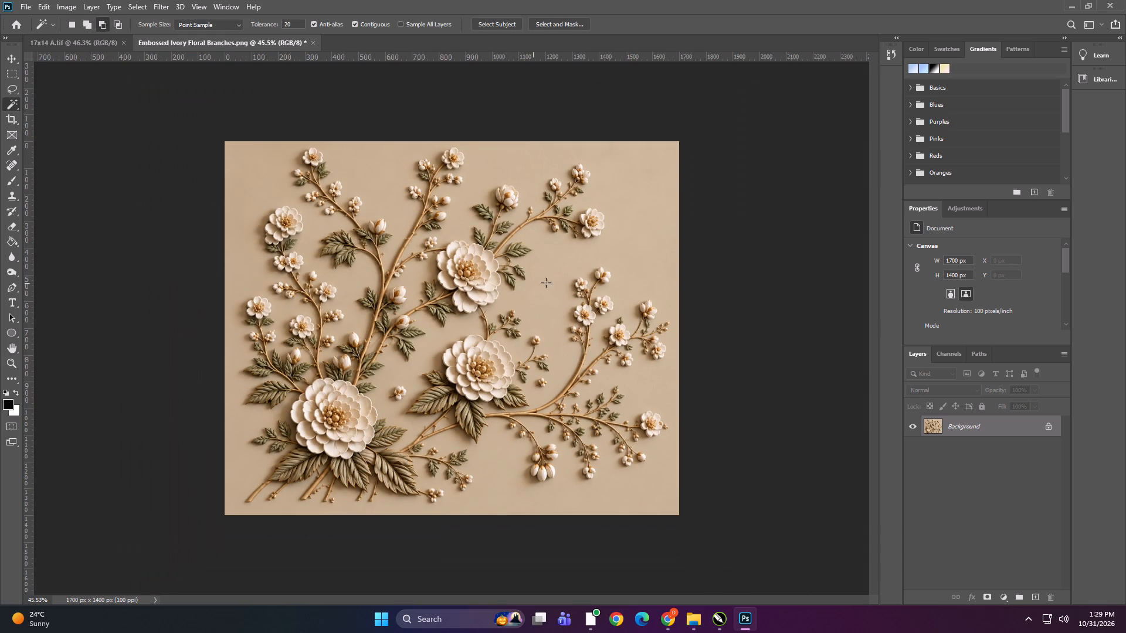
{"action": "key", "text": "ctrl+j"}
{"action": "left_click", "coordinate": [166, 2]}
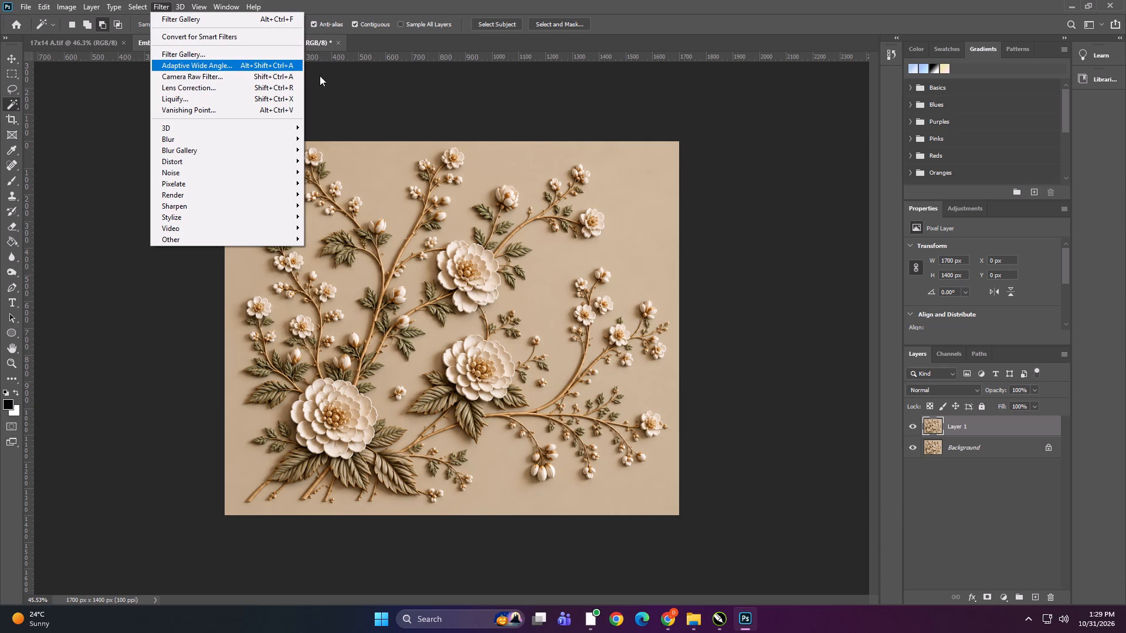
{"action": "left_click", "coordinate": [384, 165]}
{"action": "key", "text": "ctrl+m"}
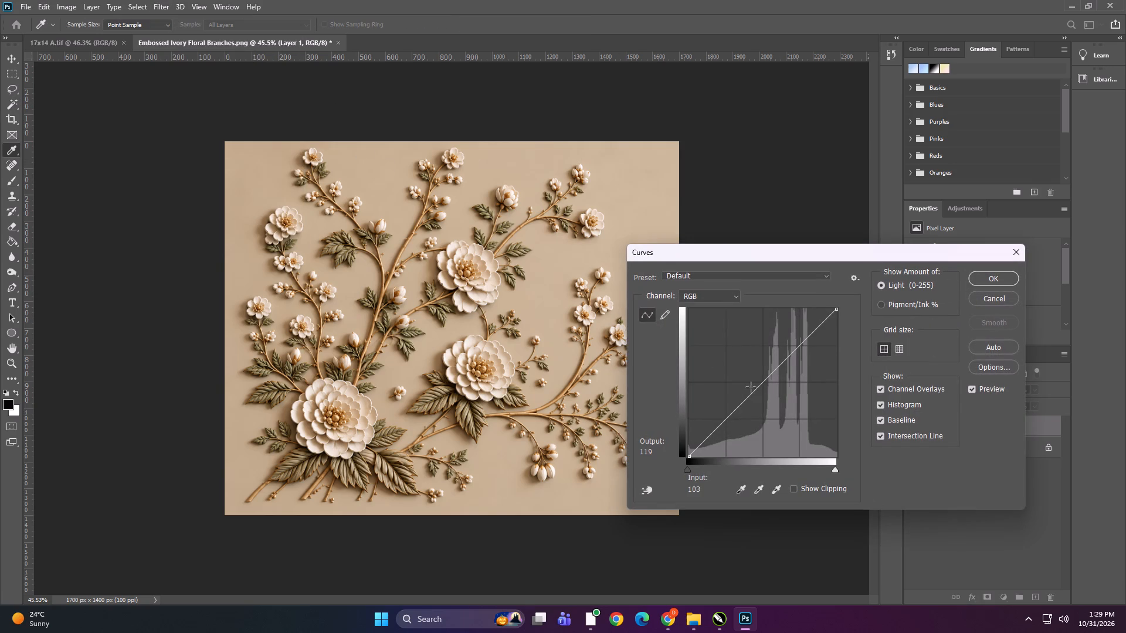
{"action": "left_click_drag", "start_coordinate": [757, 392], "coordinate": [745, 387]}
{"action": "double_click", "coordinate": [964, 281]}
{"action": "left_click", "coordinate": [978, 281]}
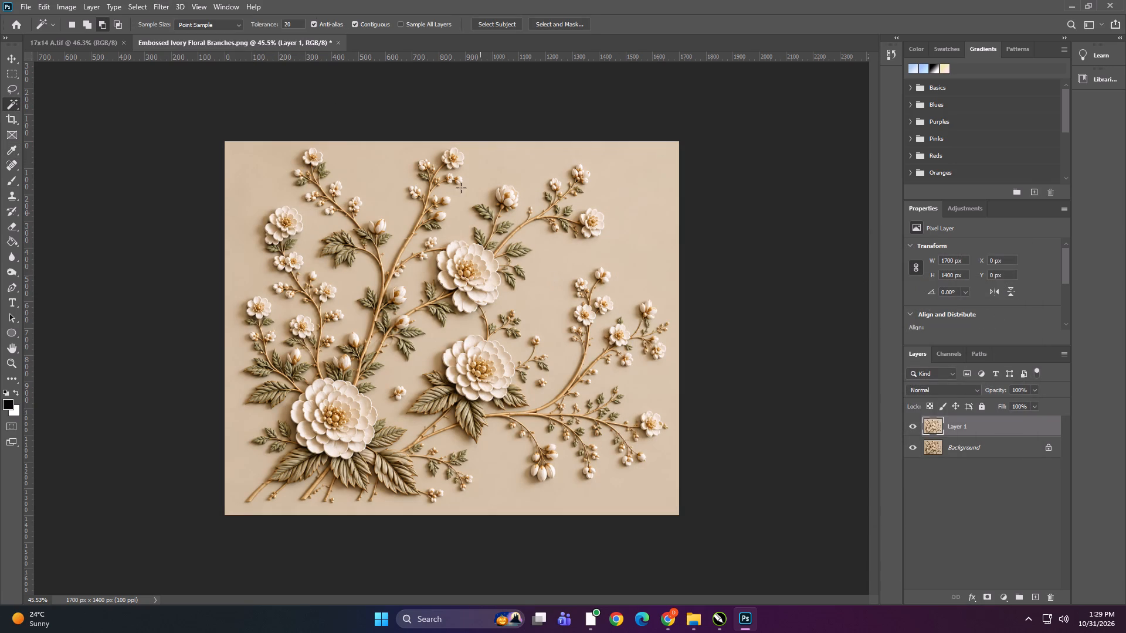
Apply the Photocopy filter from the Filter Gallery to the duplicated floral layer, Layer 1.
{"action": "left_click", "coordinate": [159, 11]}
{"action": "left_click", "coordinate": [186, 52]}
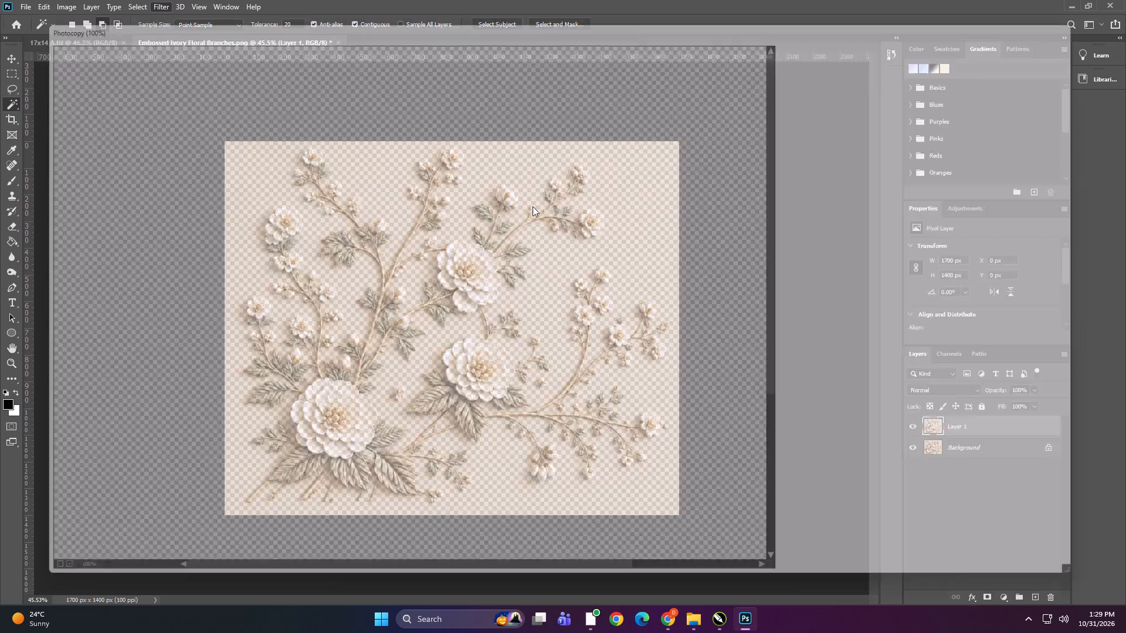
{"action": "left_click", "coordinate": [1060, 29]}
Select a black petal outline on Layer 1 with the Magic Wand and extend the selection to all similar pixels.
{"action": "scroll", "coordinate": [354, 454], "scroll_direction": "up", "scroll_amount": 17, "text": "alt"}
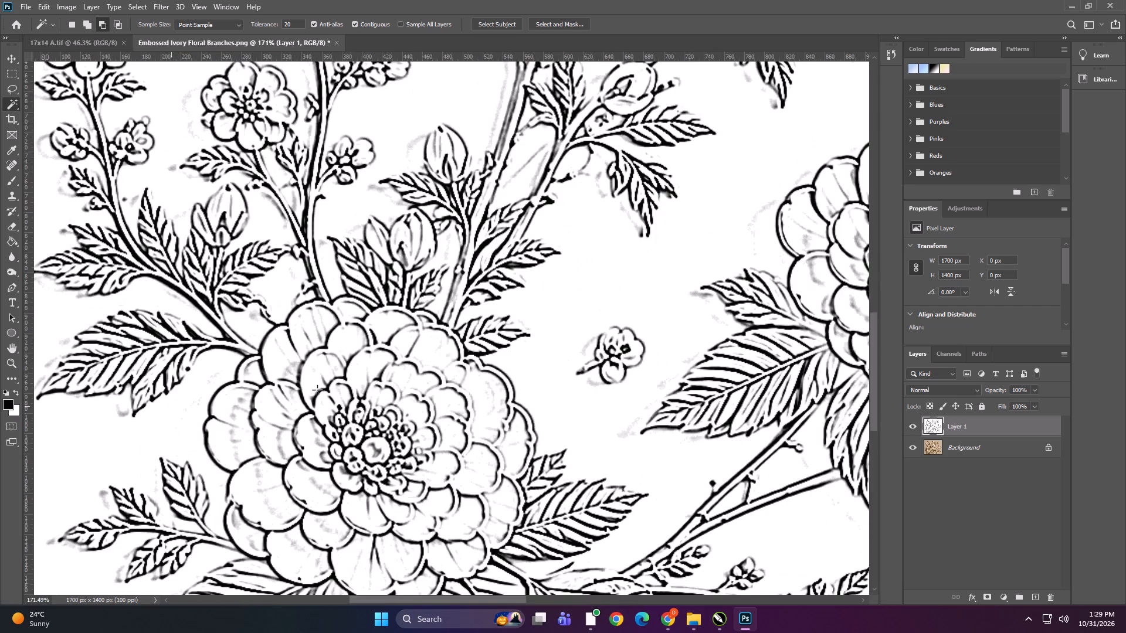
{"action": "scroll", "coordinate": [317, 390], "scroll_direction": "up", "scroll_amount": 12, "text": "alt"}
{"action": "left_click", "coordinate": [307, 445], "text": "shift"}
{"action": "right_click", "coordinate": [307, 445], "text": "shift"}
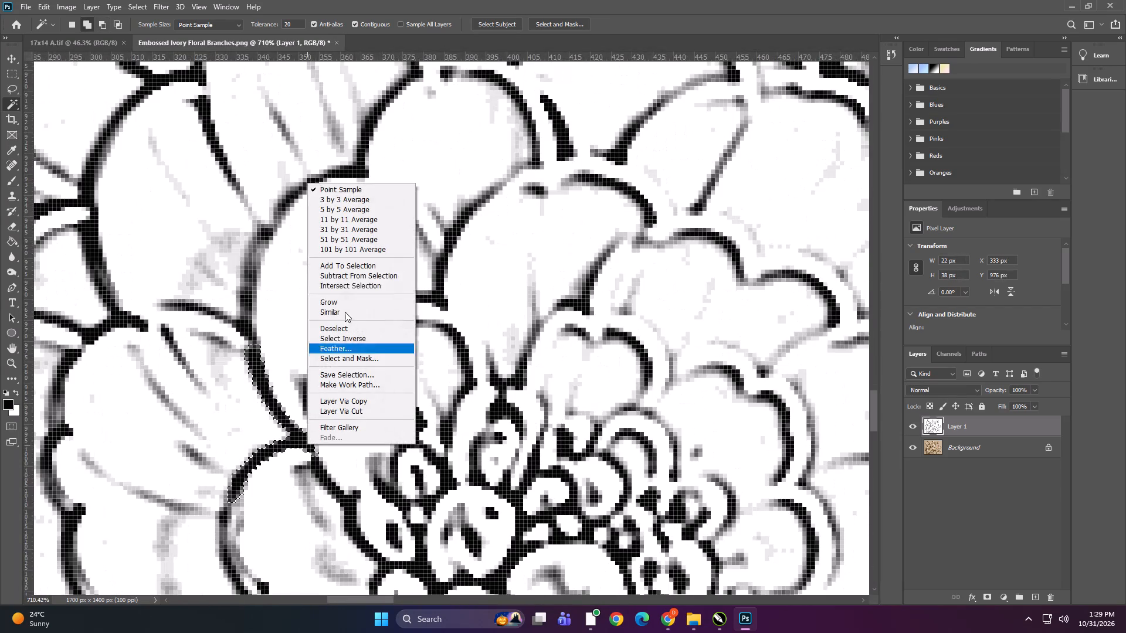
{"action": "left_click", "coordinate": [348, 312]}
Create a red spot channel named Spot 1 from the floral line selection, with the Background layer active.
{"action": "scroll", "coordinate": [375, 310], "scroll_direction": "down", "scroll_amount": 4, "text": "alt"}
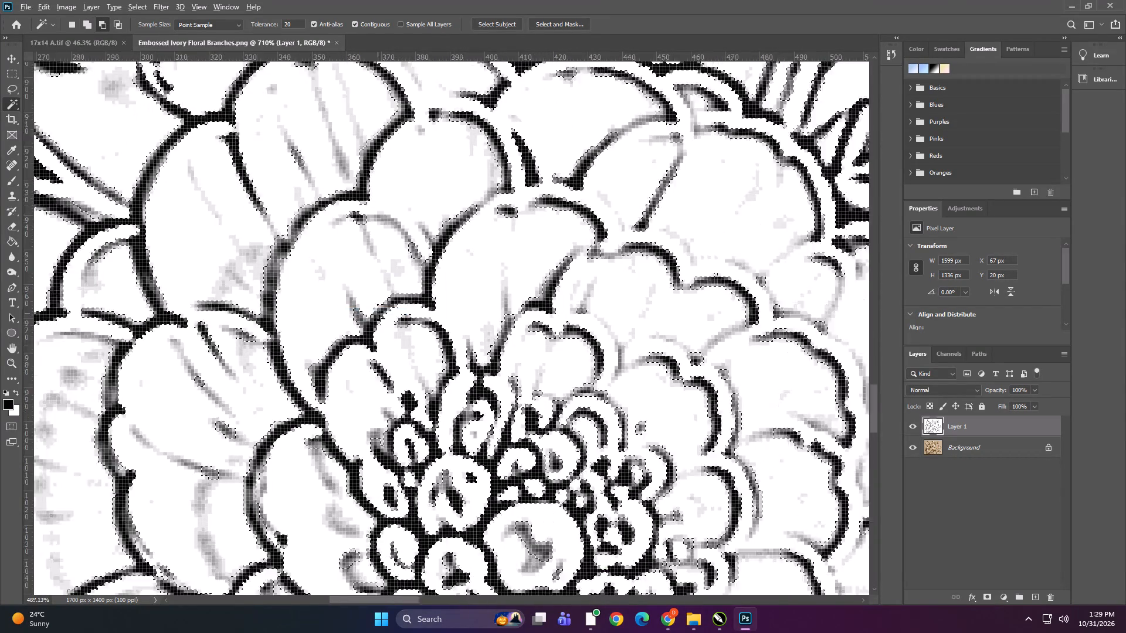
{"action": "scroll", "coordinate": [378, 314], "scroll_direction": "down", "scroll_amount": 19, "text": "alt"}
{"action": "scroll", "coordinate": [405, 304], "scroll_direction": "down", "scroll_amount": 2, "text": "alt"}
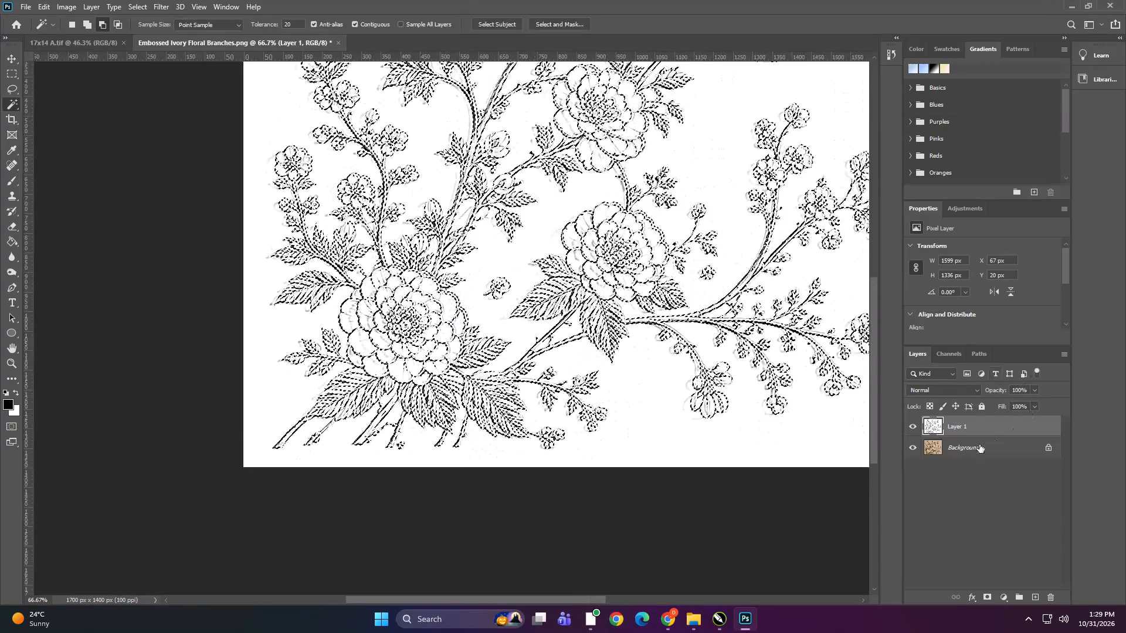
{"action": "left_click", "coordinate": [979, 444]}
{"action": "left_click", "coordinate": [955, 349]}
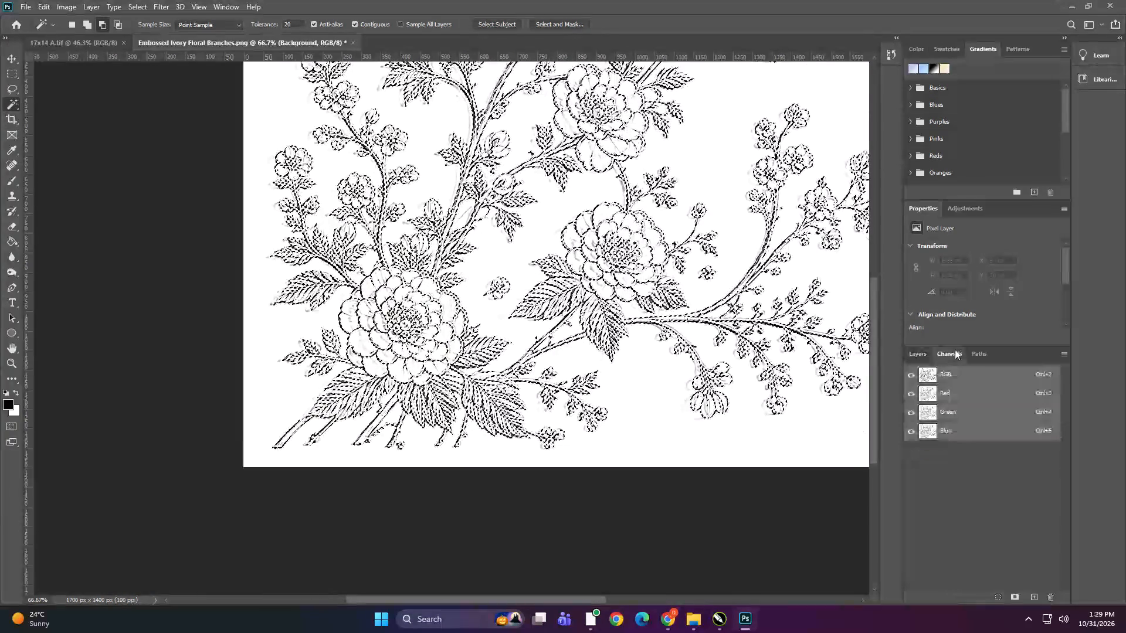
{"action": "left_click", "coordinate": [1066, 354]}
{"action": "left_click", "coordinate": [1066, 406]}
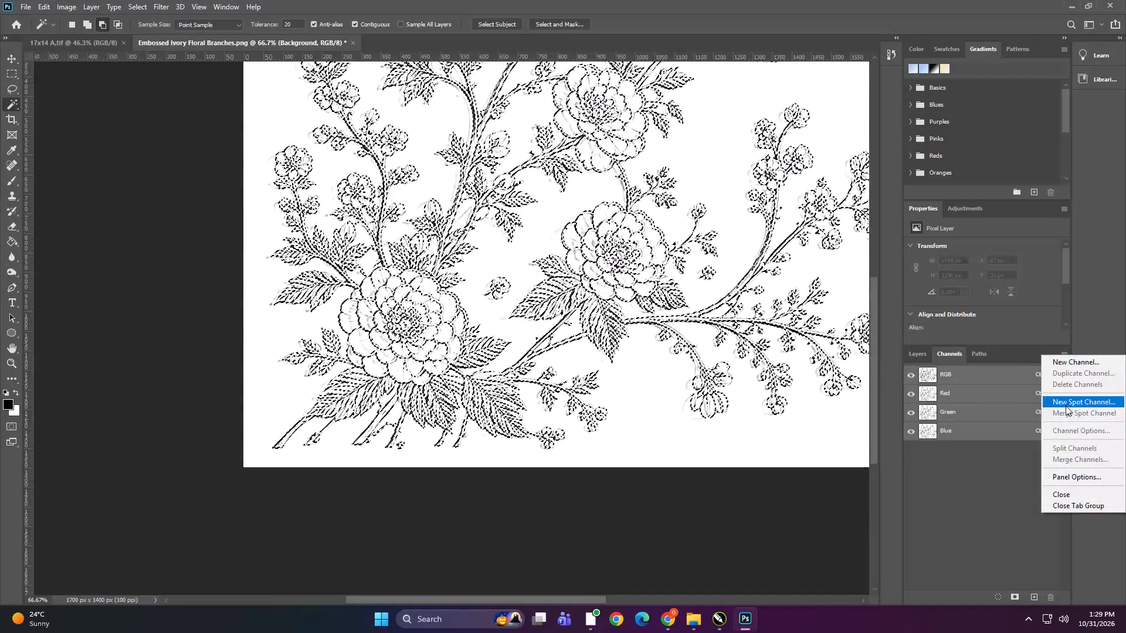
{"action": "left_click", "coordinate": [654, 182]}
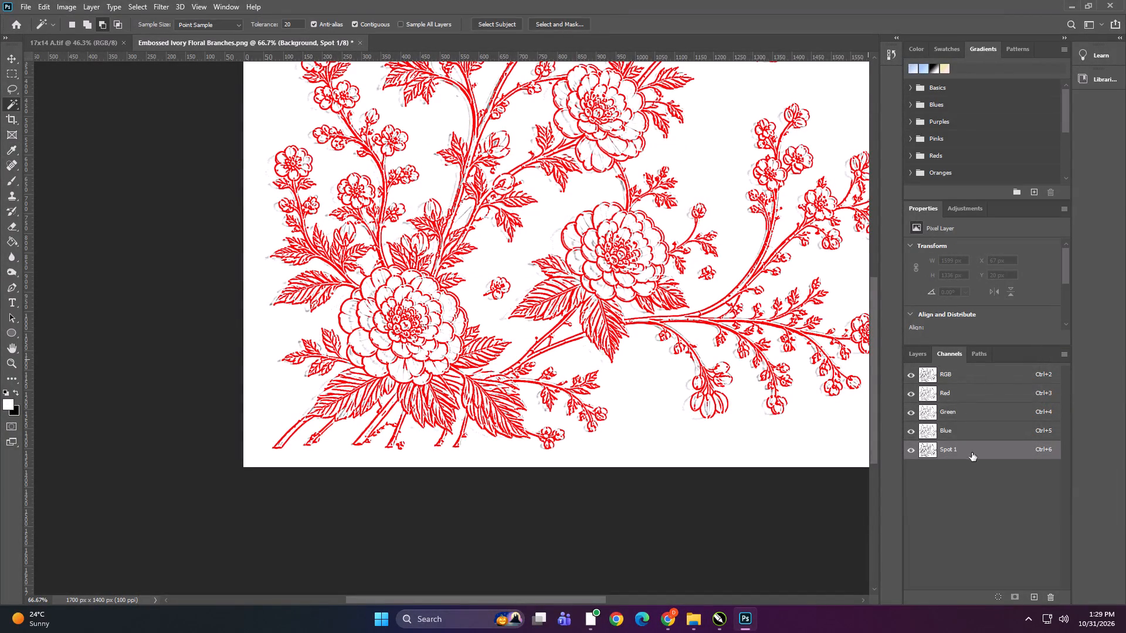
Duplicate the Spot 1 channel within the floral document as Spot 2 and make the duplicate visible.
{"action": "right_click", "coordinate": [993, 452]}
{"action": "left_click", "coordinate": [1000, 457]}
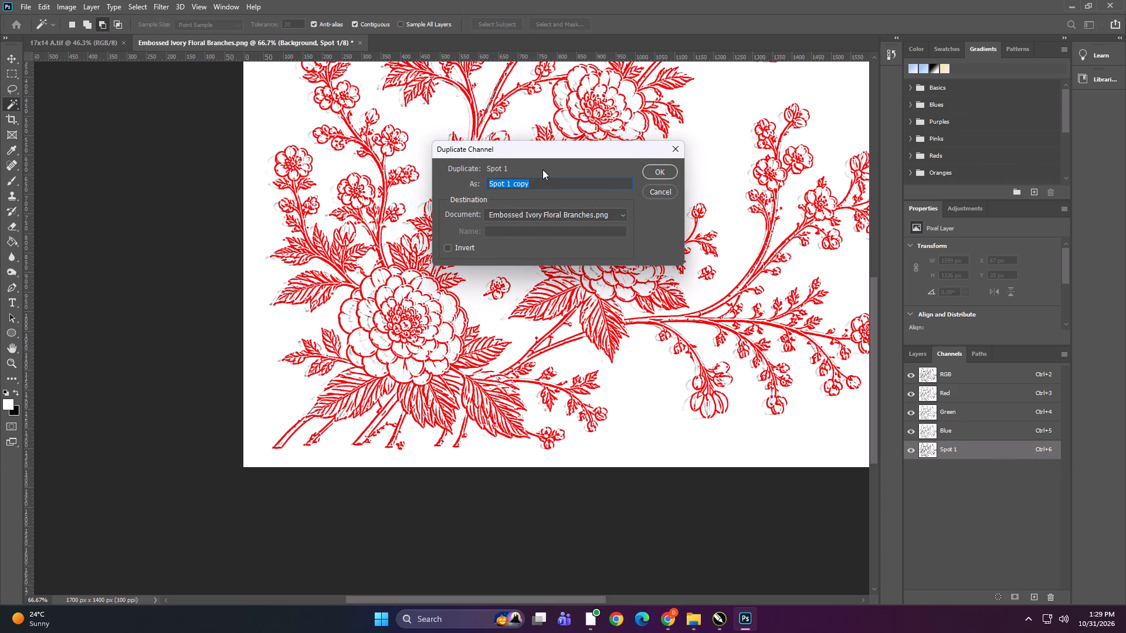
{"action": "key", "text": "Right"}
{"action": "key", "text": "BackSpace"}
{"action": "key", "text": "BackSpace"}
{"action": "key", "text": "BackSpace"}
{"action": "key", "text": "BackSpace"}
{"action": "key", "text": "BackSpace"}
{"action": "key", "text": "BackSpace"}
{"action": "key", "text": "2"}
{"action": "left_click", "coordinate": [647, 169]}
{"action": "left_click", "coordinate": [915, 467]}
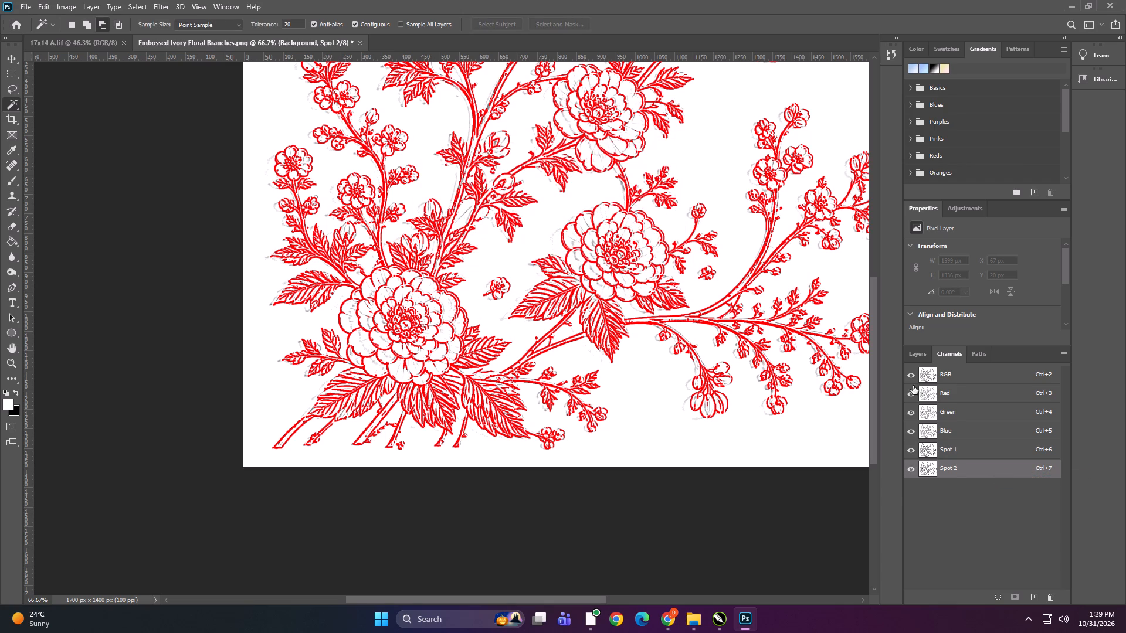
Delete the Photocopy-filtered Layer 1, leaving only the Background layer in the floral document.
{"action": "left_click", "coordinate": [916, 354]}
{"action": "left_click", "coordinate": [980, 431]}
{"action": "key", "text": "Delete"}
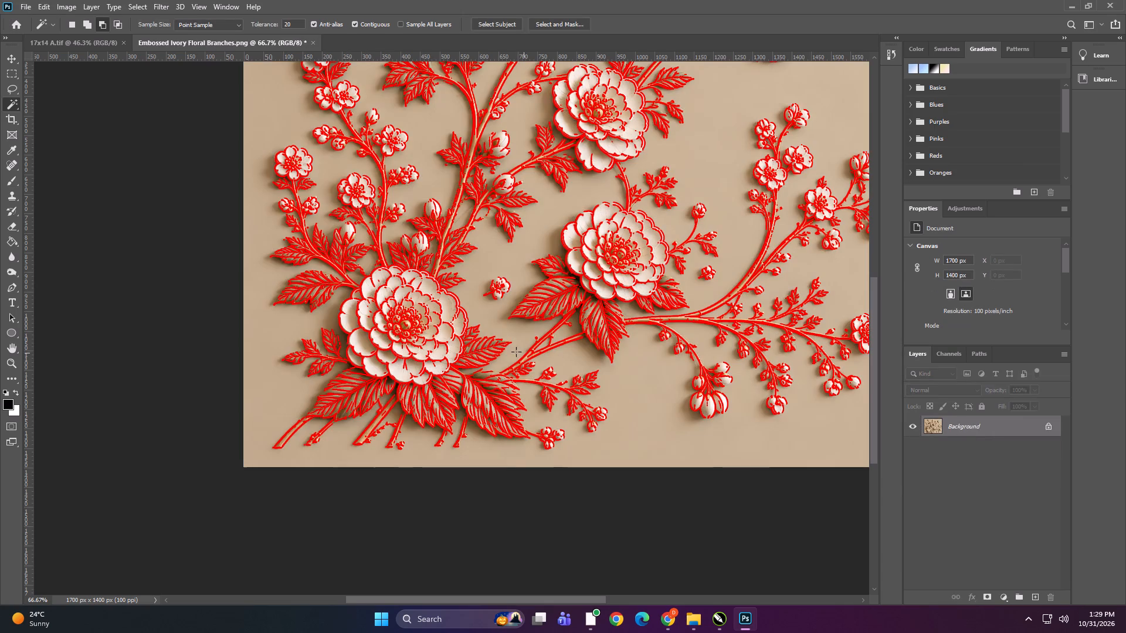
Start saving the floral design under a new name and browse to folder 31 inside Print on DIGITECH_SHAREDRIVE.
{"action": "scroll", "coordinate": [483, 362], "scroll_direction": "down", "scroll_amount": 5, "text": "alt"}
{"action": "key", "text": "ctrl+shift+s"}
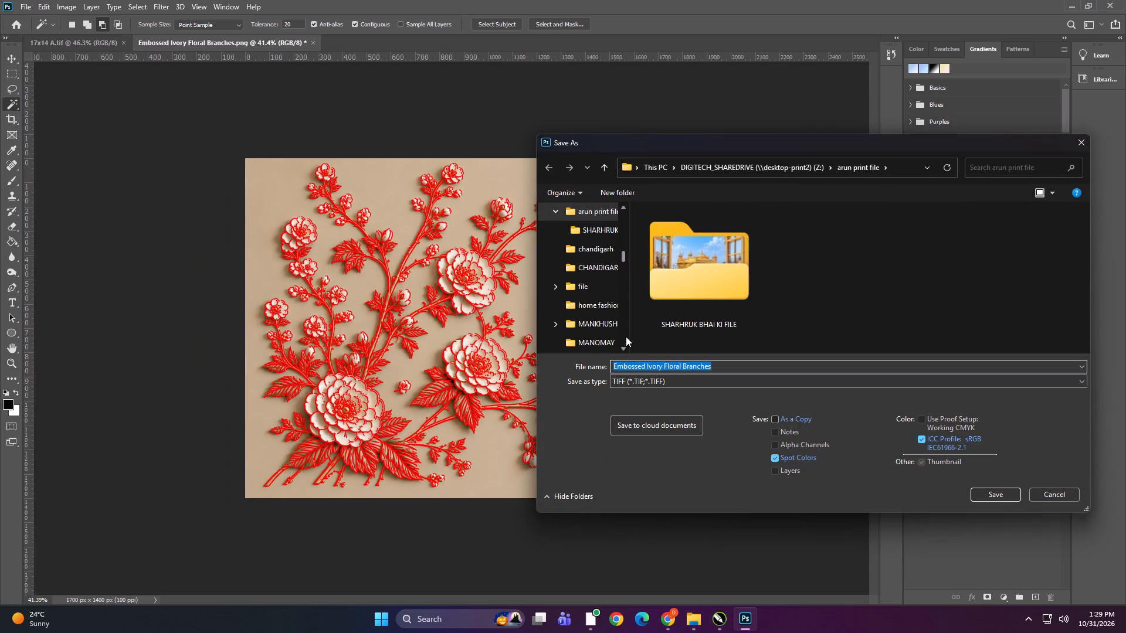
{"action": "scroll", "coordinate": [601, 299], "scroll_direction": "down", "scroll_amount": 3}
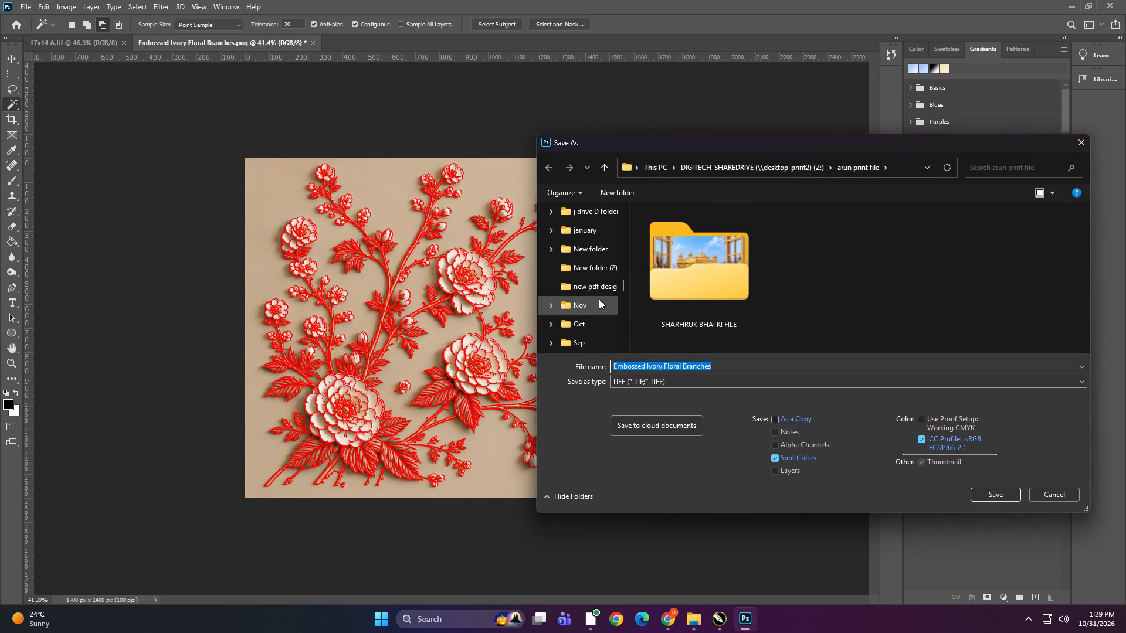
{"action": "scroll", "coordinate": [599, 299], "scroll_direction": "up", "scroll_amount": 7}
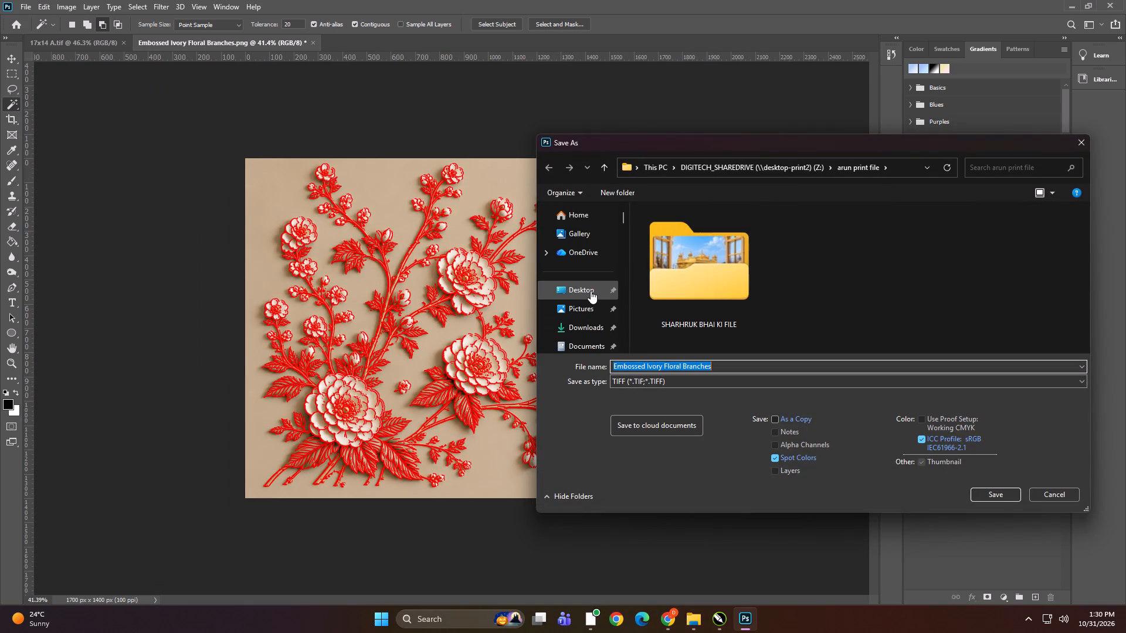
{"action": "scroll", "coordinate": [591, 291], "scroll_direction": "up", "scroll_amount": 2}
{"action": "scroll", "coordinate": [591, 291], "scroll_direction": "down", "scroll_amount": 2}
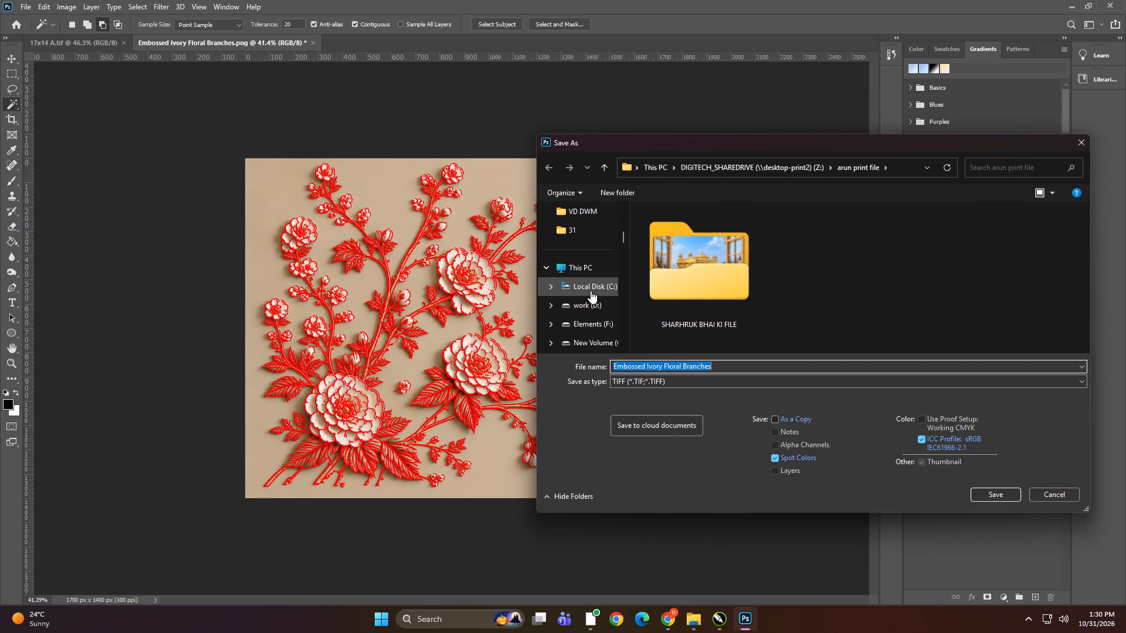
{"action": "scroll", "coordinate": [591, 291], "scroll_direction": "down", "scroll_amount": 1}
{"action": "scroll", "coordinate": [591, 291], "scroll_direction": "up", "scroll_amount": 1}
{"action": "left_click", "coordinate": [585, 263]}
{"action": "double_click", "coordinate": [728, 305]}
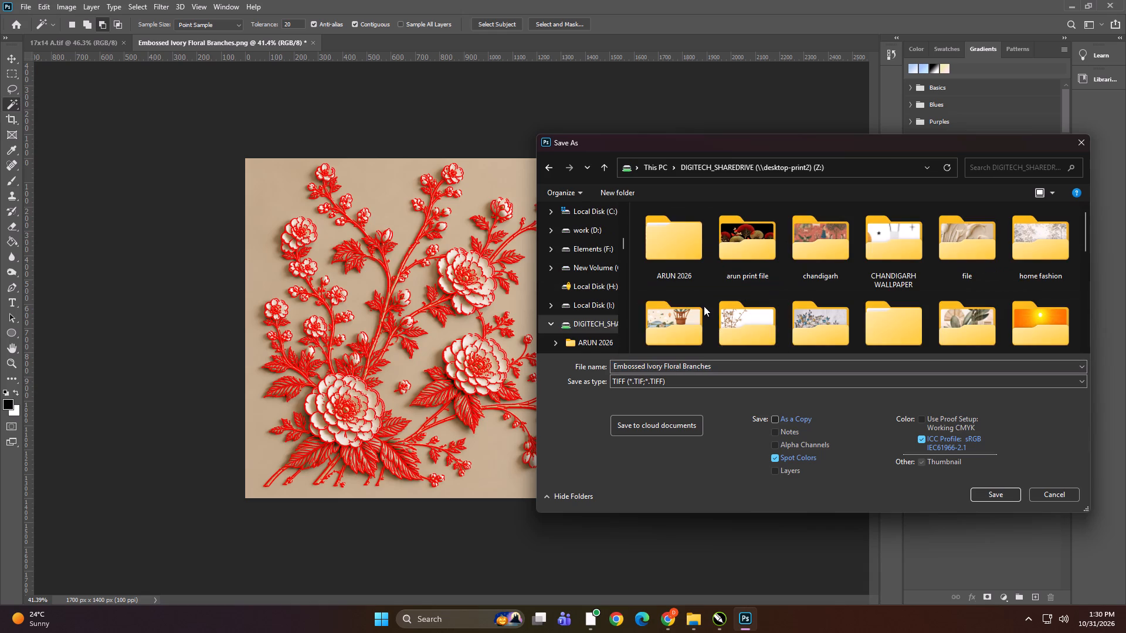
{"action": "scroll", "coordinate": [842, 261], "scroll_direction": "down", "scroll_amount": 2}
{"action": "scroll", "coordinate": [841, 262], "scroll_direction": "up", "scroll_amount": 2}
{"action": "scroll", "coordinate": [835, 264], "scroll_direction": "down", "scroll_amount": 4, "text": "ctrl"}
{"action": "double_click", "coordinate": [722, 308]}
{"action": "scroll", "coordinate": [822, 305], "scroll_direction": "down", "scroll_amount": 4}
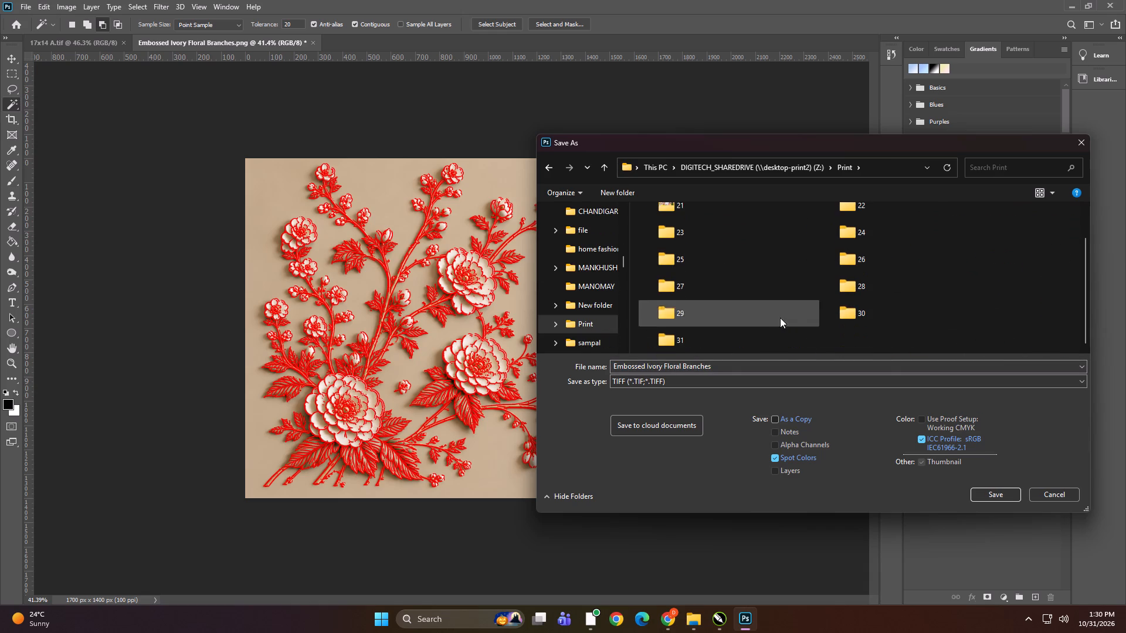
{"action": "double_click", "coordinate": [701, 343]}
{"action": "scroll", "coordinate": [720, 330], "scroll_direction": "down", "scroll_amount": 5}
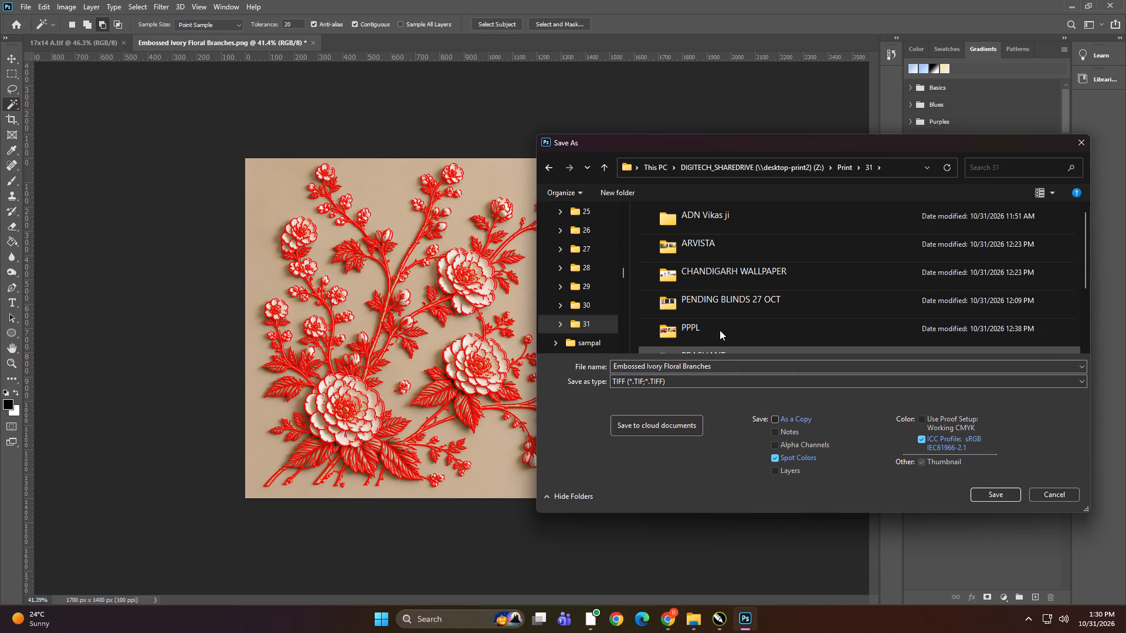
{"action": "scroll", "coordinate": [732, 330], "scroll_direction": "down", "scroll_amount": 4}
Base the file name on 17x14 A, change it to 17x14 B, and save as an LZW-compressed TIFF with spot colours.
{"action": "left_click", "coordinate": [754, 328]}
{"action": "double_click", "coordinate": [667, 362]}
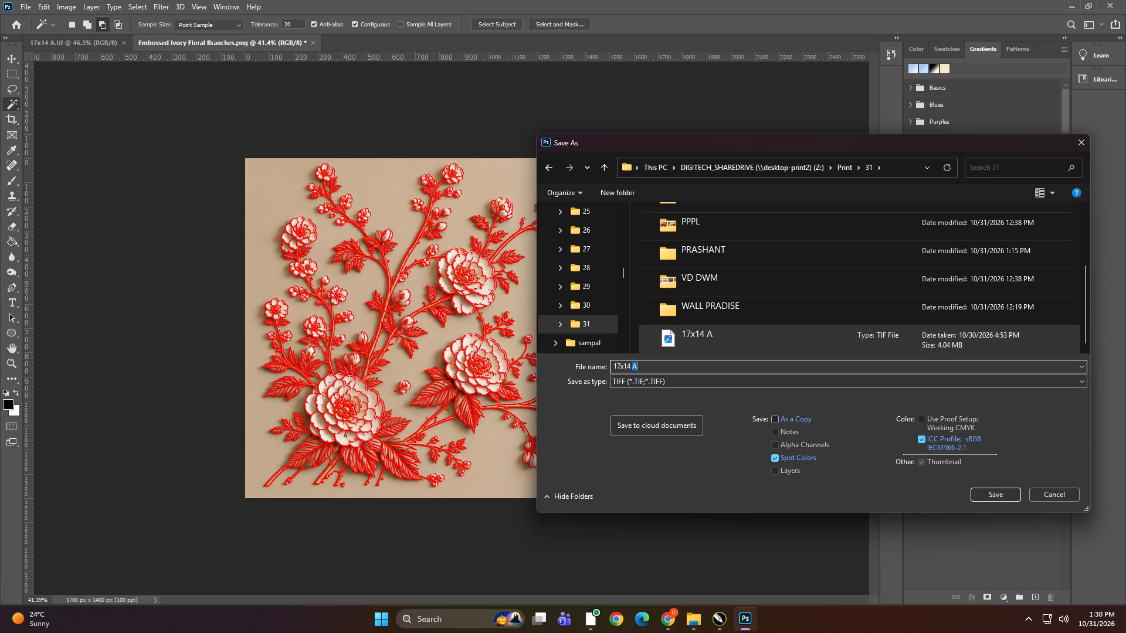
{"action": "key", "text": "b"}
{"action": "left_click", "coordinate": [982, 495]}
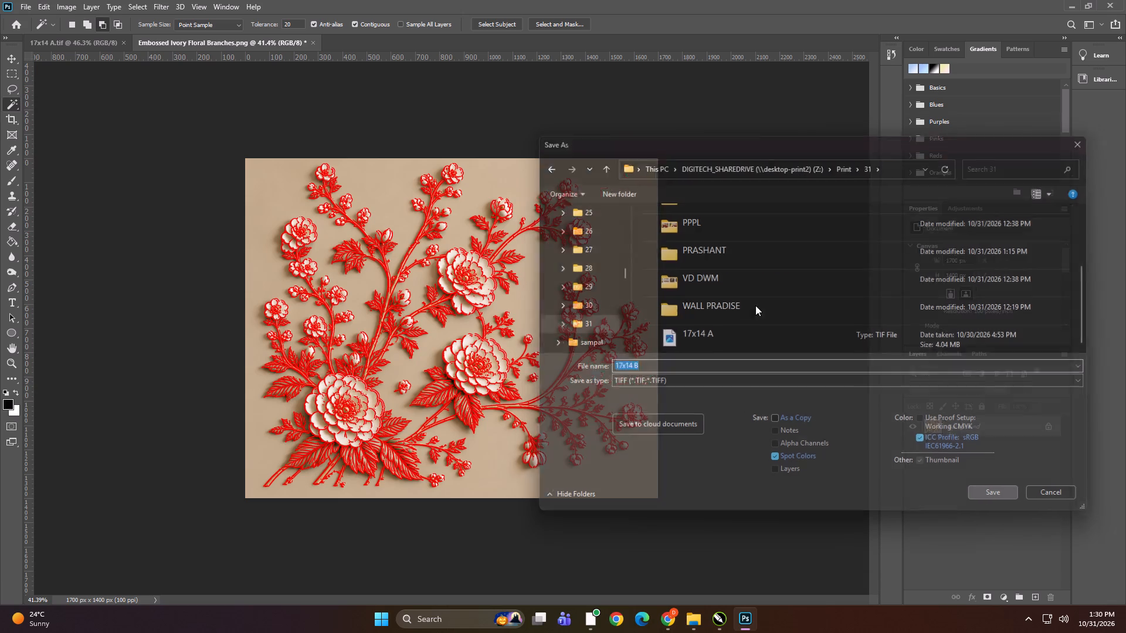
{"action": "left_click", "coordinate": [701, 152]}
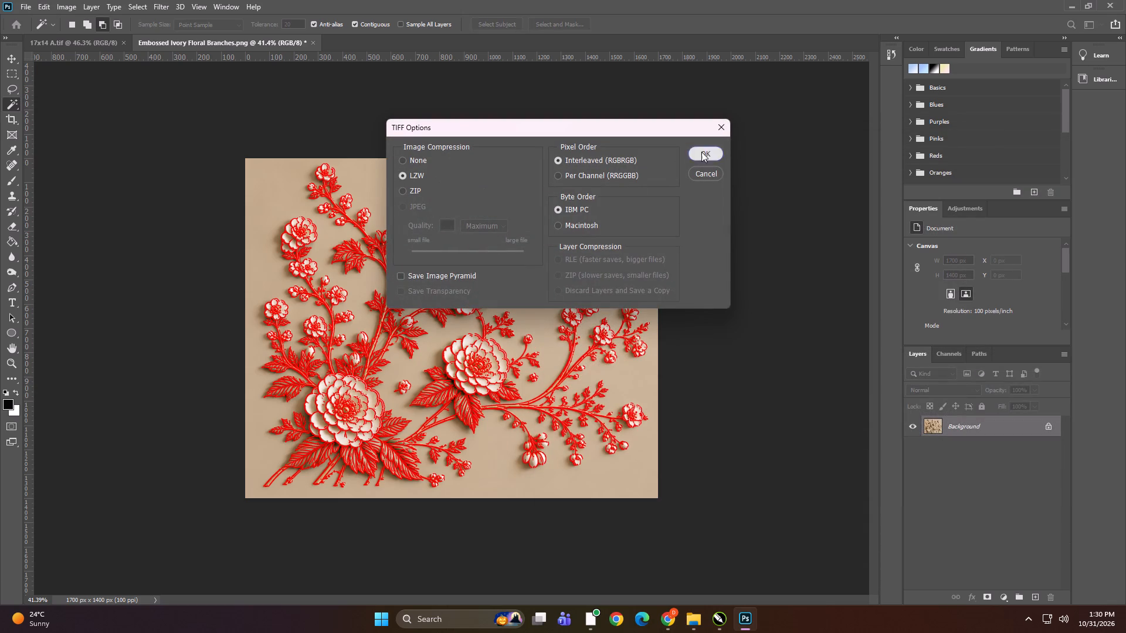
Close the 17x14 A and 17x14 B documents.
{"action": "left_click", "coordinate": [124, 43]}
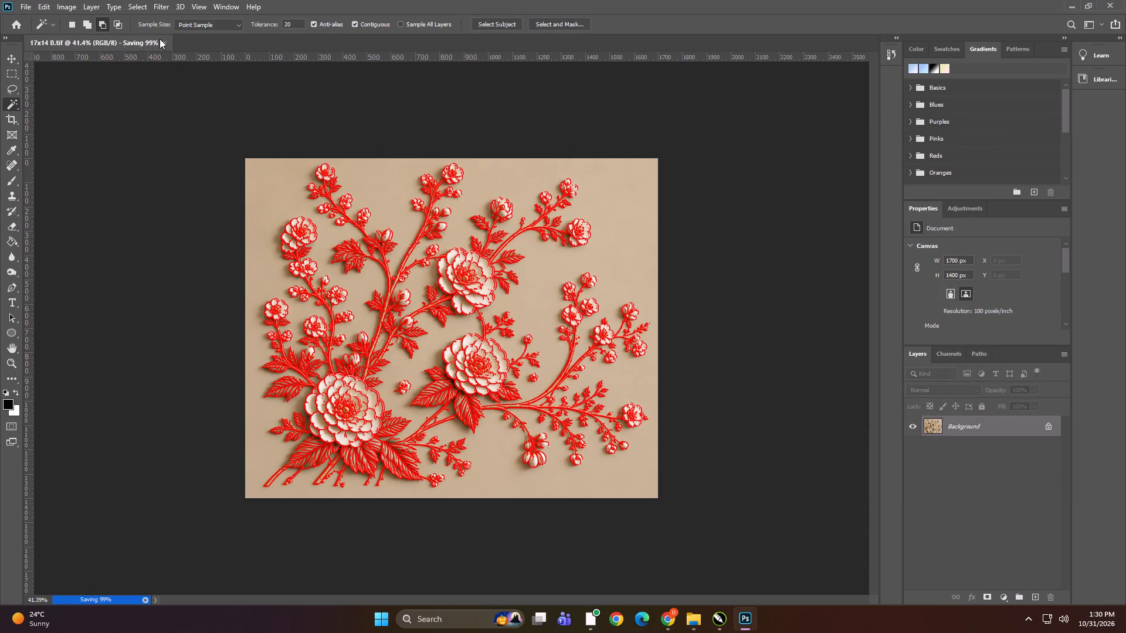
{"action": "left_click", "coordinate": [121, 40]}
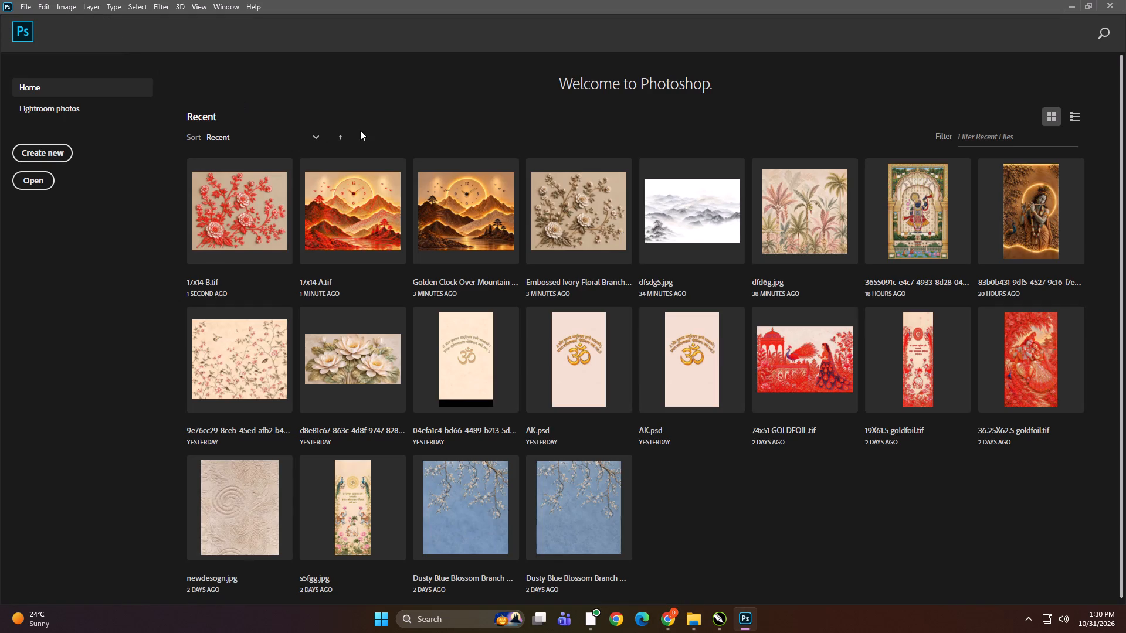
Switch to File Explorer and go up from the arun print file folder to the root of DIGITECH_SHAREDRIVE.
{"action": "left_click", "coordinate": [1073, 2]}
{"action": "left_click", "coordinate": [676, 383]}
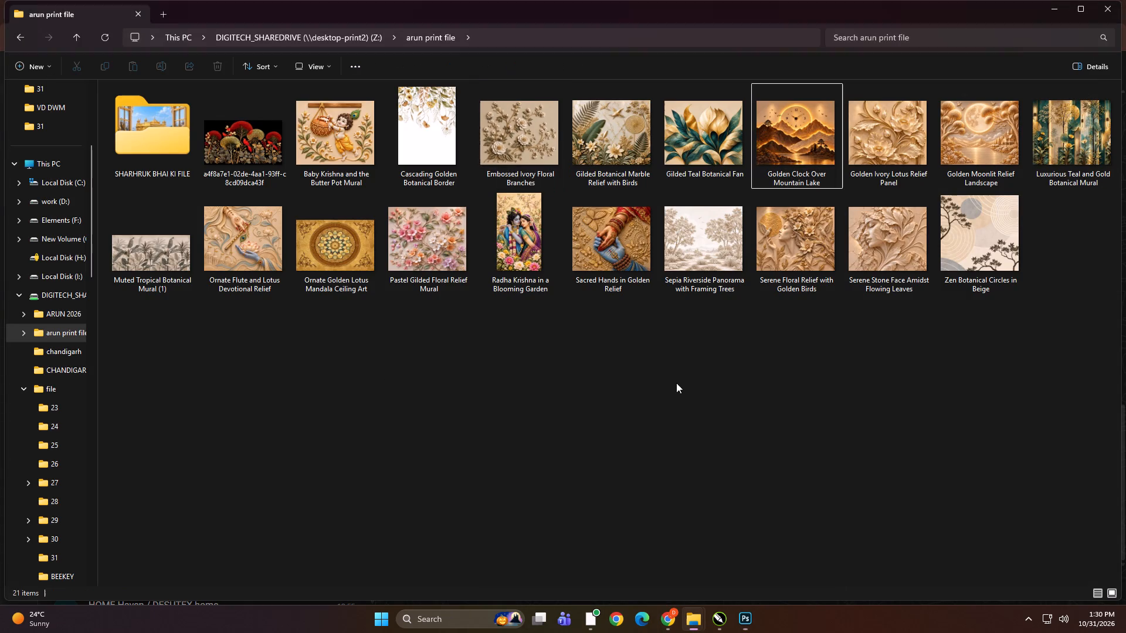
{"action": "key", "text": "BackSpace"}
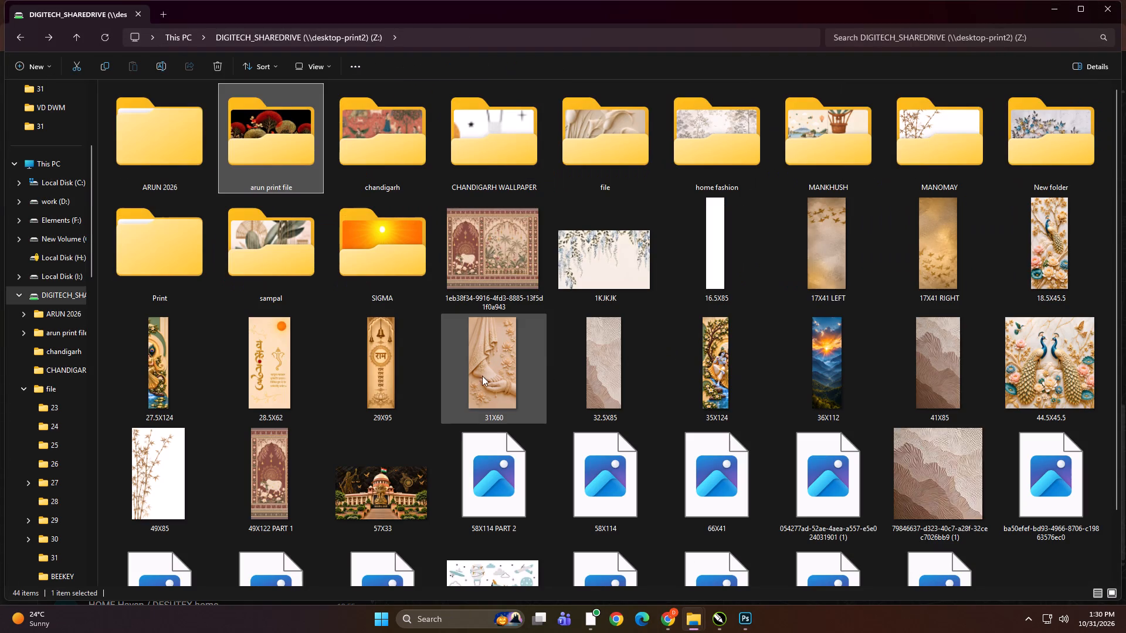
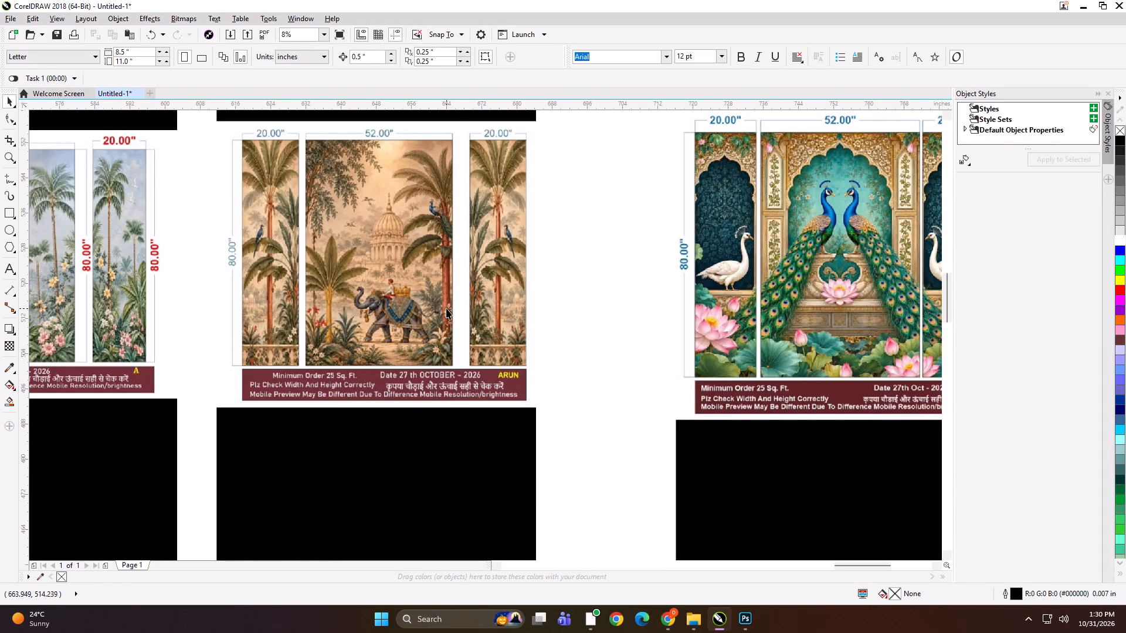
Examine the dated three-panel wall-art previews, checking their panel sizes, and look over all the designs in the drawing.
{"action": "scroll", "coordinate": [555, 257], "scroll_direction": "down", "scroll_amount": 1}
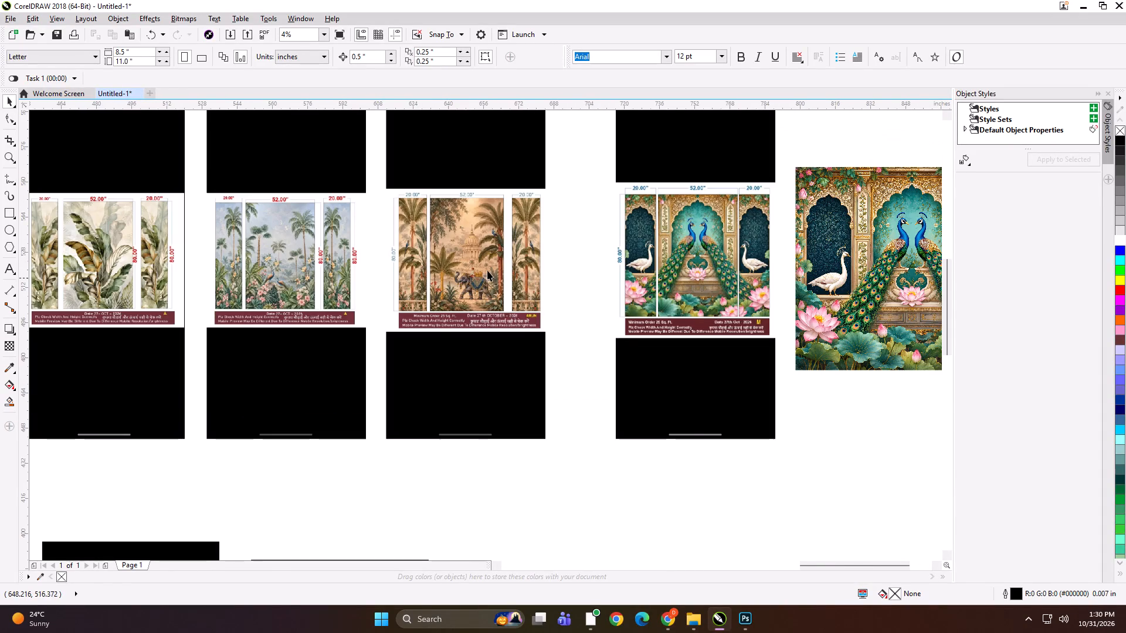
{"action": "scroll", "coordinate": [605, 267], "scroll_direction": "down", "scroll_amount": 1}
{"action": "scroll", "coordinate": [520, 304], "scroll_direction": "up", "scroll_amount": 1}
{"action": "scroll", "coordinate": [563, 190], "scroll_direction": "down", "scroll_amount": 1}
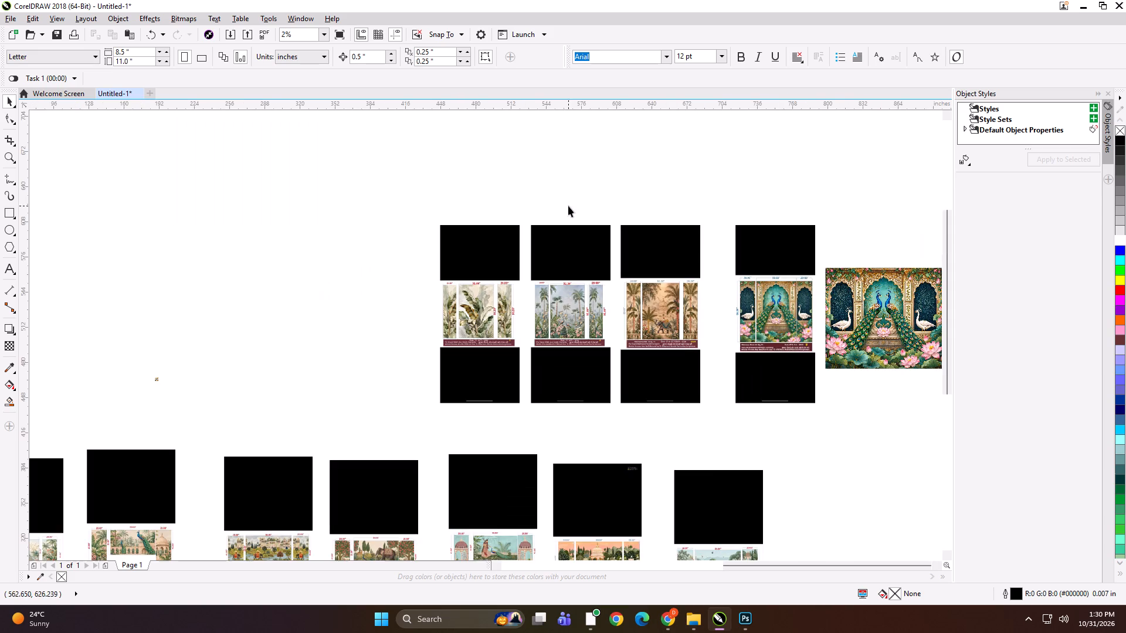
{"action": "scroll", "coordinate": [550, 291], "scroll_direction": "down", "scroll_amount": 1}
{"action": "scroll", "coordinate": [669, 485], "scroll_direction": "up", "scroll_amount": 1}
{"action": "scroll", "coordinate": [728, 437], "scroll_direction": "up", "scroll_amount": 2}
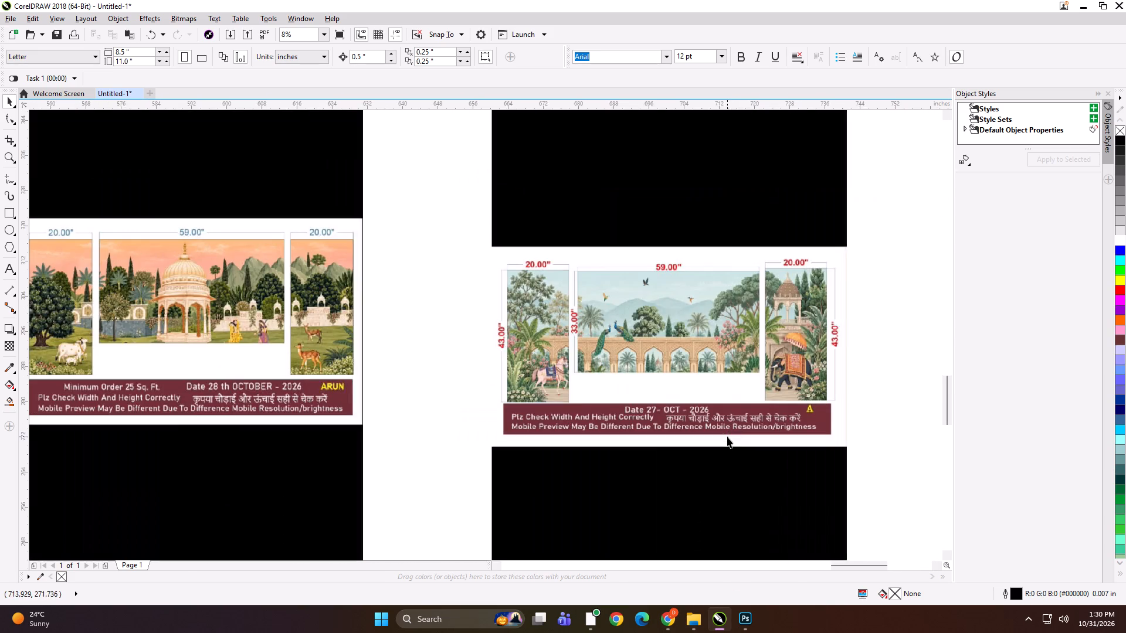
{"action": "scroll", "coordinate": [792, 387], "scroll_direction": "down", "scroll_amount": 1}
{"action": "scroll", "coordinate": [309, 355], "scroll_direction": "up", "scroll_amount": 1}
{"action": "scroll", "coordinate": [636, 330], "scroll_direction": "down", "scroll_amount": 1}
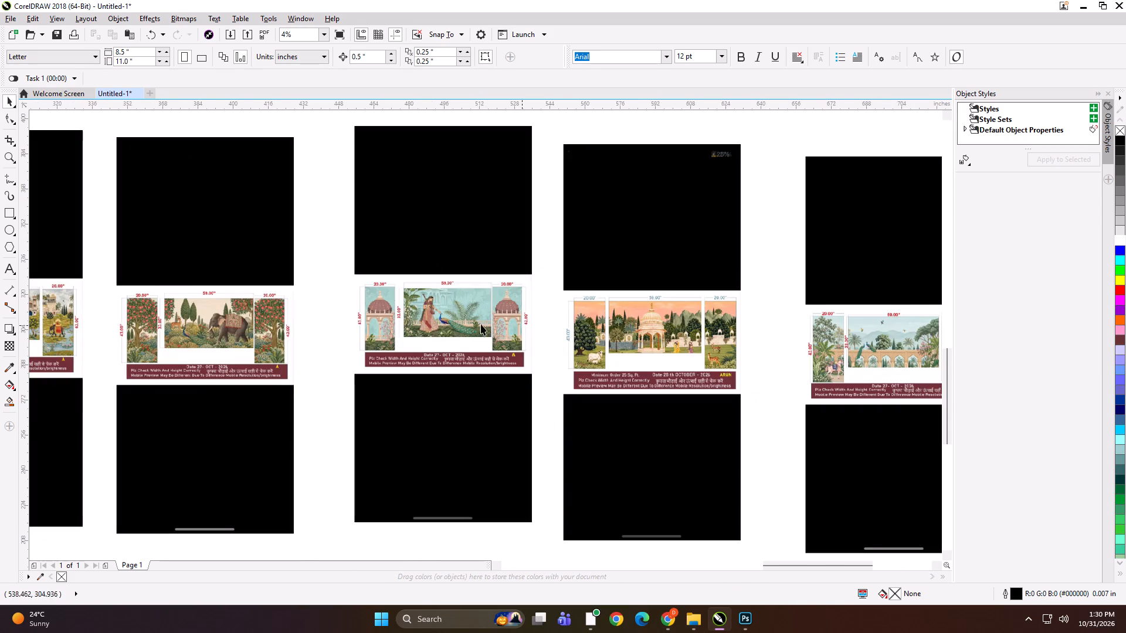
{"action": "scroll", "coordinate": [214, 336], "scroll_direction": "up", "scroll_amount": 1}
{"action": "scroll", "coordinate": [614, 341], "scroll_direction": "down", "scroll_amount": 1}
{"action": "scroll", "coordinate": [225, 331], "scroll_direction": "up", "scroll_amount": 1}
{"action": "scroll", "coordinate": [225, 331], "scroll_direction": "down", "scroll_amount": 2}
{"action": "scroll", "coordinate": [97, 339], "scroll_direction": "up", "scroll_amount": 1}
{"action": "scroll", "coordinate": [493, 277], "scroll_direction": "down", "scroll_amount": 1}
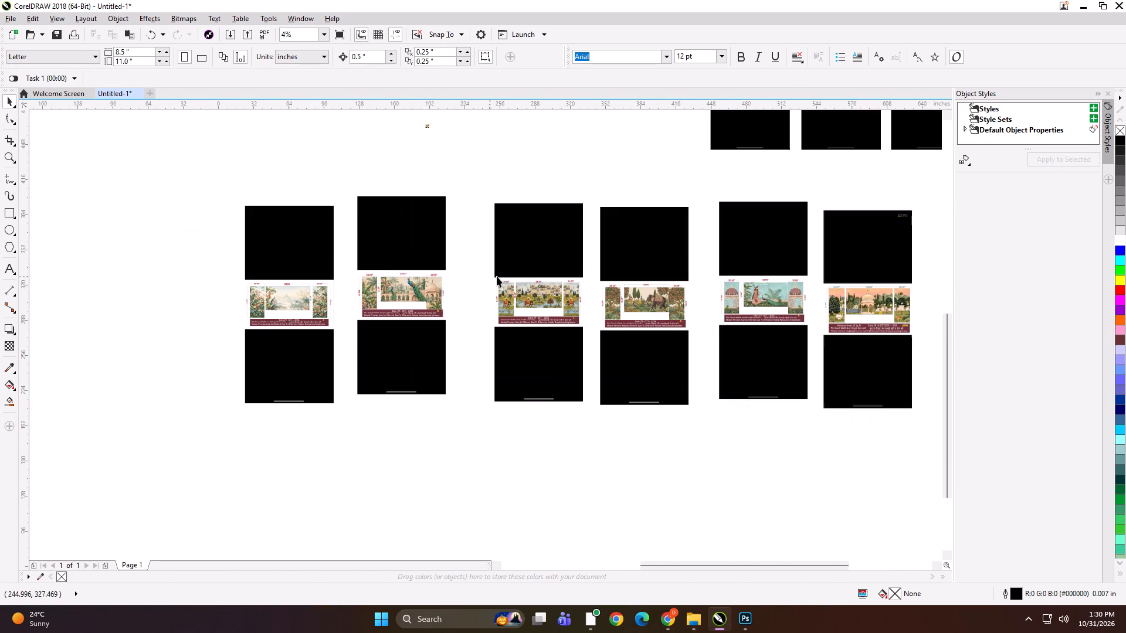
{"action": "scroll", "coordinate": [338, 358], "scroll_direction": "down", "scroll_amount": 1}
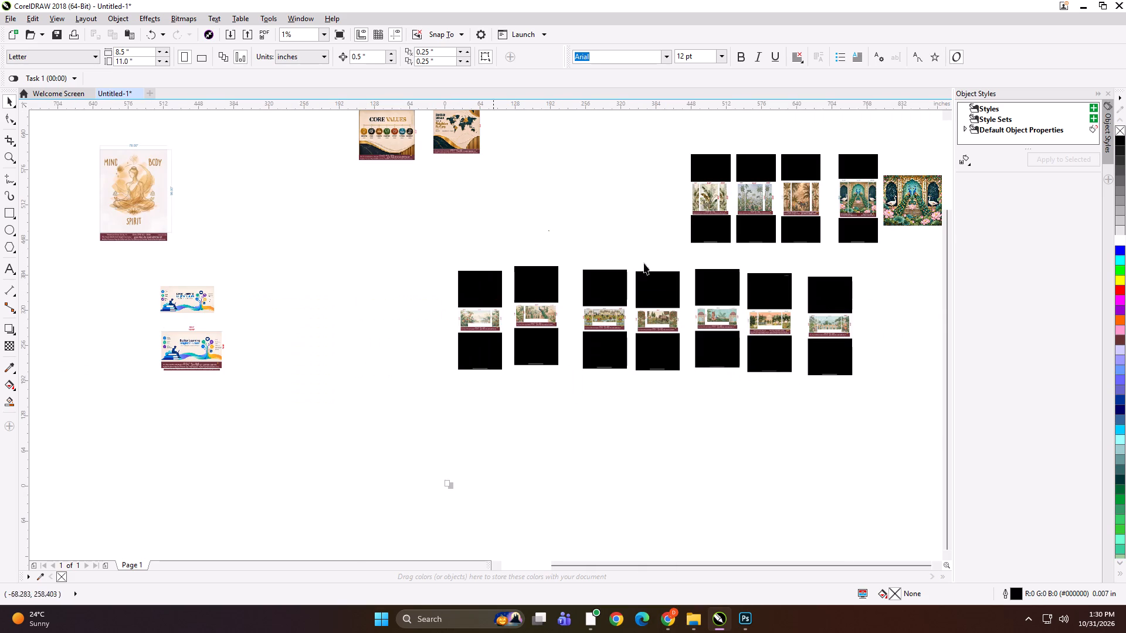
{"action": "key", "text": "F4"}
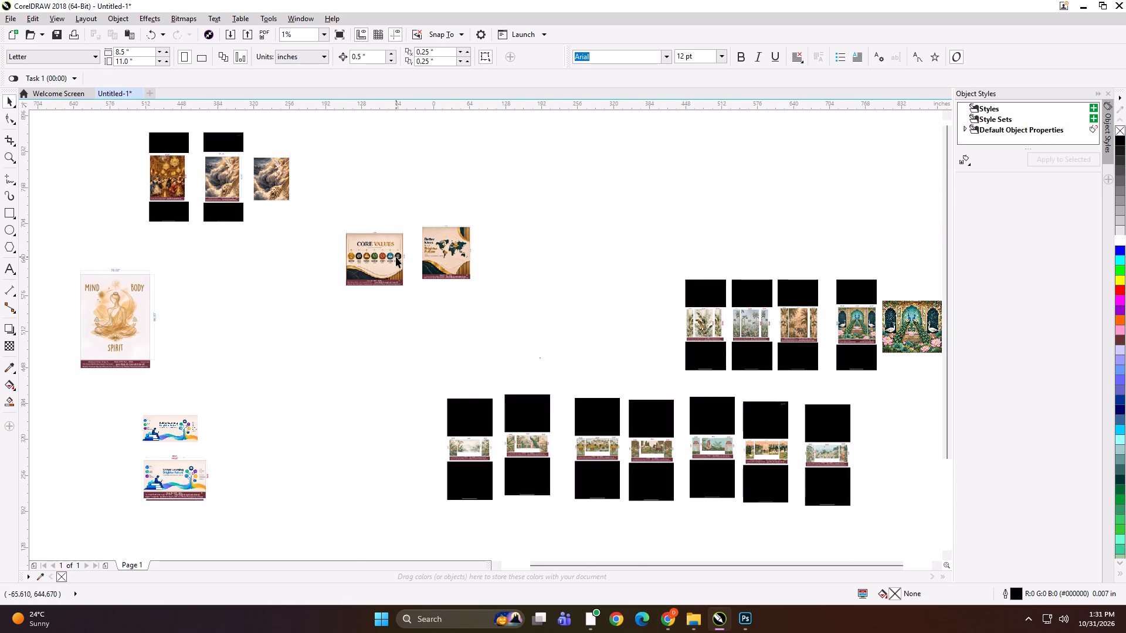
{"action": "left_click", "coordinate": [396, 257]}
{"action": "left_click", "coordinate": [443, 254], "text": "shift"}
{"action": "left_click", "coordinate": [573, 284]}
Switch to File Explorer.
{"action": "left_click", "coordinate": [689, 611]}
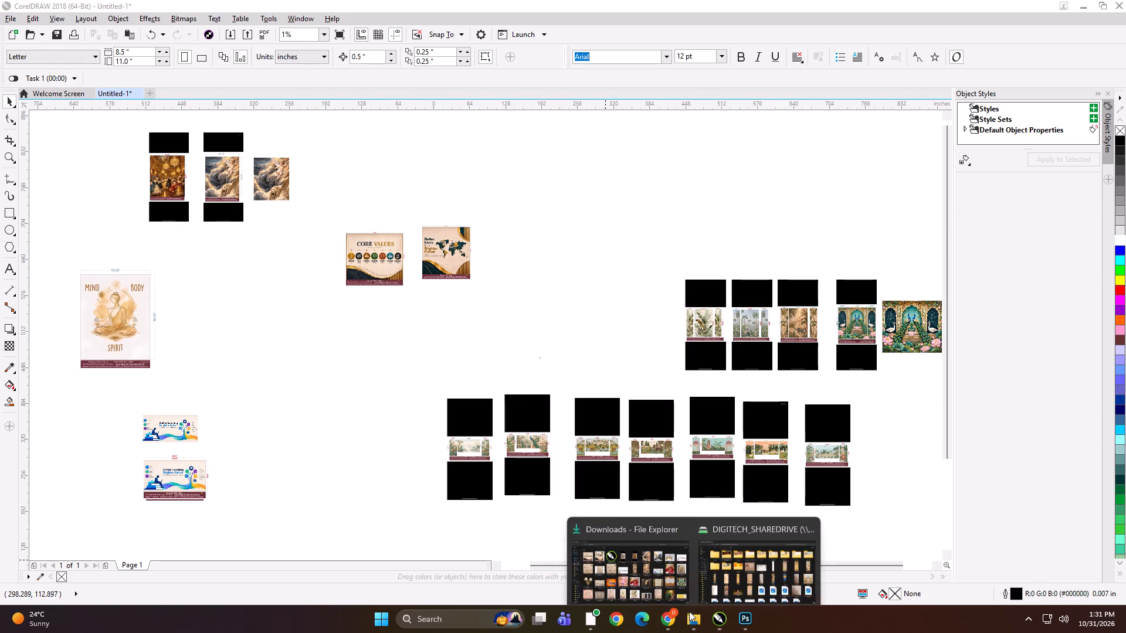
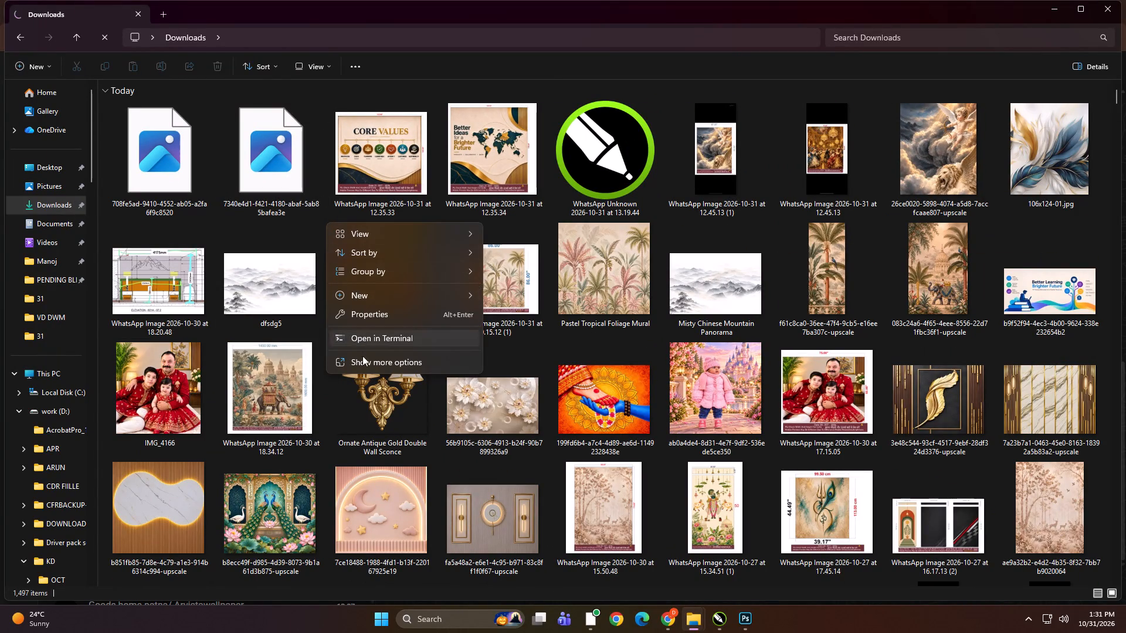
Refresh Downloads, bring the upscaled ballroom dance image into the CorelDRAW drawing, and enlarge it to about 91.5 by 109 inches.
{"action": "left_click", "coordinate": [364, 363]}
{"action": "left_click", "coordinate": [365, 270]}
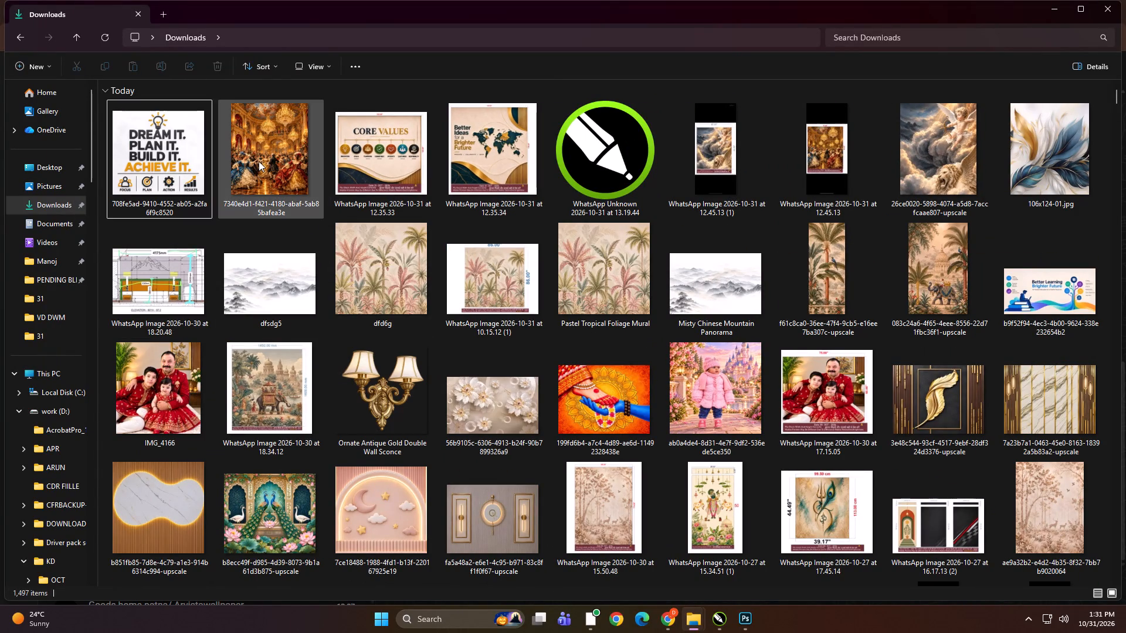
{"action": "left_click", "coordinate": [259, 161]}
{"action": "left_click_drag", "start_coordinate": [266, 120], "coordinate": [720, 615]}
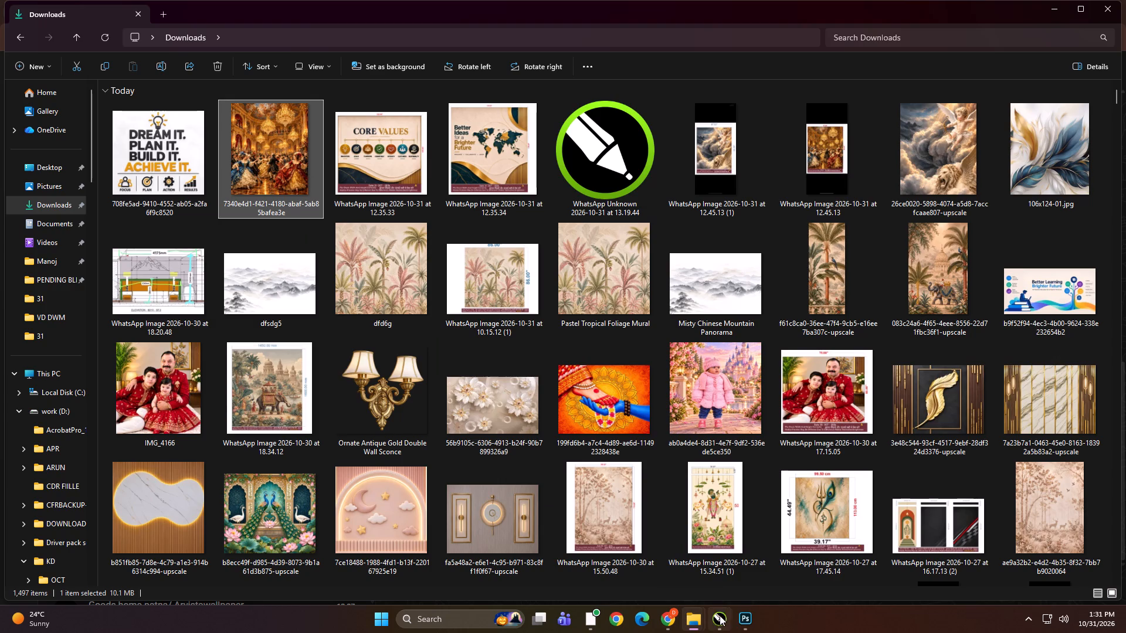
{"action": "left_click_drag", "start_coordinate": [720, 615], "coordinate": [304, 281]}
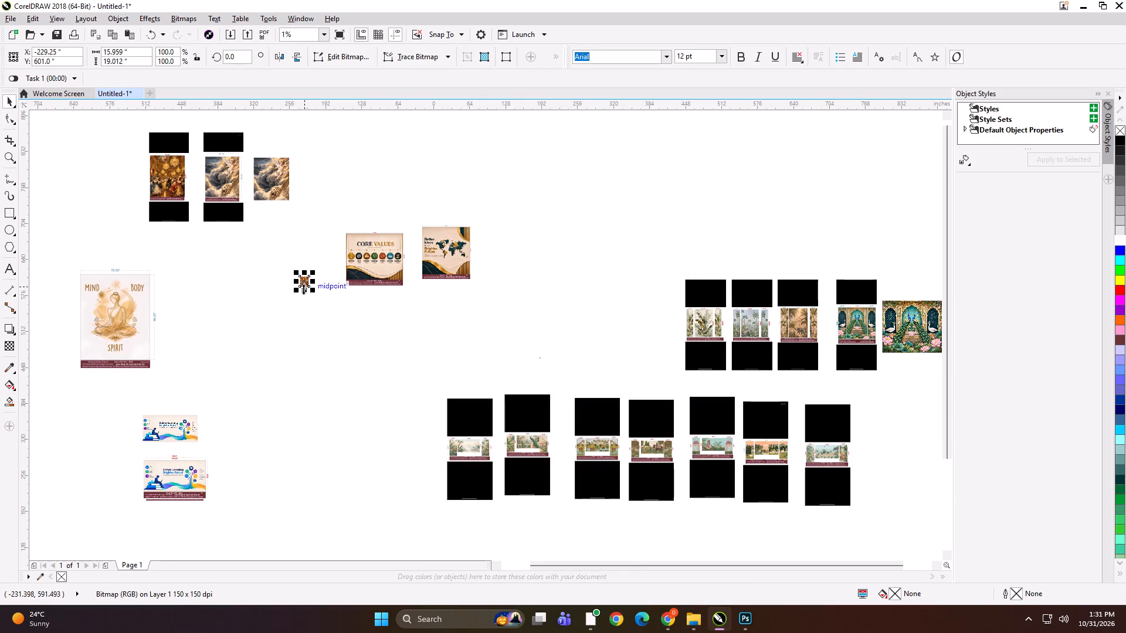
{"action": "left_click_drag", "start_coordinate": [314, 290], "coordinate": [335, 318], "text": "shift"}
Shift the Mind Body Spirit design slightly lower and place the ballroom image beside its dimensioned preview.
{"action": "left_click_drag", "start_coordinate": [138, 299], "coordinate": [127, 331]}
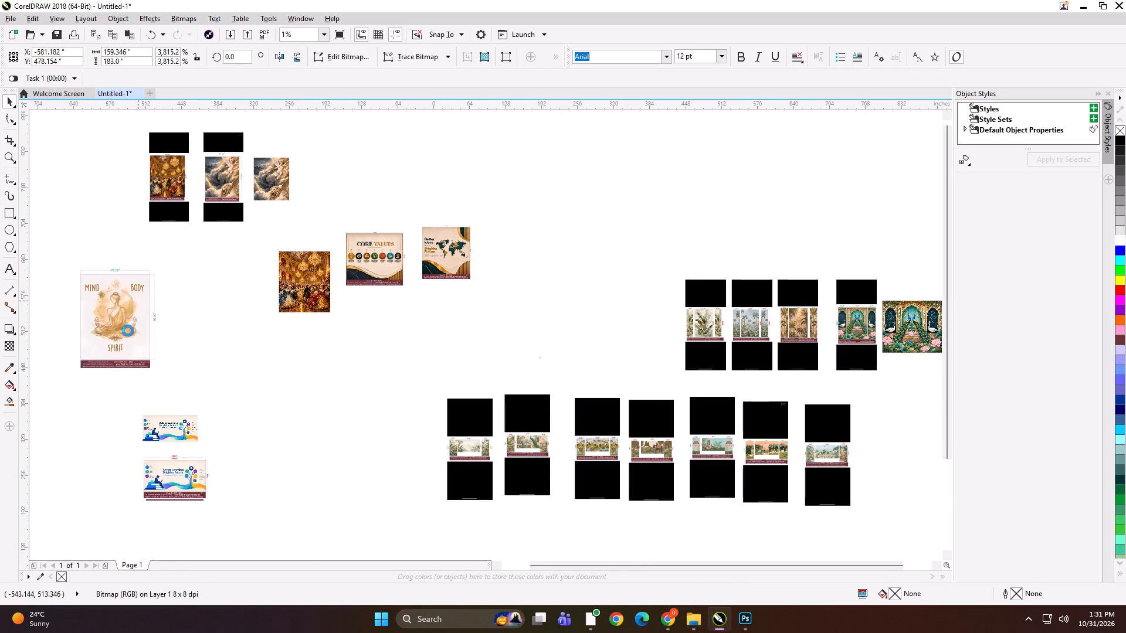
{"action": "left_click_drag", "start_coordinate": [306, 285], "coordinate": [114, 178]}
Resize the ballroom image to 67 inches wide by 80 inches high, matching its client preview.
{"action": "left_click_drag", "start_coordinate": [54, 111], "coordinate": [224, 180]}
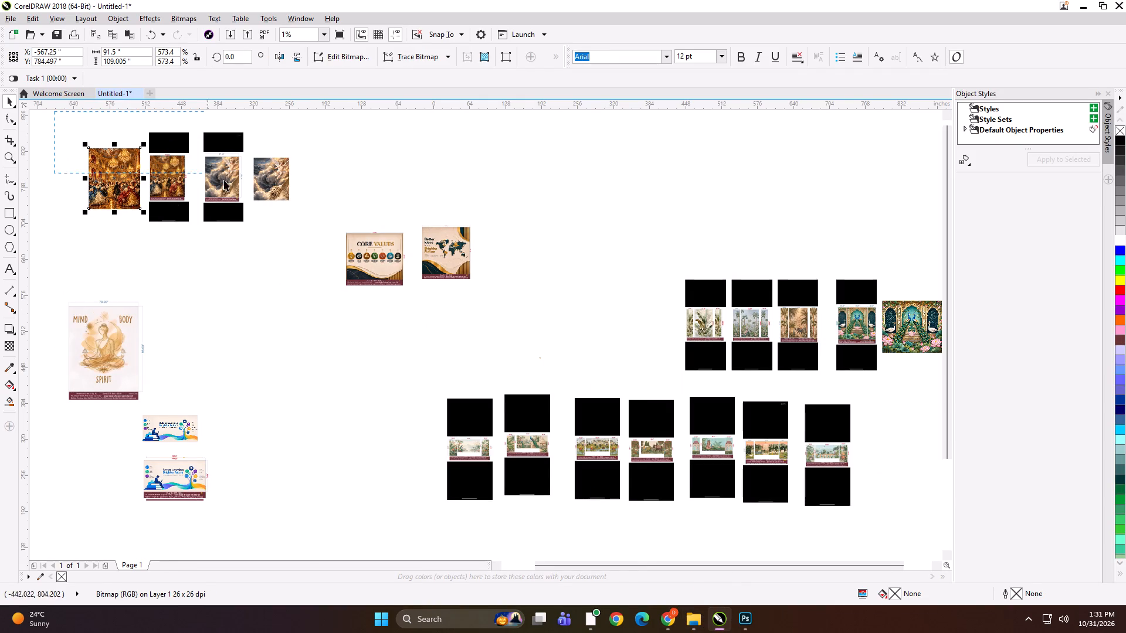
{"action": "left_click_drag", "start_coordinate": [224, 180], "coordinate": [300, 255]}
{"action": "key", "text": "shift+F2"}
{"action": "left_click", "coordinate": [235, 171]}
{"action": "left_click", "coordinate": [169, 291]}
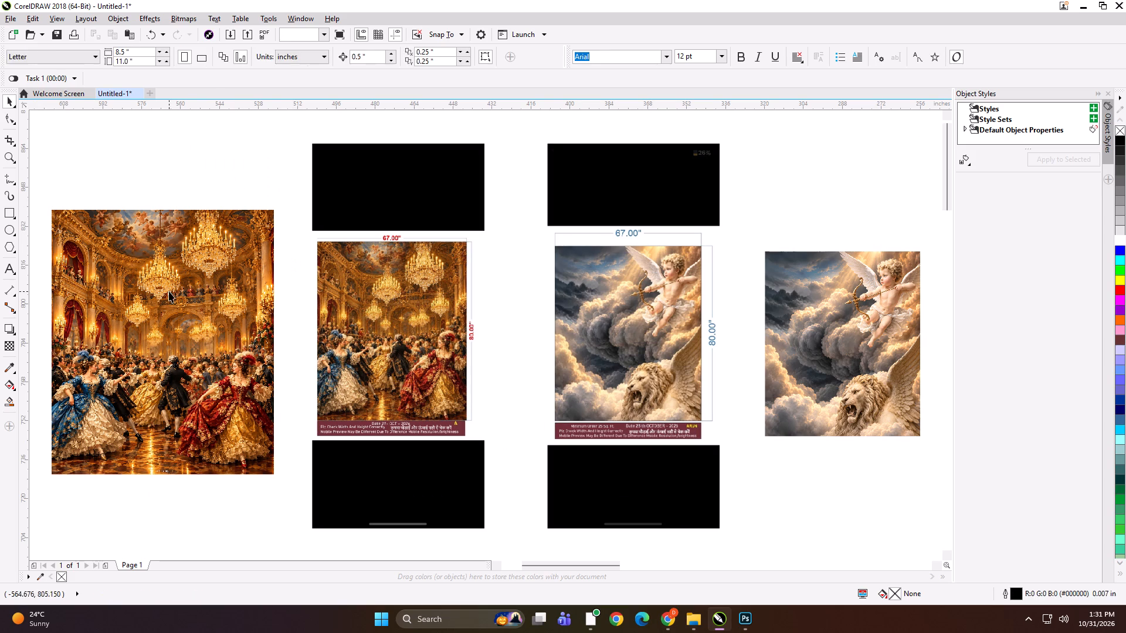
{"action": "left_click", "coordinate": [135, 50]}
{"action": "key", "text": "ctrl+a"}
{"action": "key", "text": "7"}
{"action": "key", "text": "Tab"}
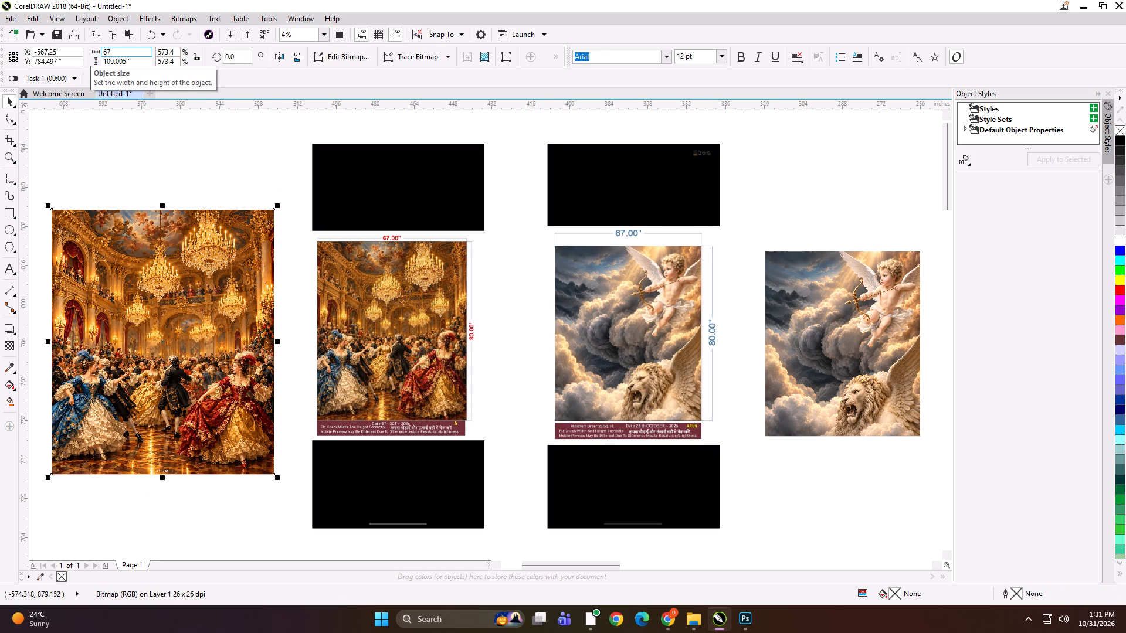
{"action": "type", "text": "80"}
{"action": "key", "text": "Return"}
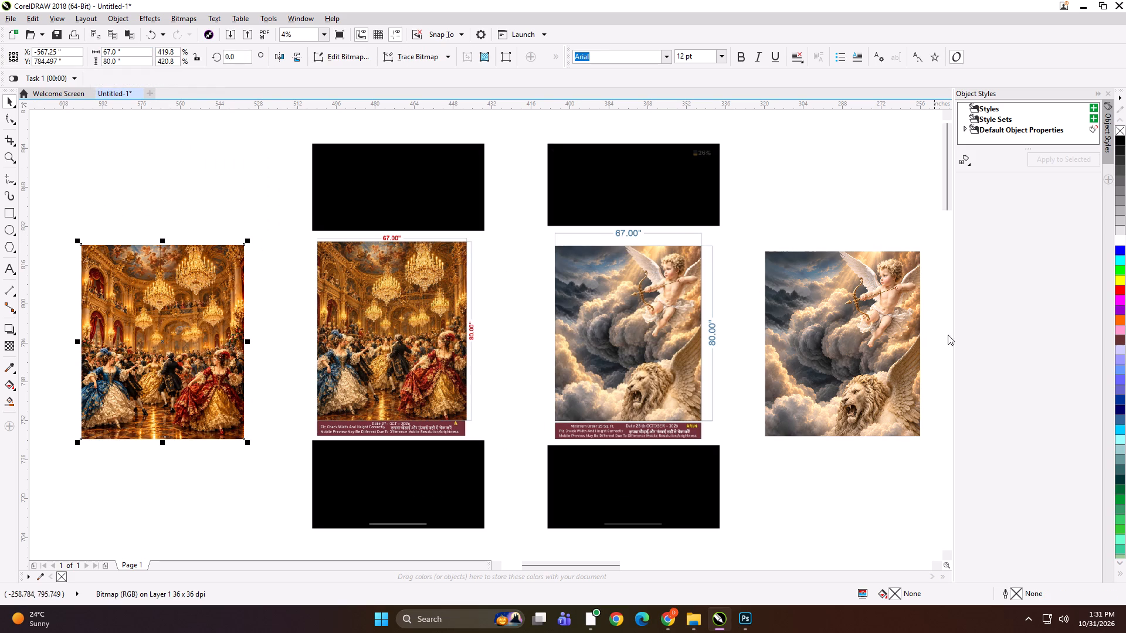
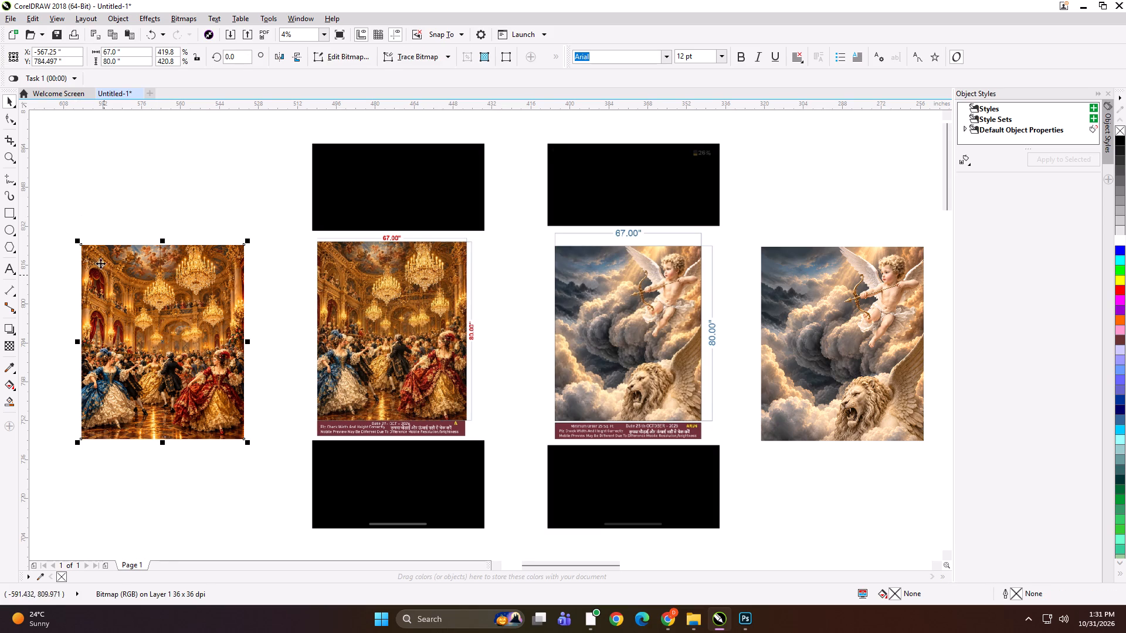
Create a 67 by 80 inch rectangle exactly framing the ballroom image.
{"action": "left_click", "coordinate": [10, 216], "text": "shift"}
{"action": "key", "text": "shift+space"}
{"action": "left_click", "coordinate": [104, 175]}
{"action": "left_click", "coordinate": [121, 260]}
{"action": "double_click", "coordinate": [6, 211], "text": "shift"}
{"action": "key", "text": "shift+space"}
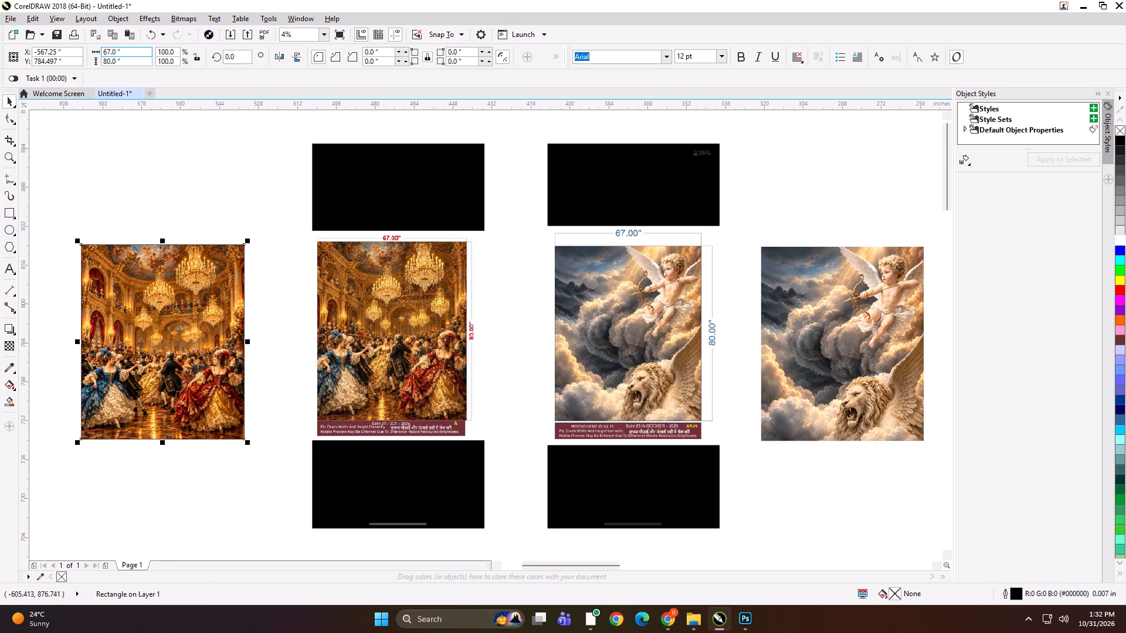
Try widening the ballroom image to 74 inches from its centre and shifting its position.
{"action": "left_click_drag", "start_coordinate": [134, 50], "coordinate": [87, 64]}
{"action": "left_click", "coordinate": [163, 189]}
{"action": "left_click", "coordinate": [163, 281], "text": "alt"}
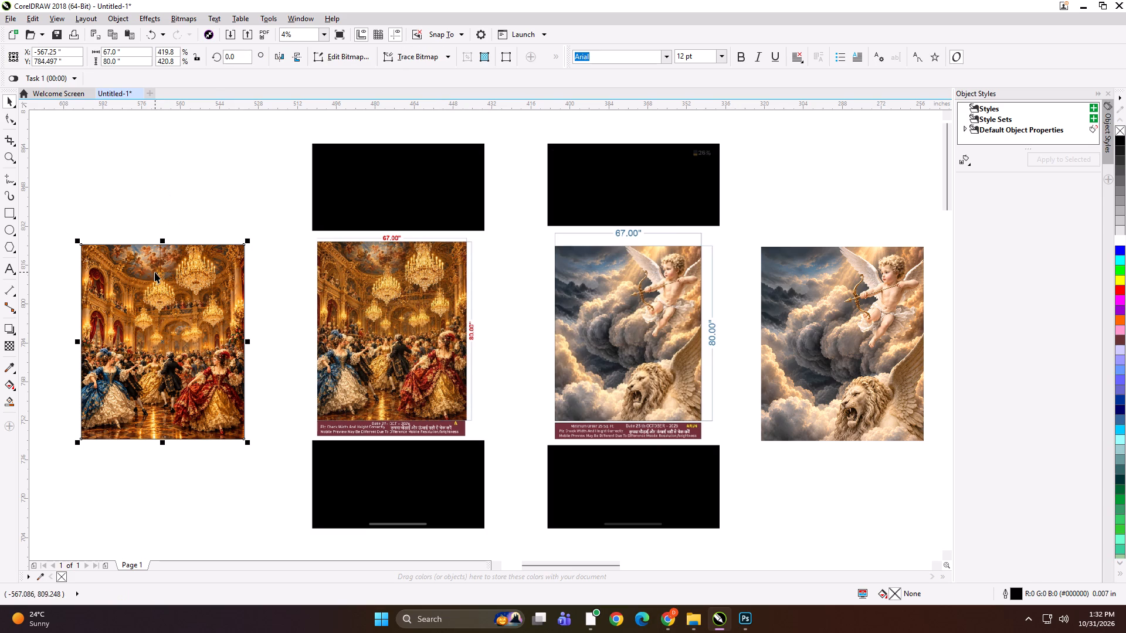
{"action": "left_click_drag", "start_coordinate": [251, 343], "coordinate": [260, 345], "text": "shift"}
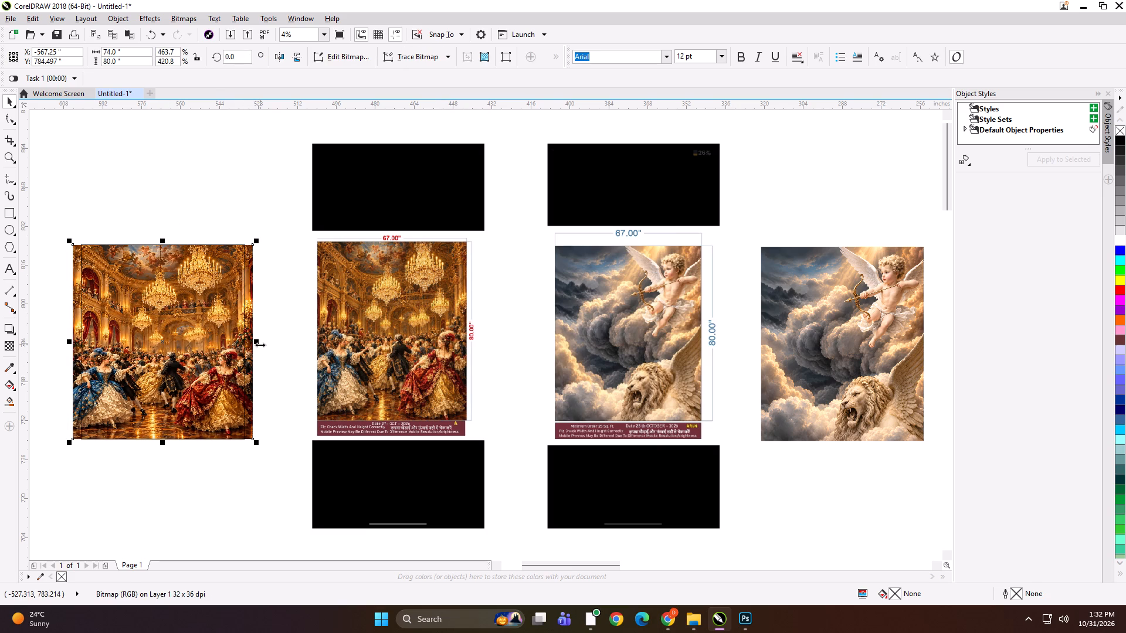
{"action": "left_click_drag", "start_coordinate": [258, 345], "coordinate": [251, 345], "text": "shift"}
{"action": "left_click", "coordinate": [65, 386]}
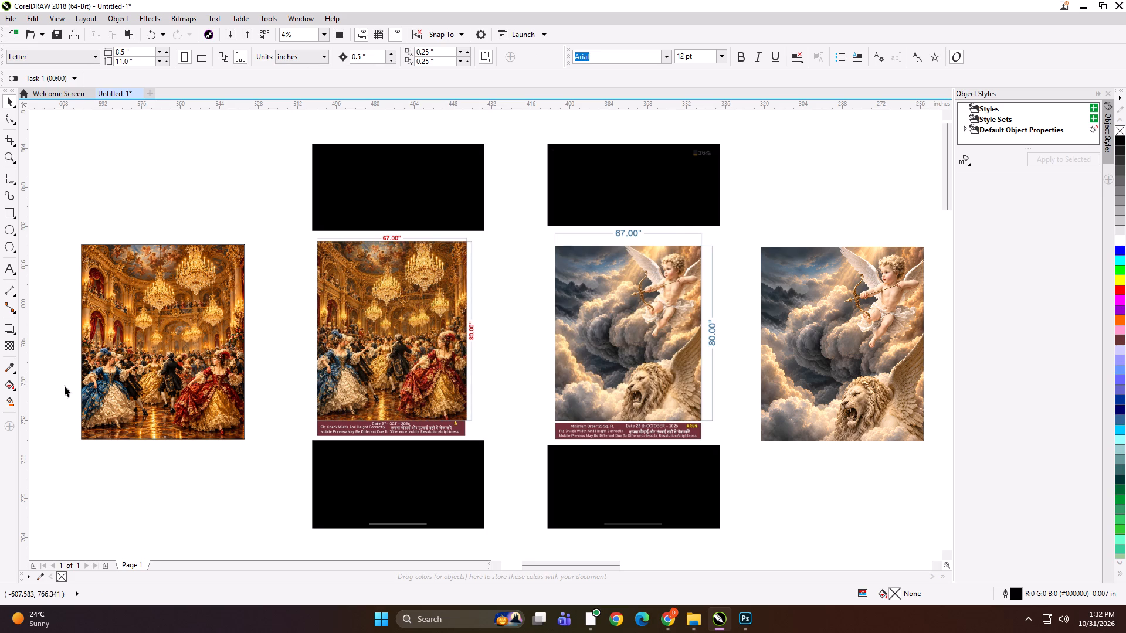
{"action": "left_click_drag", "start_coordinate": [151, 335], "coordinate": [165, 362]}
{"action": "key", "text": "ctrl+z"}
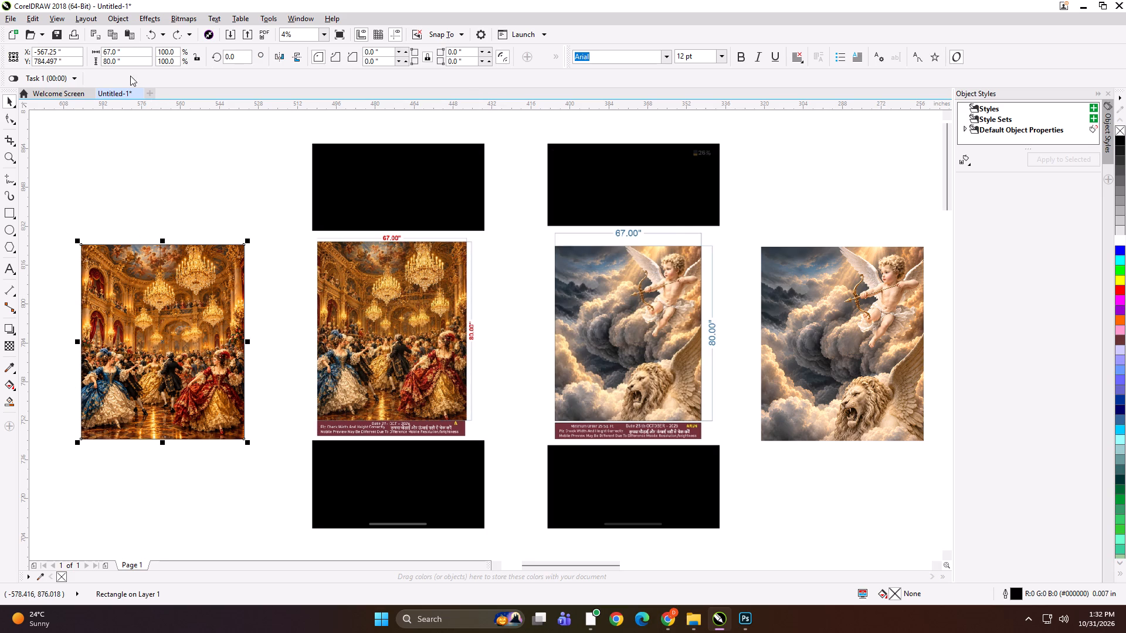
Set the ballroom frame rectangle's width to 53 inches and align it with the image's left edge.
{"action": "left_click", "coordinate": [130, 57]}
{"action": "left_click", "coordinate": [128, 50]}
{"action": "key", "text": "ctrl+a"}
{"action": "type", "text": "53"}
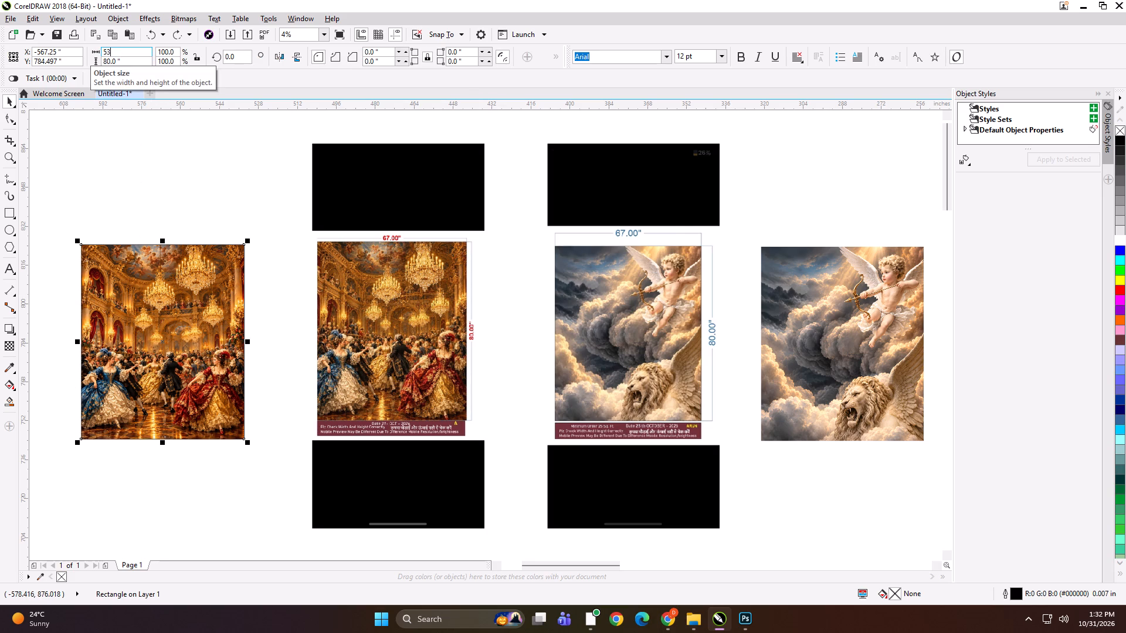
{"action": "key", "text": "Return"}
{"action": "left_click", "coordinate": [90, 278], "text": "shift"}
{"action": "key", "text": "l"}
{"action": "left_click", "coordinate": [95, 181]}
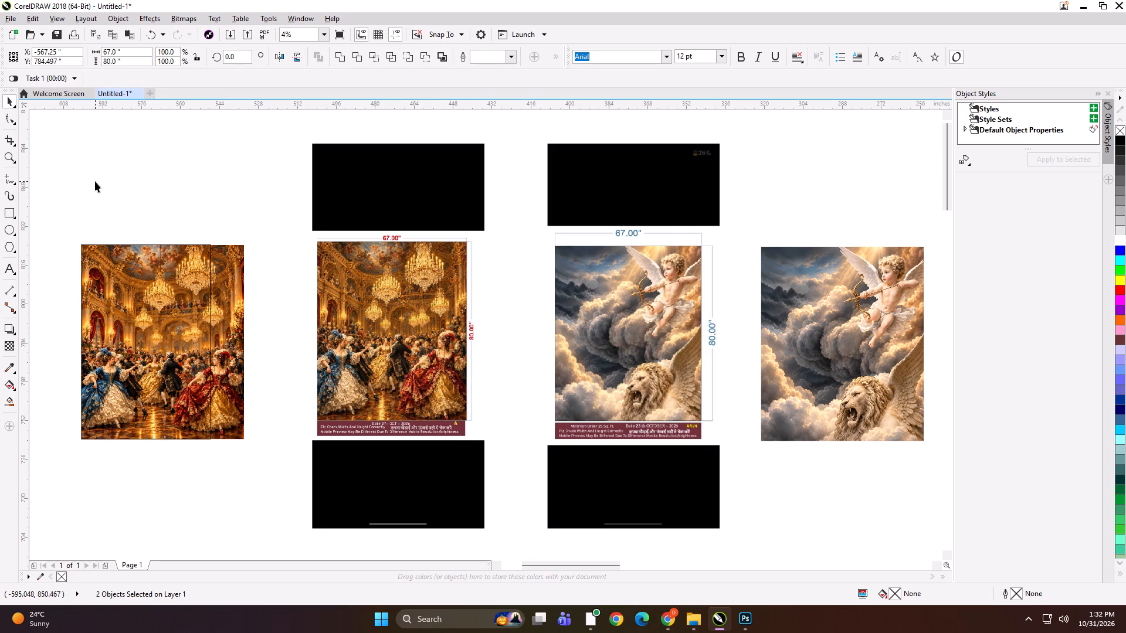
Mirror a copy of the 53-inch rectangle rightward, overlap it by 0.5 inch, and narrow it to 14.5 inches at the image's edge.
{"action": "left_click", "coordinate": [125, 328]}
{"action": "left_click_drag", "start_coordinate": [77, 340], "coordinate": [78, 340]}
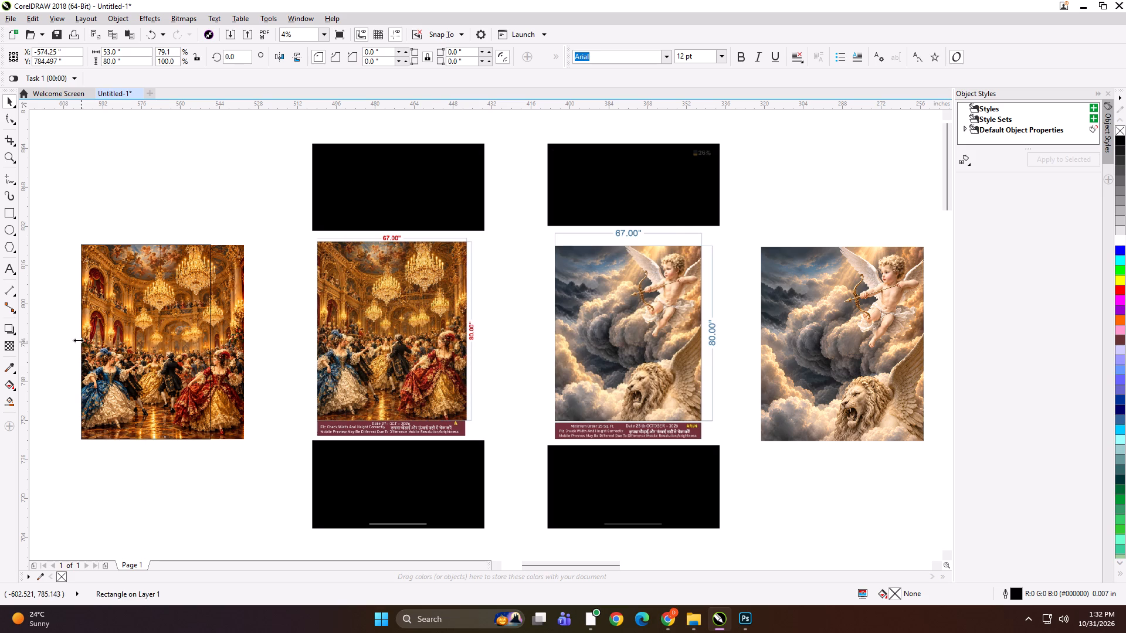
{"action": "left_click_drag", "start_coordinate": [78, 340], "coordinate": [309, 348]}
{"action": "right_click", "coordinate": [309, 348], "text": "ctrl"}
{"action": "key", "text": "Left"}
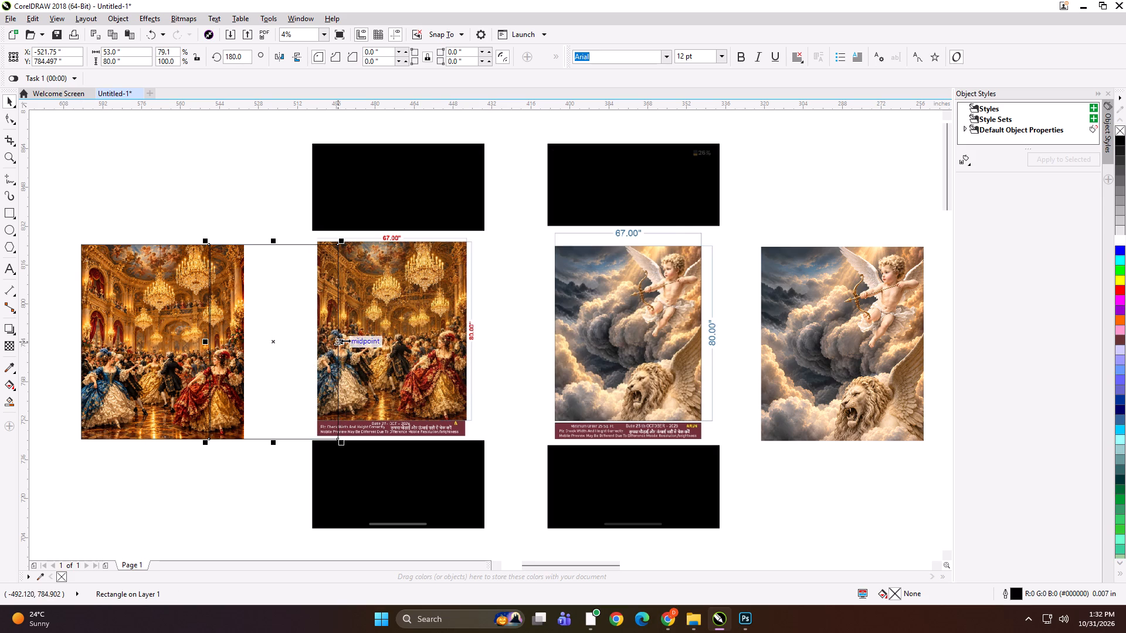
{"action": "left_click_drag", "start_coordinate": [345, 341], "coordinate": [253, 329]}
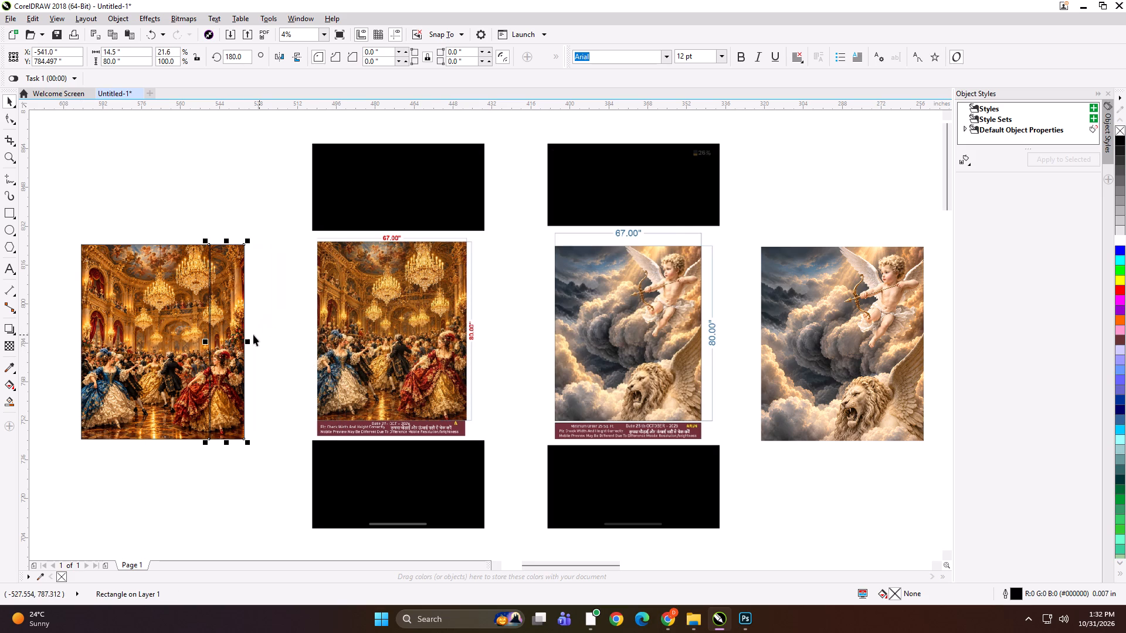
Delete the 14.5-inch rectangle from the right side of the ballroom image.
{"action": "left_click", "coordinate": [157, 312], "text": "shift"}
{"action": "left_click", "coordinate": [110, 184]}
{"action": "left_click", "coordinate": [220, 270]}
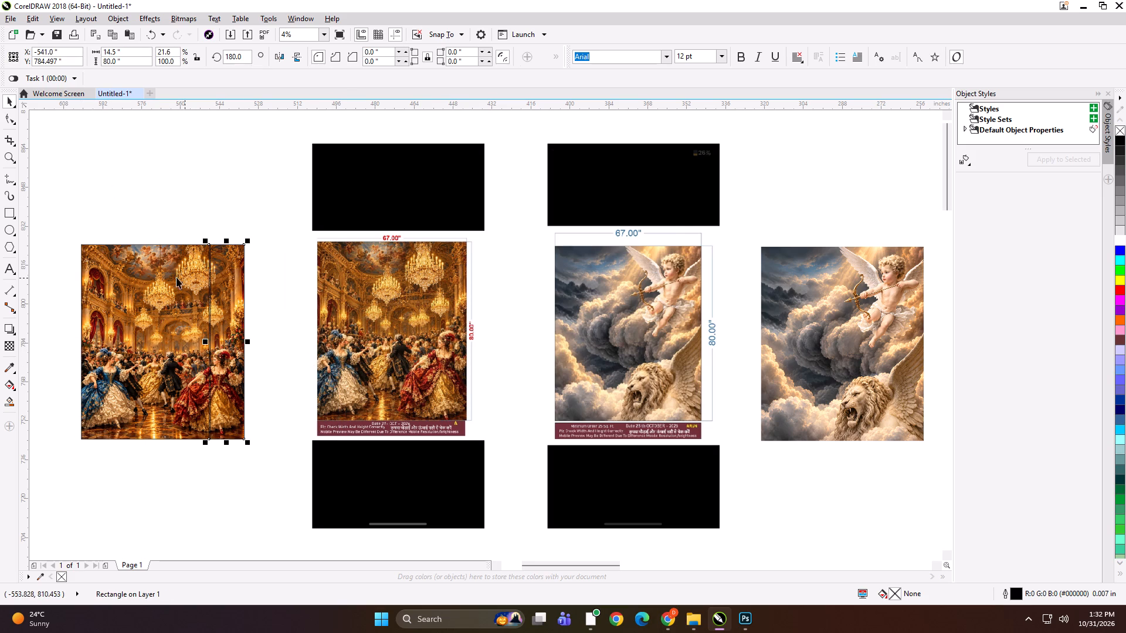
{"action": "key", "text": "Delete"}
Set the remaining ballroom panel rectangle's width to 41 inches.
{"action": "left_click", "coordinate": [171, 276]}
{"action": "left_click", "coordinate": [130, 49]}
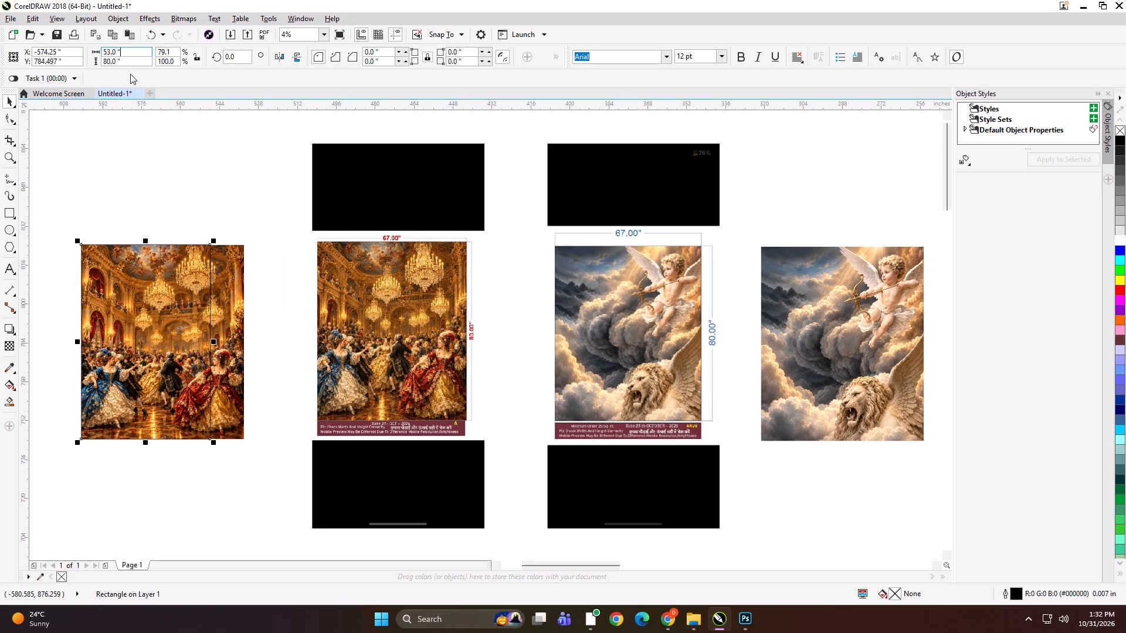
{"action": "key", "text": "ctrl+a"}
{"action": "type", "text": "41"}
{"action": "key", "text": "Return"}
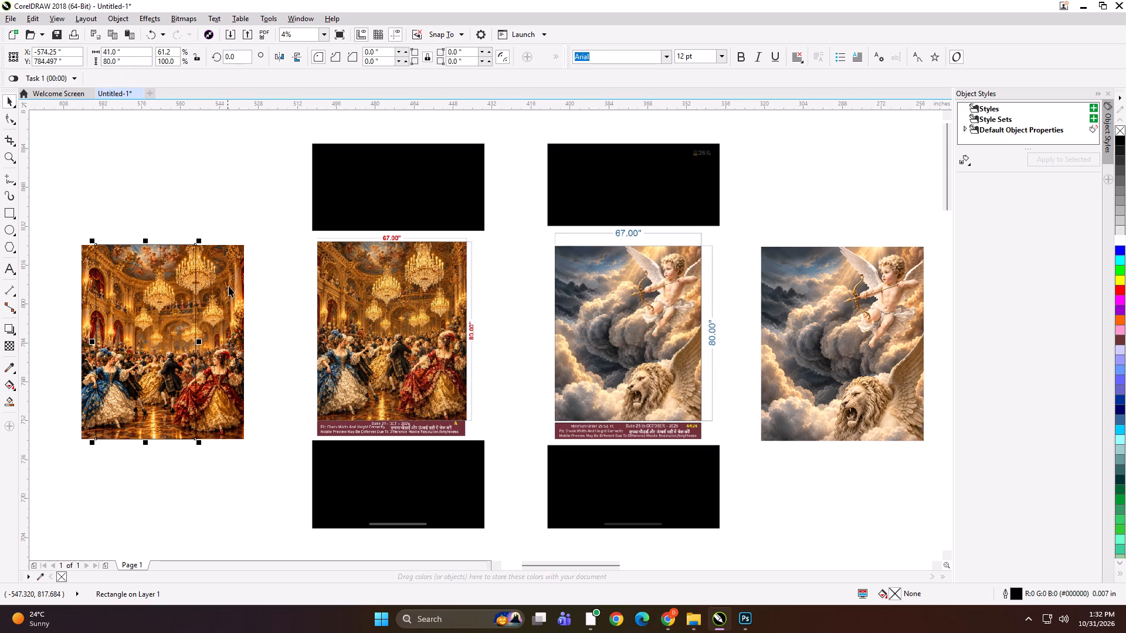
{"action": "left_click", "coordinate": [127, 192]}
Set the ballroom panel rectangle's width to 49 inches and align it with the image's left edge.
{"action": "left_click", "coordinate": [145, 291]}
{"action": "left_click", "coordinate": [131, 53]}
{"action": "key", "text": "ctrl+a"}
{"action": "key", "text": "4"}
{"action": "key", "text": "Return"}
{"action": "left_click", "coordinate": [239, 288], "text": "shift"}
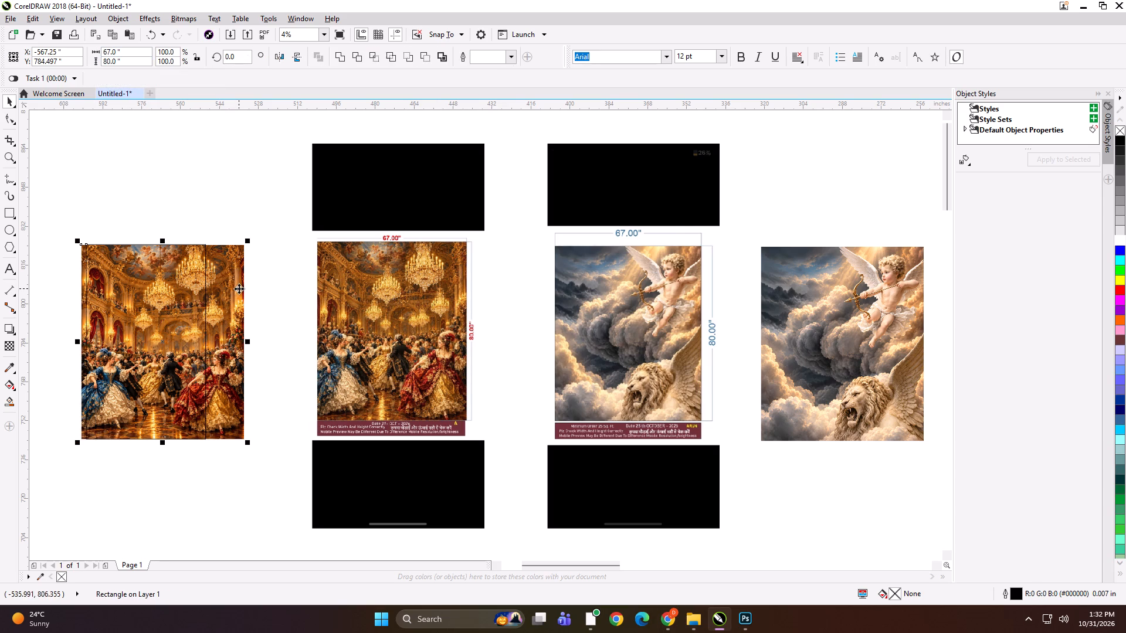
{"action": "key", "text": "l"}
{"action": "left_click", "coordinate": [140, 202]}
Mirror a copy of the panel rectangle rightward, overlap it by 0.5 inch, and narrow it to 18.5 inches at the image's right edge.
{"action": "left_click", "coordinate": [133, 356]}
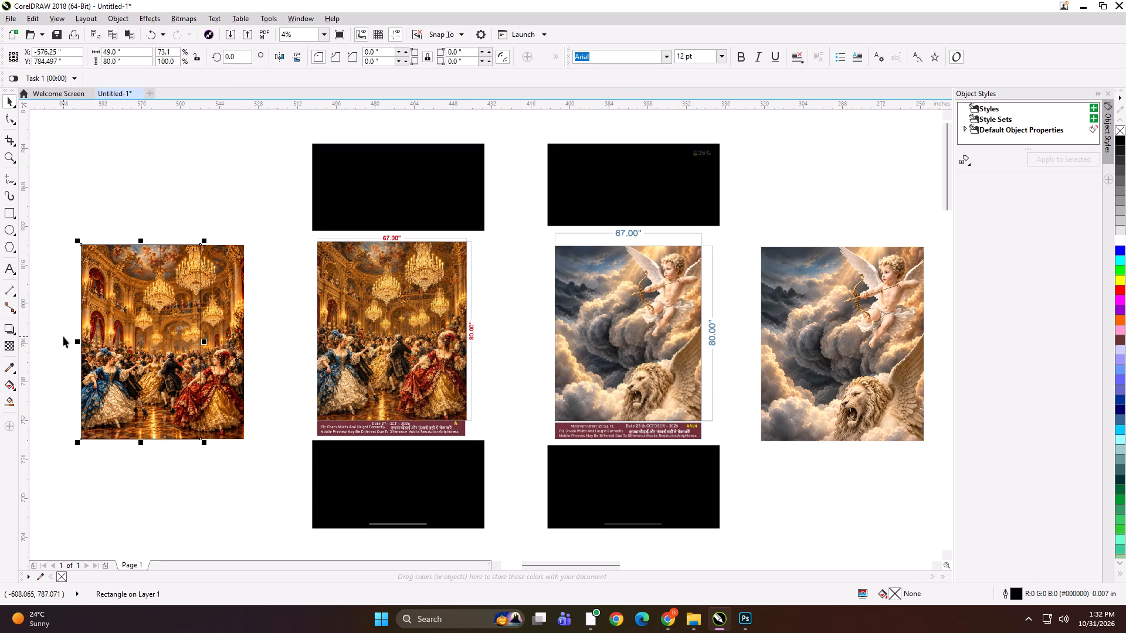
{"action": "left_click_drag", "start_coordinate": [79, 343], "coordinate": [335, 350]}
{"action": "right_click", "coordinate": [335, 348], "text": "ctrl"}
{"action": "key", "text": "Left"}
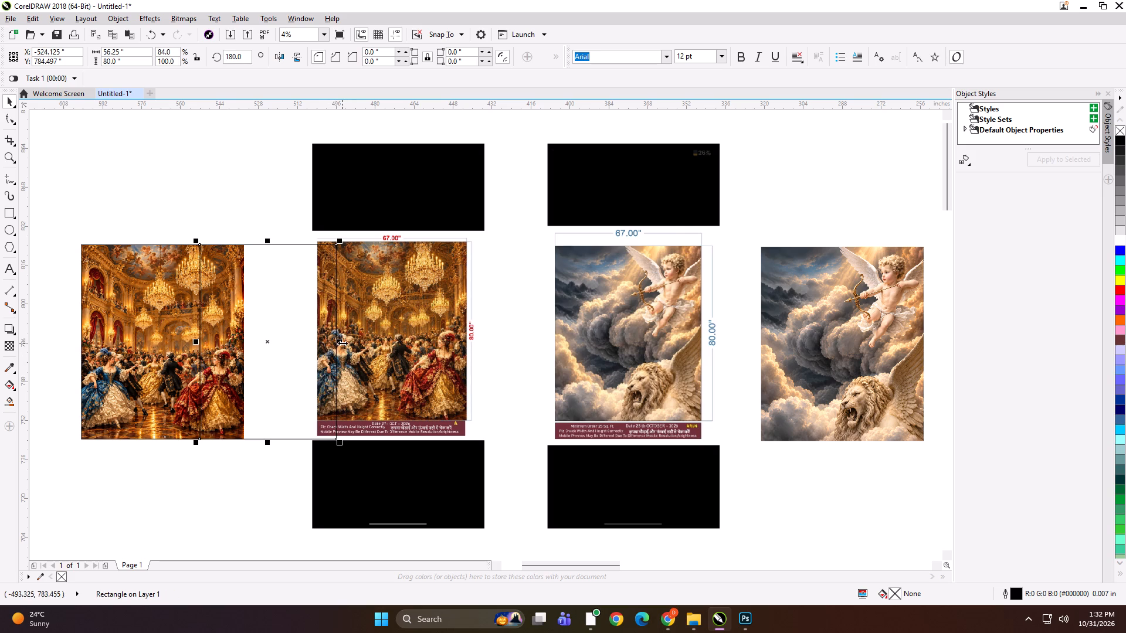
{"action": "left_click_drag", "start_coordinate": [342, 343], "coordinate": [252, 336]}
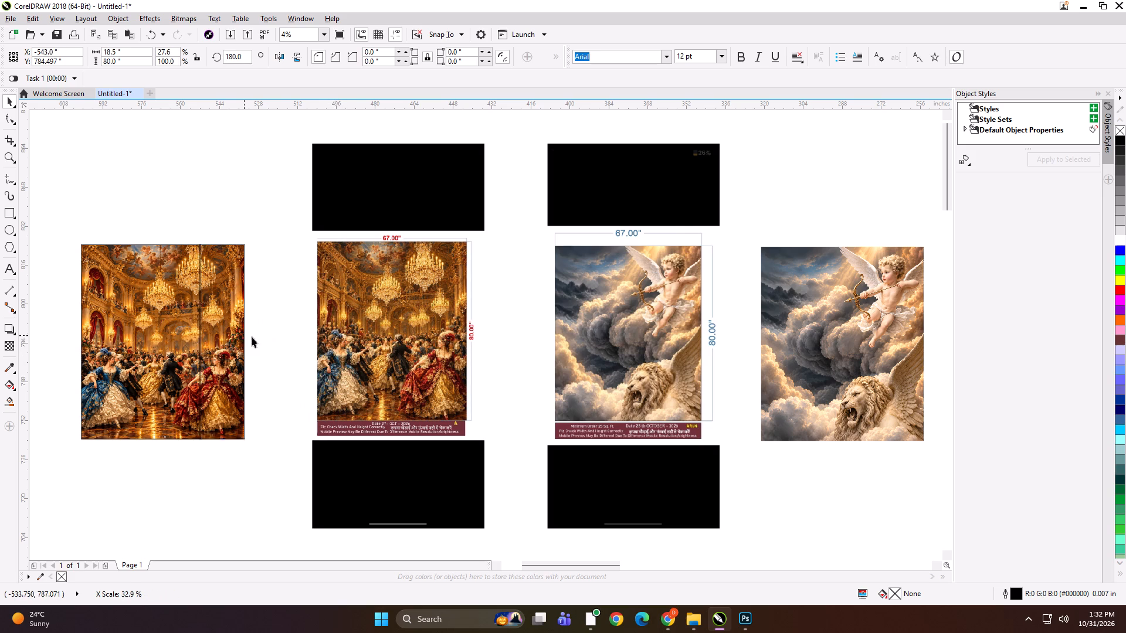
Group the two panel rectangles over the ballroom image.
{"action": "left_click", "coordinate": [168, 309], "text": "shift"}
{"action": "key", "text": "ctrl+g"}
{"action": "left_click", "coordinate": [139, 214]}
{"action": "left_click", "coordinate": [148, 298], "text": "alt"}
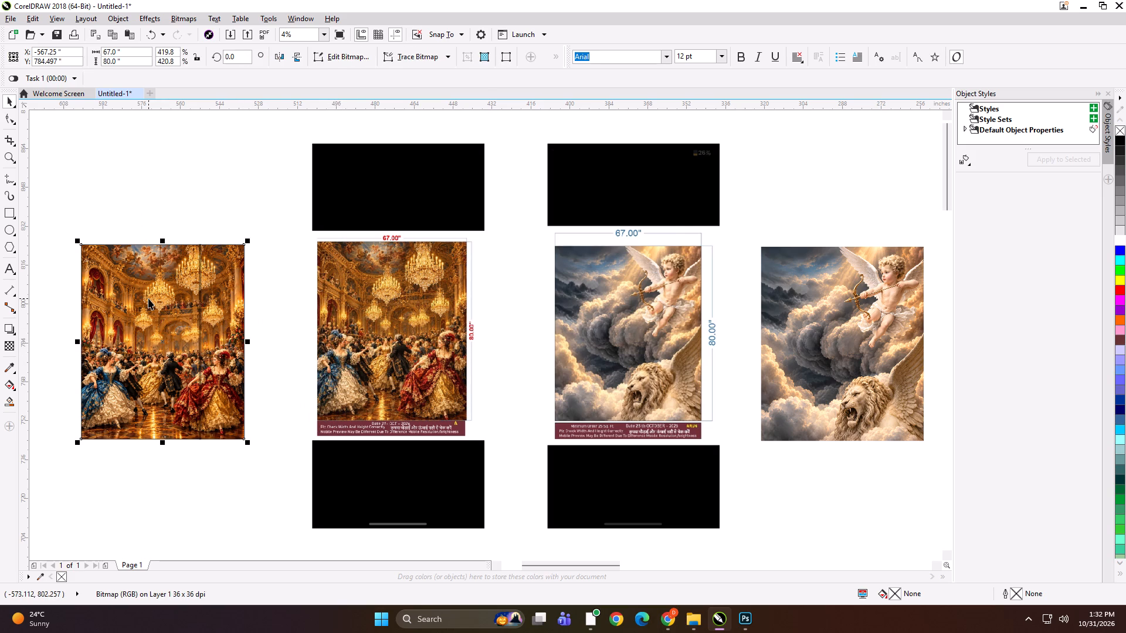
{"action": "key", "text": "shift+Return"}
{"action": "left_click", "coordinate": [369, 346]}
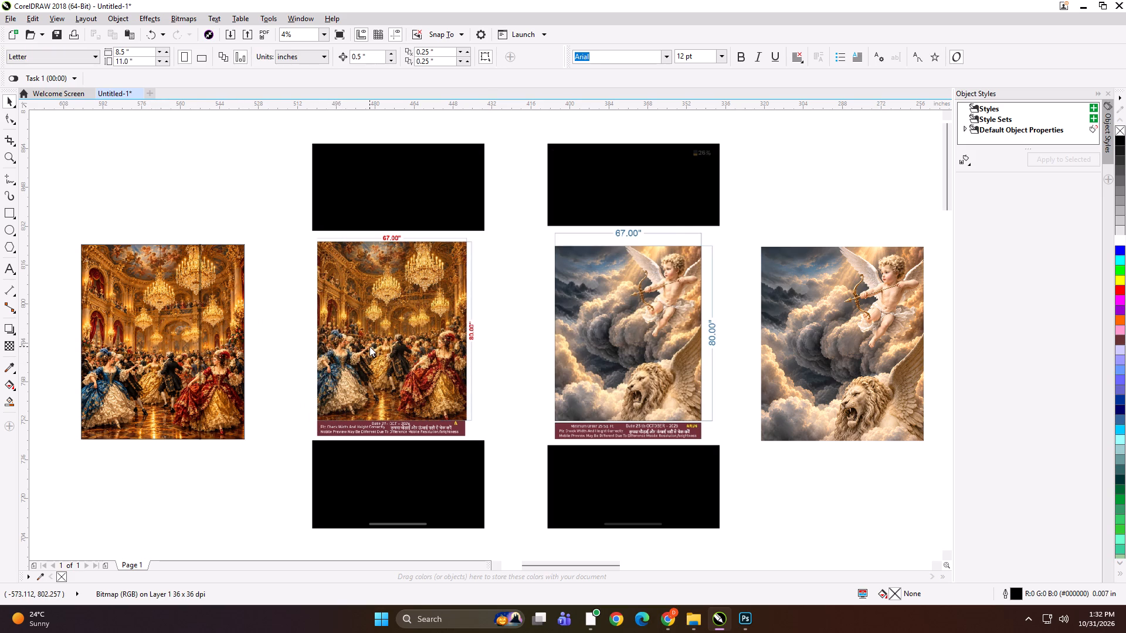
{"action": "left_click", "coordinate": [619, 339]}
Place a copy of the grouped panel rectangles over the ballroom's dimensioned preview.
{"action": "left_click_drag", "start_coordinate": [161, 330], "coordinate": [448, 322]}
{"action": "right_click", "coordinate": [448, 322]}
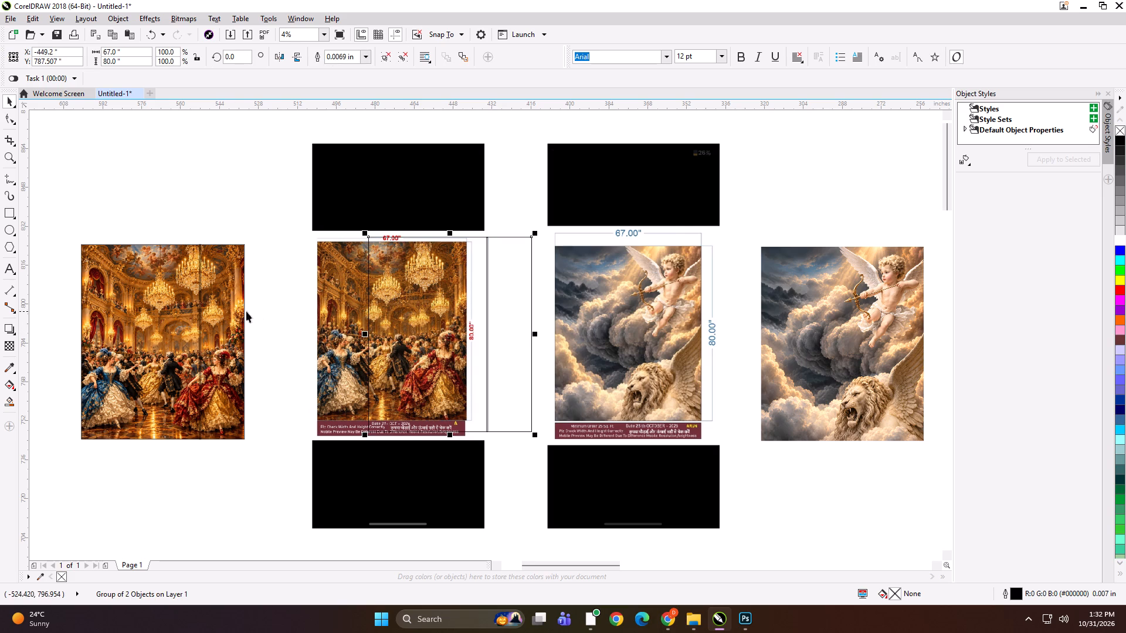
PowerClip the ballroom image into its grouped panel rectangles and ungroup them into separate panels.
{"action": "left_click", "coordinate": [156, 313], "text": "alt"}
{"action": "key", "text": "shift+Return"}
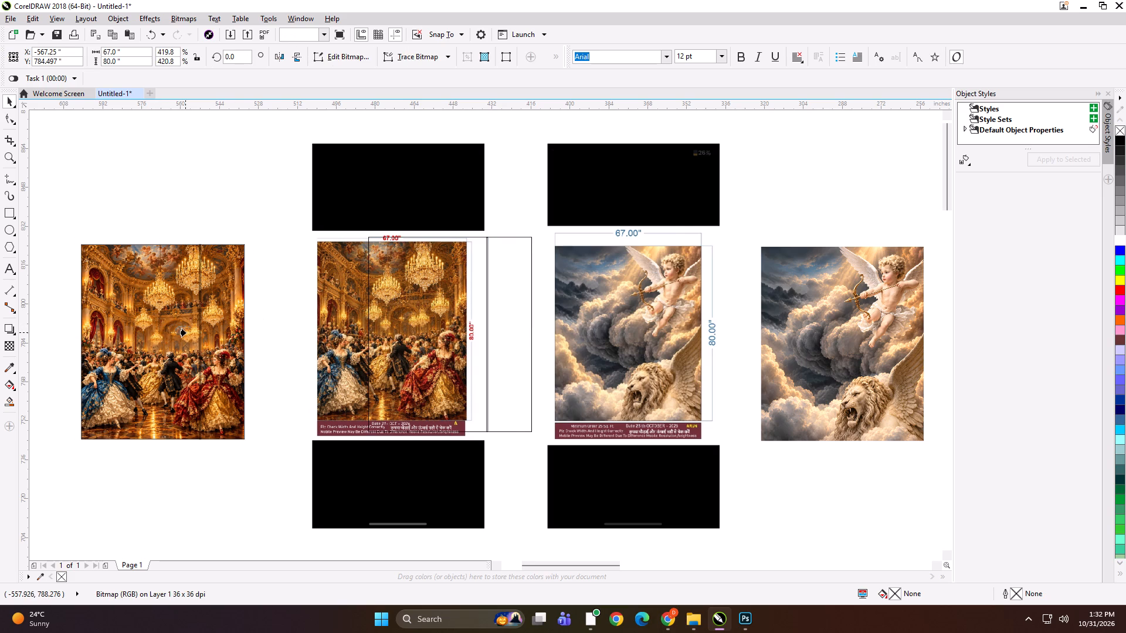
{"action": "left_click", "coordinate": [174, 308]}
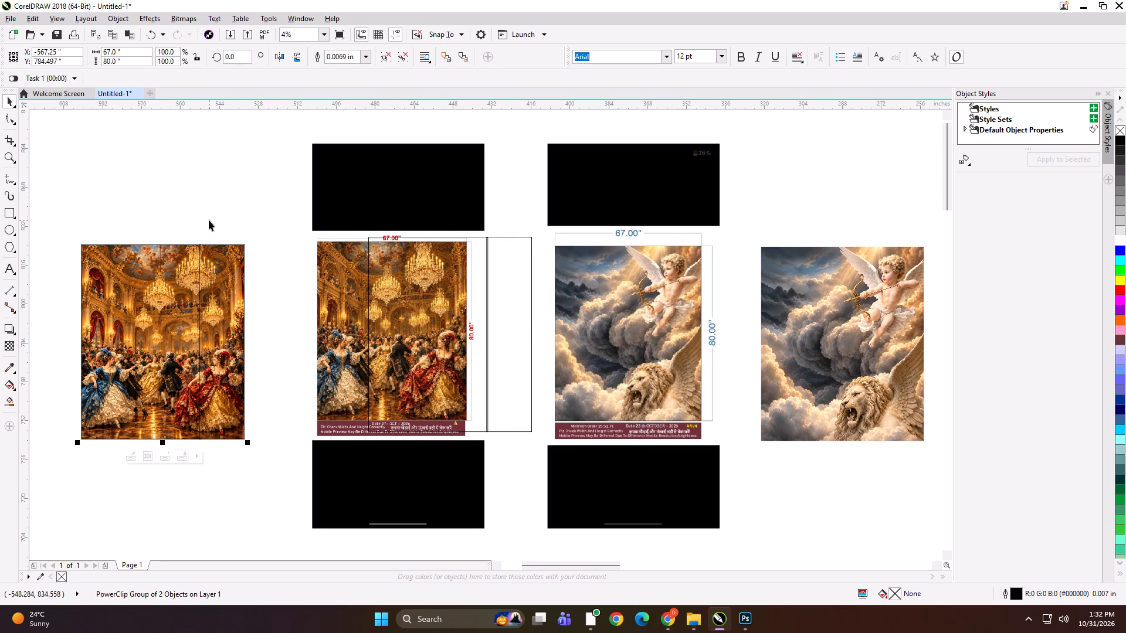
{"action": "key", "text": "ctrl+u"}
{"action": "key", "text": "ctrl+u"}
{"action": "left_click", "coordinate": [196, 216]}
{"action": "left_click", "coordinate": [210, 297]}
{"action": "left_click", "coordinate": [230, 172]}
Align the copied panel rectangle group to the top and right edges of the angel and lion image.
{"action": "left_click", "coordinate": [403, 301]}
{"action": "left_click", "coordinate": [757, 301], "text": "shift"}
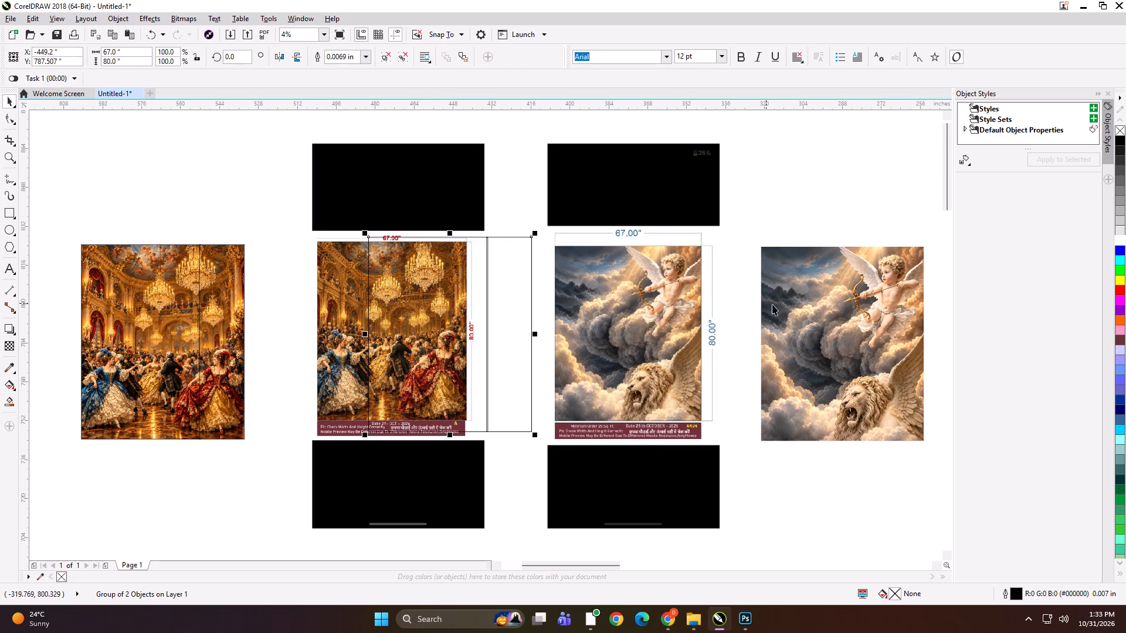
{"action": "left_click", "coordinate": [786, 305], "text": "shift"}
{"action": "key", "text": "t"}
{"action": "key", "text": "r"}
{"action": "left_click", "coordinate": [840, 152]}
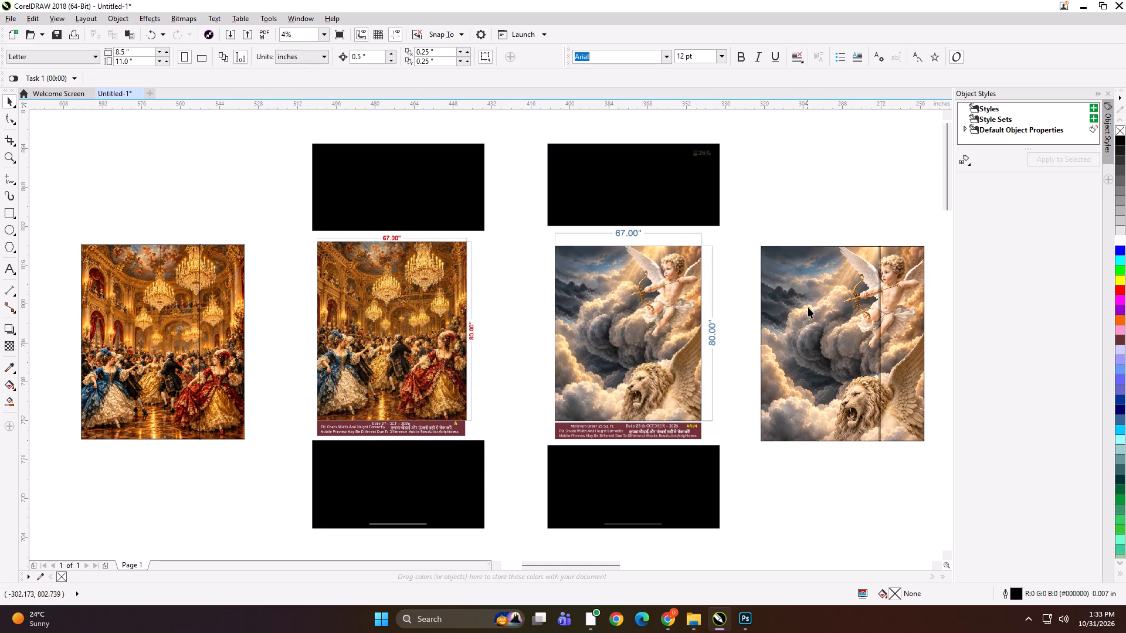
PowerClip the angel and lion image into its panel rectangle group and ungroup the panels.
{"action": "left_click", "coordinate": [809, 315], "text": "alt"}
{"action": "key", "text": "shift+Return"}
{"action": "left_click", "coordinate": [806, 316]}
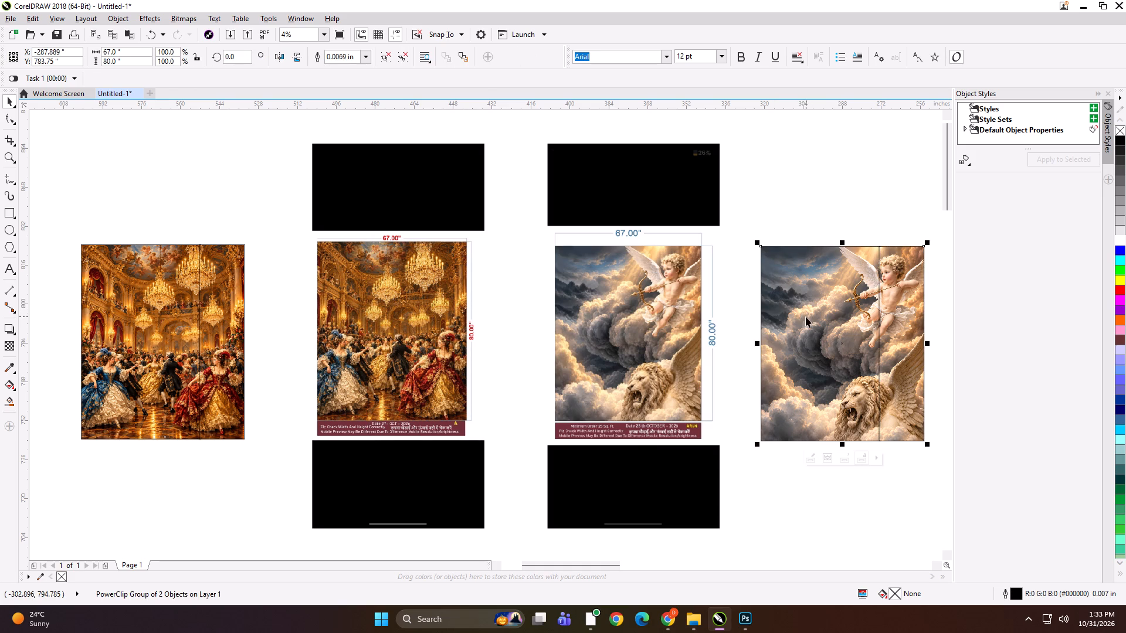
{"action": "key", "text": "ctrl+u"}
{"action": "key", "text": "ctrl+u"}
{"action": "left_click", "coordinate": [801, 193]}
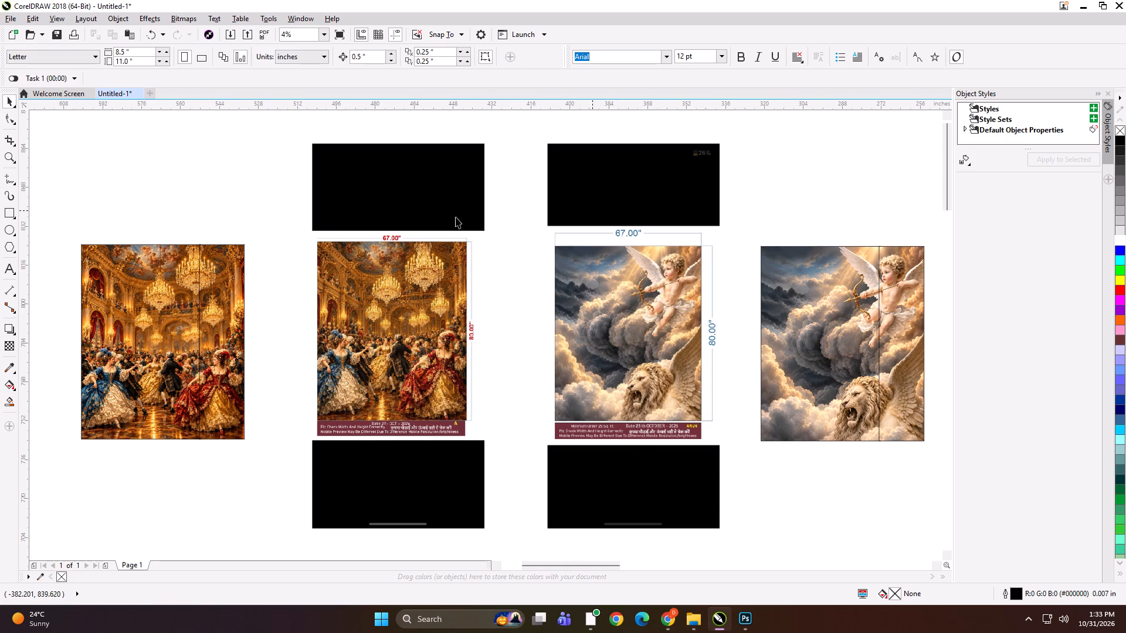
Add the text label "67*80 PANEL 1" at the top edge of the ballroom's wider left panel.
{"action": "left_click", "coordinate": [165, 270]}
{"action": "left_click", "coordinate": [11, 267]}
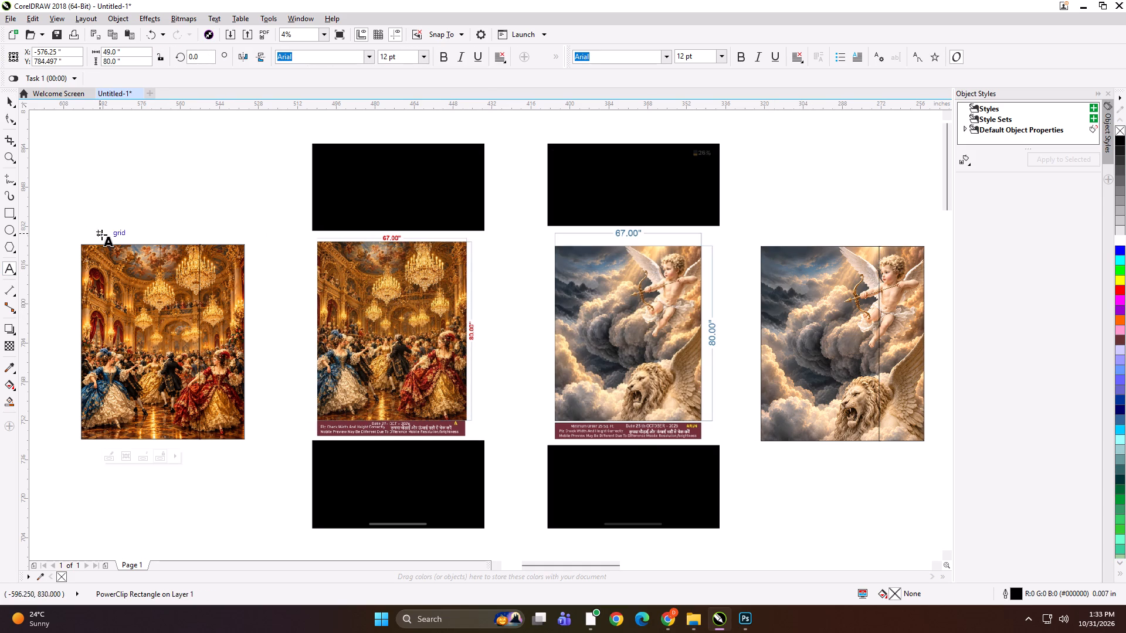
{"action": "left_click", "coordinate": [107, 242]}
{"action": "type", "text": "67*"}
{"action": "type", "text": "80 PANEL 1"}
Copy the label to the top of the ballroom's narrow right panel and change it to "67*80 PANEL 2".
{"action": "key", "text": "ctrl+a"}
{"action": "key", "text": "ctrl+c"}
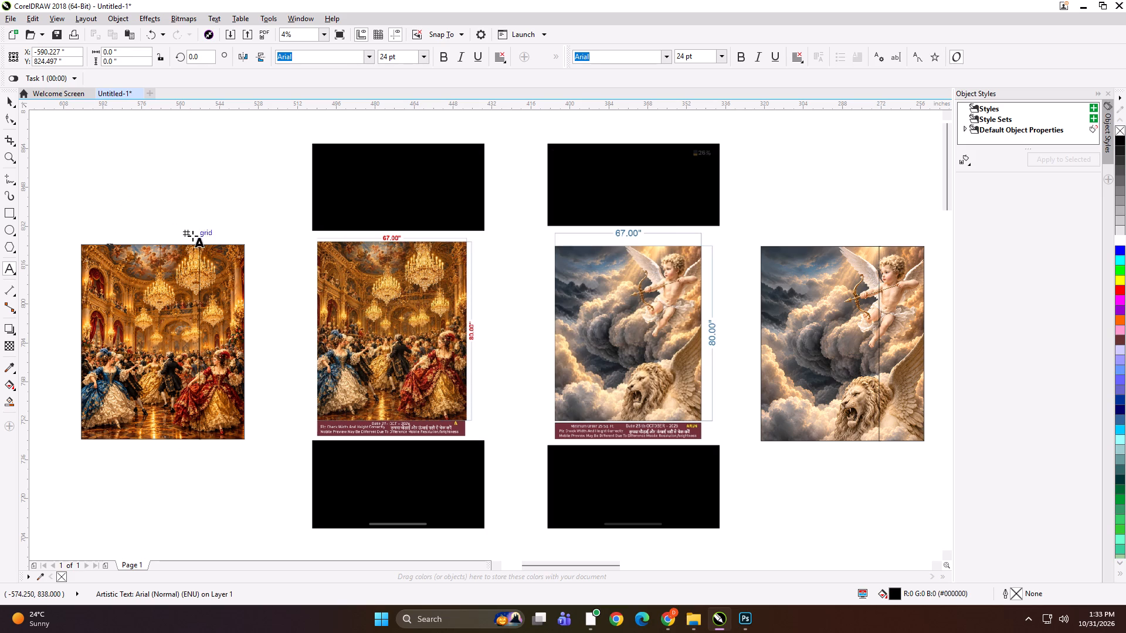
{"action": "left_click", "coordinate": [213, 242]}
{"action": "key", "text": "ctrl+v"}
{"action": "key", "text": "BackSpace"}
{"action": "key", "text": "2"}
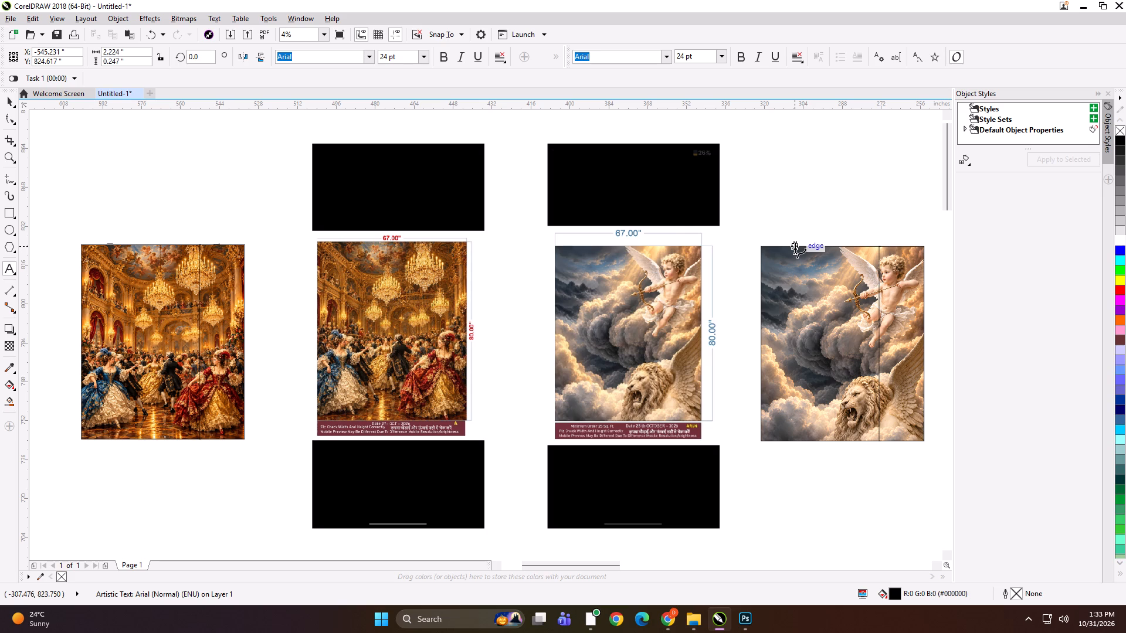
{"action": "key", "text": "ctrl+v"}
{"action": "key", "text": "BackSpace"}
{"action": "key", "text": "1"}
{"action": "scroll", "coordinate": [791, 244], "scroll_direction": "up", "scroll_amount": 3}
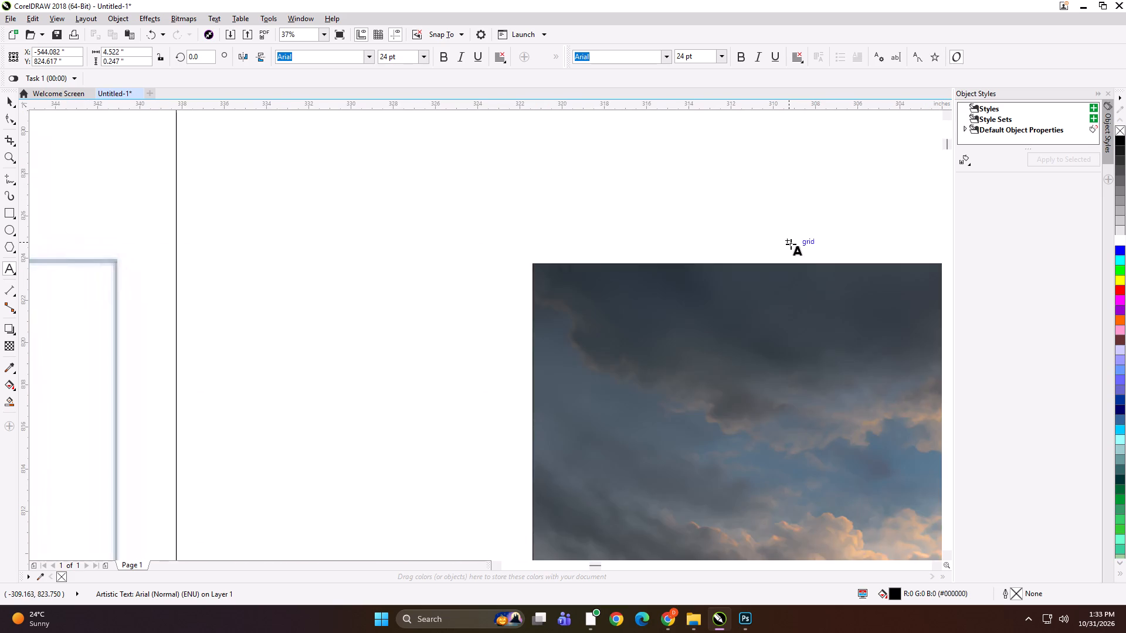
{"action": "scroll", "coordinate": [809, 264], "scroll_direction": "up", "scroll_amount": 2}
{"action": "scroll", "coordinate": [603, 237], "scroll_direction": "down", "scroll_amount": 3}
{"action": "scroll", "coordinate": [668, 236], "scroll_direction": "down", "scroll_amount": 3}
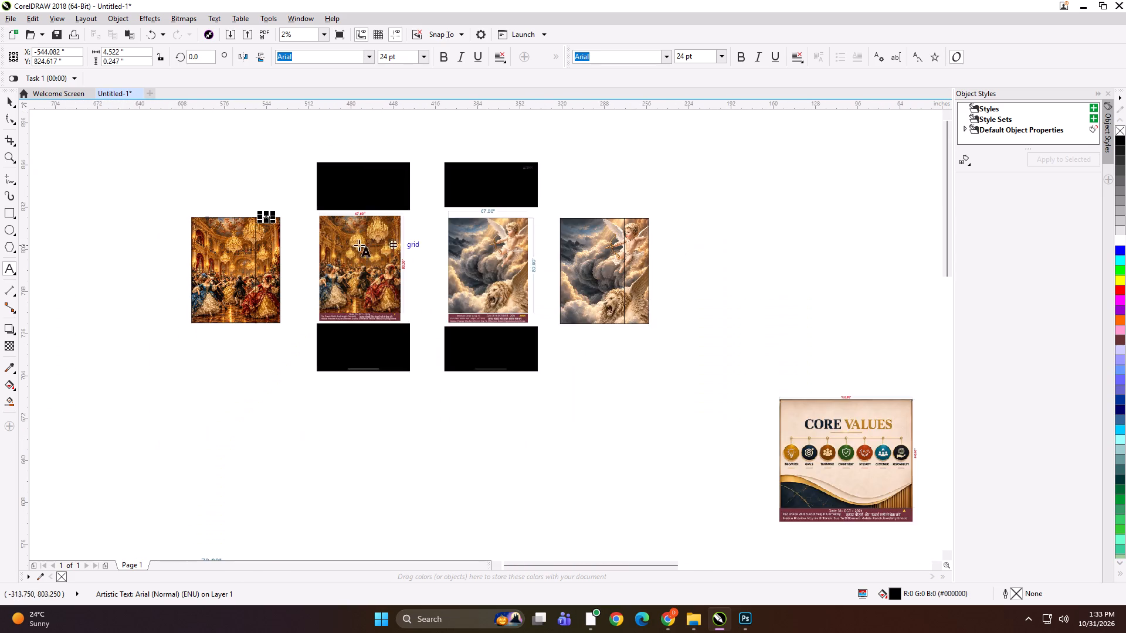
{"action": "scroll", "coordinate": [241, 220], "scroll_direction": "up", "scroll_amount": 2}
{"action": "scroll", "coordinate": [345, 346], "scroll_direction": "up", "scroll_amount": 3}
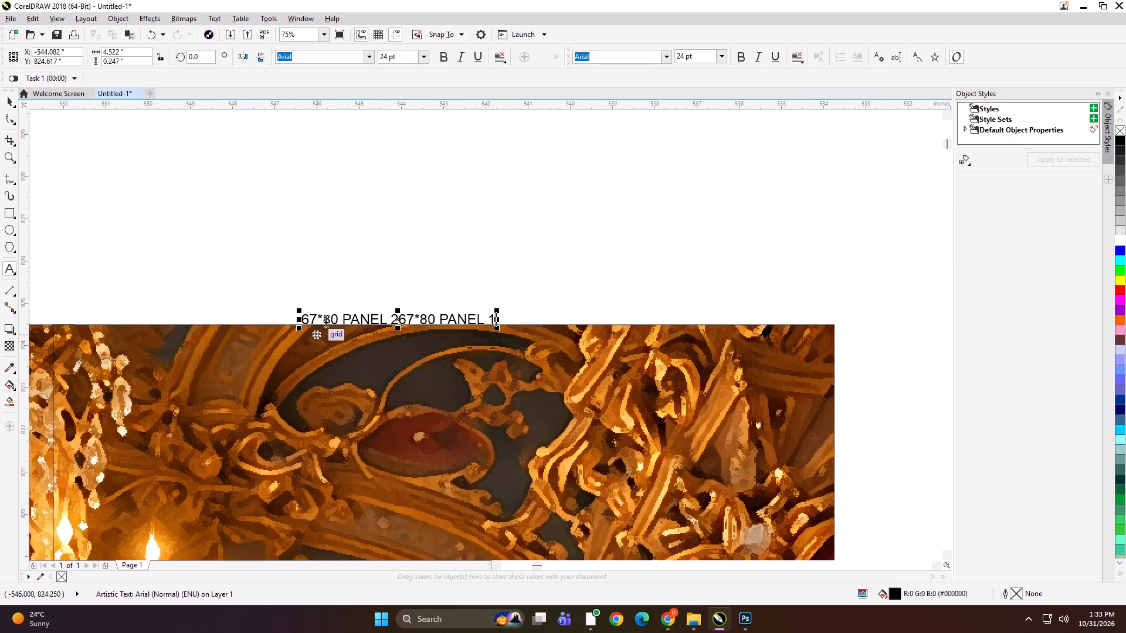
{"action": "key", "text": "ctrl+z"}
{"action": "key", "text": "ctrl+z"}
Place a copy of the text label "67*80 PANEL 1" at the top edge of the angel and lion artwork's wider panel.
{"action": "scroll", "coordinate": [309, 283], "scroll_direction": "down", "scroll_amount": 5}
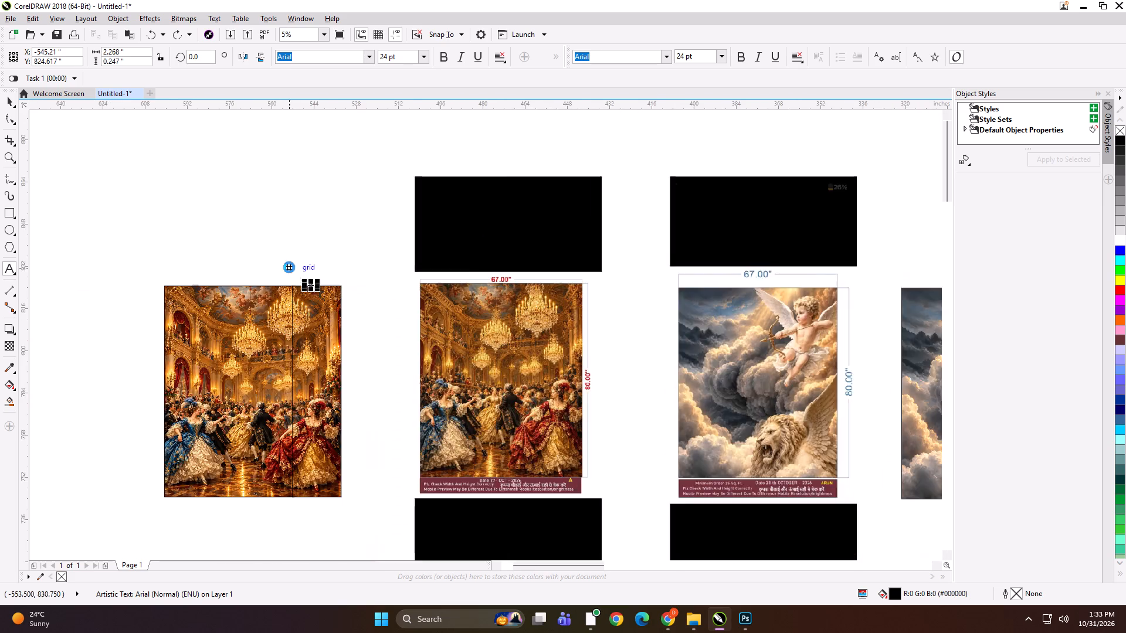
{"action": "left_click", "coordinate": [714, 216]}
{"action": "scroll", "coordinate": [718, 219], "scroll_direction": "up", "scroll_amount": 4}
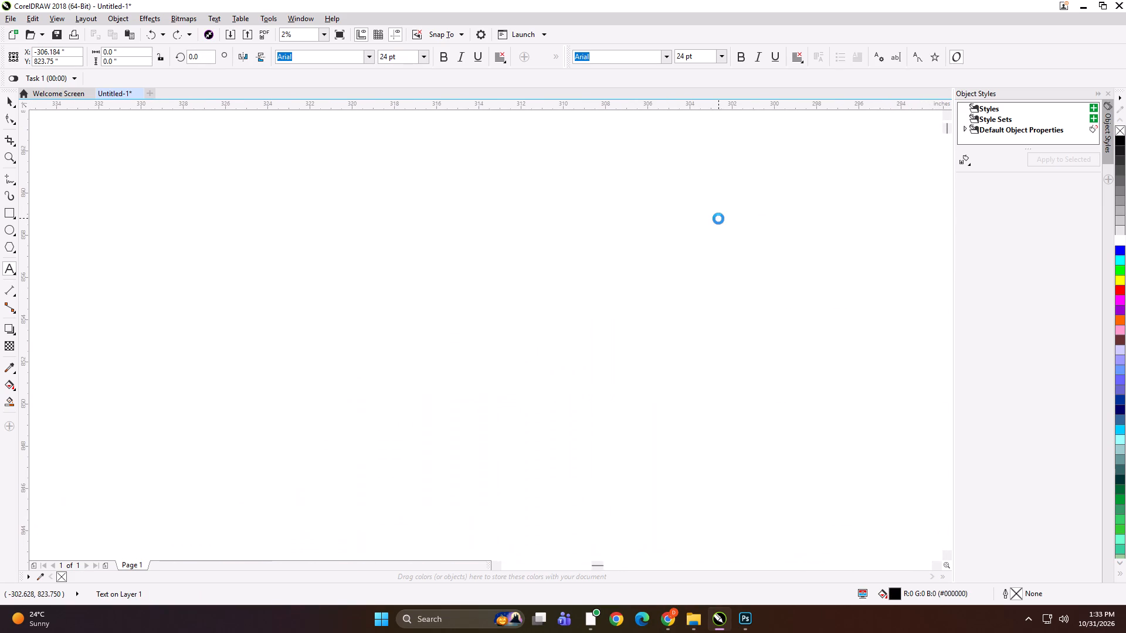
{"action": "scroll", "coordinate": [530, 216], "scroll_direction": "down", "scroll_amount": 2}
{"action": "scroll", "coordinate": [548, 413], "scroll_direction": "up", "scroll_amount": 1}
{"action": "key", "text": "ctrl+v"}
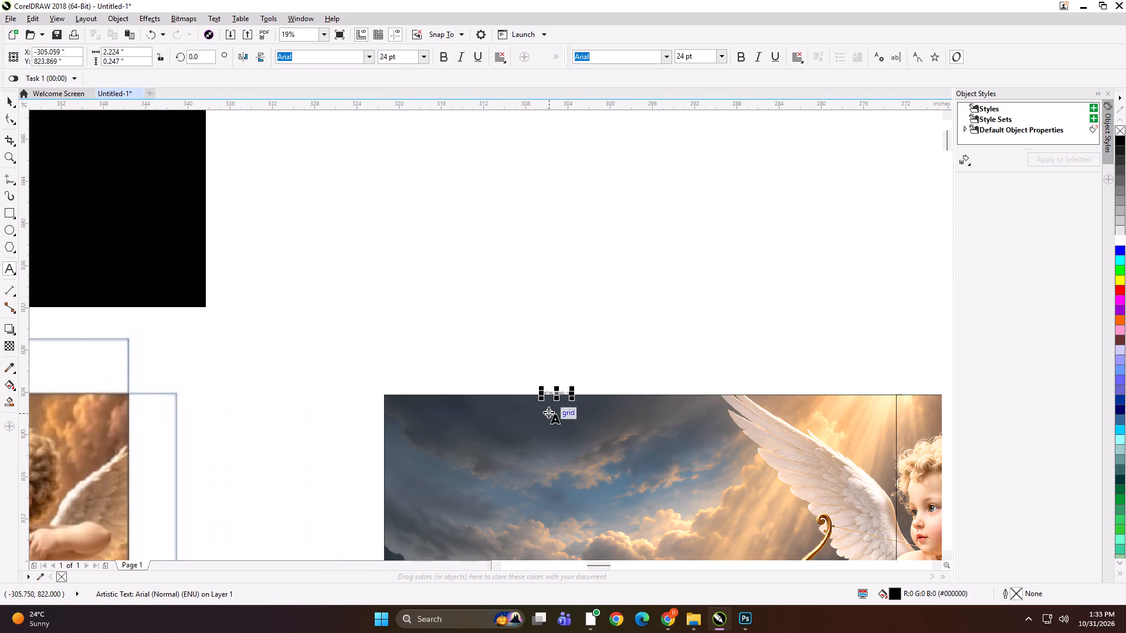
Copy the label to the top of the angel and lion artwork's narrow panel and change it to "67*80 PANEL 2".
{"action": "scroll", "coordinate": [409, 299], "scroll_direction": "down", "scroll_amount": 1}
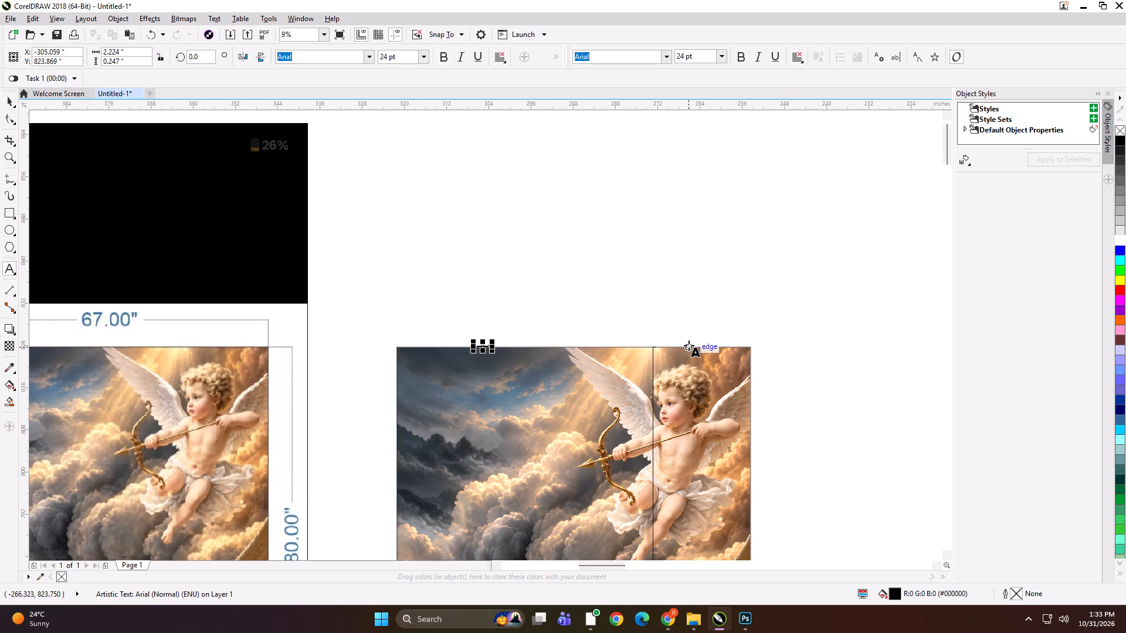
{"action": "left_click", "coordinate": [689, 345]}
{"action": "scroll", "coordinate": [699, 348], "scroll_direction": "up", "scroll_amount": 1}
{"action": "key", "text": "ctrl+v"}
{"action": "key", "text": "BackSpace"}
{"action": "key", "text": "2"}
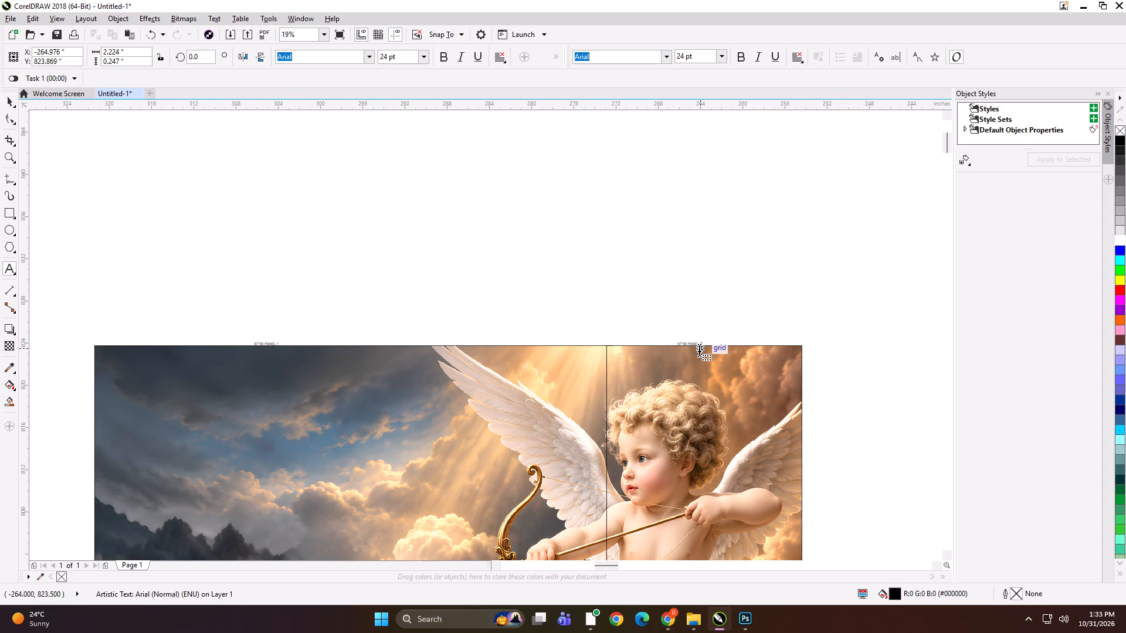
{"action": "scroll", "coordinate": [699, 349], "scroll_direction": "up", "scroll_amount": 1}
Group each of the two angel and lion panels with its own text label.
{"action": "scroll", "coordinate": [707, 295], "scroll_direction": "down", "scroll_amount": 4}
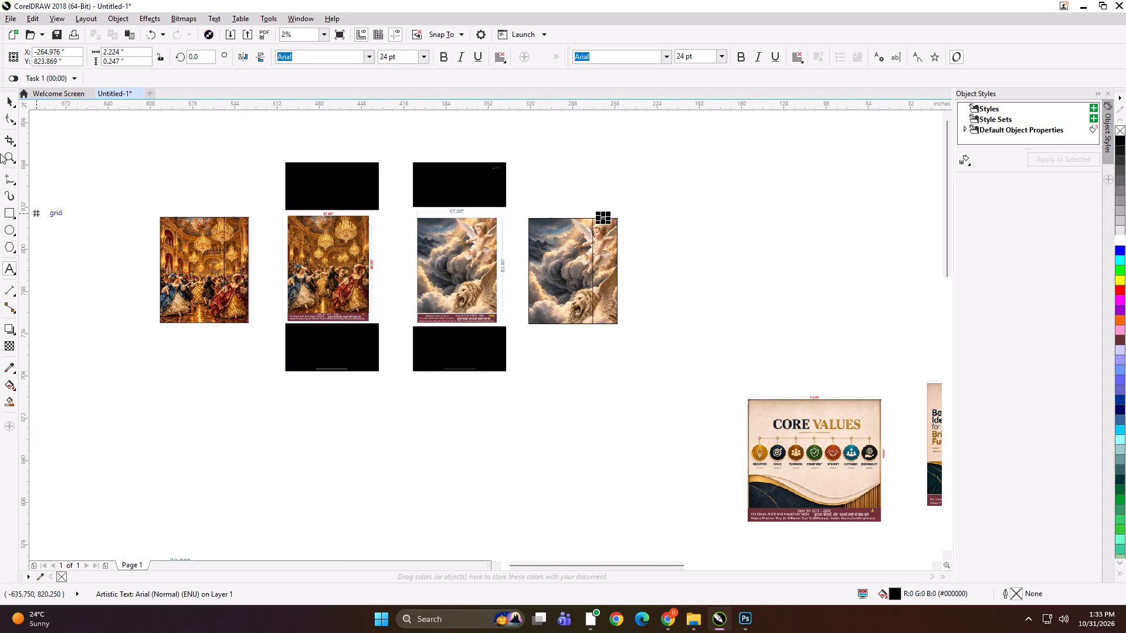
{"action": "left_click", "coordinate": [9, 102]}
{"action": "left_click", "coordinate": [611, 264], "text": "shift"}
{"action": "key", "text": "ctrl+g"}
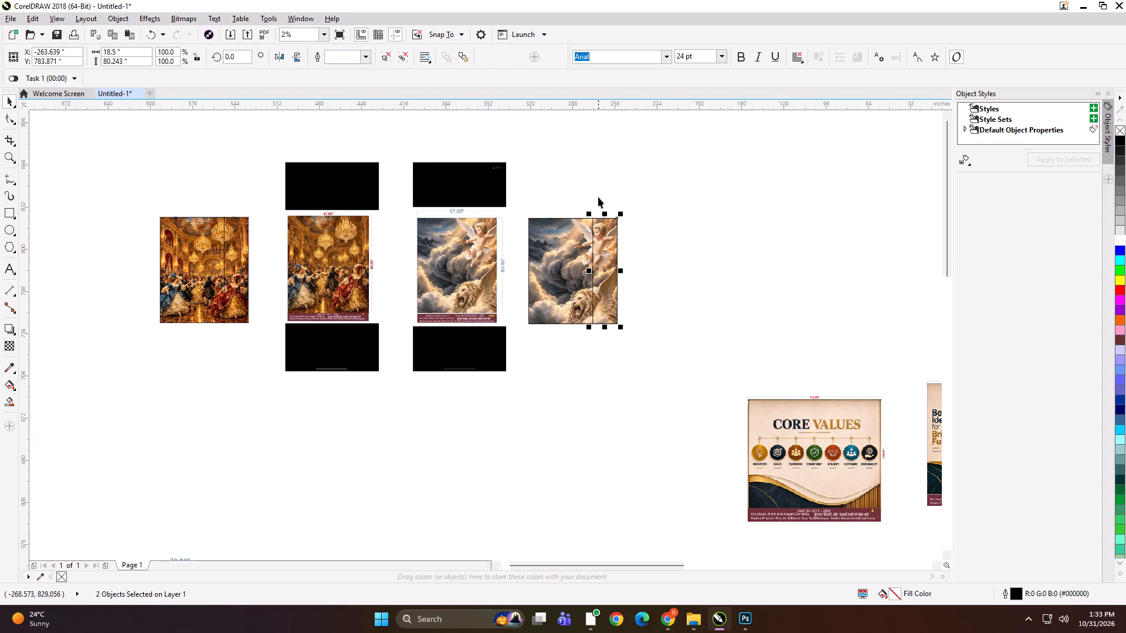
{"action": "left_click_drag", "start_coordinate": [602, 188], "coordinate": [501, 409]}
{"action": "key", "text": "ctrl+g"}
Group each of the two ballroom panels with its own text label.
{"action": "left_click_drag", "start_coordinate": [199, 184], "coordinate": [276, 390]}
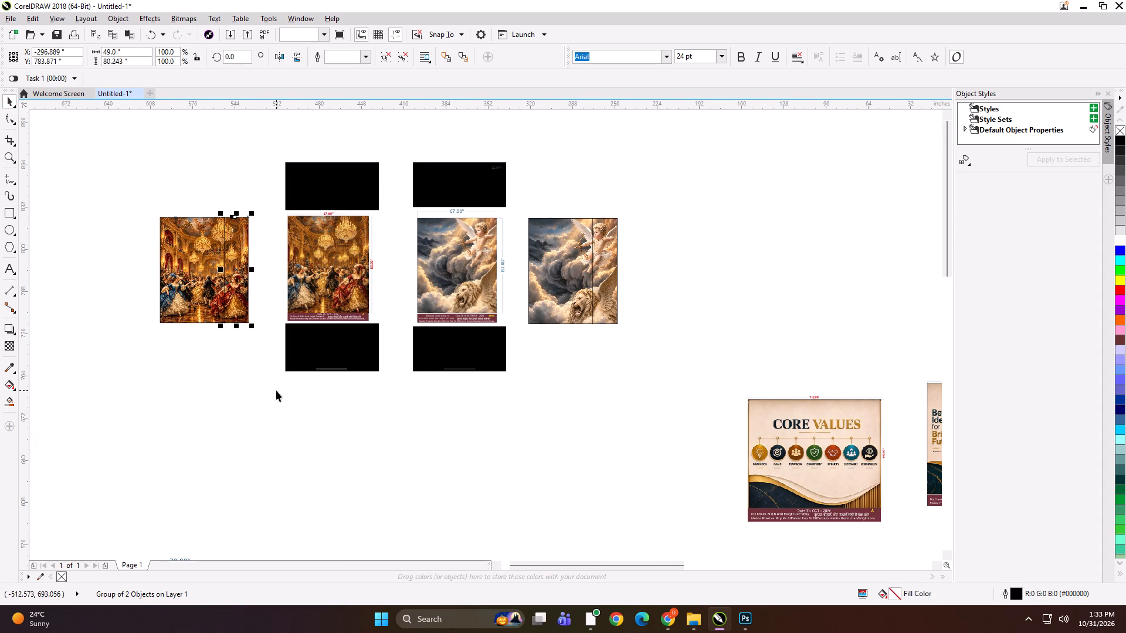
{"action": "key", "text": "ctrl+g"}
{"action": "left_click_drag", "start_coordinate": [119, 179], "coordinate": [237, 393]}
{"action": "key", "text": "ctrl+g"}
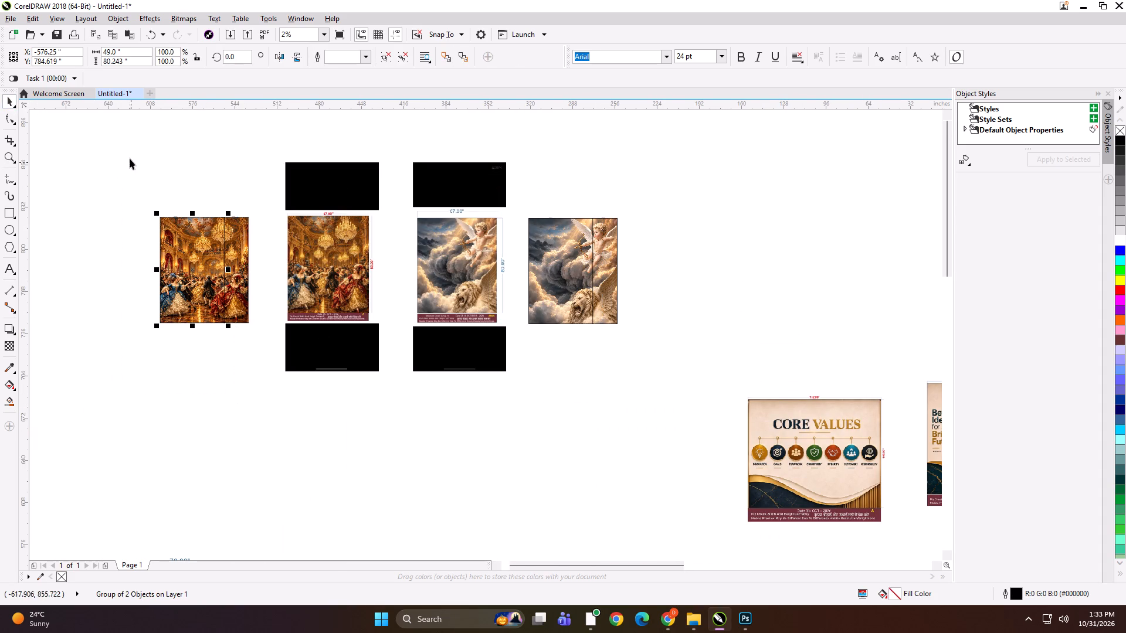
Start exporting only the ballroom's wider labelled panel group as a TIFF, browsing the PRASHANT job folder for the save location.
{"action": "left_click_drag", "start_coordinate": [114, 120], "coordinate": [642, 508]}
{"action": "key", "text": "shift+F2"}
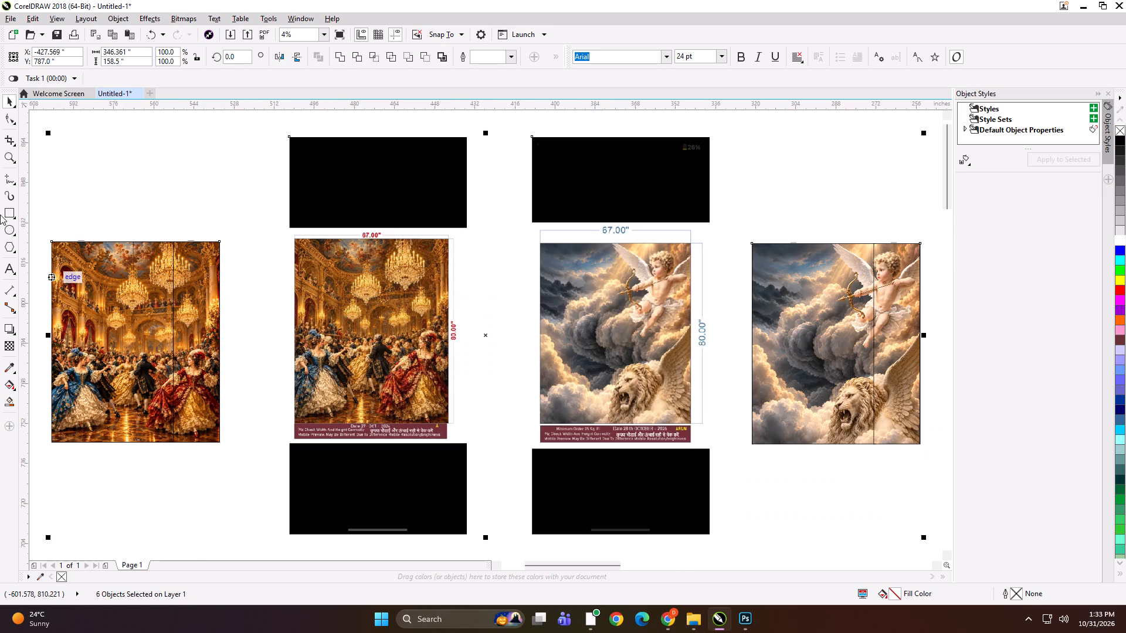
{"action": "left_click", "coordinate": [35, 197]}
{"action": "left_click", "coordinate": [86, 312]}
{"action": "key", "text": "ctrl+e"}
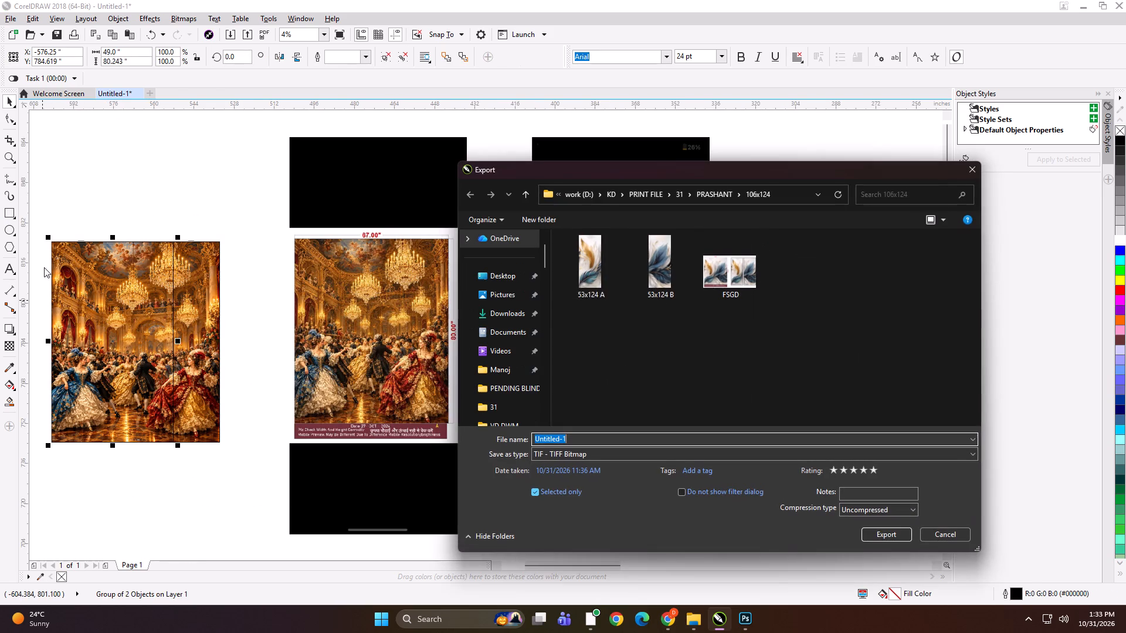
{"action": "left_click", "coordinate": [527, 193]}
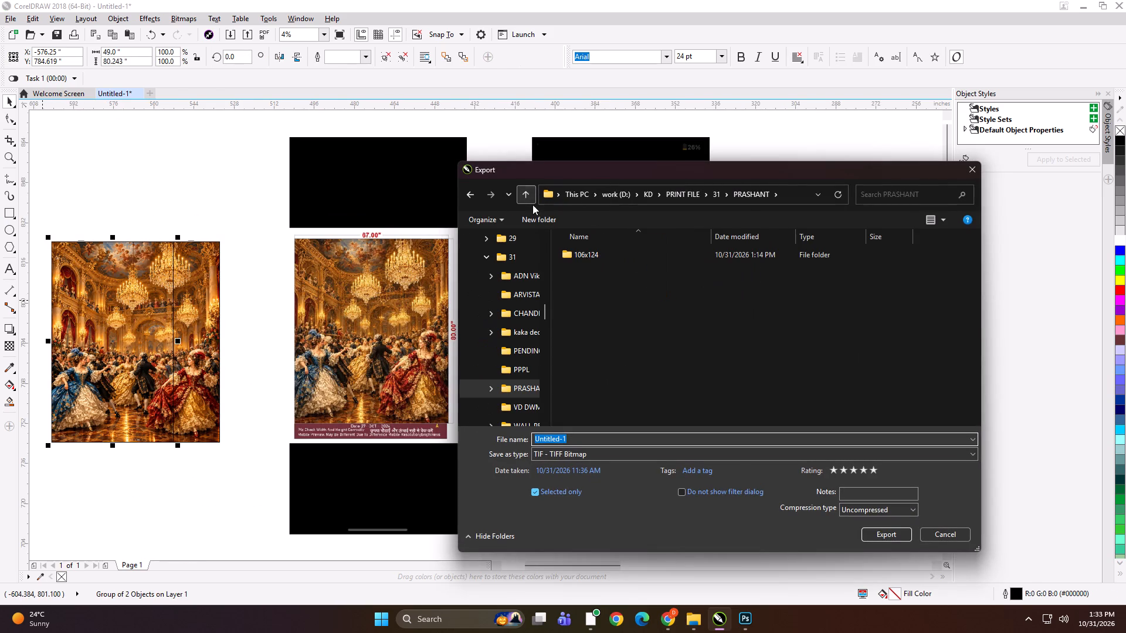
{"action": "double_click", "coordinate": [580, 260]}
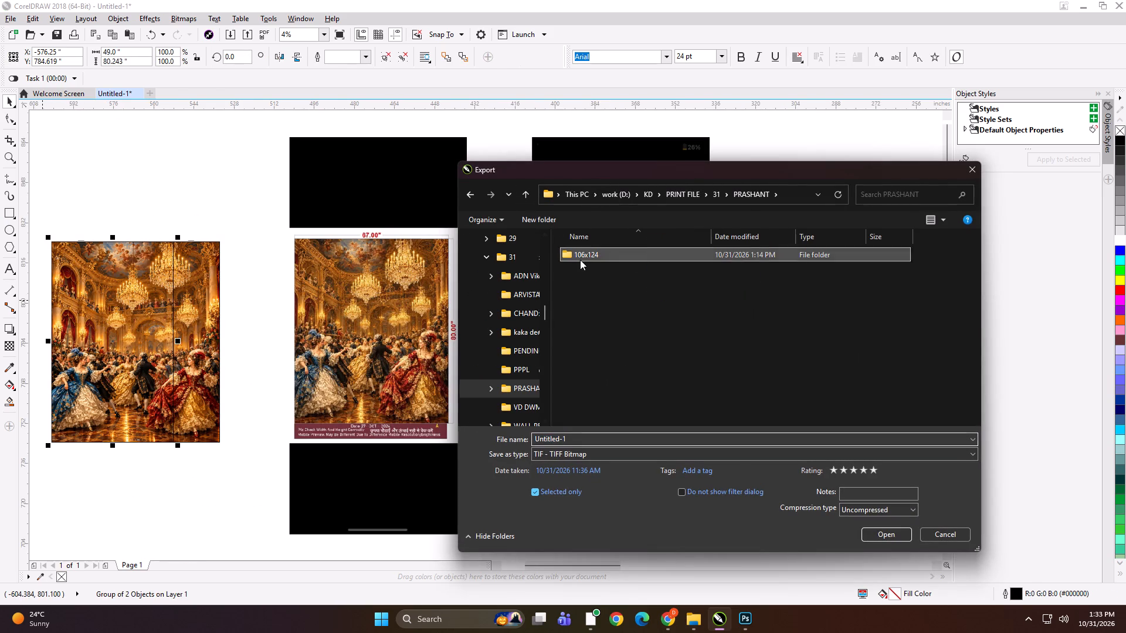
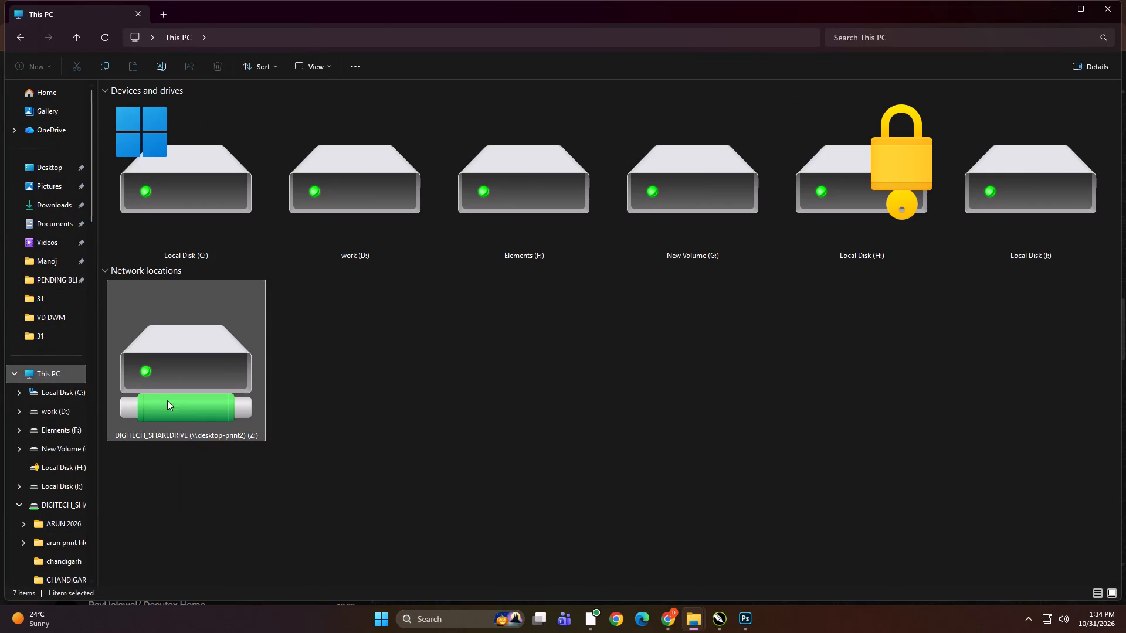
Examine the share drive's Print/31/PRASHANT/106x124 folder and its FSGD image, check the 31 folder, and return to the CorelDRAW export.
{"action": "double_click", "coordinate": [172, 400]}
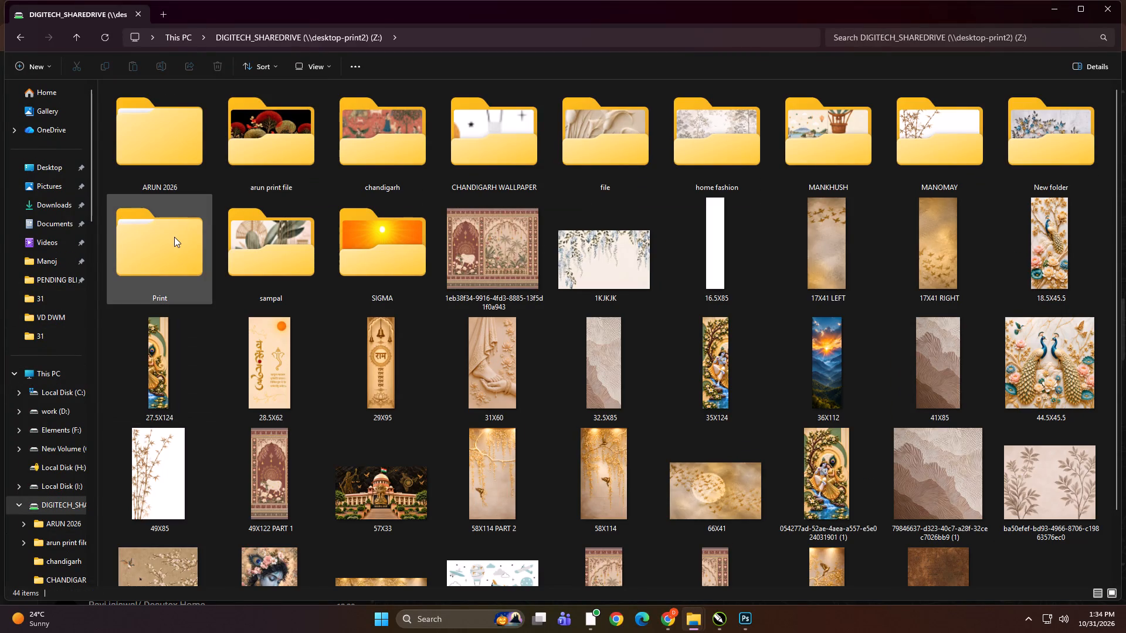
{"action": "triple_click", "coordinate": [178, 234]}
{"action": "double_click", "coordinate": [901, 127]}
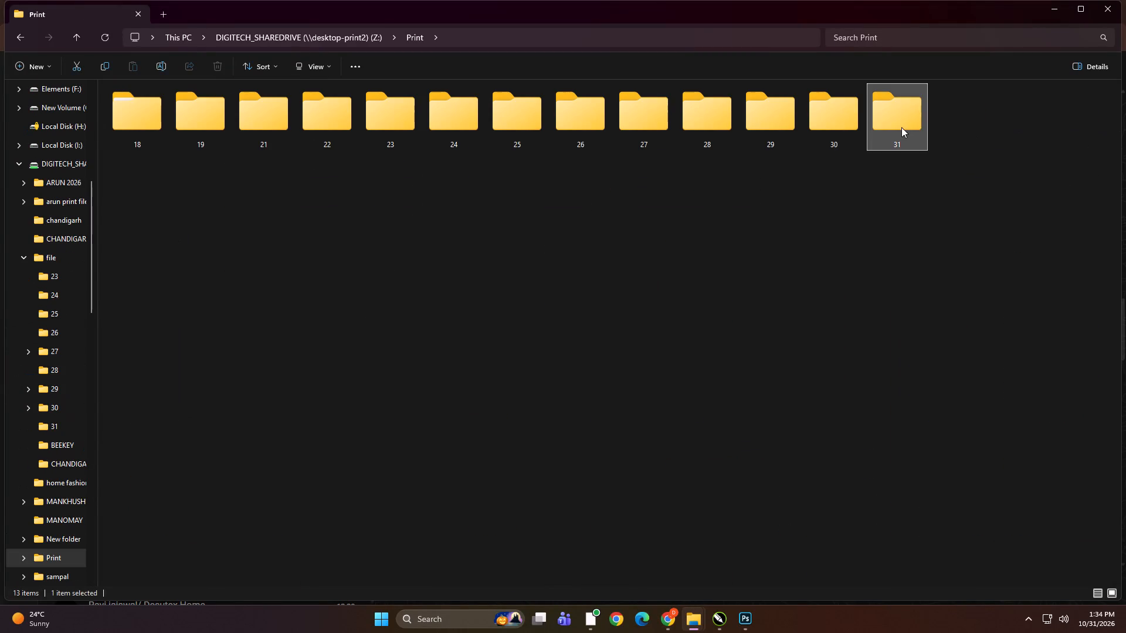
{"action": "double_click", "coordinate": [462, 113]}
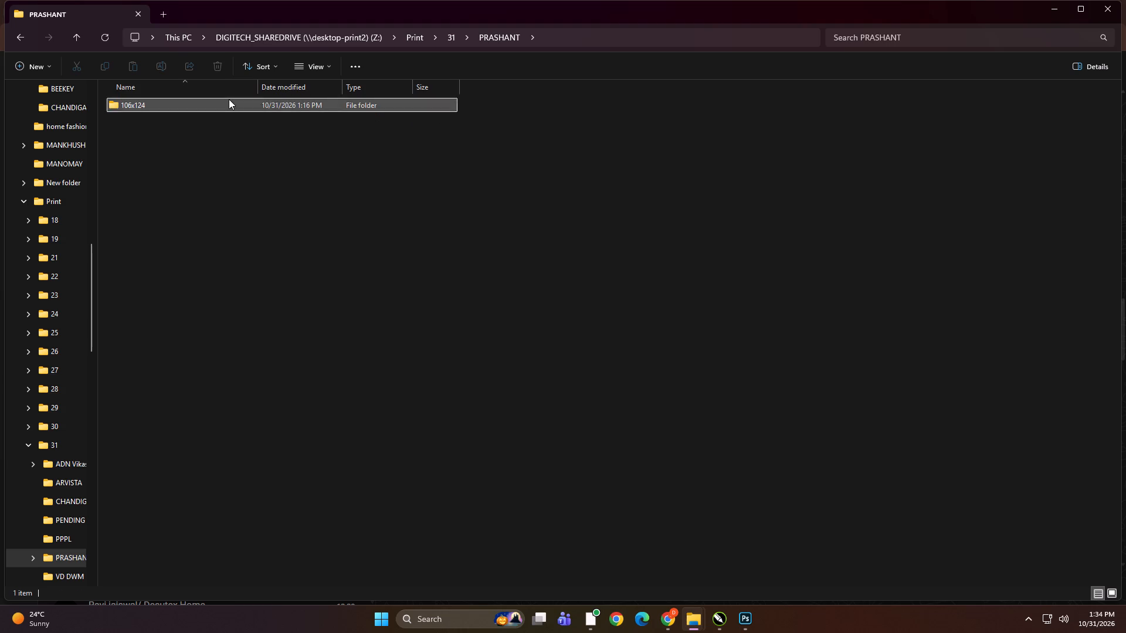
{"action": "double_click", "coordinate": [229, 99]}
{"action": "scroll", "coordinate": [371, 316], "scroll_direction": "up", "scroll_amount": 20, "text": "ctrl"}
{"action": "scroll", "coordinate": [371, 316], "scroll_direction": "up", "scroll_amount": 14, "text": "ctrl"}
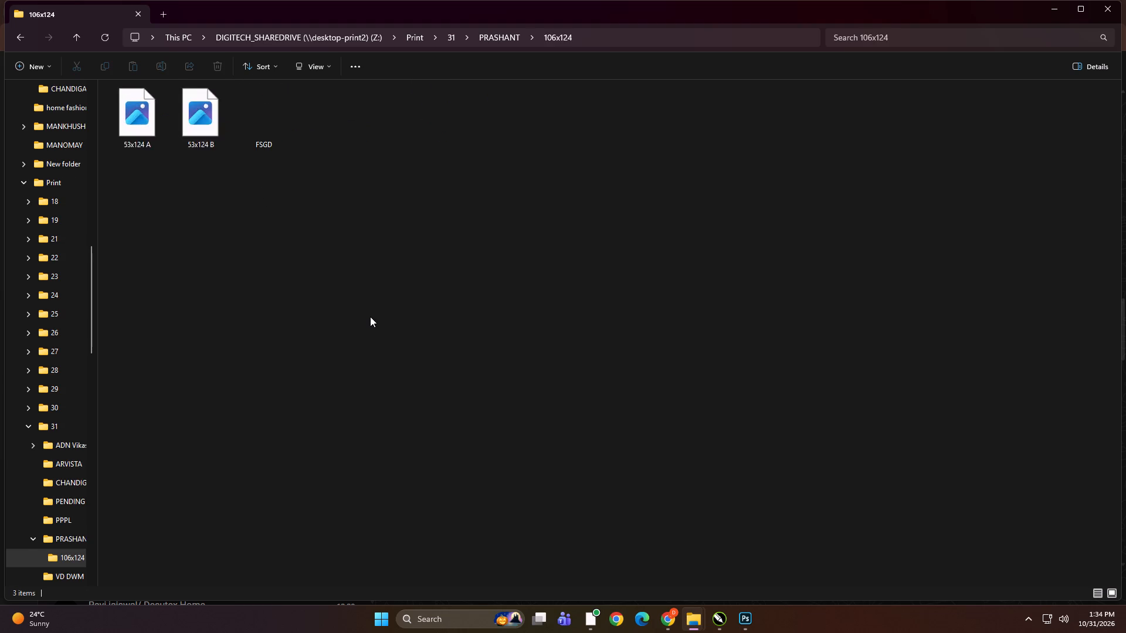
{"action": "scroll", "coordinate": [370, 316], "scroll_direction": "up", "scroll_amount": 20, "text": "ctrl"}
{"action": "triple_click", "coordinate": [537, 141]}
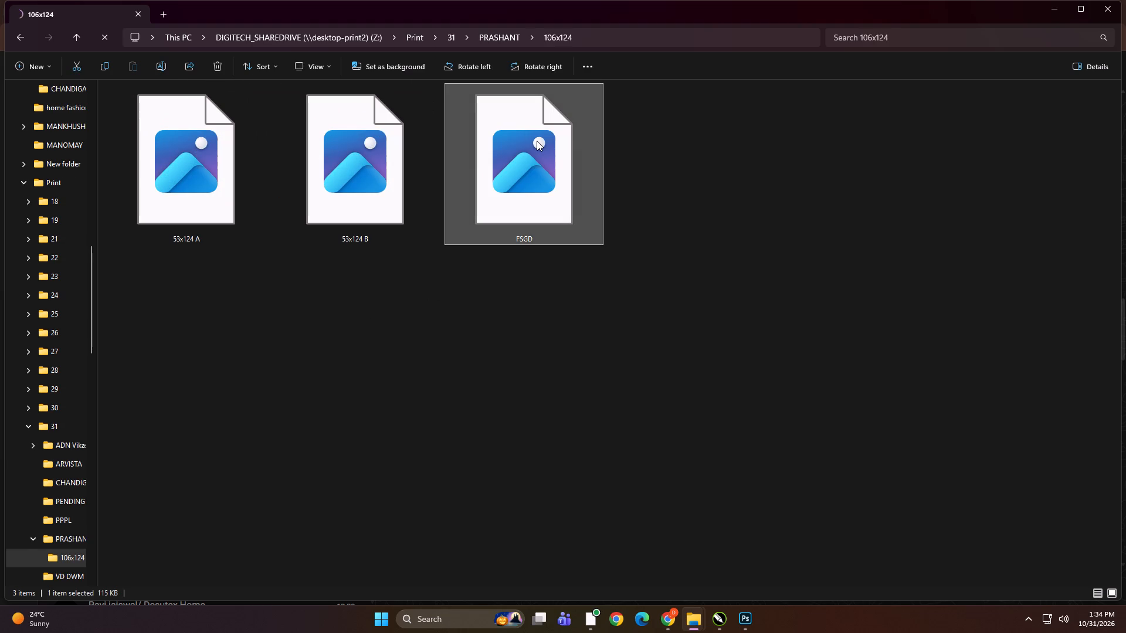
{"action": "left_click", "coordinate": [938, 137]}
{"action": "left_click", "coordinate": [442, 332]}
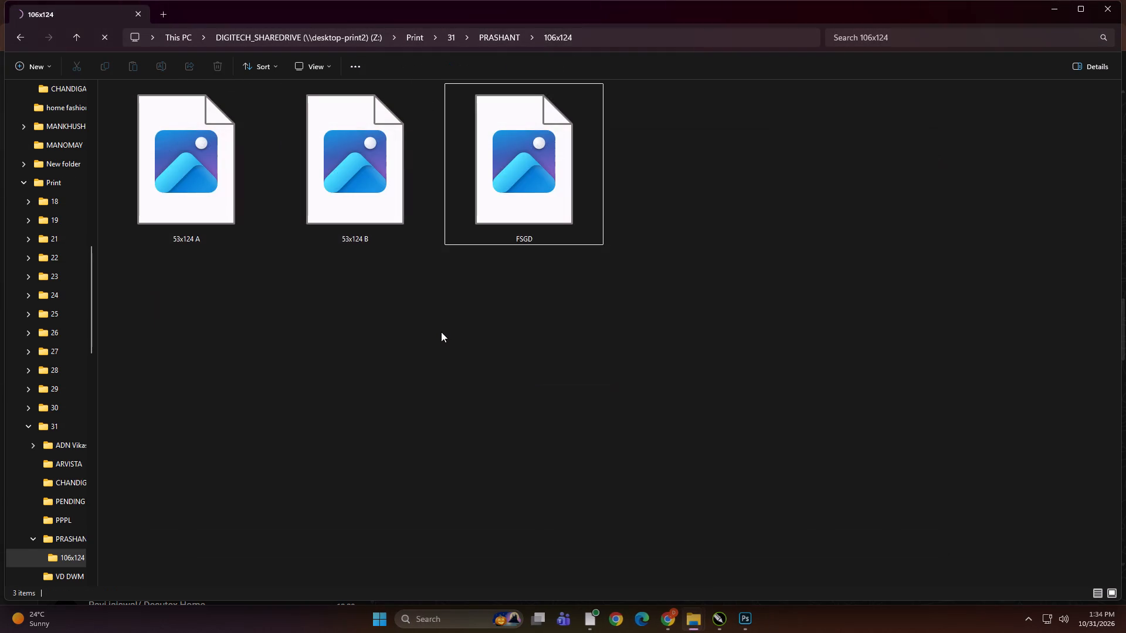
{"action": "key", "text": "BackSpace"}
{"action": "left_click", "coordinate": [425, 343]}
{"action": "key", "text": "BackSpace"}
{"action": "left_click", "coordinate": [883, 356]}
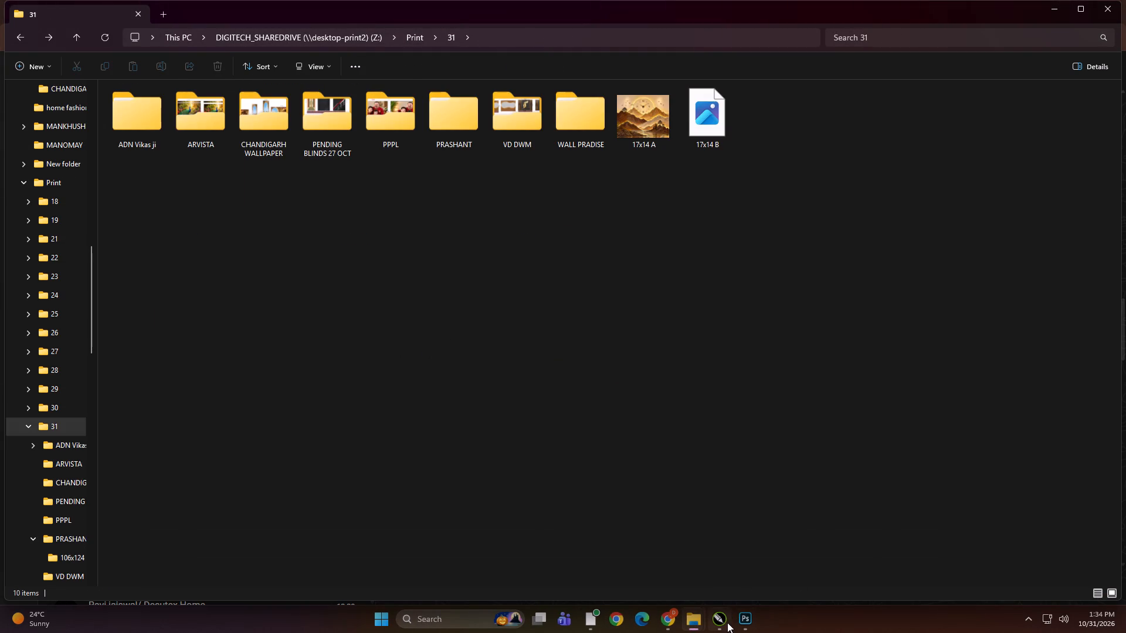
{"action": "left_click", "coordinate": [725, 622]}
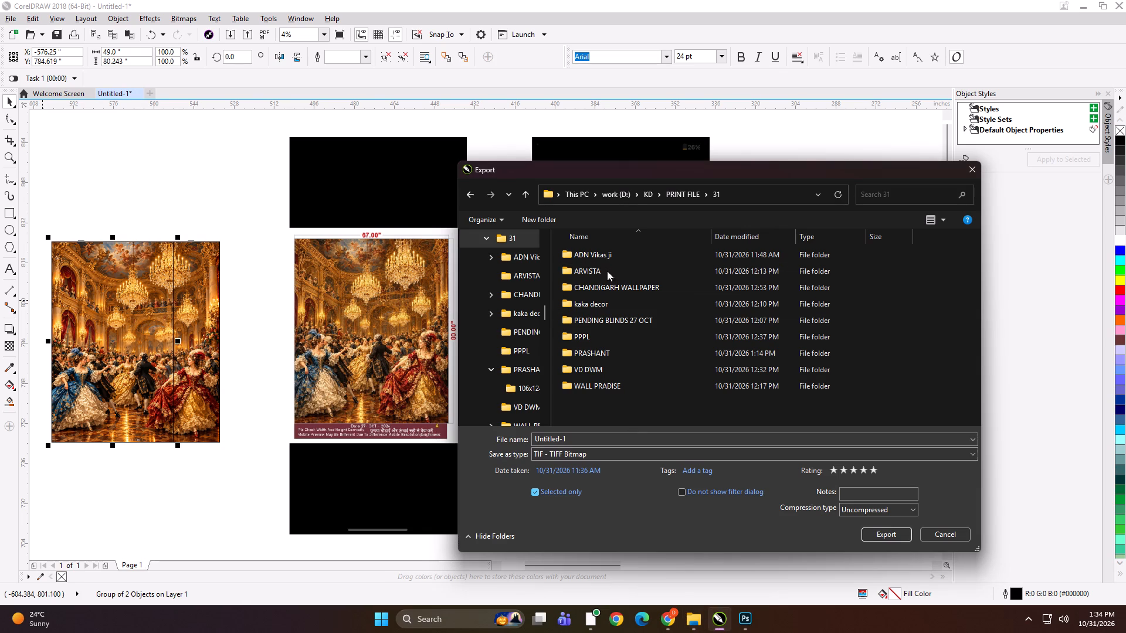
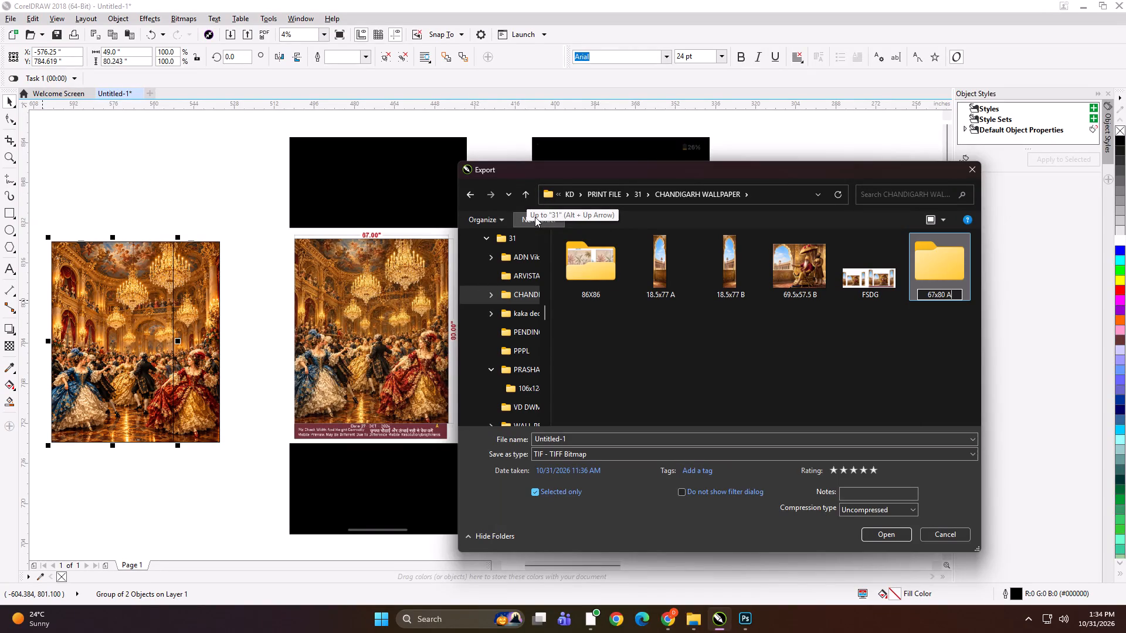
Name the new export folder 67x80 A.
{"action": "key", "text": "Return"}
Duplicate the 67x80 A folder in CHANDIGARH WALLPAPER and rename the copy 67x80 B.
{"action": "right_click", "coordinate": [599, 260]}
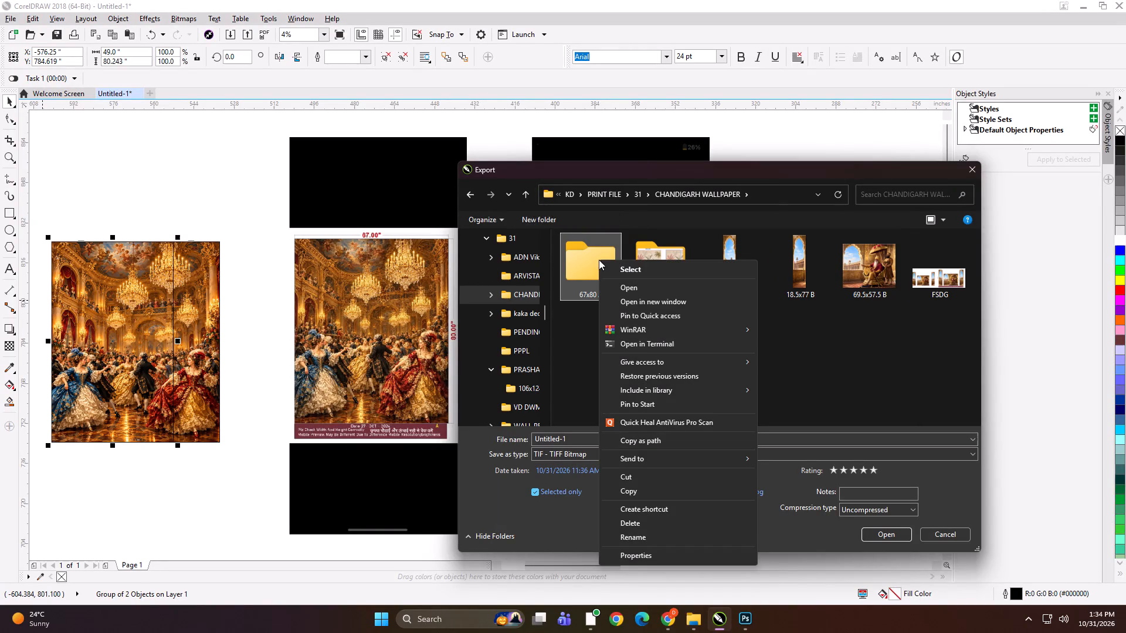
{"action": "left_click", "coordinate": [633, 488]}
{"action": "right_click", "coordinate": [619, 380]}
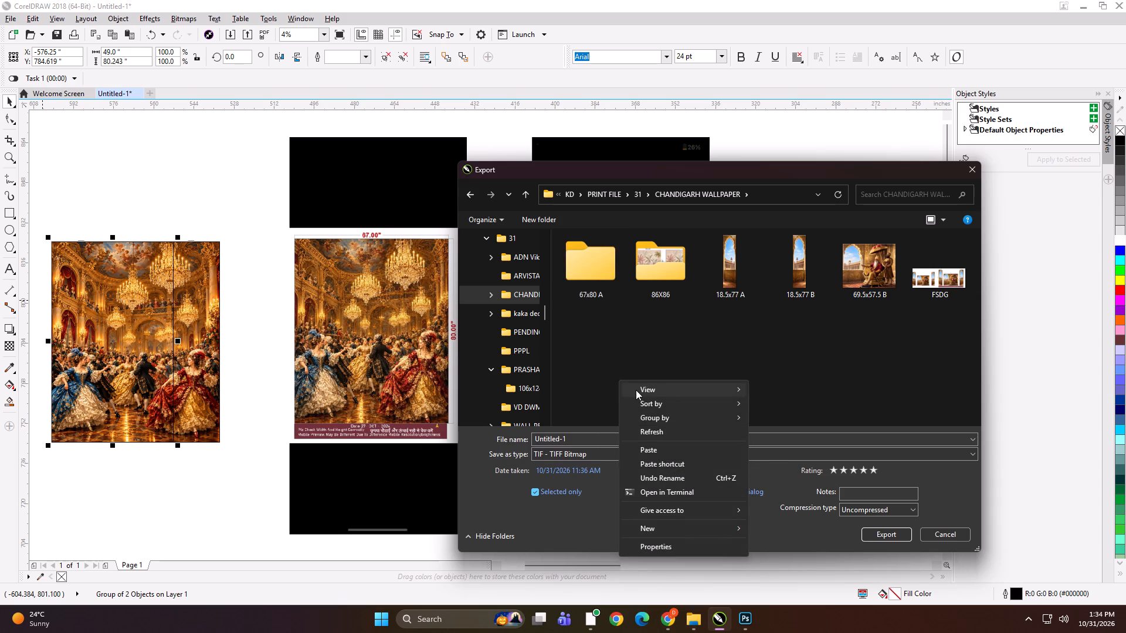
{"action": "left_click", "coordinate": [655, 450]}
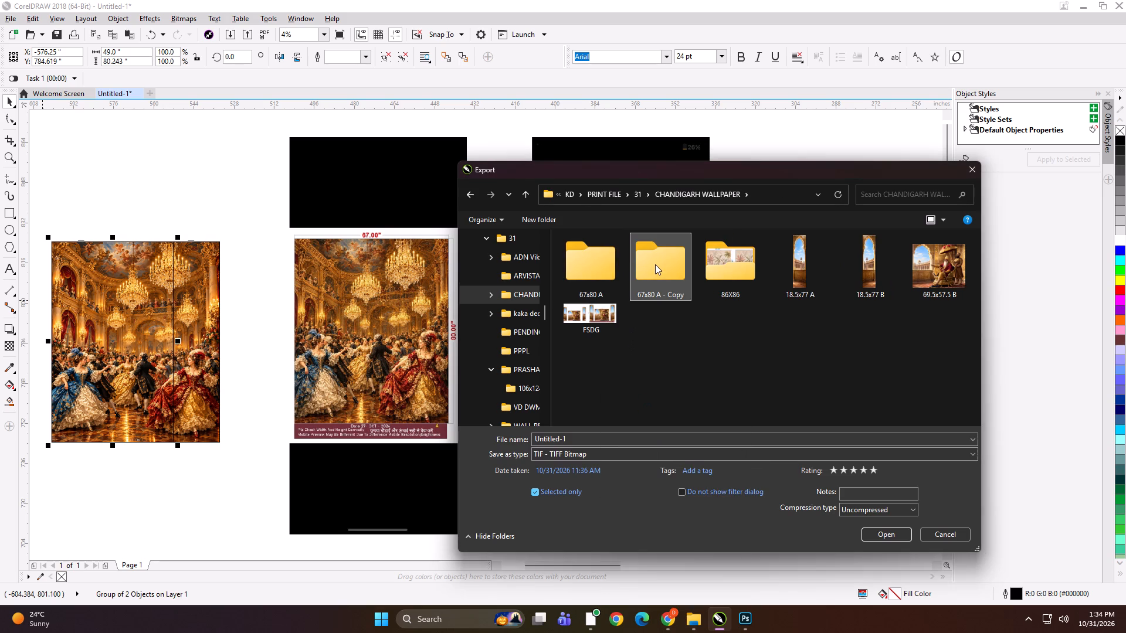
{"action": "right_click", "coordinate": [655, 264]}
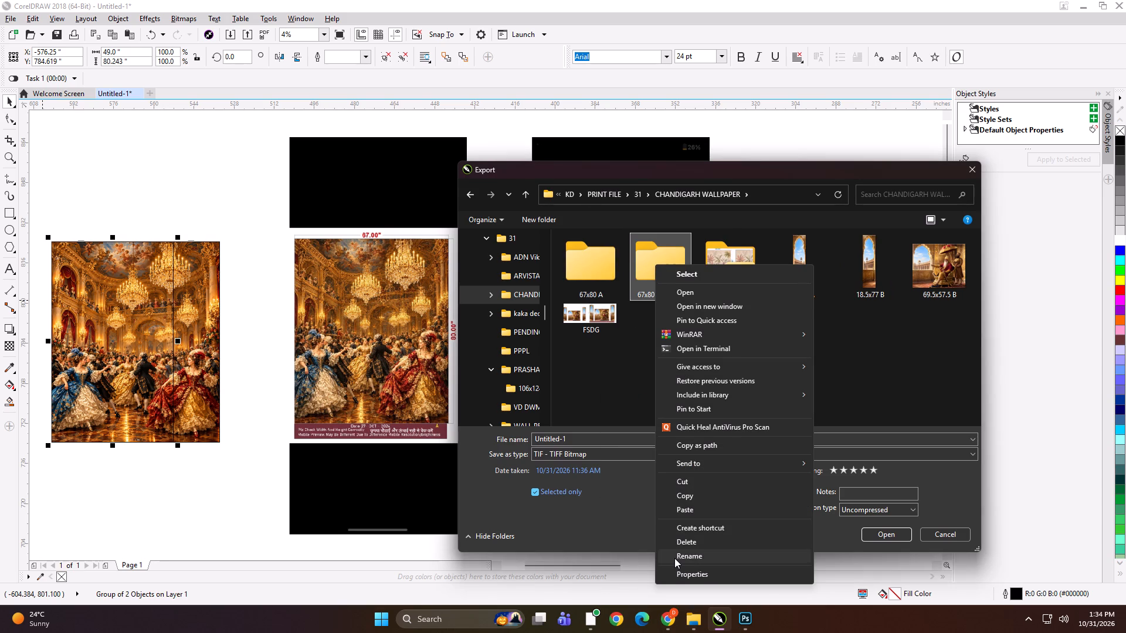
{"action": "left_click", "coordinate": [691, 556]}
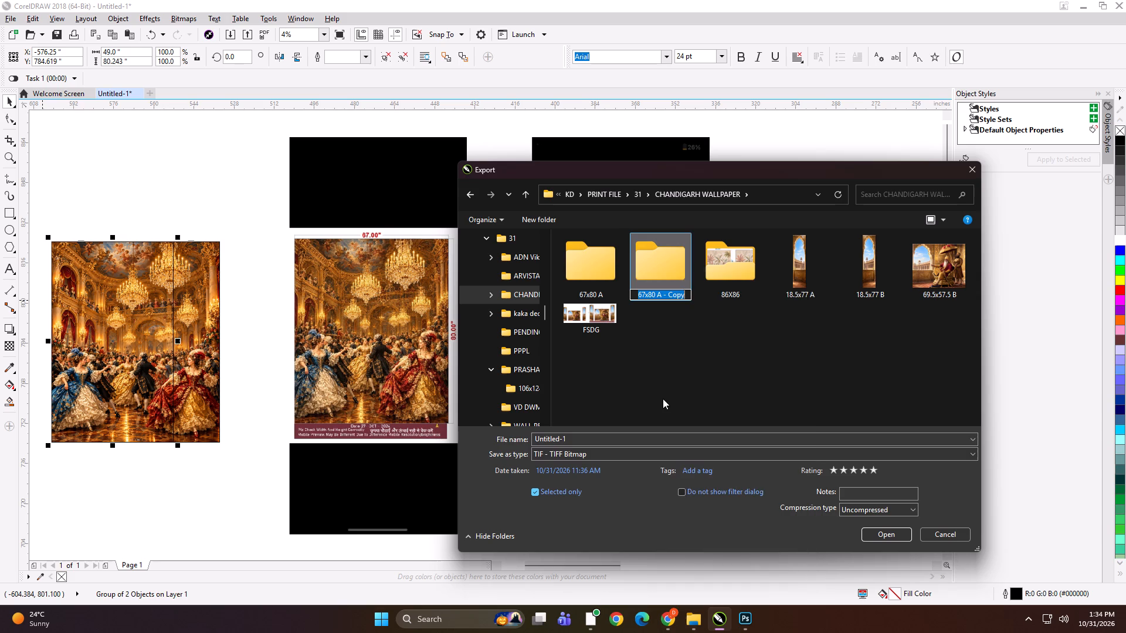
{"action": "key", "text": "Right"}
{"action": "key", "text": "BackSpace"}
{"action": "key", "text": "BackSpace"}
{"action": "key", "text": "BackSpace"}
{"action": "key", "text": "BackSpace"}
{"action": "key", "text": "BackSpace"}
{"action": "key", "text": "BackSpace"}
{"action": "key", "text": "BackSpace"}
{"action": "key", "text": "BackSpace"}
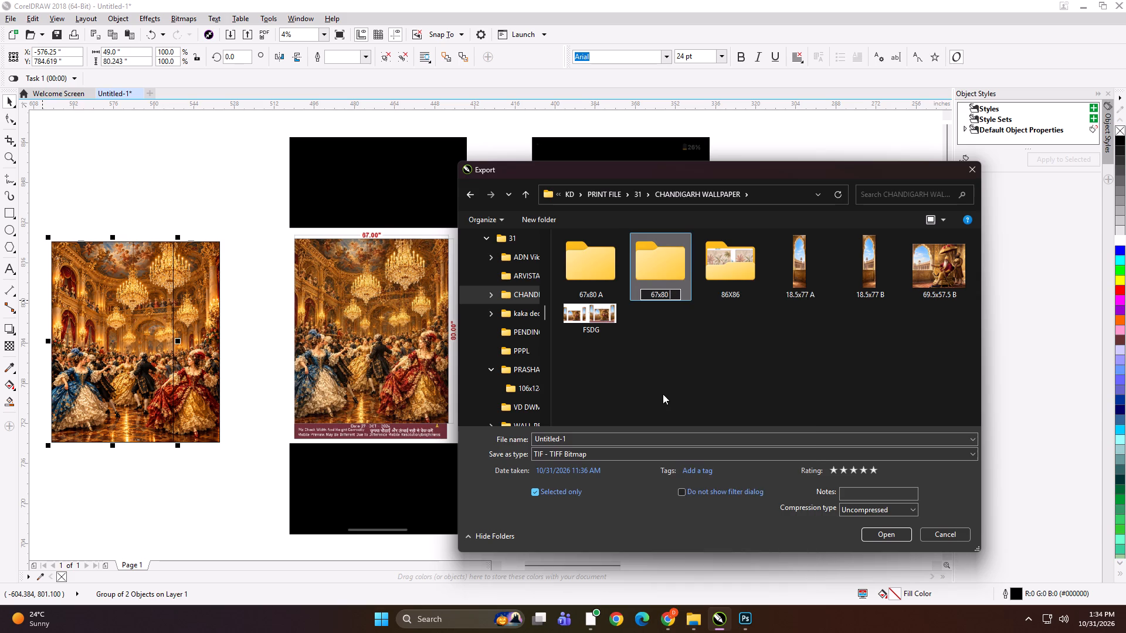
{"action": "key", "text": "b"}
{"action": "triple_click", "coordinate": [598, 263]}
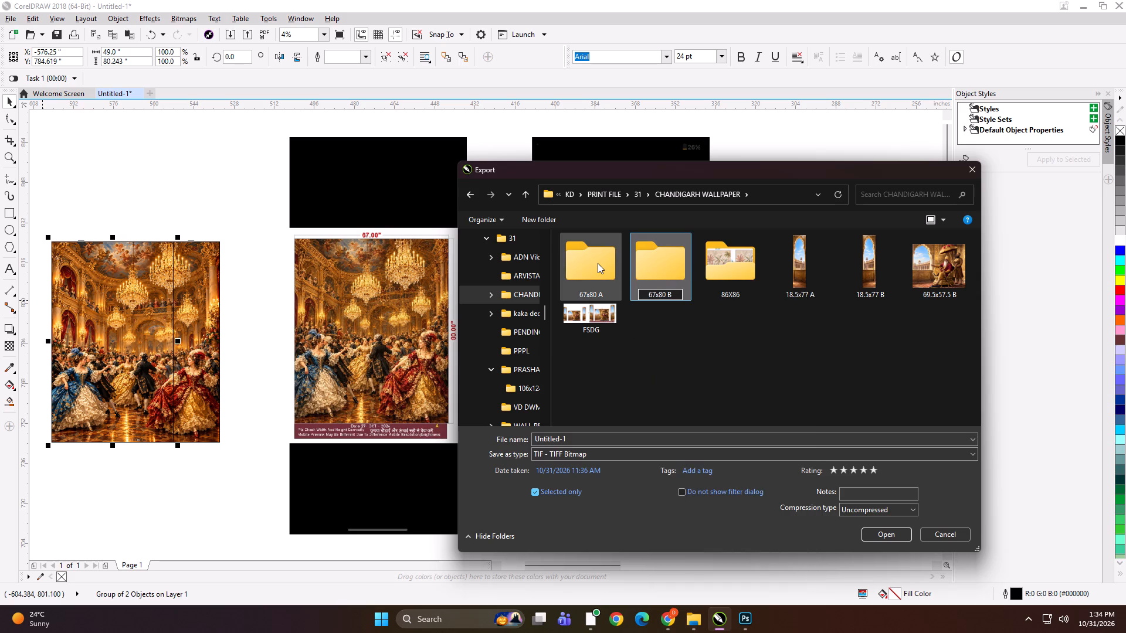
Export the selected 49-inch-wide ballroom panel as an uncompressed TIFF named 49x80 A in the 67x80 A folder.
{"action": "double_click", "coordinate": [589, 261]}
{"action": "left_click", "coordinate": [589, 441]}
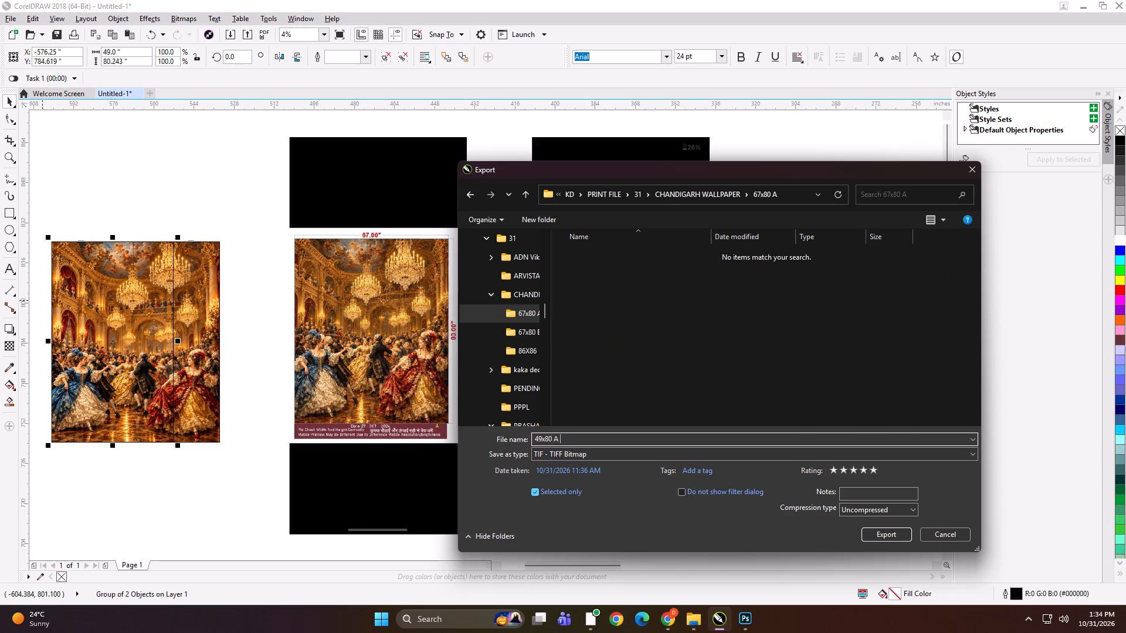
{"action": "key", "text": "Return"}
{"action": "key", "text": "Return"}
Export the 18.5-inch-wide ballroom strip as a 100 dpi RGB TIFF in the same 67x80 A folder.
{"action": "left_click", "coordinate": [181, 314]}
{"action": "key", "text": "ctrl+e"}
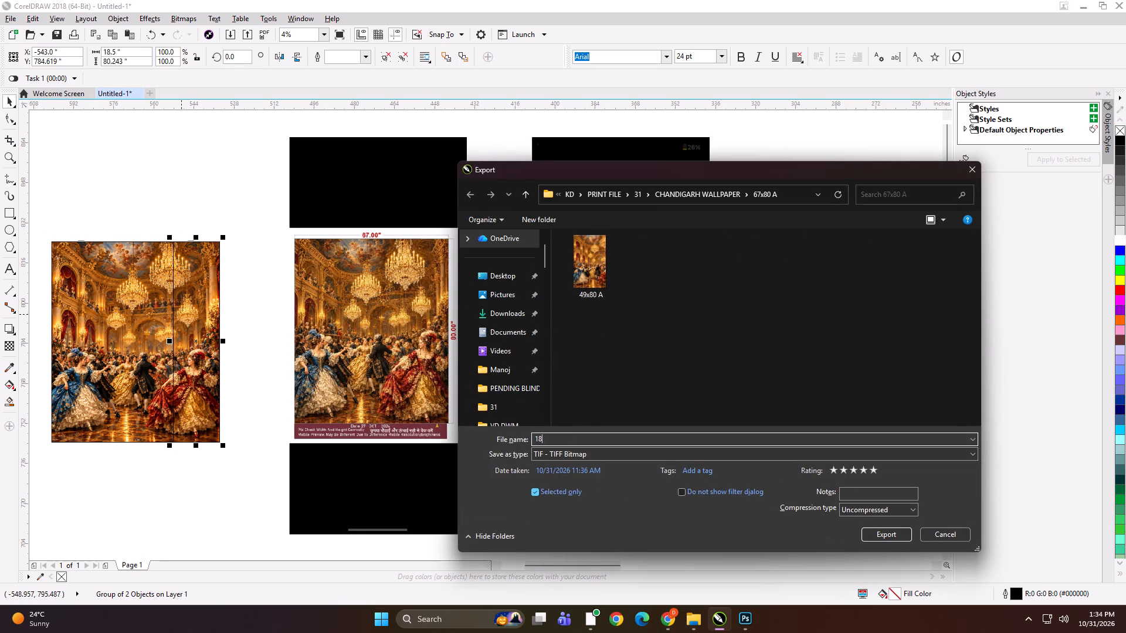
{"action": "key", "text": "Return"}
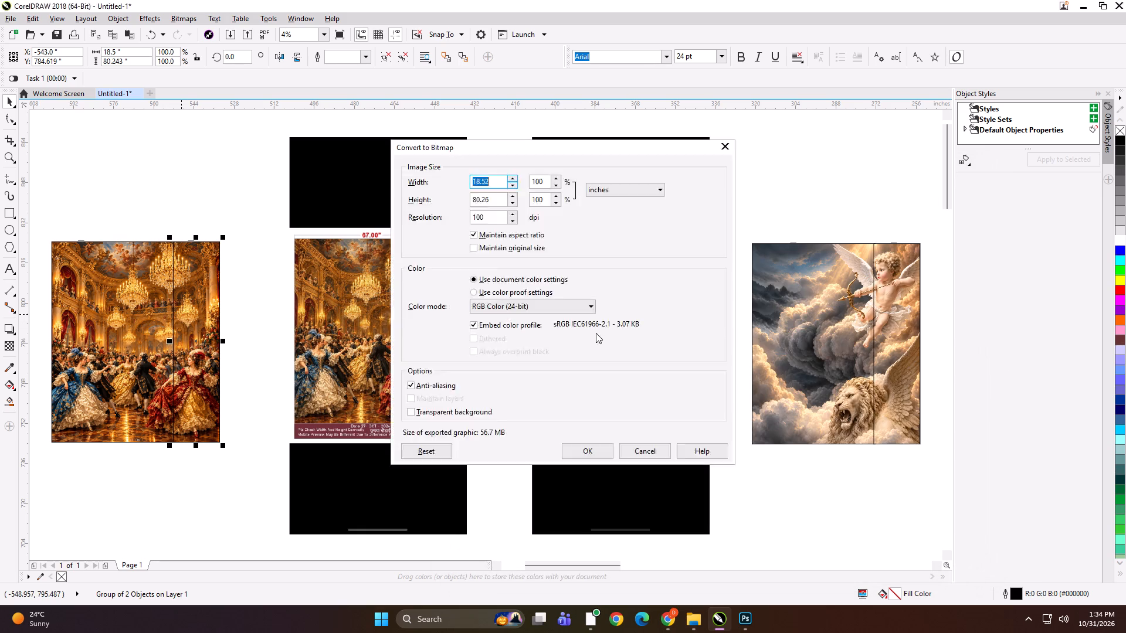
{"action": "key", "text": "Return"}
Separate the narrow ballroom strip from the wide panel with a small gap and move both closer to the client preview.
{"action": "key", "text": "Right"}
{"action": "key", "text": "Right"}
{"action": "key", "text": "Right"}
{"action": "key", "text": "Right"}
{"action": "key", "text": "Right"}
{"action": "key", "text": "Right"}
{"action": "key", "text": "Right"}
{"action": "key", "text": "Right"}
{"action": "key", "text": "Right"}
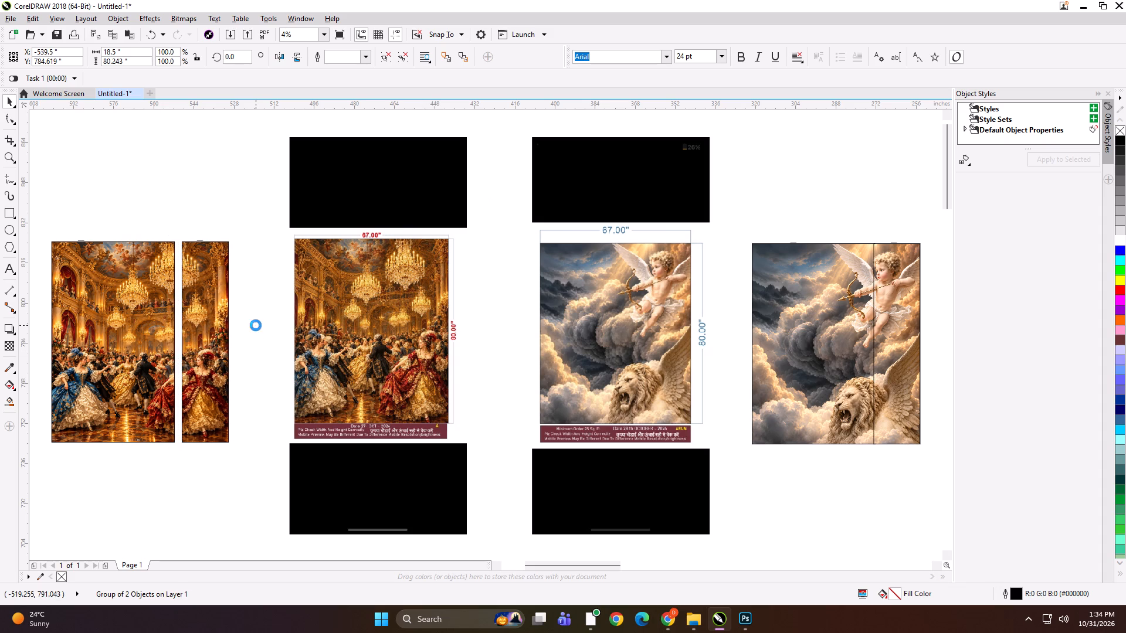
{"action": "left_click", "coordinate": [126, 302], "text": "shift"}
{"action": "left_click_drag", "start_coordinate": [126, 308], "coordinate": [148, 309]}
Group the two ballroom panels with their client preview and scale the group down to about 56.4 x 57 inches.
{"action": "left_click", "coordinate": [324, 310], "text": "shift"}
{"action": "key", "text": "ctrl+g"}
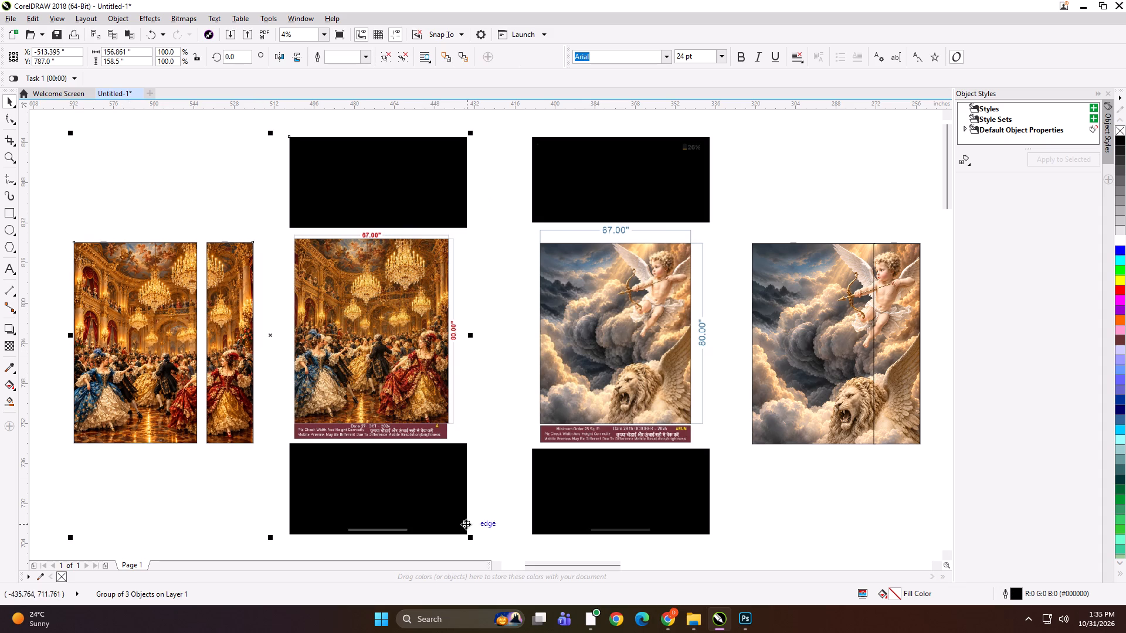
{"action": "left_click_drag", "start_coordinate": [472, 541], "coordinate": [374, 414], "text": "shift"}
{"action": "left_click_drag", "start_coordinate": [369, 410], "coordinate": [362, 406], "text": "shift"}
{"action": "left_click_drag", "start_coordinate": [323, 386], "coordinate": [313, 379], "text": "shift"}
{"action": "left_click_drag", "start_coordinate": [310, 376], "coordinate": [303, 367], "text": "shift"}
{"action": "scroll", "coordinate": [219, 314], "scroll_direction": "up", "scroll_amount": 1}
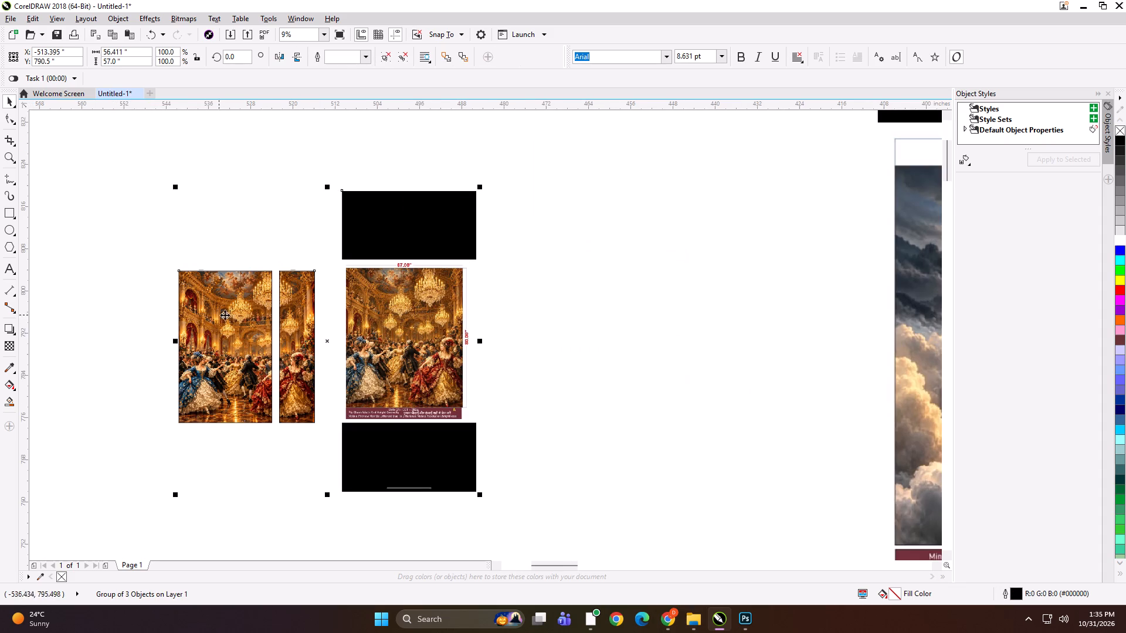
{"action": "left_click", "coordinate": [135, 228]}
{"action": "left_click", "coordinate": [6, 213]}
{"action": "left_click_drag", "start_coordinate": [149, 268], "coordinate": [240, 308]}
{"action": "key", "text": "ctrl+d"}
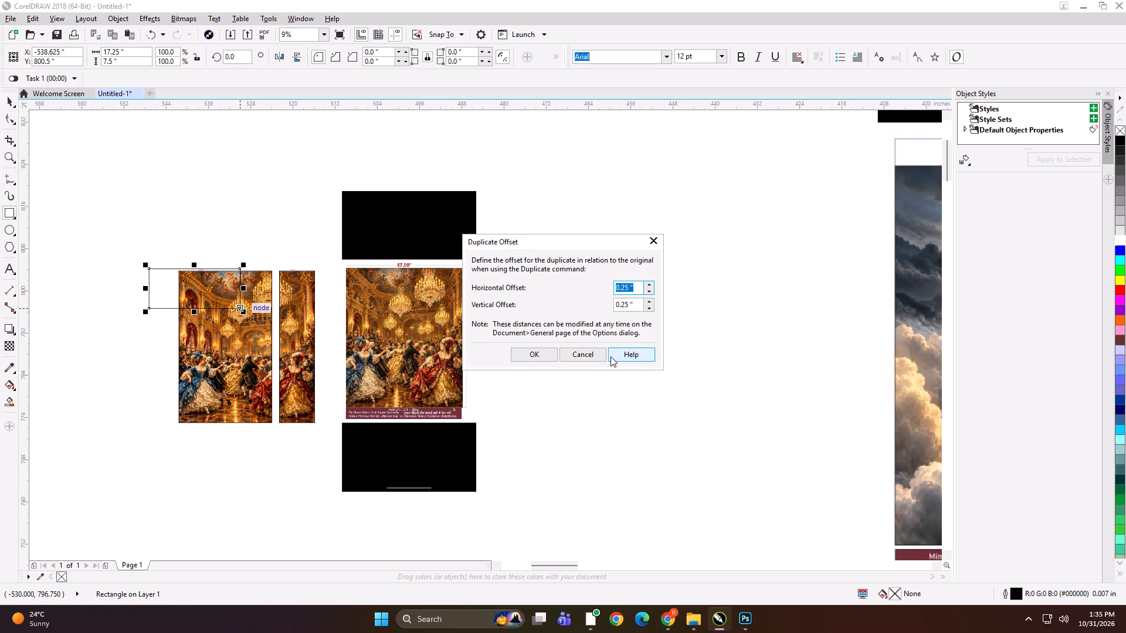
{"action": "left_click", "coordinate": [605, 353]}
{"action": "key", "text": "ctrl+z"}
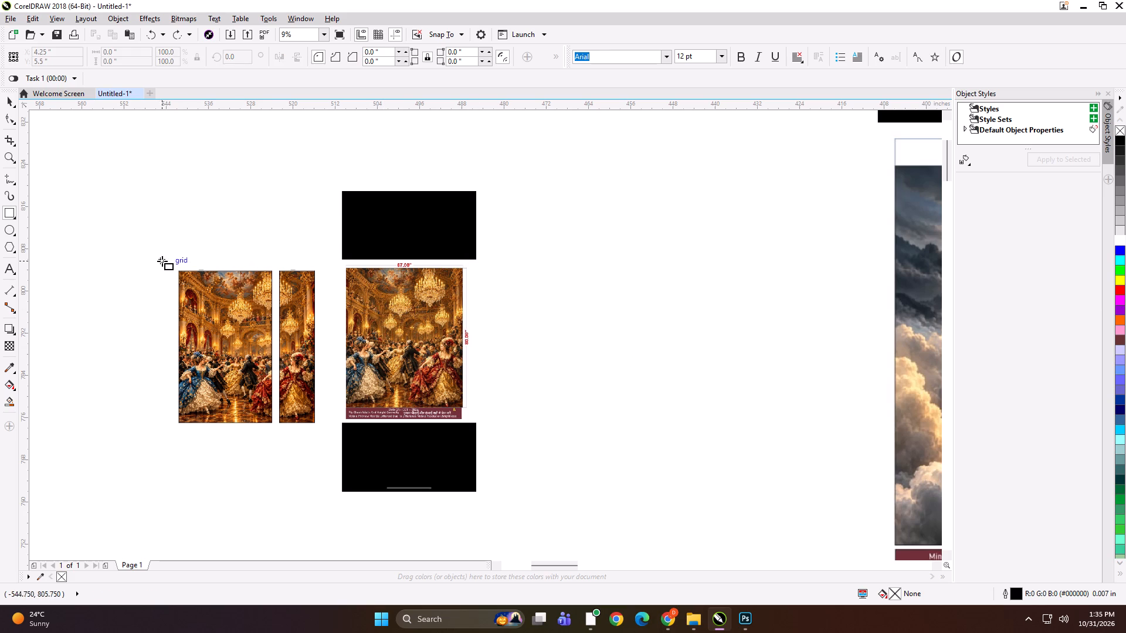
Draw a rectangle about 62.25 x 31.25 inches around the ballroom panels and preview, and PowerClip the group inside it.
{"action": "left_click_drag", "start_coordinate": [161, 260], "coordinate": [486, 421]}
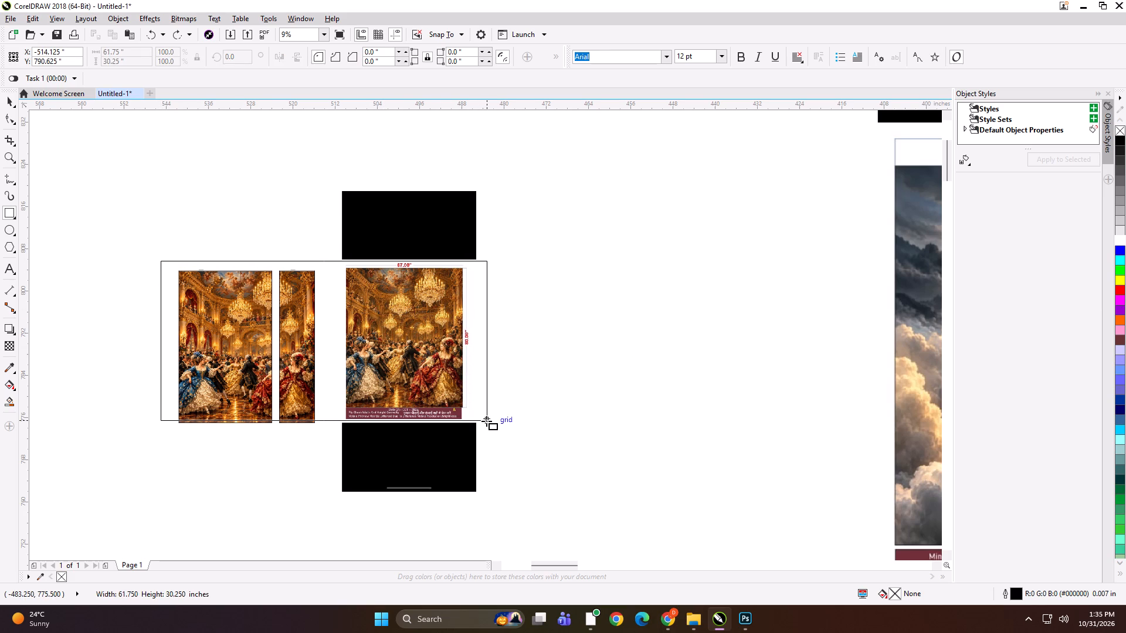
{"action": "left_click_drag", "start_coordinate": [486, 421], "coordinate": [489, 426]}
{"action": "key", "text": "space"}
{"action": "left_click", "coordinate": [452, 443]}
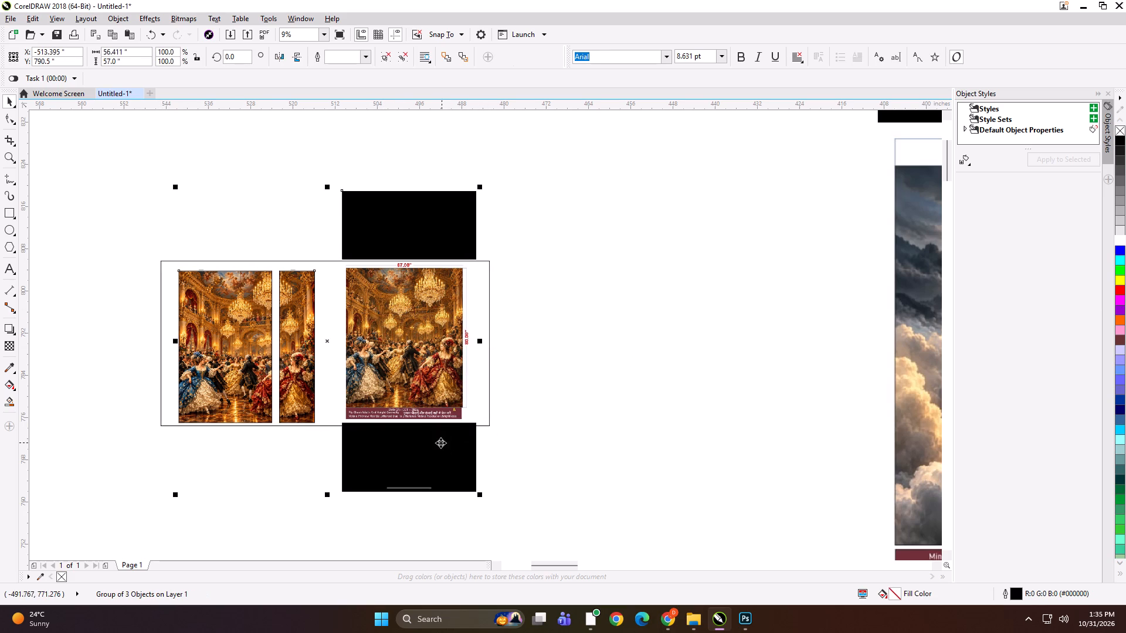
{"action": "key", "text": "shift+Return"}
{"action": "left_click", "coordinate": [424, 383]}
Remove the outline of the clipped ballroom layout and scale it down to about 5.49 x 2.76 inches.
{"action": "left_click_drag", "start_coordinate": [494, 431], "coordinate": [494, 433], "text": "shift"}
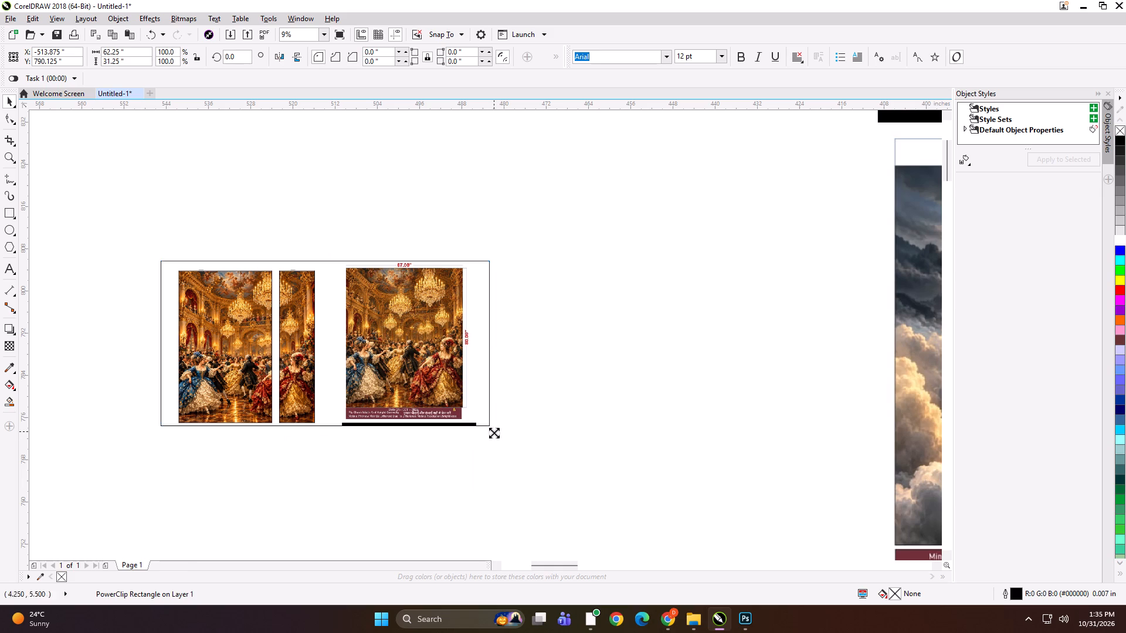
{"action": "left_click_drag", "start_coordinate": [494, 433], "coordinate": [356, 367], "text": "shift"}
{"action": "left_click", "coordinate": [356, 367], "text": "shift"}
{"action": "scroll", "coordinate": [328, 340], "scroll_direction": "up", "scroll_amount": 1}
{"action": "left_click", "coordinate": [507, 315]}
{"action": "scroll", "coordinate": [333, 331], "scroll_direction": "up", "scroll_amount": 1}
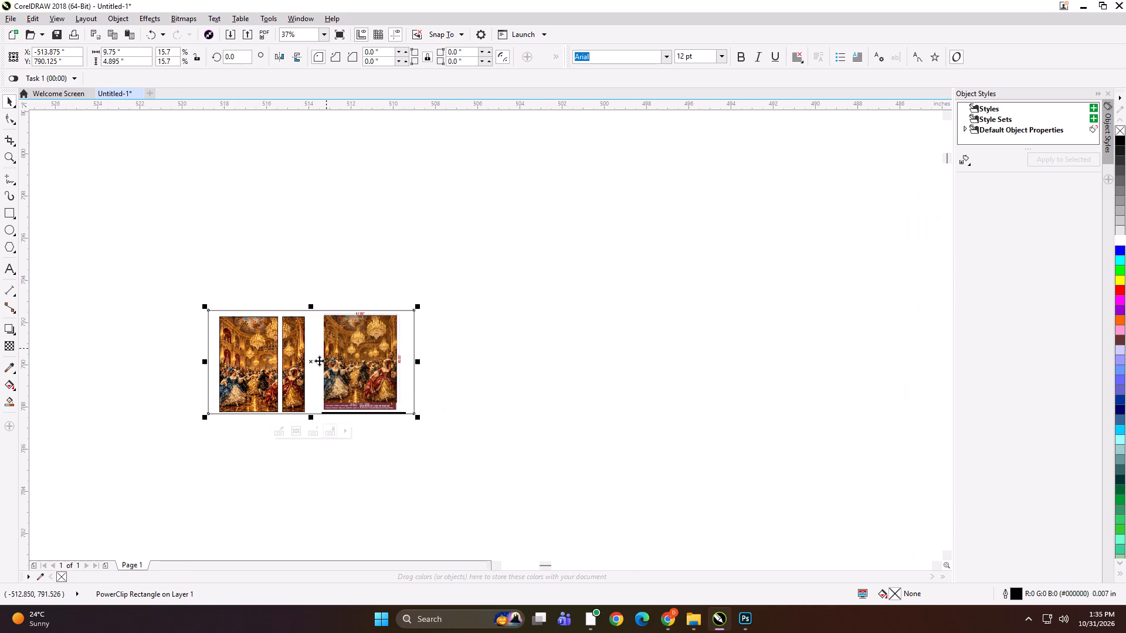
{"action": "right_click", "coordinate": [1120, 131]}
{"action": "left_click_drag", "start_coordinate": [229, 375], "coordinate": [348, 355]}
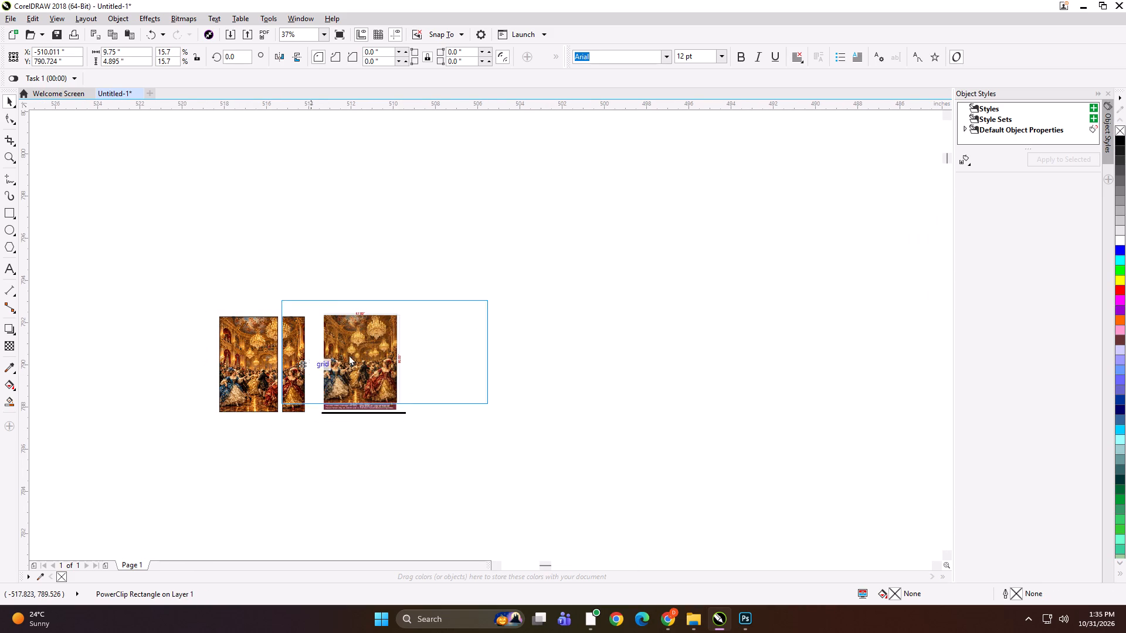
{"action": "left_click_drag", "start_coordinate": [348, 355], "coordinate": [352, 353]}
{"action": "scroll", "coordinate": [354, 355], "scroll_direction": "up", "scroll_amount": 1}
{"action": "left_click_drag", "start_coordinate": [723, 434], "coordinate": [633, 397], "text": "shift"}
Export the clipped ballroom layout as a 100 dpi RGB TIFF named SFDG.
{"action": "key", "text": "ctrl+e"}
{"action": "type", "text": "SFDG"}
{"action": "key", "text": "Return"}
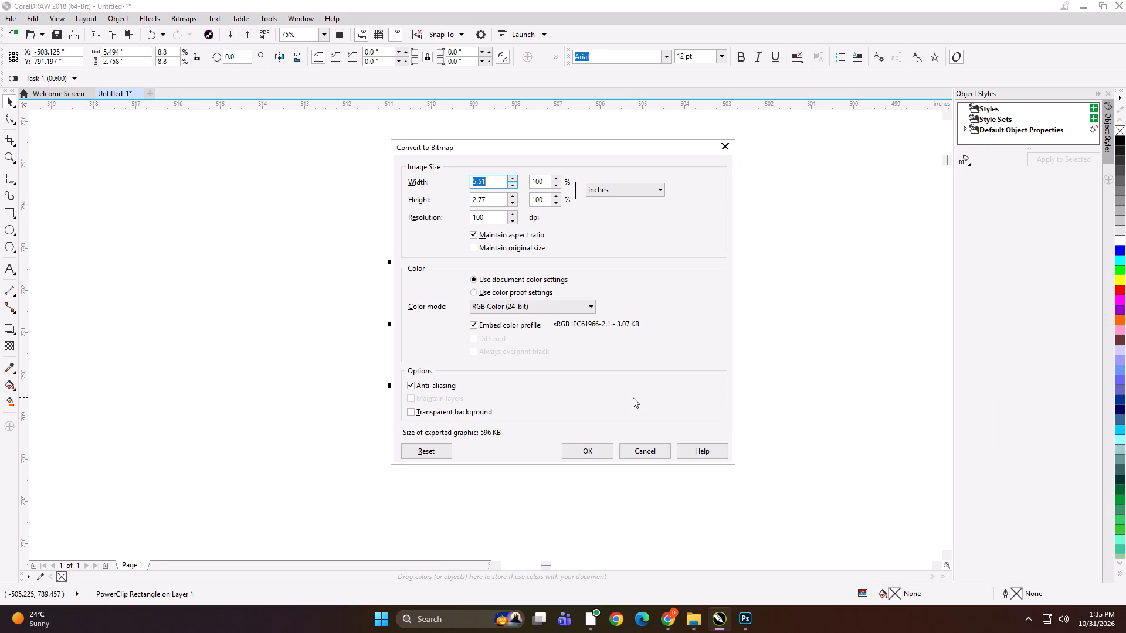
{"action": "key", "text": "Return"}
Delete the exported ballroom layout from the drawing.
{"action": "key", "text": "Delete"}
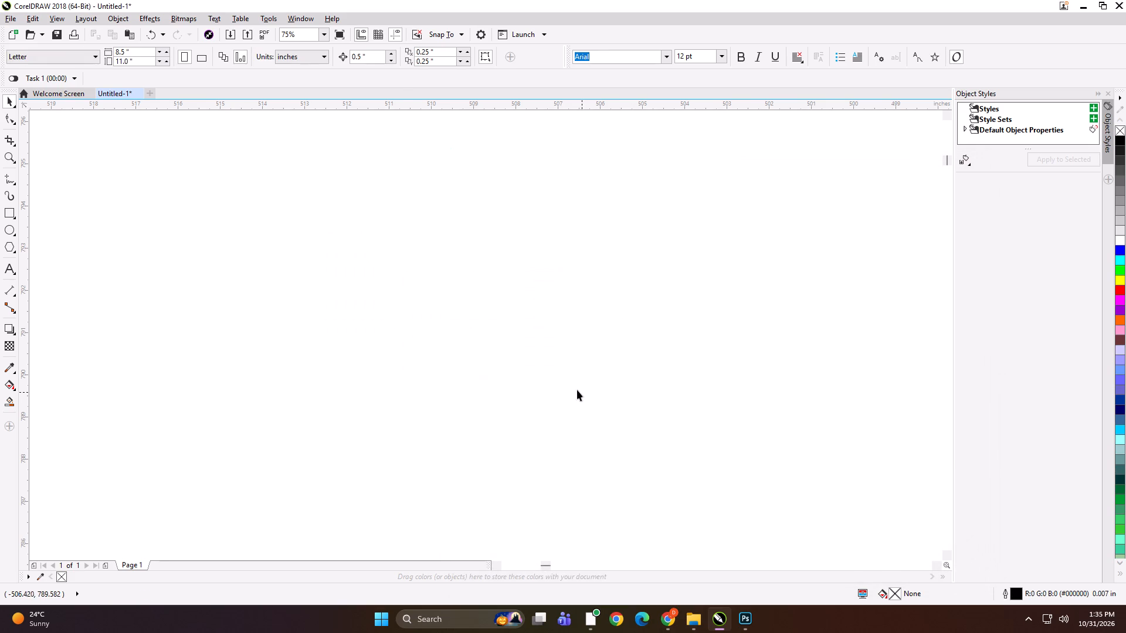
Export the 49-inch-wide angel-and-lion panel as a TIFF named 49x80 A in the CHANDIGARH WALLPAPER/67x80 B folder.
{"action": "key", "text": "F4"}
{"action": "scroll", "coordinate": [264, 130], "scroll_direction": "up", "scroll_amount": 1}
{"action": "scroll", "coordinate": [177, 182], "scroll_direction": "up", "scroll_amount": 1}
{"action": "left_click", "coordinate": [349, 276]}
{"action": "key", "text": "ctrl+e"}
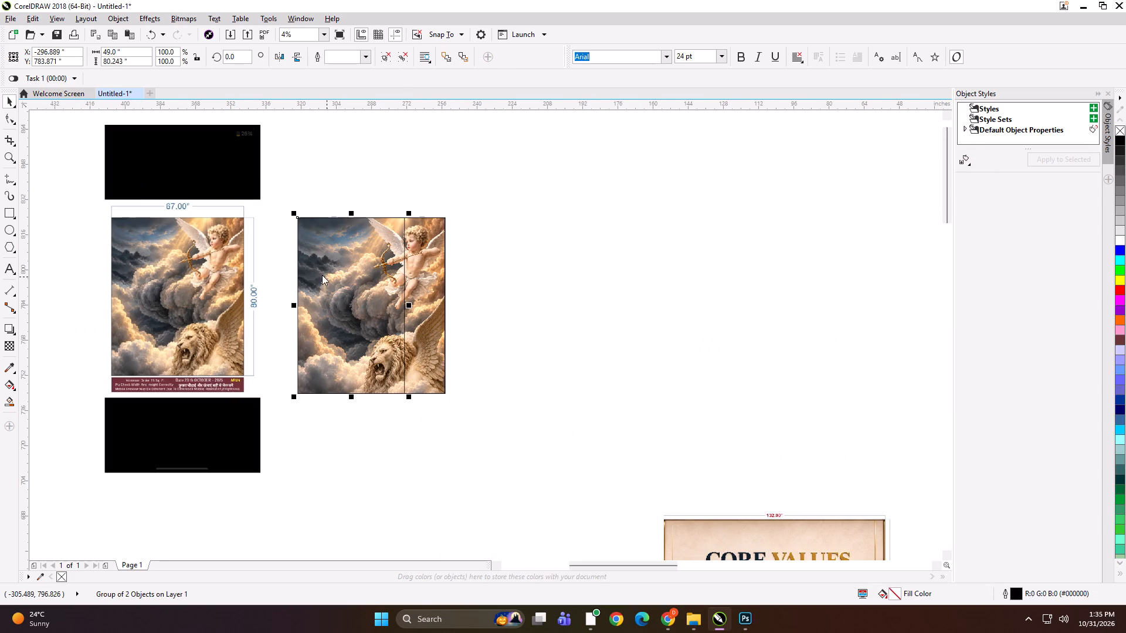
{"action": "left_click", "coordinate": [523, 192]}
{"action": "double_click", "coordinate": [661, 269]}
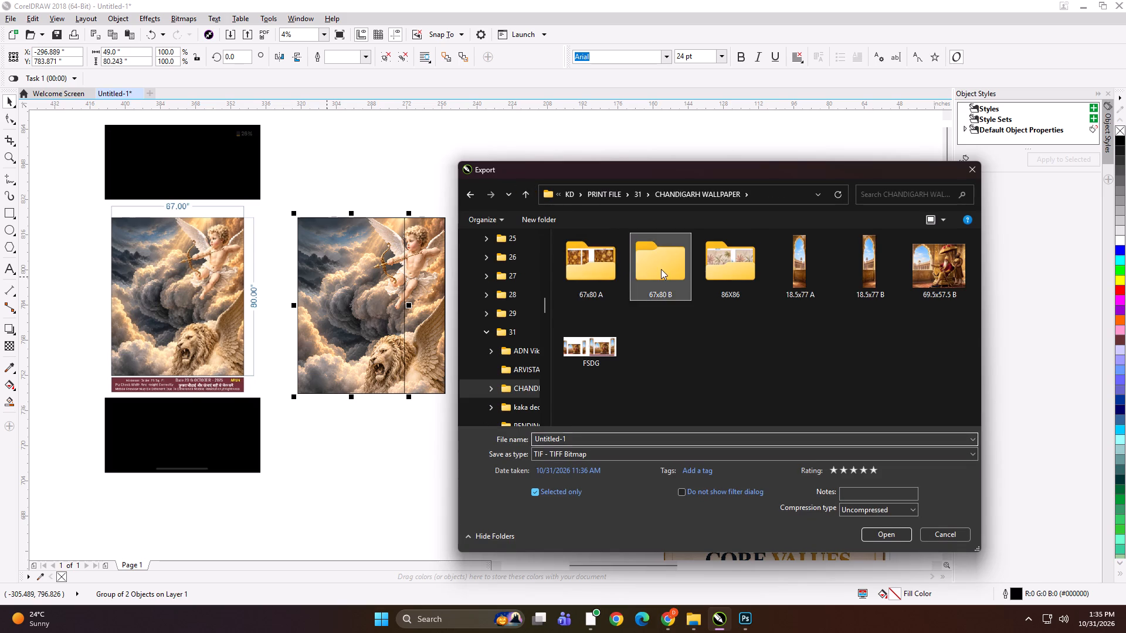
{"action": "left_click", "coordinate": [606, 439]}
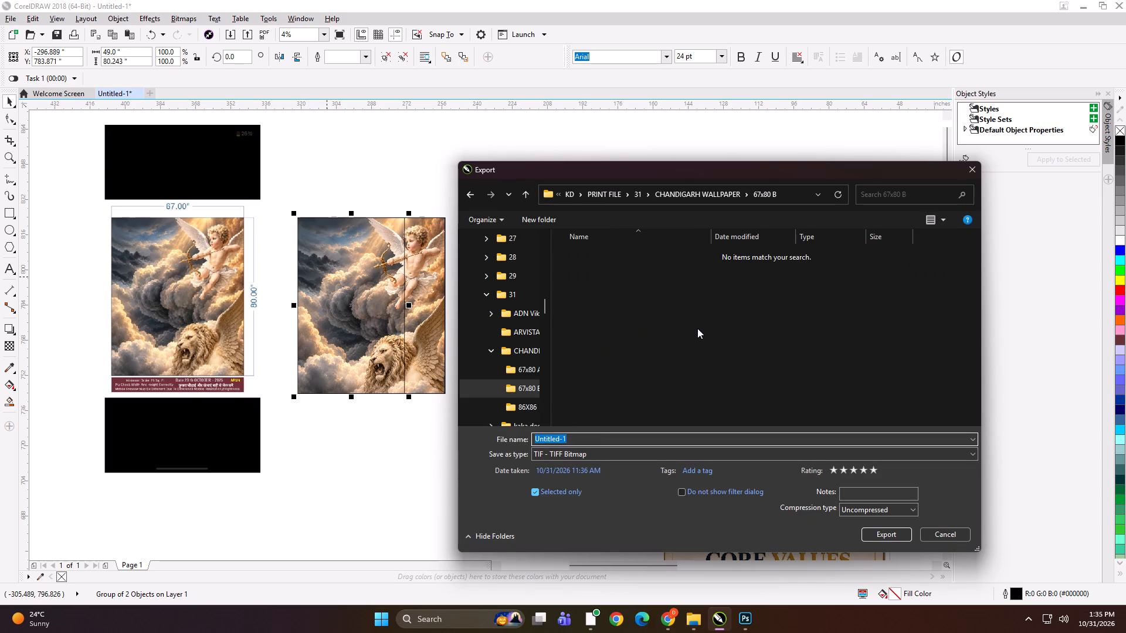
{"action": "type", "text": "4x80 A"}
{"action": "key", "text": "space"}
{"action": "key", "text": "Return"}
{"action": "key", "text": "Return"}
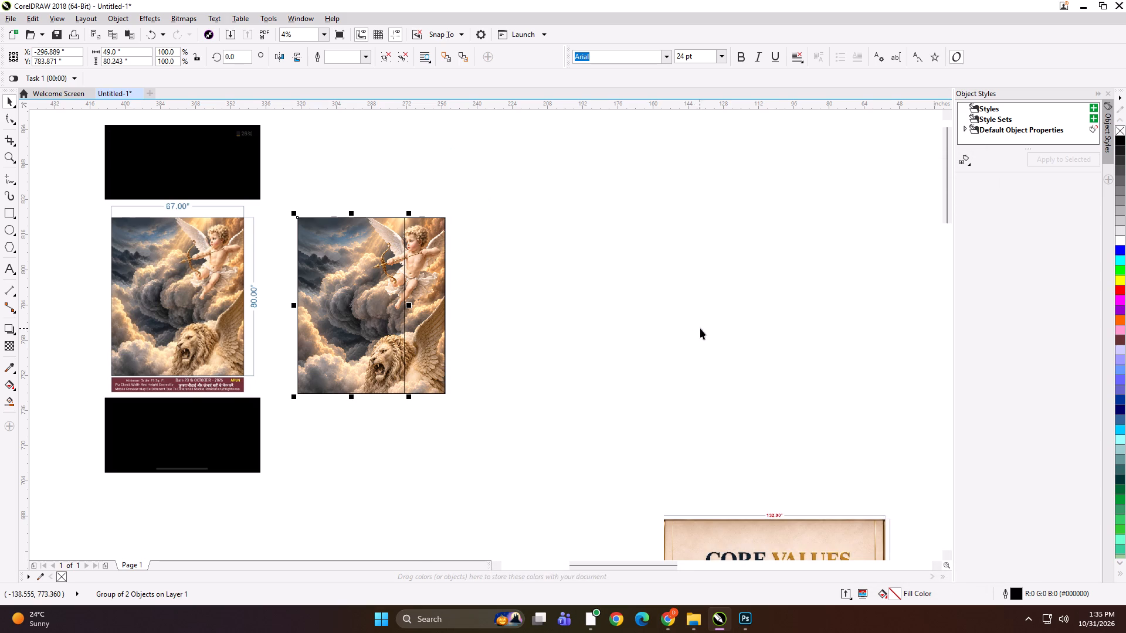
Export the 18.5-inch-wide angel-and-lion strip as TIFF panel B in the same 67x80 B folder.
{"action": "left_click", "coordinate": [420, 256]}
{"action": "key", "text": "ctrl+e"}
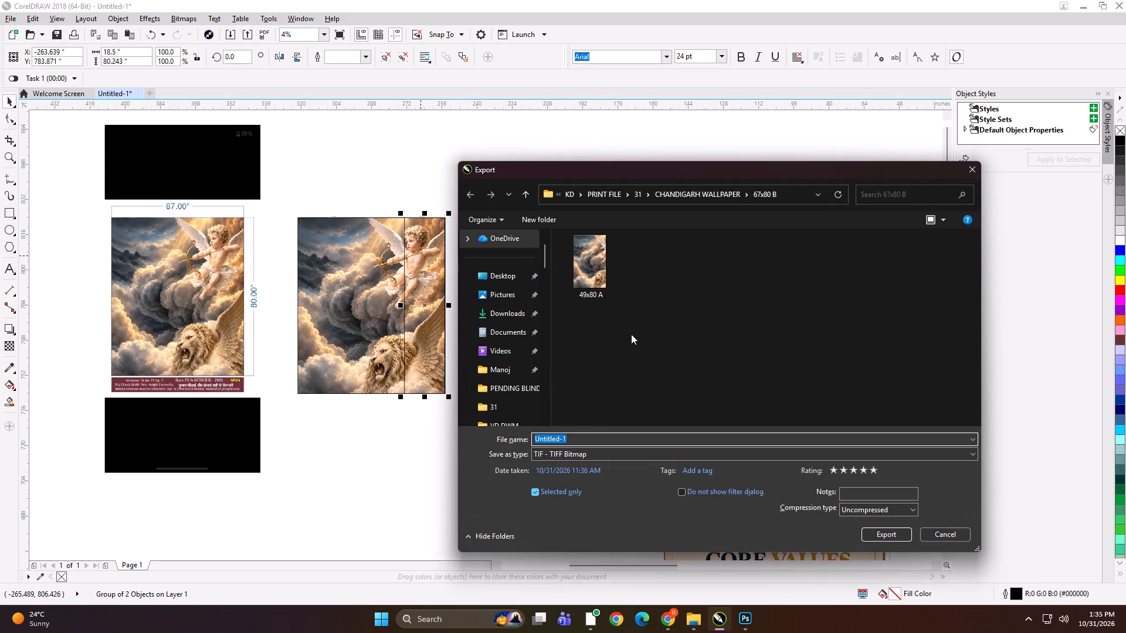
{"action": "type", "text": "18.x80 B"}
{"action": "key", "text": "Return"}
{"action": "key", "text": "Return"}
Separate the narrow angel-and-lion strip from the wide panel with a small gap and move both closer to the client preview.
{"action": "key", "text": "Right"}
{"action": "key", "text": "Right"}
{"action": "key", "text": "Right"}
{"action": "key", "text": "Right"}
{"action": "key", "text": "Right"}
{"action": "key", "text": "Right"}
{"action": "key", "text": "Right"}
{"action": "key", "text": "Right"}
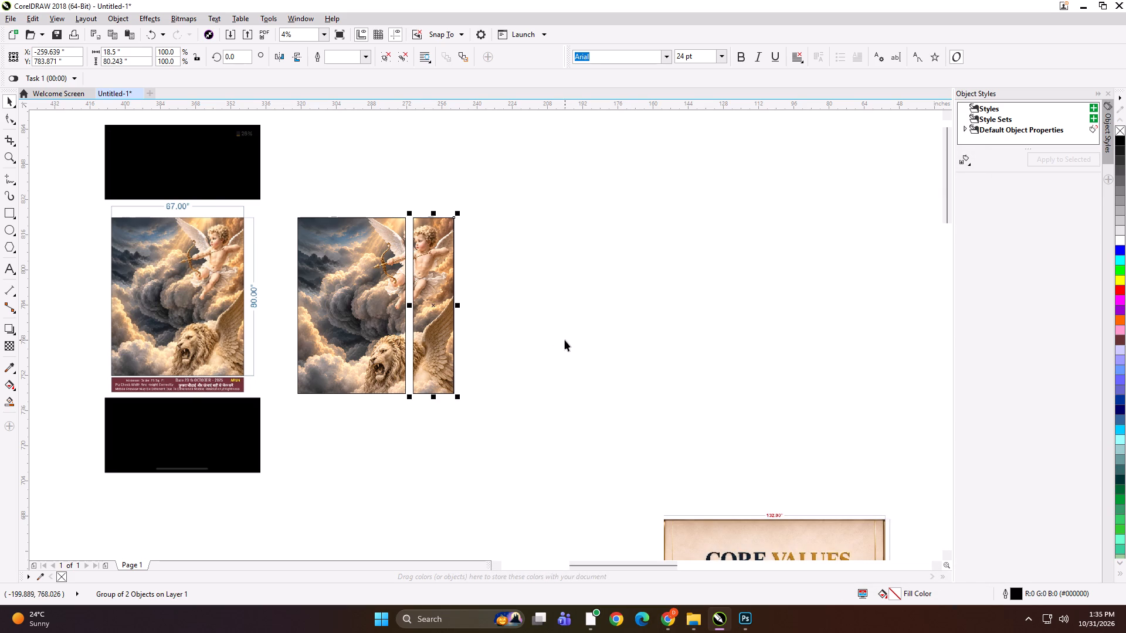
{"action": "left_click", "coordinate": [352, 309], "text": "shift"}
{"action": "left_click_drag", "start_coordinate": [348, 302], "coordinate": [331, 300]}
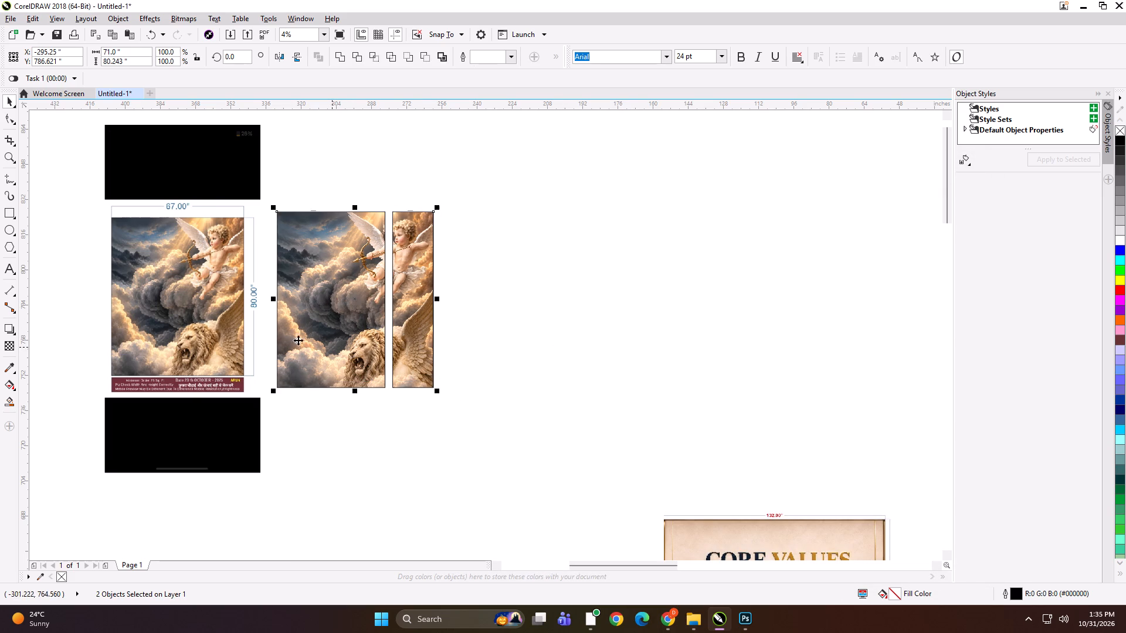
Frame the angel preview and panels with a rectangle about 185.2 x 88.5 inches, PowerClip the preview bitmap into it, and remove its outline.
{"action": "left_click", "coordinate": [13, 210]}
{"action": "left_click_drag", "start_coordinate": [103, 201], "coordinate": [226, 288]}
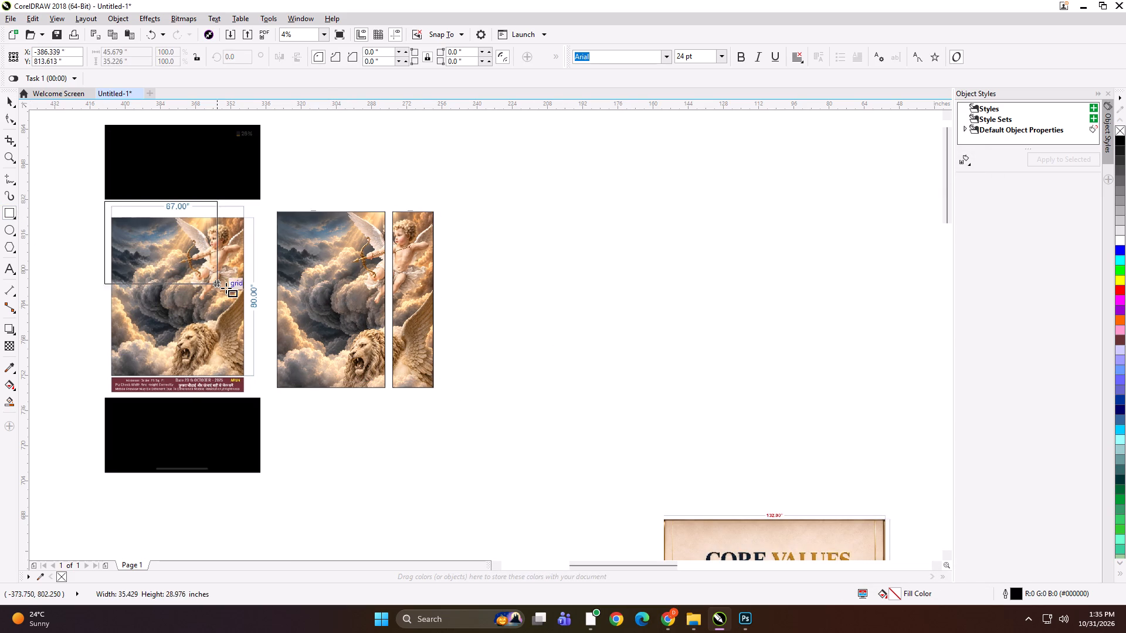
{"action": "left_click_drag", "start_coordinate": [226, 288], "coordinate": [512, 396]}
{"action": "key", "text": "space"}
{"action": "left_click", "coordinate": [243, 426]}
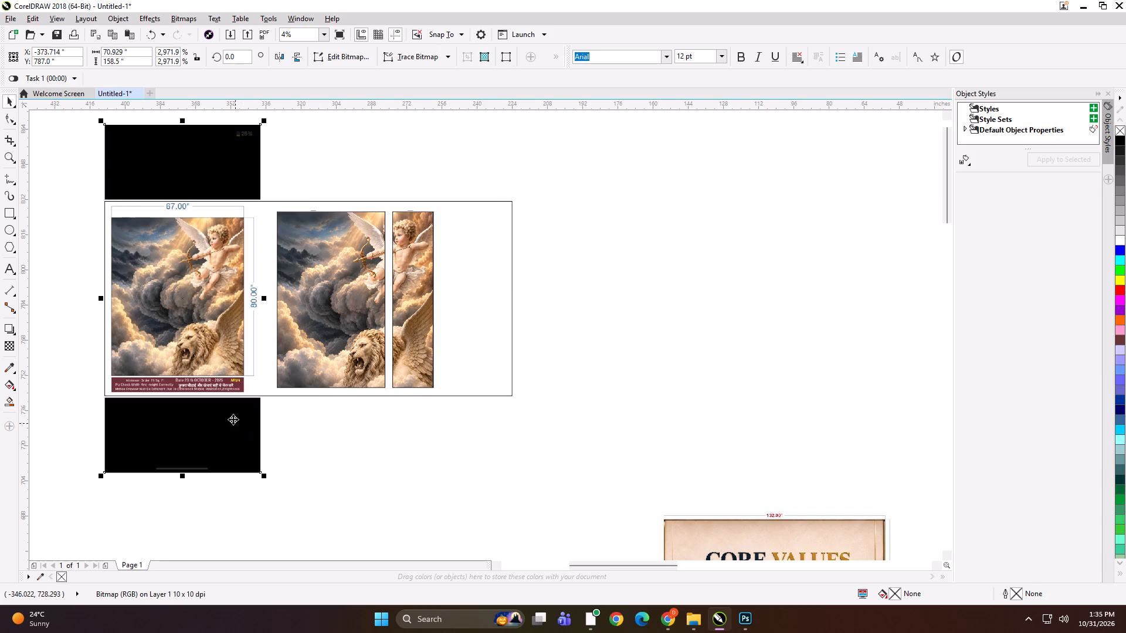
{"action": "key", "text": "shift+Return"}
{"action": "left_click", "coordinate": [239, 350]}
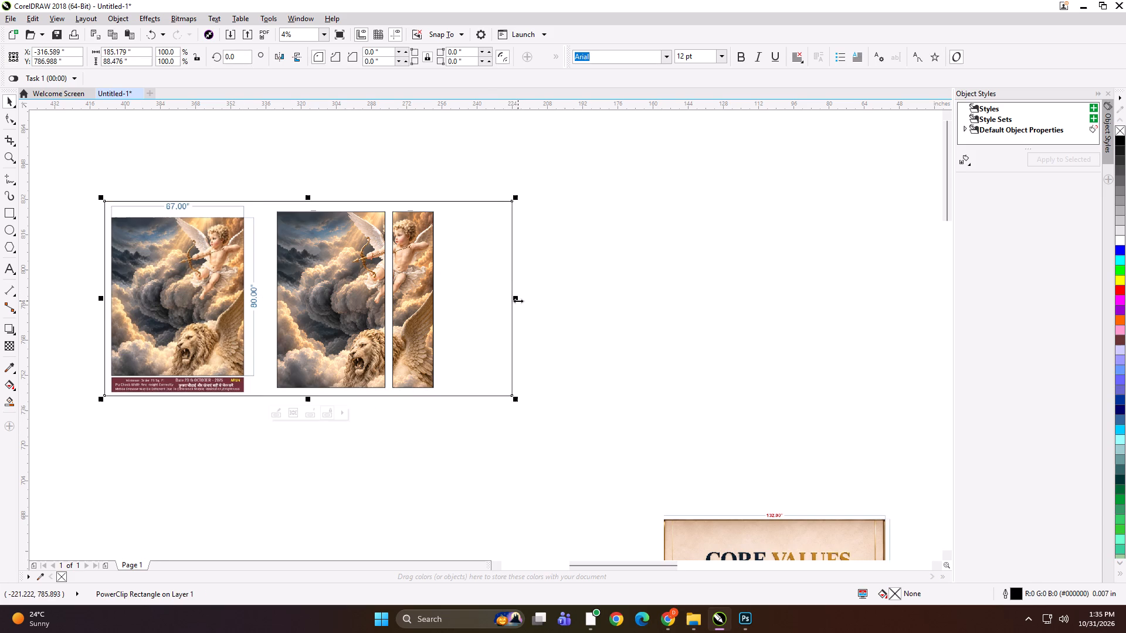
{"action": "right_click", "coordinate": [1118, 134]}
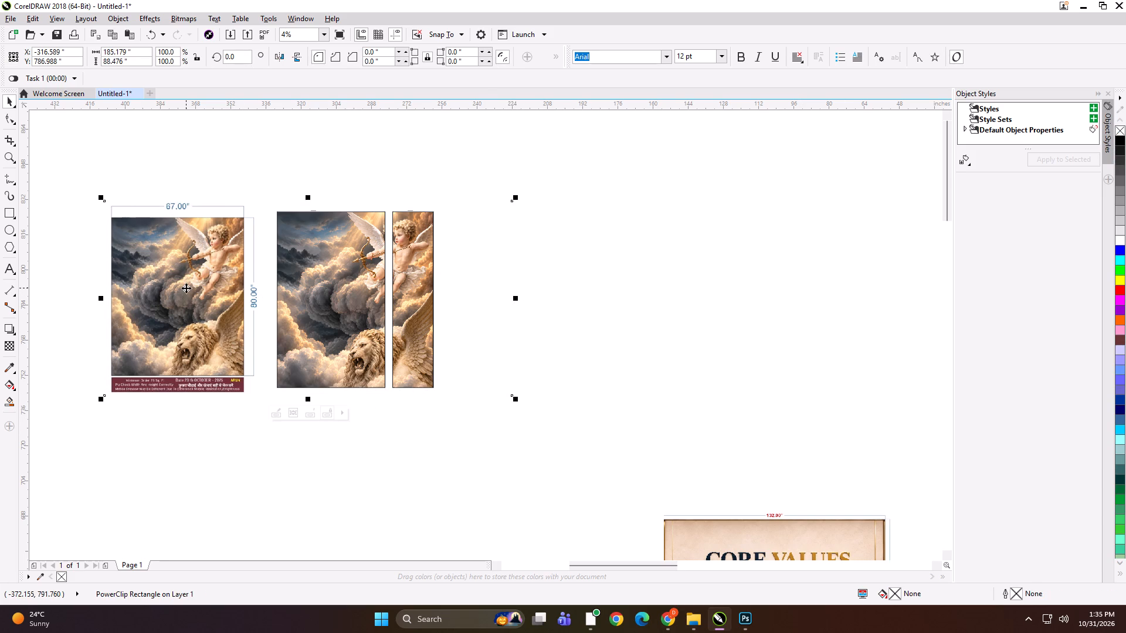
Group the two angel-and-lion panels, group them with the clipped preview, and move the combined layout about 36.5 inches sideways.
{"action": "key", "text": "ctrl+g"}
{"action": "left_click_drag", "start_coordinate": [73, 190], "coordinate": [507, 427]}
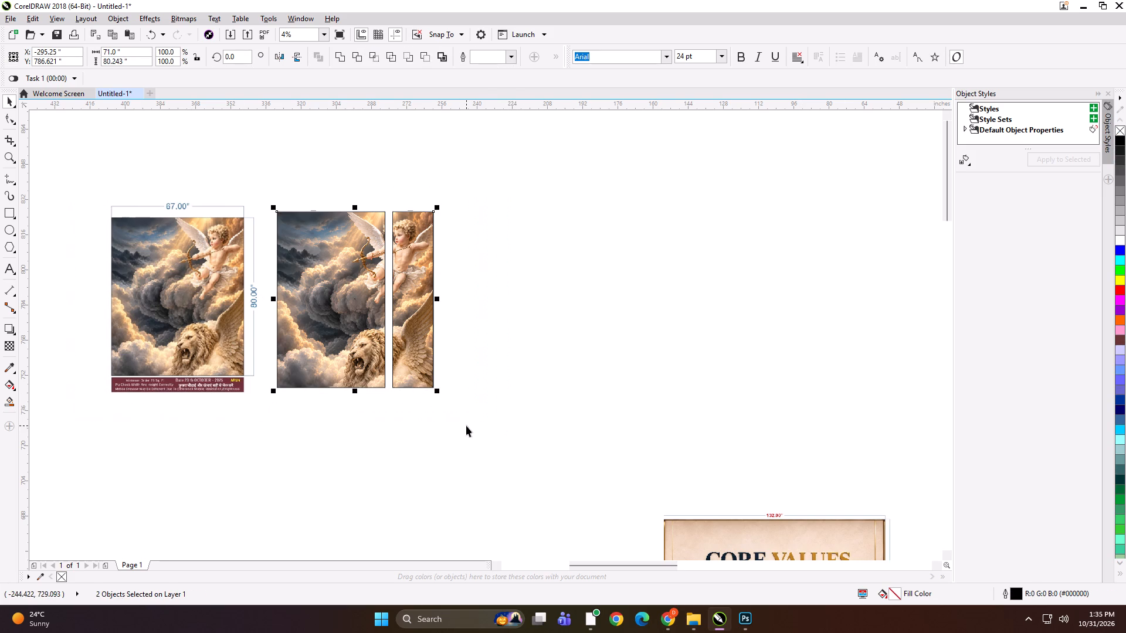
{"action": "key", "text": "ctrl+g"}
{"action": "left_click", "coordinate": [248, 324], "text": "shift"}
{"action": "key", "text": "ctrl+g"}
{"action": "left_click_drag", "start_coordinate": [226, 316], "coordinate": [306, 313]}
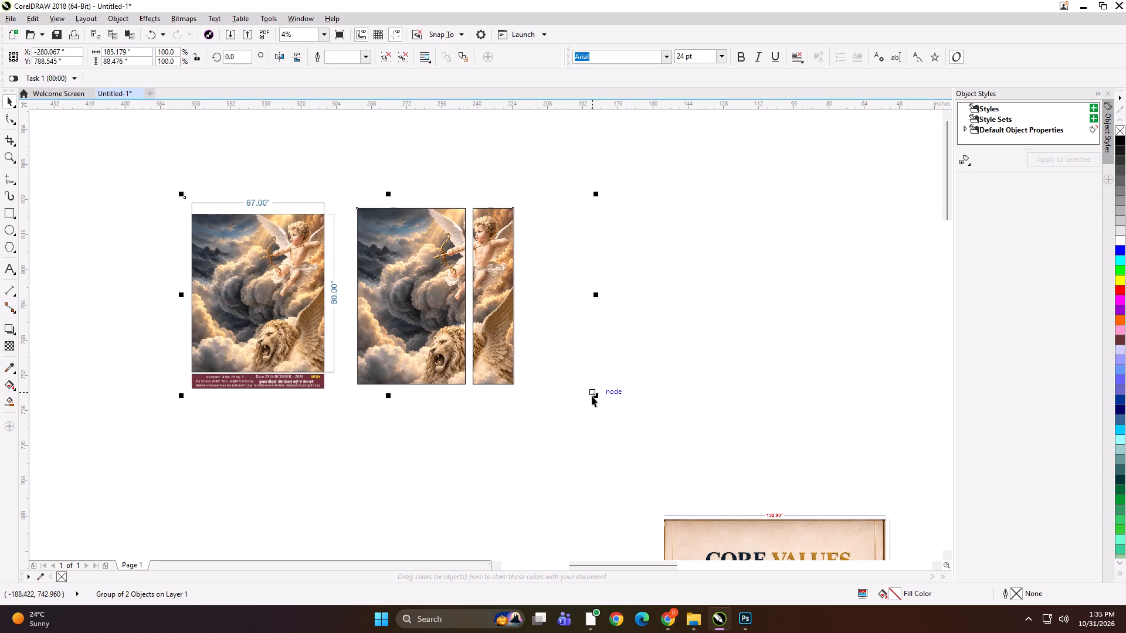
Scale the combined angel preview and panels layout down proportionally to about 5.9 x 2.8 inches.
{"action": "left_click_drag", "start_coordinate": [594, 396], "coordinate": [401, 319], "text": "shift"}
{"action": "scroll", "coordinate": [389, 292], "scroll_direction": "up", "scroll_amount": 3}
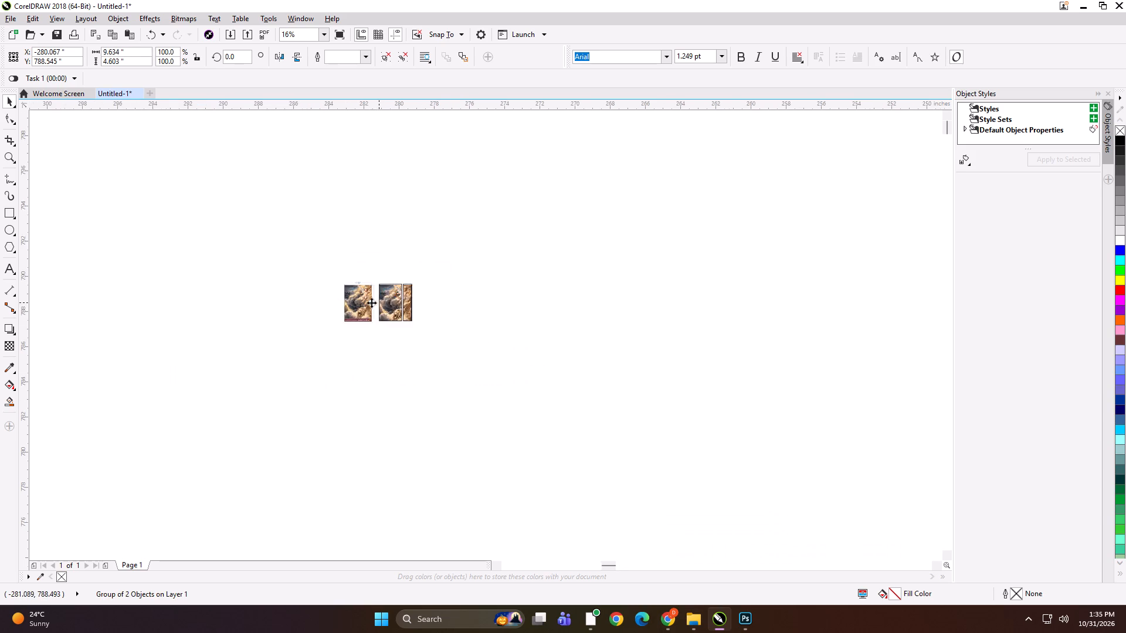
{"action": "scroll", "coordinate": [371, 302], "scroll_direction": "up", "scroll_amount": 1}
{"action": "left_click_drag", "start_coordinate": [599, 386], "coordinate": [550, 375], "text": "shift"}
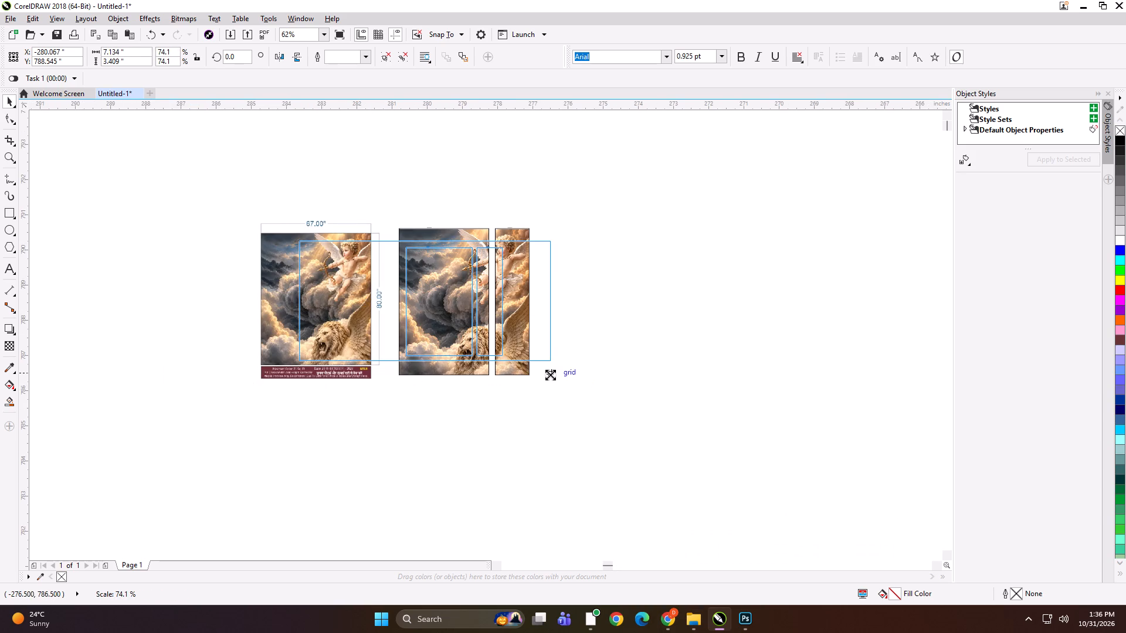
{"action": "left_click_drag", "start_coordinate": [550, 375], "coordinate": [538, 375], "text": "shift"}
Export the reduced angel-and-lion layout as a TIFF named SDGDG in the 67x80 B folder.
{"action": "key", "text": "ctrl+e"}
{"action": "type", "text": "SDGDG"}
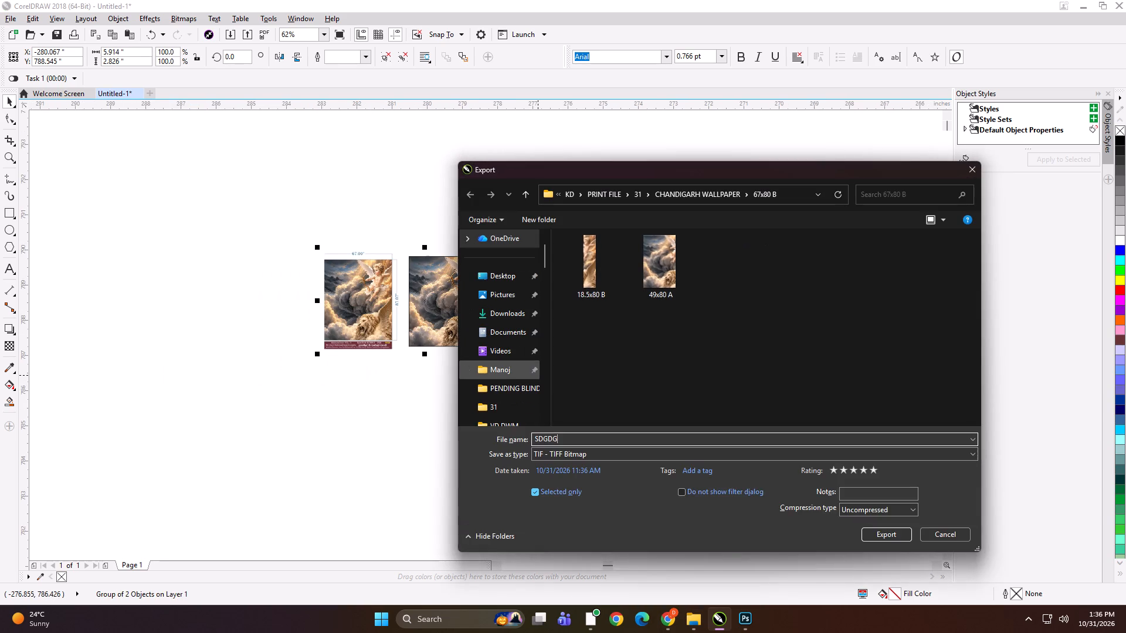
{"action": "key", "text": "Return"}
{"action": "key", "text": "Return"}
{"action": "key", "text": "Return"}
{"action": "key", "text": "Return"}
{"action": "key", "text": "Return"}
{"action": "key", "text": "Return"}
Delete the reduced angel-and-lion layout from the drawing.
{"action": "key", "text": "Delete"}
{"action": "key", "text": "F4"}
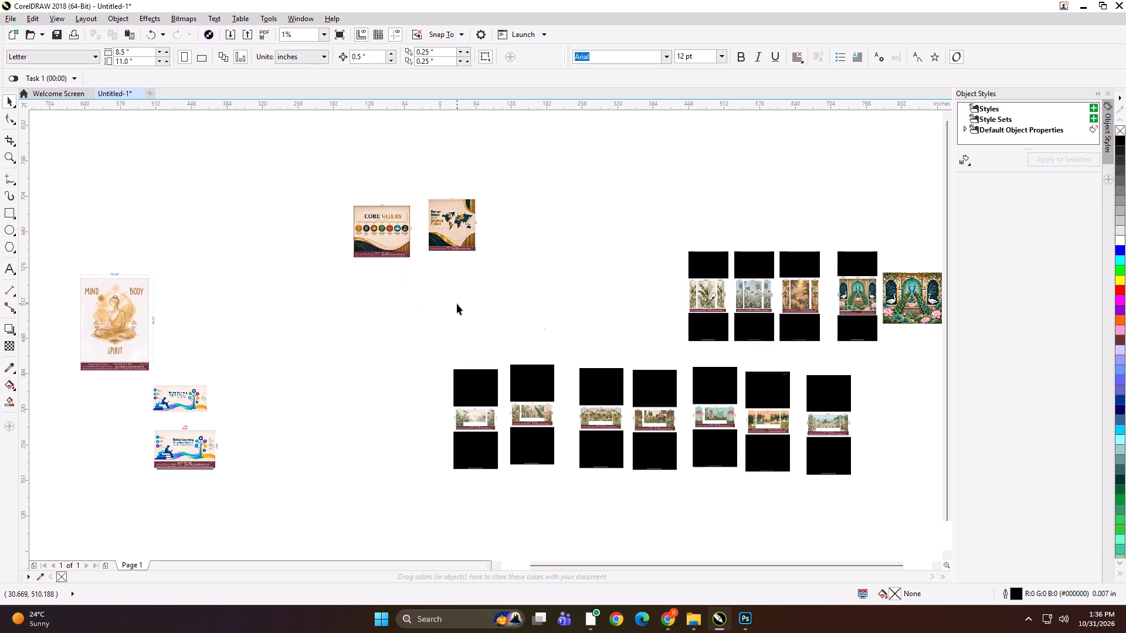
{"action": "left_click", "coordinate": [457, 304]}
Switch to File Explorer and open KD > PRINT FILE > 31 > CHANDIGARH WALLPAPER on the work (D:) drive.
{"action": "left_click", "coordinate": [701, 618]}
{"action": "left_click", "coordinate": [704, 565]}
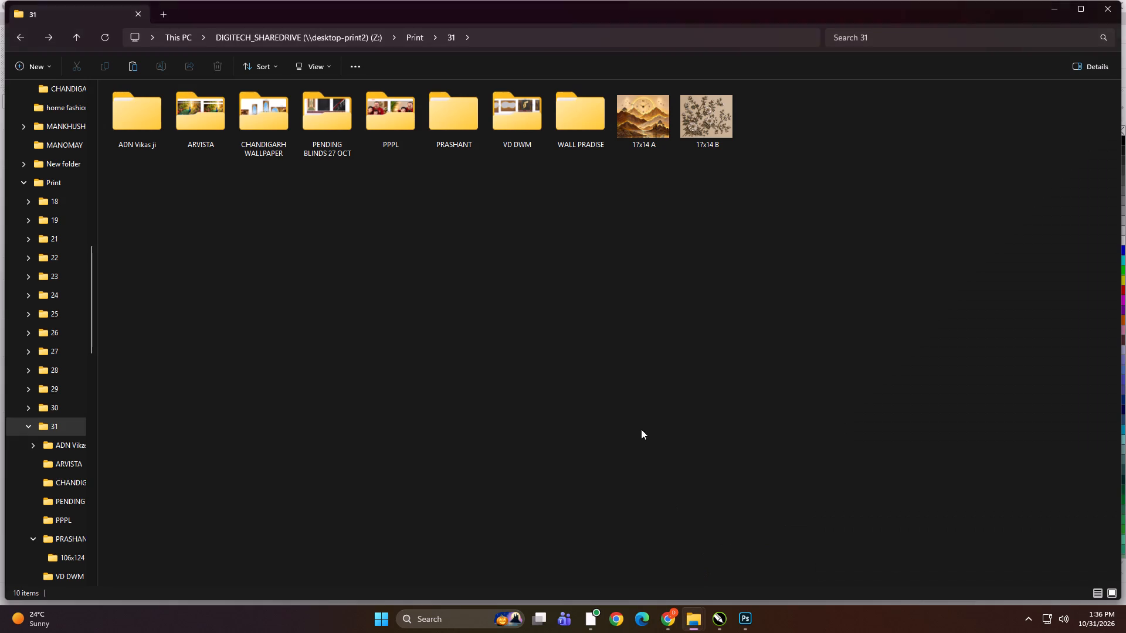
{"action": "left_click", "coordinate": [543, 351]}
{"action": "scroll", "coordinate": [67, 393], "scroll_direction": "up", "scroll_amount": 3}
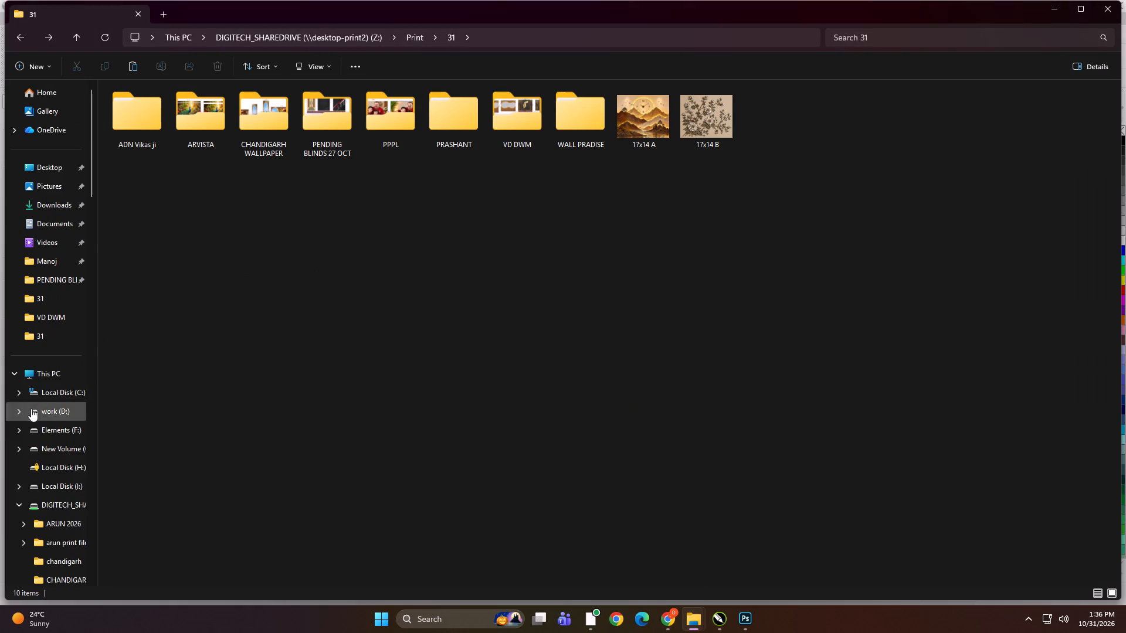
{"action": "scroll", "coordinate": [35, 360], "scroll_direction": "up", "scroll_amount": 2}
{"action": "left_click", "coordinate": [38, 375]}
{"action": "double_click", "coordinate": [365, 180]}
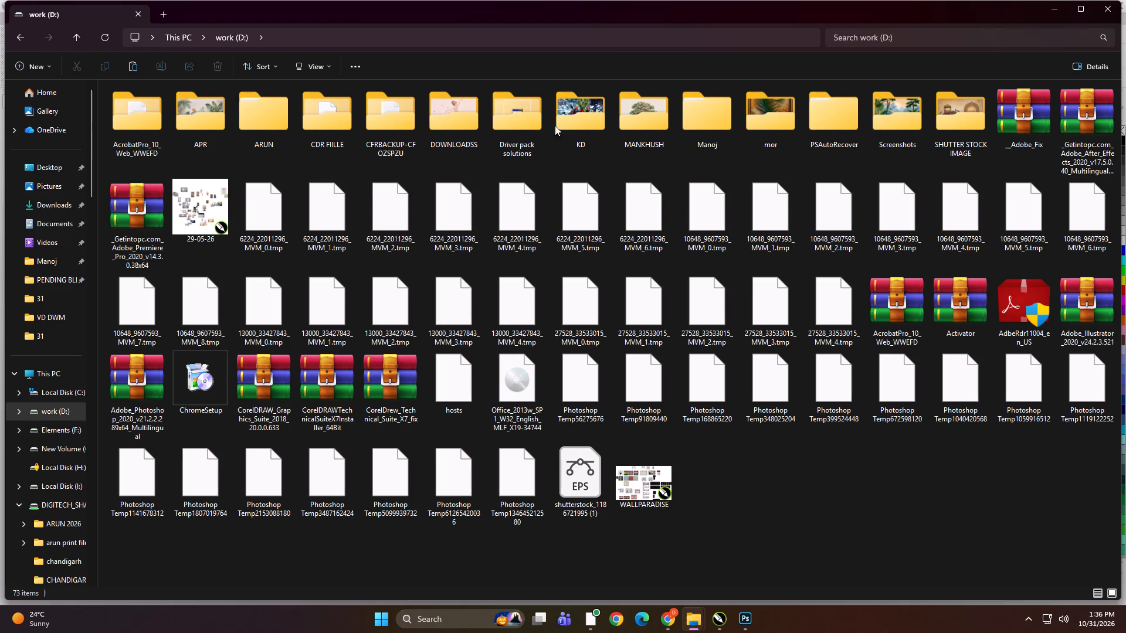
{"action": "double_click", "coordinate": [571, 124]}
{"action": "double_click", "coordinate": [505, 152]}
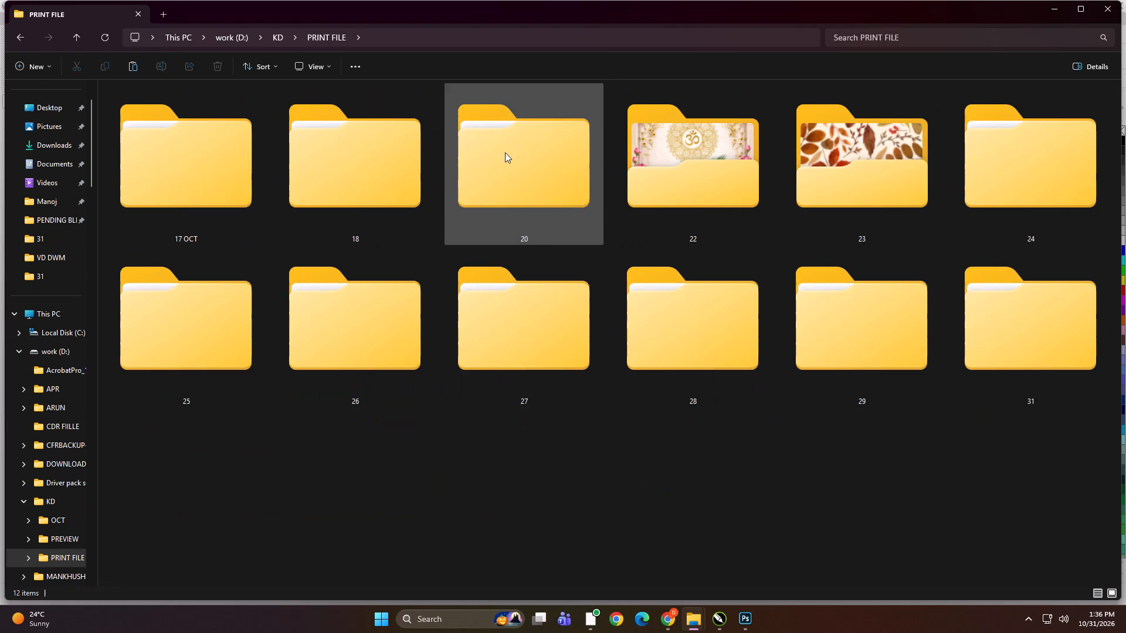
{"action": "double_click", "coordinate": [1021, 333]}
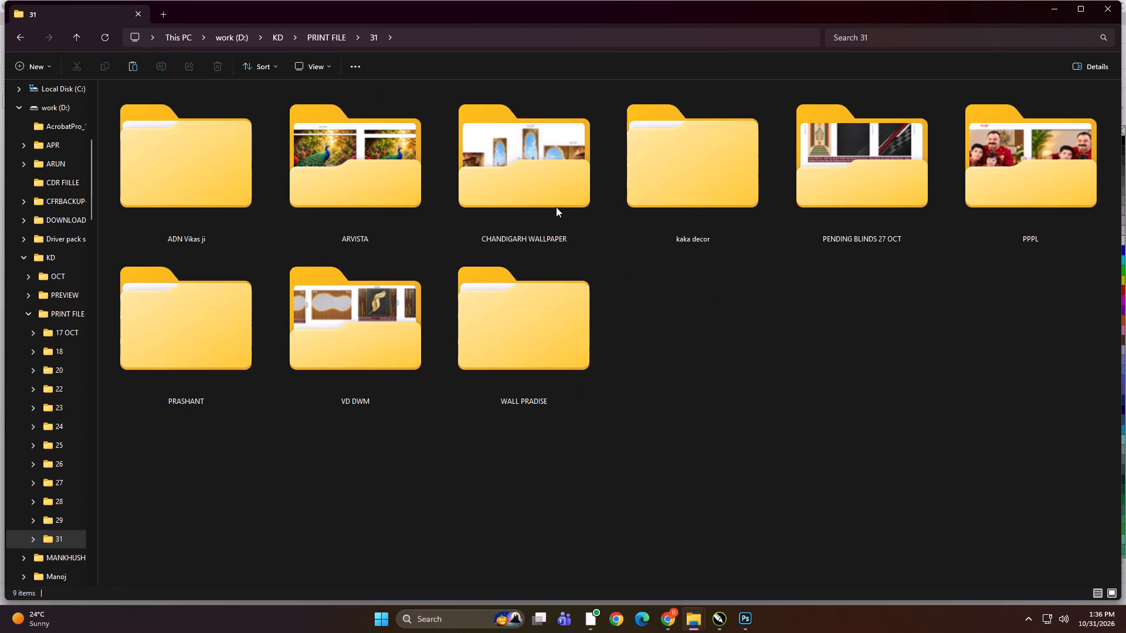
{"action": "left_click", "coordinate": [524, 189]}
{"action": "double_click", "coordinate": [524, 189]}
{"action": "scroll", "coordinate": [68, 288], "scroll_direction": "up", "scroll_amount": 10, "text": "ctrl"}
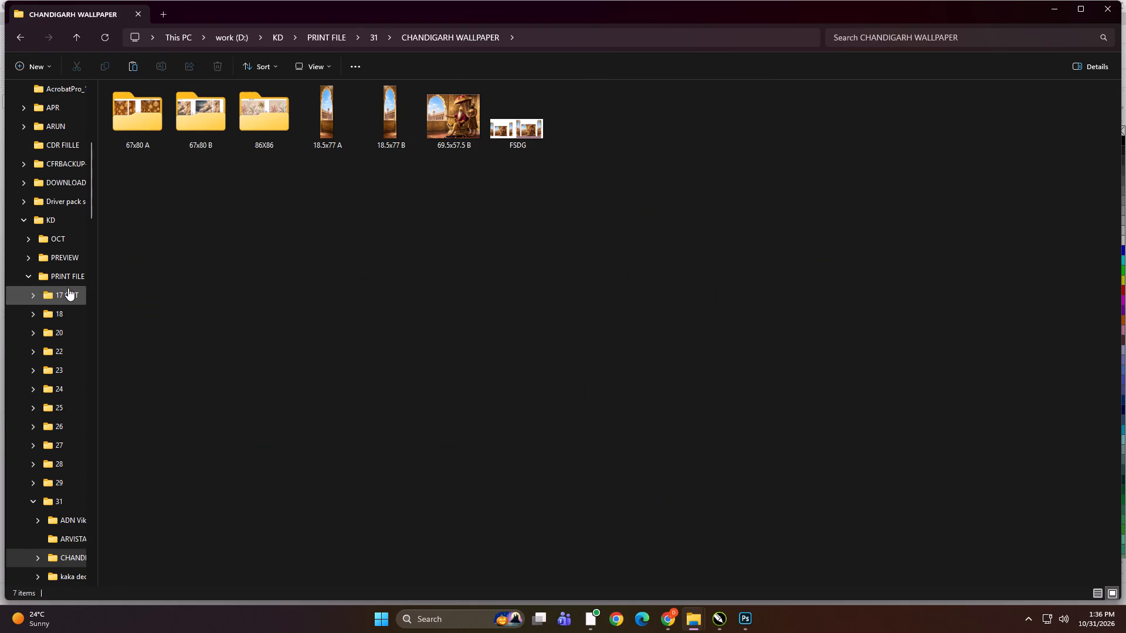
{"action": "scroll", "coordinate": [68, 288], "scroll_direction": "up", "scroll_amount": 15, "text": "ctrl"}
Check the exported files inside the 67x80 A folder and return to the CHANDIGARH WALLPAPER folder.
{"action": "double_click", "coordinate": [212, 147]}
{"action": "left_click", "coordinate": [288, 271]}
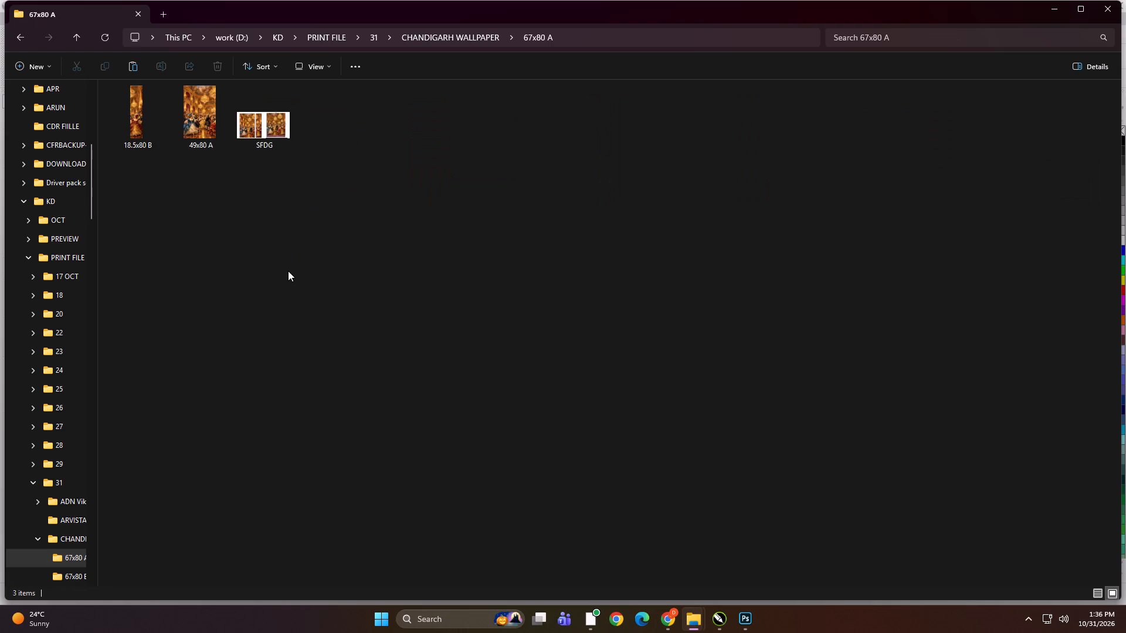
{"action": "key", "text": "BackSpace"}
{"action": "left_click", "coordinate": [276, 285]}
{"action": "double_click", "coordinate": [203, 153]}
{"action": "left_click", "coordinate": [281, 302]}
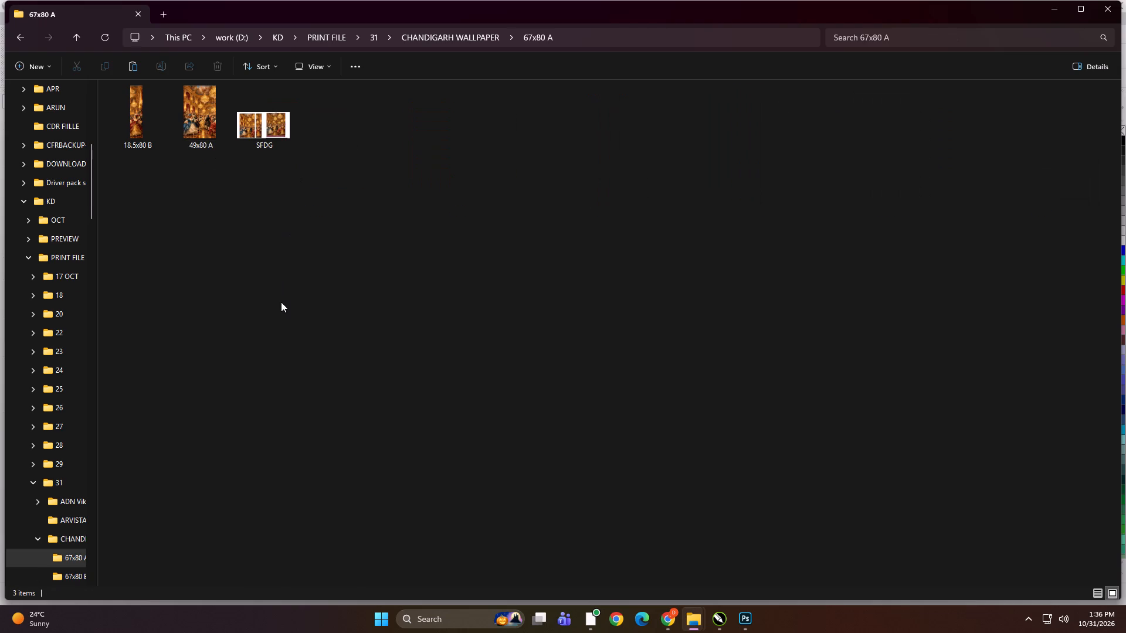
{"action": "key", "text": "BackSpace"}
{"action": "left_click", "coordinate": [281, 311]}
Copy the 67x80 A and 67x80 B folders into Print > 31 > CHANDIGARH WALLPAPER on DIGITECH_SHAREDRIVE (Z:).
{"action": "left_click", "coordinate": [211, 162]}
{"action": "left_click", "coordinate": [269, 160], "text": "ctrl"}
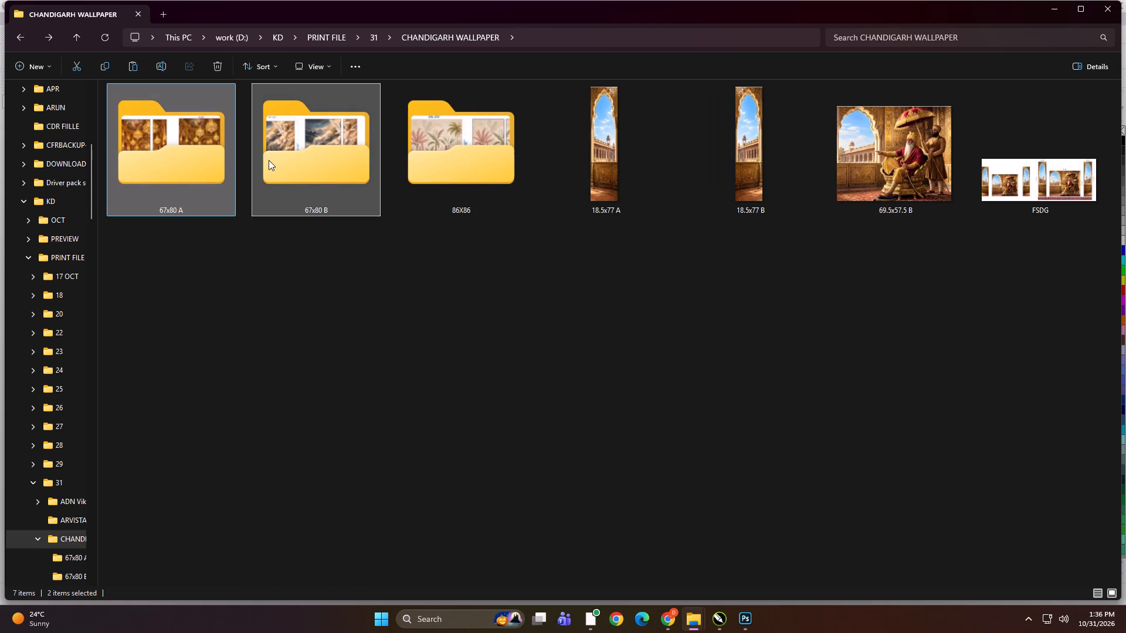
{"action": "key", "text": "ctrl+c"}
{"action": "scroll", "coordinate": [59, 389], "scroll_direction": "up", "scroll_amount": 5}
{"action": "left_click", "coordinate": [56, 377]}
{"action": "double_click", "coordinate": [208, 342]}
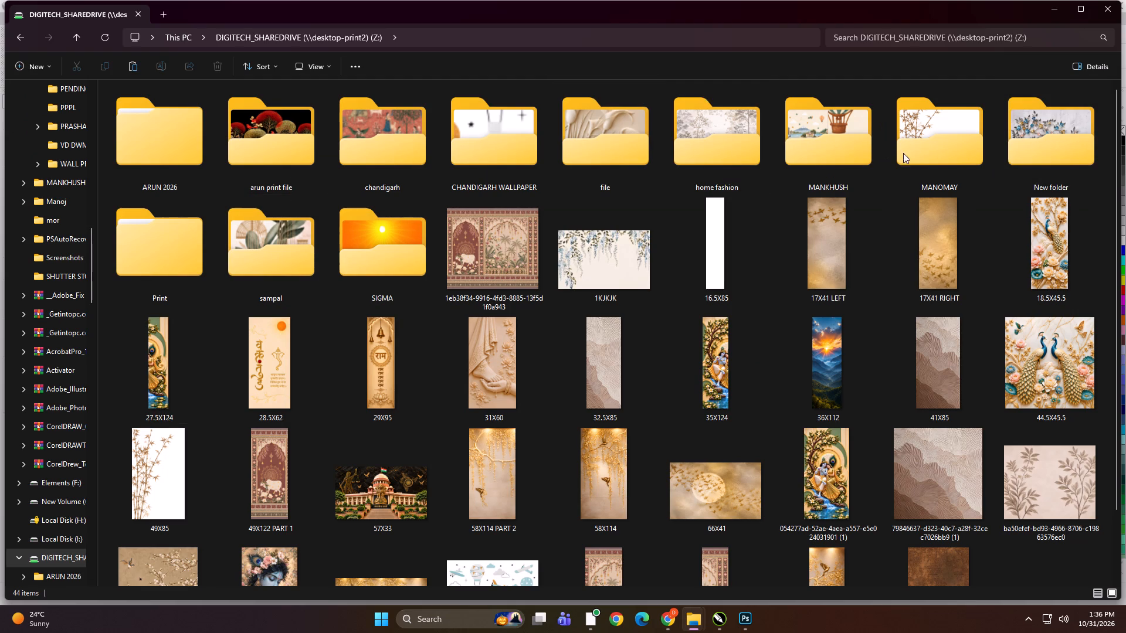
{"action": "double_click", "coordinate": [184, 263]}
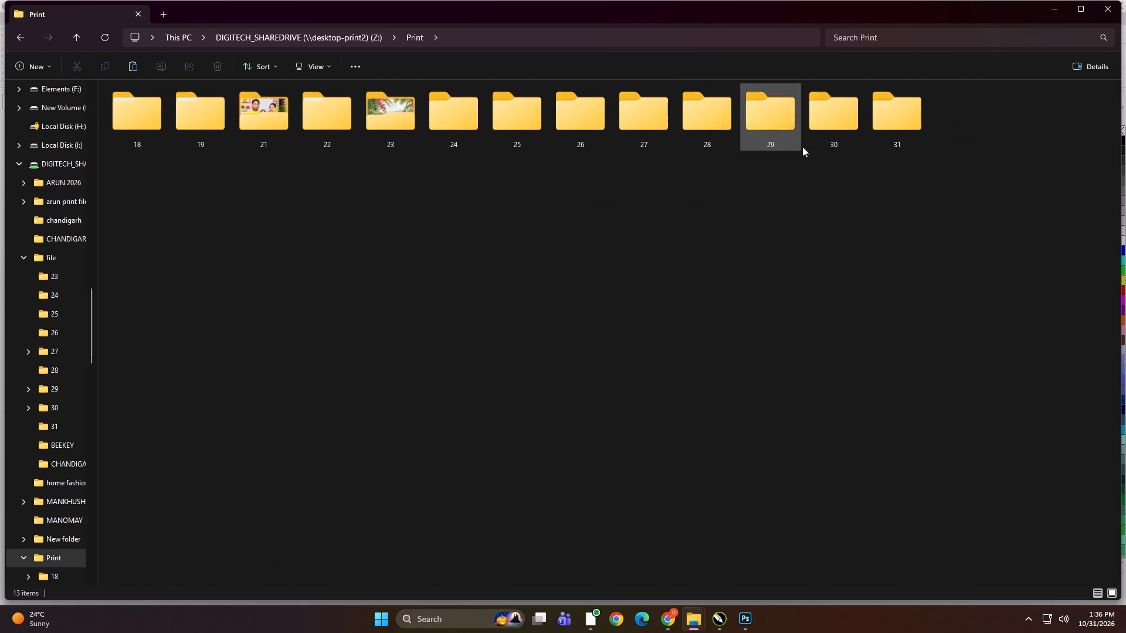
{"action": "double_click", "coordinate": [900, 118]}
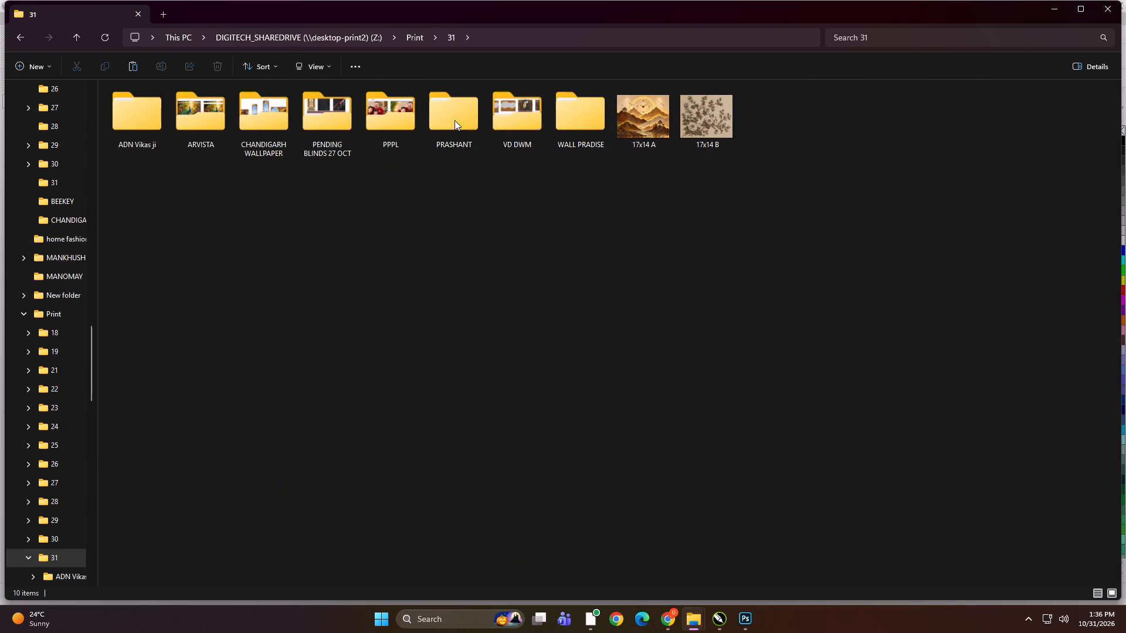
{"action": "double_click", "coordinate": [277, 120]}
{"action": "scroll", "coordinate": [304, 270], "scroll_direction": "up", "scroll_amount": 6, "text": "ctrl"}
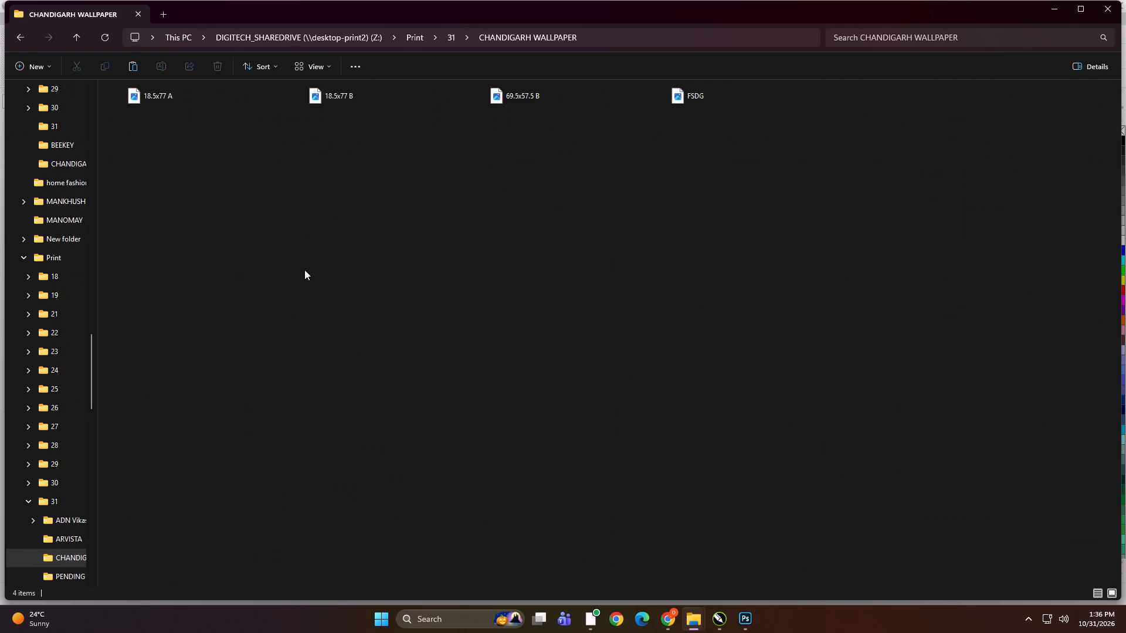
{"action": "scroll", "coordinate": [304, 270], "scroll_direction": "up", "scroll_amount": 20, "text": "ctrl"}
{"action": "scroll", "coordinate": [304, 270], "scroll_direction": "up", "scroll_amount": 6, "text": "ctrl"}
{"action": "right_click", "coordinate": [304, 270]}
{"action": "left_click", "coordinate": [323, 279]}
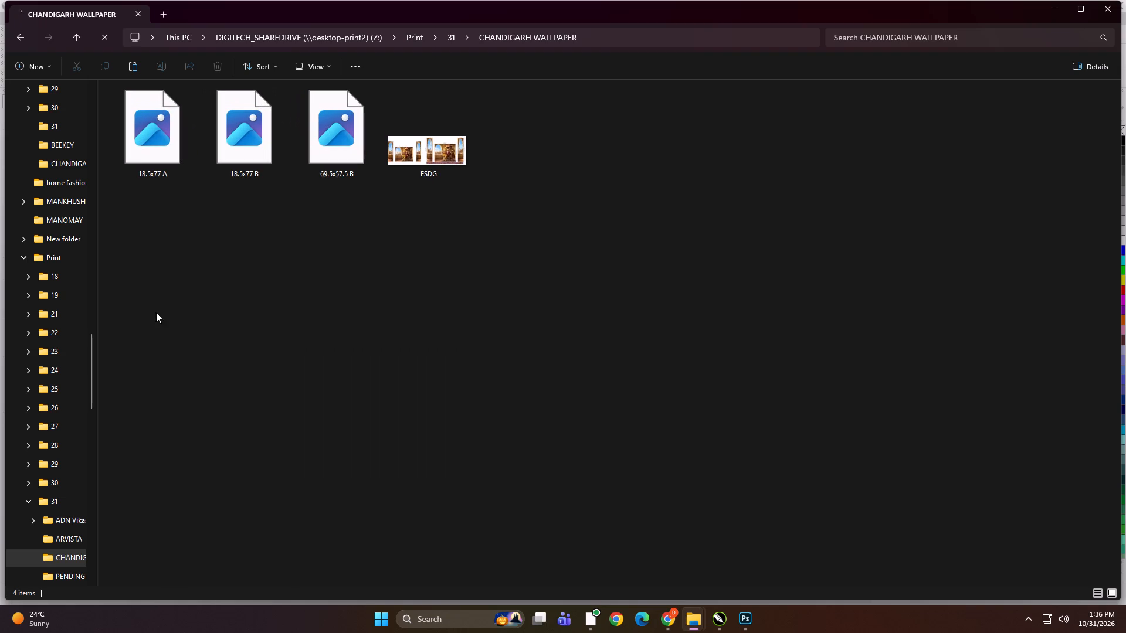
Reopen KD > PRINT FILE > 31 > CHANDIGARH WALLPAPER on the work (D:) drive and copy the 86X86 folder to the clipboard.
{"action": "scroll", "coordinate": [64, 386], "scroll_direction": "up", "scroll_amount": 7}
{"action": "left_click", "coordinate": [53, 378]}
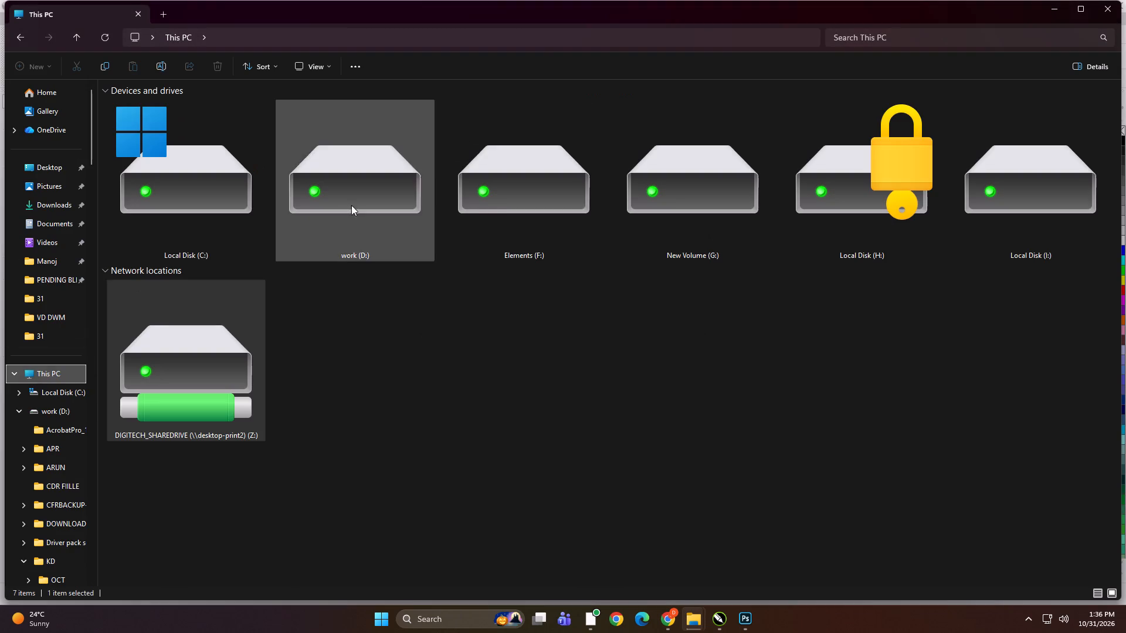
{"action": "double_click", "coordinate": [354, 209]}
{"action": "double_click", "coordinate": [351, 181]}
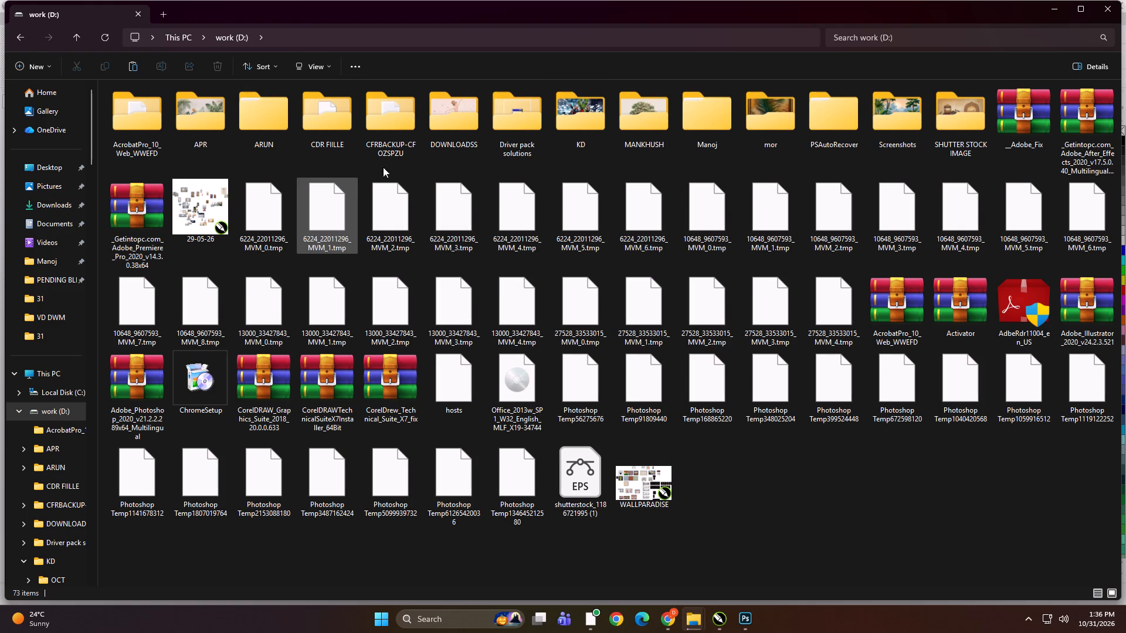
{"action": "double_click", "coordinate": [592, 101]}
{"action": "left_click", "coordinate": [545, 162]}
{"action": "double_click", "coordinate": [545, 162]}
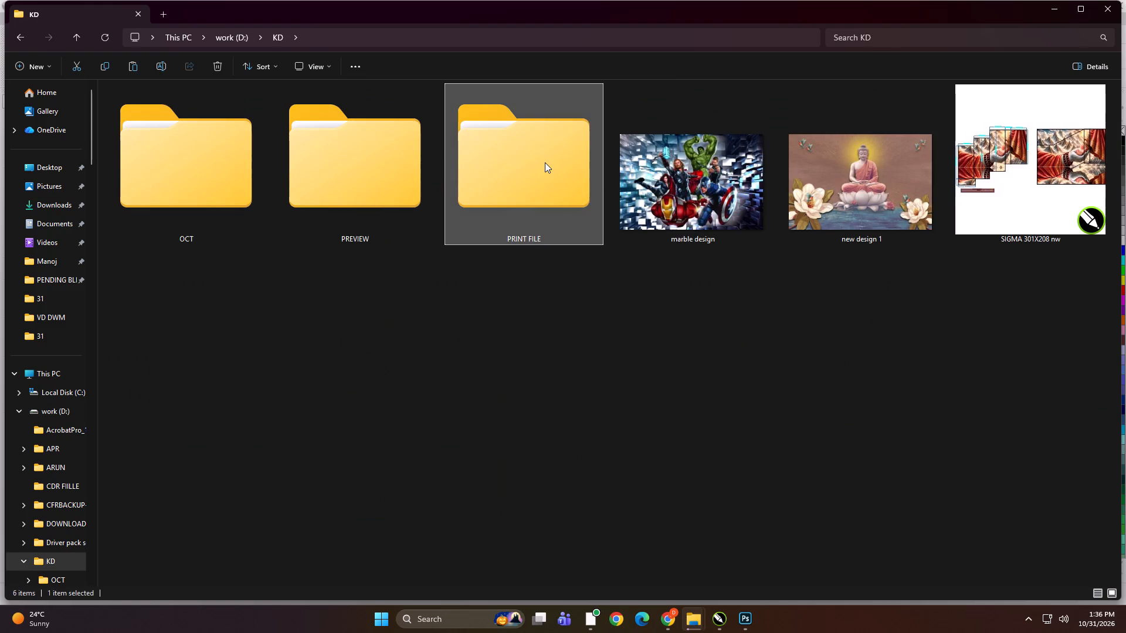
{"action": "double_click", "coordinate": [1120, 337]}
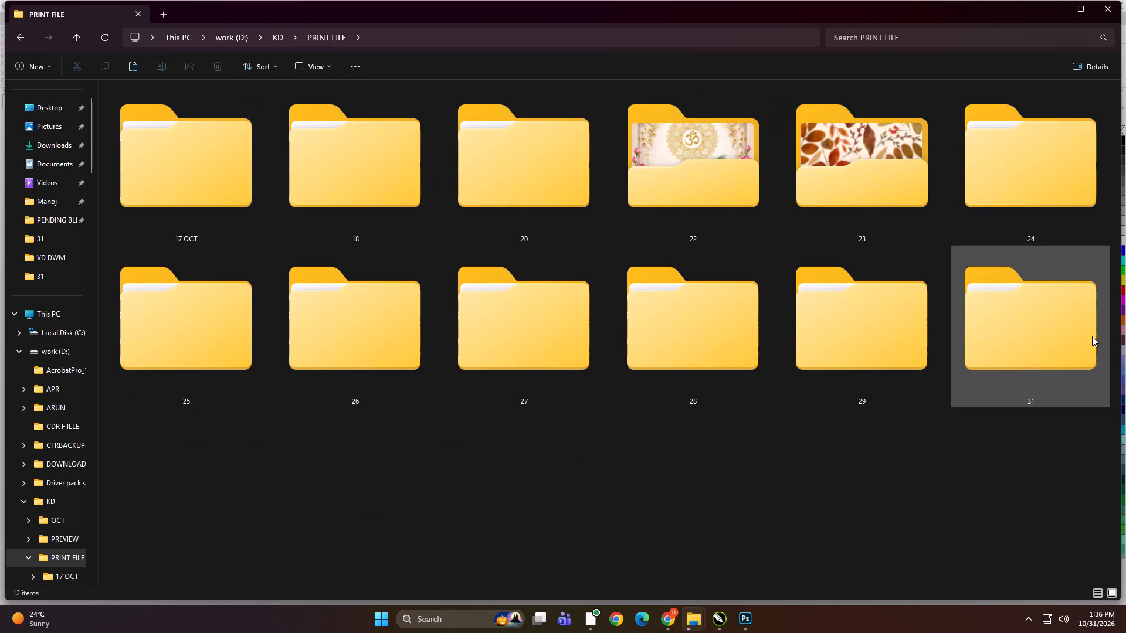
{"action": "double_click", "coordinate": [1091, 336]}
{"action": "double_click", "coordinate": [523, 176]}
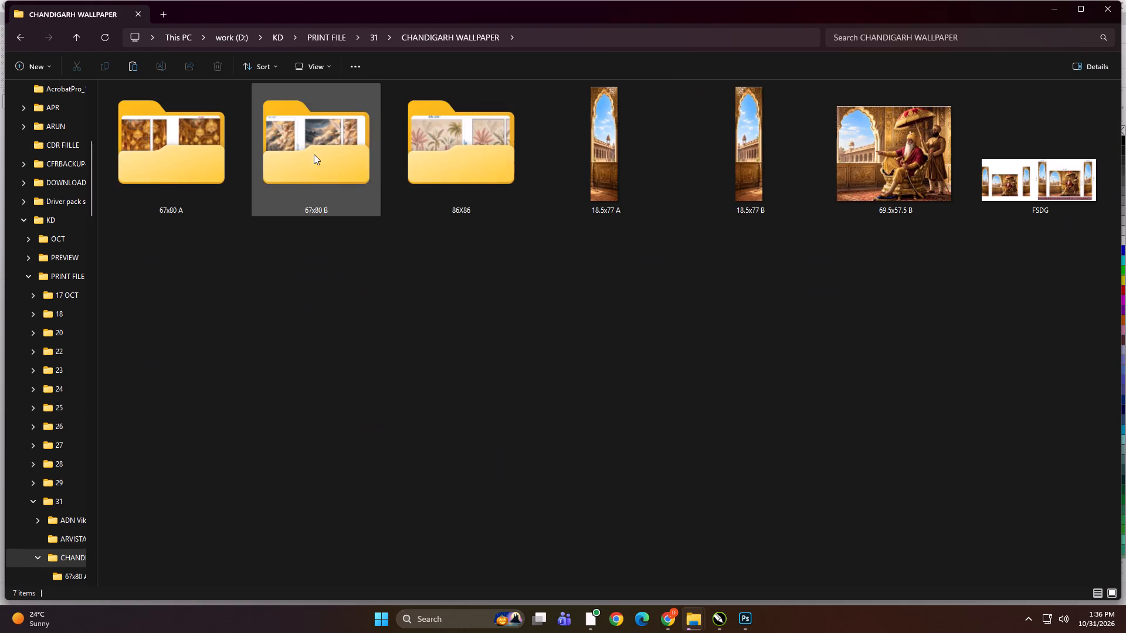
{"action": "left_click", "coordinate": [424, 166]}
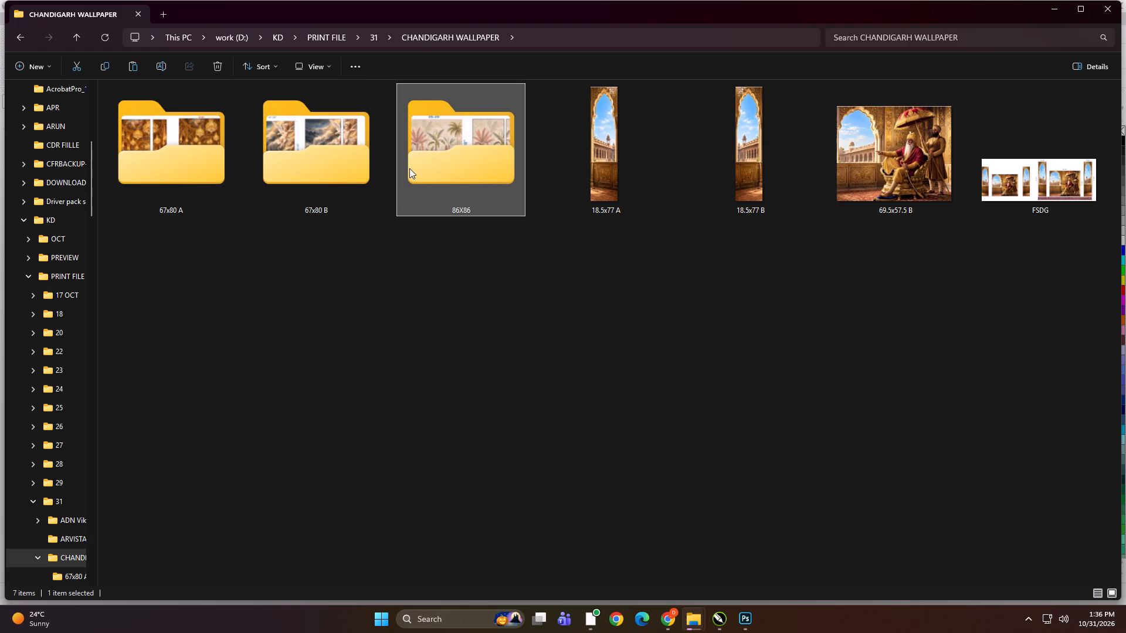
{"action": "key", "text": "ctrl+c"}
Return to This PC to reach the DIGITECH_SHAREDRIVE (Z:) drive with the copied 86X86 folder.
{"action": "scroll", "coordinate": [41, 355], "scroll_direction": "up", "scroll_amount": 5}
{"action": "left_click", "coordinate": [41, 369]}
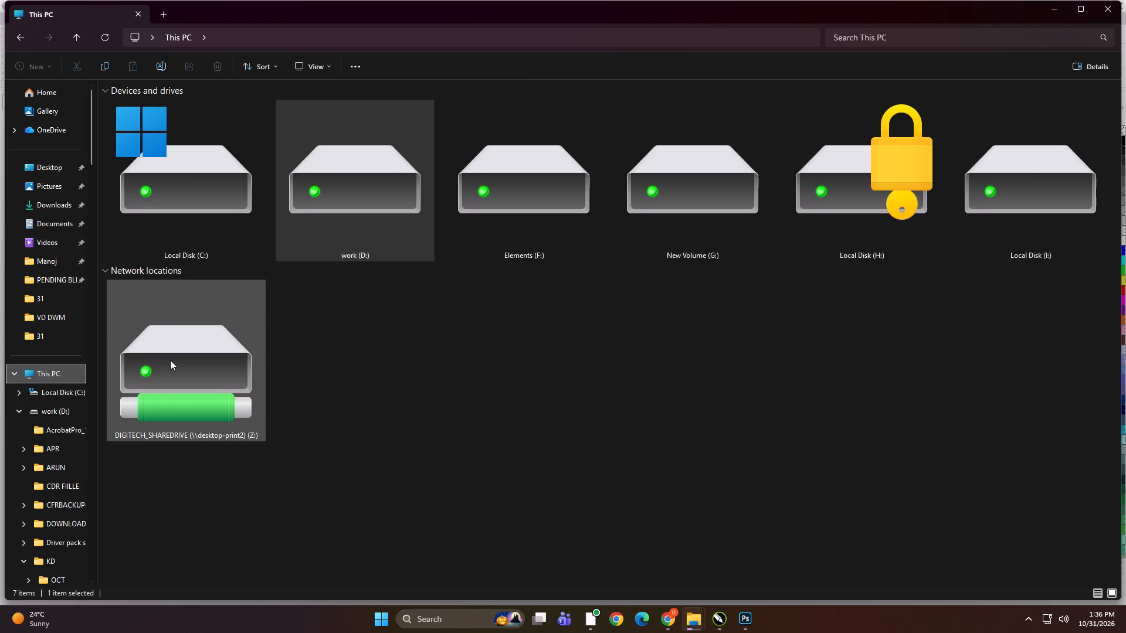
Open Print > 31 > CHANDIGARH WALLPAPER on DIGITECH_SHAREDRIVE (Z:) as the destination for the copied 86X86 folder.
{"action": "double_click", "coordinate": [170, 360]}
{"action": "triple_click", "coordinate": [155, 368]}
{"action": "double_click", "coordinate": [141, 261]}
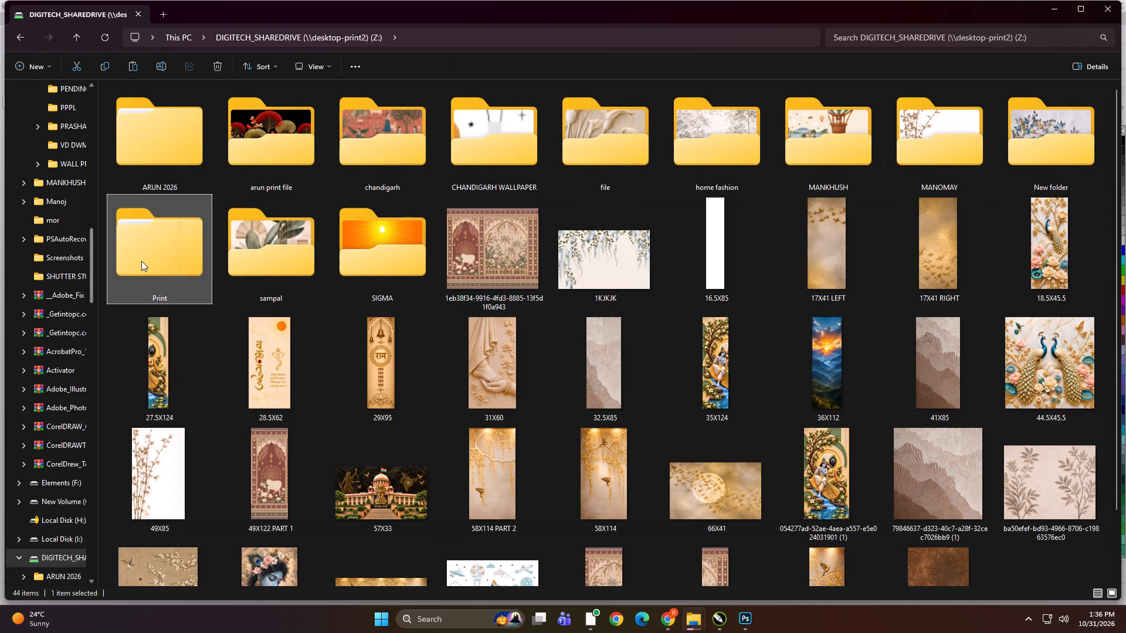
{"action": "double_click", "coordinate": [877, 118]}
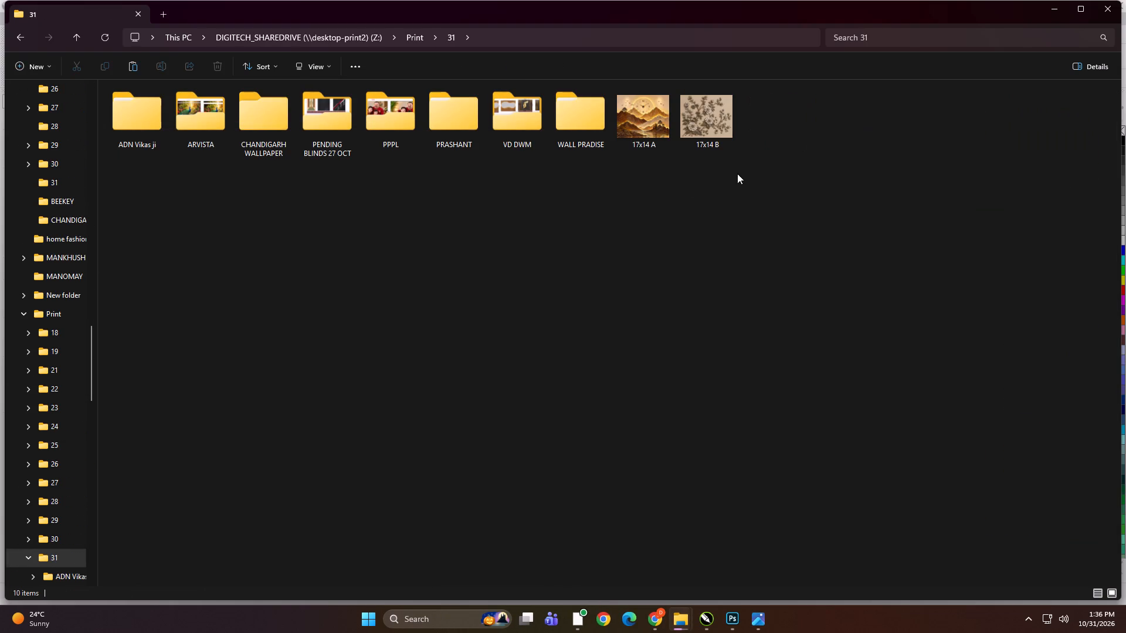
{"action": "scroll", "coordinate": [460, 198], "scroll_direction": "up", "scroll_amount": 8, "text": "ctrl"}
{"action": "triple_click", "coordinate": [362, 144]}
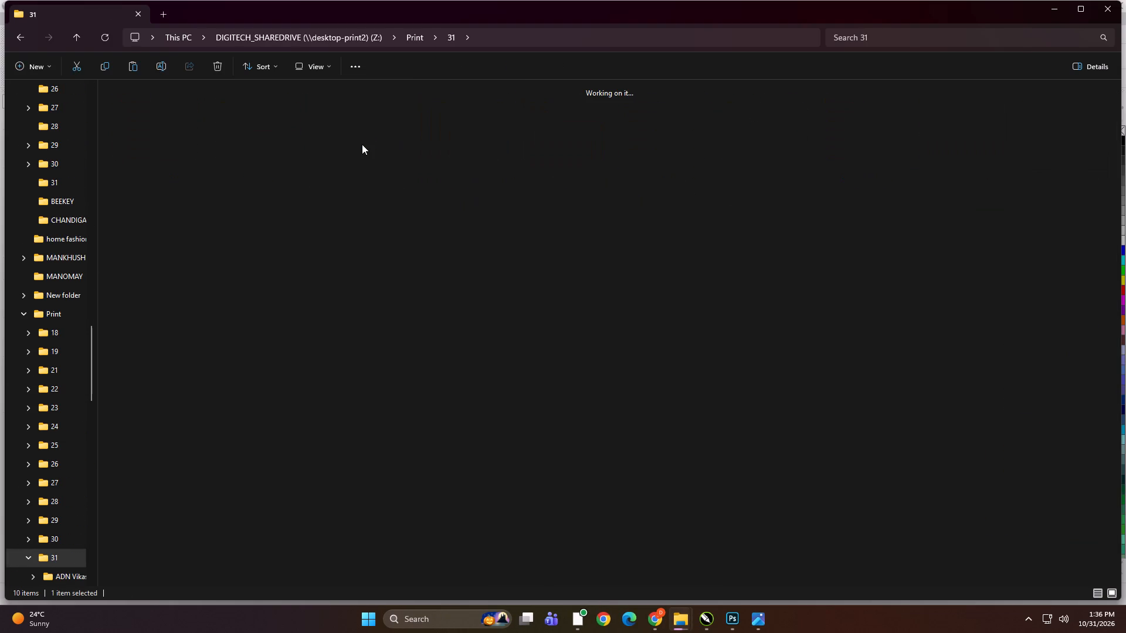
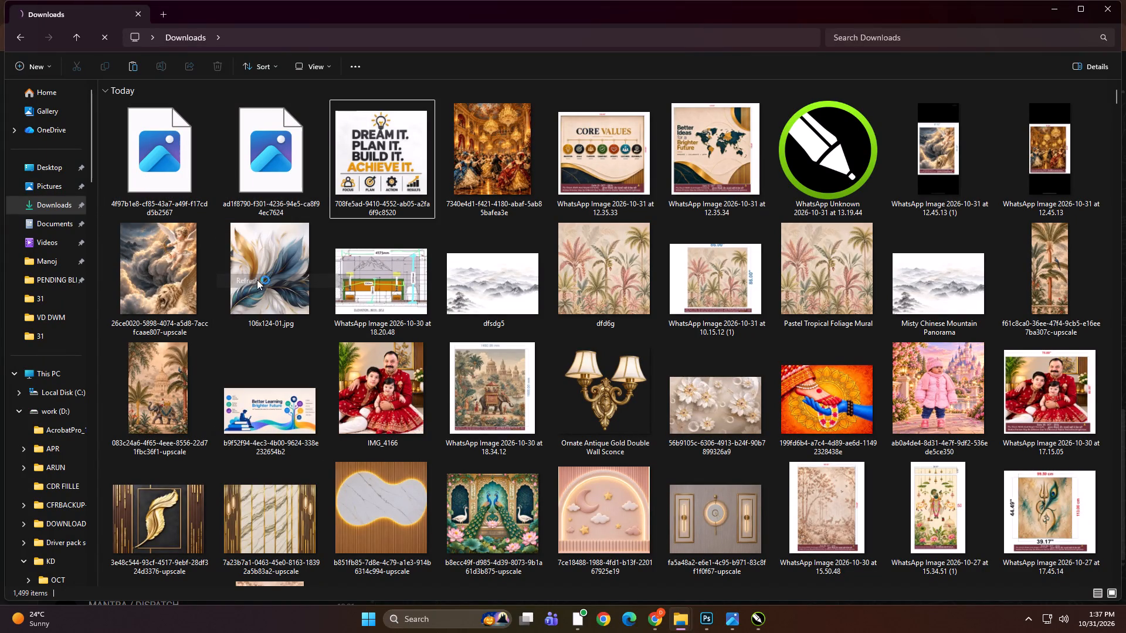
Bring the two newest PNG images from Downloads, 4f97b1e8… and ad1f8790…, into the open Untitled-1 drawing in CorelDRAW.
{"action": "scroll", "coordinate": [306, 401], "scroll_direction": "down", "scroll_amount": 1, "text": "ctrl"}
{"action": "scroll", "coordinate": [301, 400], "scroll_direction": "up", "scroll_amount": 5, "text": "ctrl"}
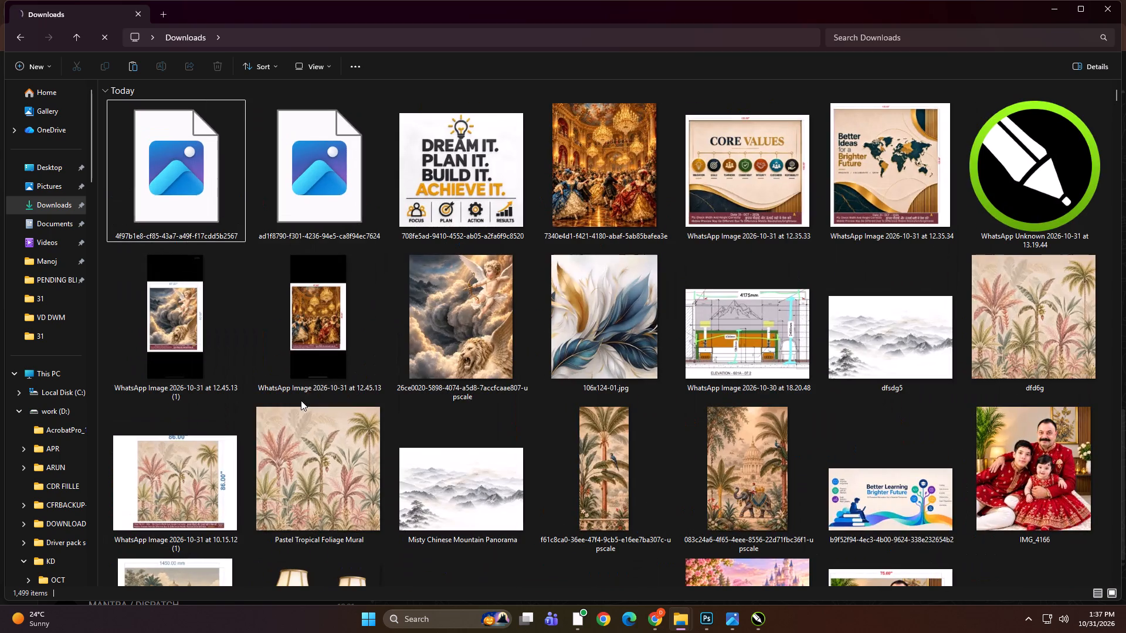
{"action": "left_click", "coordinate": [214, 153]}
{"action": "left_click", "coordinate": [331, 169], "text": "ctrl"}
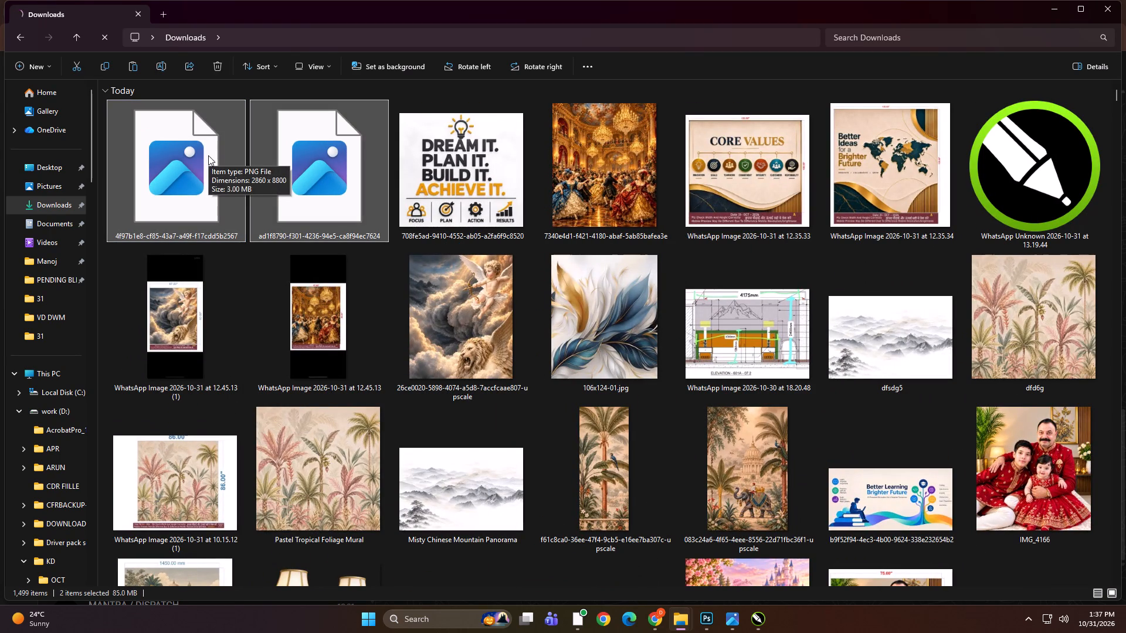
{"action": "left_click_drag", "start_coordinate": [177, 158], "coordinate": [743, 620]}
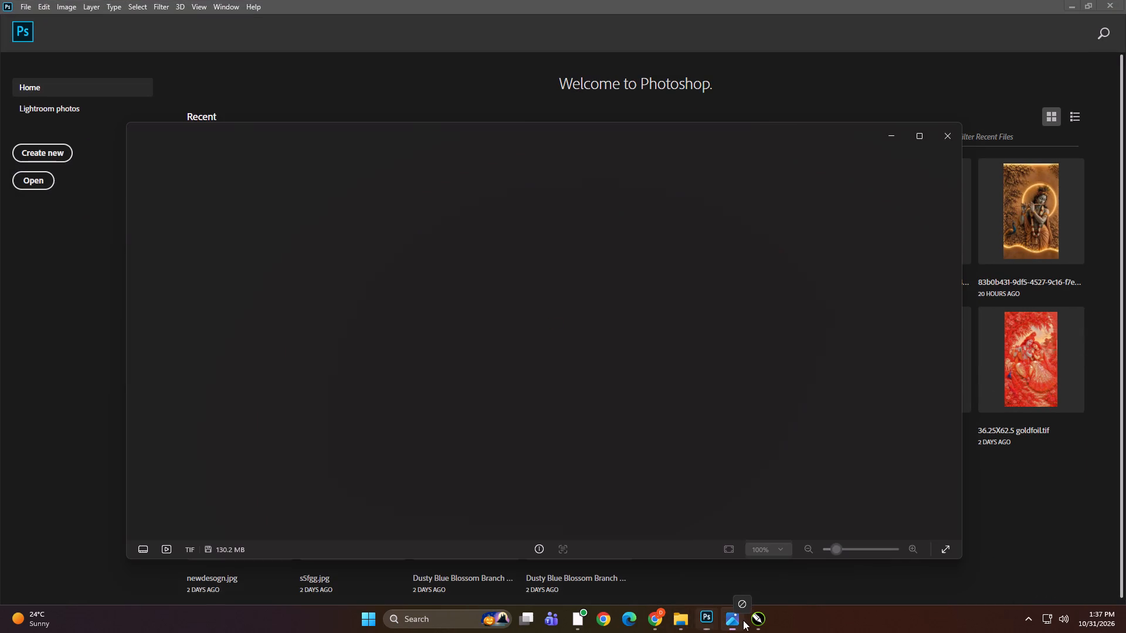
{"action": "left_click_drag", "start_coordinate": [743, 620], "coordinate": [361, 400]}
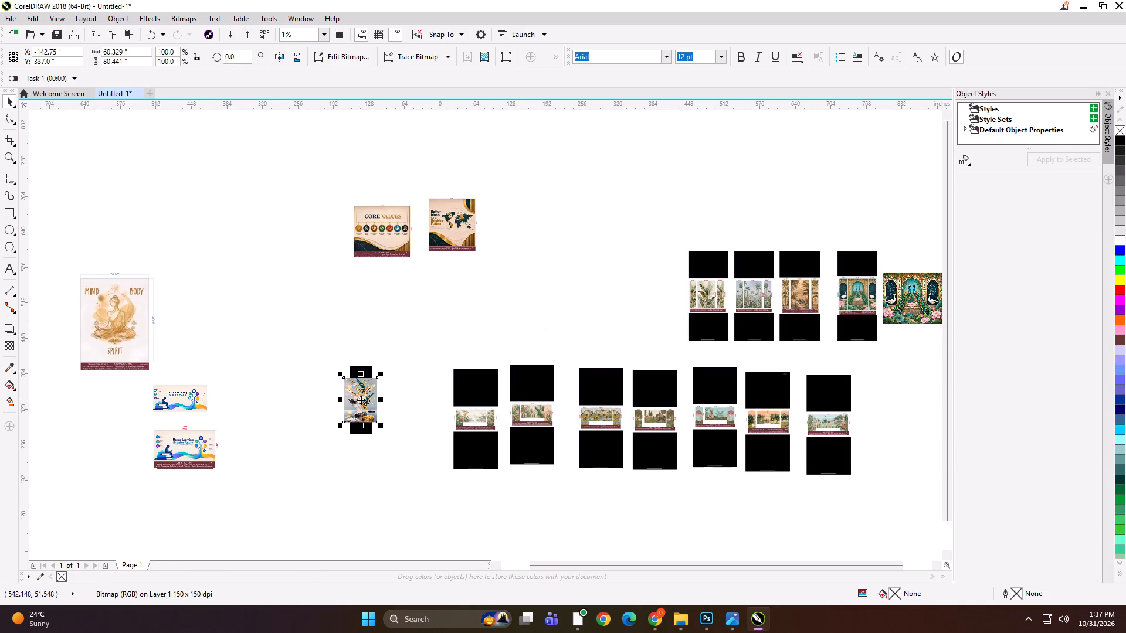
Separate the two imported images and stack the blue-gold artwork above the black bulb design, between the Mind Body Spirit and Core Values artworks.
{"action": "left_click", "coordinate": [321, 371]}
{"action": "left_click_drag", "start_coordinate": [358, 399], "coordinate": [294, 325]}
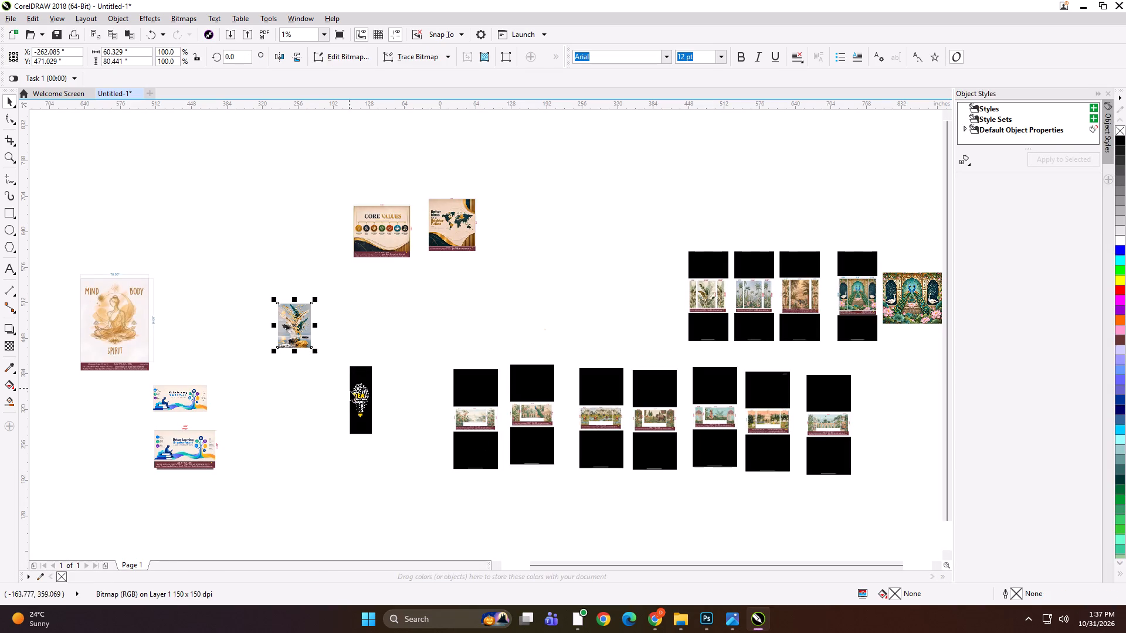
{"action": "left_click_drag", "start_coordinate": [360, 398], "coordinate": [305, 429]}
{"action": "left_click_drag", "start_coordinate": [293, 332], "coordinate": [240, 262]}
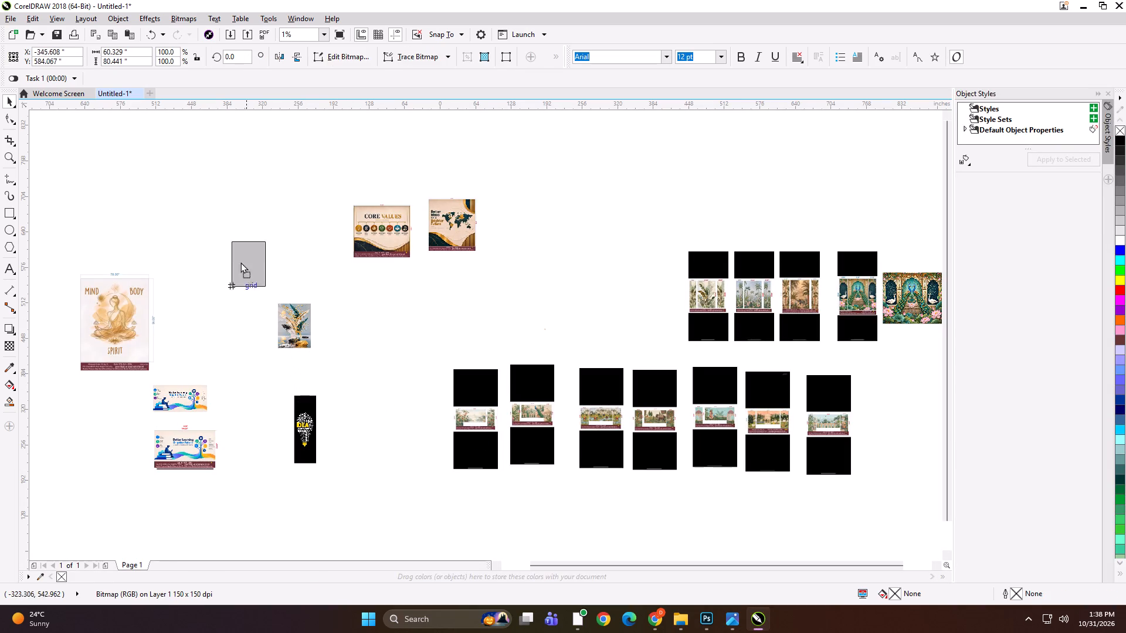
{"action": "left_click_drag", "start_coordinate": [240, 262], "coordinate": [233, 247]}
{"action": "left_click_drag", "start_coordinate": [307, 428], "coordinate": [234, 308]}
{"action": "left_click", "coordinate": [380, 342]}
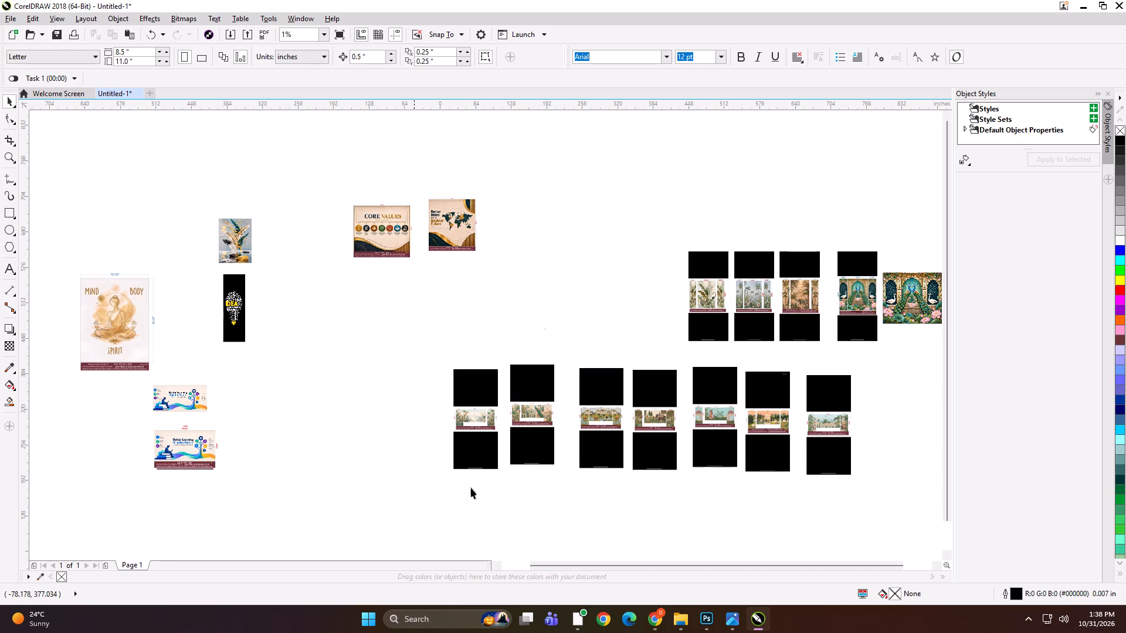
Switch to the File Explorer window showing Print > 31 > CHANDIGARH WALLPAPER on DIGITECH_SHAREDRIVE (Z:).
{"action": "left_click", "coordinate": [677, 629]}
{"action": "left_click", "coordinate": [753, 541]}
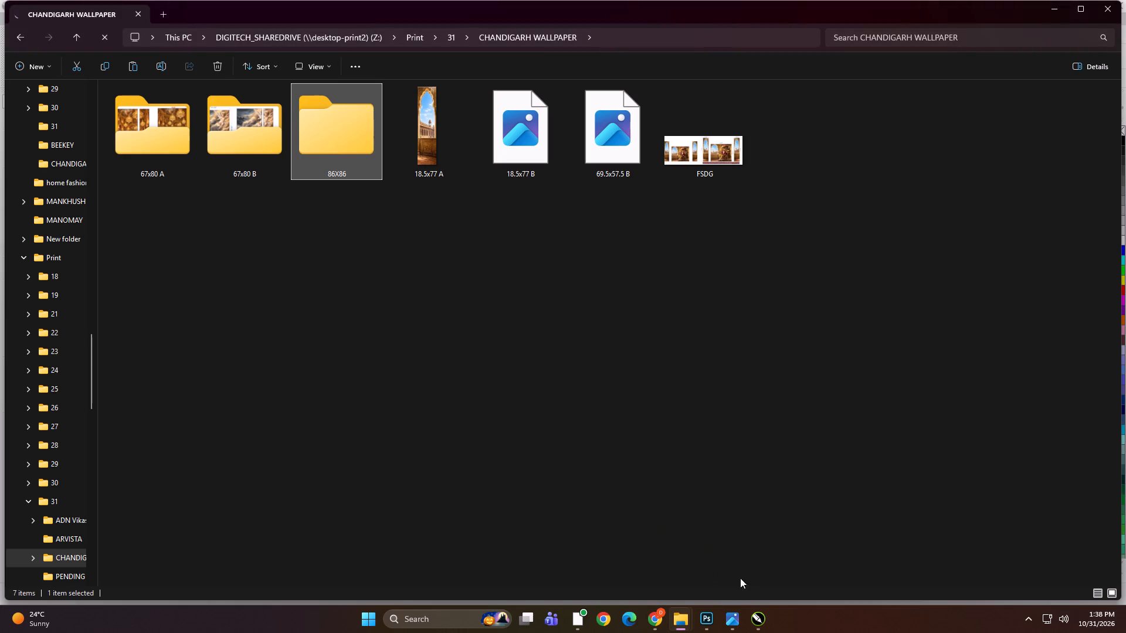
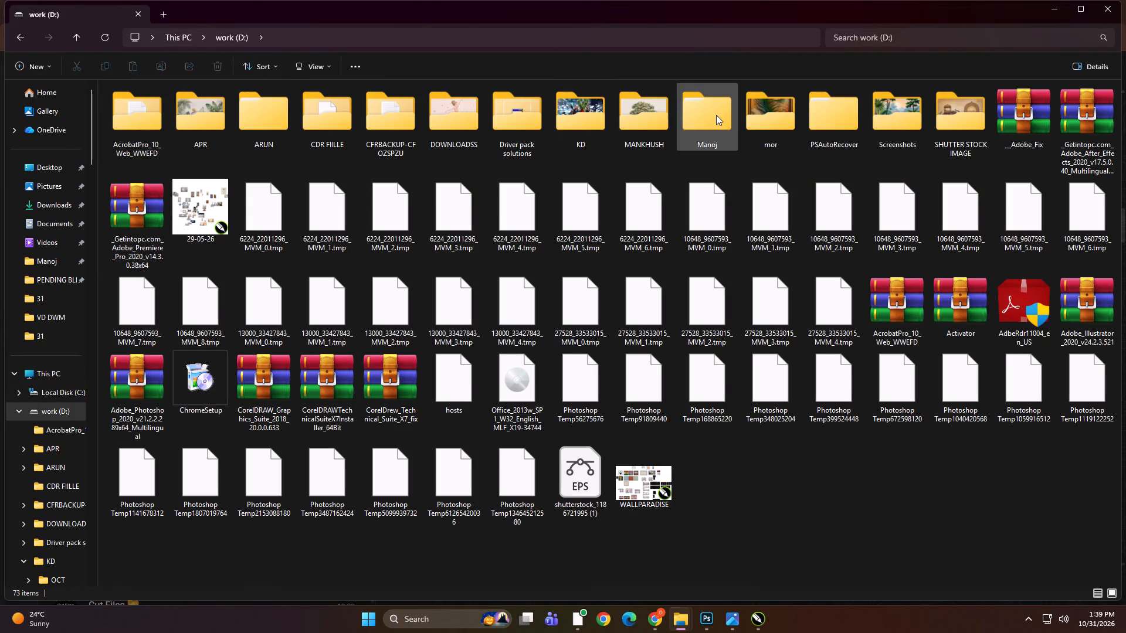
In KD > PRINT FILE > 31 on the work (D:) drive, create a folder named with the copied client name and open it.
{"action": "triple_click", "coordinate": [592, 111]}
{"action": "left_click", "coordinate": [508, 304]}
{"action": "double_click", "coordinate": [517, 192]}
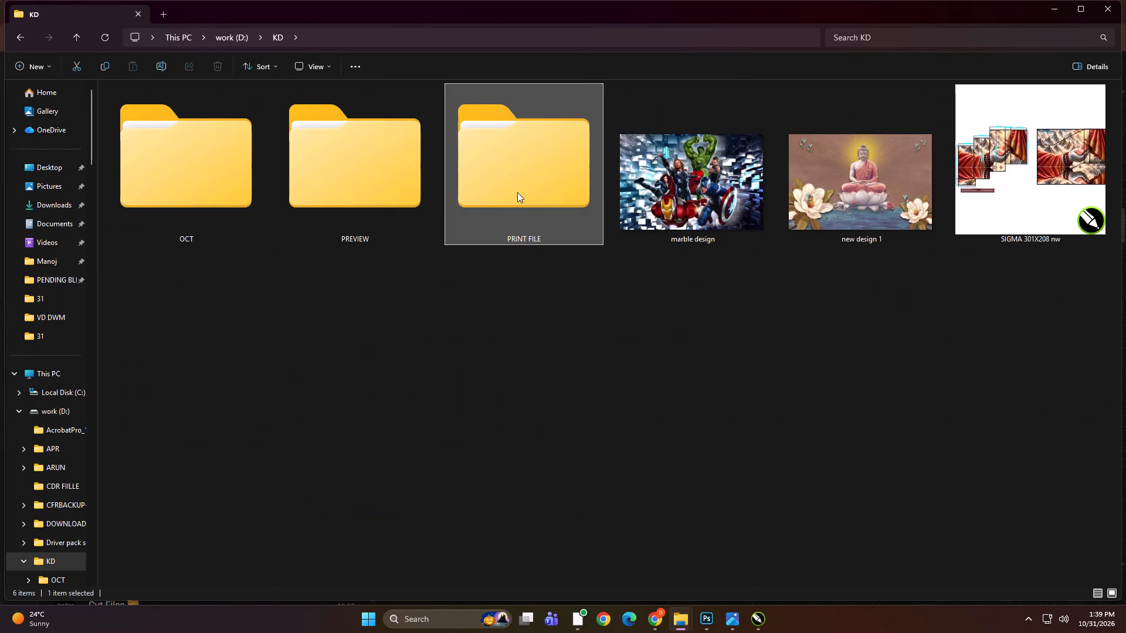
{"action": "scroll", "coordinate": [488, 370], "scroll_direction": "down", "scroll_amount": 5, "text": "ctrl"}
{"action": "triple_click", "coordinate": [548, 264]}
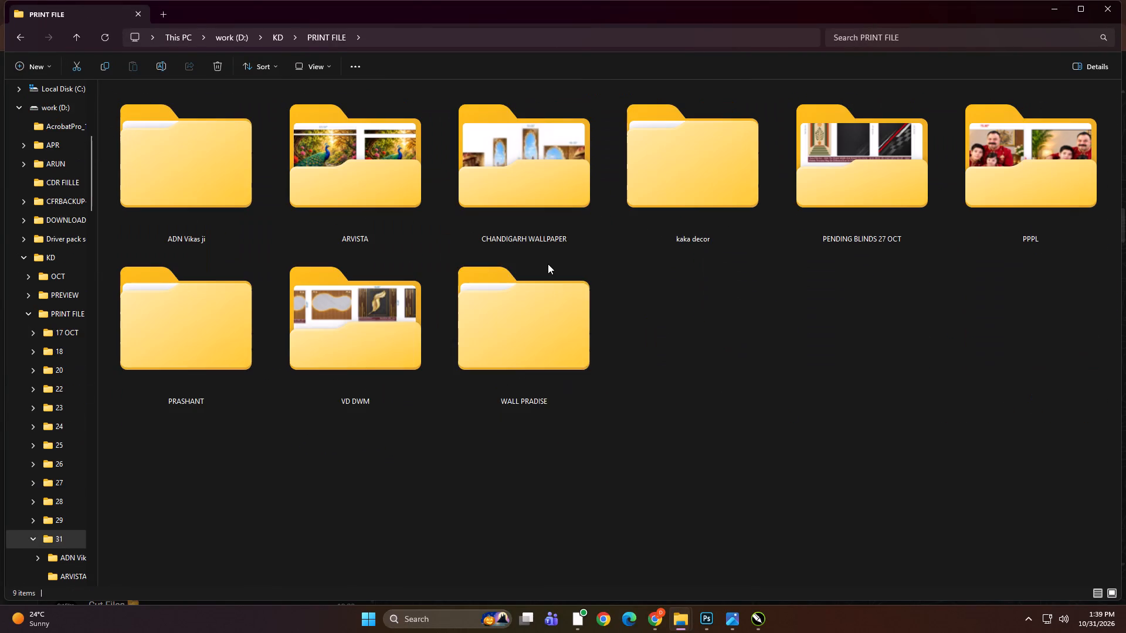
{"action": "left_click", "coordinate": [721, 342]}
{"action": "left_click", "coordinate": [38, 60]}
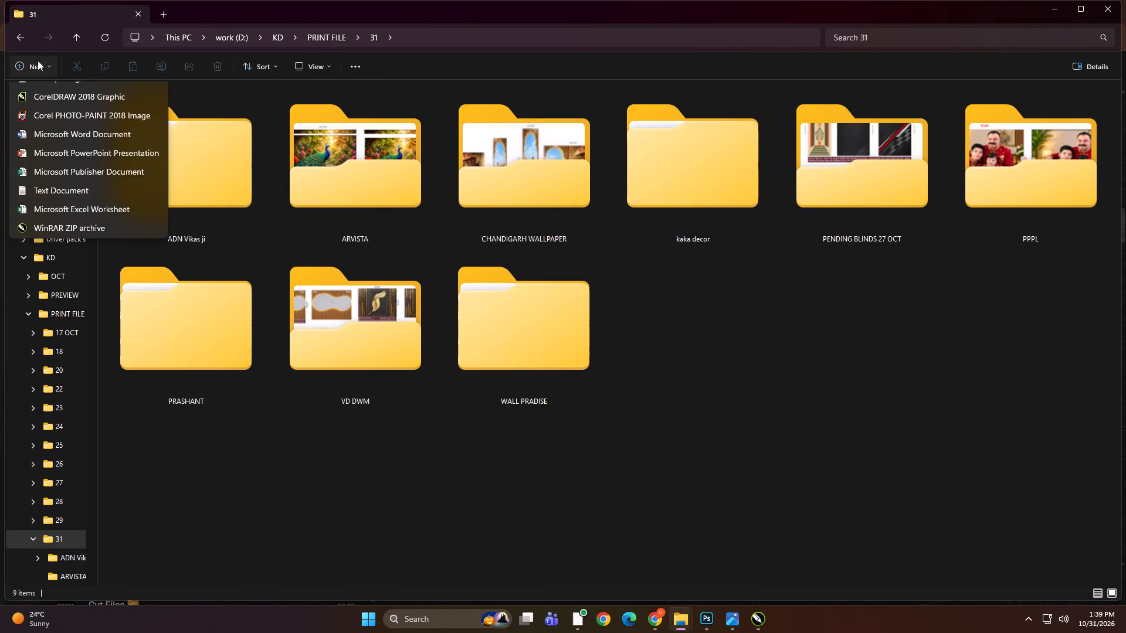
{"action": "left_click", "coordinate": [39, 89]}
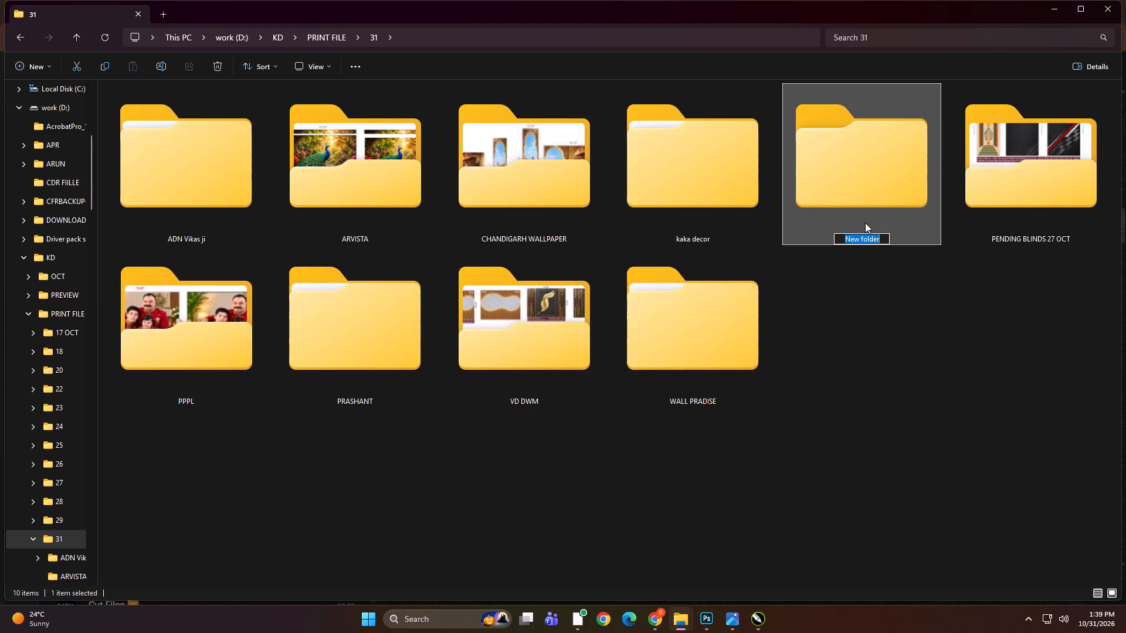
{"action": "key", "text": "ctrl+v"}
{"action": "left_click", "coordinate": [868, 302]}
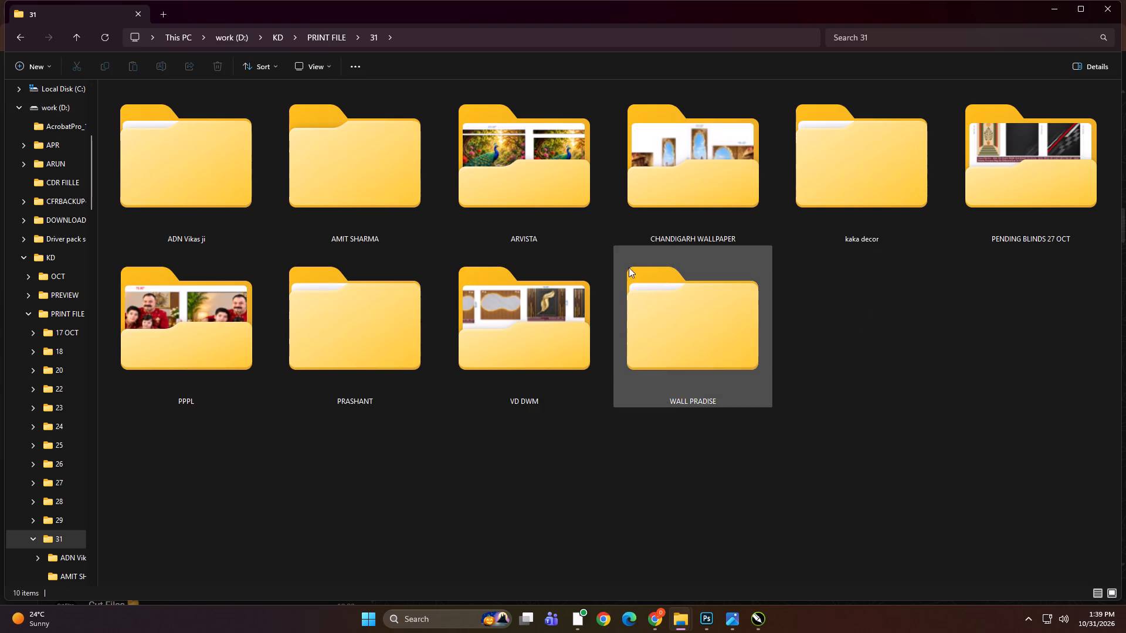
{"action": "double_click", "coordinate": [314, 160]}
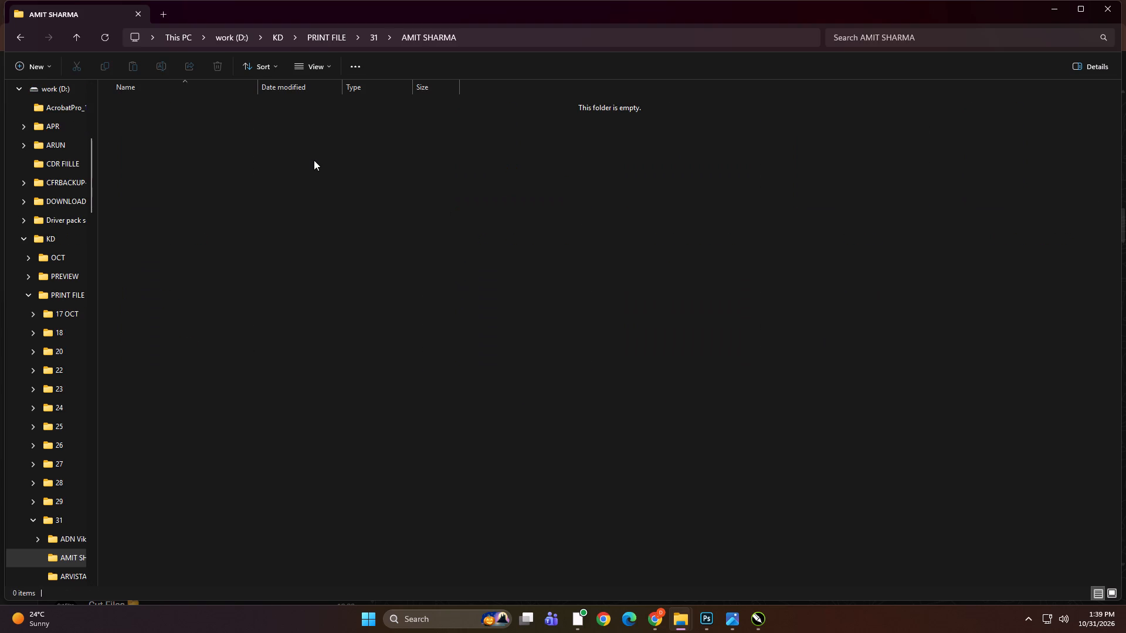
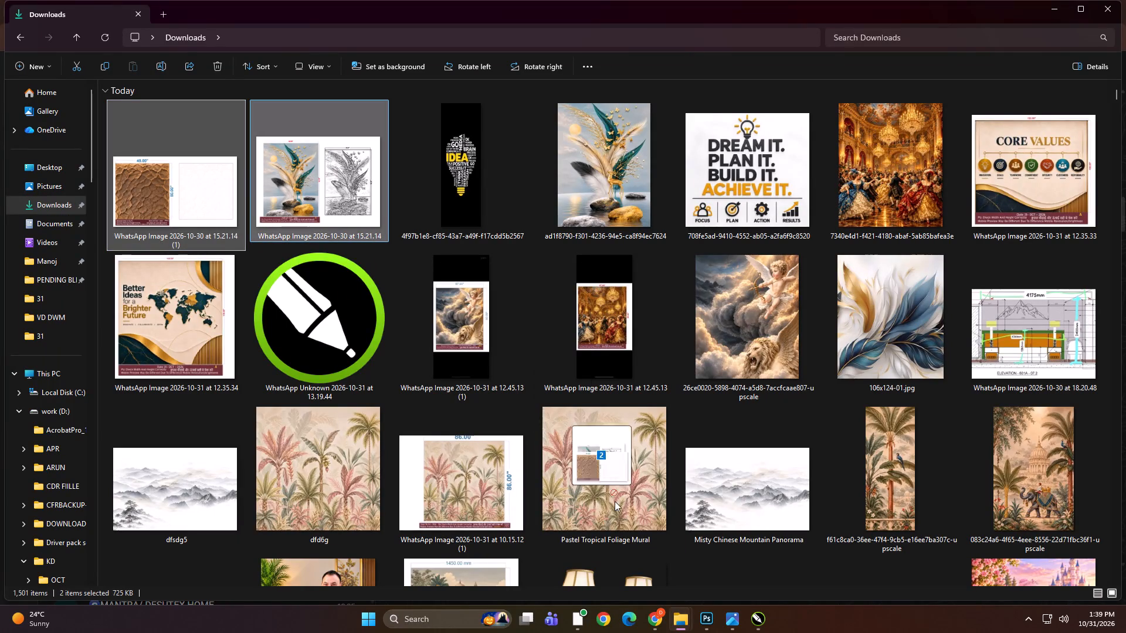
Import the two selected WhatsApp reference images from Downloads into the open CorelDRAW drawing, in the empty area beside the blue learning banners.
{"action": "left_click_drag", "start_coordinate": [615, 501], "coordinate": [751, 617]}
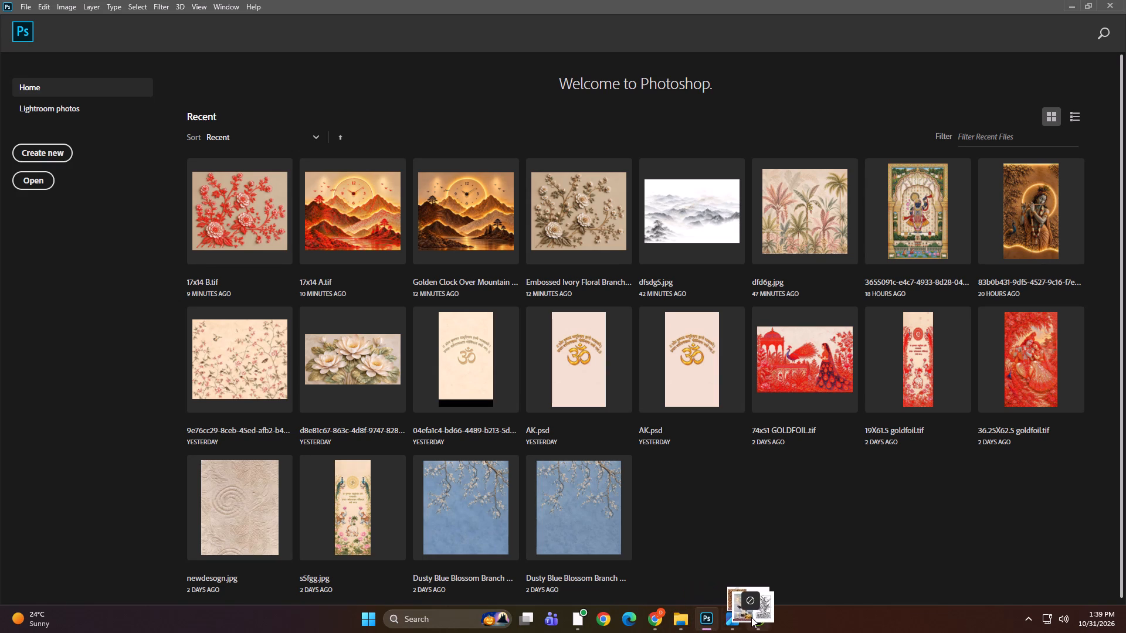
{"action": "left_click_drag", "start_coordinate": [751, 617], "coordinate": [337, 438]}
{"action": "left_click_drag", "start_coordinate": [327, 437], "coordinate": [320, 436]}
{"action": "left_click_drag", "start_coordinate": [277, 390], "coordinate": [364, 473]}
{"action": "left_click_drag", "start_coordinate": [344, 445], "coordinate": [373, 469], "text": "shift"}
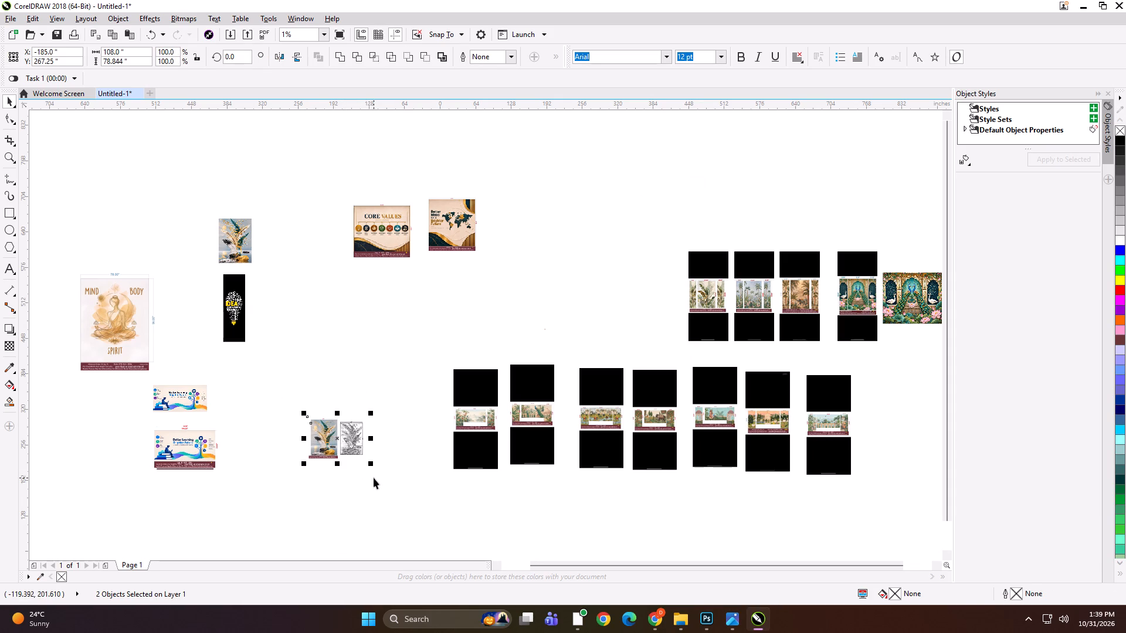
{"action": "left_click", "coordinate": [354, 489]}
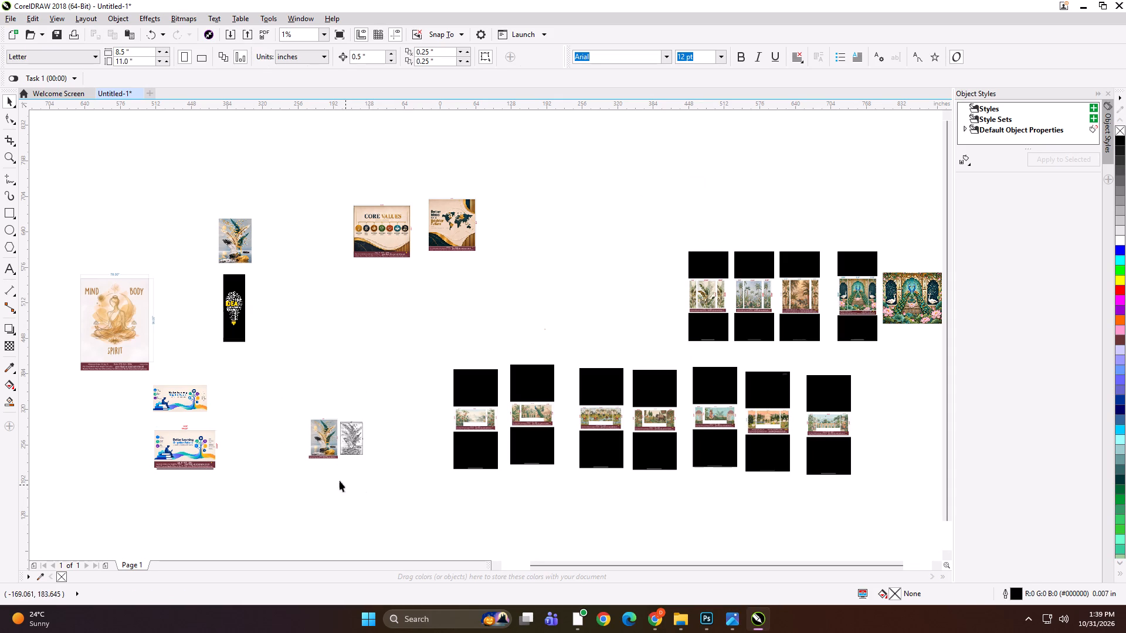
Group the feather reference beside the feather artwork with the brown texture reference beneath it, moving the black IDEA bulb image down to clear space.
{"action": "left_click_drag", "start_coordinate": [318, 445], "coordinate": [274, 256]}
{"action": "left_click_drag", "start_coordinate": [245, 314], "coordinate": [279, 462]}
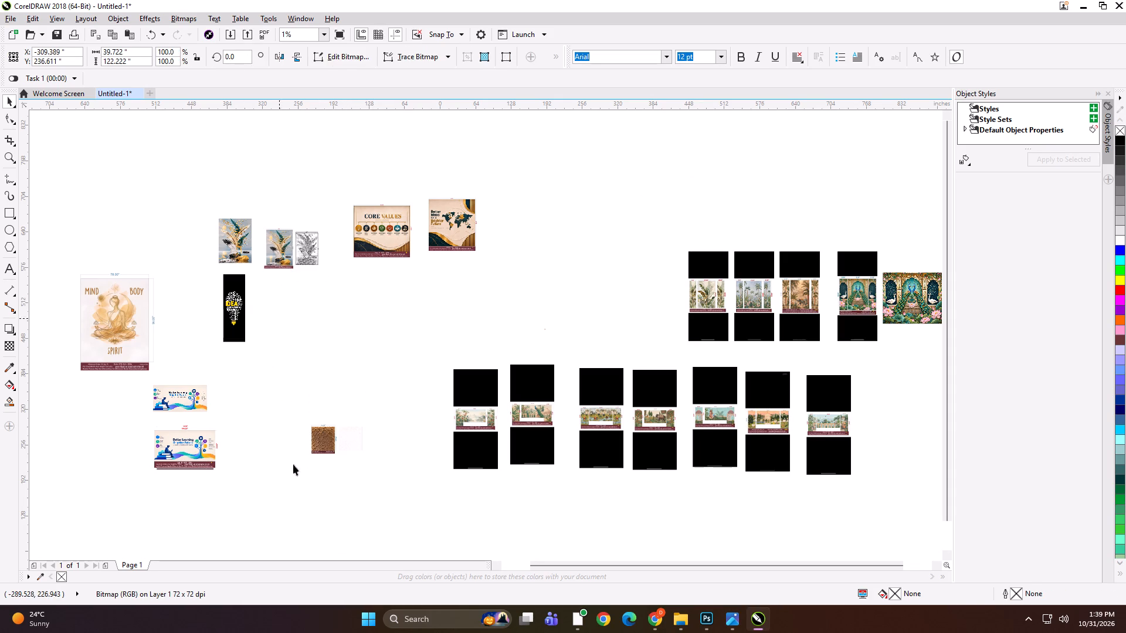
{"action": "left_click_drag", "start_coordinate": [328, 436], "coordinate": [311, 369]}
{"action": "left_click_drag", "start_coordinate": [310, 366], "coordinate": [290, 289]}
{"action": "left_click", "coordinate": [290, 288]}
{"action": "left_click_drag", "start_coordinate": [271, 456], "coordinate": [316, 427]}
{"action": "left_click", "coordinate": [386, 409]}
{"action": "scroll", "coordinate": [227, 250], "scroll_direction": "up", "scroll_amount": 1}
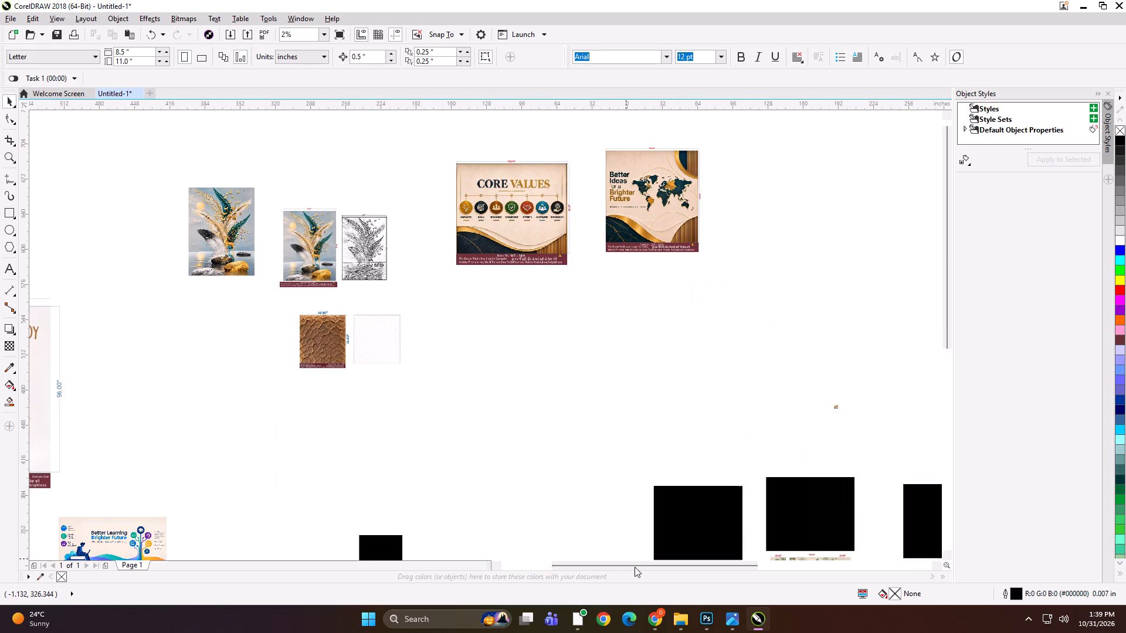
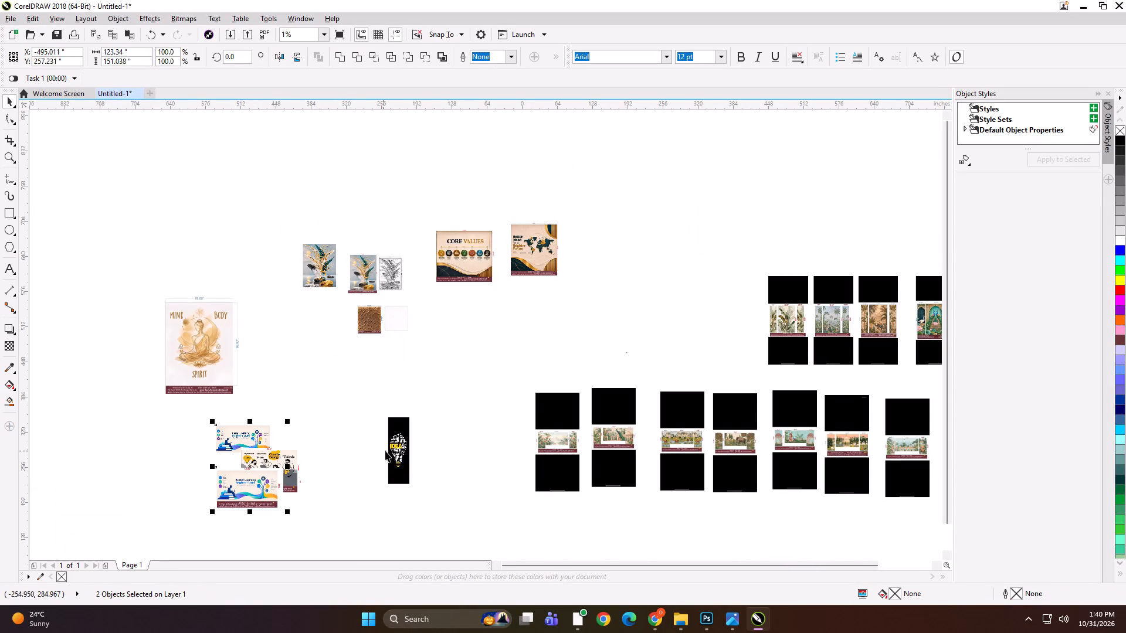
Spread out the overlapping images below the Mind Body Spirit artwork, separating both blue learning banners, the grey-based illustration and the STARTUP design.
{"action": "left_click_drag", "start_coordinate": [398, 451], "coordinate": [365, 476]}
{"action": "left_click_drag", "start_coordinate": [263, 491], "coordinate": [174, 485]}
{"action": "left_click_drag", "start_coordinate": [233, 441], "coordinate": [231, 440]}
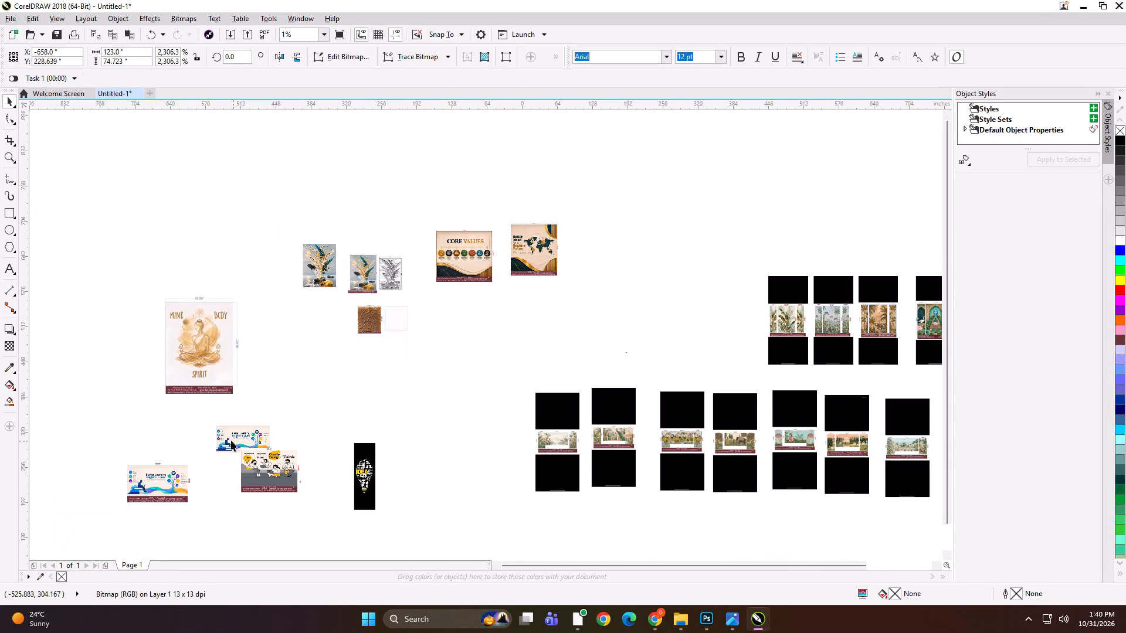
{"action": "left_click_drag", "start_coordinate": [231, 440], "coordinate": [227, 438]}
{"action": "left_click_drag", "start_coordinate": [213, 437], "coordinate": [143, 433]}
{"action": "left_click_drag", "start_coordinate": [270, 469], "coordinate": [213, 503]}
{"action": "left_click_drag", "start_coordinate": [263, 471], "coordinate": [290, 512]}
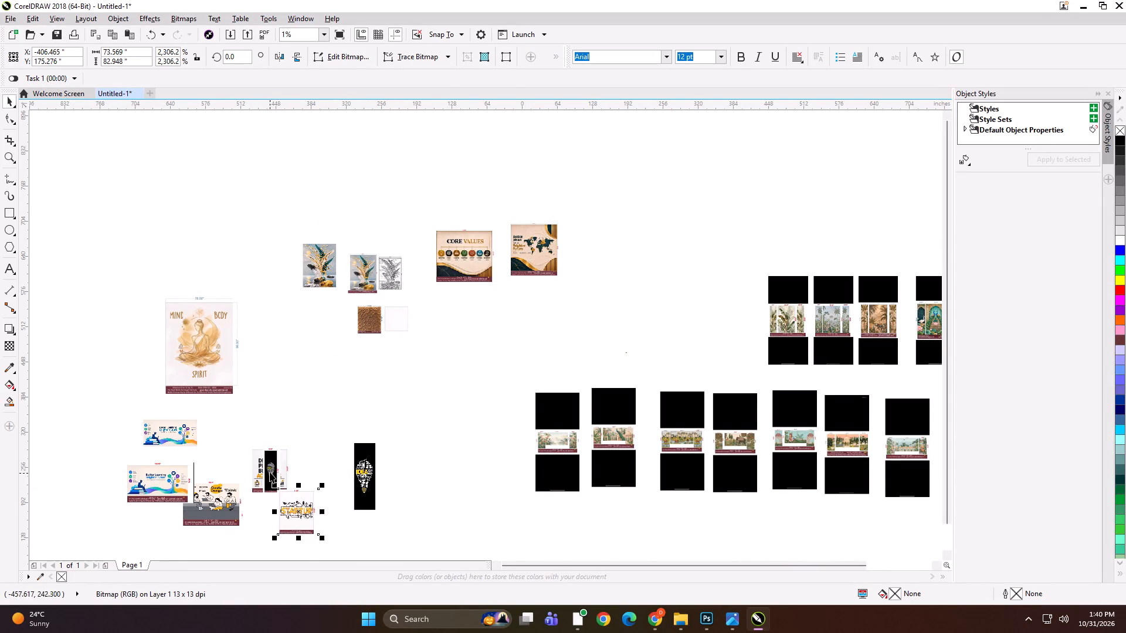
Separate the small black bulb image from the DREAM IT poster, pair it with the large IDEAS bulb, and shift the lower blue banner outward.
{"action": "left_click_drag", "start_coordinate": [270, 468], "coordinate": [304, 429]}
{"action": "left_click_drag", "start_coordinate": [272, 464], "coordinate": [239, 439]}
{"action": "left_click_drag", "start_coordinate": [306, 424], "coordinate": [293, 433]}
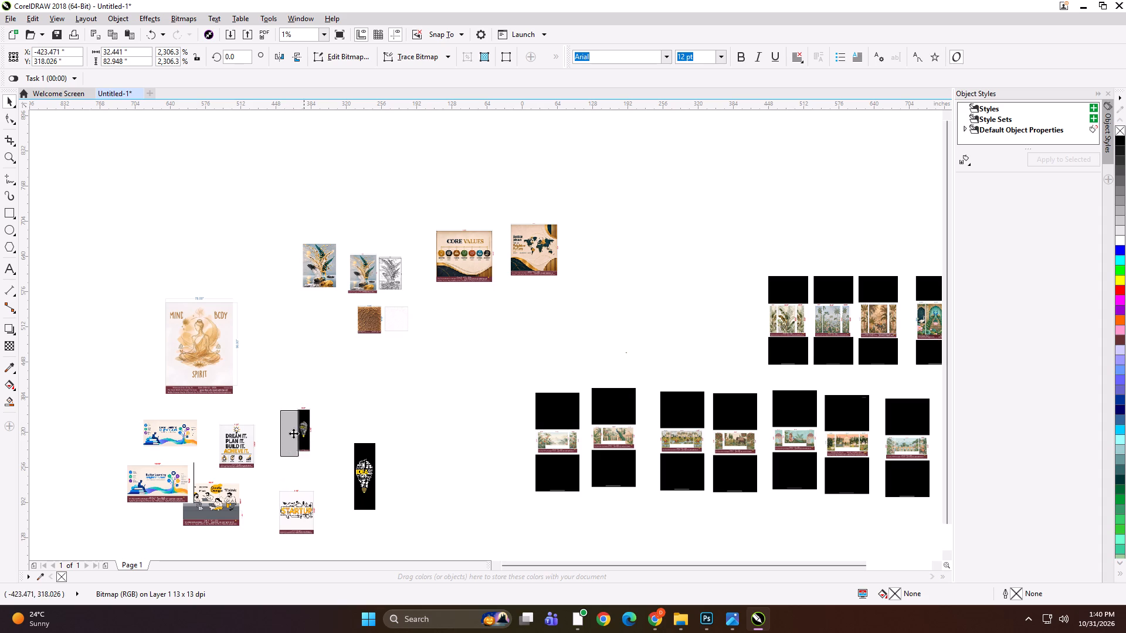
{"action": "left_click_drag", "start_coordinate": [293, 433], "coordinate": [289, 433]}
{"action": "left_click_drag", "start_coordinate": [365, 468], "coordinate": [317, 434]}
{"action": "left_click_drag", "start_coordinate": [177, 487], "coordinate": [160, 485]}
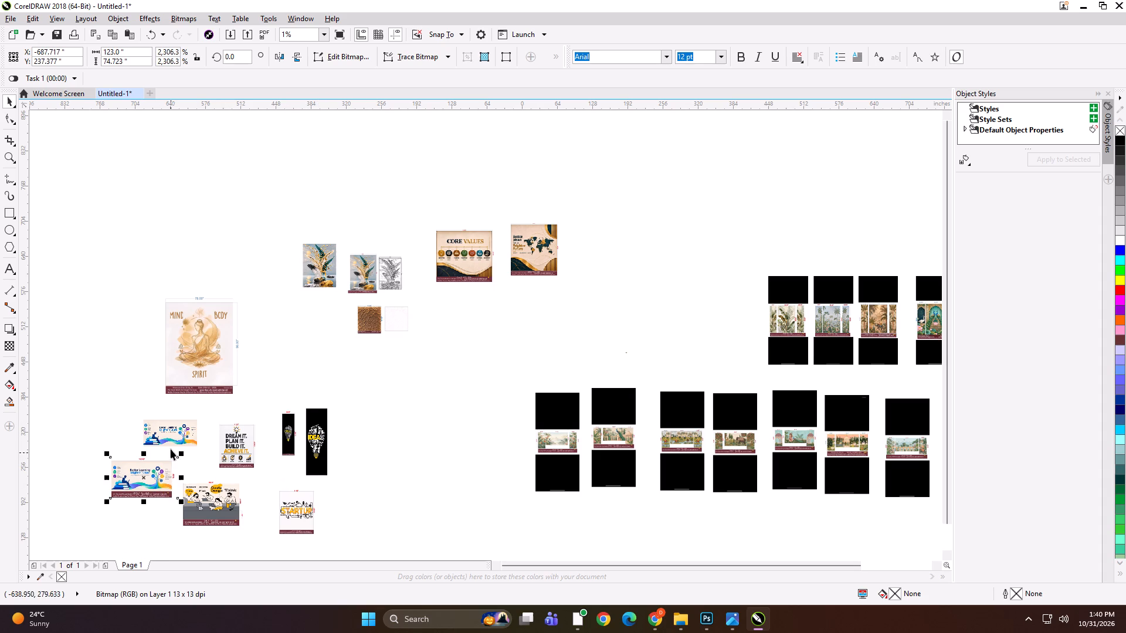
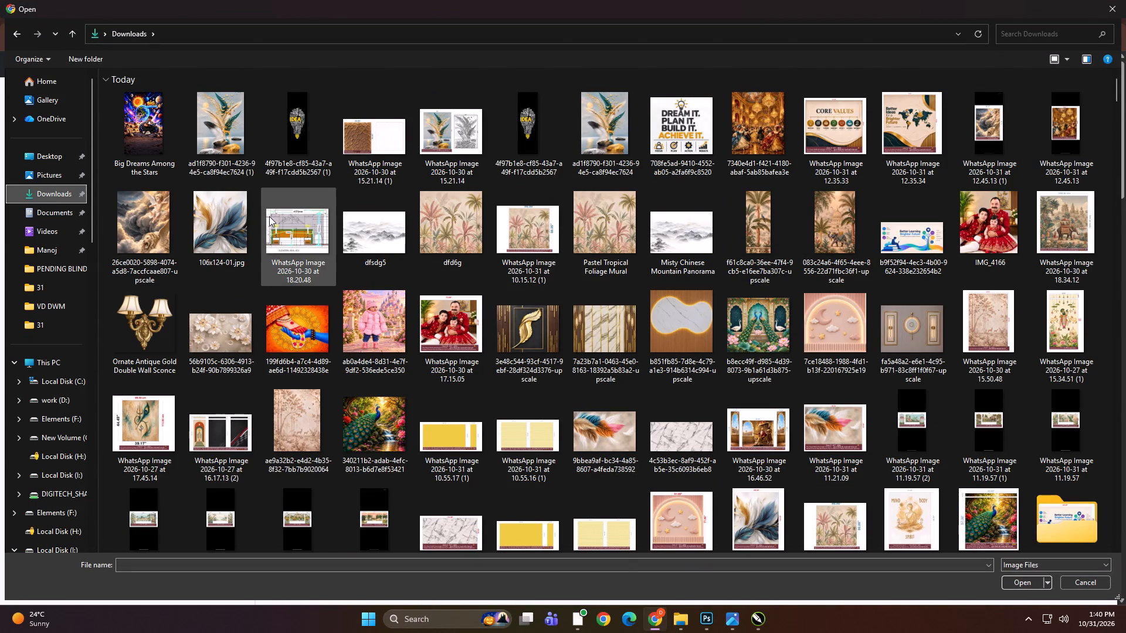
In Chrome's file picker, browse the Downloads folder with enlarged thumbnails for the image to upload.
{"action": "scroll", "coordinate": [269, 216], "scroll_direction": "up", "scroll_amount": 1, "text": "ctrl"}
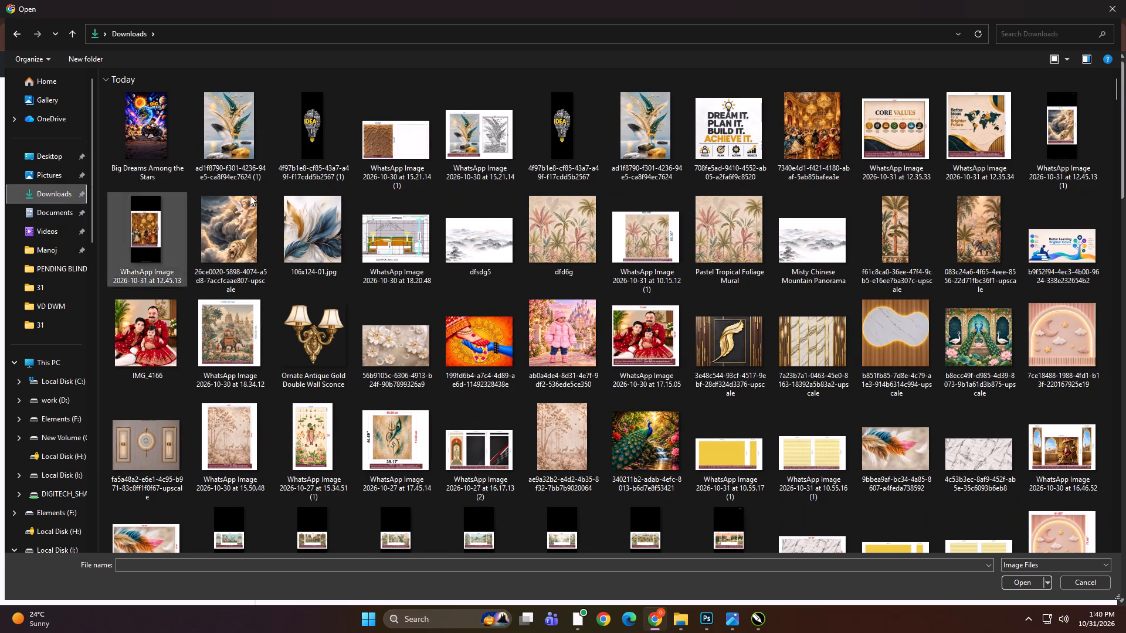
{"action": "left_click", "coordinate": [66, 192]}
{"action": "left_click", "coordinate": [63, 181]}
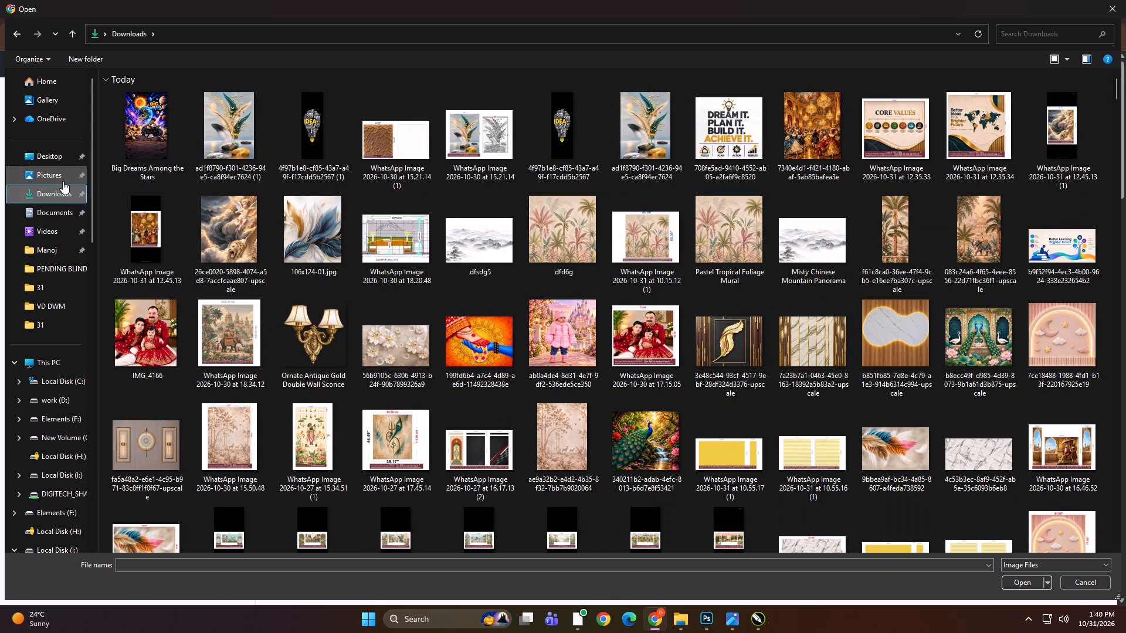
{"action": "double_click", "coordinate": [62, 185]}
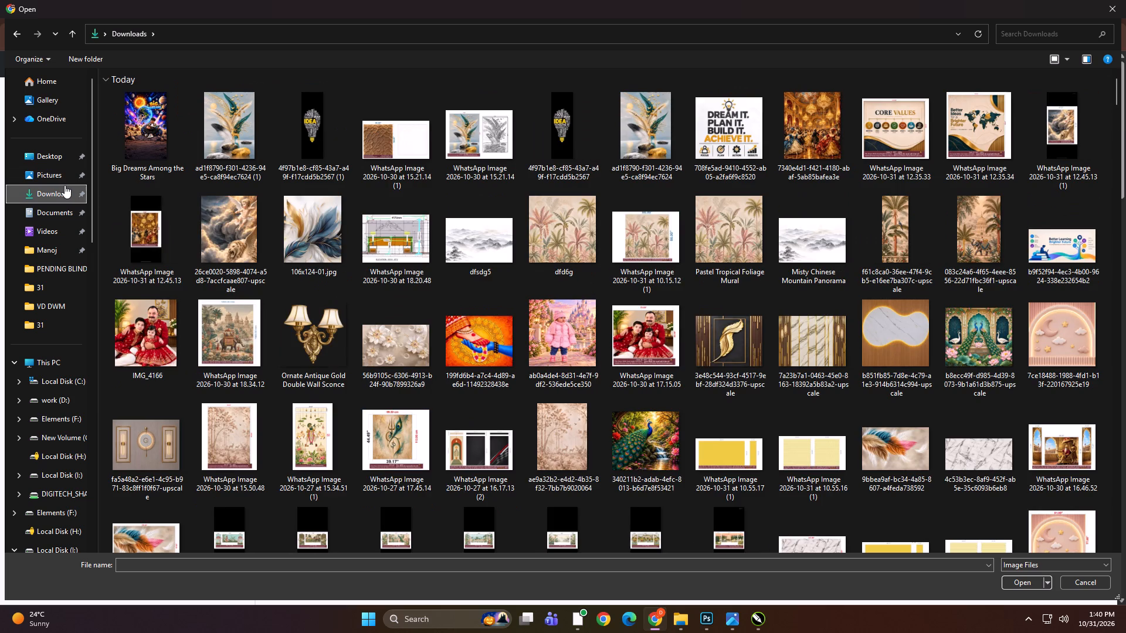
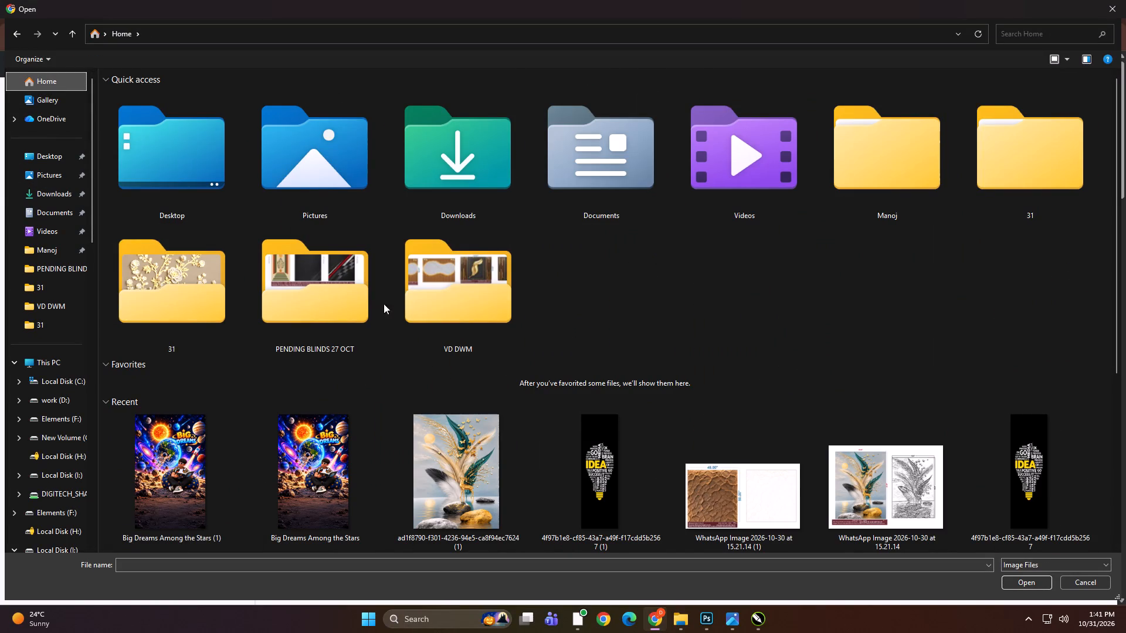
Select the image Big Dreams Among the Stars (1) from the Downloads folder for upload.
{"action": "scroll", "coordinate": [400, 316], "scroll_direction": "down", "scroll_amount": 1}
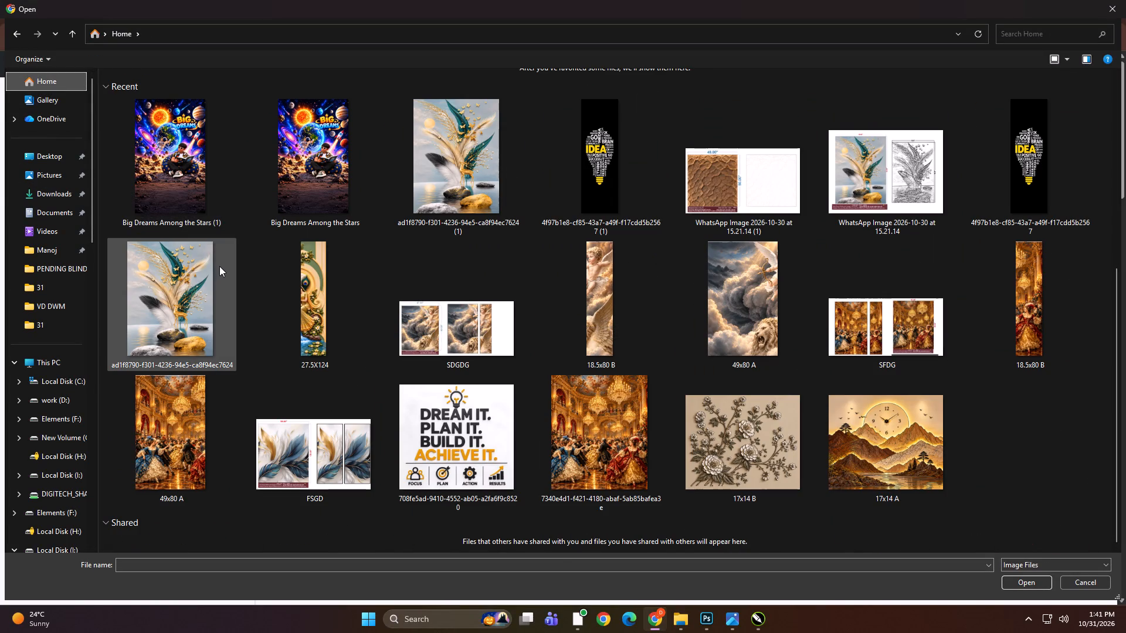
{"action": "scroll", "coordinate": [219, 266], "scroll_direction": "up", "scroll_amount": 4}
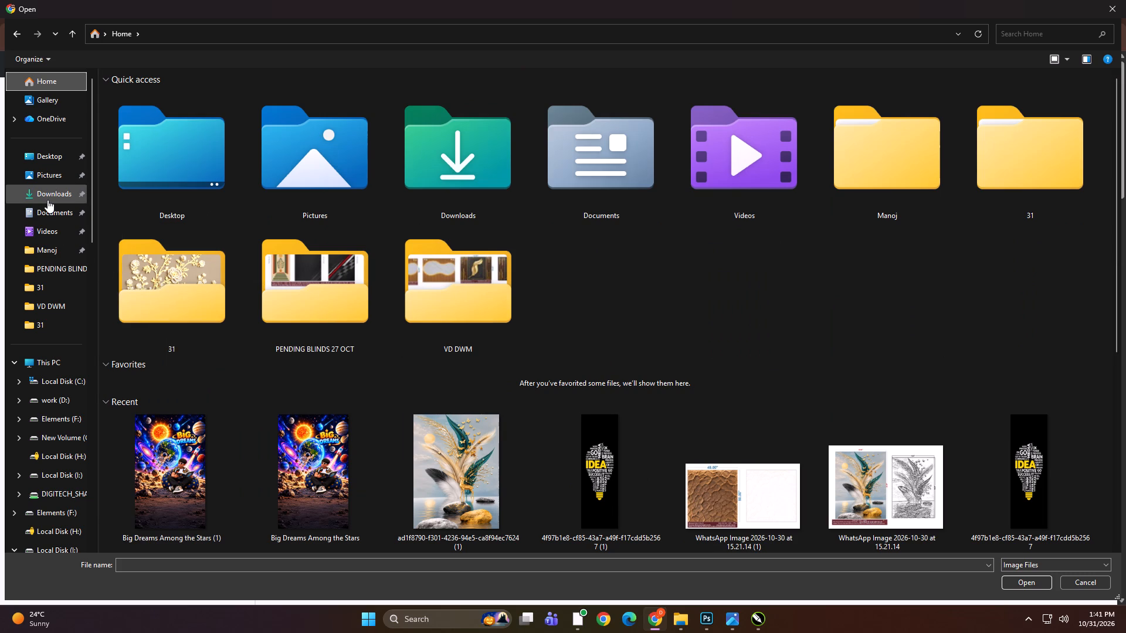
{"action": "left_click", "coordinate": [48, 196]}
{"action": "scroll", "coordinate": [216, 218], "scroll_direction": "up", "scroll_amount": 4}
{"action": "left_click", "coordinate": [149, 128]}
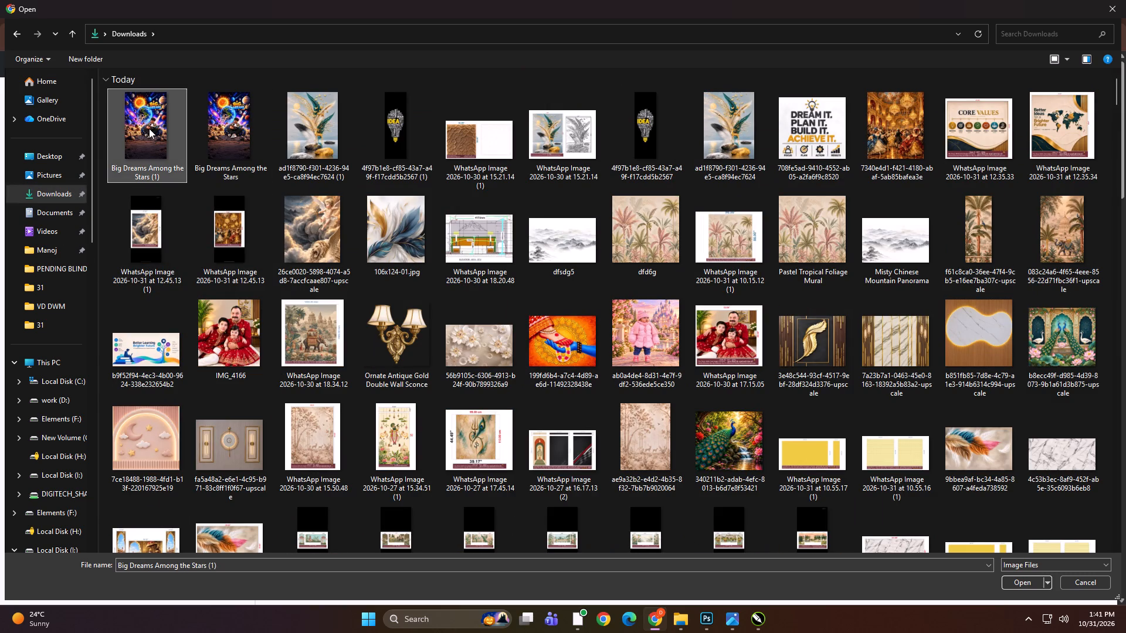
{"action": "left_click", "coordinate": [659, 620]}
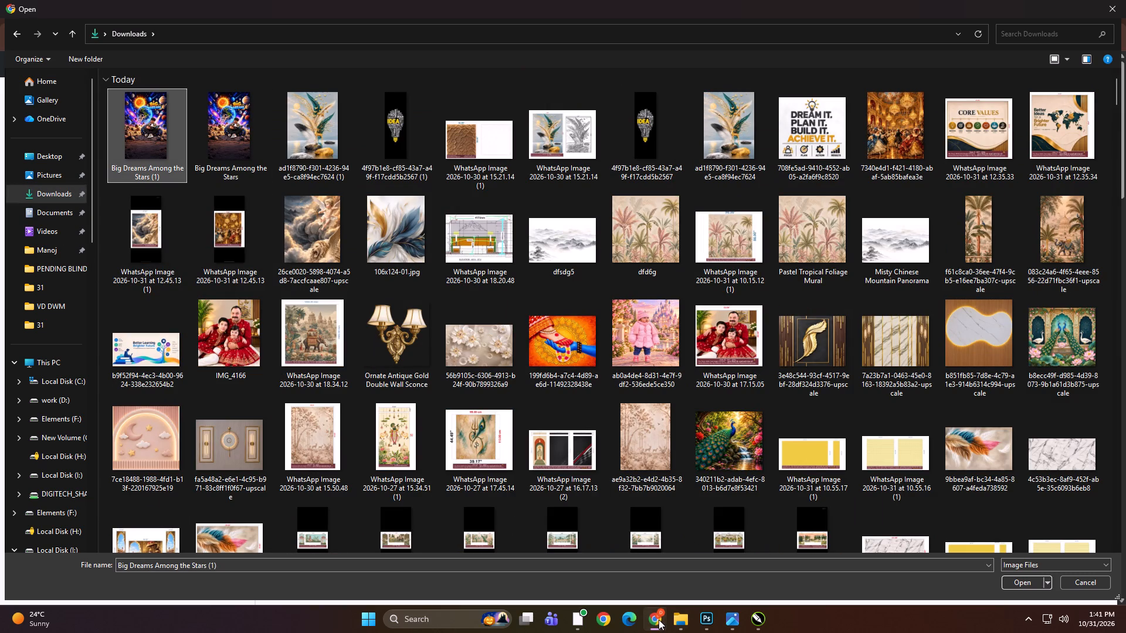
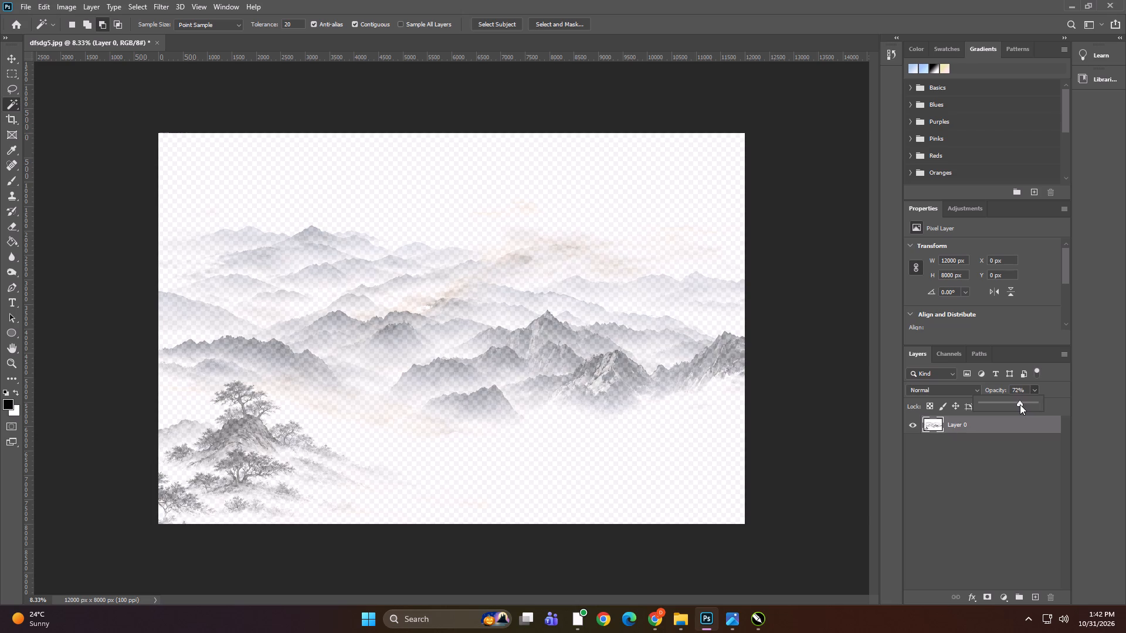
Fine-tune the opacity of Layer 0, the mountain landscape, to about 70%.
{"action": "left_click_drag", "start_coordinate": [1020, 404], "coordinate": [1018, 404]}
{"action": "left_click_drag", "start_coordinate": [1018, 404], "coordinate": [1019, 404]}
{"action": "double_click", "coordinate": [1003, 491]}
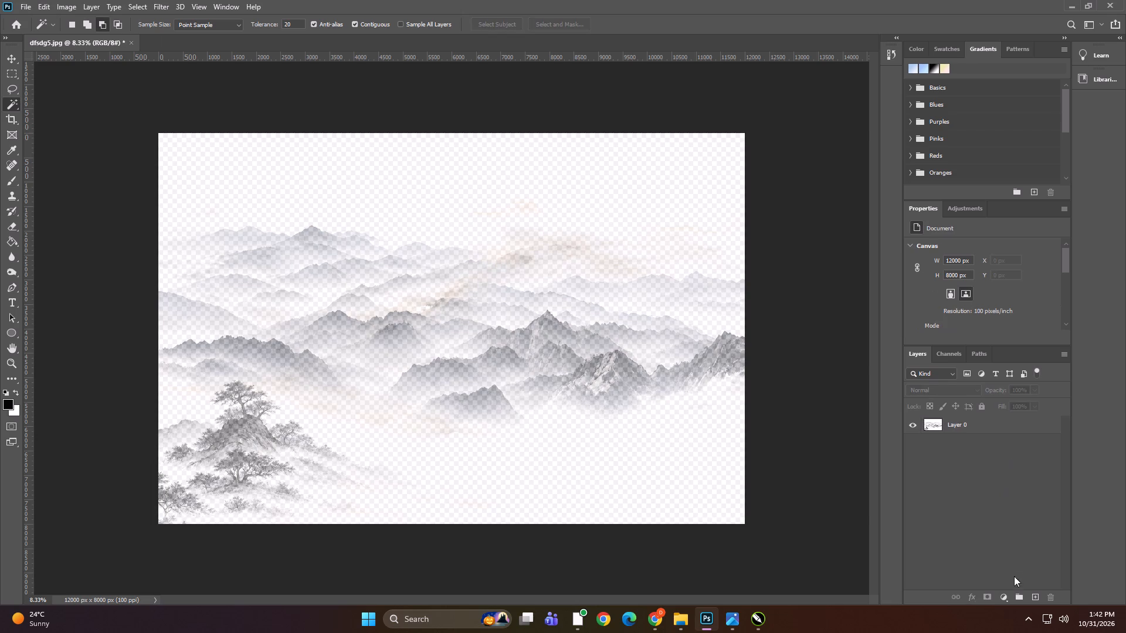
Add a new layer, fill it with white and place it beneath the mountain landscape on Layer 0.
{"action": "left_click", "coordinate": [1035, 593]}
{"action": "key", "text": "alt+BackSpace"}
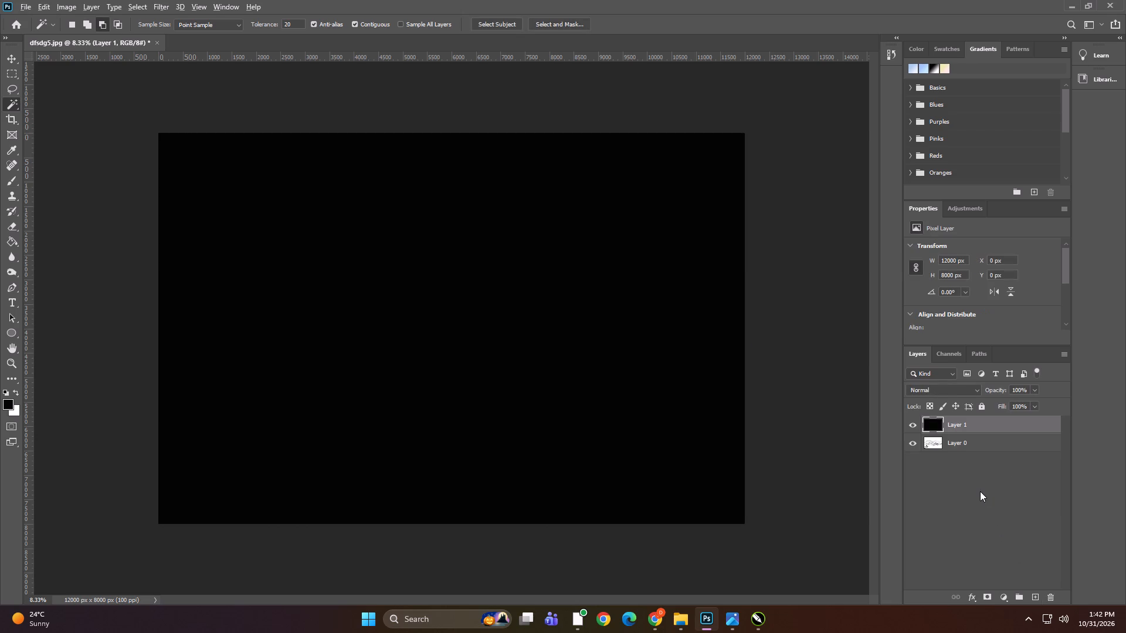
{"action": "key", "text": "ctrl+BackSpace"}
{"action": "left_click_drag", "start_coordinate": [975, 423], "coordinate": [978, 462]}
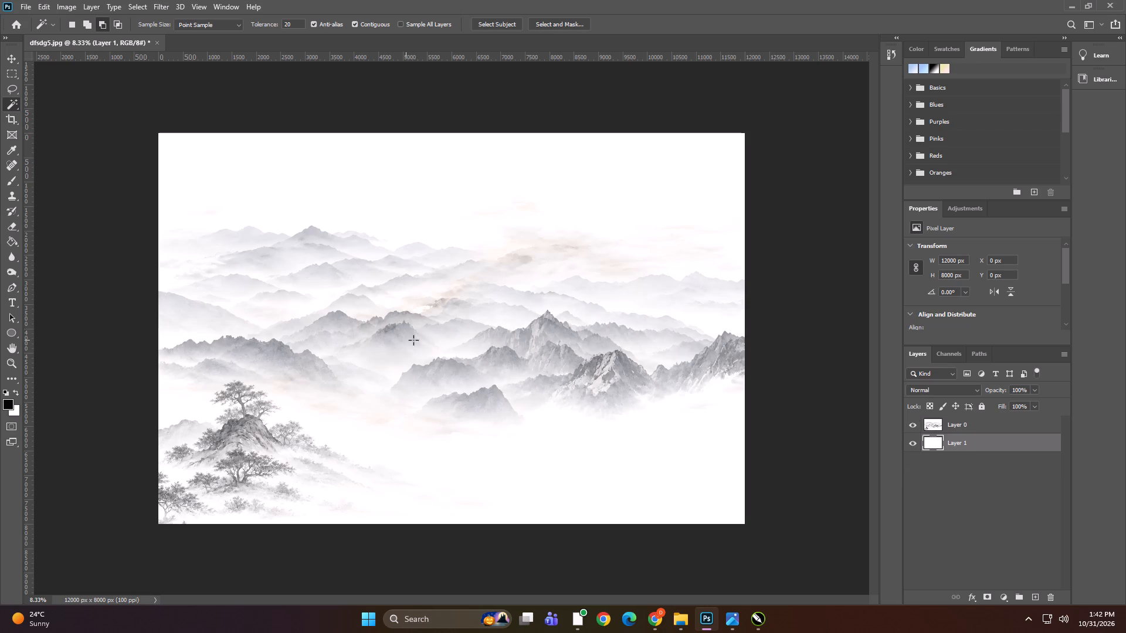
{"action": "left_click", "coordinate": [9, 60]}
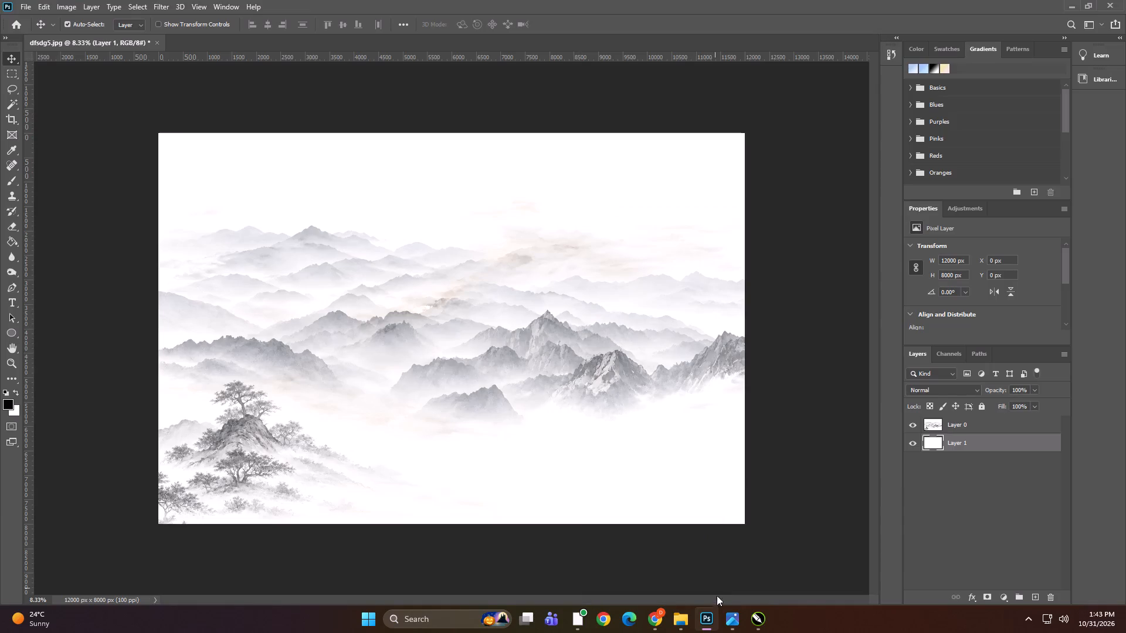
Switch to CorelDRAW and find the 164.38" by 94.49" mountain mural layout in MATRA.cdr.
{"action": "double_click", "coordinate": [751, 620]}
{"action": "key", "text": "F4"}
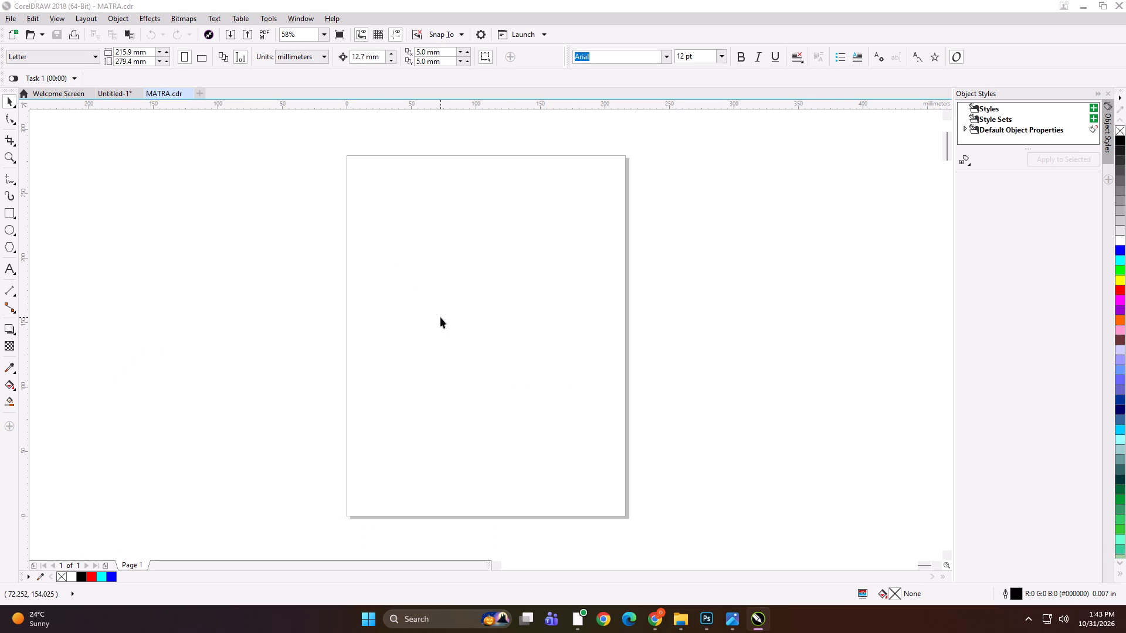
{"action": "scroll", "coordinate": [545, 327], "scroll_direction": "down", "scroll_amount": 11}
{"action": "scroll", "coordinate": [169, 420], "scroll_direction": "up", "scroll_amount": 1}
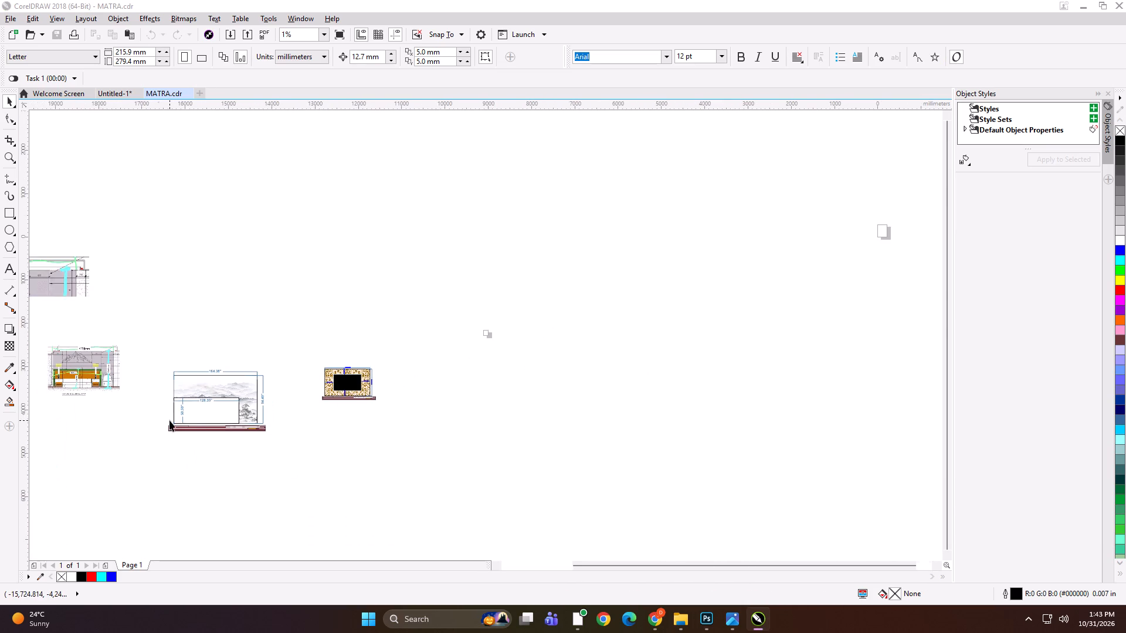
{"action": "scroll", "coordinate": [169, 420], "scroll_direction": "up", "scroll_amount": 1}
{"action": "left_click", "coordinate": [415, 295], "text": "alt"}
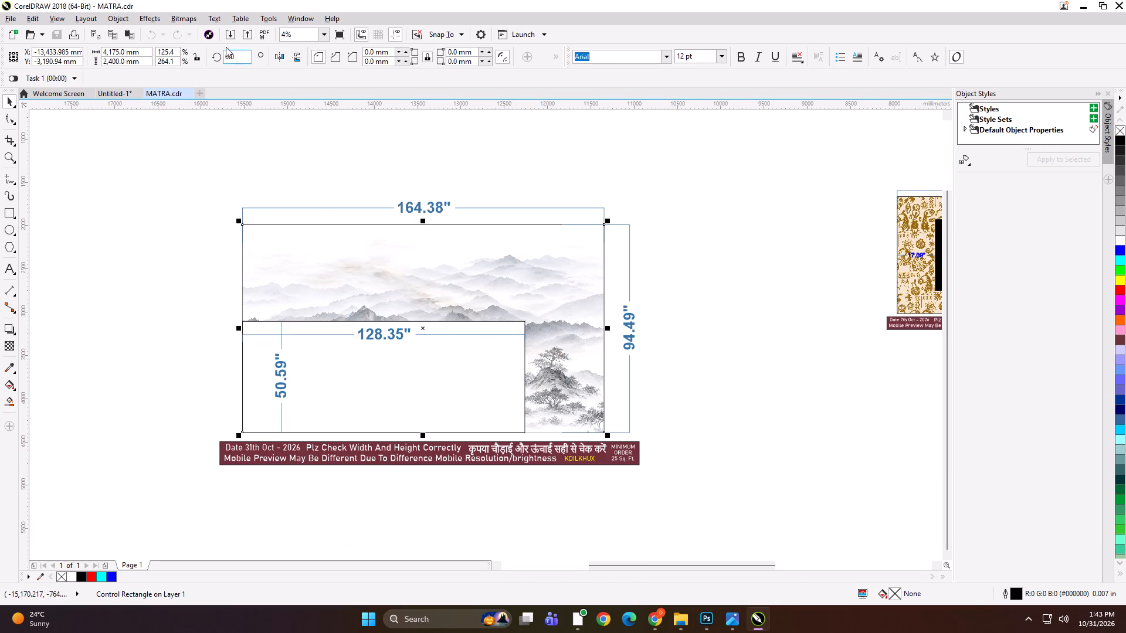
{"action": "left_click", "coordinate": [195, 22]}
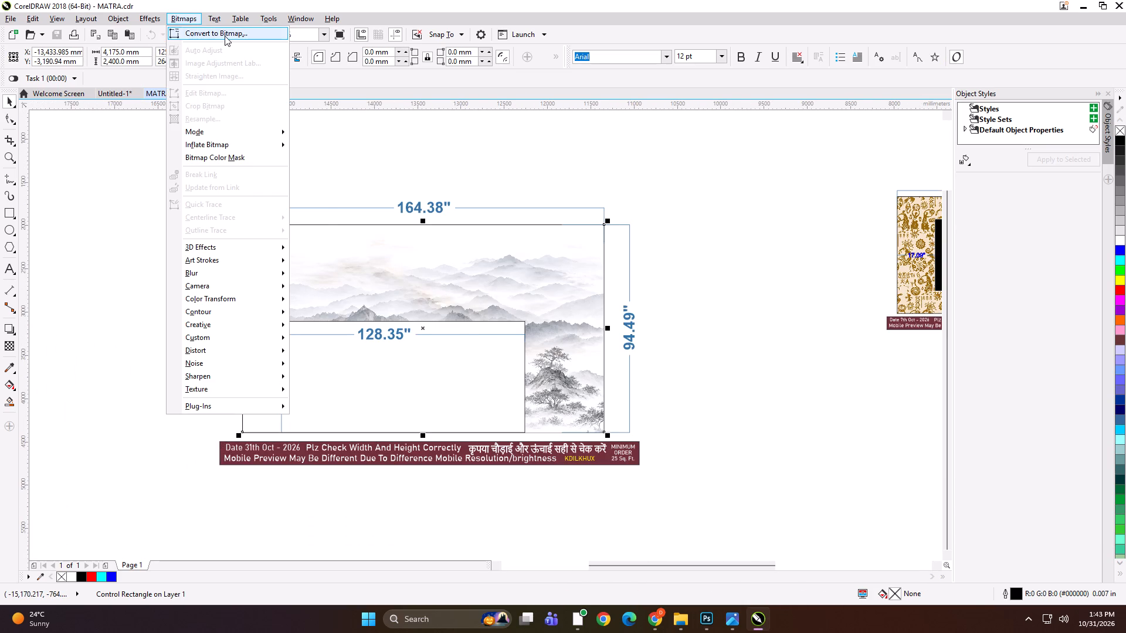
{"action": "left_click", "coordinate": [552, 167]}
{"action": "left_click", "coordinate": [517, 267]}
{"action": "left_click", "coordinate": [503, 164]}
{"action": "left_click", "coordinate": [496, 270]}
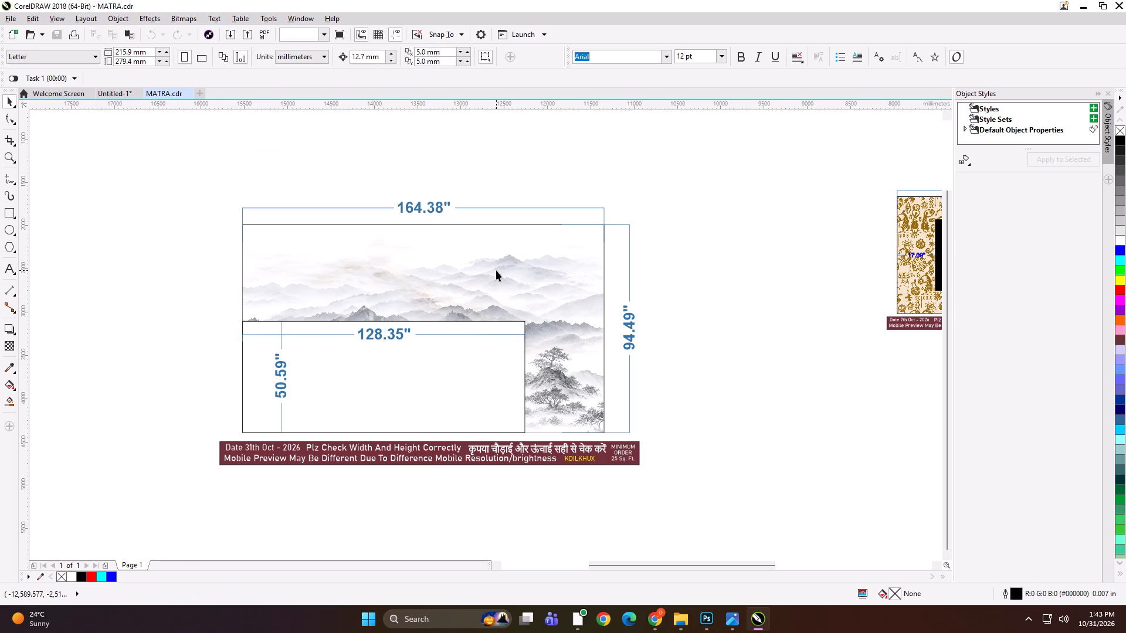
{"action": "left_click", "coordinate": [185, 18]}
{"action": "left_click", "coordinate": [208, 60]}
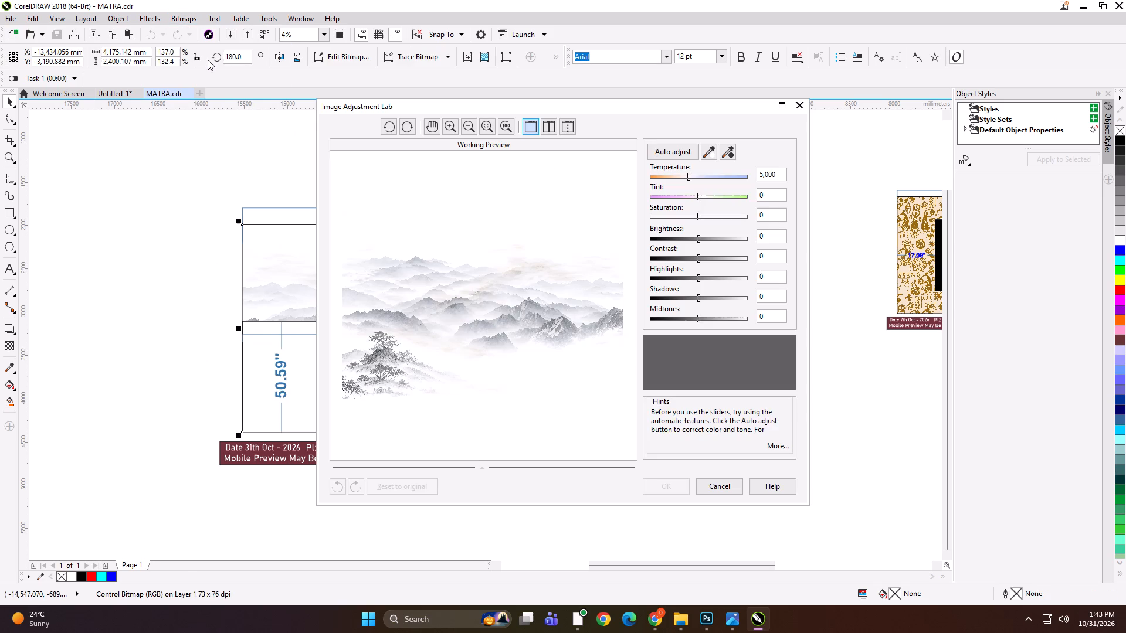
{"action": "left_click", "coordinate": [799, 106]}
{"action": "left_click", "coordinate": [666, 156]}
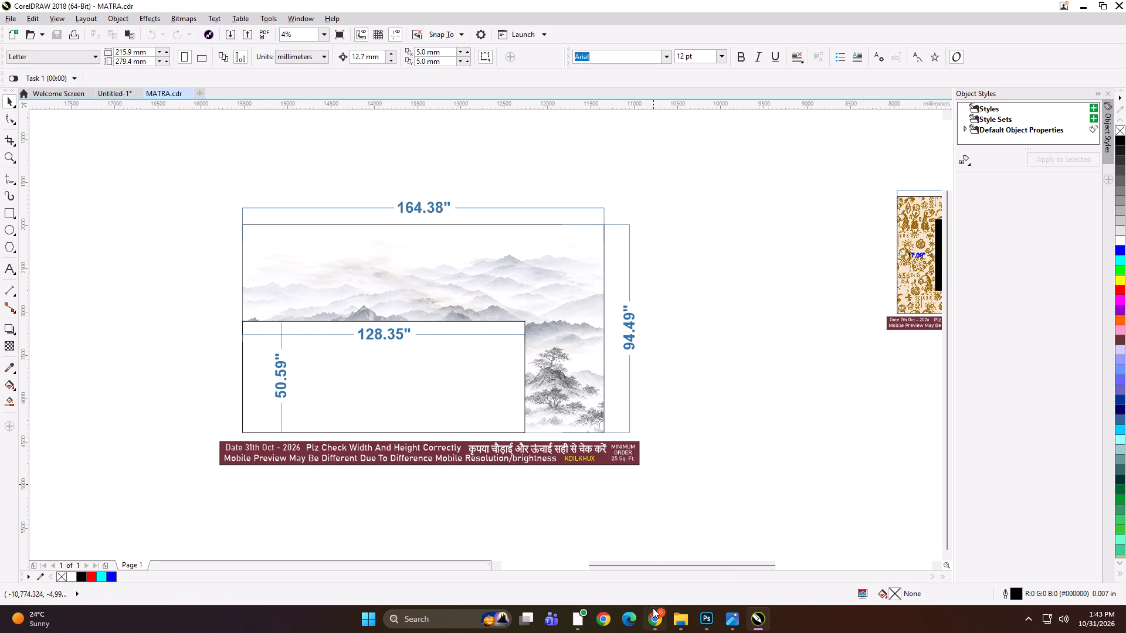
Switch to Photoshop and save the lightened landscape as a JPEG named dfsdg5 30%LIGHT in the Downloads folder.
{"action": "left_click", "coordinate": [703, 620]}
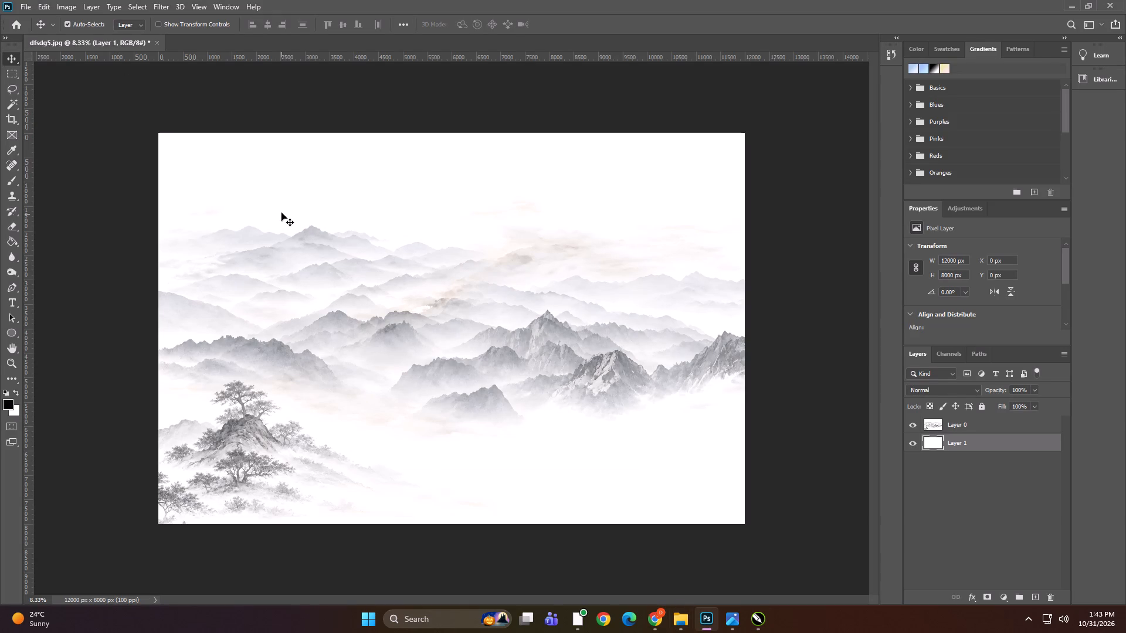
{"action": "key", "text": "ctrl+shift+s"}
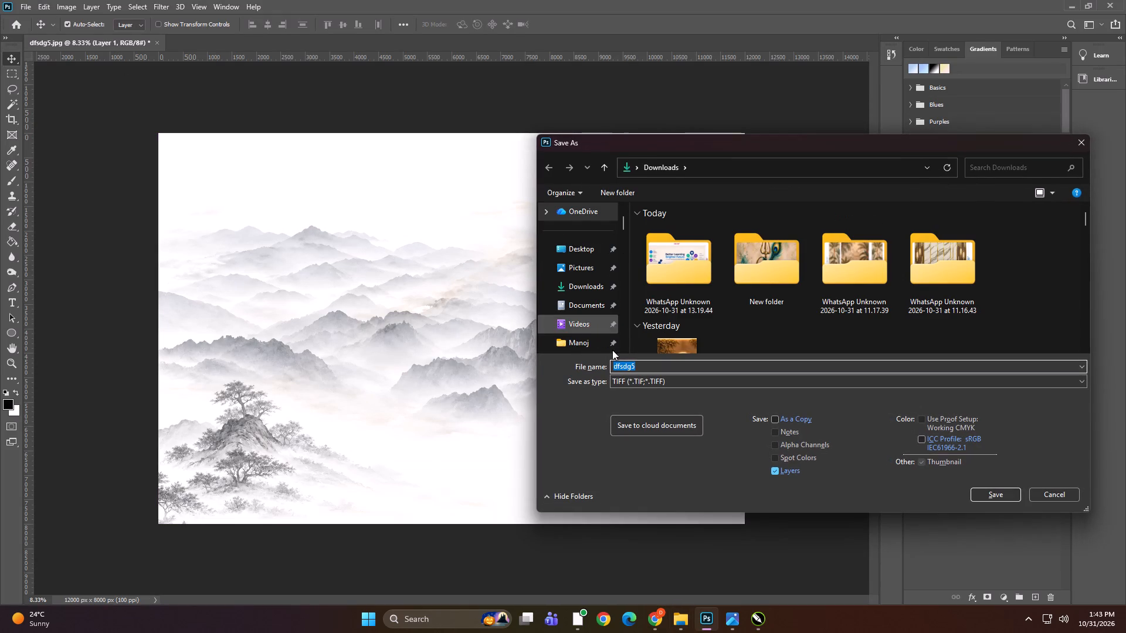
{"action": "left_click", "coordinate": [637, 364]}
{"action": "key", "text": "space"}
{"action": "type", "text": "30"}
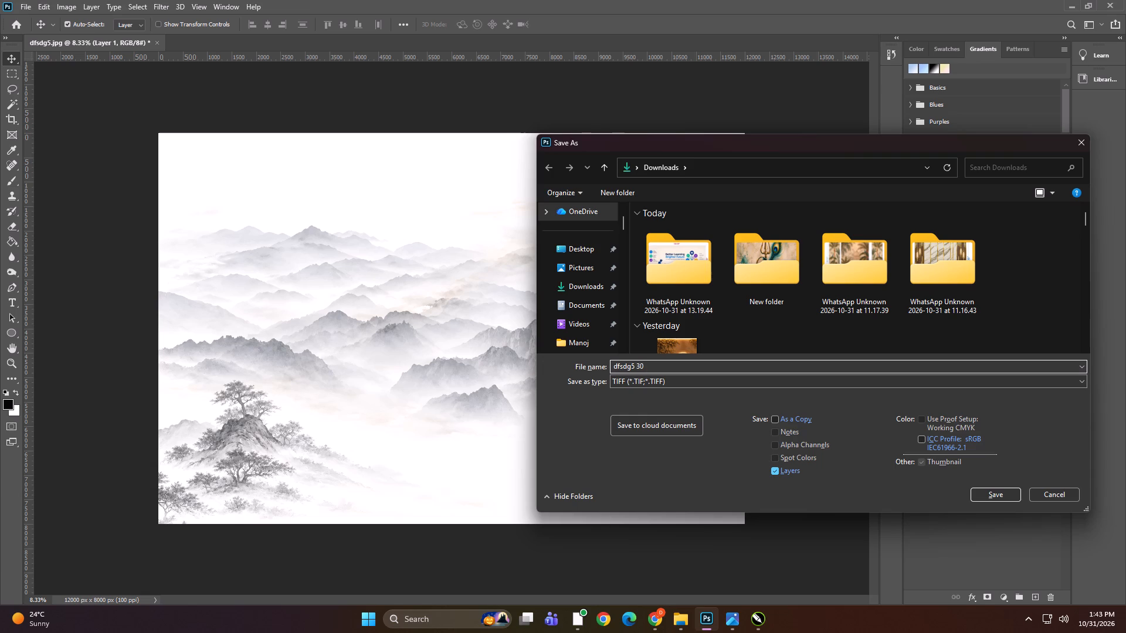
{"action": "type", "text": "%LIGHT"}
{"action": "left_click", "coordinate": [711, 380]}
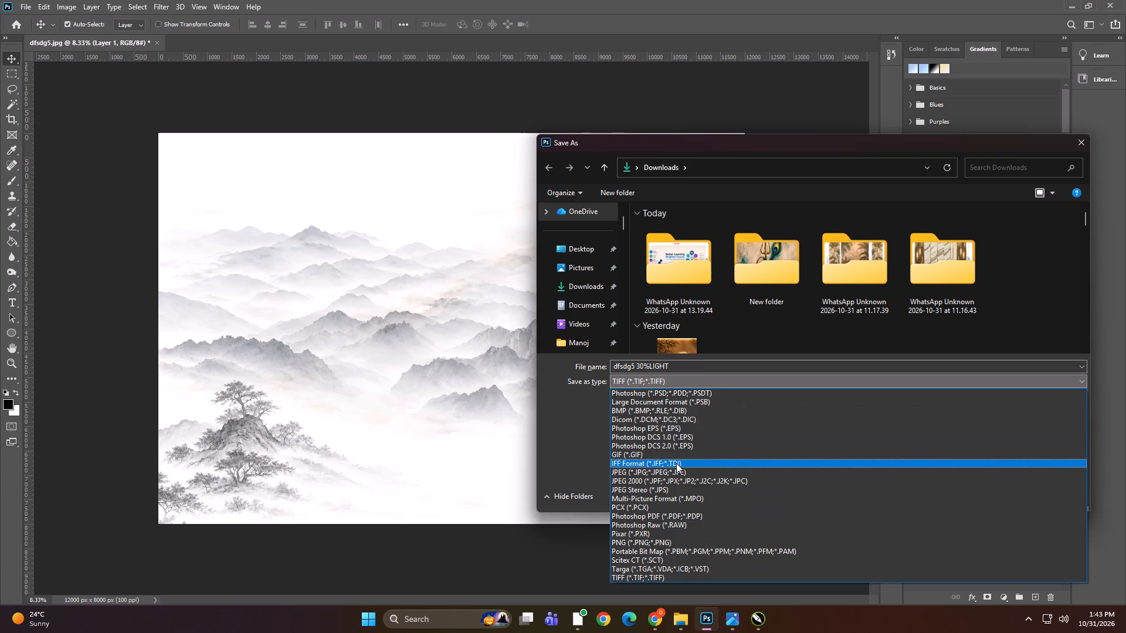
{"action": "left_click", "coordinate": [676, 467]}
{"action": "left_click", "coordinate": [650, 383]}
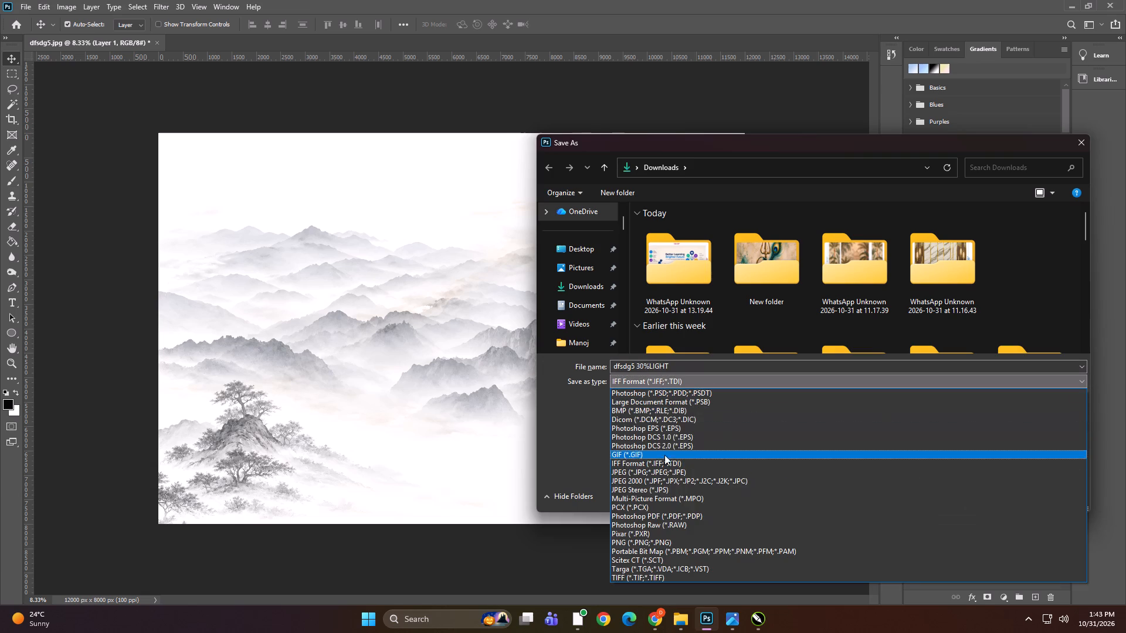
{"action": "left_click", "coordinate": [669, 470]}
{"action": "scroll", "coordinate": [579, 284], "scroll_direction": "up", "scroll_amount": 4}
{"action": "left_click", "coordinate": [592, 324]}
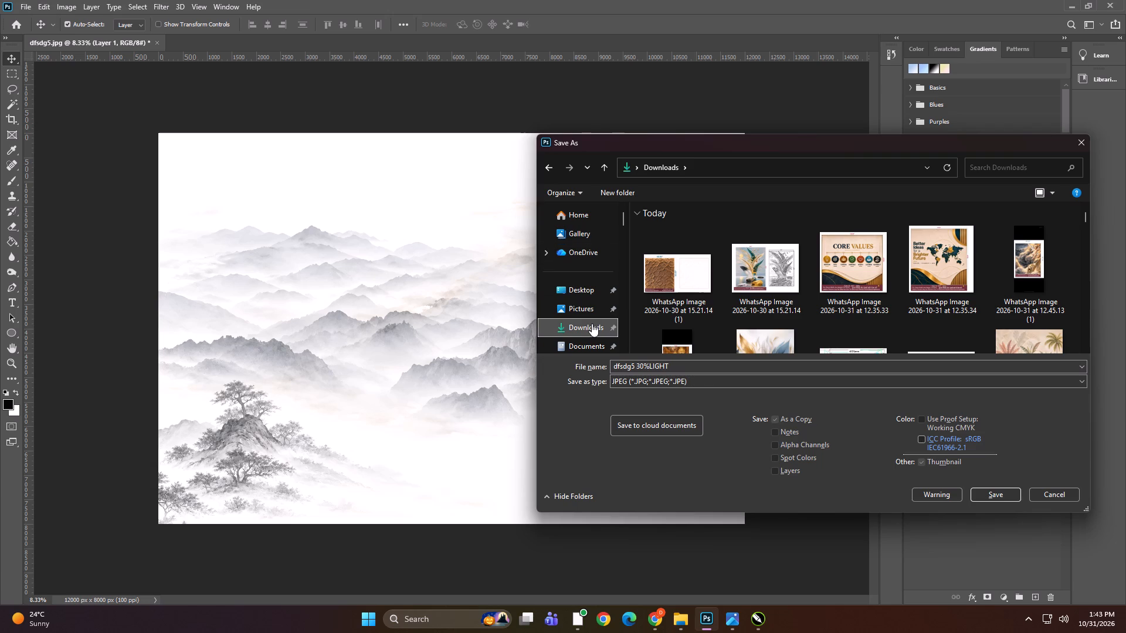
{"action": "double_click", "coordinate": [993, 492]}
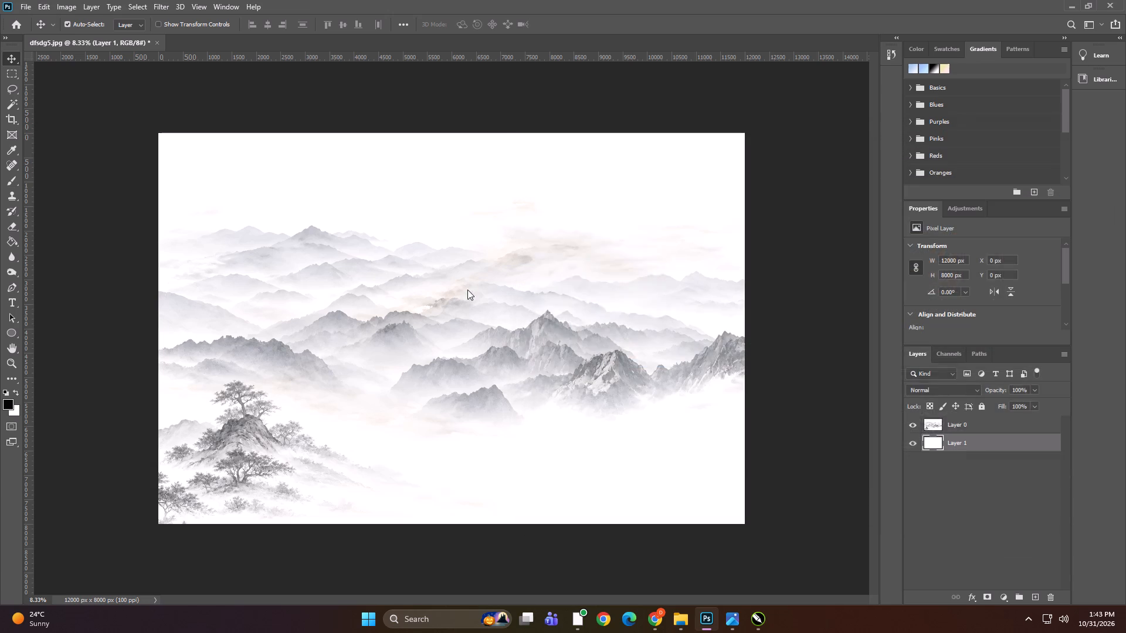
{"action": "left_click", "coordinate": [616, 158]}
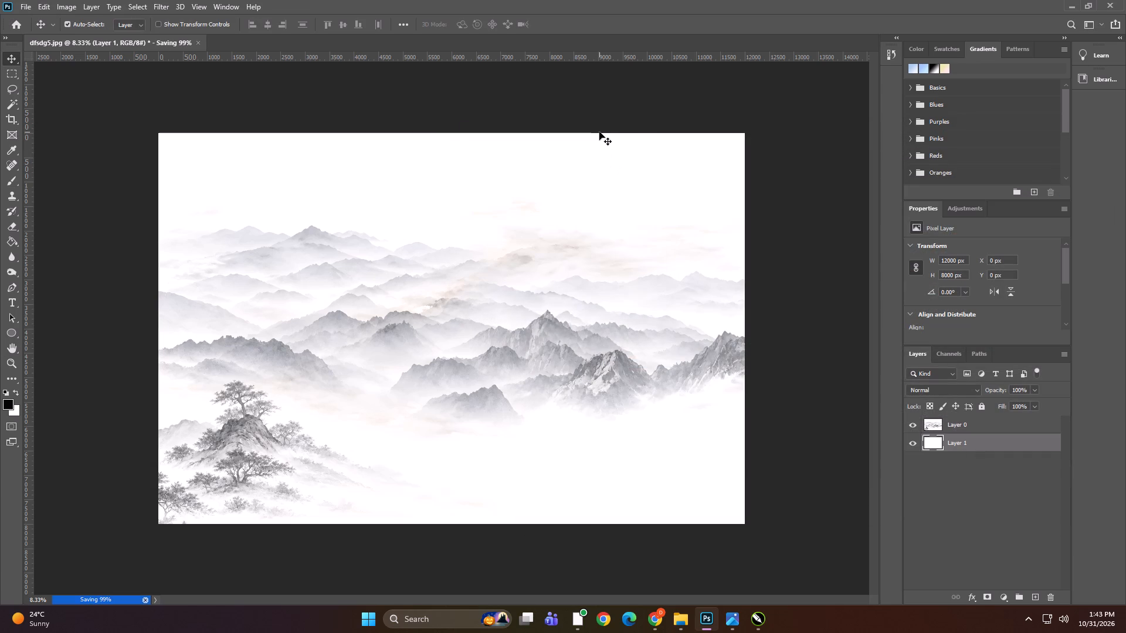
Bring the dfsdg5 30%LIGHT image from the Downloads folder into MATRA.cdr in CorelDRAW, beside the mountain mural layout.
{"action": "left_click", "coordinate": [680, 618]}
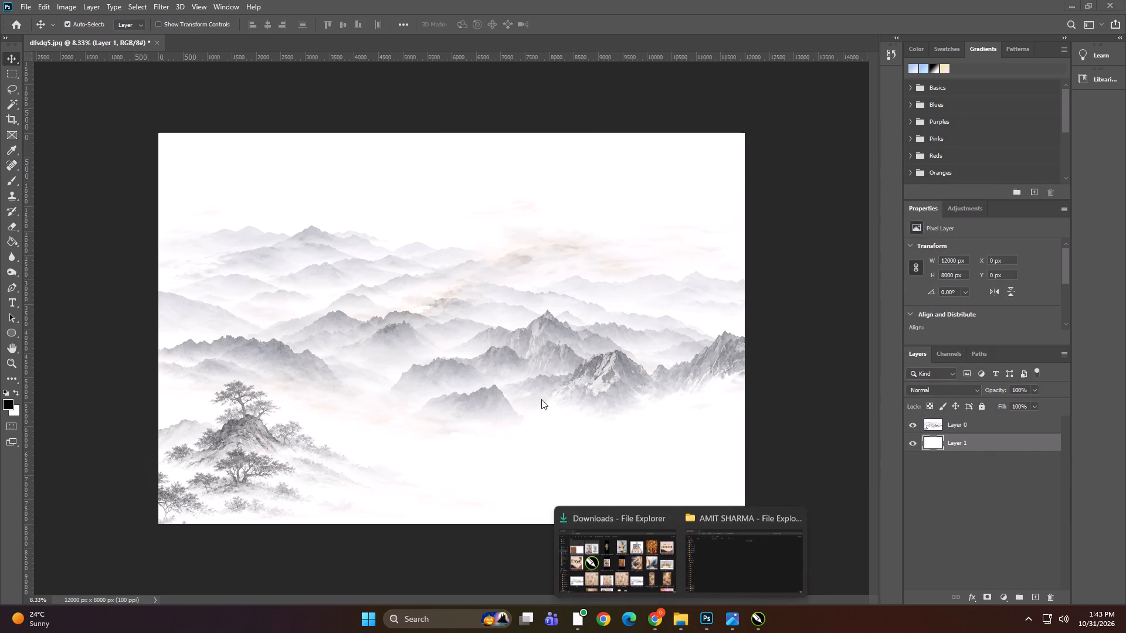
{"action": "left_click", "coordinate": [643, 556]}
{"action": "scroll", "coordinate": [57, 223], "scroll_direction": "up", "scroll_amount": 2}
{"action": "left_click", "coordinate": [56, 206]}
{"action": "left_click", "coordinate": [147, 207]}
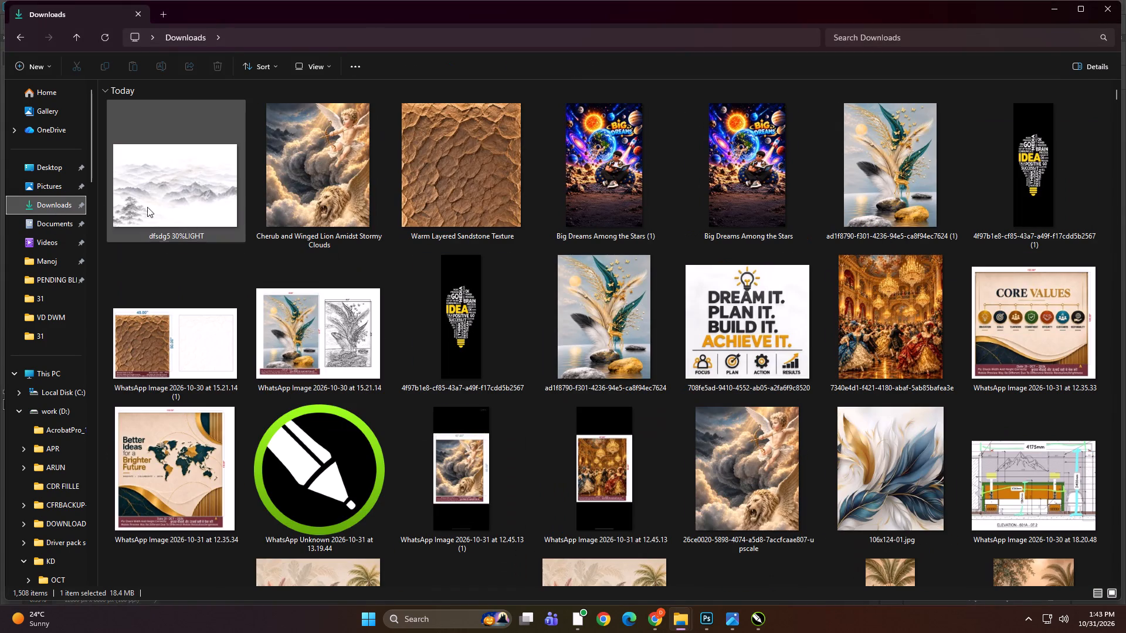
{"action": "left_click_drag", "start_coordinate": [154, 180], "coordinate": [660, 513]}
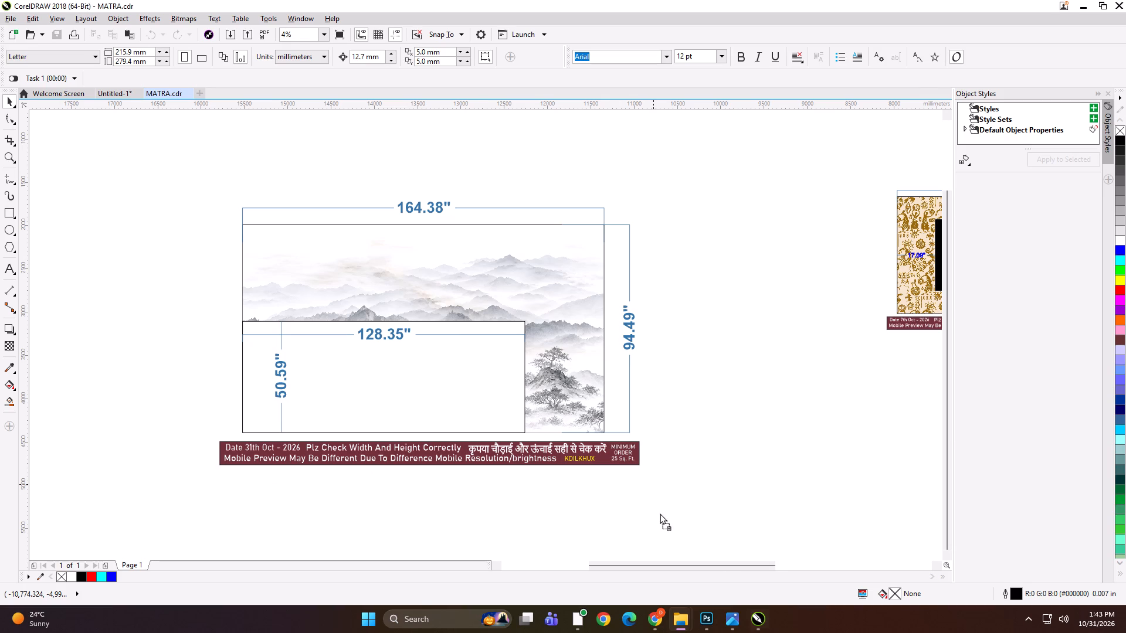
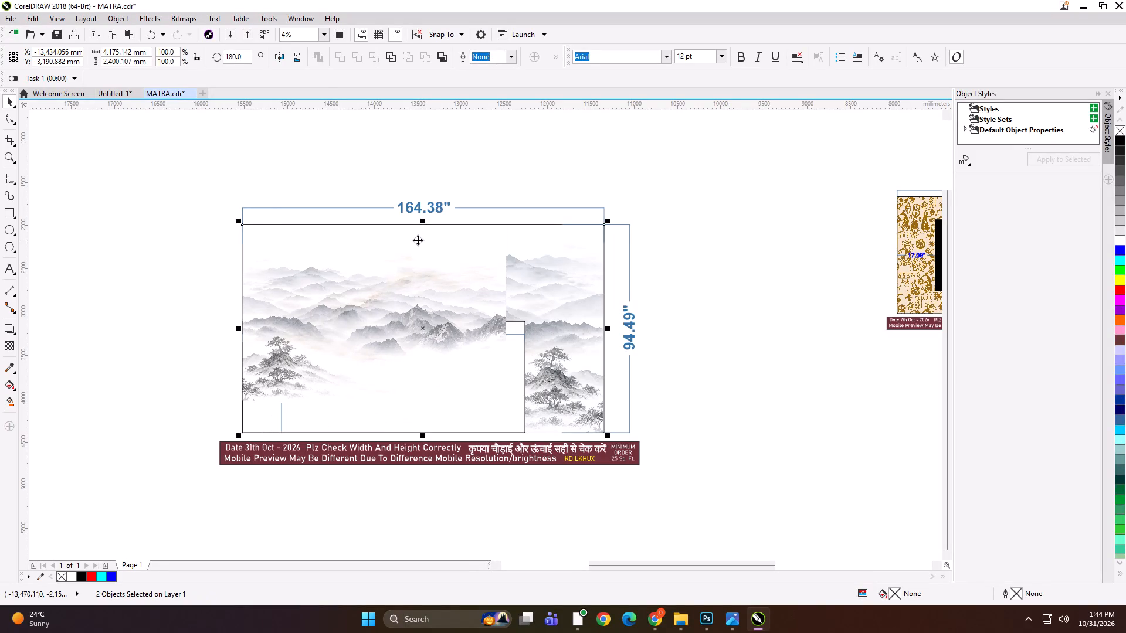
Stretch the lightened landscape image to fill the full 164.38" by 94.49" mural frame.
{"action": "left_click", "coordinate": [217, 275]}
{"action": "left_click", "coordinate": [361, 290]}
{"action": "left_click_drag", "start_coordinate": [510, 313], "coordinate": [546, 315]}
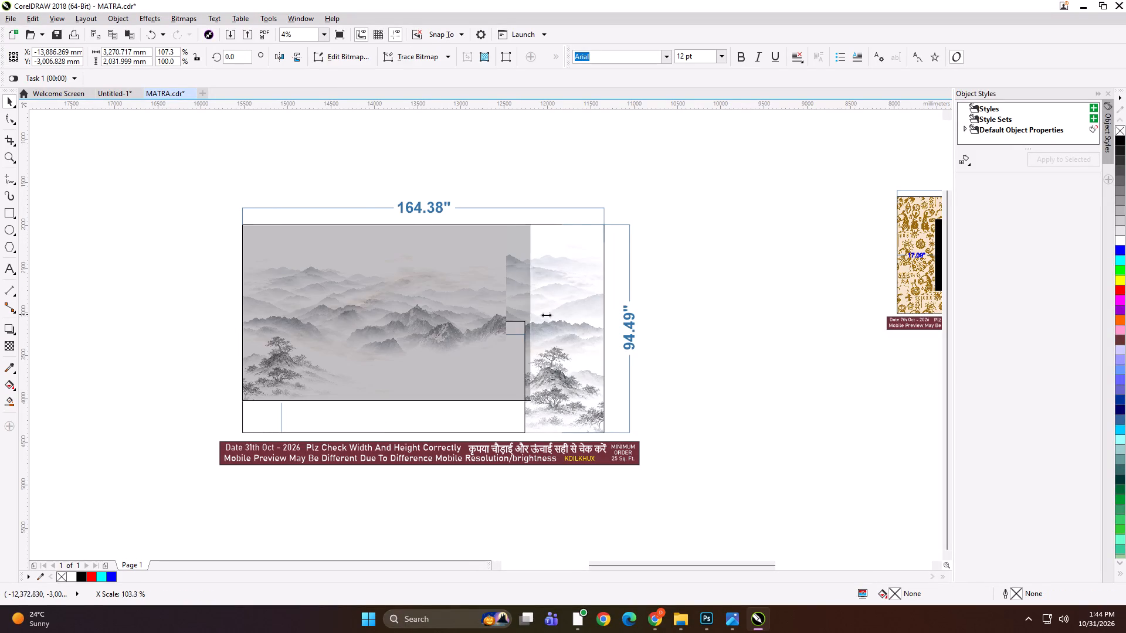
{"action": "left_click_drag", "start_coordinate": [546, 315], "coordinate": [608, 315]}
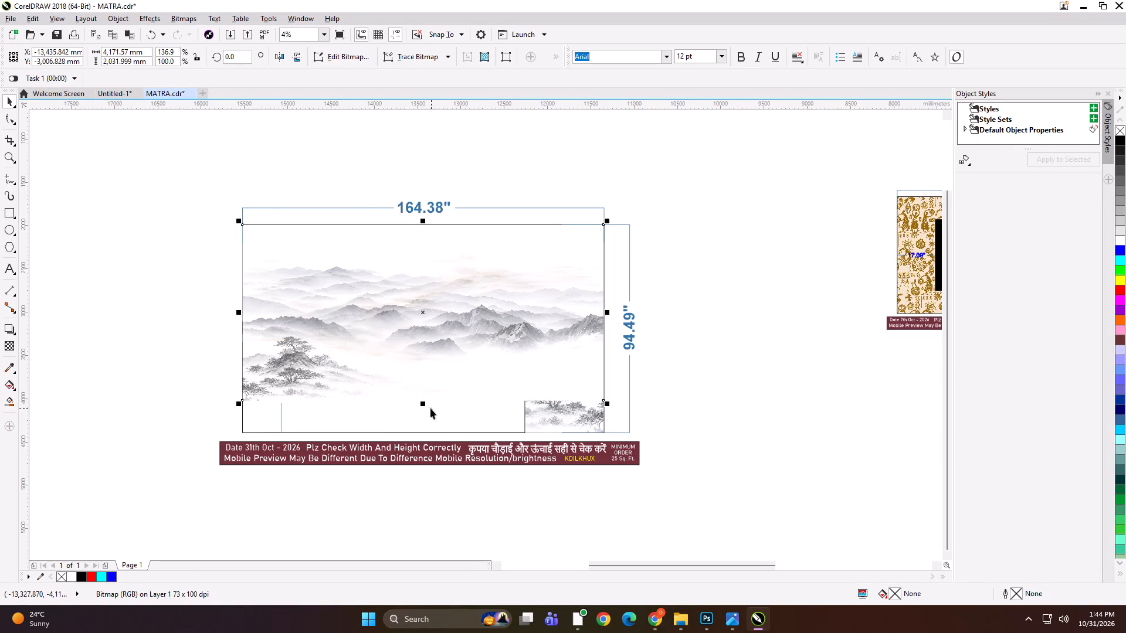
{"action": "left_click", "coordinate": [422, 406]}
{"action": "left_click_drag", "start_coordinate": [437, 419], "coordinate": [443, 431]}
{"action": "key", "text": "ctrl+z"}
{"action": "left_click", "coordinate": [404, 271]}
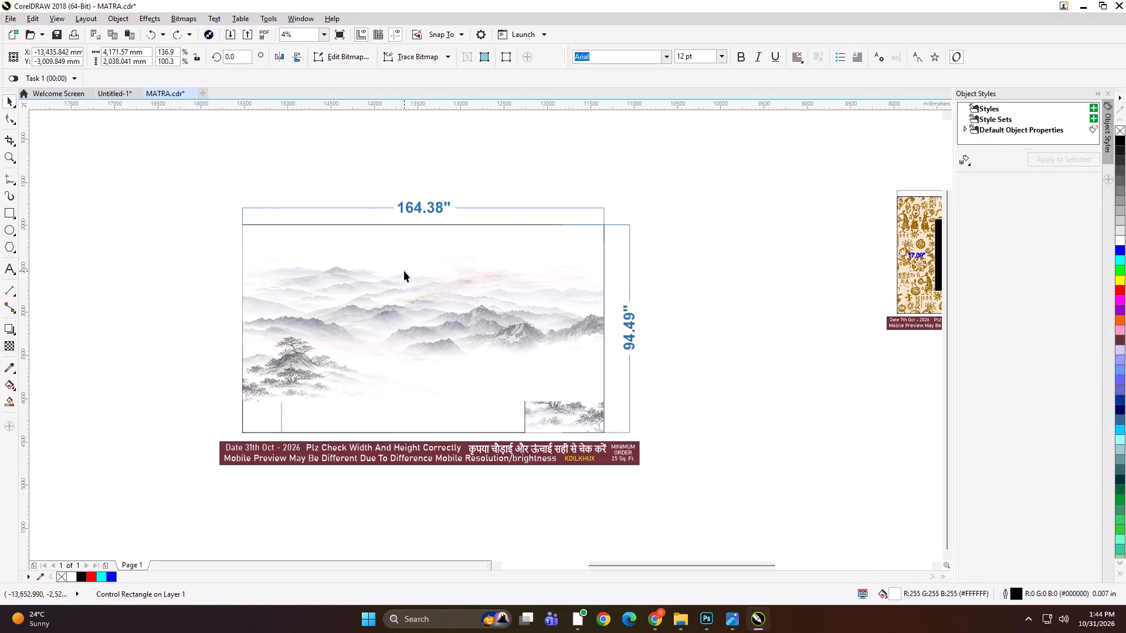
{"action": "left_click_drag", "start_coordinate": [422, 406], "coordinate": [439, 435]}
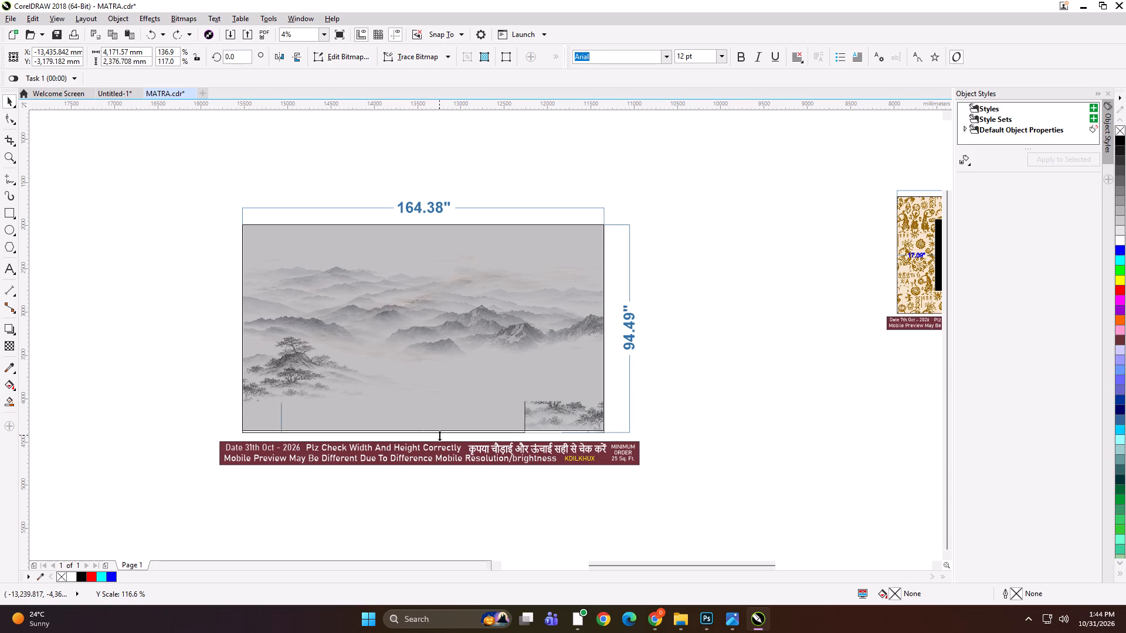
{"action": "left_click_drag", "start_coordinate": [439, 435], "coordinate": [443, 437]}
{"action": "left_click", "coordinate": [167, 271]}
{"action": "left_click", "coordinate": [177, 268]}
{"action": "left_click_drag", "start_coordinate": [429, 412], "coordinate": [451, 420]}
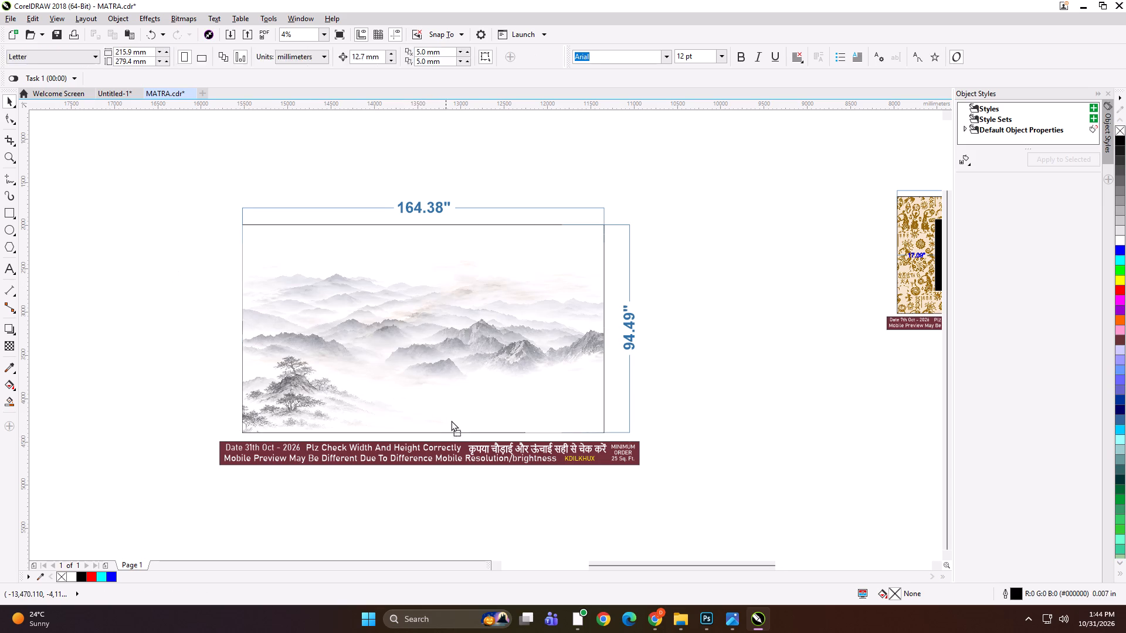
{"action": "left_click_drag", "start_coordinate": [451, 420], "coordinate": [536, 445]}
{"action": "key", "text": "ctrl+z"}
Bring the 128.35" by 50.59" inner rectangle and its dimensions to the front of the landscape image.
{"action": "left_click", "coordinate": [177, 282]}
{"action": "left_click_drag", "start_coordinate": [173, 267], "coordinate": [321, 343]}
{"action": "left_click_drag", "start_coordinate": [321, 343], "coordinate": [550, 472]}
{"action": "key", "text": "shift+Page_Up"}
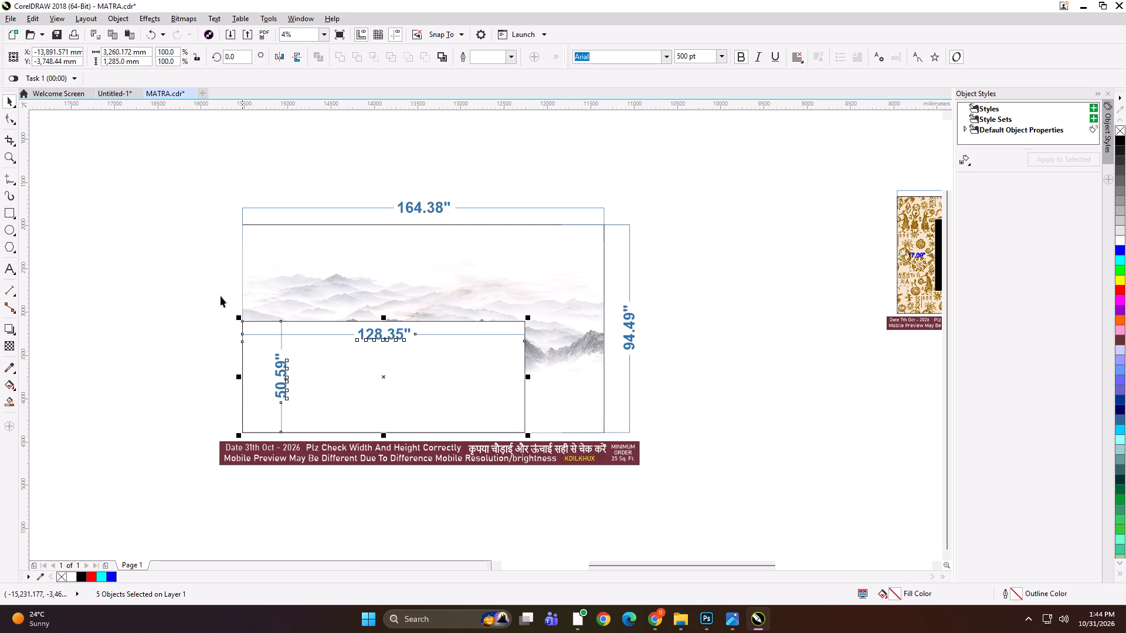
{"action": "left_click", "coordinate": [211, 283]}
Mirror the landscape image horizontally so the trees fall beside the 128.35" by 50.59" rectangle.
{"action": "left_click", "coordinate": [428, 278]}
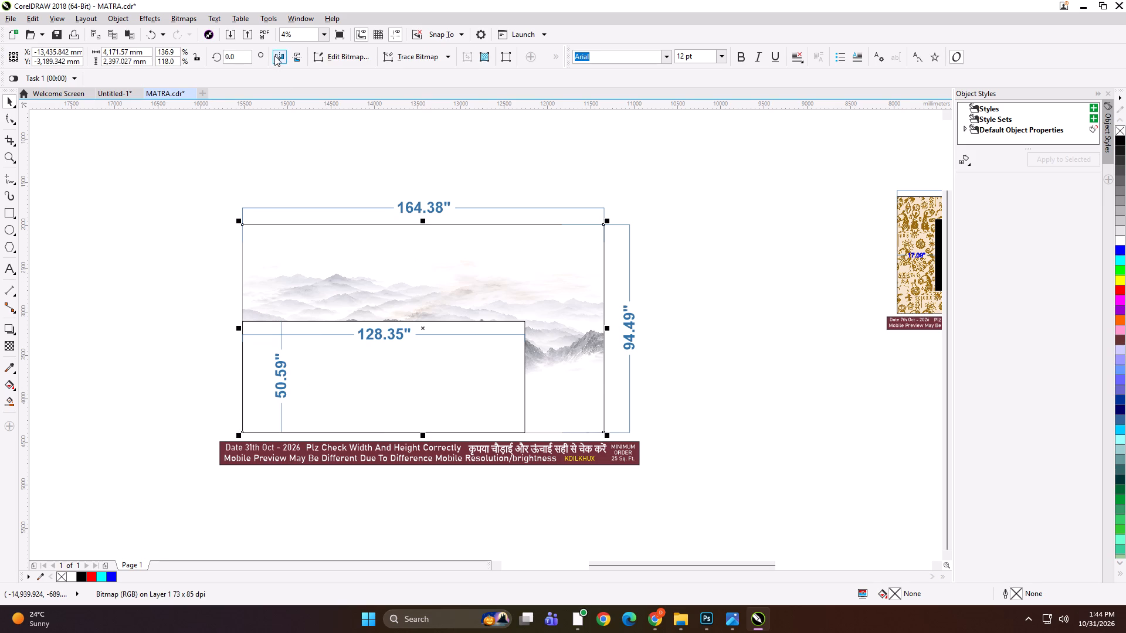
{"action": "left_click", "coordinate": [274, 56]}
{"action": "left_click", "coordinate": [199, 195]}
Zoom to the whole mural layout with its dimensions and note banner, show it full screen and capture a screenshot.
{"action": "left_click_drag", "start_coordinate": [192, 183], "coordinate": [670, 529]}
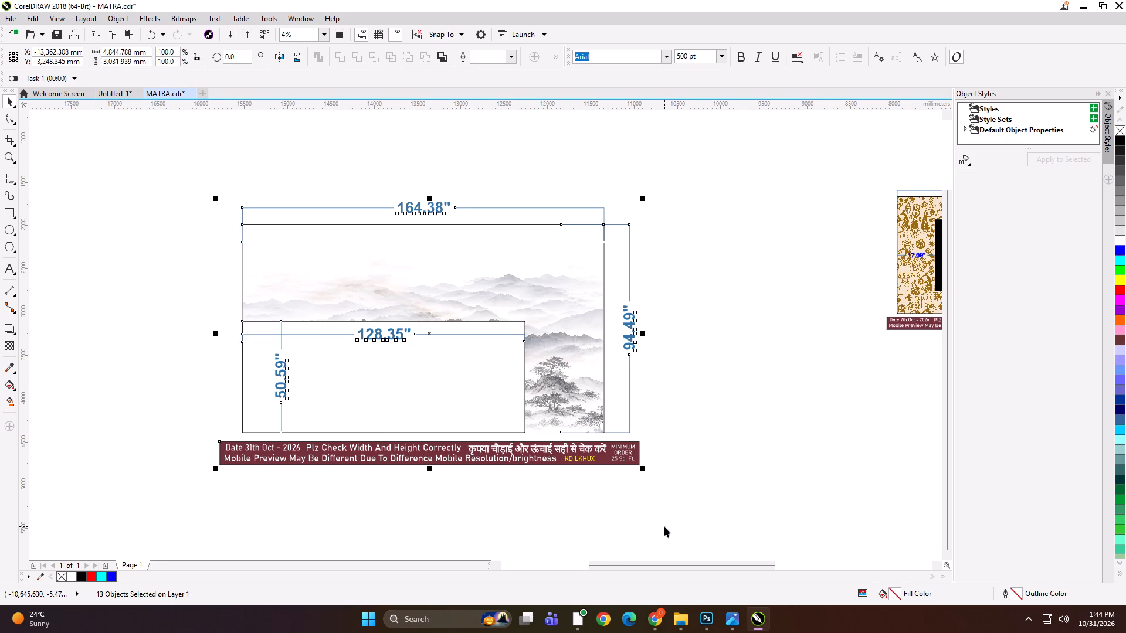
{"action": "key", "text": "shift+F2"}
{"action": "key", "text": "F9"}
{"action": "key", "text": "Print"}
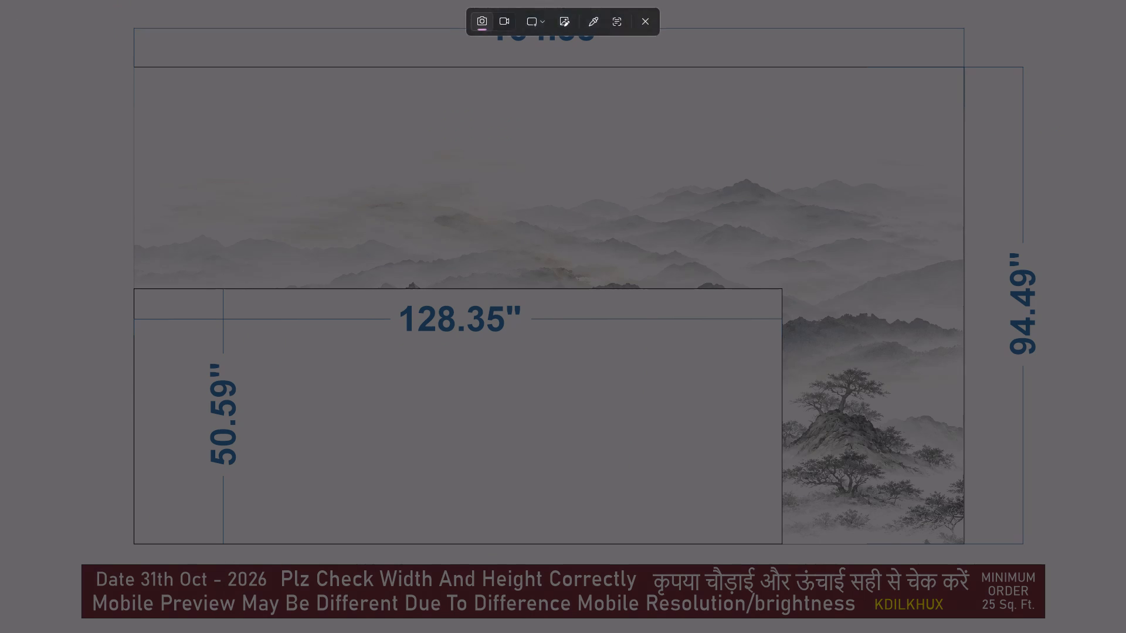
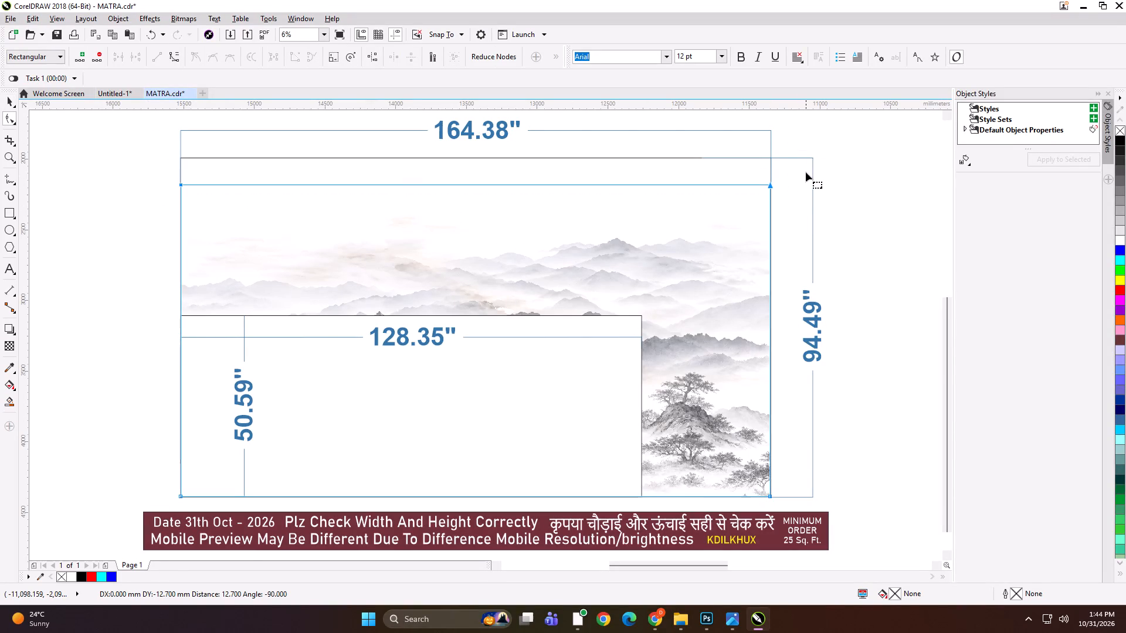
Crop the empty sky from the landscape image by lowering its top edge nodes with the Shape tool.
{"action": "key", "text": "Down"}
{"action": "key", "text": "Down"}
{"action": "key", "text": "Down"}
{"action": "key", "text": "space"}
{"action": "key", "text": "space"}
{"action": "key", "text": "space"}
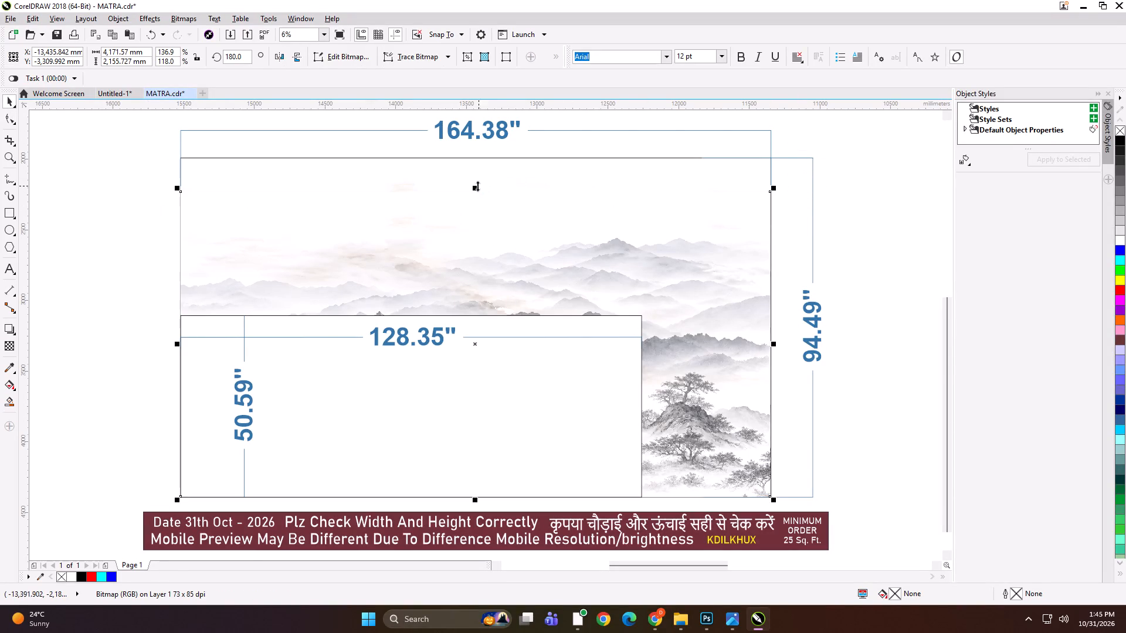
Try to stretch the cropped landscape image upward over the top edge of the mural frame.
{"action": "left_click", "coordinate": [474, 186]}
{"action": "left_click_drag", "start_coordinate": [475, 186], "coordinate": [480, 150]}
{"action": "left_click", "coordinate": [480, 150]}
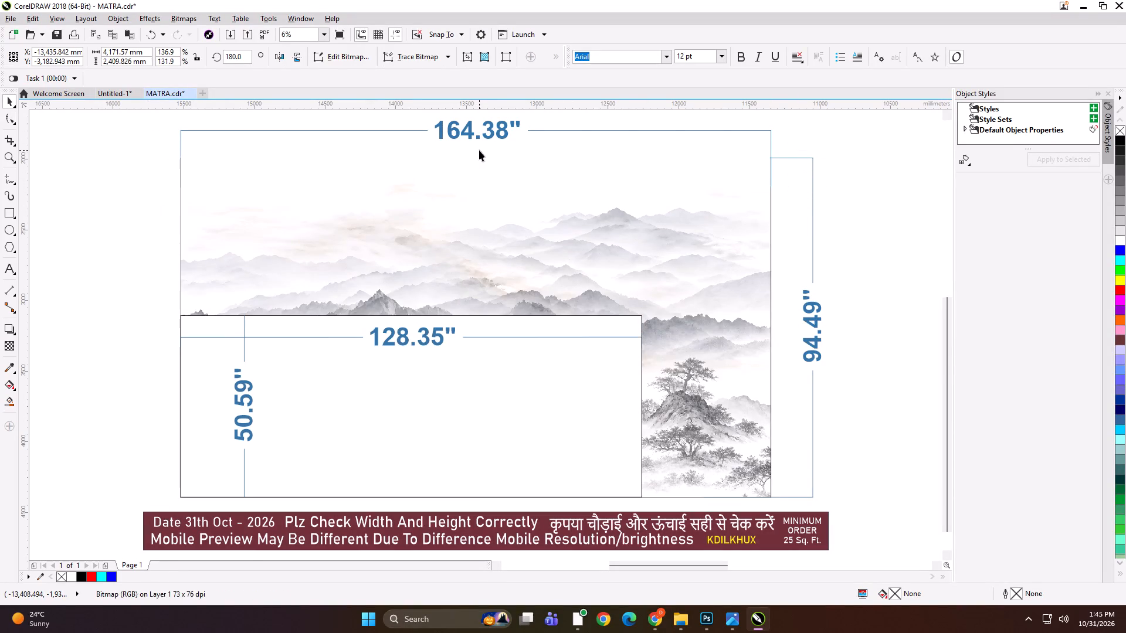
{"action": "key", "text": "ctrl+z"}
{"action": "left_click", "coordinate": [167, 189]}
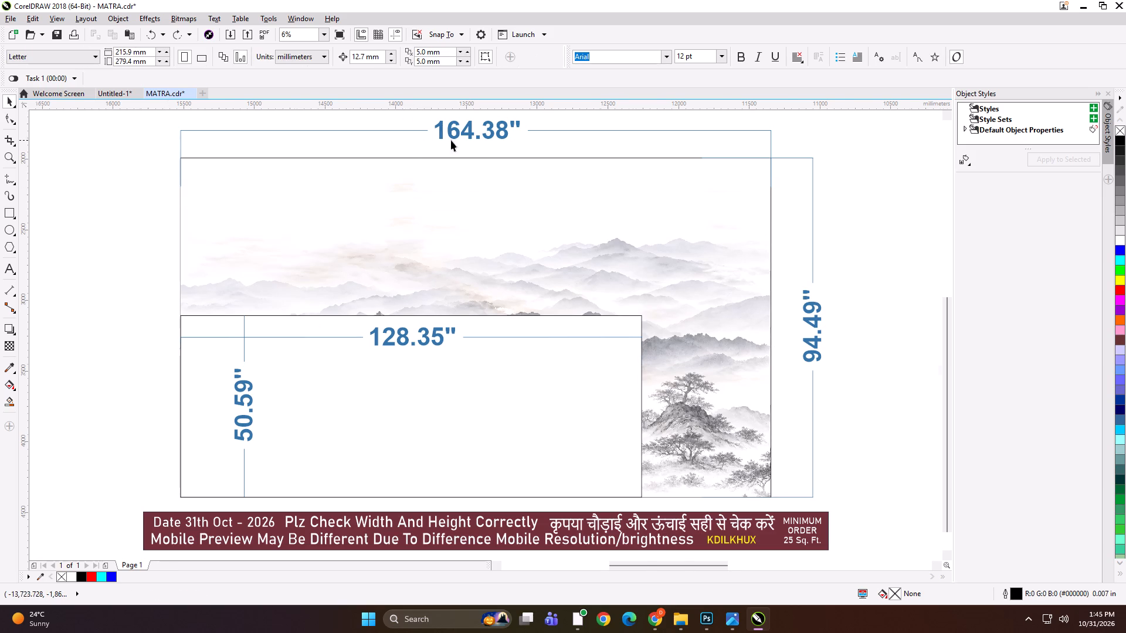
Stretch the cropped landscape image's top edge up to the top line of the 164.38" by 94.49" frame.
{"action": "scroll", "coordinate": [455, 140], "scroll_direction": "up", "scroll_amount": 2}
{"action": "double_click", "coordinate": [499, 294]}
{"action": "left_click", "coordinate": [518, 376]}
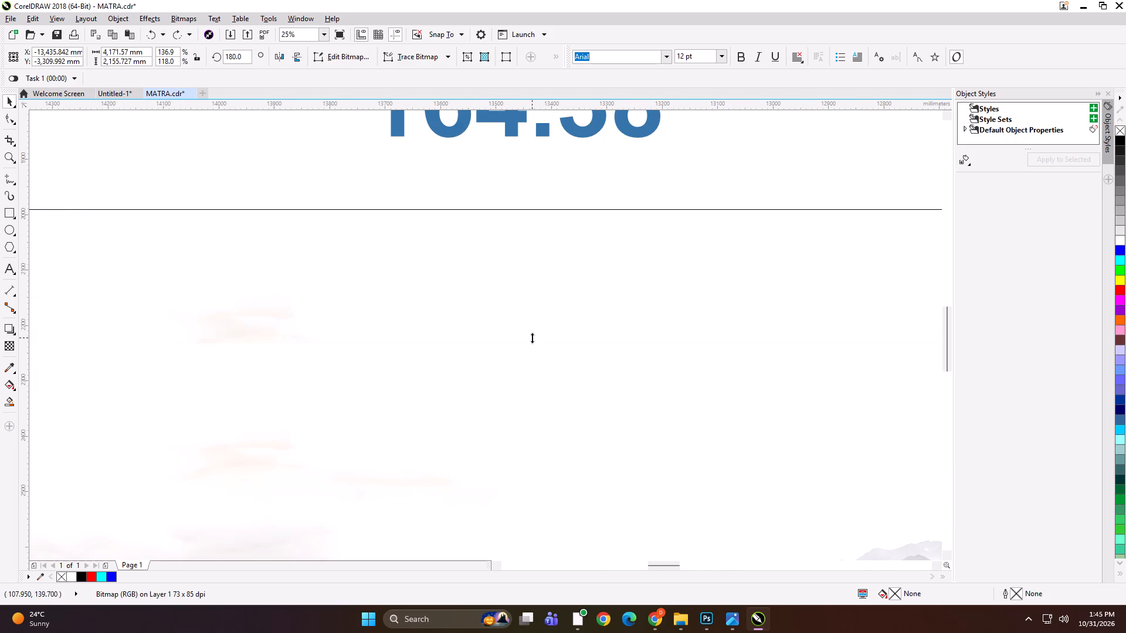
{"action": "left_click", "coordinate": [532, 338]}
{"action": "left_click_drag", "start_coordinate": [532, 338], "coordinate": [528, 266]}
{"action": "key", "text": "ctrl+z"}
{"action": "left_click", "coordinate": [525, 409]}
{"action": "left_click_drag", "start_coordinate": [532, 337], "coordinate": [534, 204]}
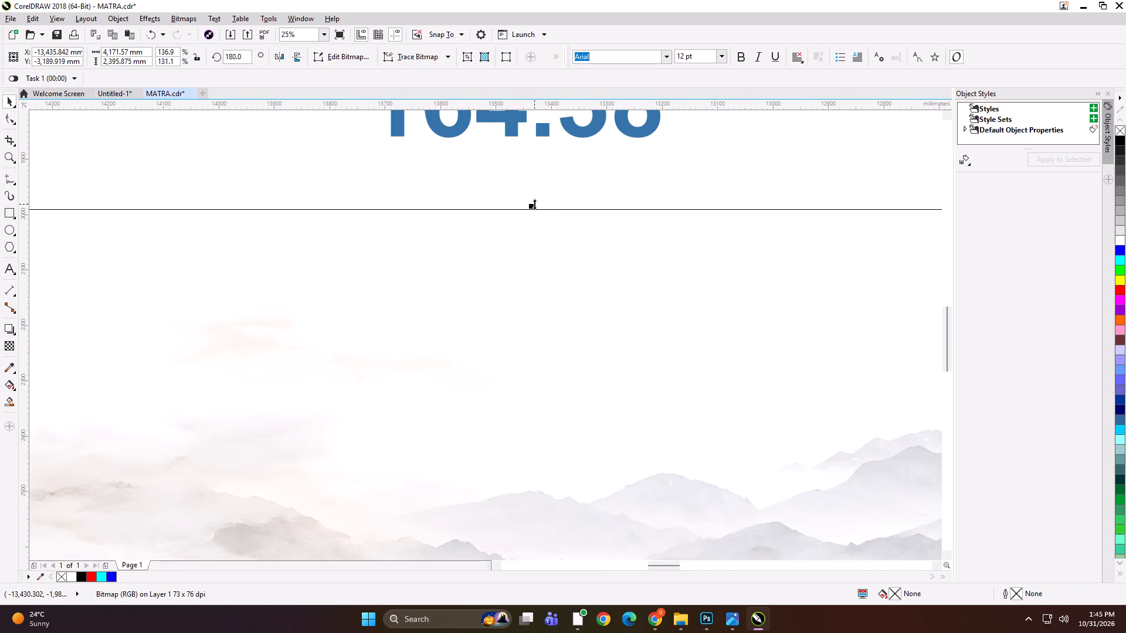
Zoom to the complete mural layout with its dimensions and note banner, show it full screen and capture a full-screen screenshot.
{"action": "scroll", "coordinate": [534, 204], "scroll_direction": "down", "scroll_amount": 3}
{"action": "left_click", "coordinate": [328, 192]}
{"action": "left_click_drag", "start_coordinate": [320, 175], "coordinate": [717, 461]}
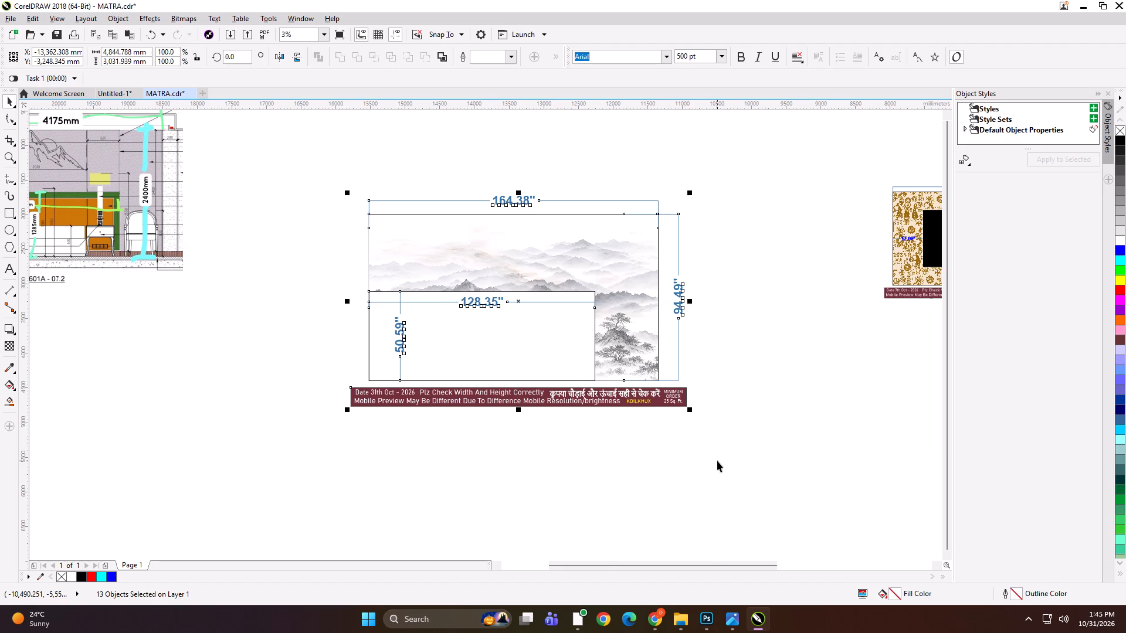
{"action": "key", "text": "shift+F2"}
{"action": "key", "text": "F9"}
{"action": "key", "text": "Print"}
{"action": "left_click", "coordinate": [0, 0]}
{"action": "left_click_drag", "start_coordinate": [2, 1], "coordinate": [1125, 619]}
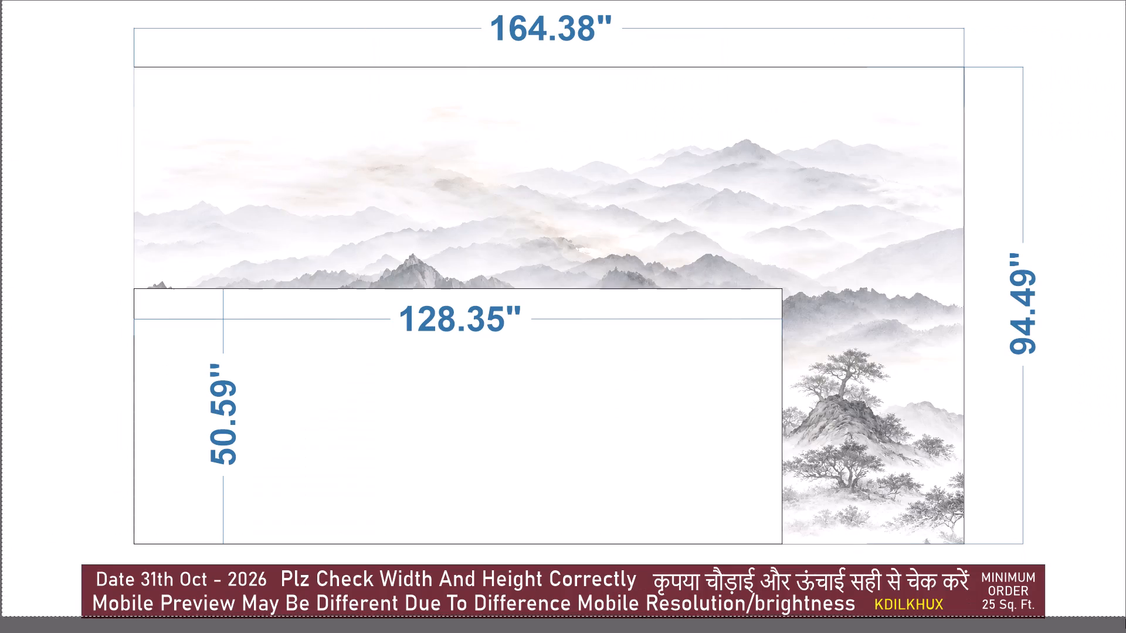
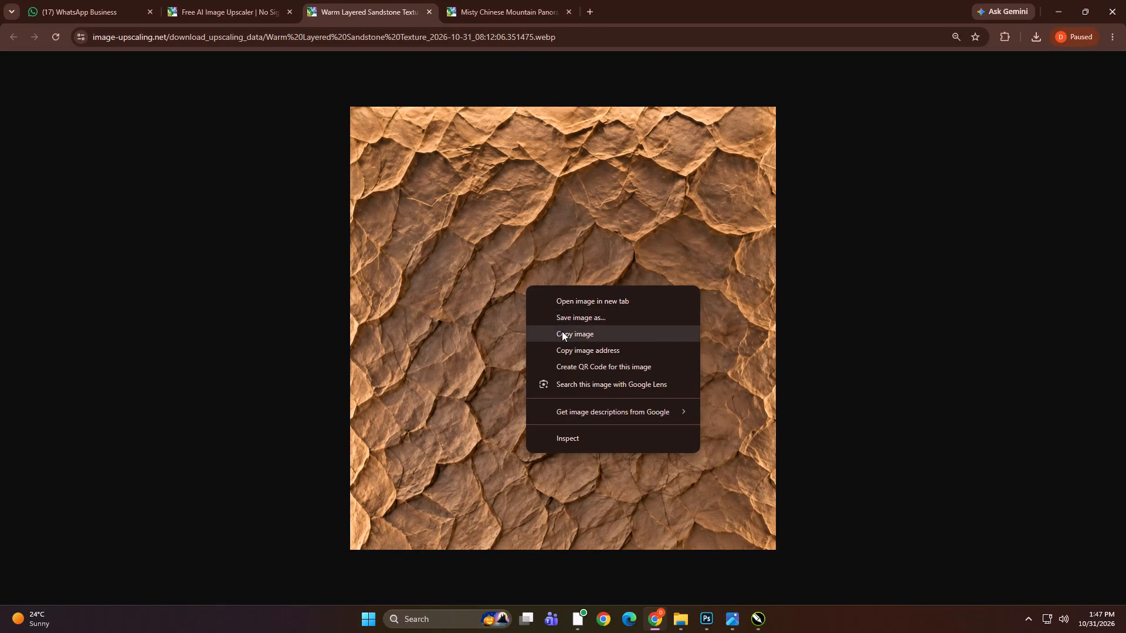
Switch to CorelDRAW, paste the copied sandstone texture into Untitled-1 and place it beside the small brown texture layout, below the botanical artwork.
{"action": "left_click", "coordinate": [701, 619]}
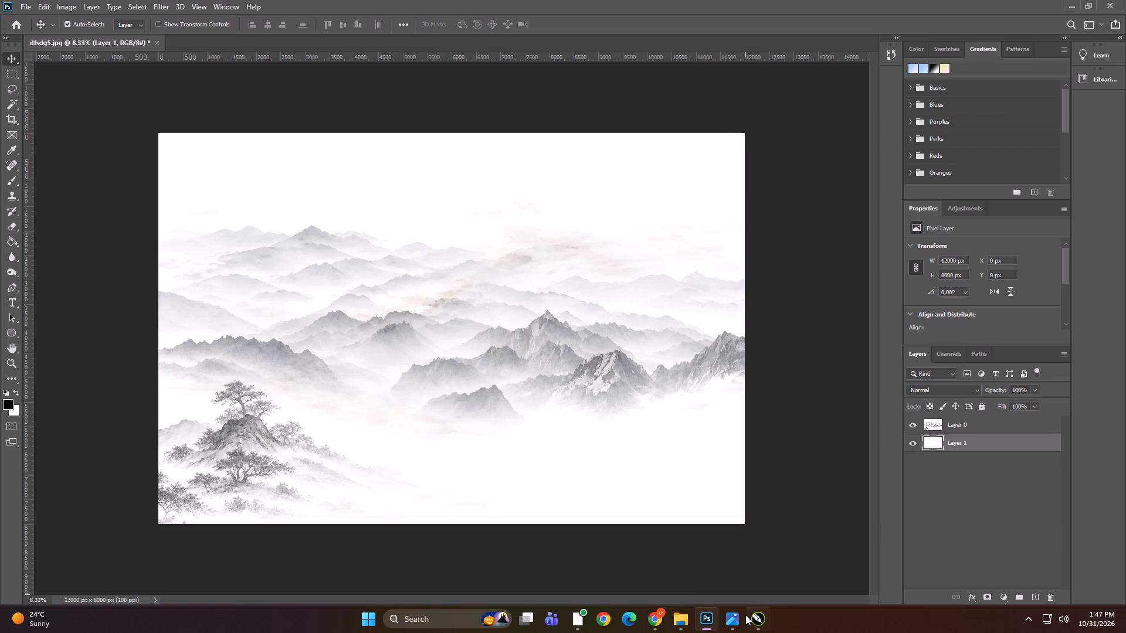
{"action": "left_click", "coordinate": [749, 622]}
{"action": "key", "text": "ctrl+v"}
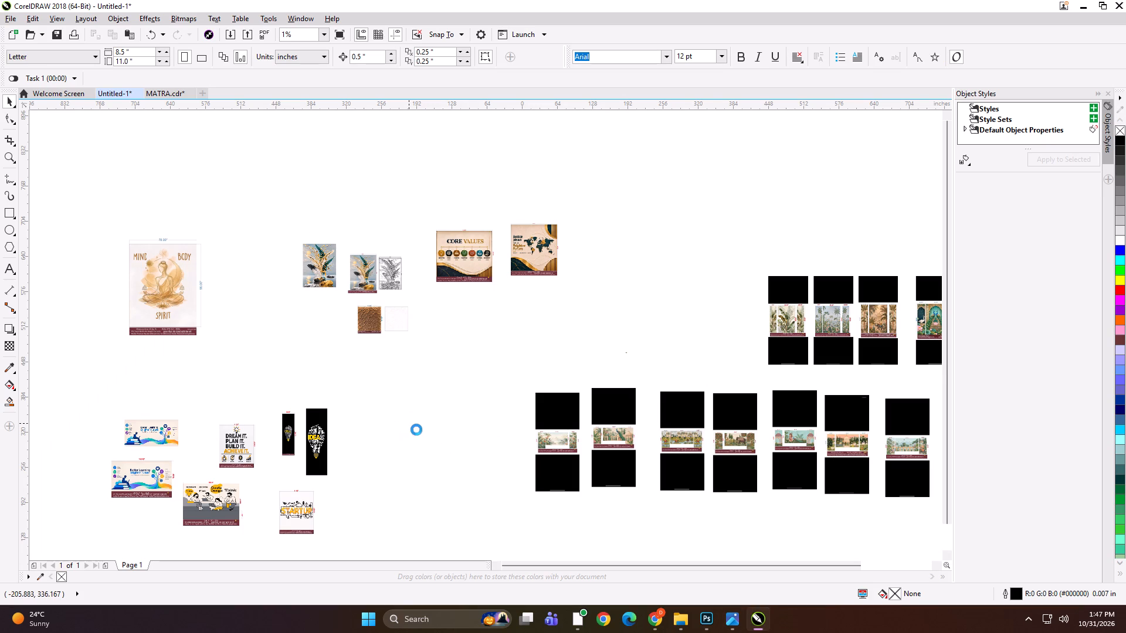
{"action": "key", "text": "F4"}
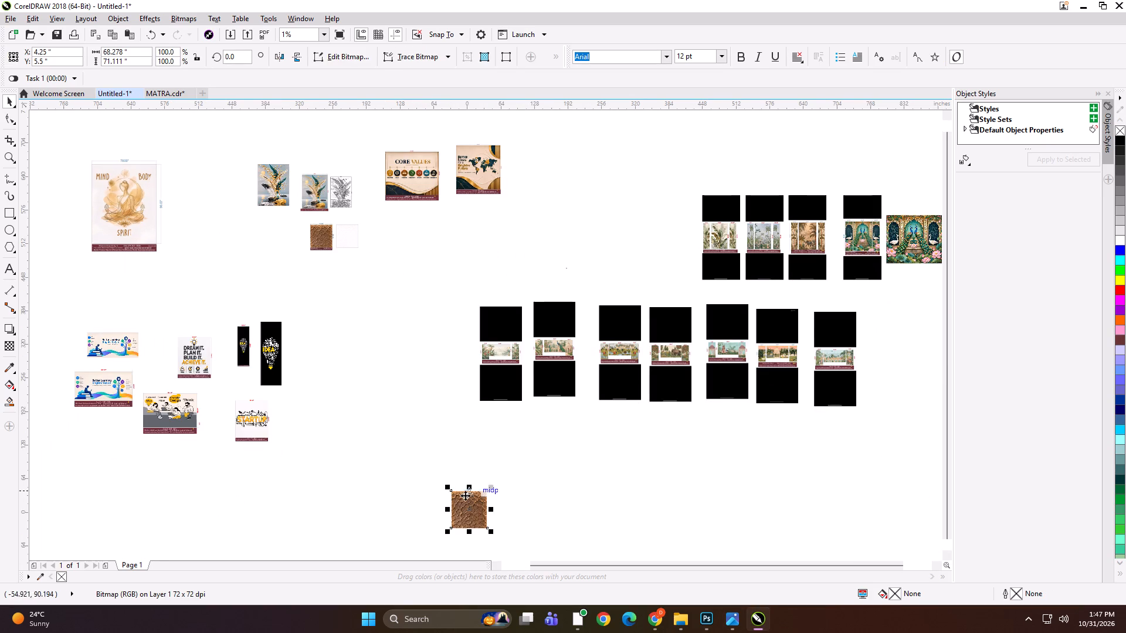
{"action": "left_click_drag", "start_coordinate": [464, 498], "coordinate": [281, 283]}
{"action": "left_click_drag", "start_coordinate": [271, 263], "coordinate": [258, 232]}
{"action": "left_click_drag", "start_coordinate": [260, 223], "coordinate": [264, 230]}
{"action": "left_click_drag", "start_coordinate": [285, 286], "coordinate": [277, 233]}
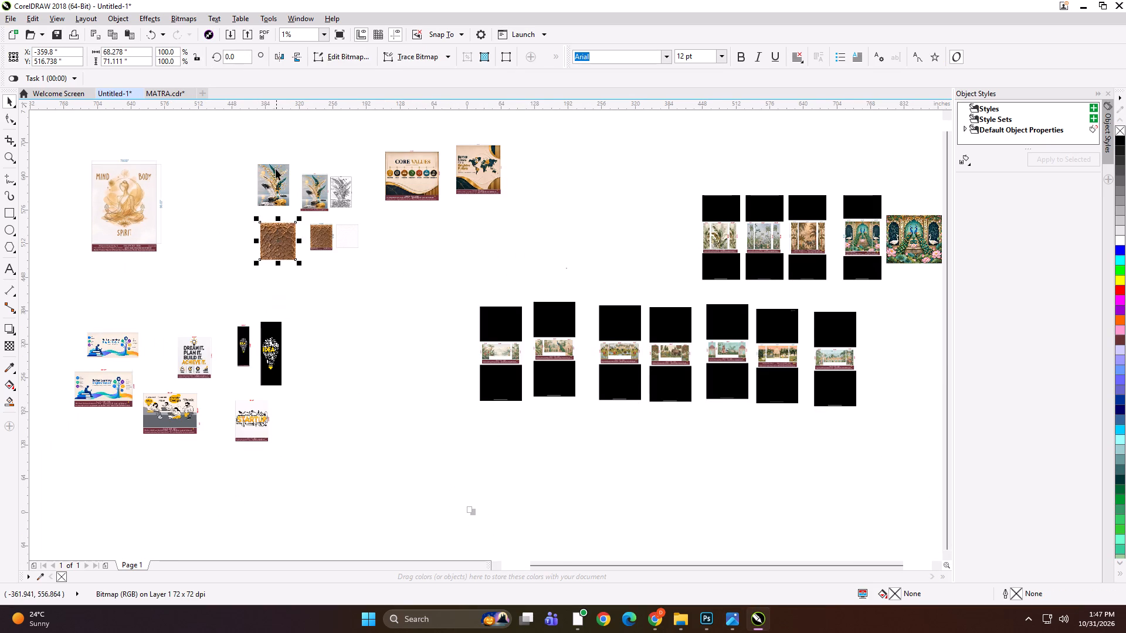
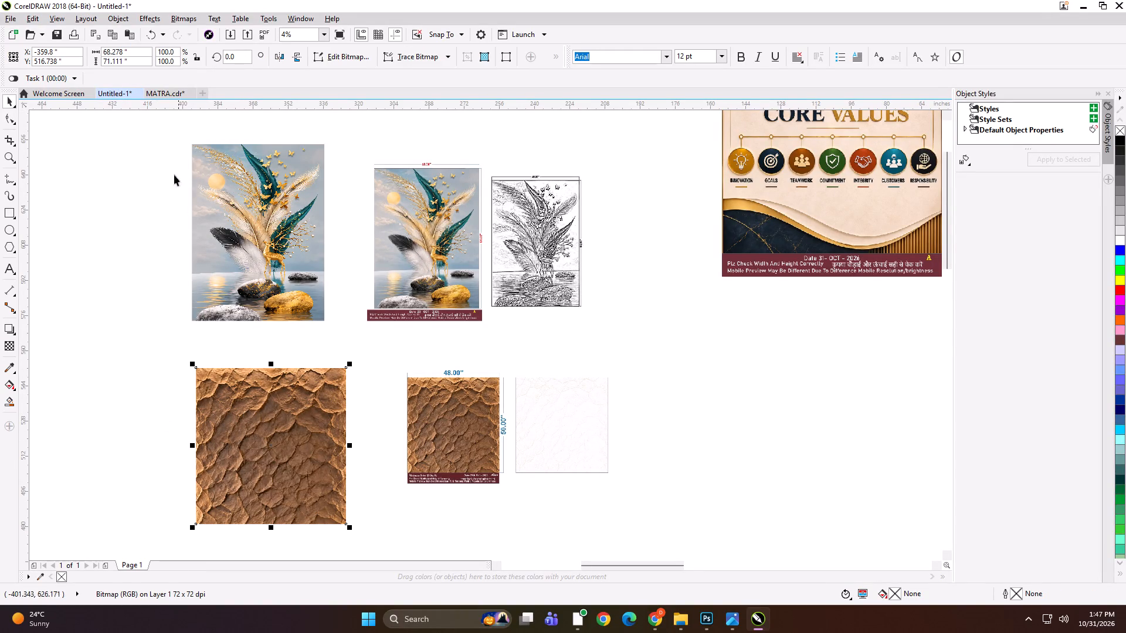
Resize the pasted sandstone texture bitmap to 48 inches wide by 50 inches high.
{"action": "left_click", "coordinate": [142, 45]}
{"action": "left_click", "coordinate": [141, 50]}
{"action": "key", "text": "ctrl+a"}
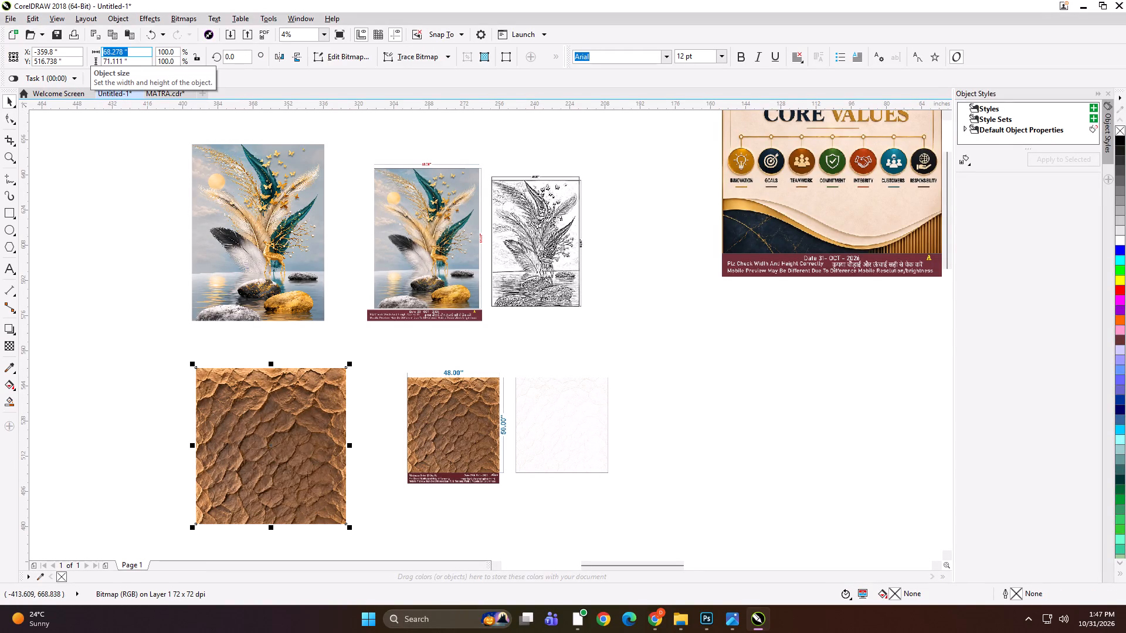
{"action": "type", "text": "48"}
{"action": "key", "text": "Tab"}
{"action": "key", "text": "0"}
{"action": "key", "text": "Return"}
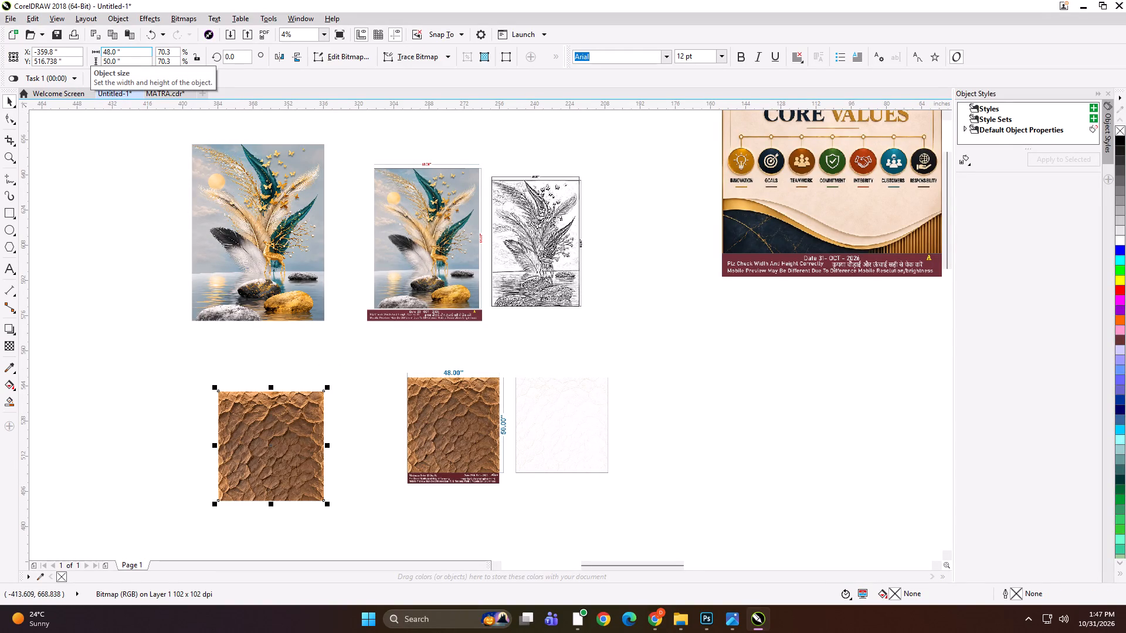
Resize the large botanical feather artwork beside its layout to 48 inches wide by 64 inches high.
{"action": "left_click", "coordinate": [239, 192]}
{"action": "scroll", "coordinate": [287, 138], "scroll_direction": "up", "scroll_amount": 1}
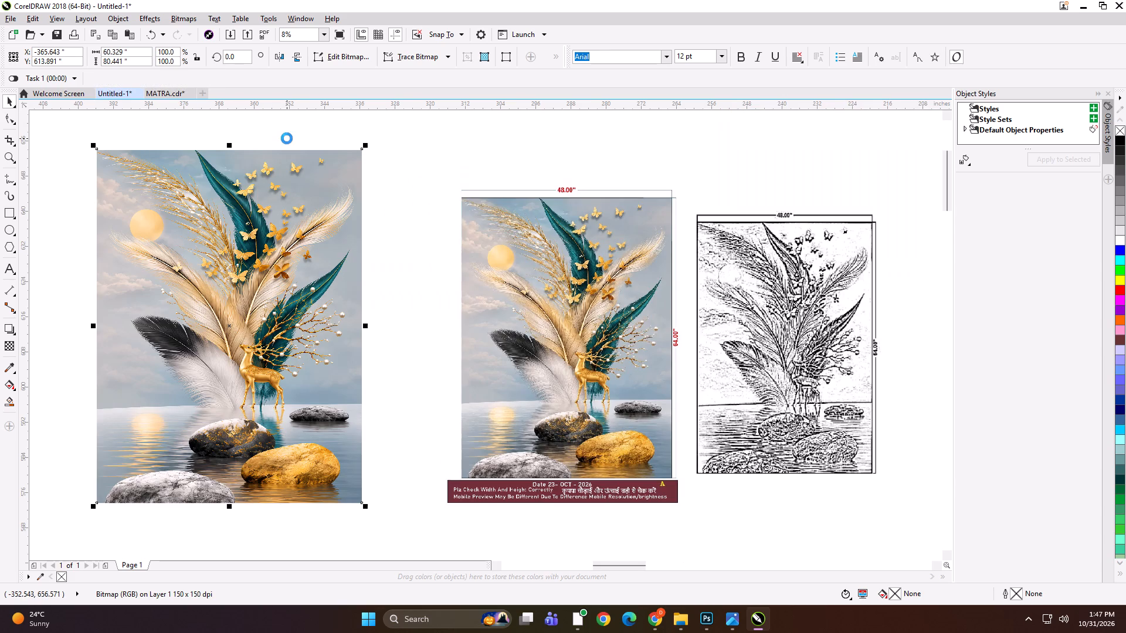
{"action": "left_click_drag", "start_coordinate": [133, 54], "coordinate": [66, 59]}
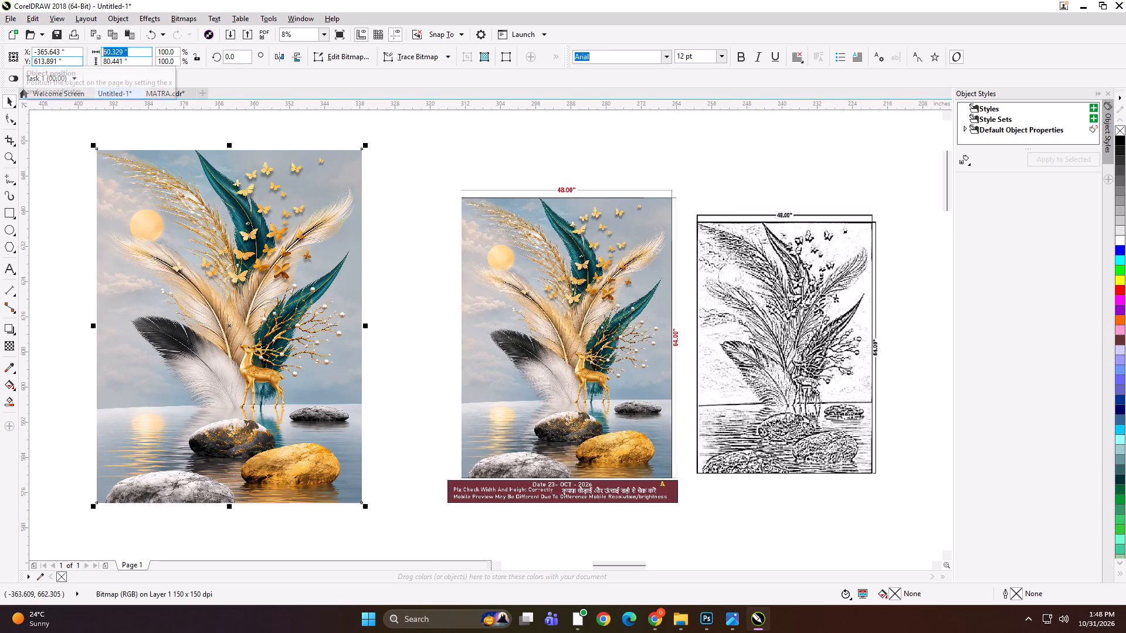
{"action": "type", "text": "48"}
{"action": "key", "text": "Tab"}
{"action": "key", "text": "8"}
{"action": "key", "text": "BackSpace"}
{"action": "type", "text": "64"}
{"action": "key", "text": "Return"}
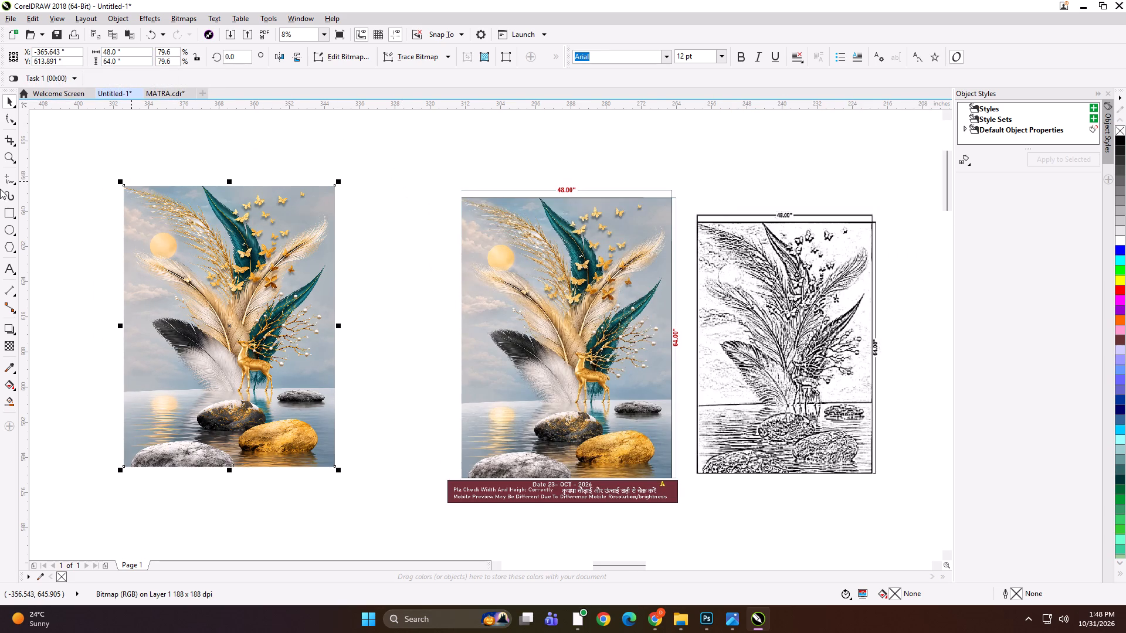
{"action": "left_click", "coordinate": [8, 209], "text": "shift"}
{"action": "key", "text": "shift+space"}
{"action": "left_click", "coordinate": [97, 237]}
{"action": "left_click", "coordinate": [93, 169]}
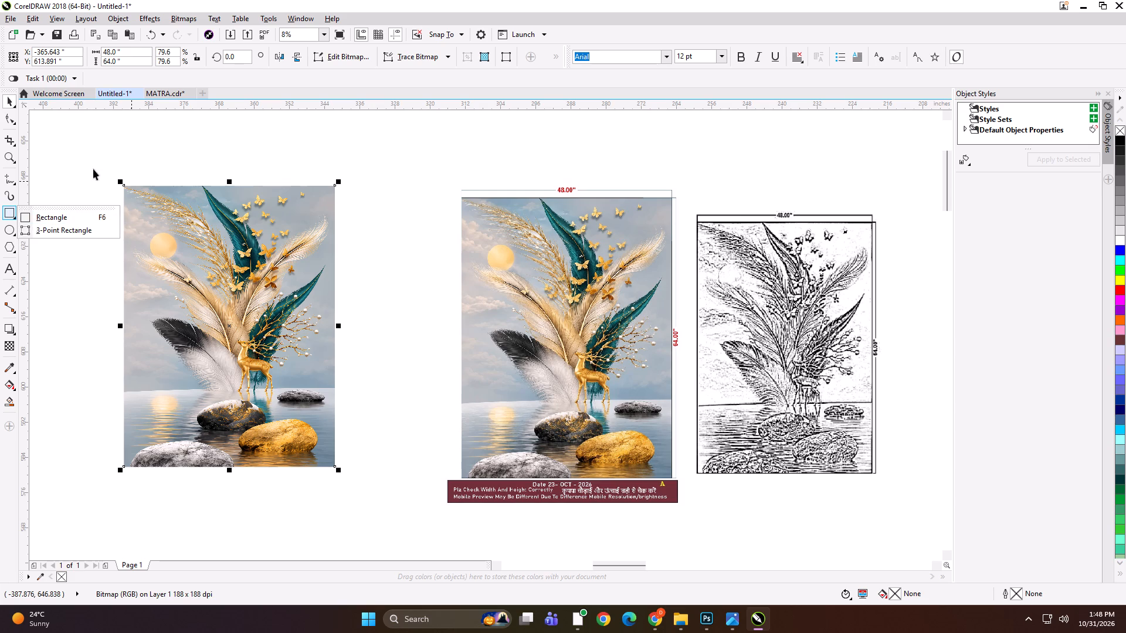
Start a TIFF export of the selected botanical artwork and try to create a client-named folder inside PRINT FILE > 31.
{"action": "scroll", "coordinate": [292, 232], "scroll_direction": "down", "scroll_amount": 1}
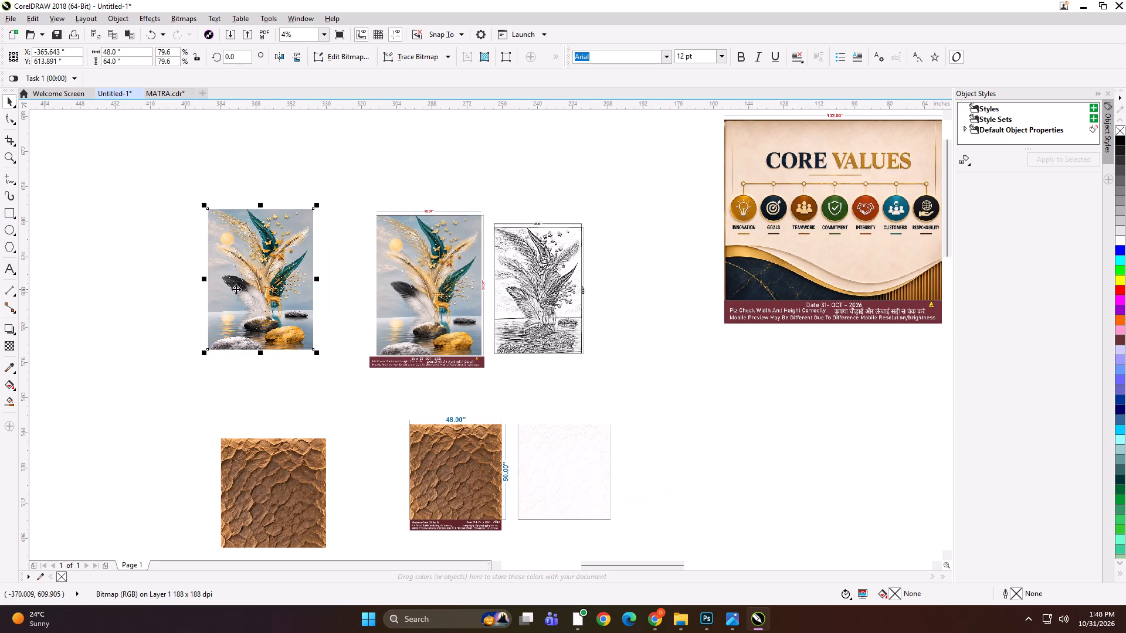
{"action": "key", "text": "ctrl+e"}
{"action": "left_click", "coordinate": [525, 188]}
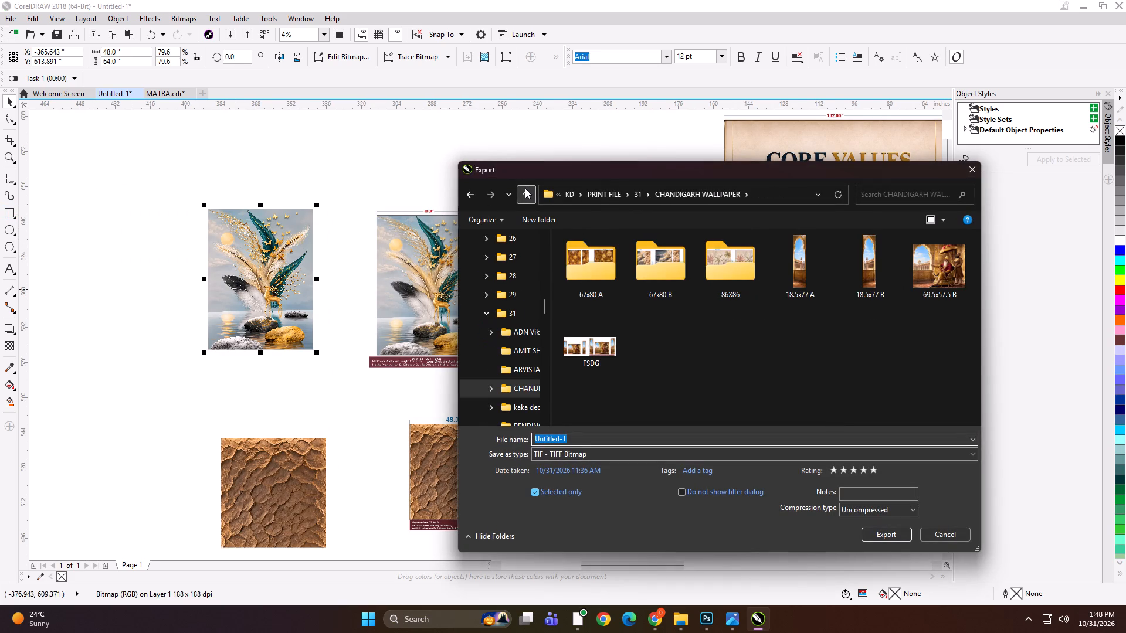
{"action": "left_click", "coordinate": [525, 188]}
{"action": "left_click", "coordinate": [534, 220]}
{"action": "key", "text": "ctrl+v"}
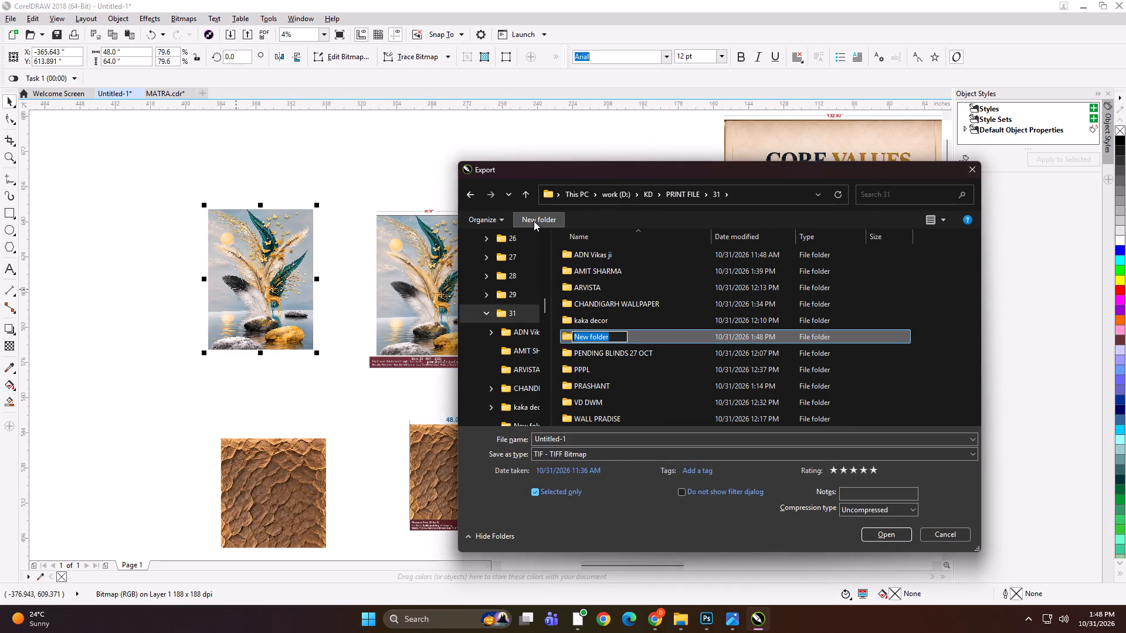
{"action": "key", "text": "ctrl+v"}
{"action": "key", "text": "Return"}
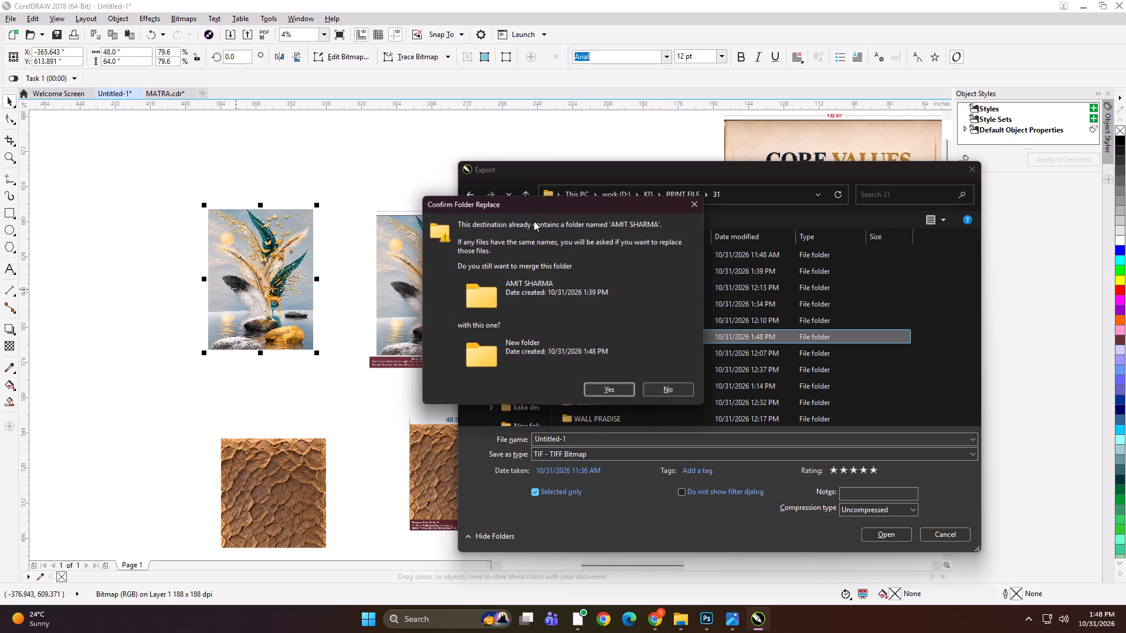
{"action": "left_click", "coordinate": [650, 390]}
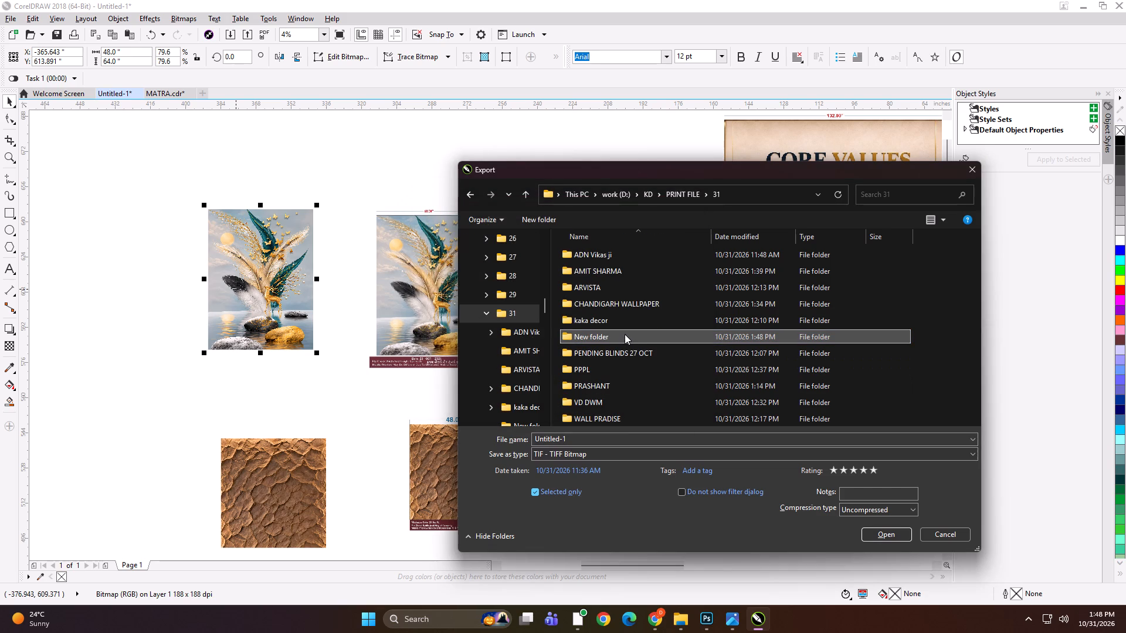
Open the existing client folder inside 31 and export the botanical artwork there as a TIFF named 48x64.
{"action": "double_click", "coordinate": [616, 269]}
{"action": "left_click", "coordinate": [603, 438]}
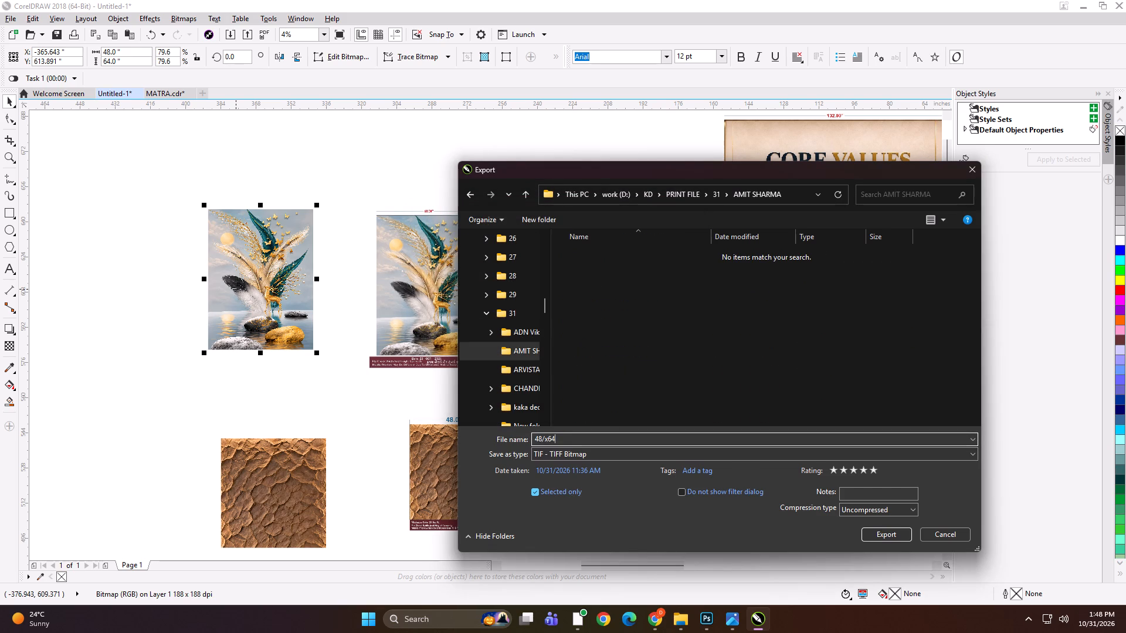
{"action": "key", "text": "ctrl+a"}
{"action": "type", "text": "4x65"}
{"action": "key", "text": "space"}
{"action": "key", "text": "BackSpace"}
{"action": "key", "text": "BackSpace"}
{"action": "key", "text": "space"}
{"action": "key", "text": "Return"}
{"action": "key", "text": "Return"}
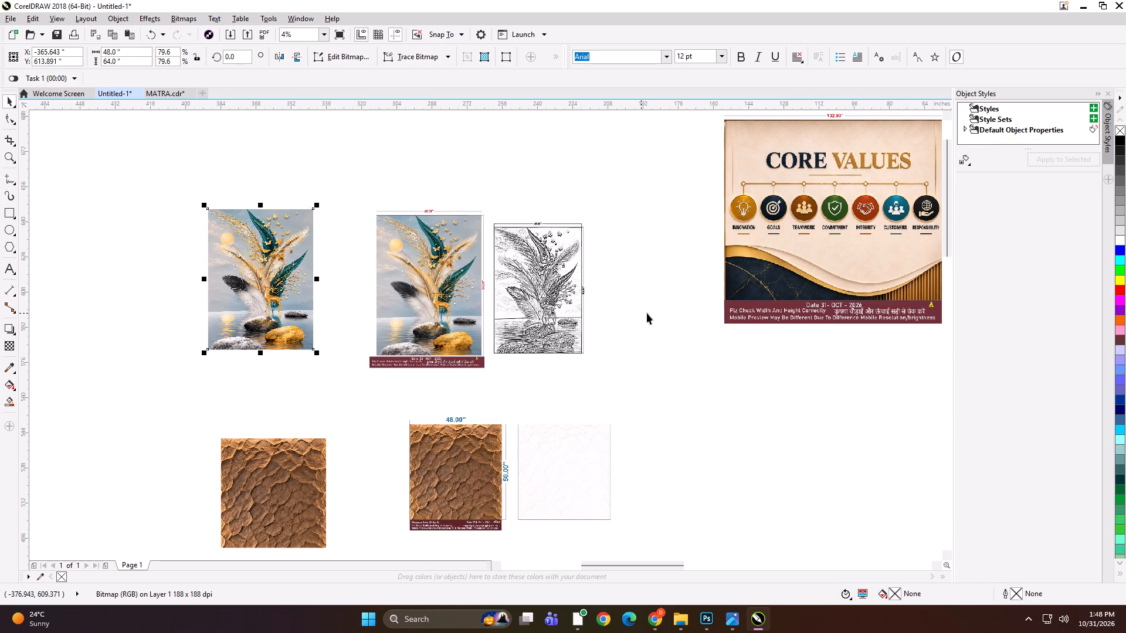
Export only the resized sandstone texture to the same client folder as a TIFF named 48x50.
{"action": "left_click", "coordinate": [307, 477]}
{"action": "key", "text": "ctrl+e"}
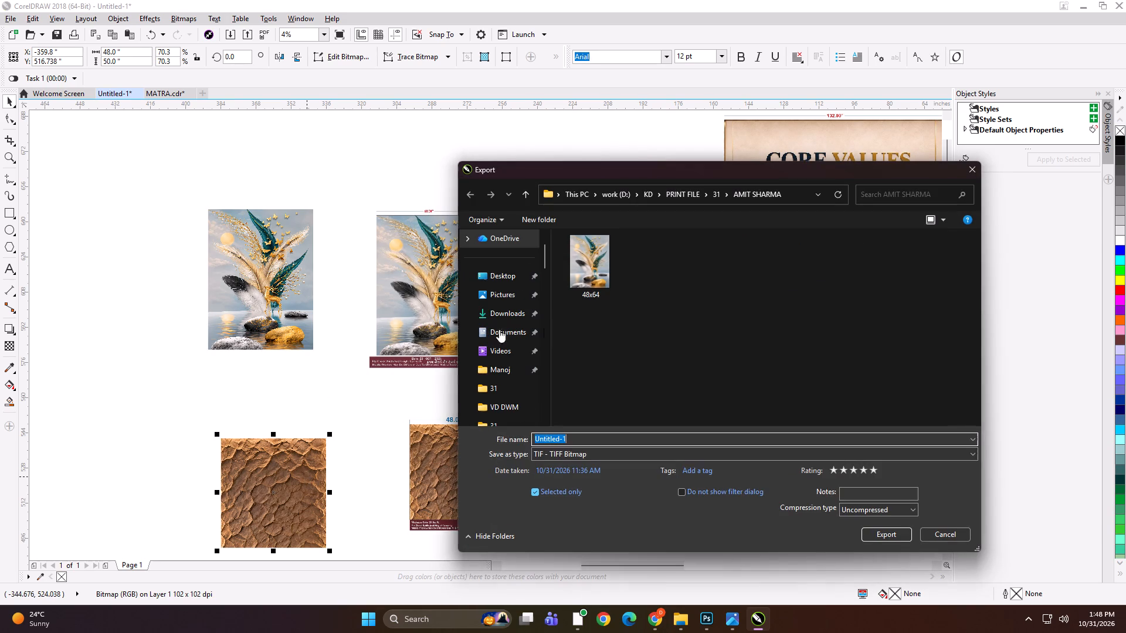
{"action": "type", "text": "4x"}
{"action": "key", "text": "0"}
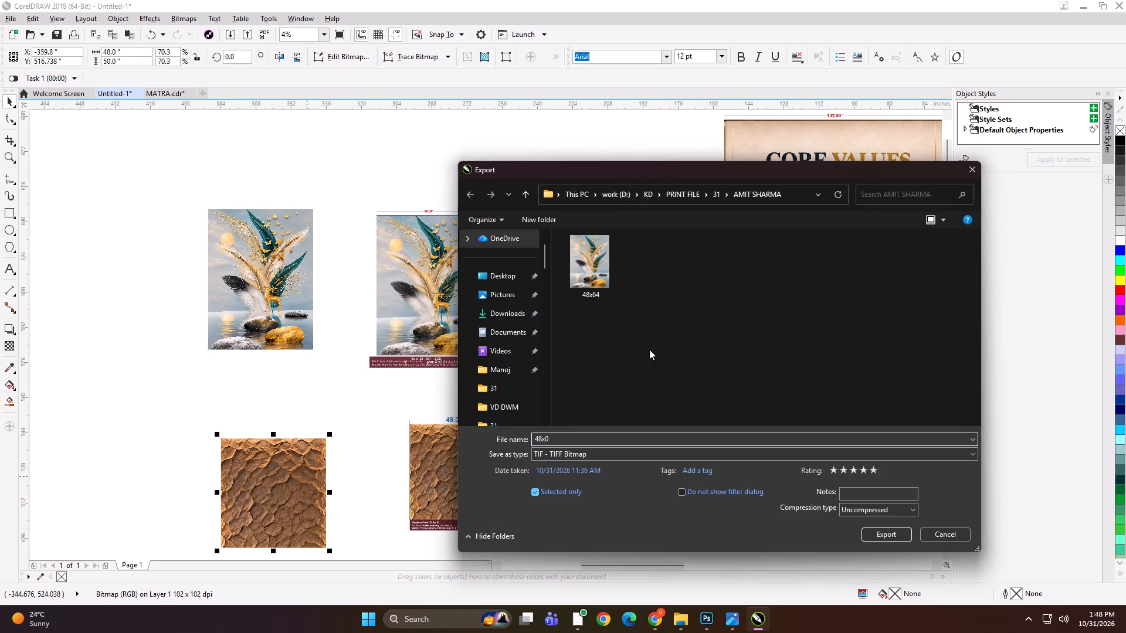
{"action": "key", "text": "BackSpace"}
{"action": "type", "text": "50"}
{"action": "key", "text": "Return"}
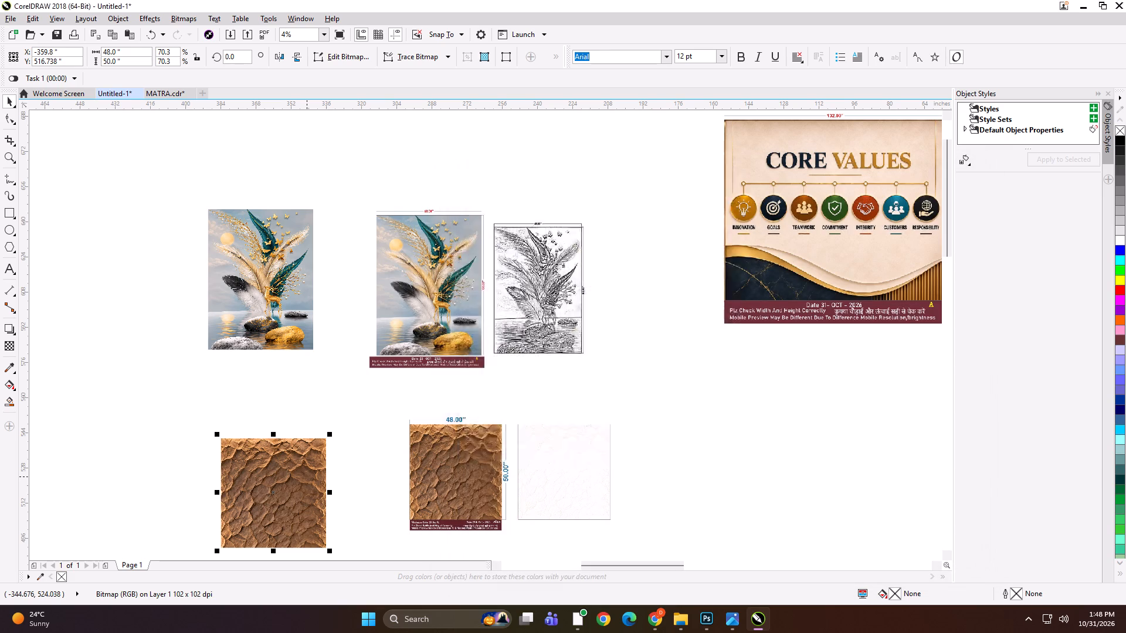
{"action": "key", "text": "Return"}
Move the sandstone texture nearer its layout, and shift the botanical artwork and its layout to line up above it.
{"action": "left_click_drag", "start_coordinate": [319, 485], "coordinate": [342, 474]}
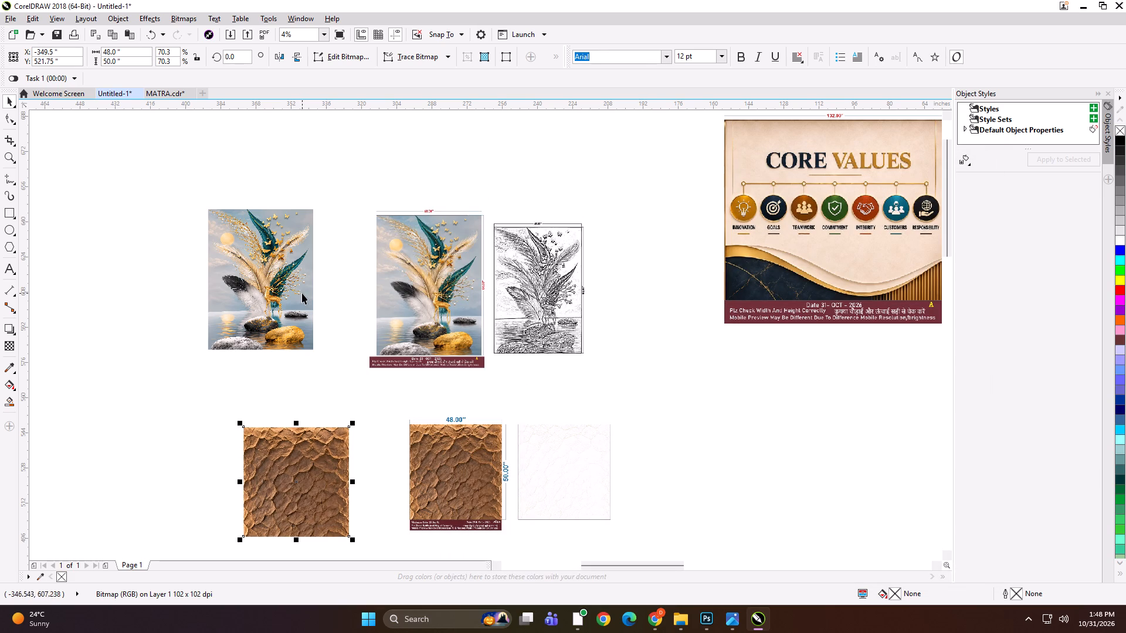
{"action": "left_click_drag", "start_coordinate": [306, 292], "coordinate": [323, 294]}
{"action": "left_click", "coordinate": [323, 294]}
{"action": "left_click", "coordinate": [396, 290], "text": "shift"}
{"action": "left_click_drag", "start_coordinate": [399, 282], "coordinate": [415, 291]}
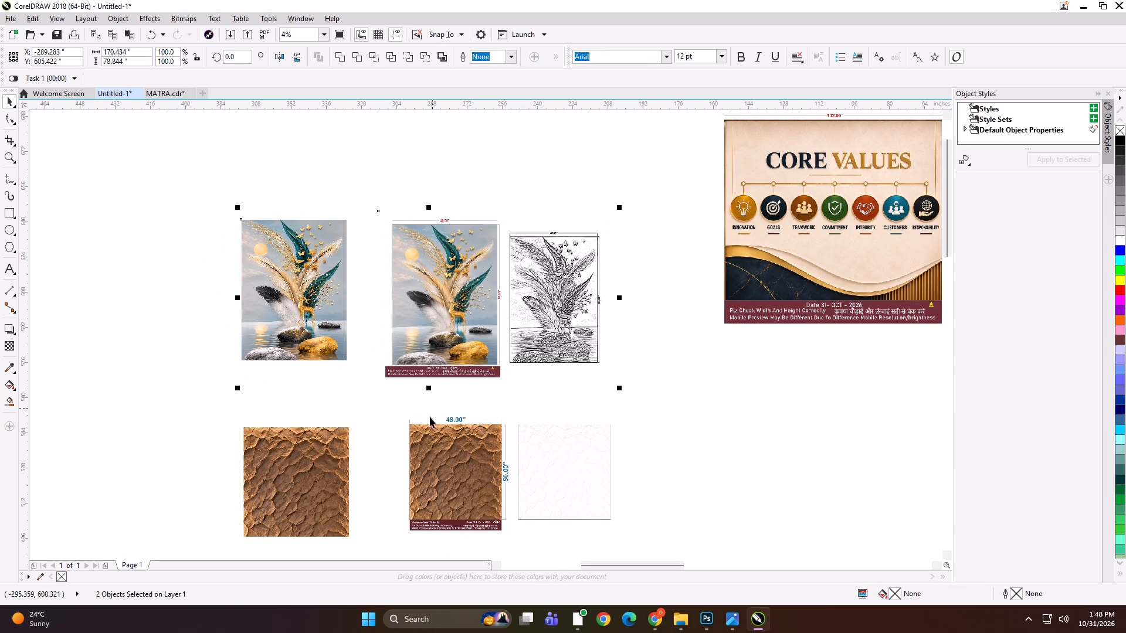
Group the botanical and sandstone artworks with their layouts and scale the group down to about 3.2 by 2.7 inches.
{"action": "scroll", "coordinate": [306, 228], "scroll_direction": "down", "scroll_amount": 1}
{"action": "left_click", "coordinate": [236, 212]}
{"action": "left_click_drag", "start_coordinate": [225, 192], "coordinate": [416, 369]}
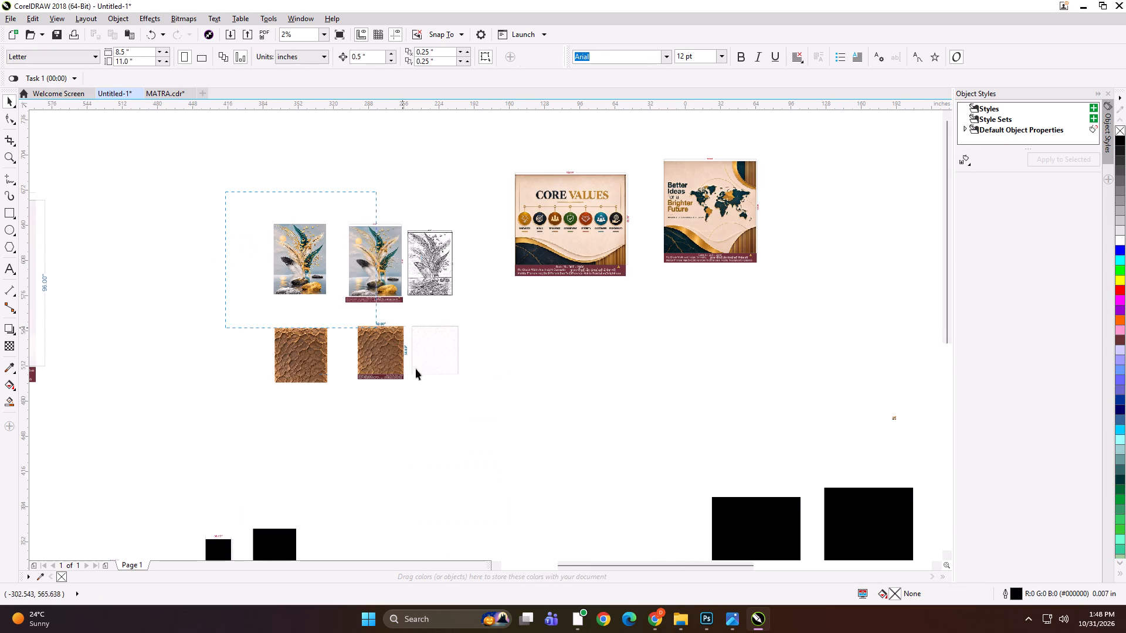
{"action": "left_click_drag", "start_coordinate": [416, 369], "coordinate": [455, 421]}
{"action": "left_click", "coordinate": [460, 425]}
{"action": "left_click_drag", "start_coordinate": [200, 188], "coordinate": [489, 441]}
{"action": "key", "text": "ctrl+g"}
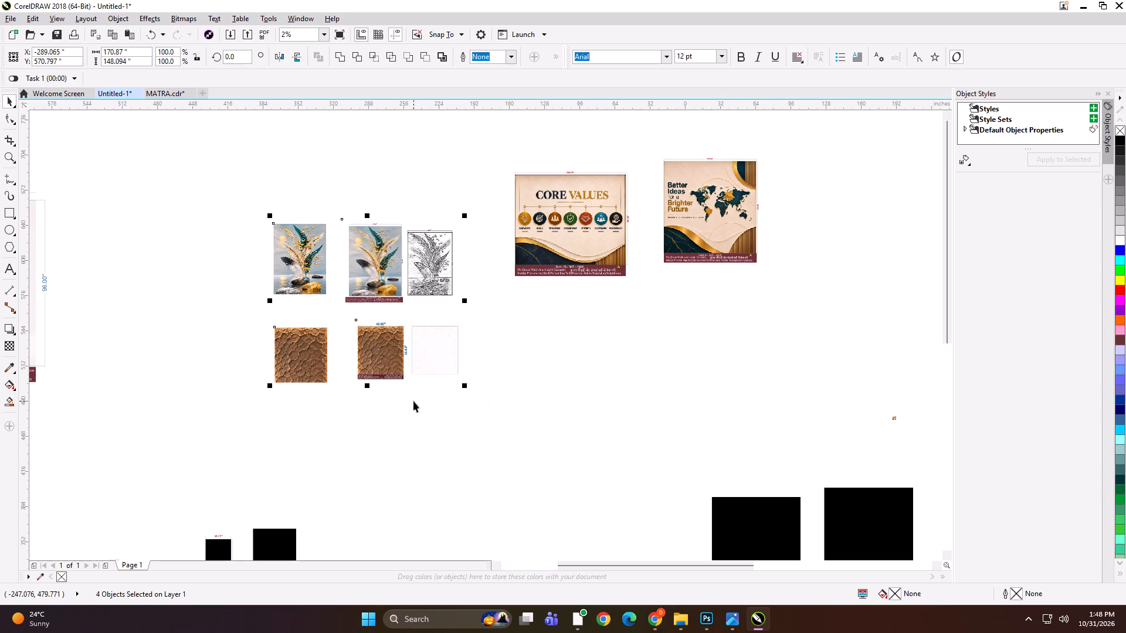
{"action": "left_click_drag", "start_coordinate": [465, 390], "coordinate": [374, 315], "text": "shift"}
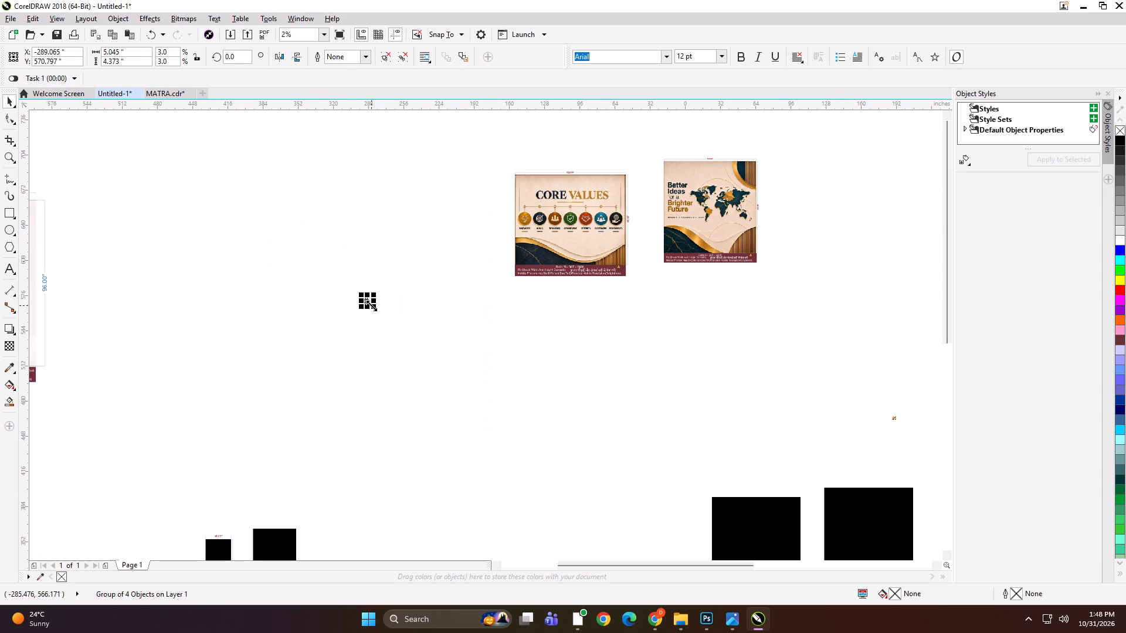
{"action": "scroll", "coordinate": [371, 305], "scroll_direction": "up", "scroll_amount": 4}
{"action": "scroll", "coordinate": [379, 359], "scroll_direction": "up", "scroll_amount": 2}
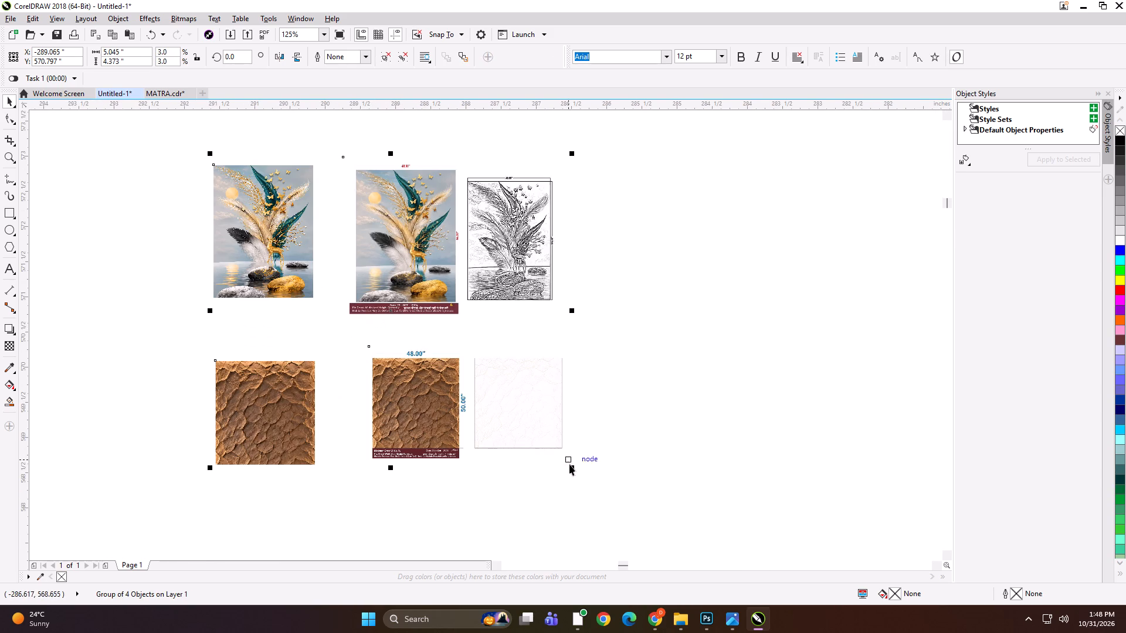
{"action": "left_click_drag", "start_coordinate": [574, 470], "coordinate": [518, 413], "text": "shift"}
Export the scaled-down group to the client folder with the file name FSGDG.
{"action": "key", "text": "ctrl+e"}
{"action": "type", "text": "FSGDG"}
{"action": "key", "text": "Return"}
{"action": "key", "text": "Return"}
{"action": "key", "text": "Return"}
{"action": "key", "text": "Return"}
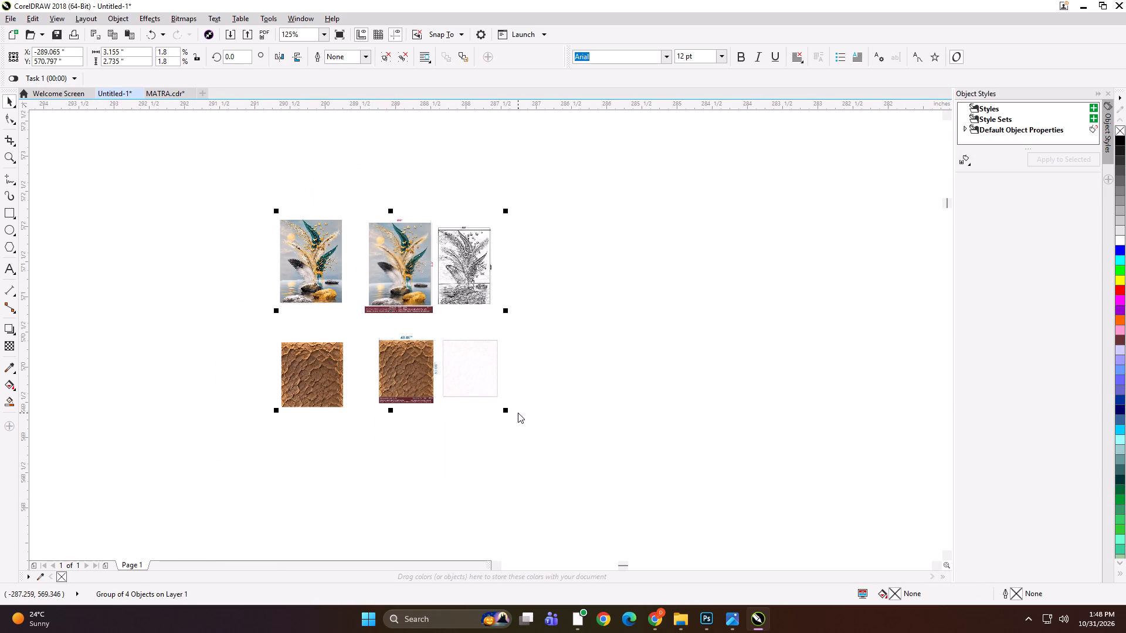
Delete the exported preview group from Untitled-1.
{"action": "key", "text": "Delete"}
{"action": "key", "text": "F4"}
{"action": "left_click", "coordinate": [477, 285]}
Switch to the client folder in File Explorer and open the 48x50 and 48x64 print files in Photoshop.
{"action": "left_click", "coordinate": [675, 621]}
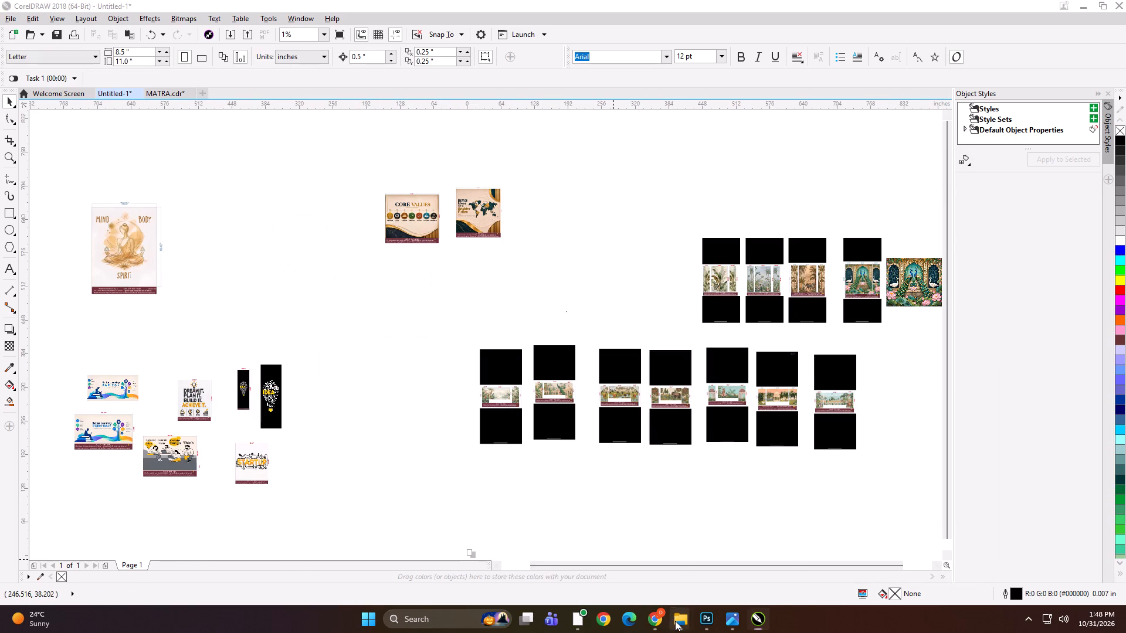
{"action": "left_click", "coordinate": [704, 556]}
{"action": "scroll", "coordinate": [306, 297], "scroll_direction": "up", "scroll_amount": 5, "text": "ctrl"}
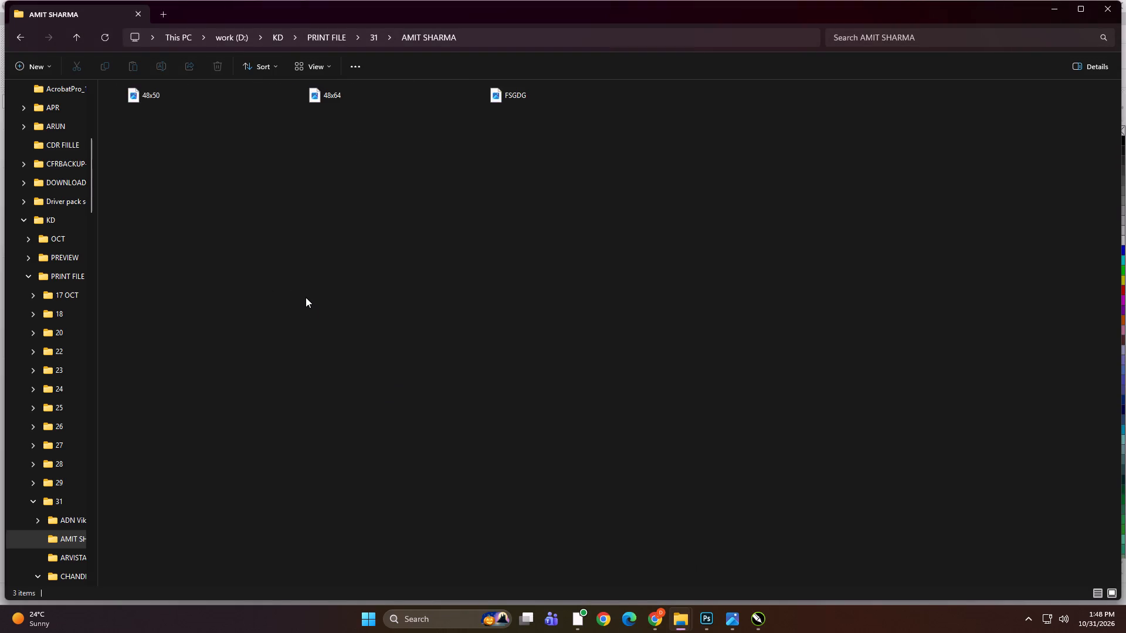
{"action": "scroll", "coordinate": [306, 297], "scroll_direction": "up", "scroll_amount": 20, "text": "ctrl"}
{"action": "scroll", "coordinate": [306, 297], "scroll_direction": "up", "scroll_amount": 7, "text": "ctrl"}
{"action": "left_click", "coordinate": [169, 135]}
{"action": "left_click", "coordinate": [236, 135], "text": "ctrl"}
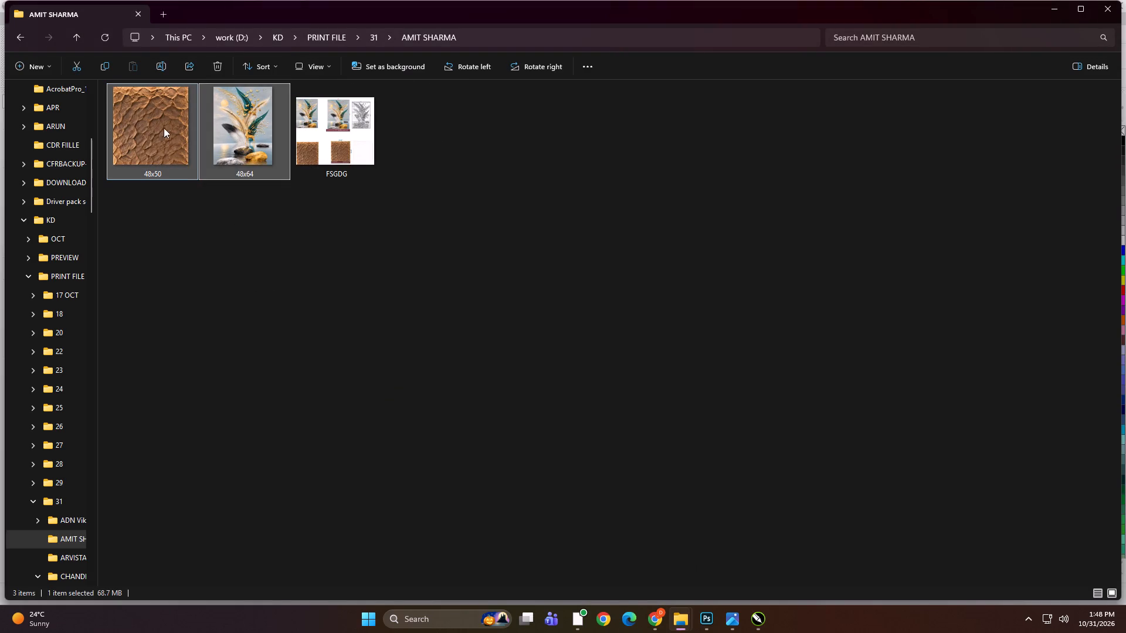
{"action": "left_click_drag", "start_coordinate": [145, 128], "coordinate": [711, 614]}
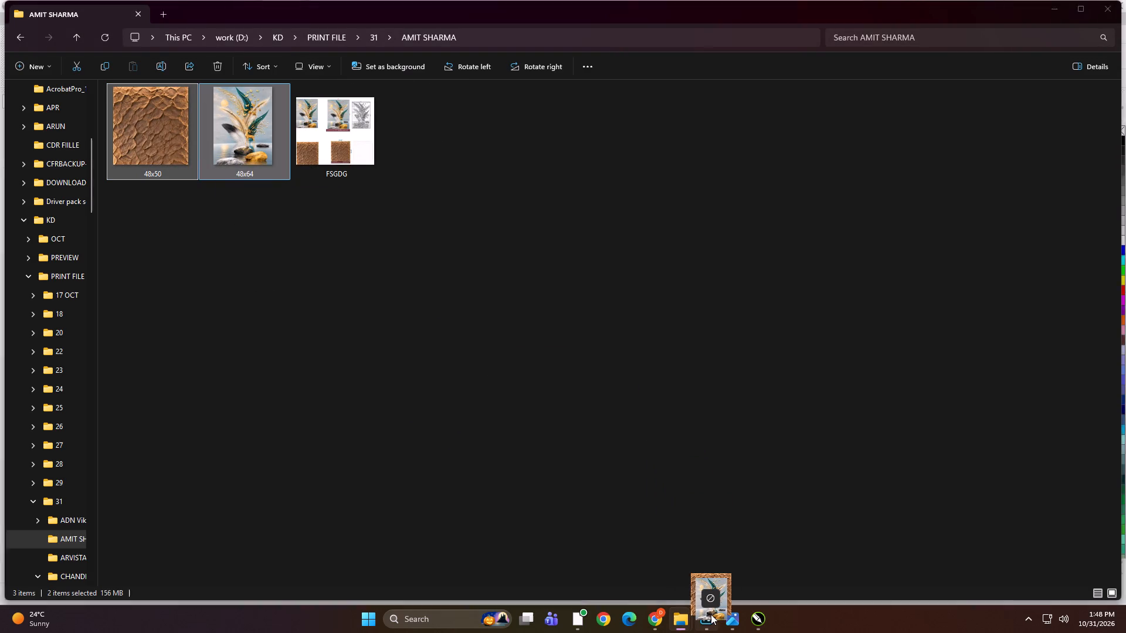
{"action": "left_click_drag", "start_coordinate": [711, 614], "coordinate": [505, 39]}
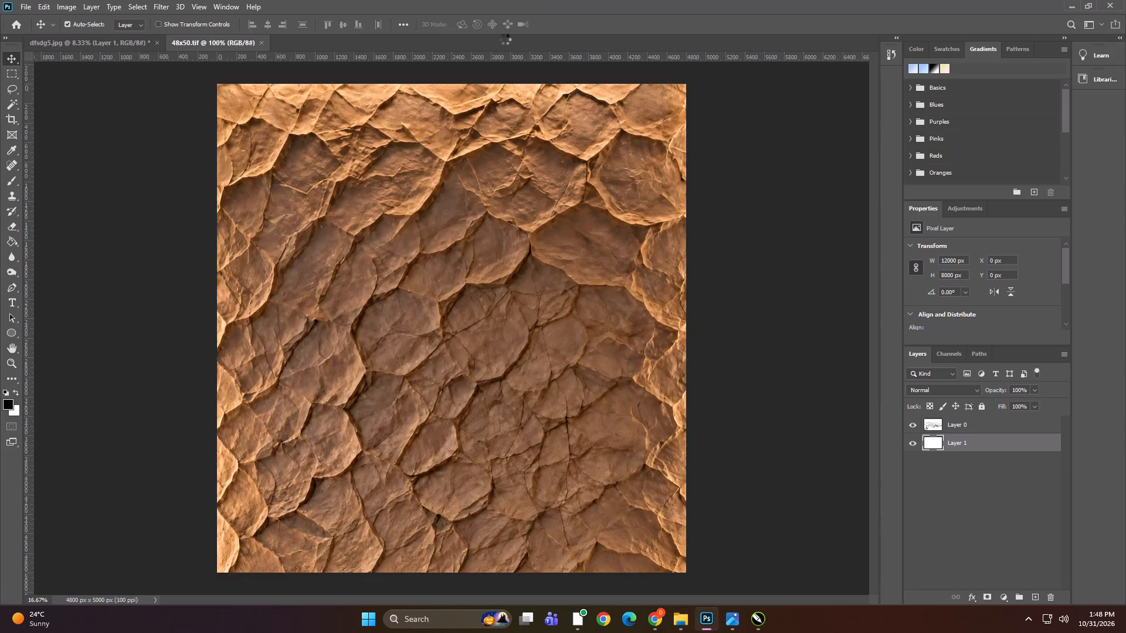
{"action": "left_click", "coordinate": [216, 27]}
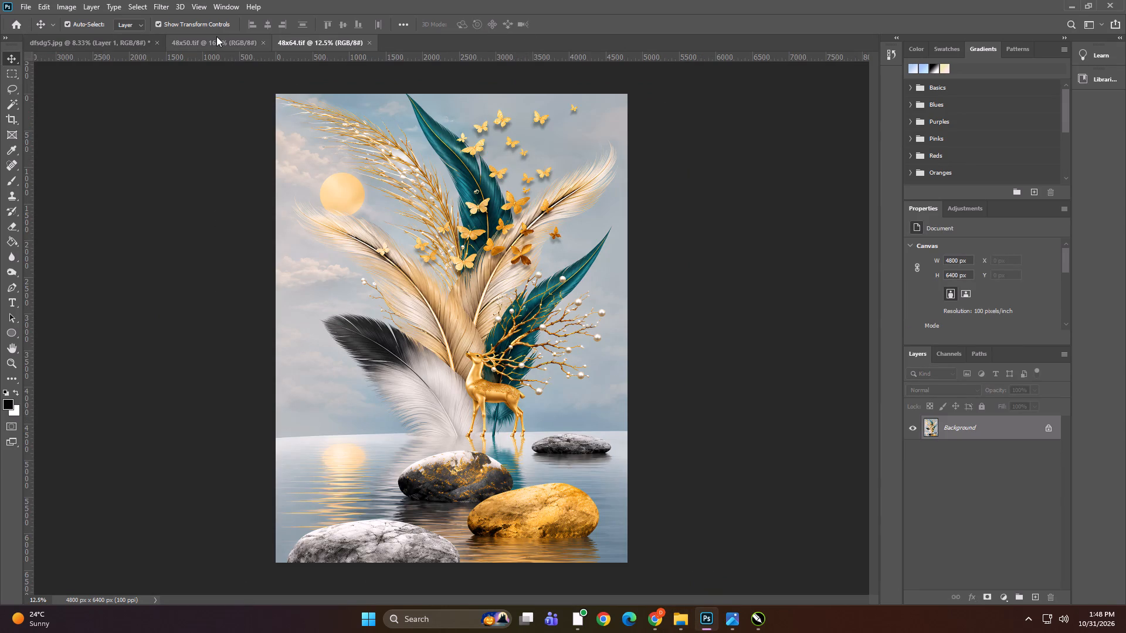
In 48x50.tif, duplicate the background layer and apply the Photocopy filter to the copy with Detail 3.
{"action": "left_click", "coordinate": [220, 41]}
{"action": "key", "text": "ctrl+j"}
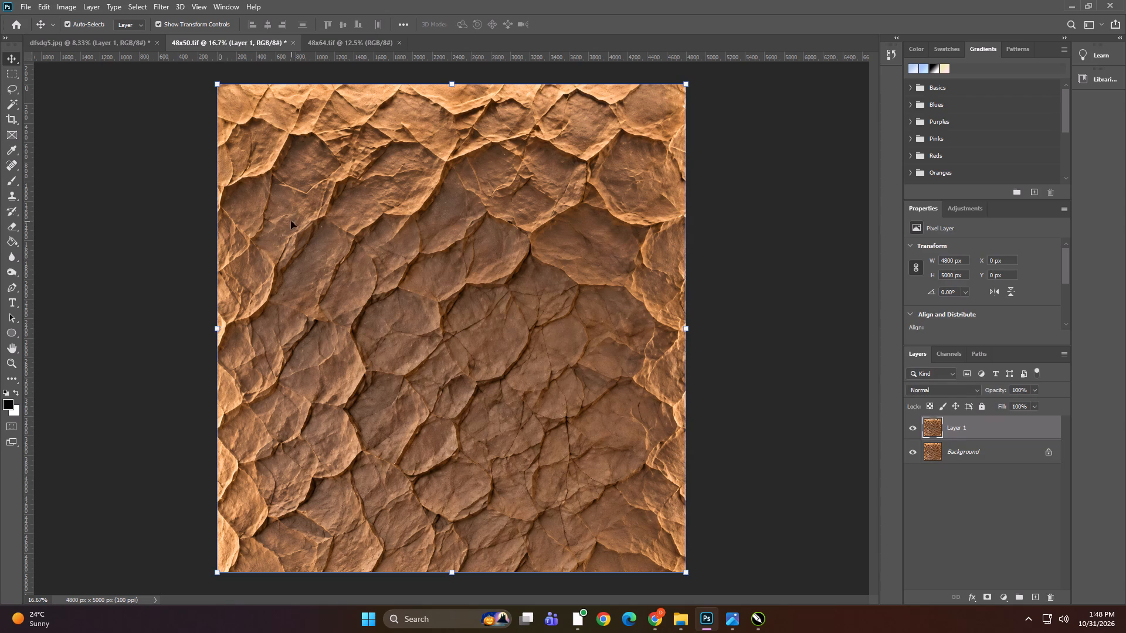
{"action": "left_click", "coordinate": [169, 5]}
{"action": "left_click", "coordinate": [180, 52]}
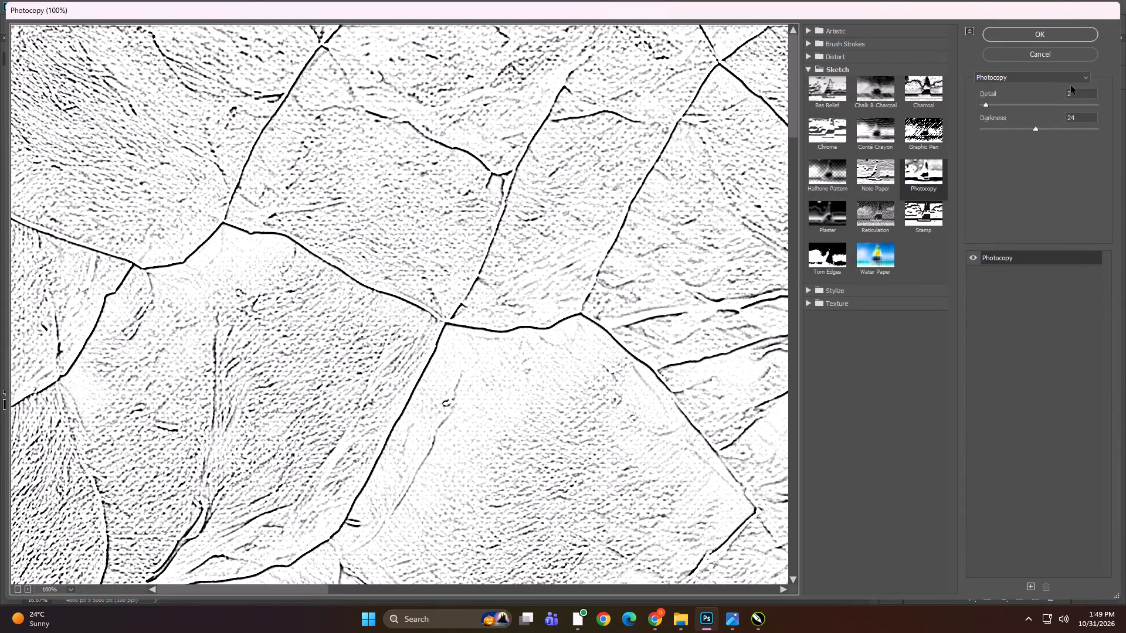
{"action": "left_click_drag", "start_coordinate": [1080, 94], "coordinate": [1065, 98]}
{"action": "key", "text": "3"}
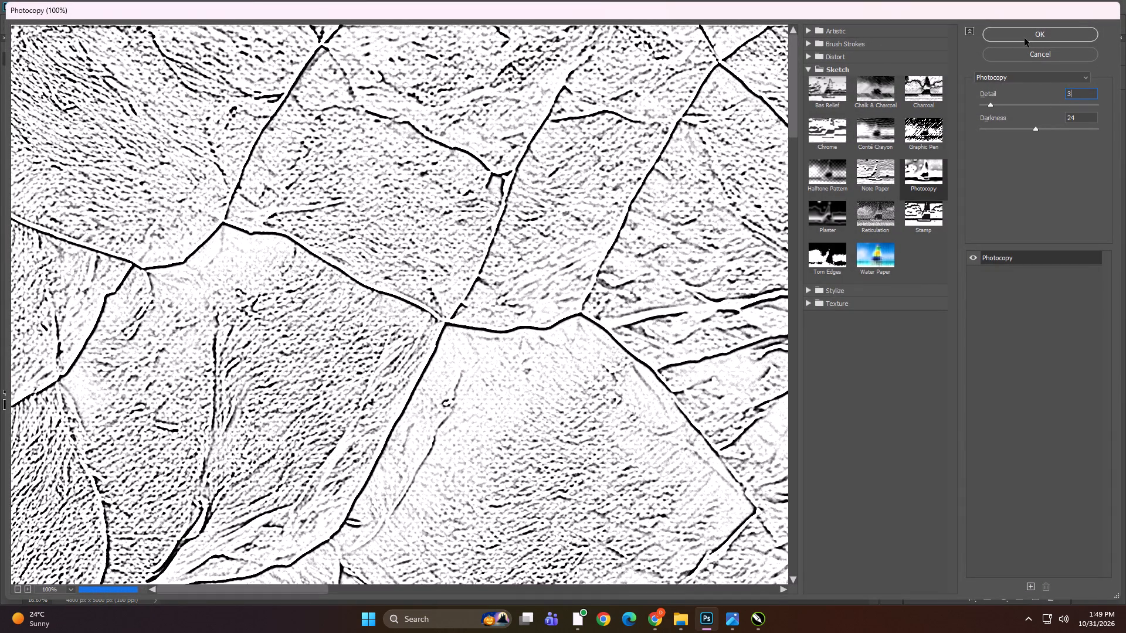
{"action": "left_click", "coordinate": [1024, 38]}
Select all black line pixels of the 48x50 photocopy layer with the Magic Wand and turn them into new spot channel Spot 1, with the Background layer active.
{"action": "scroll", "coordinate": [413, 376], "scroll_direction": "up", "scroll_amount": 20, "text": "alt"}
{"action": "scroll", "coordinate": [413, 376], "scroll_direction": "up", "scroll_amount": 4, "text": "alt"}
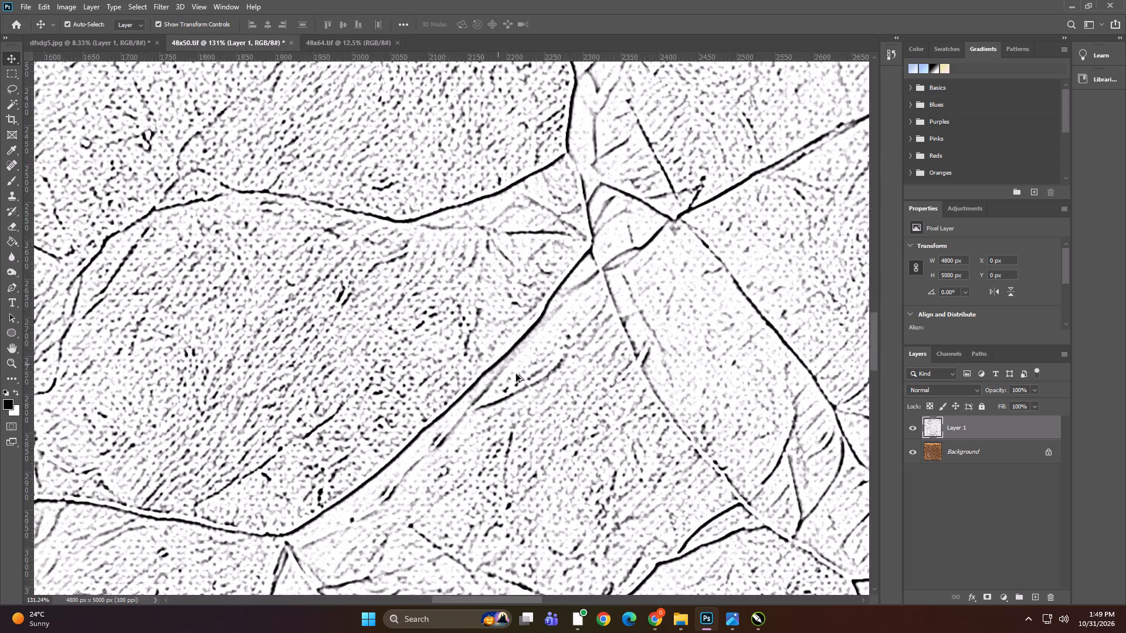
{"action": "scroll", "coordinate": [516, 374], "scroll_direction": "up", "scroll_amount": 12, "text": "alt"}
{"action": "key", "text": "w"}
{"action": "left_click", "coordinate": [453, 313]}
{"action": "right_click", "coordinate": [453, 313]}
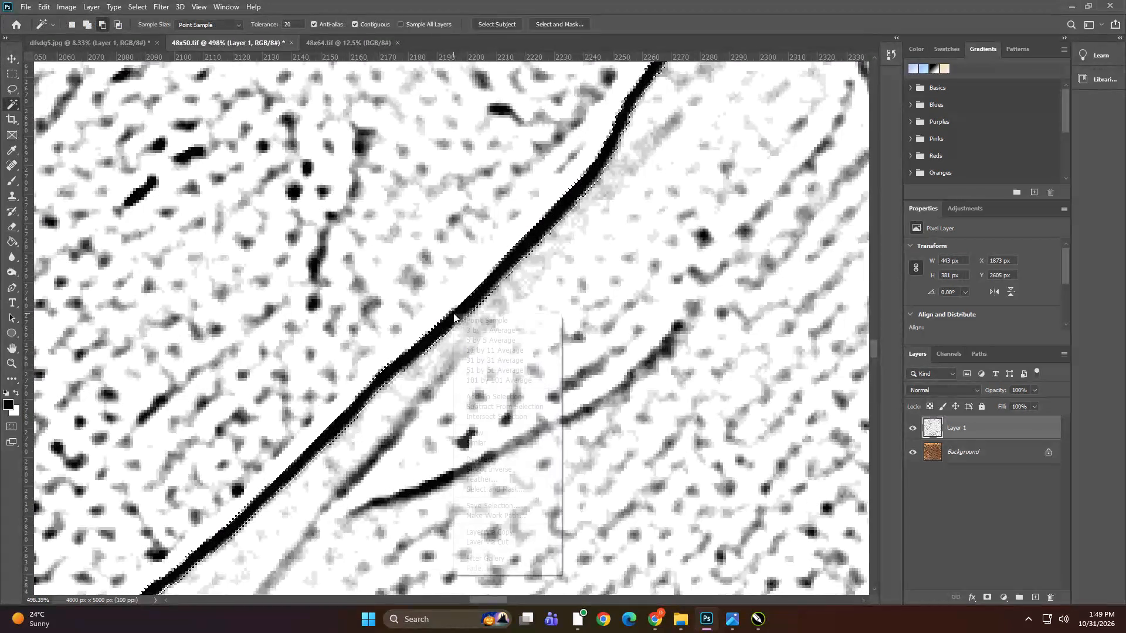
{"action": "left_click", "coordinate": [486, 439]}
{"action": "scroll", "coordinate": [462, 333], "scroll_direction": "down", "scroll_amount": 9, "text": "alt"}
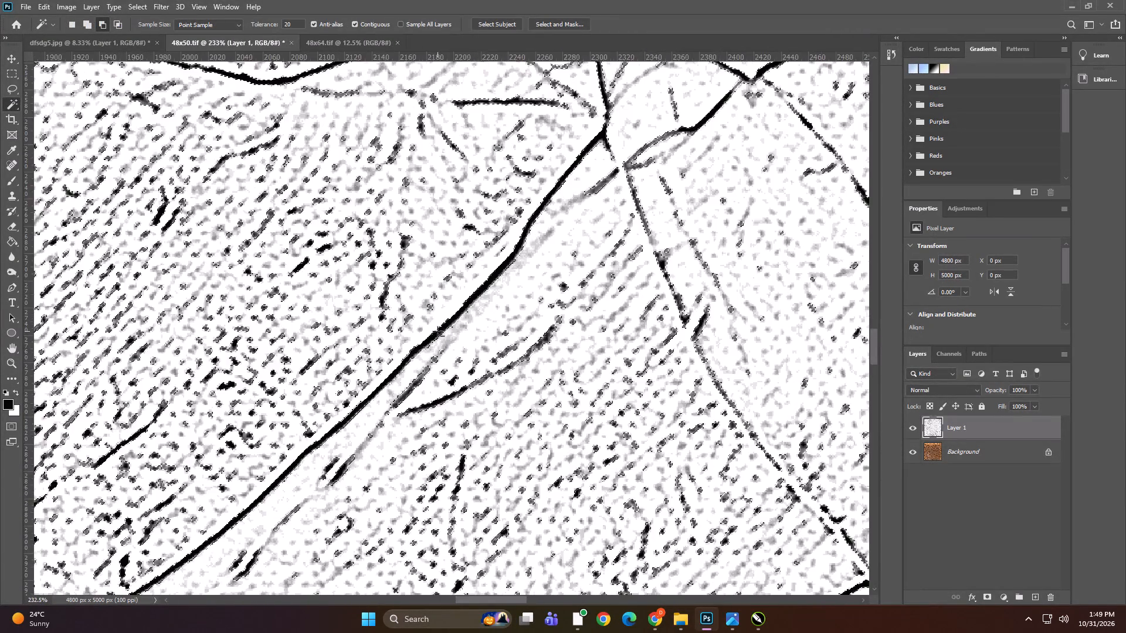
{"action": "scroll", "coordinate": [437, 331], "scroll_direction": "down", "scroll_amount": 20, "text": "alt"}
{"action": "scroll", "coordinate": [437, 331], "scroll_direction": "down", "scroll_amount": 2, "text": "alt"}
{"action": "left_click", "coordinate": [957, 458]}
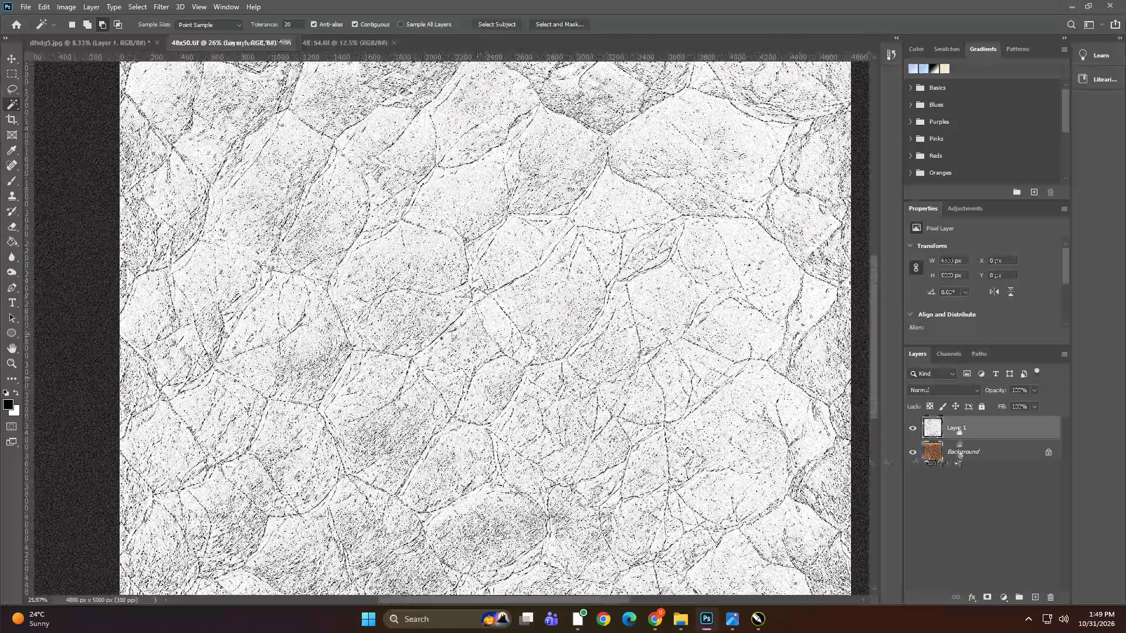
{"action": "left_click", "coordinate": [950, 359]}
{"action": "left_click", "coordinate": [1064, 352]}
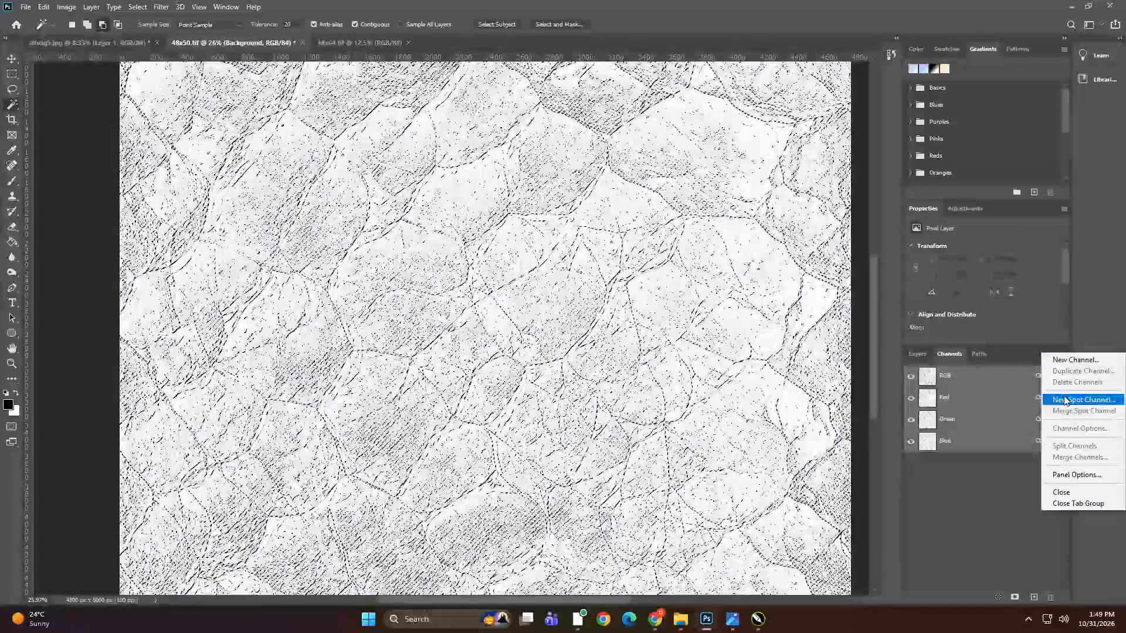
{"action": "left_click", "coordinate": [1064, 396]}
{"action": "left_click", "coordinate": [669, 190]}
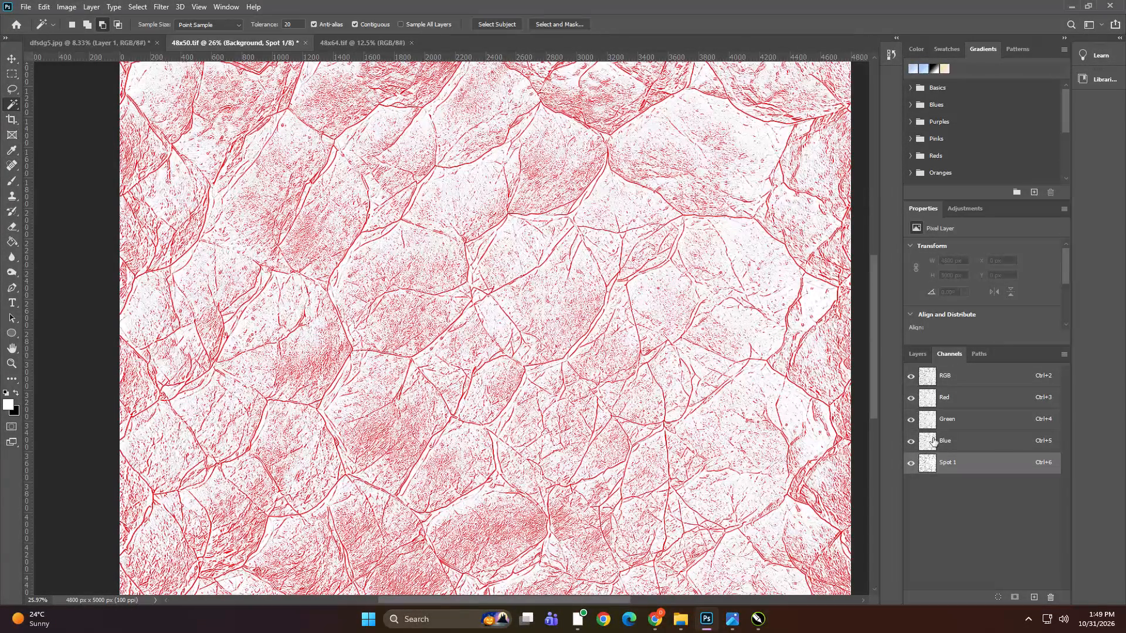
Duplicate the Spot 1 channel of 48x50.tif as Spot 2 and make the copy visible.
{"action": "right_click", "coordinate": [972, 468]}
{"action": "left_click", "coordinate": [983, 475]}
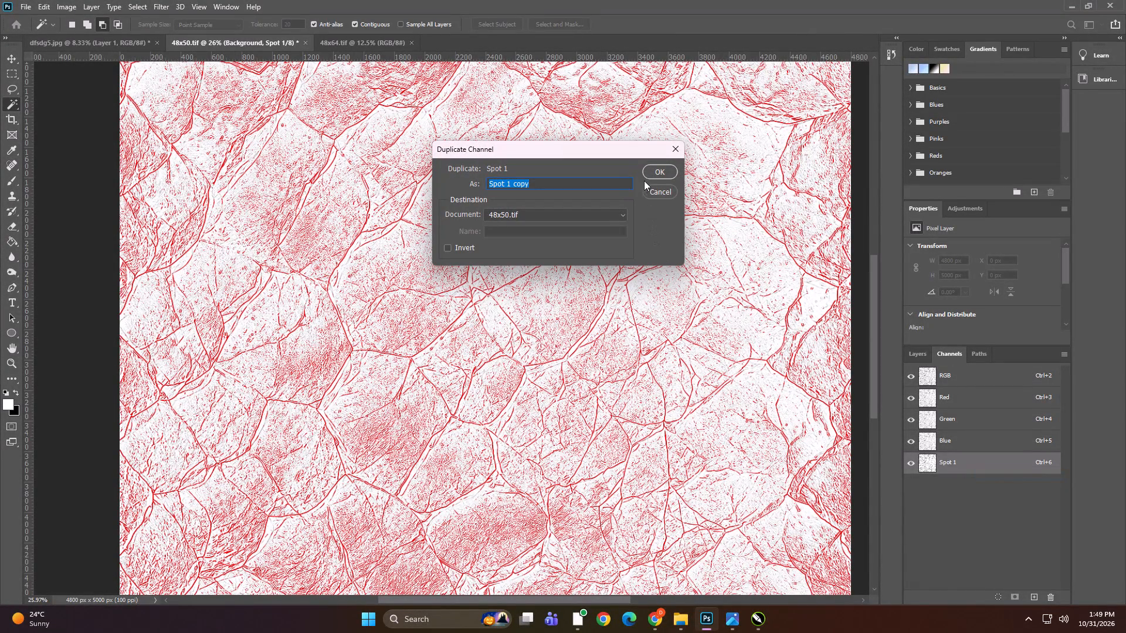
{"action": "key", "text": "Right"}
{"action": "key", "text": "BackSpace"}
{"action": "key", "text": "BackSpace"}
{"action": "key", "text": "BackSpace"}
{"action": "key", "text": "BackSpace"}
{"action": "key", "text": "BackSpace"}
{"action": "key", "text": "BackSpace"}
{"action": "key", "text": "2"}
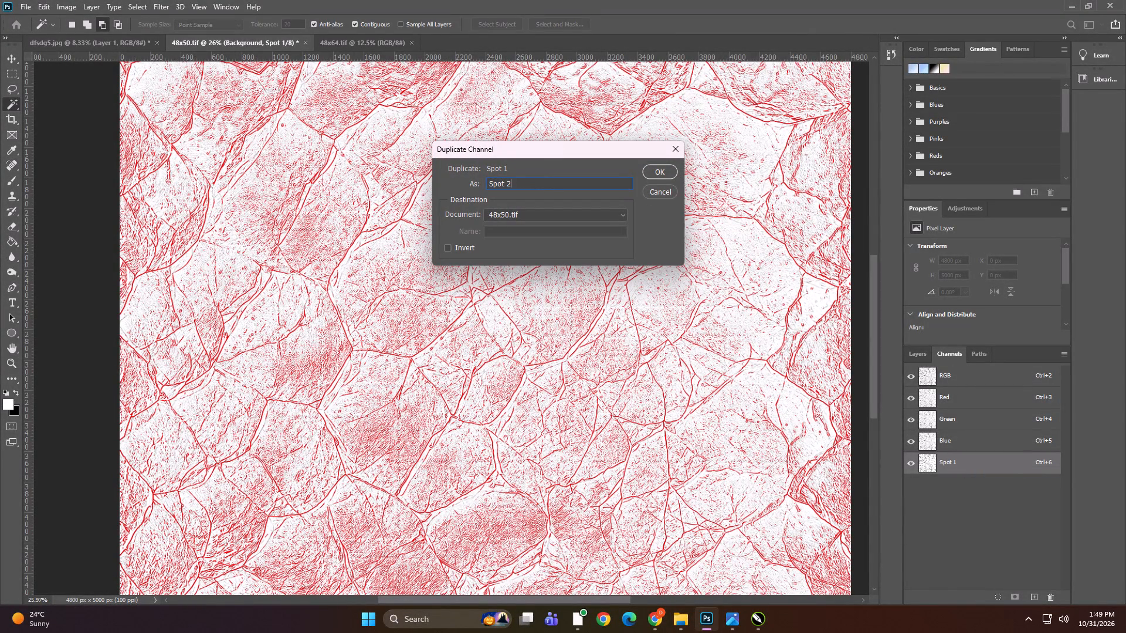
{"action": "left_click", "coordinate": [653, 168]}
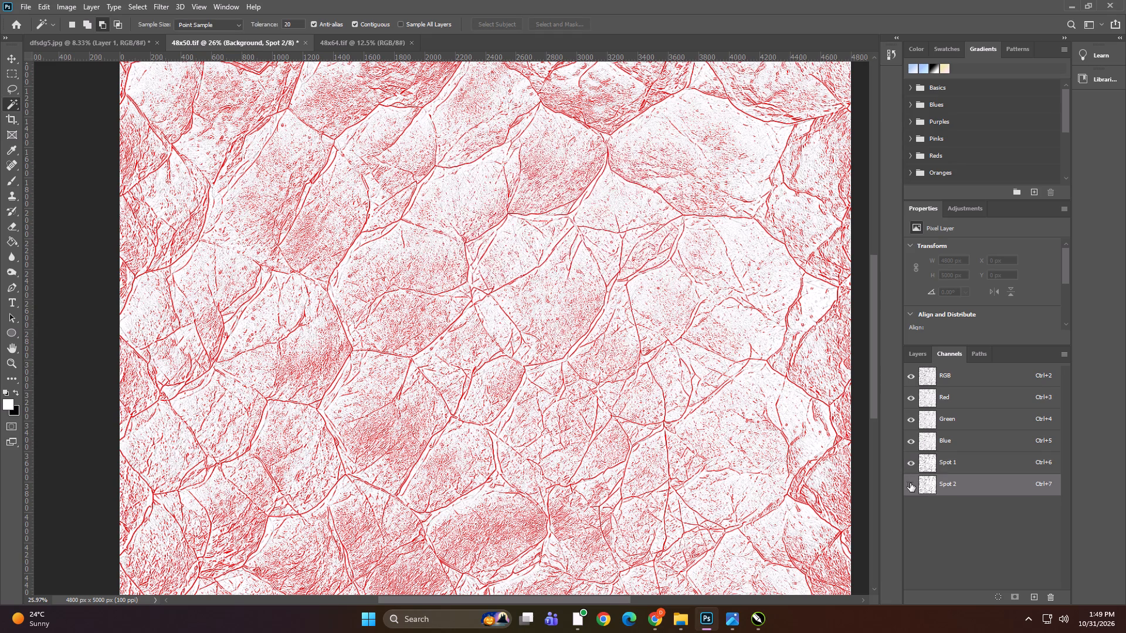
{"action": "left_click", "coordinate": [910, 483]}
Delete the photocopy layer, Layer 1, from 48x50.tif.
{"action": "left_click", "coordinate": [913, 355]}
{"action": "left_click", "coordinate": [965, 430]}
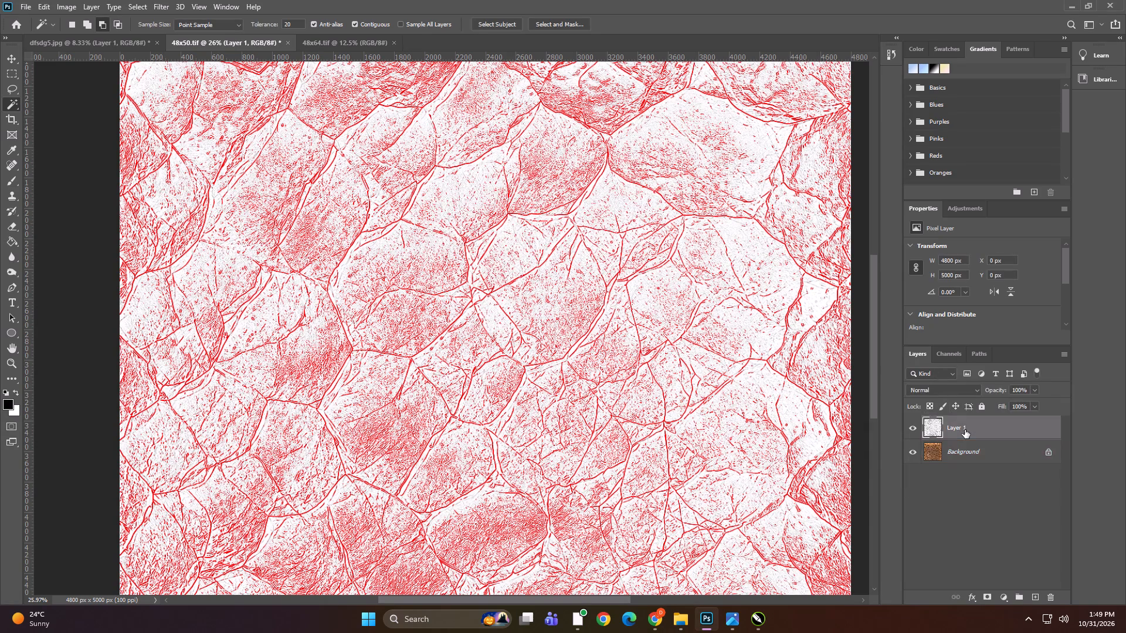
{"action": "key", "text": "Delete"}
Save 48x50 as a TIFF with spot colors and LZW compression, replacing the existing file in the client folder.
{"action": "key", "text": "ctrl+shift+s"}
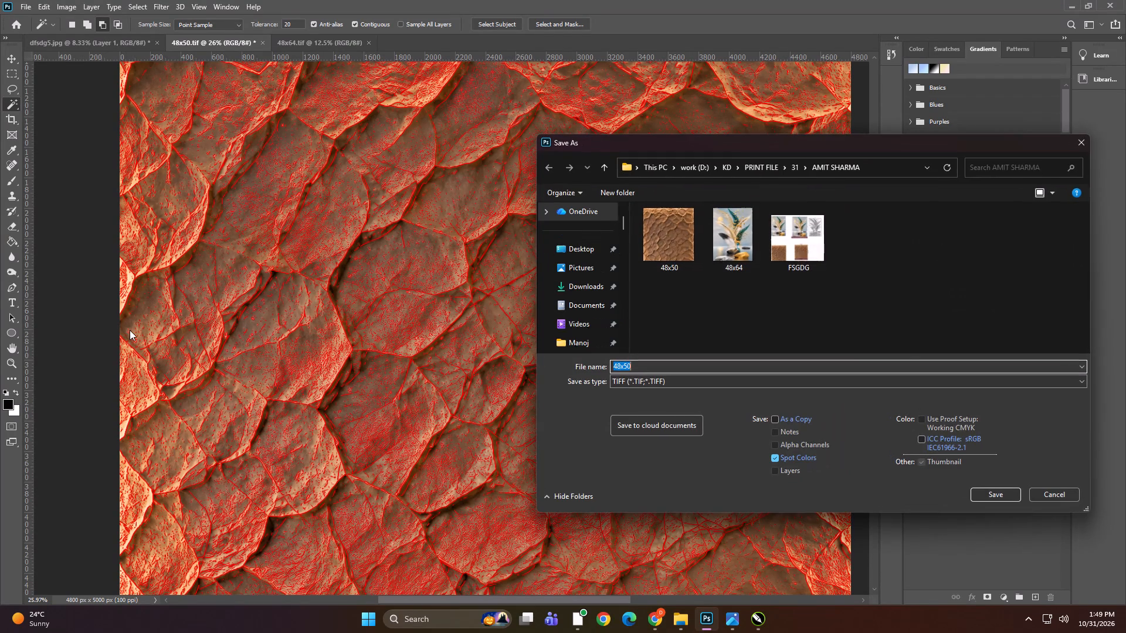
{"action": "left_click", "coordinate": [643, 361]}
{"action": "left_click", "coordinate": [974, 494]}
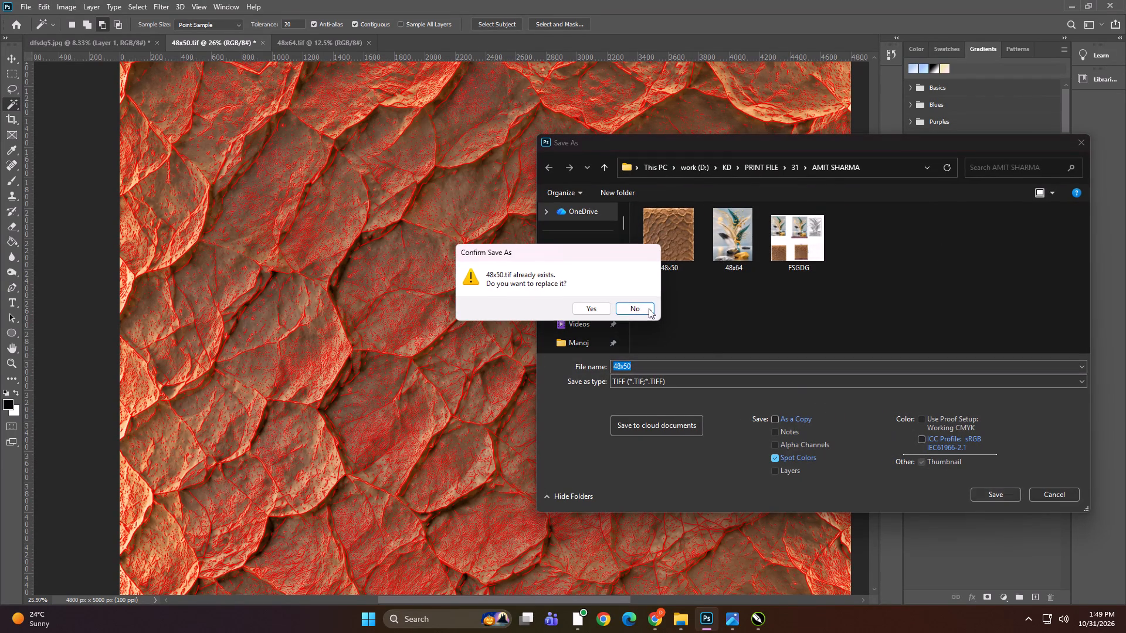
{"action": "left_click", "coordinate": [598, 305]}
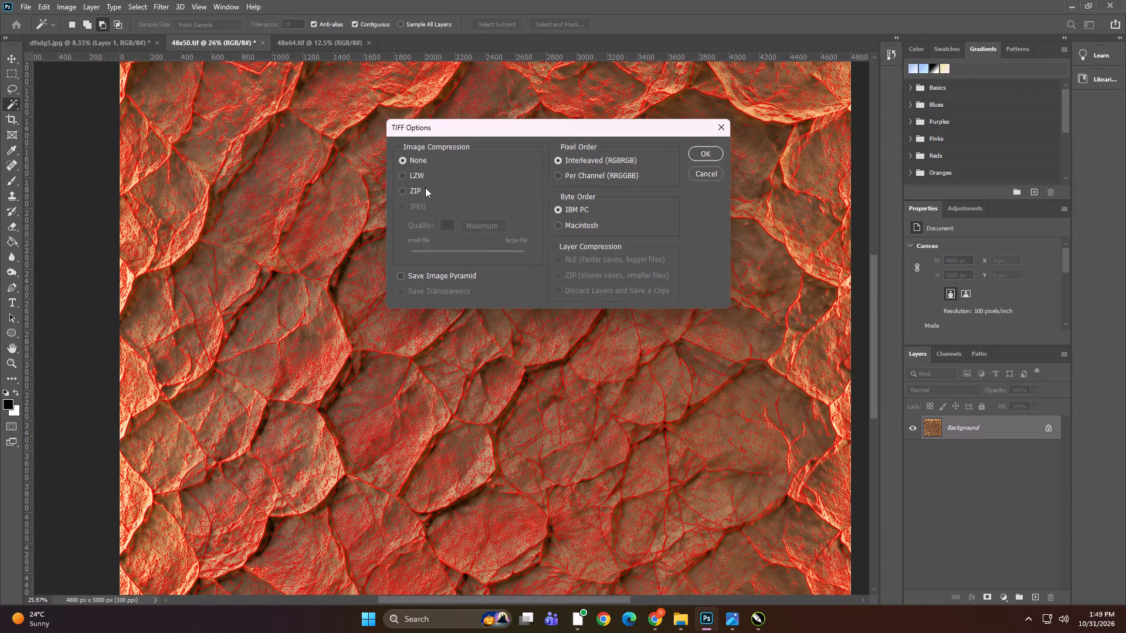
{"action": "left_click", "coordinate": [414, 176]}
{"action": "left_click", "coordinate": [711, 153]}
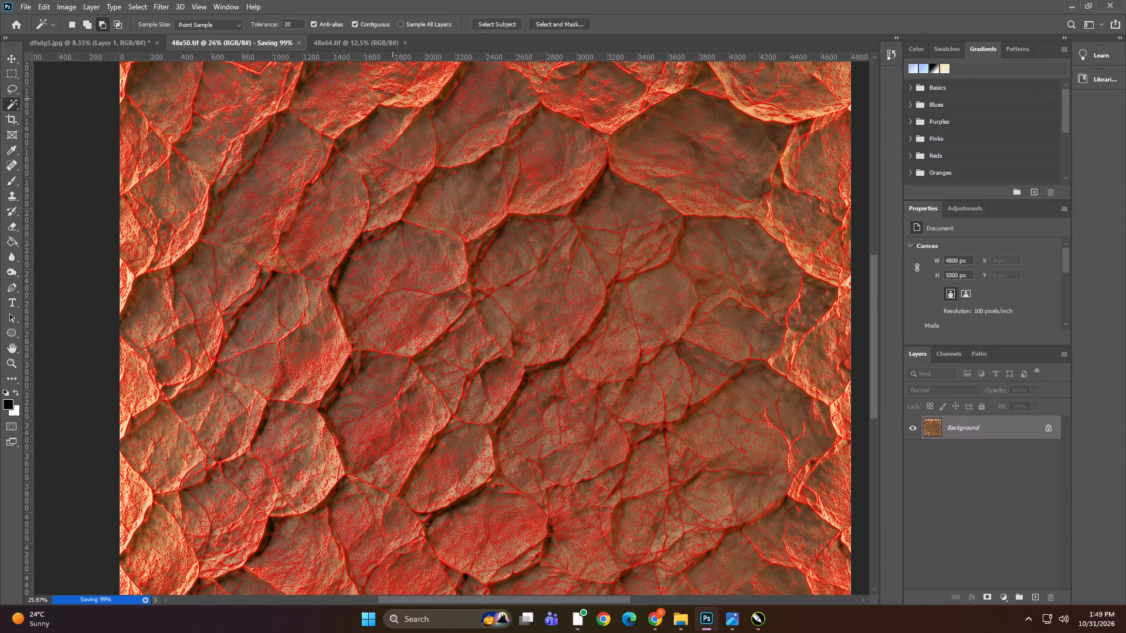
In 48x64.tif, duplicate the background layer and apply the Photocopy filter to the copy with Detail 3 and Darkness 24.
{"action": "left_click", "coordinate": [352, 42]}
{"action": "key", "text": "ctrl+j"}
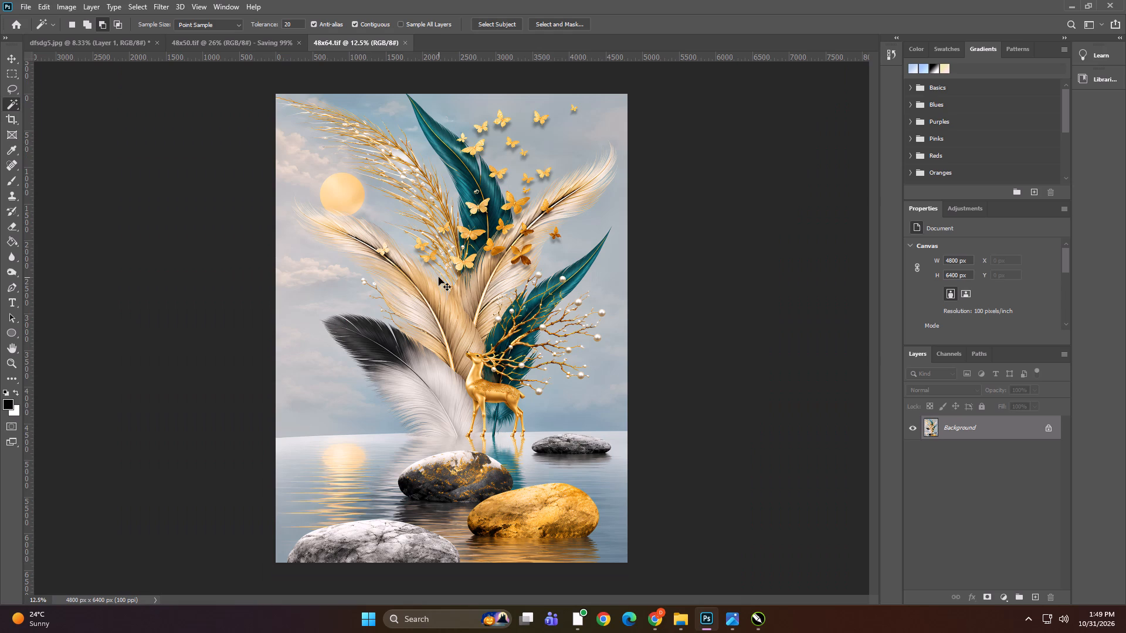
{"action": "left_click", "coordinate": [153, 2]}
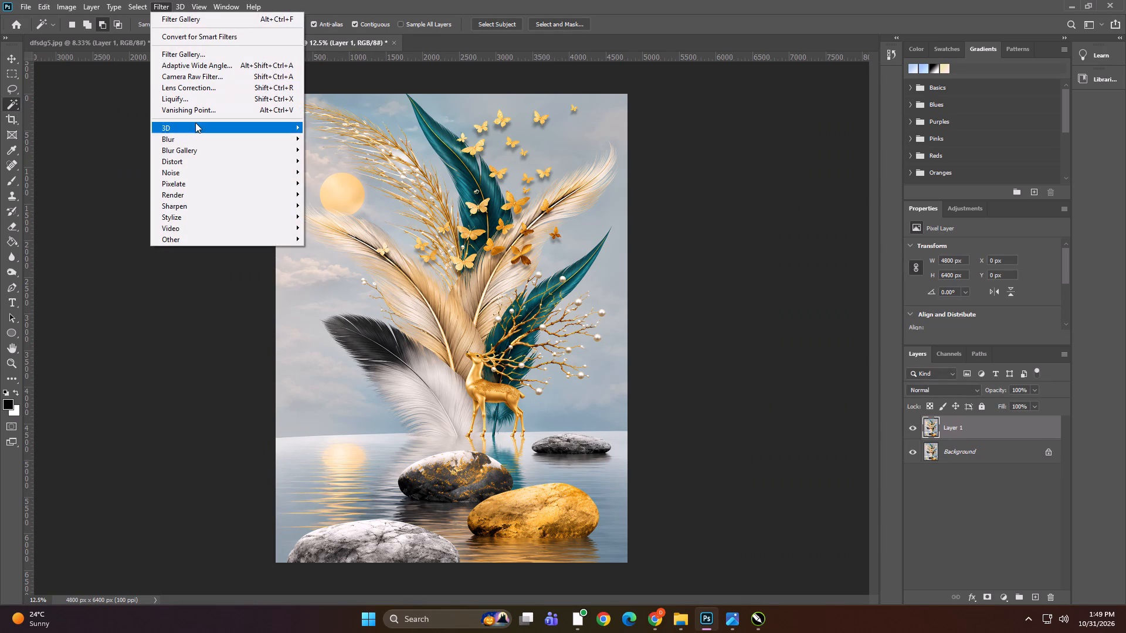
{"action": "left_click", "coordinate": [196, 56]}
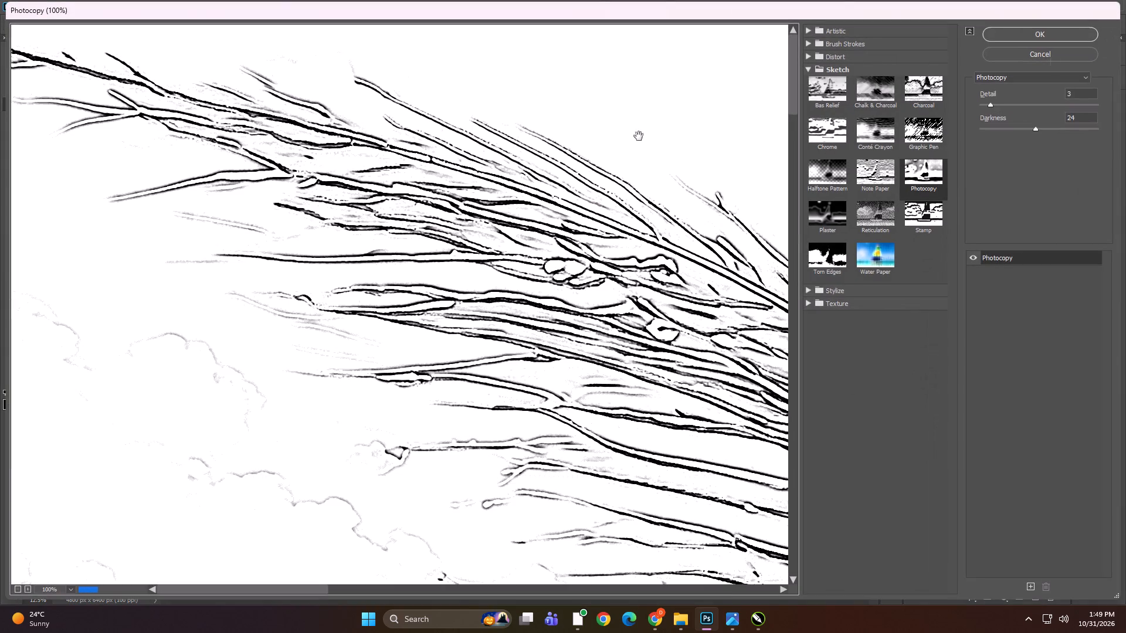
{"action": "left_click", "coordinate": [1069, 29]}
Select all black line pixels of the 48x64 photocopy layer with the Magic Wand and turn them into new spot channel Spot 1, with the Background layer active.
{"action": "scroll", "coordinate": [357, 341], "scroll_direction": "up", "scroll_amount": 10, "text": "alt"}
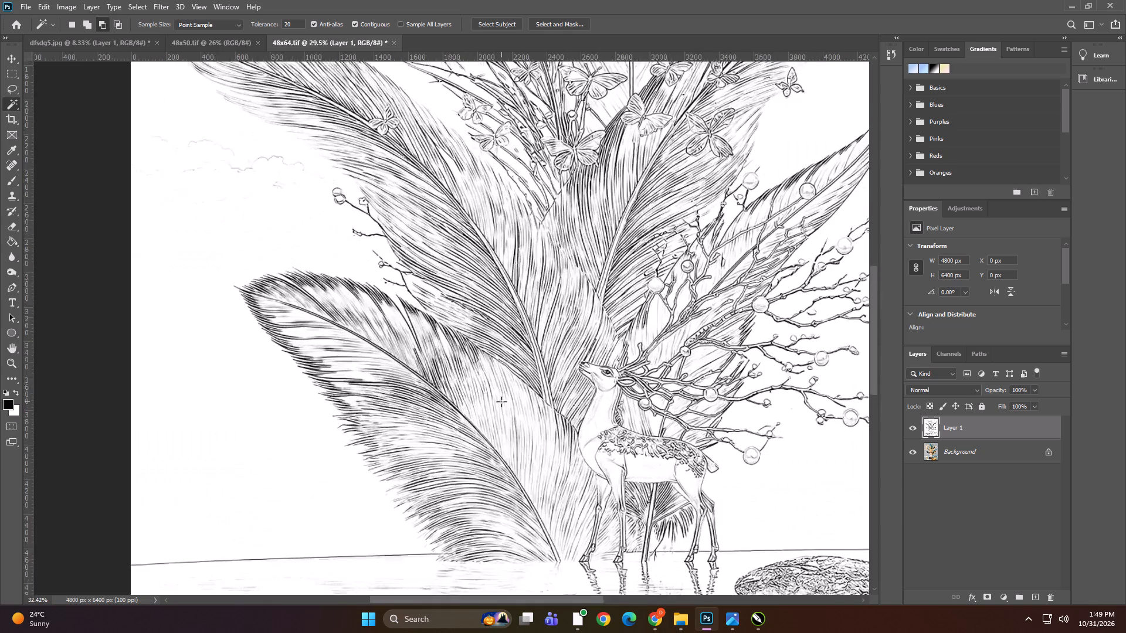
{"action": "scroll", "coordinate": [501, 401], "scroll_direction": "up", "scroll_amount": 20, "text": "alt"}
{"action": "scroll", "coordinate": [501, 401], "scroll_direction": "up", "scroll_amount": 8, "text": "alt"}
{"action": "left_click", "coordinate": [611, 213], "text": "shift"}
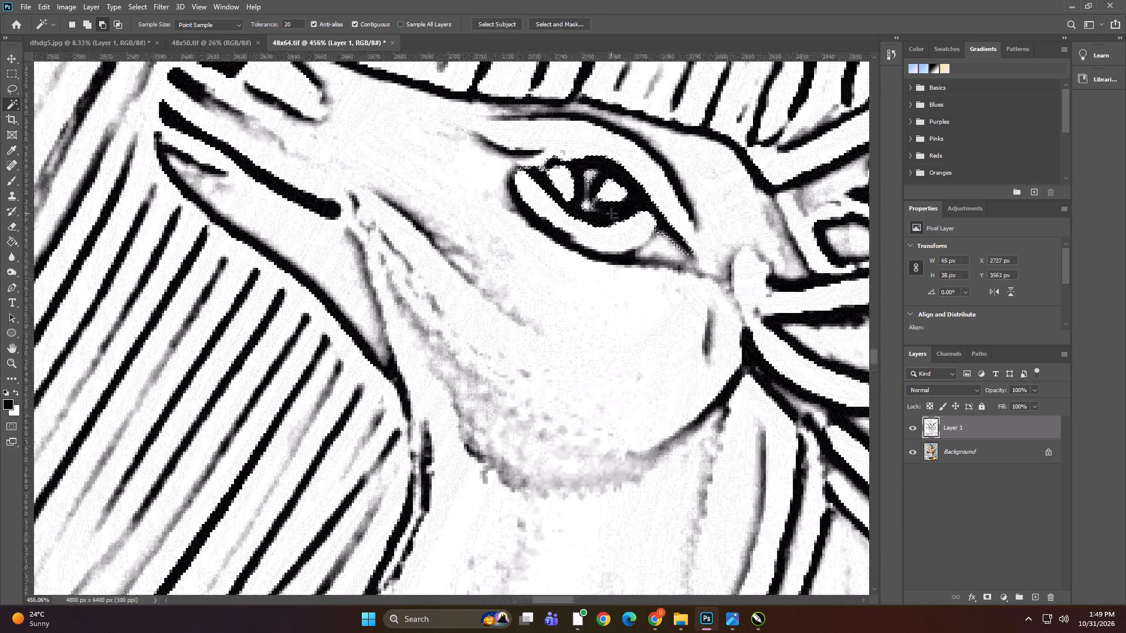
{"action": "right_click", "coordinate": [611, 213]}
{"action": "left_click", "coordinate": [647, 340]}
{"action": "scroll", "coordinate": [567, 297], "scroll_direction": "down", "scroll_amount": 18, "text": "alt"}
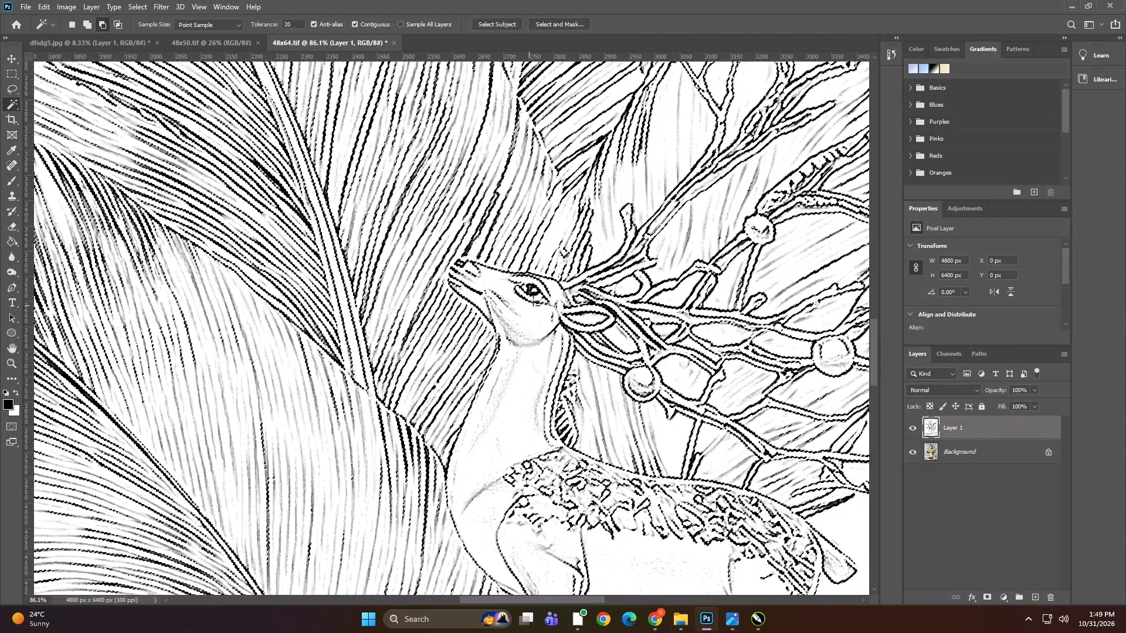
{"action": "scroll", "coordinate": [523, 285], "scroll_direction": "down", "scroll_amount": 9, "text": "alt"}
{"action": "left_click", "coordinate": [950, 456]}
{"action": "left_click", "coordinate": [948, 356]}
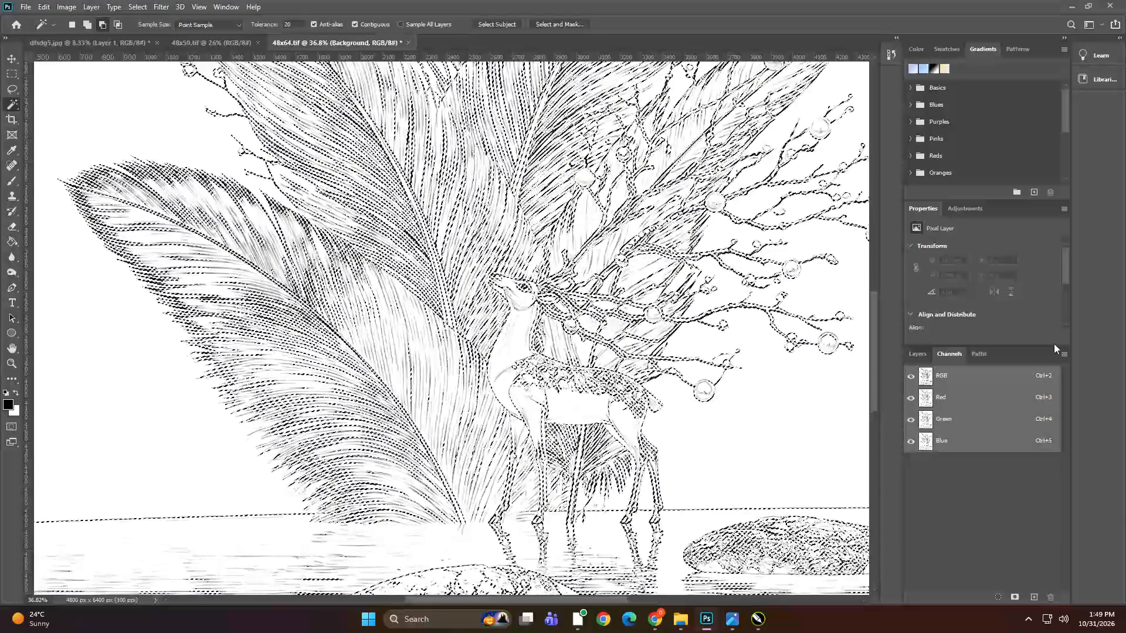
{"action": "left_click", "coordinate": [1061, 352]}
{"action": "left_click", "coordinate": [1070, 396]}
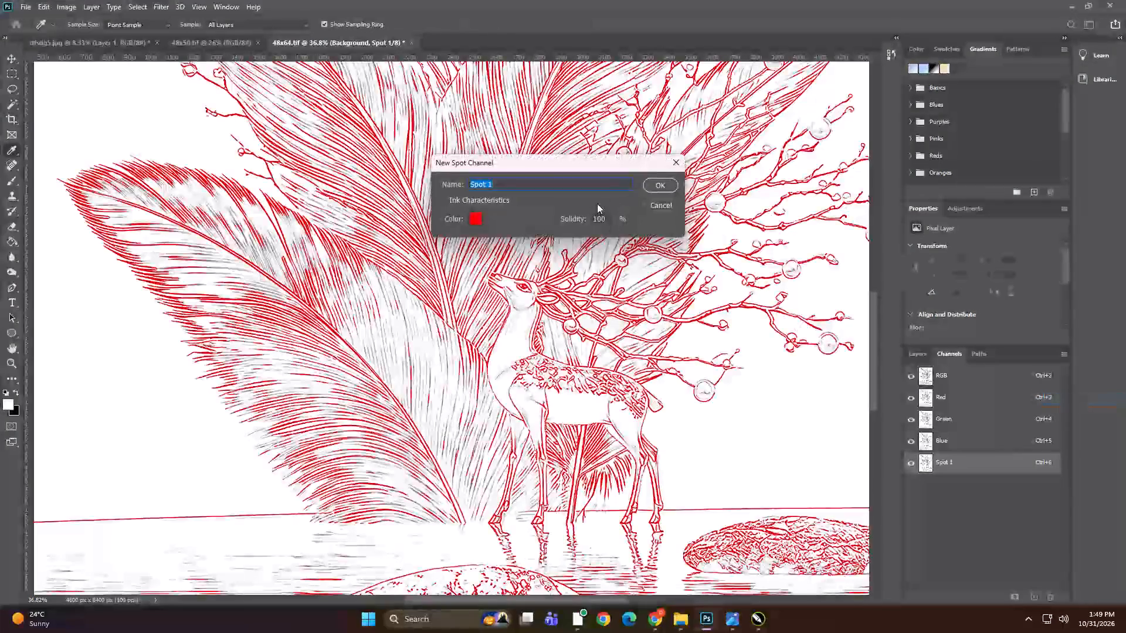
{"action": "left_click", "coordinate": [670, 186]}
Duplicate the Spot 1 channel of 48x64.tif as Spot 2 and make the copy visible.
{"action": "right_click", "coordinate": [981, 472]}
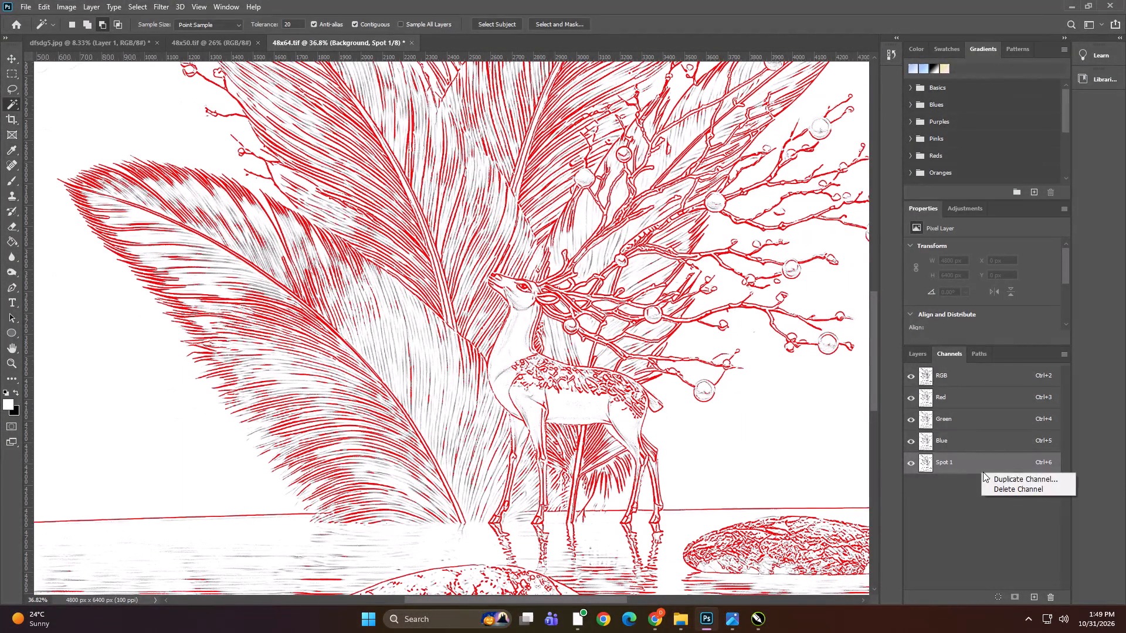
{"action": "left_click", "coordinate": [988, 476]}
{"action": "key", "text": "Right"}
{"action": "key", "text": "BackSpace"}
{"action": "key", "text": "BackSpace"}
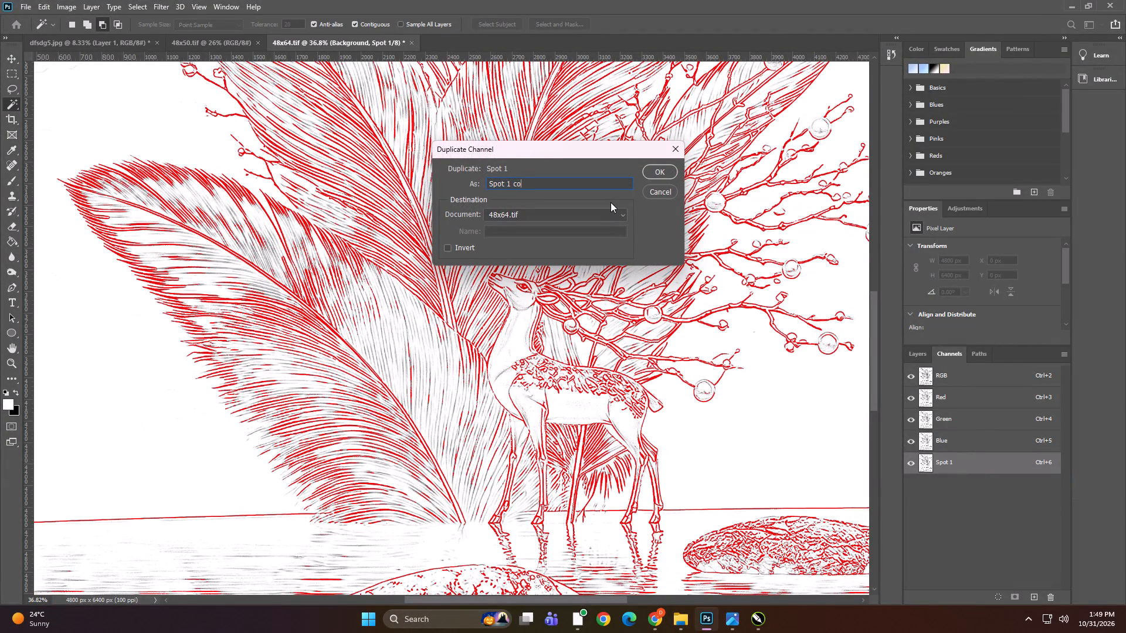
{"action": "key", "text": "BackSpace"}
{"action": "key", "text": "BackSpace"}
{"action": "key", "text": "BackSpace"}
{"action": "key", "text": "BackSpace"}
{"action": "key", "text": "2"}
{"action": "left_click", "coordinate": [669, 166]}
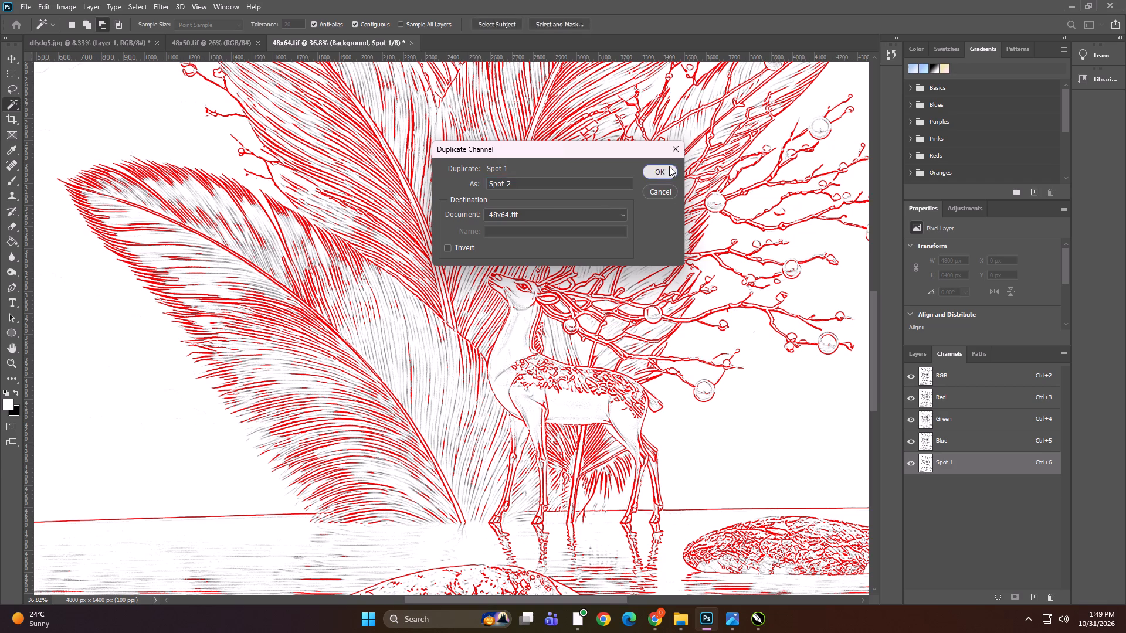
{"action": "scroll", "coordinate": [591, 200], "scroll_direction": "down", "scroll_amount": 5, "text": "alt"}
{"action": "left_click", "coordinate": [907, 483]}
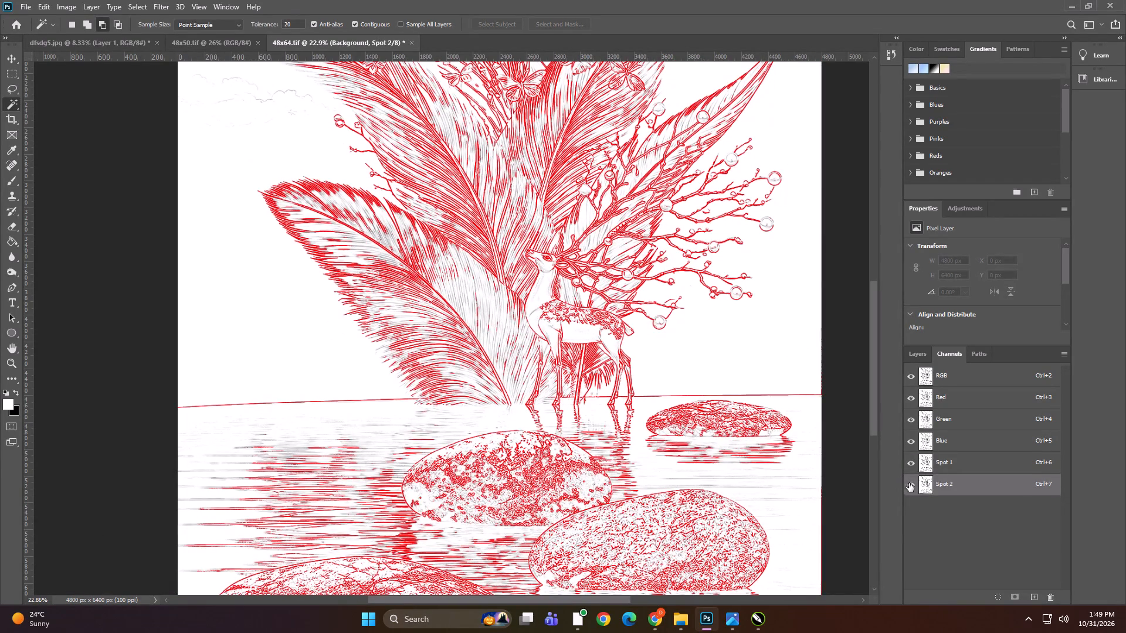
Delete the photocopy layer, Layer 1, from 48x64.tif.
{"action": "left_click", "coordinate": [916, 346]}
{"action": "left_click", "coordinate": [916, 353]}
{"action": "left_click", "coordinate": [961, 423]}
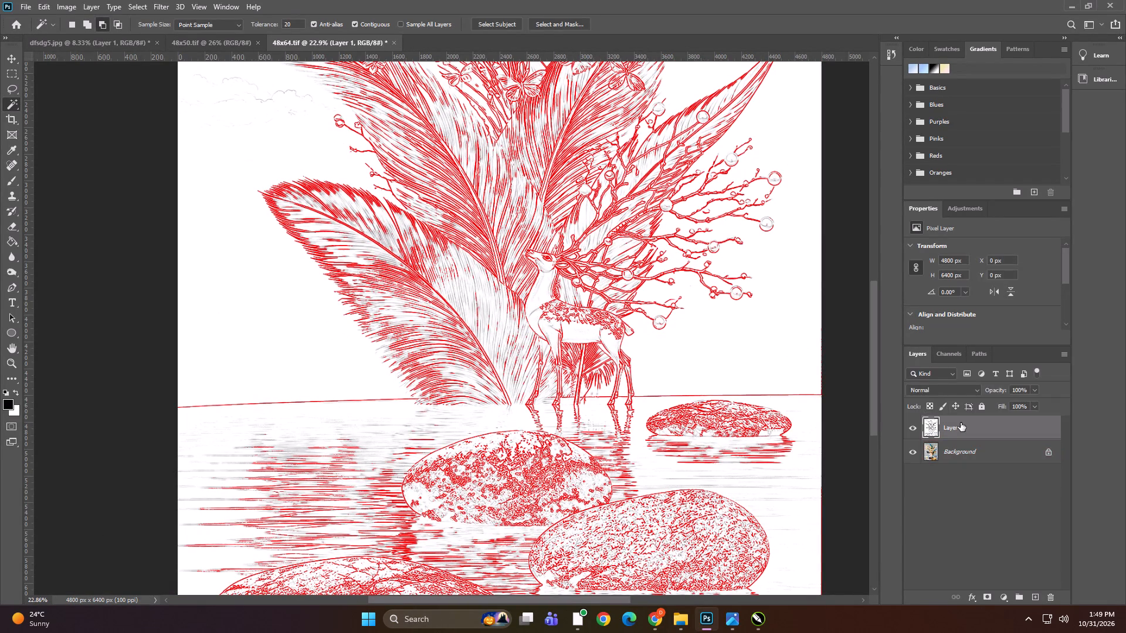
{"action": "key", "text": "Delete"}
Save 48x64 as a TIFF with spot colors and LZW compression, replacing the existing file in the client folder.
{"action": "scroll", "coordinate": [411, 325], "scroll_direction": "down", "scroll_amount": 4, "text": "alt"}
{"action": "key", "text": "ctrl+shift+s"}
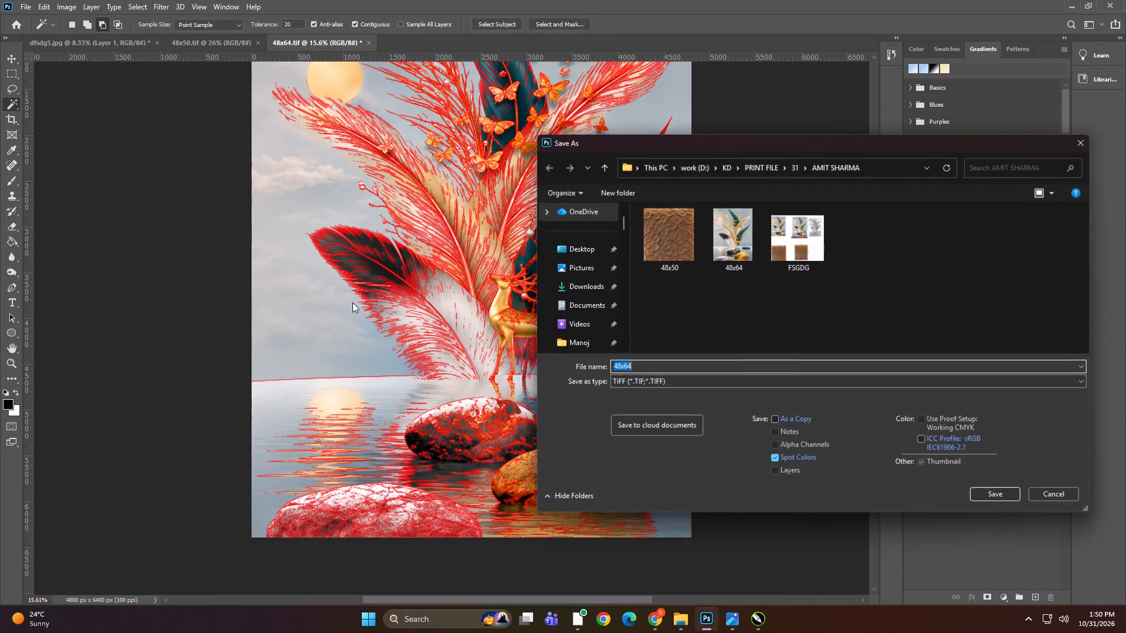
{"action": "left_click", "coordinate": [992, 489]}
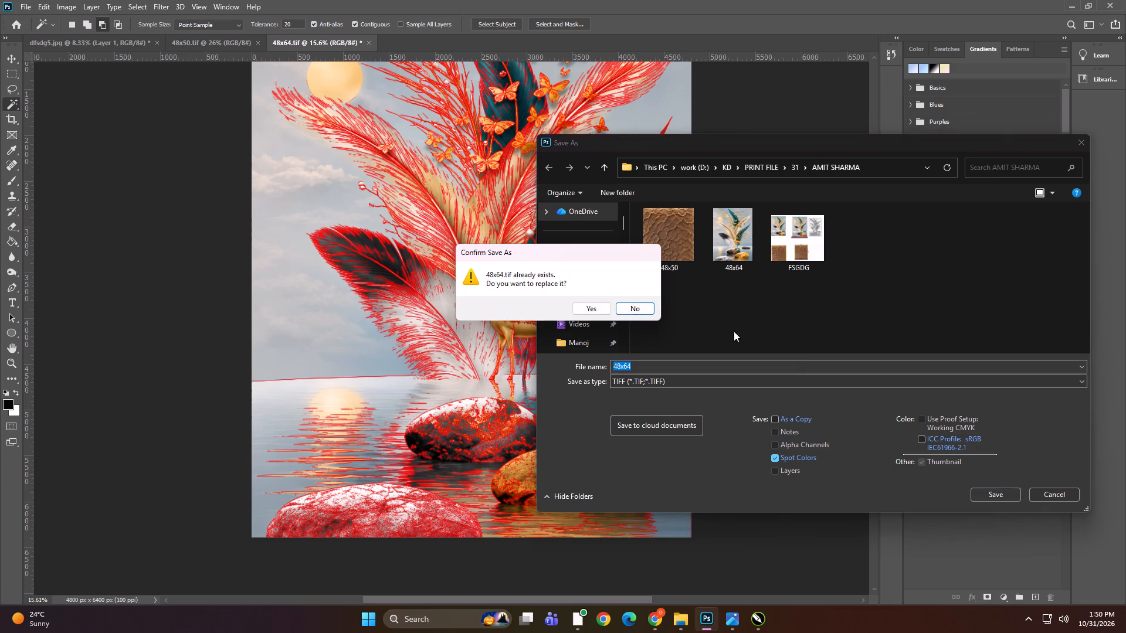
{"action": "left_click", "coordinate": [608, 305]}
{"action": "left_click", "coordinate": [413, 173]}
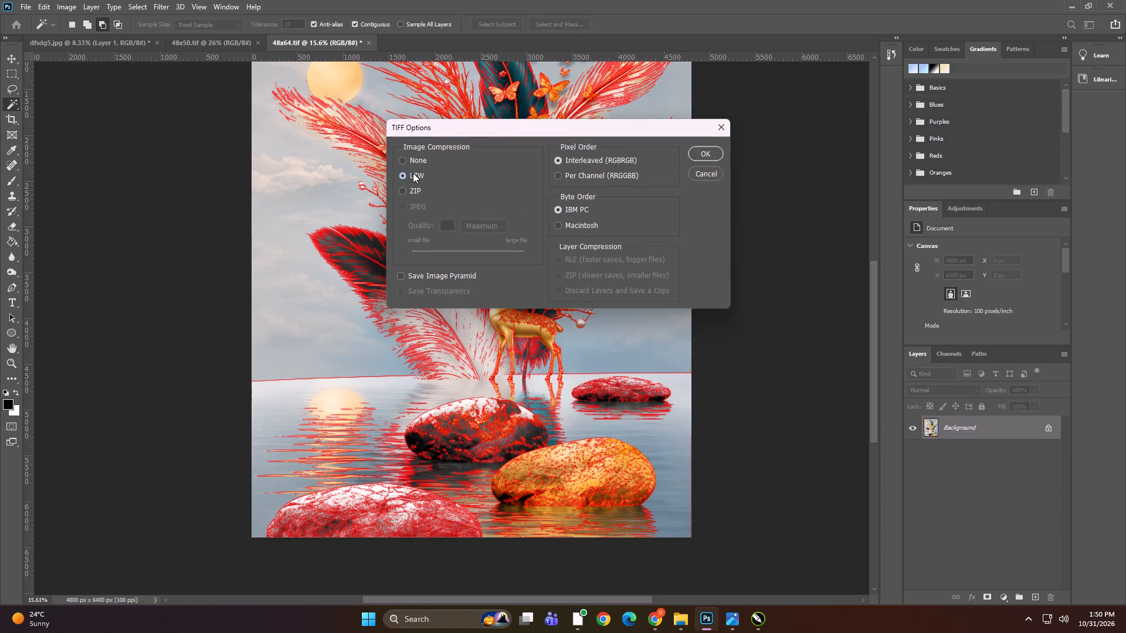
{"action": "left_click", "coordinate": [704, 150]}
Close the saved 48x50.tif and 48x64.tif documents.
{"action": "left_click", "coordinate": [242, 40]}
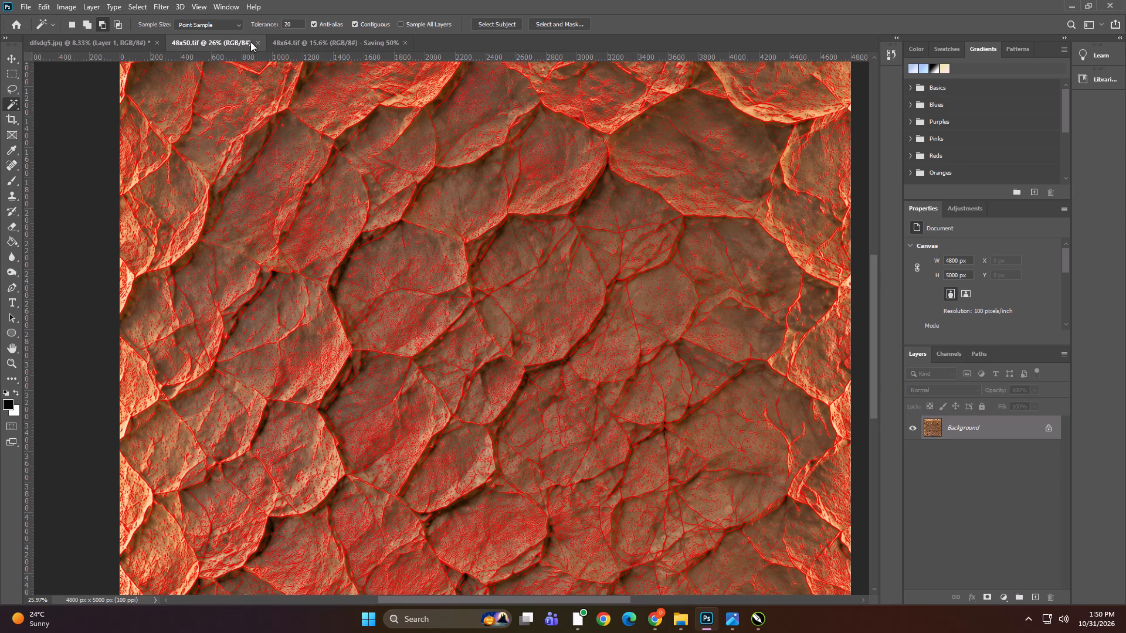
{"action": "left_click", "coordinate": [254, 43]}
{"action": "left_click", "coordinate": [263, 43]}
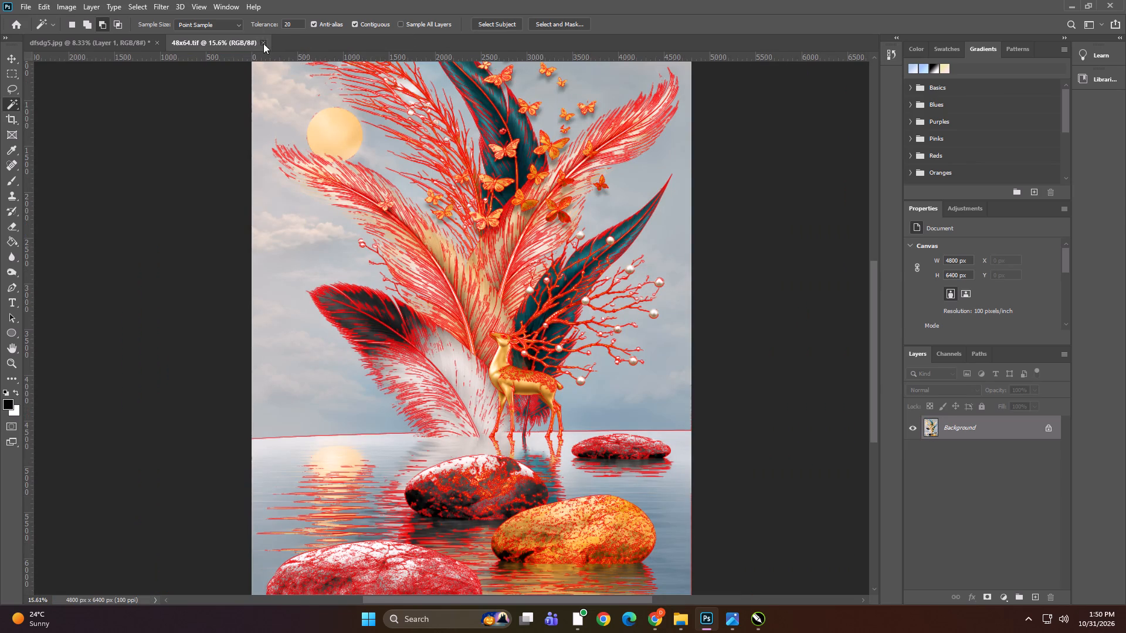
Switch to File Explorer, copy the client folder from PRINT FILE > 31, and open the DIGITECH_SHAREDRIVE network drive.
{"action": "left_click", "coordinate": [1070, 5]}
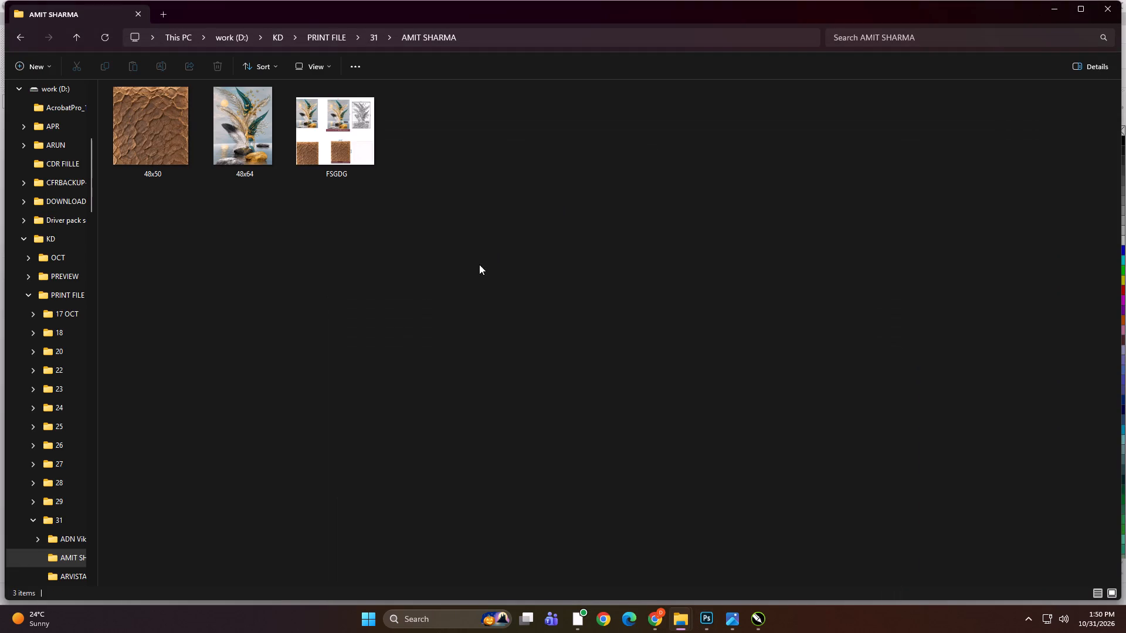
{"action": "left_click", "coordinate": [501, 268]}
{"action": "key", "text": "BackSpace"}
{"action": "left_click", "coordinate": [449, 444]}
{"action": "left_click", "coordinate": [371, 180]}
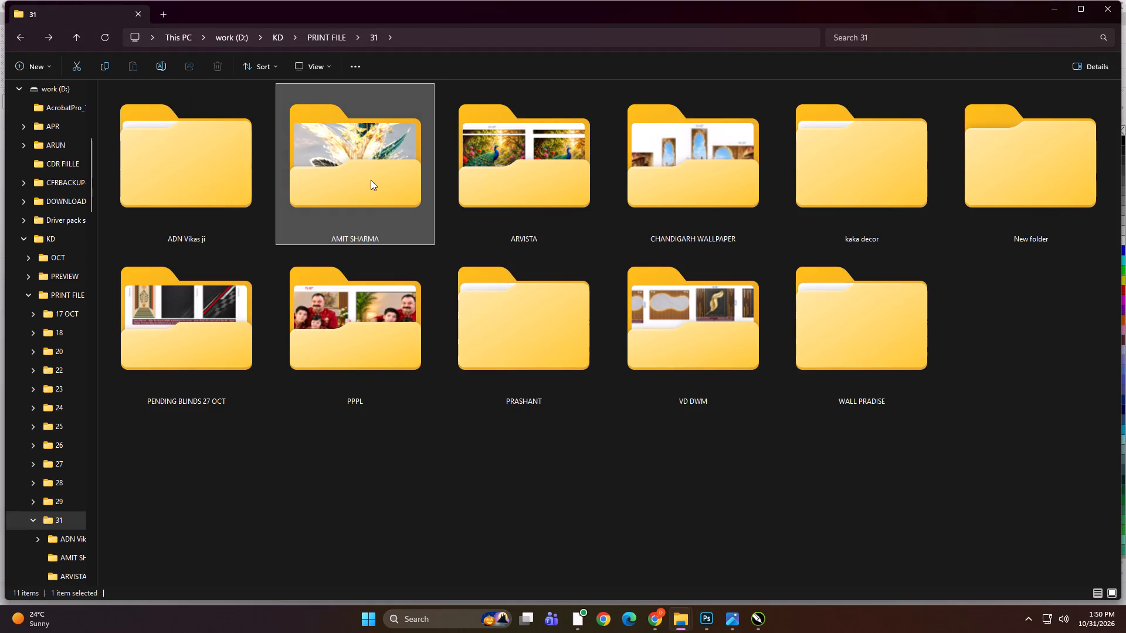
{"action": "key", "text": "ctrl+c"}
{"action": "scroll", "coordinate": [87, 419], "scroll_direction": "up", "scroll_amount": 6}
{"action": "left_click", "coordinate": [60, 376]}
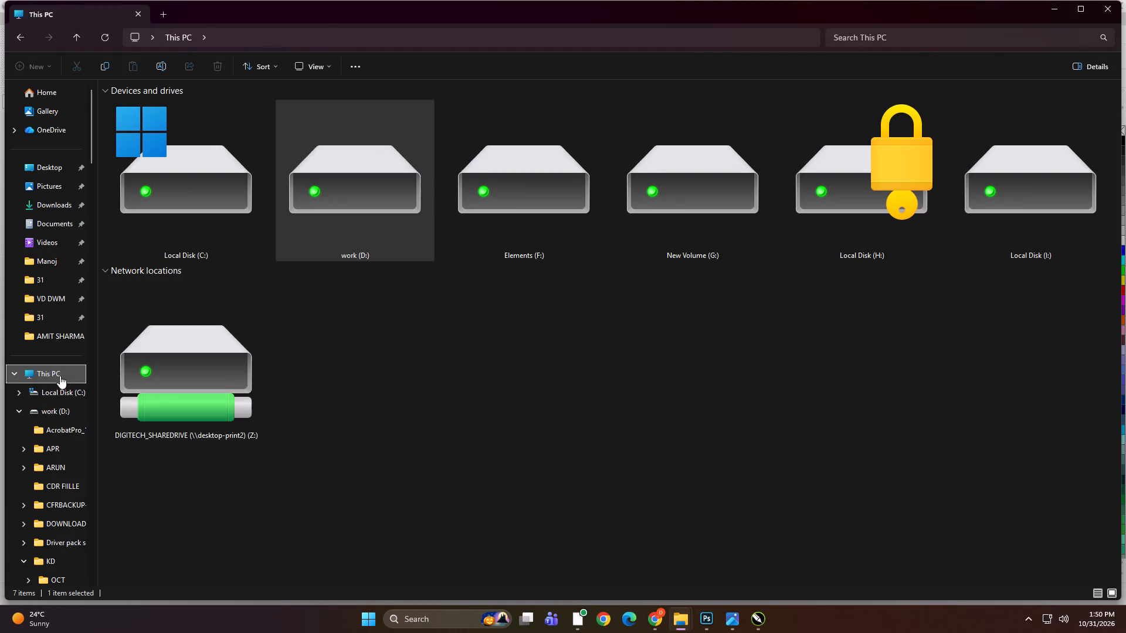
{"action": "double_click", "coordinate": [220, 328]}
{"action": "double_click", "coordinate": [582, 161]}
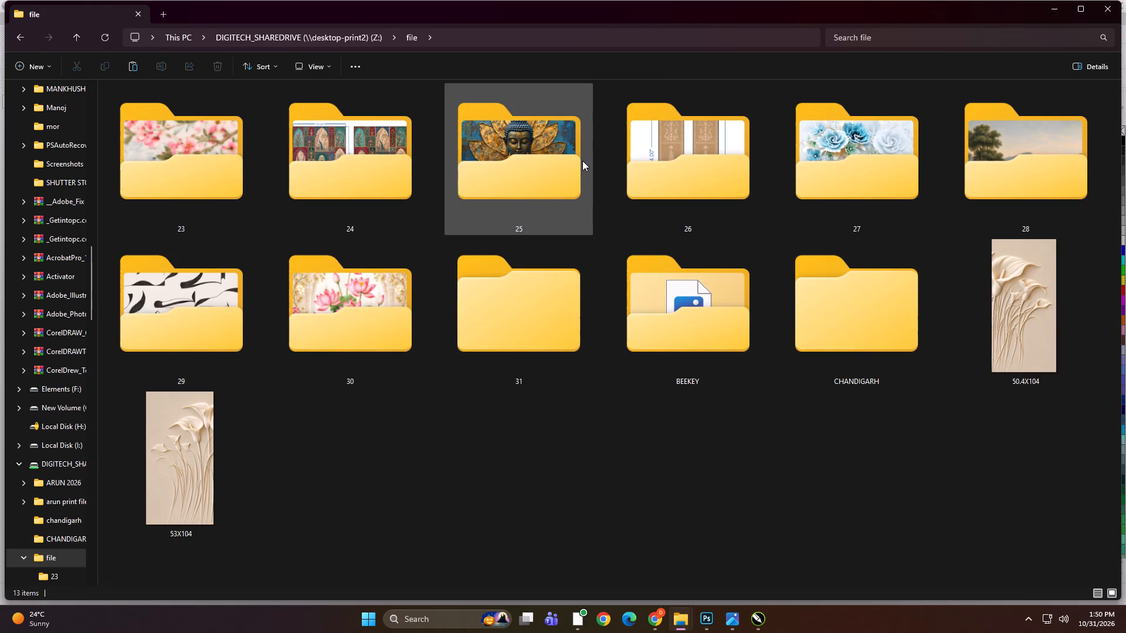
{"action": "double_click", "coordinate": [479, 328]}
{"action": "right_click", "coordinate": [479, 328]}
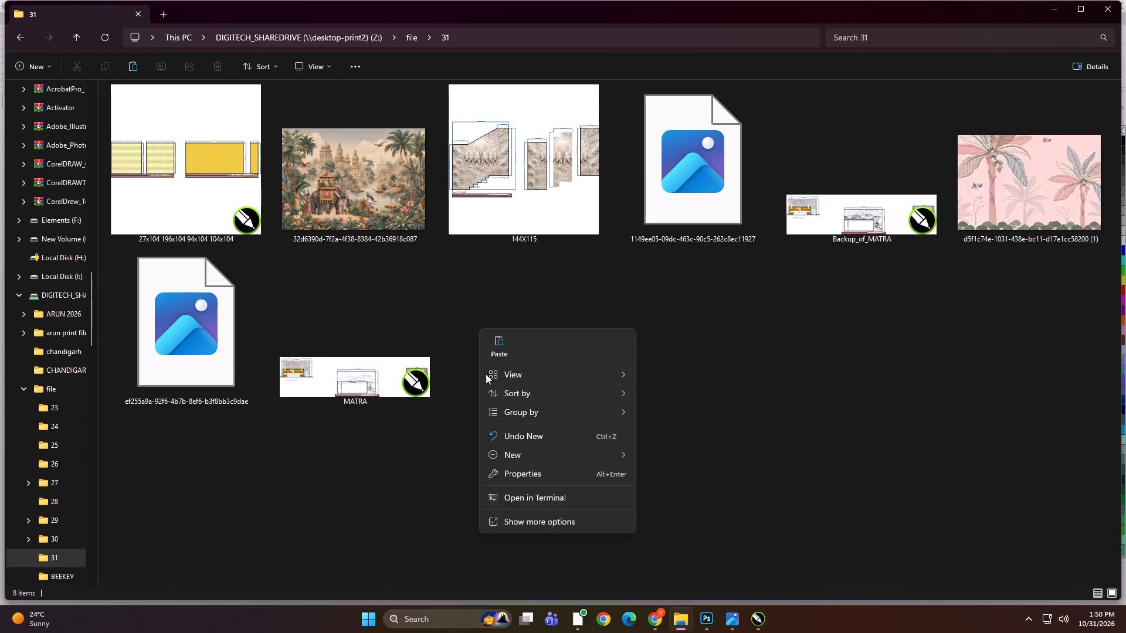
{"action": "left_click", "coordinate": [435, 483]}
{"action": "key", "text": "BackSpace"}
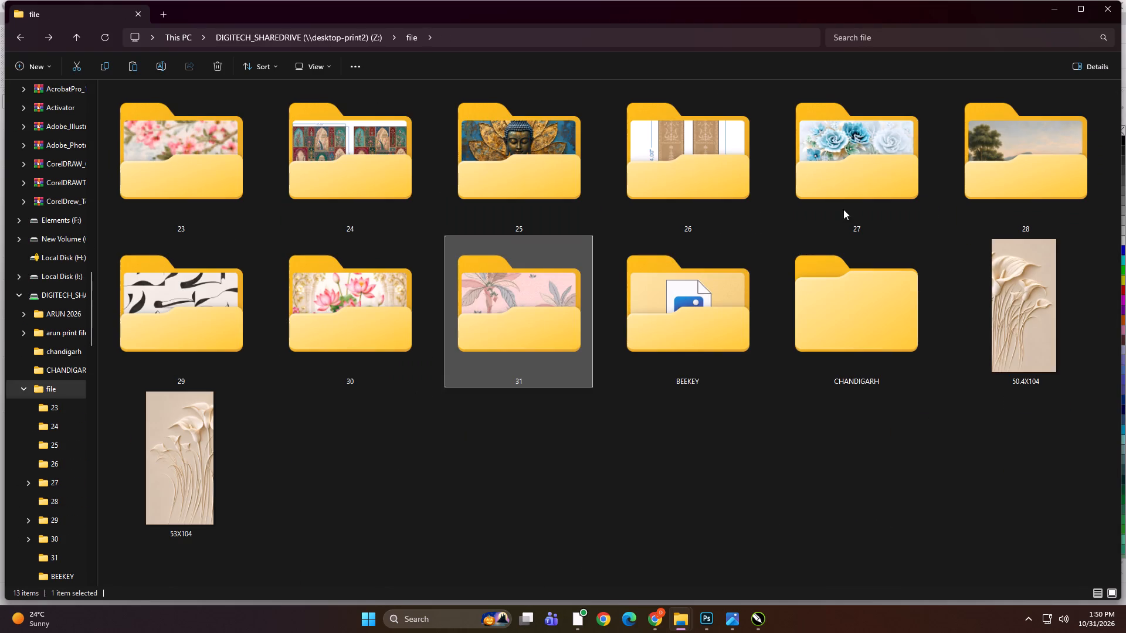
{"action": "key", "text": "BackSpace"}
Paste the copied client folder into the Print > 31 folder on the shared drive.
{"action": "double_click", "coordinate": [182, 254]}
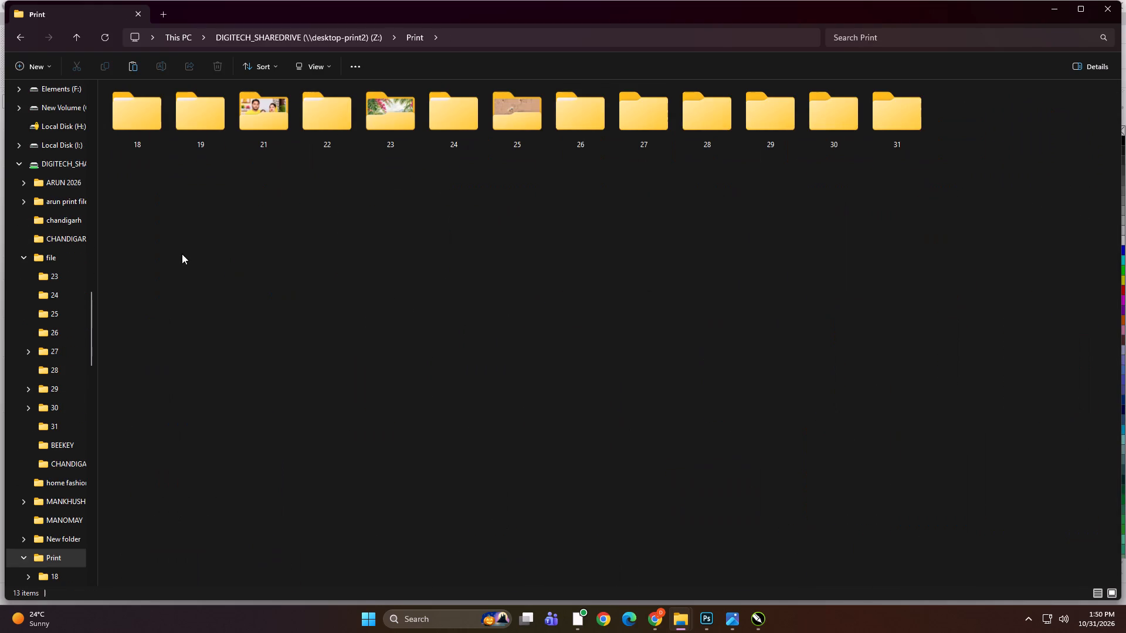
{"action": "double_click", "coordinate": [891, 124]}
{"action": "right_click", "coordinate": [555, 311]}
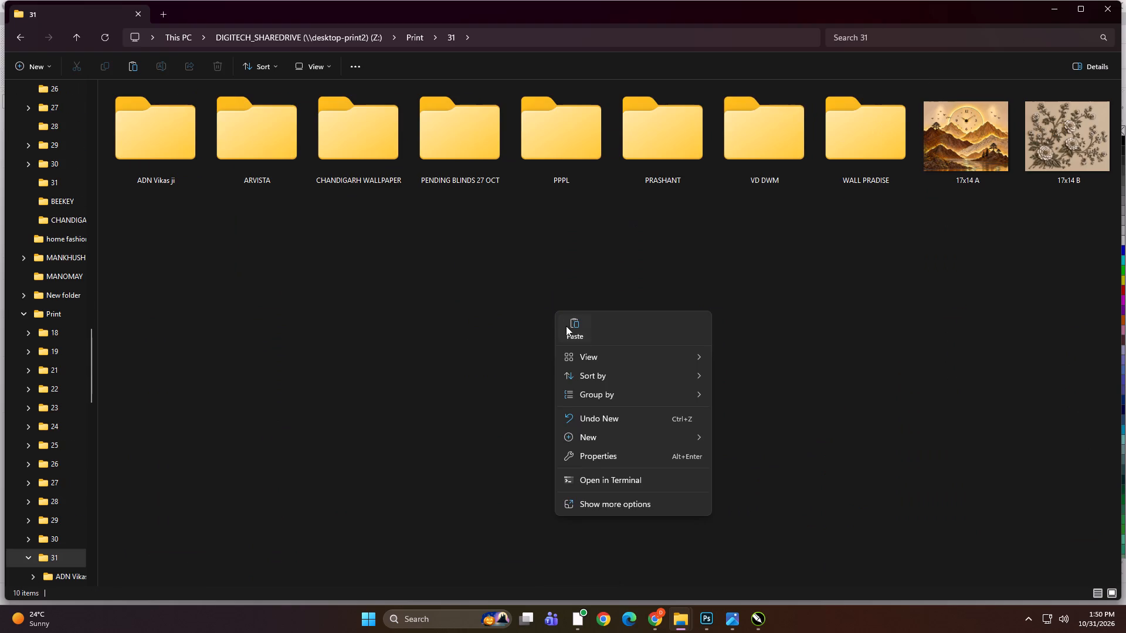
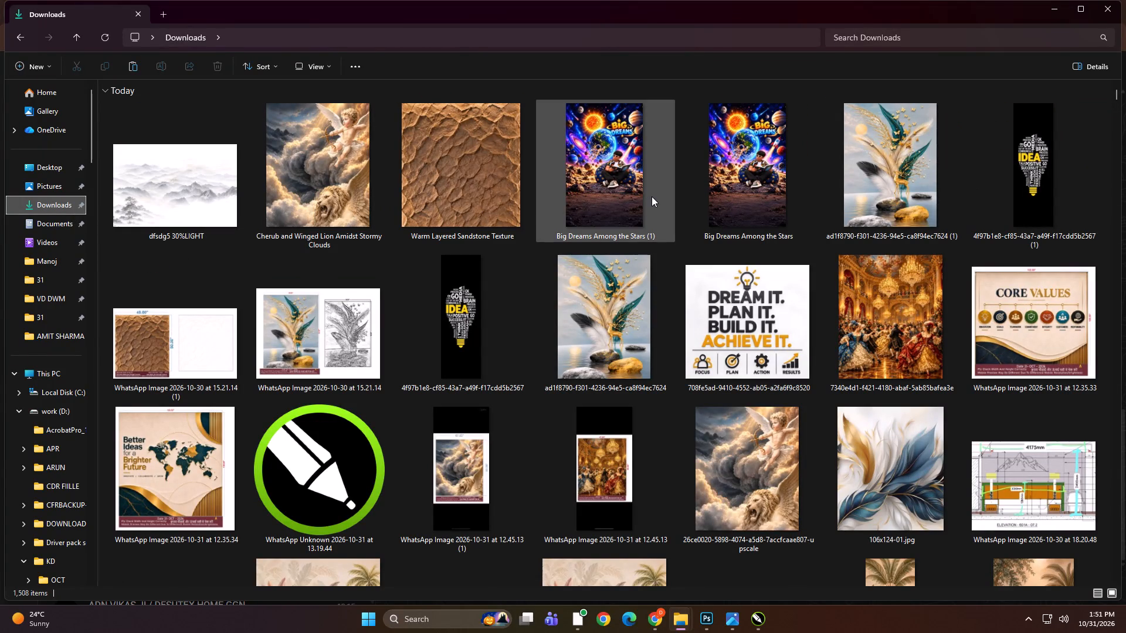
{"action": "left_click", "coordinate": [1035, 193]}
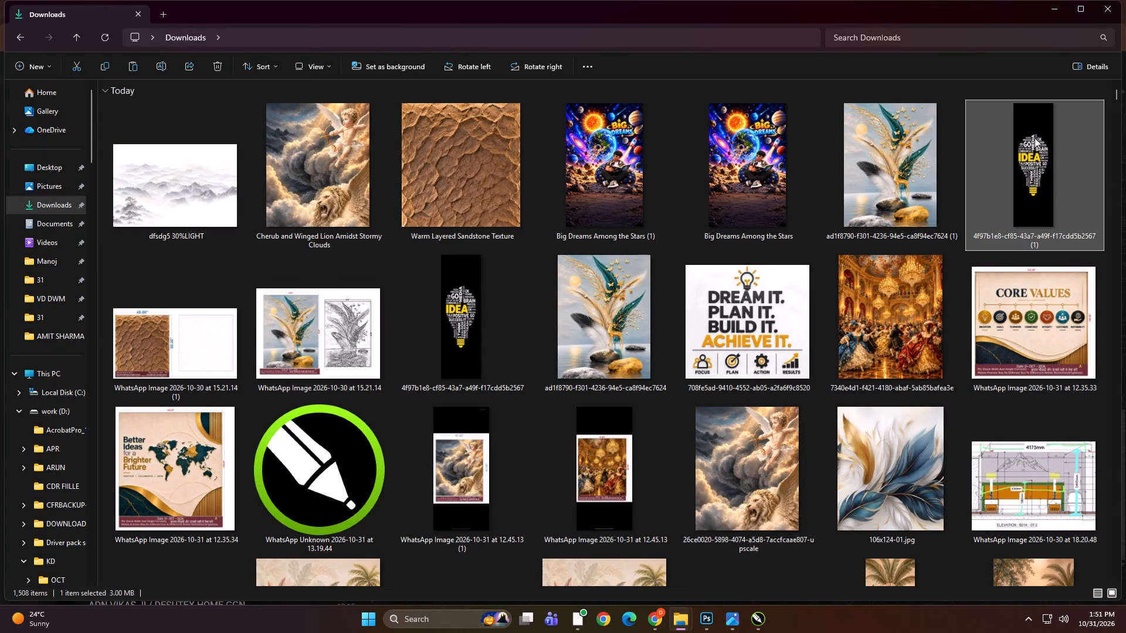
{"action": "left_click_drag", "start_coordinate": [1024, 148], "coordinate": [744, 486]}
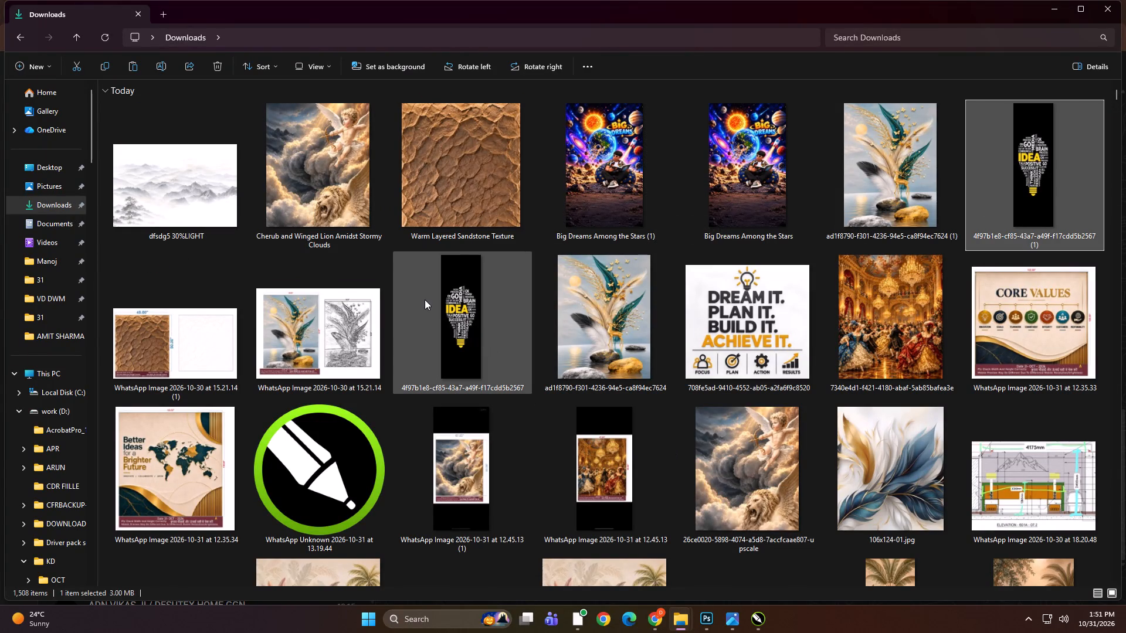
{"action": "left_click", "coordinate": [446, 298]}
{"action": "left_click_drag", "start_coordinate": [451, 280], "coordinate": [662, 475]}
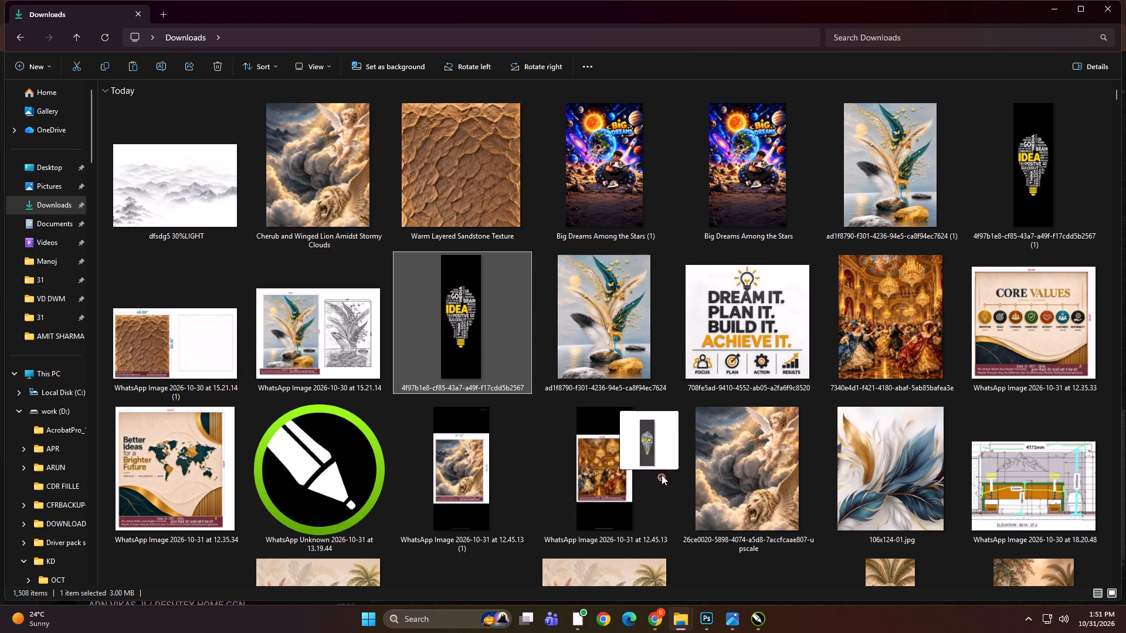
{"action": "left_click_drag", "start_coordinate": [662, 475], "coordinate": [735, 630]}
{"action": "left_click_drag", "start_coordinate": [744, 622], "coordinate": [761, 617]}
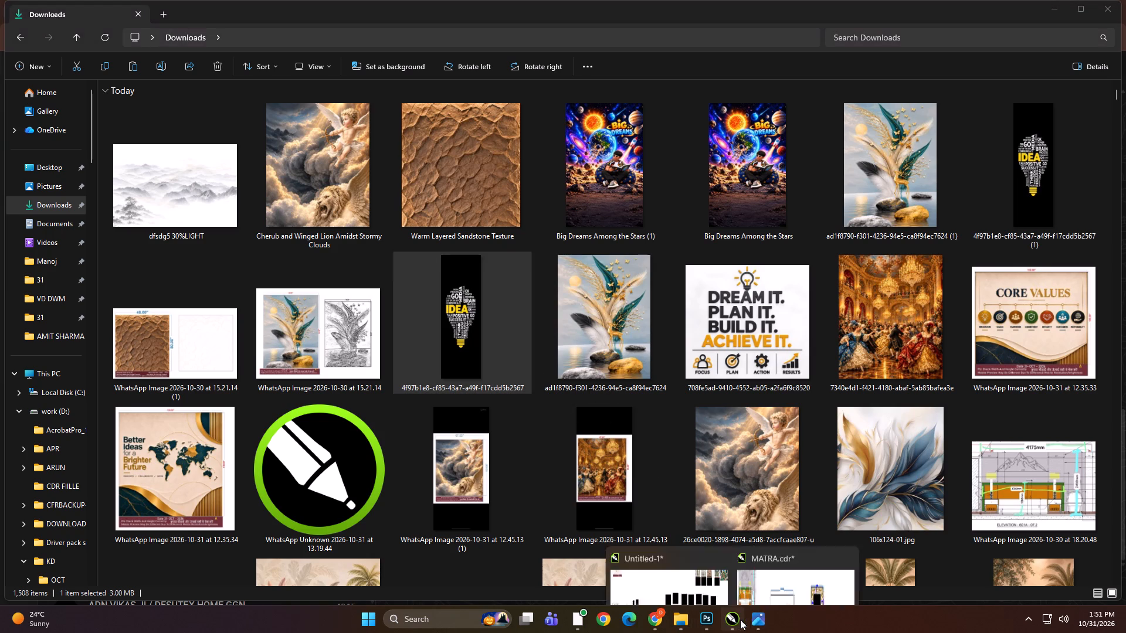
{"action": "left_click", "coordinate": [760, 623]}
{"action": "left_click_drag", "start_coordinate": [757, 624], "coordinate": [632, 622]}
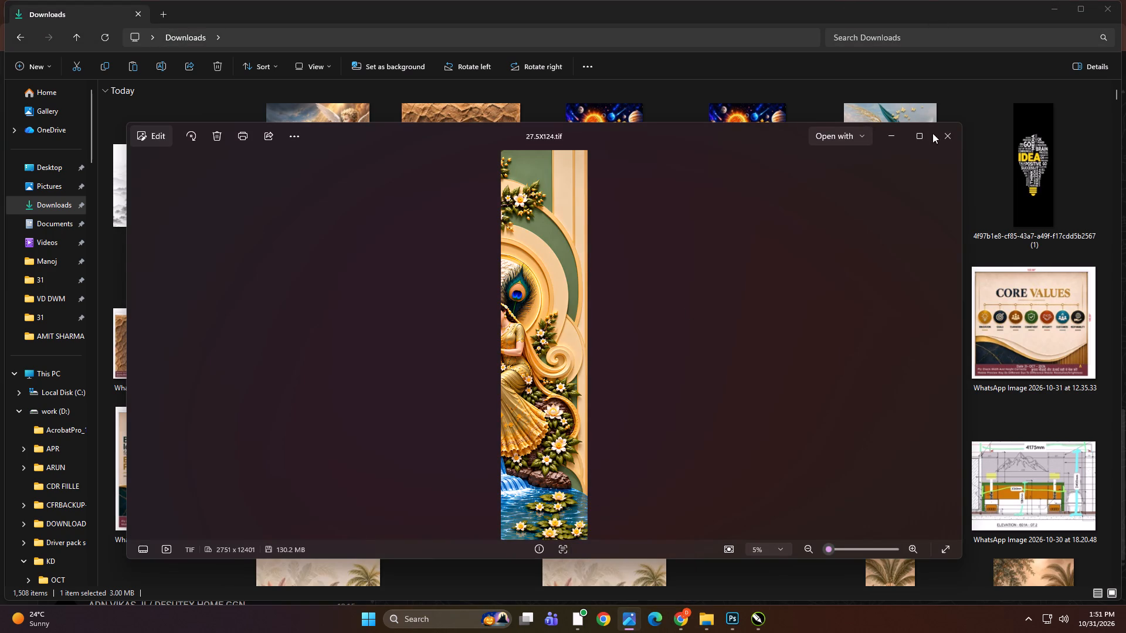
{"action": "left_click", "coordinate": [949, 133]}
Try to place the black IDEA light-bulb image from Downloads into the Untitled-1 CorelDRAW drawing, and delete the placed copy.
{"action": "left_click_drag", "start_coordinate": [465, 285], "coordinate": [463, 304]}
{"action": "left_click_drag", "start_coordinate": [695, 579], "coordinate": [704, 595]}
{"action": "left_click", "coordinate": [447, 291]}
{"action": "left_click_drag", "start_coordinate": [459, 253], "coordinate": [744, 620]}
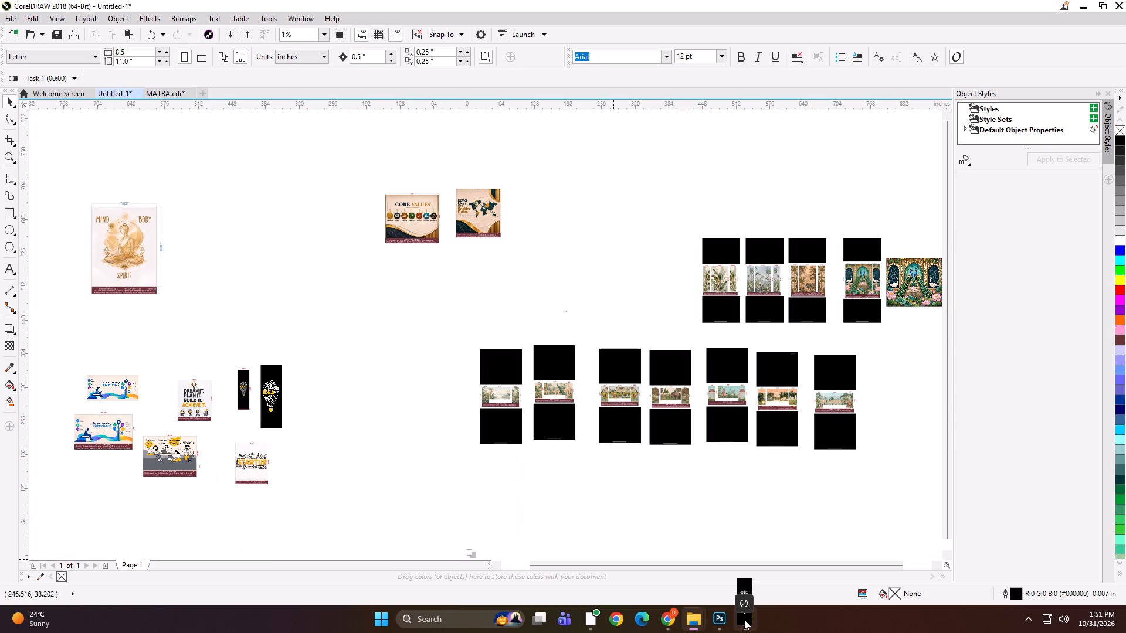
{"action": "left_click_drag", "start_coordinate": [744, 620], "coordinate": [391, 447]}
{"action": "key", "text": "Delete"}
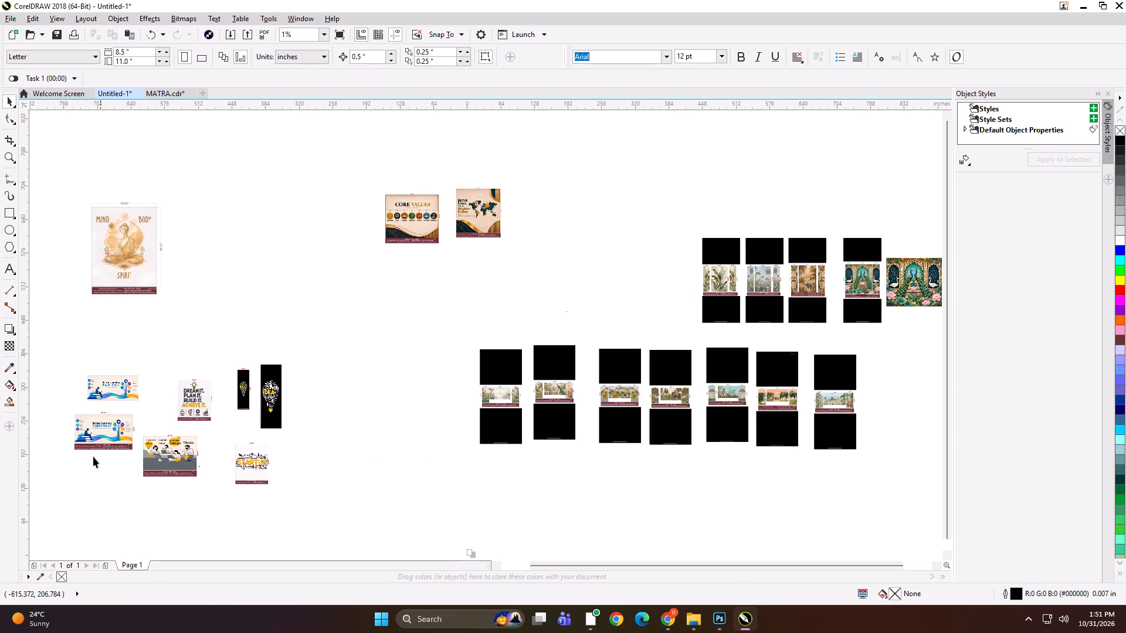
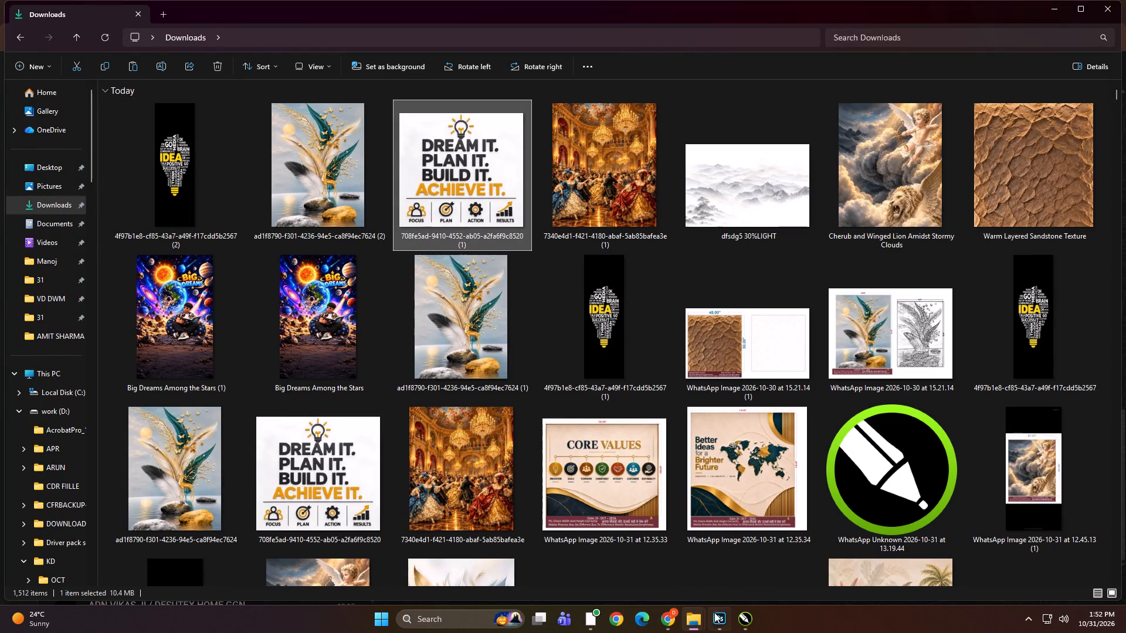
Place the DREAM IT. PLAN IT. image from Downloads into the Untitled-1 CorelDRAW drawing, just above its matching framed layout.
{"action": "left_click_drag", "start_coordinate": [714, 612], "coordinate": [331, 342]}
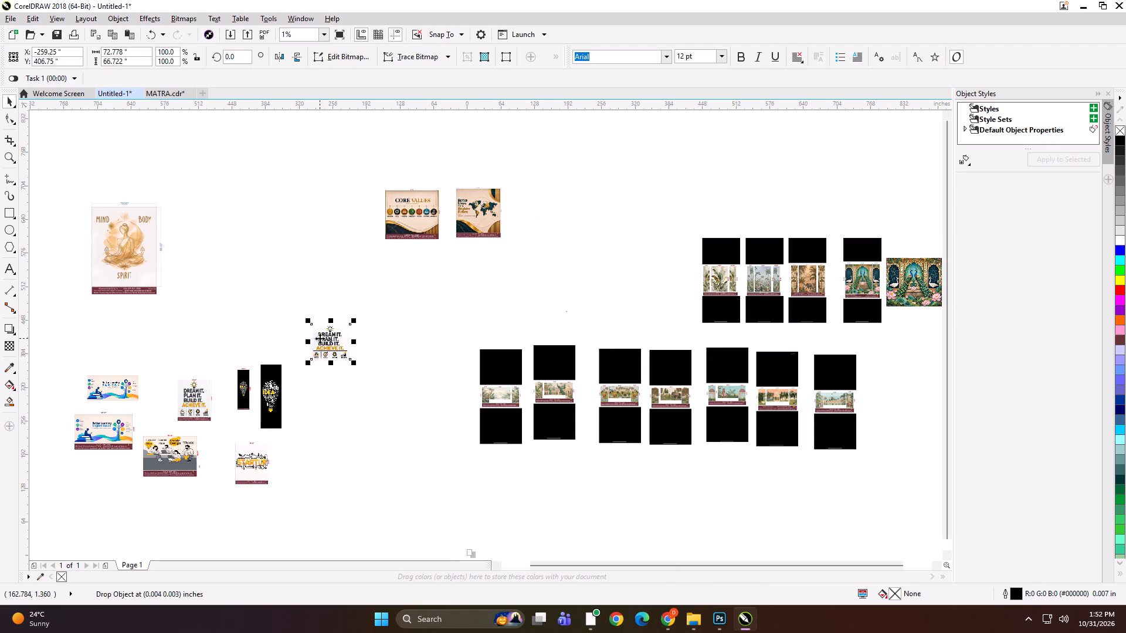
{"action": "left_click_drag", "start_coordinate": [328, 339], "coordinate": [182, 350]}
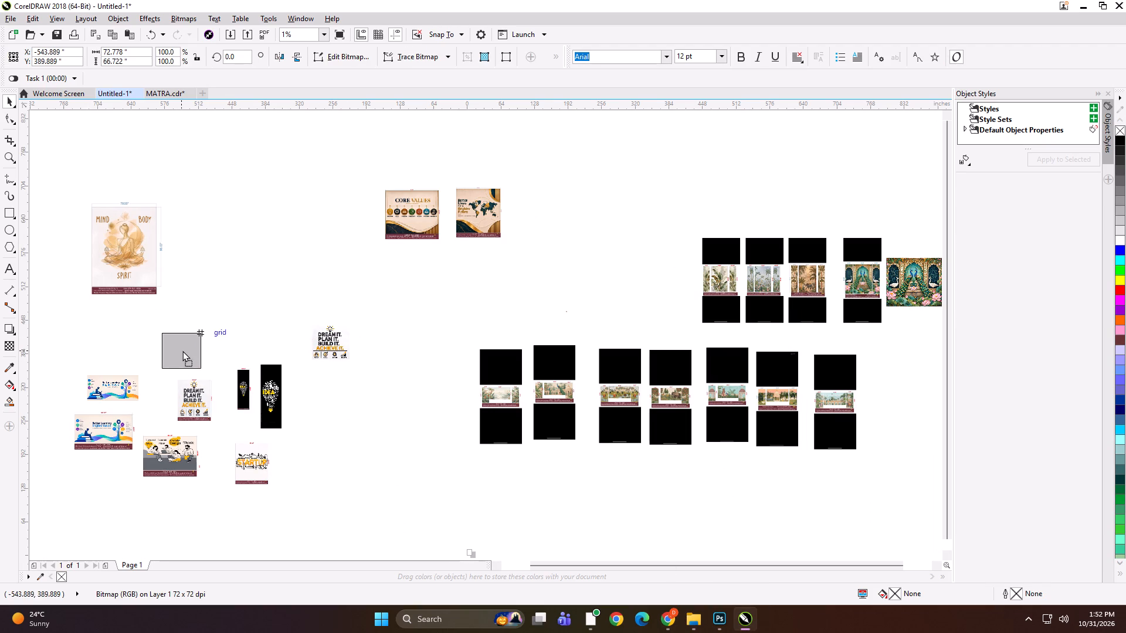
{"action": "left_click_drag", "start_coordinate": [182, 350], "coordinate": [188, 357]}
Examine the placed DREAM IT image beside its neighbouring layouts, and the CORE VALUES and Better Ideas designs.
{"action": "scroll", "coordinate": [178, 520], "scroll_direction": "up", "scroll_amount": 1}
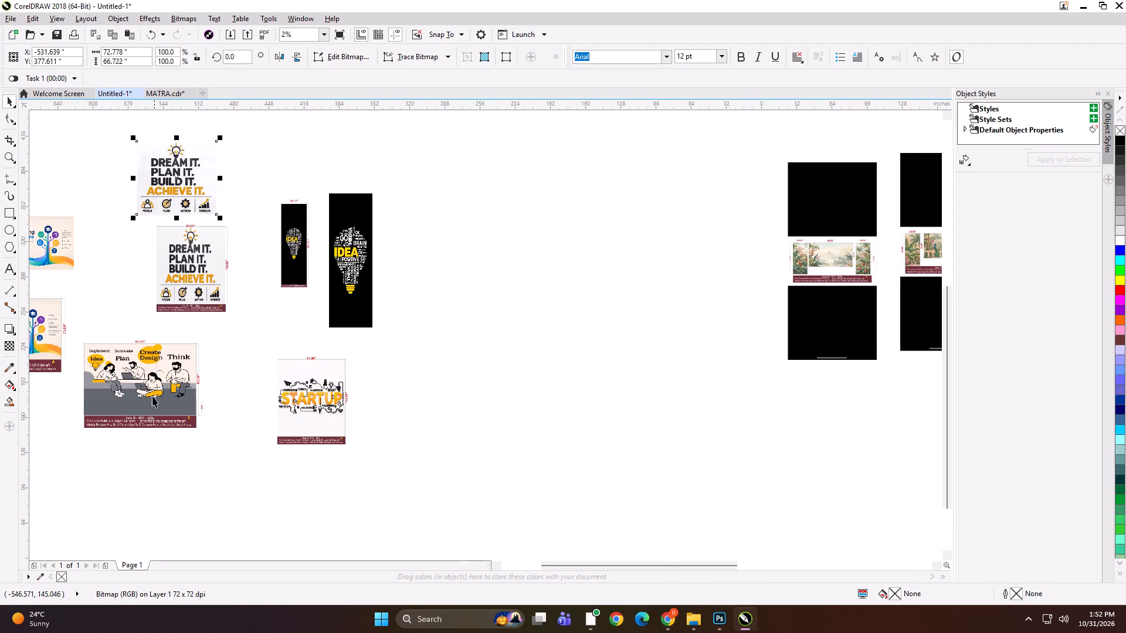
{"action": "scroll", "coordinate": [134, 350], "scroll_direction": "up", "scroll_amount": 1}
{"action": "scroll", "coordinate": [185, 395], "scroll_direction": "down", "scroll_amount": 2}
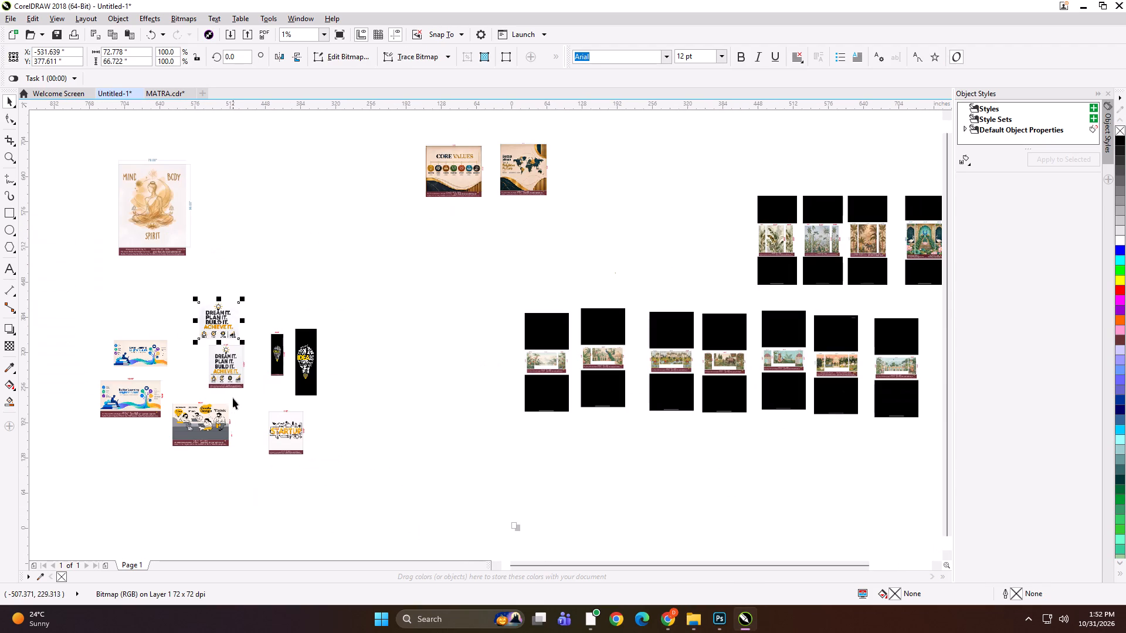
{"action": "scroll", "coordinate": [494, 117], "scroll_direction": "up", "scroll_amount": 1}
{"action": "scroll", "coordinate": [506, 216], "scroll_direction": "up", "scroll_amount": 1}
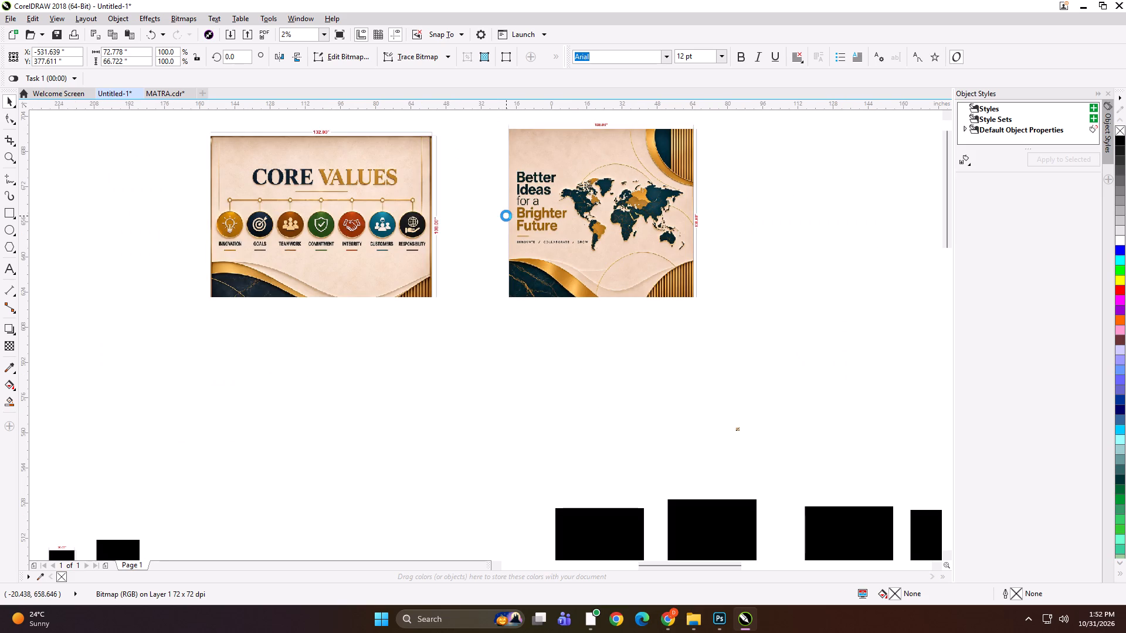
{"action": "scroll", "coordinate": [521, 217], "scroll_direction": "down", "scroll_amount": 1}
{"action": "scroll", "coordinate": [571, 217], "scroll_direction": "down", "scroll_amount": 1}
{"action": "left_click", "coordinate": [325, 312]}
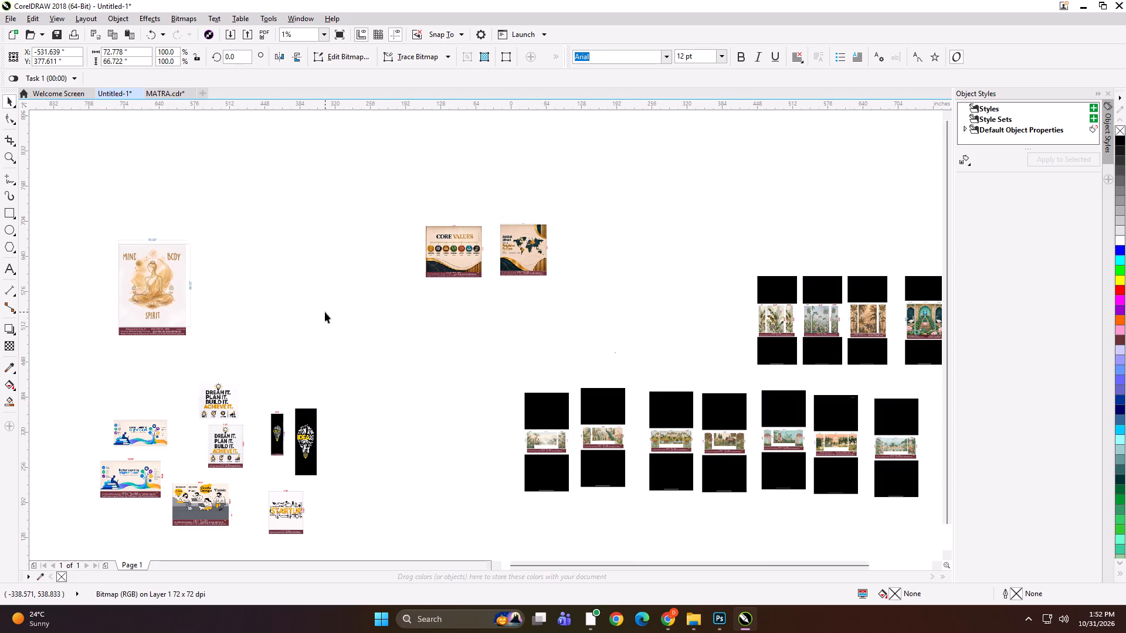
Select the two blue-wave banner layouts beside the DREAM IT designs together and move them slightly upward.
{"action": "left_click", "coordinate": [141, 459]}
{"action": "left_click", "coordinate": [138, 437]}
{"action": "left_click", "coordinate": [136, 464], "text": "shift"}
{"action": "left_click_drag", "start_coordinate": [138, 422], "coordinate": [138, 416]}
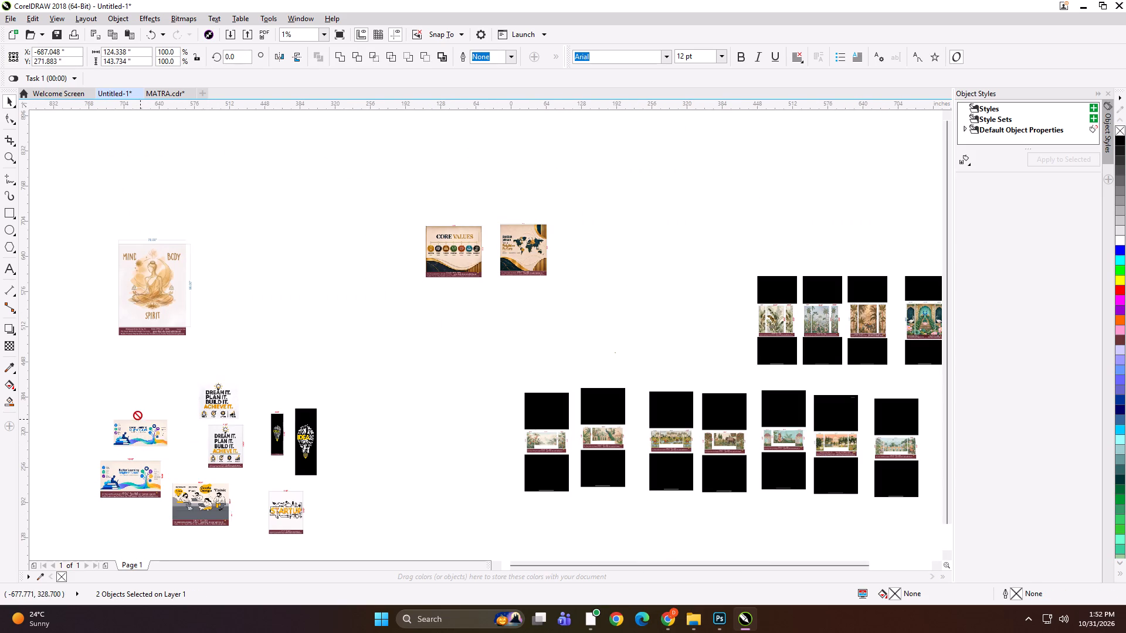
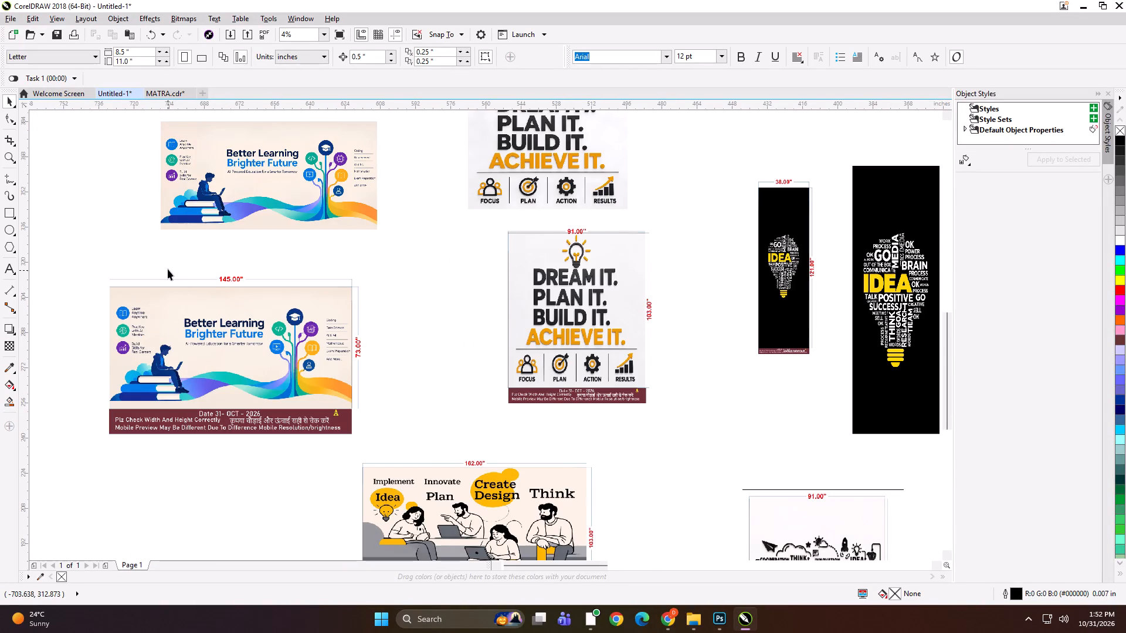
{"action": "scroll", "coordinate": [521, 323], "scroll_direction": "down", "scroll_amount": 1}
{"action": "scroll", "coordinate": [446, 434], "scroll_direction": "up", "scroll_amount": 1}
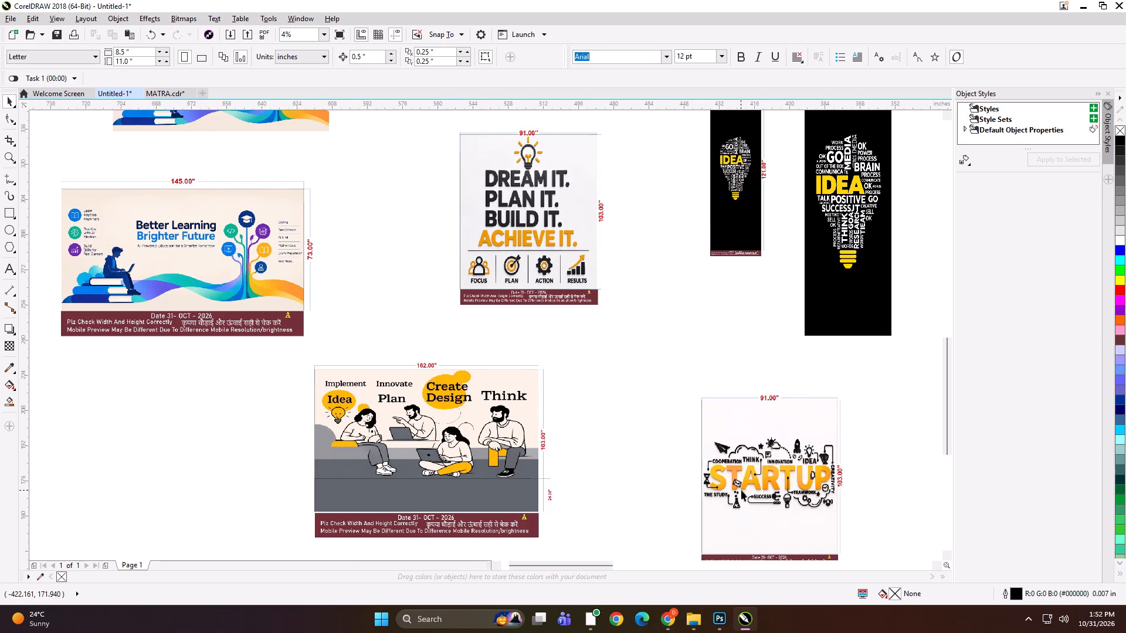
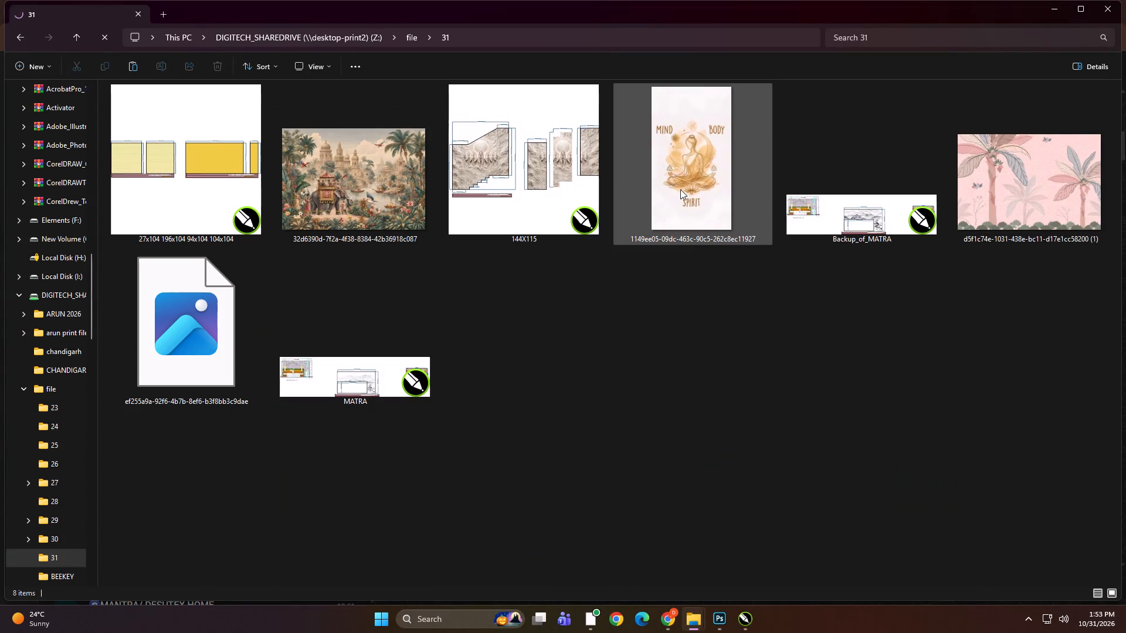
Import the Mind Body Spirit image from folder 31 into CorelDRAW's Untitled-1 drawing and place it just right of the existing Mind Body Spirit layout.
{"action": "left_click", "coordinate": [712, 147]}
{"action": "left_click_drag", "start_coordinate": [693, 135], "coordinate": [756, 620]}
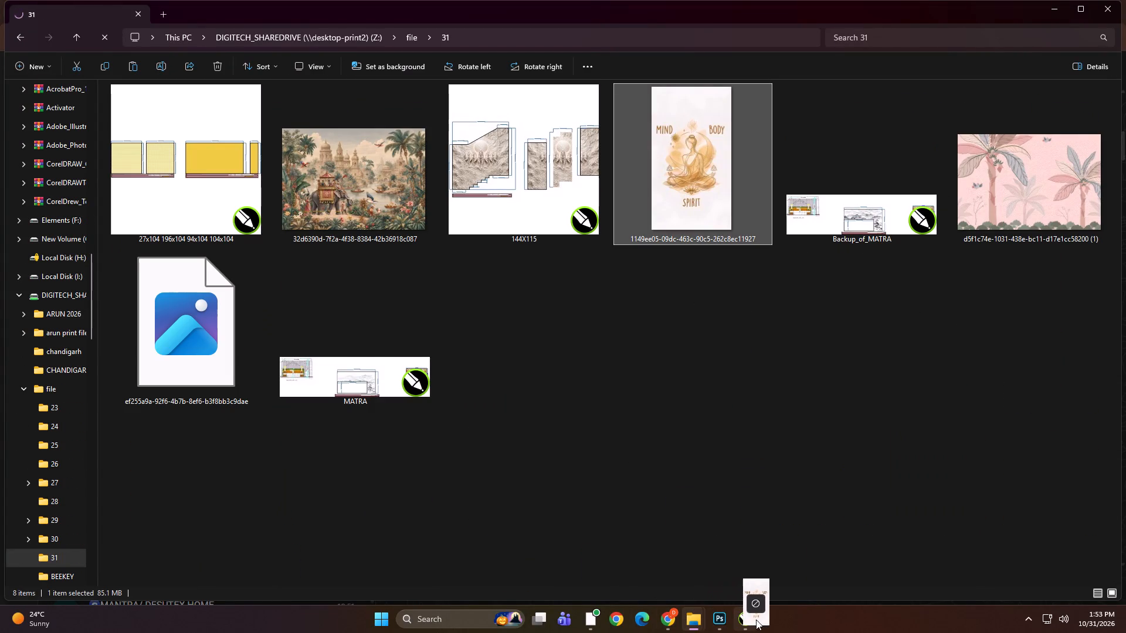
{"action": "left_click_drag", "start_coordinate": [756, 620], "coordinate": [689, 339]}
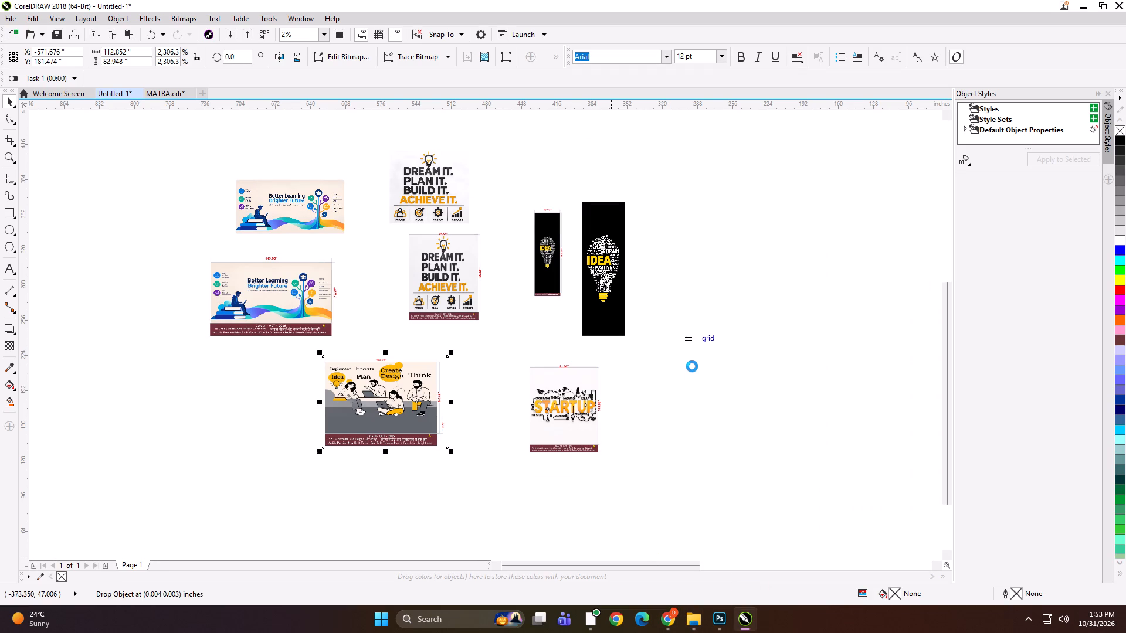
{"action": "key", "text": "F4"}
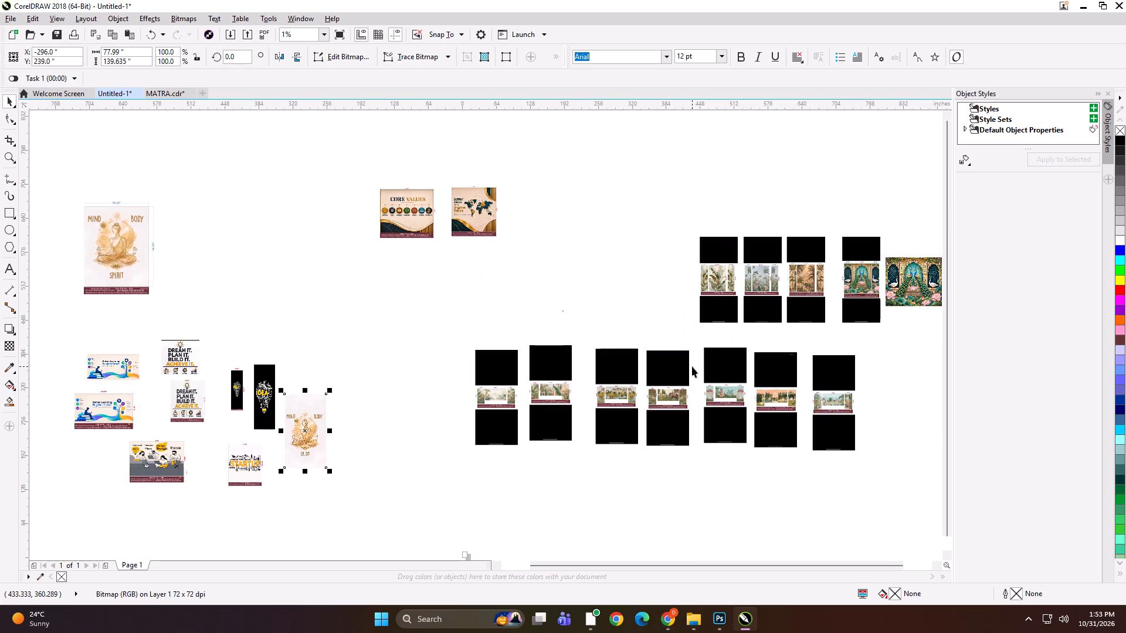
{"action": "left_click_drag", "start_coordinate": [308, 438], "coordinate": [191, 237]}
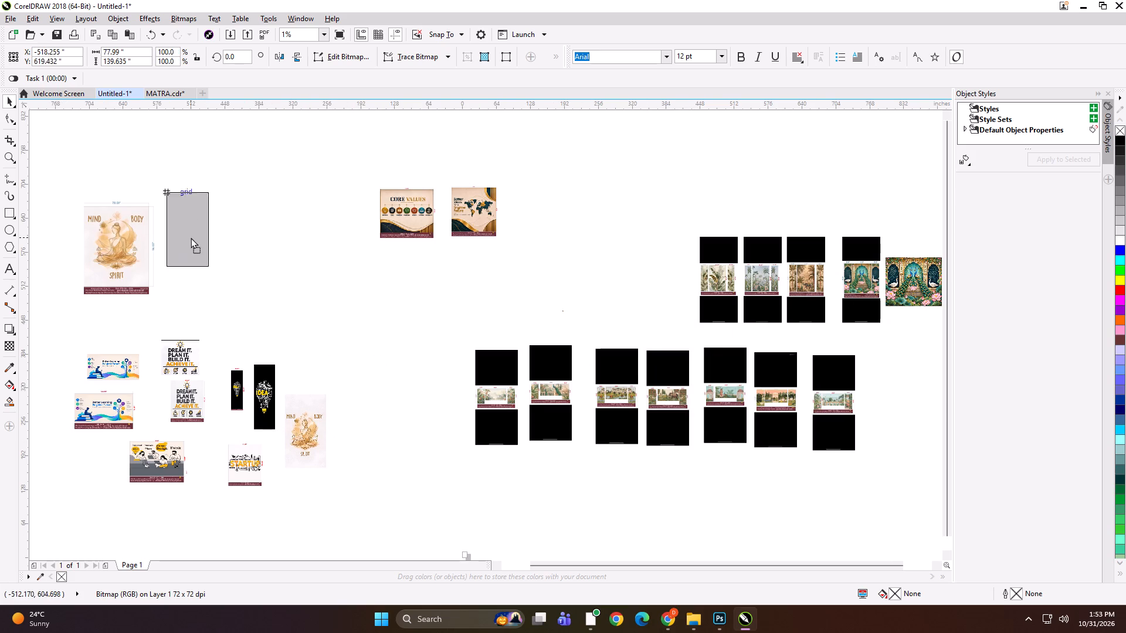
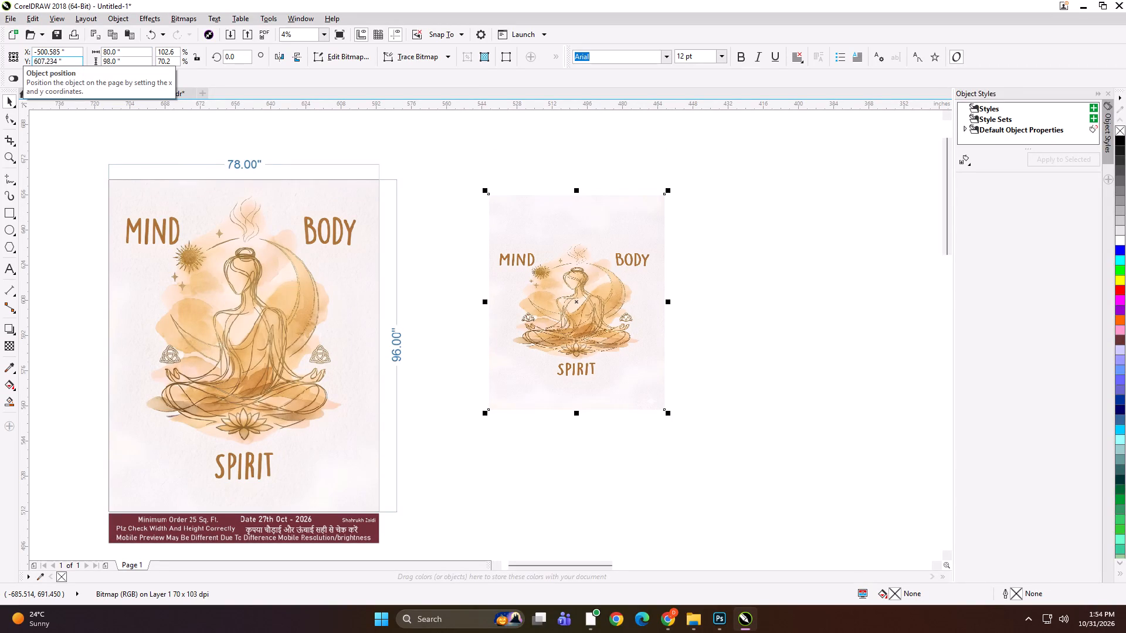
Add a rectangular frame matching the outline of the smaller 80 x 98 inch yoga artwork bitmap.
{"action": "left_click", "coordinate": [11, 210], "text": "shift"}
{"action": "key", "text": "shift+space"}
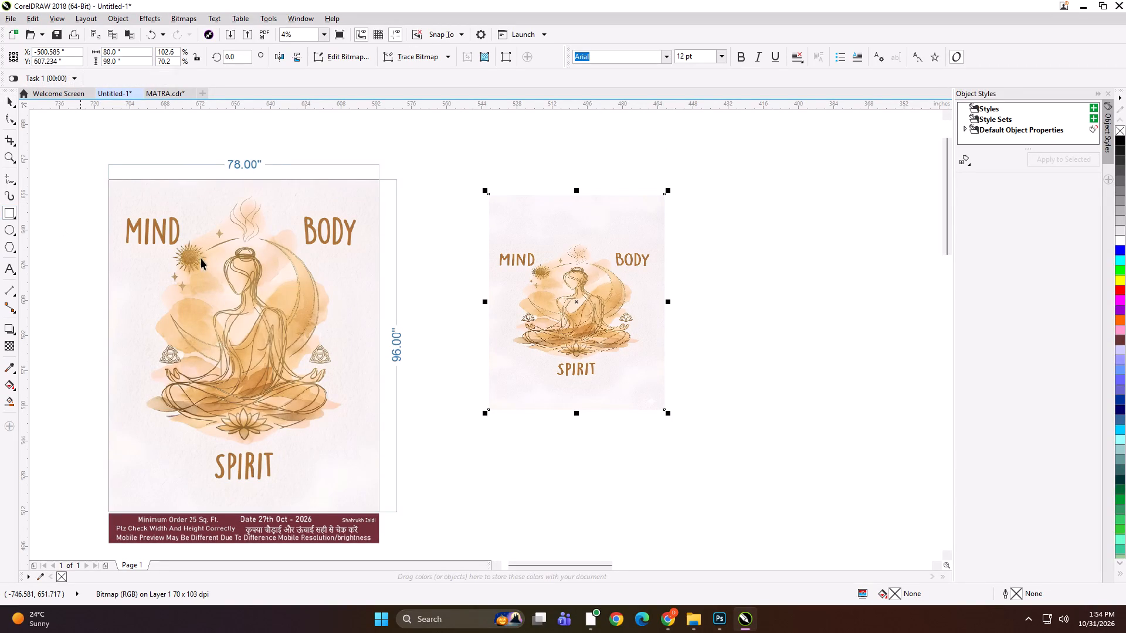
{"action": "left_click", "coordinate": [5, 210], "text": "shift"}
{"action": "key", "text": "shift+space"}
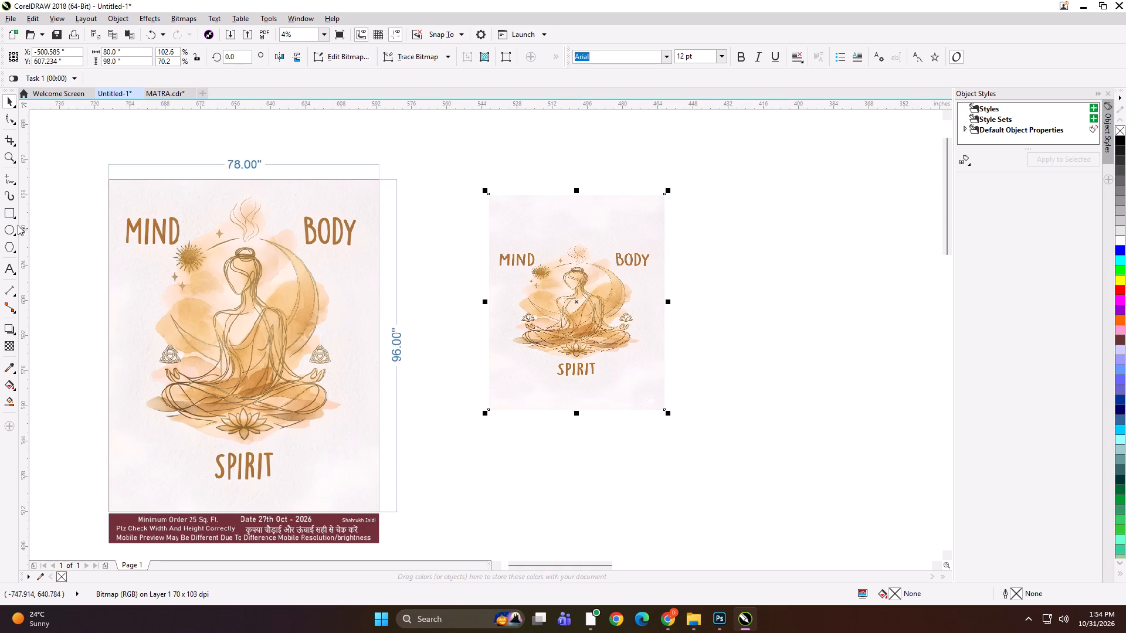
{"action": "double_click", "coordinate": [7, 216], "text": "shift"}
{"action": "key", "text": "space"}
{"action": "left_click", "coordinate": [903, 297]}
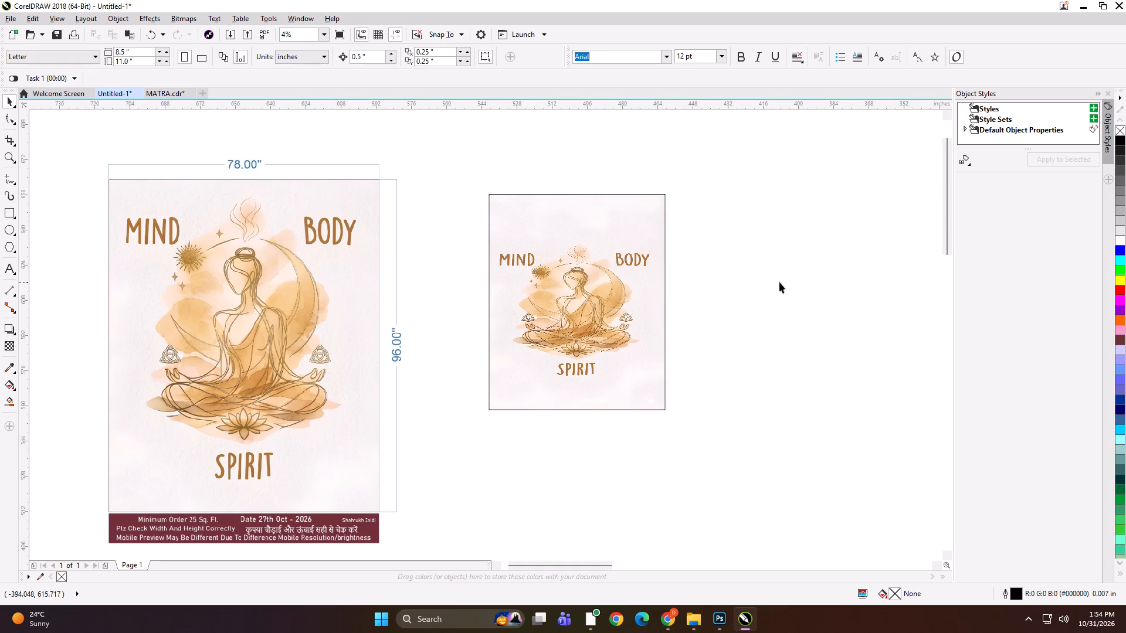
{"action": "left_click", "coordinate": [779, 282], "text": "alt"}
Stretch the smaller artwork bitmap vertically about its centre to a height of about 118.5 inches.
{"action": "left_click", "coordinate": [608, 265], "text": "alt"}
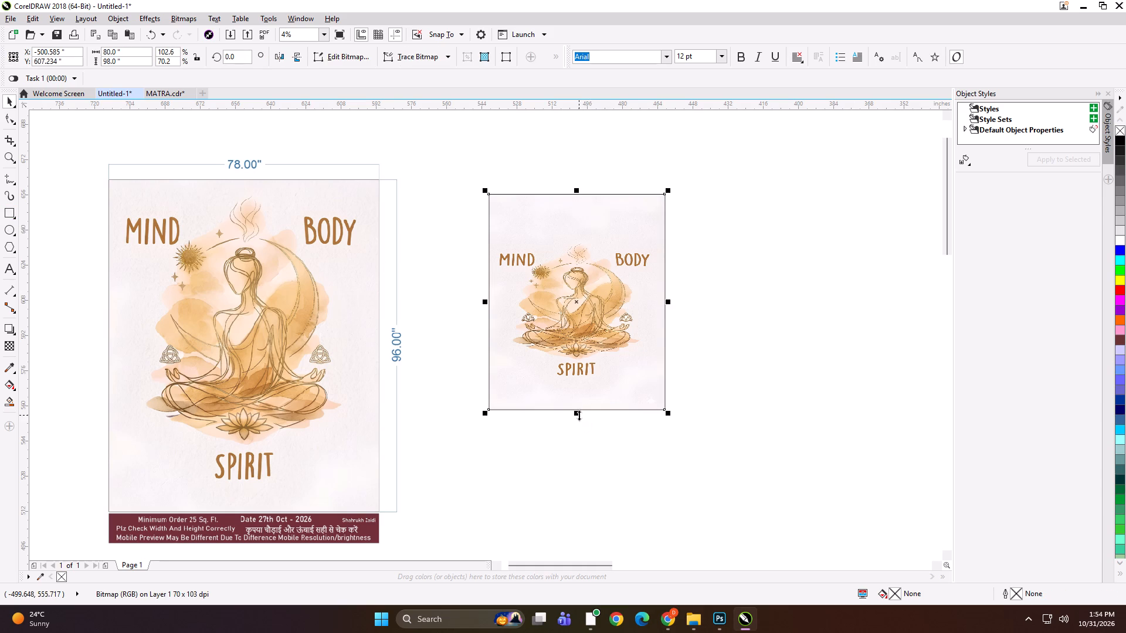
{"action": "left_click", "coordinate": [579, 415], "text": "shift"}
{"action": "left_click_drag", "start_coordinate": [579, 421], "coordinate": [581, 438], "text": "shift"}
{"action": "left_click", "coordinate": [581, 438], "text": "shift"}
{"action": "left_click_drag", "start_coordinate": [578, 417], "coordinate": [582, 439], "text": "shift"}
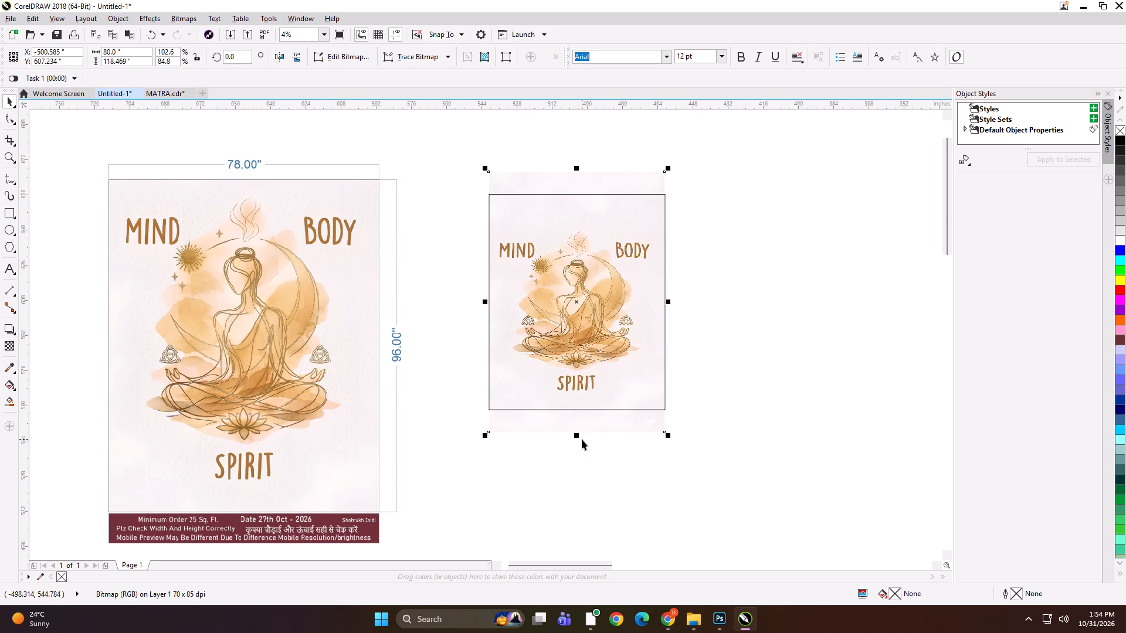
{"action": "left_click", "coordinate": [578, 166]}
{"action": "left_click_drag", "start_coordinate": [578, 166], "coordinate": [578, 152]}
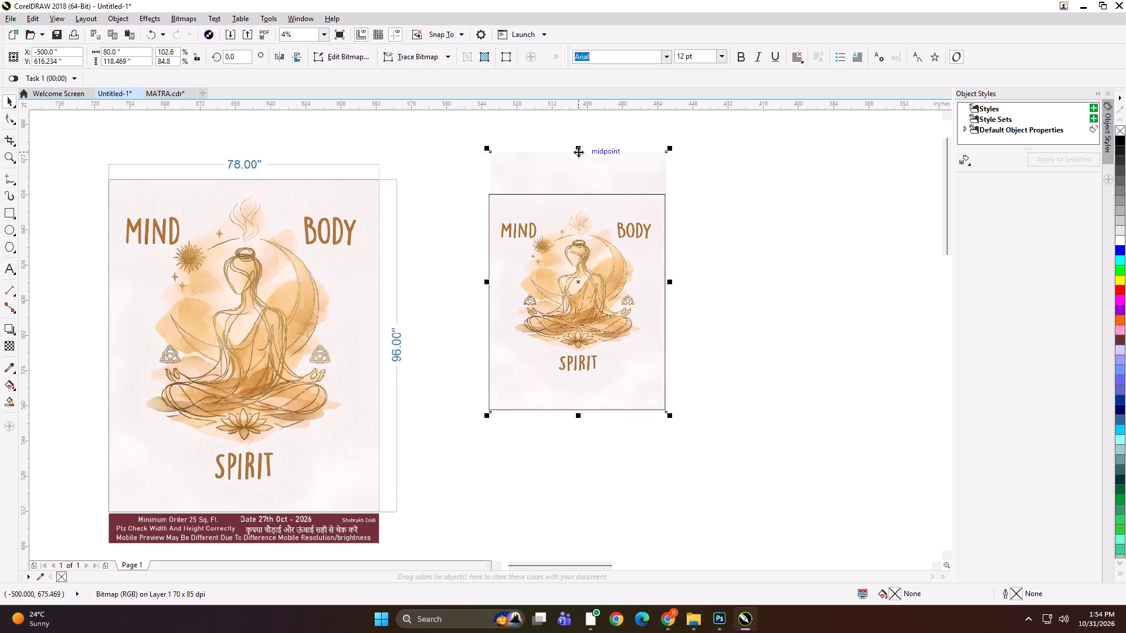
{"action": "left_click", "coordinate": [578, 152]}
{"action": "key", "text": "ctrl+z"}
Extend the bitmap's top edge to make it about 126.75 inches tall and nudge the bitmap down 2 inches.
{"action": "left_click", "coordinate": [582, 185]}
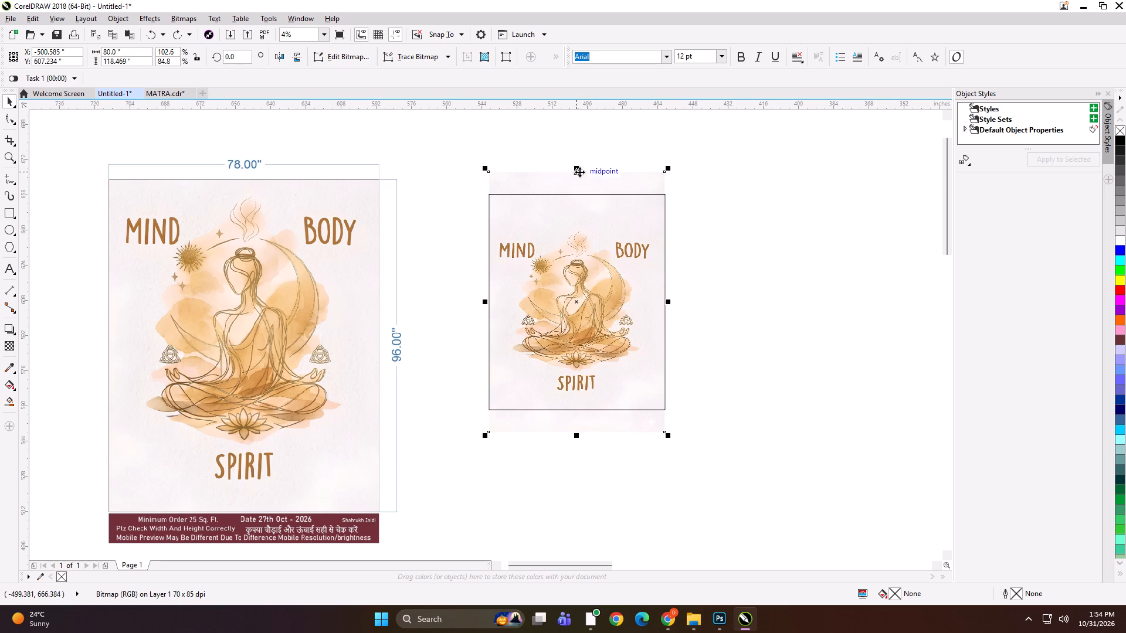
{"action": "left_click_drag", "start_coordinate": [576, 168], "coordinate": [576, 149]}
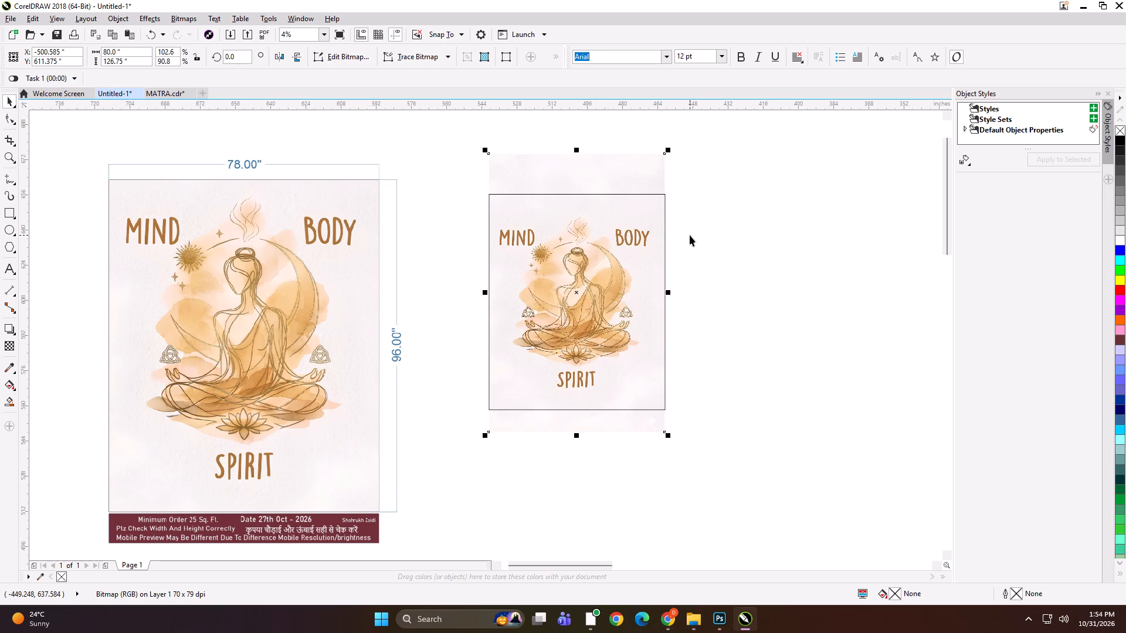
{"action": "key", "text": "Down"}
{"action": "key", "text": "Down"}
{"action": "key", "text": "Down"}
{"action": "key", "text": "Down"}
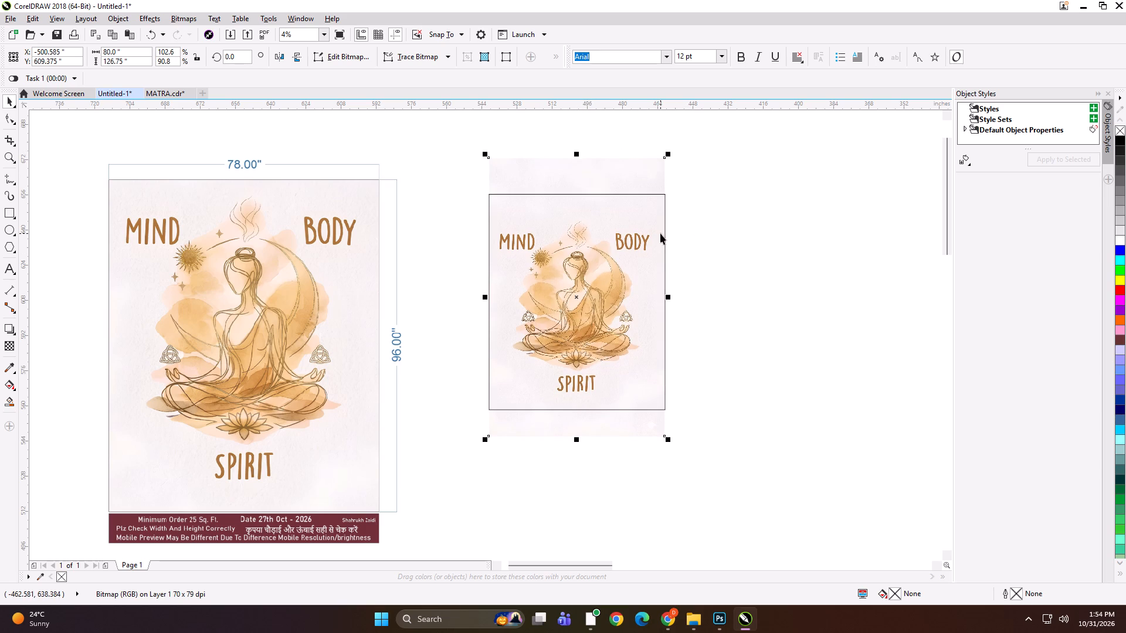
Extend the bitmap's top edge upward so that its height is 132 inches.
{"action": "double_click", "coordinate": [578, 153]}
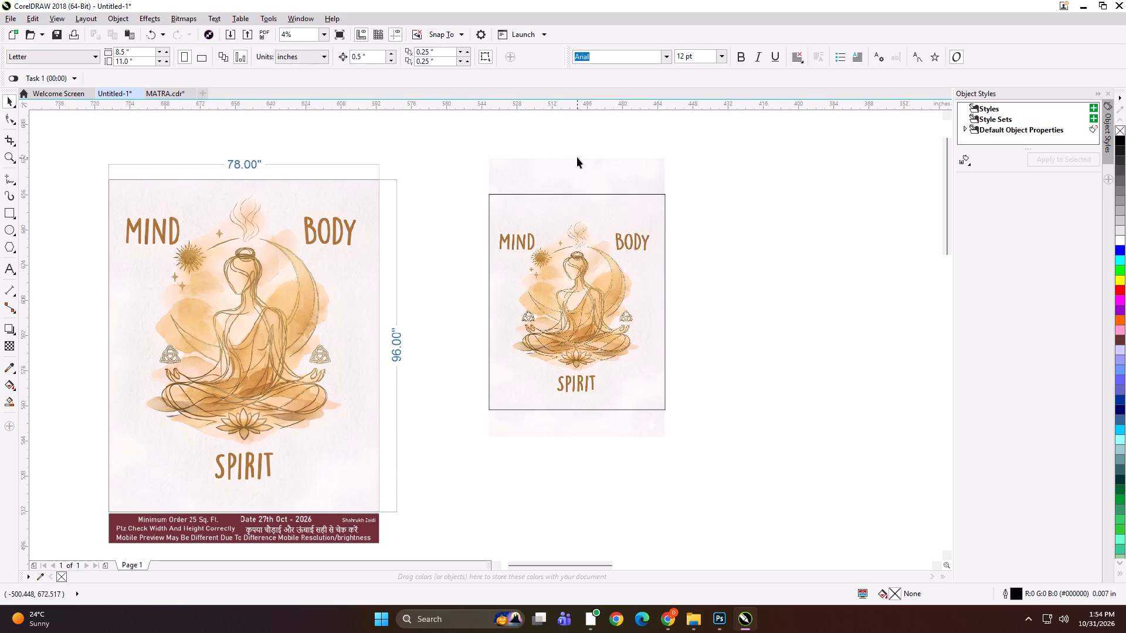
{"action": "left_click", "coordinate": [580, 169]}
{"action": "left_click", "coordinate": [578, 155]}
{"action": "left_click_drag", "start_coordinate": [578, 155], "coordinate": [576, 145]}
{"action": "key", "text": "ctrl+z"}
{"action": "left_click", "coordinate": [731, 183]}
{"action": "left_click", "coordinate": [632, 169]}
{"action": "left_click_drag", "start_coordinate": [577, 154], "coordinate": [583, 150]}
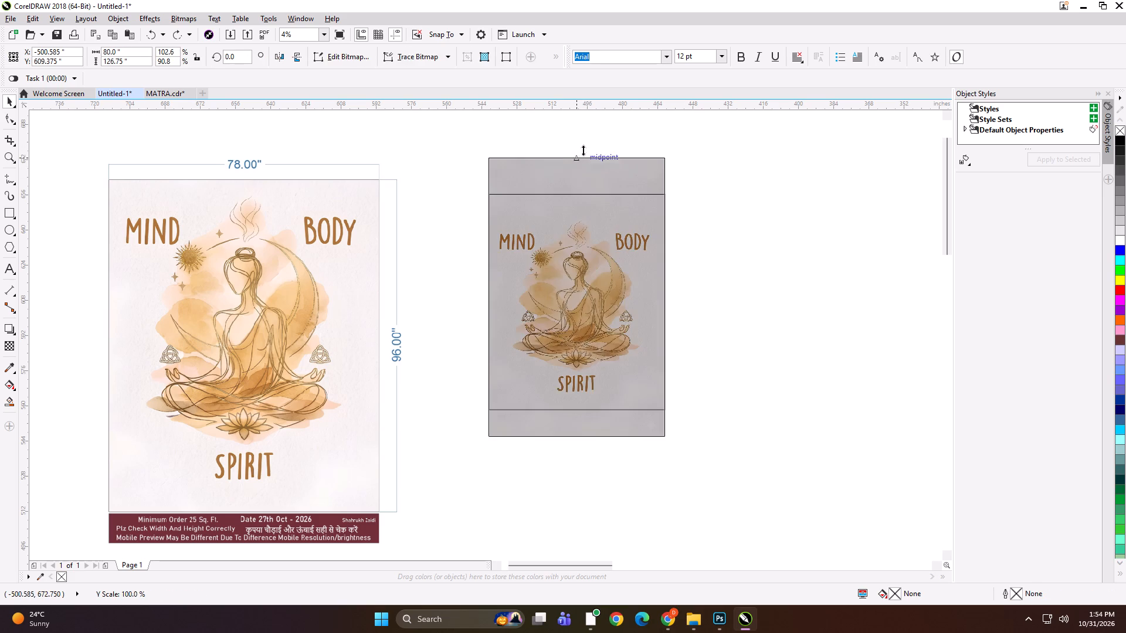
{"action": "left_click_drag", "start_coordinate": [583, 150], "coordinate": [586, 142]}
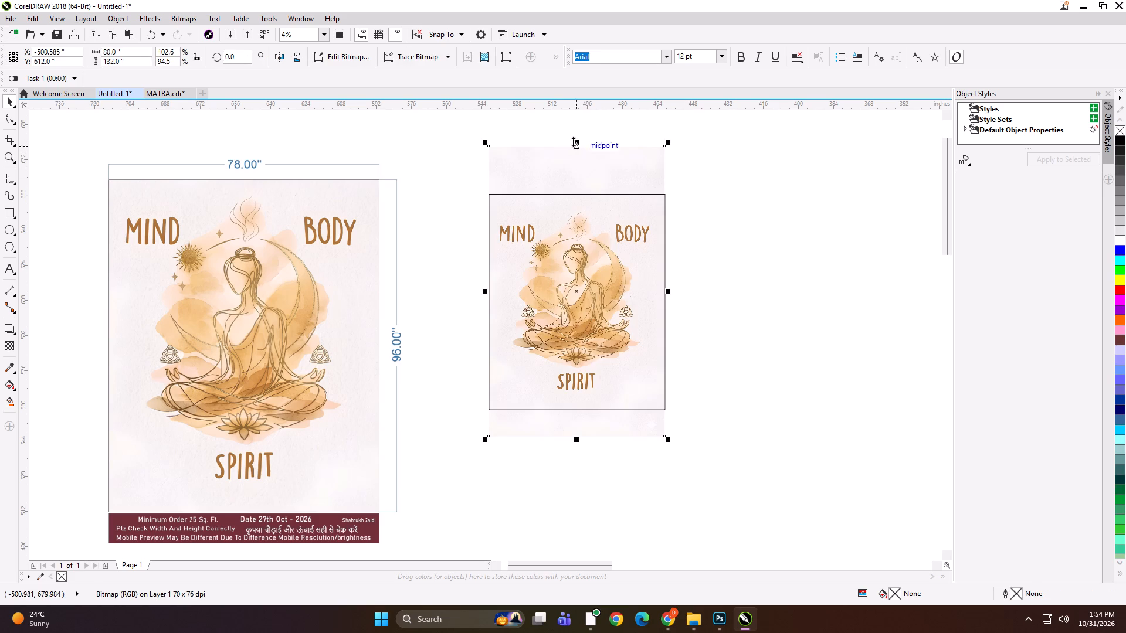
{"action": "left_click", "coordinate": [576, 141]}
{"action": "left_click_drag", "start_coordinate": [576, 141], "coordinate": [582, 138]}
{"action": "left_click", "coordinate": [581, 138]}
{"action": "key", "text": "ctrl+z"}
Stretch the bitmap vertically about its centre to 140.5 inches, and pull its bottom edge in to a height of 137.75 inches.
{"action": "left_click", "coordinate": [628, 168]}
{"action": "left_click", "coordinate": [729, 185]}
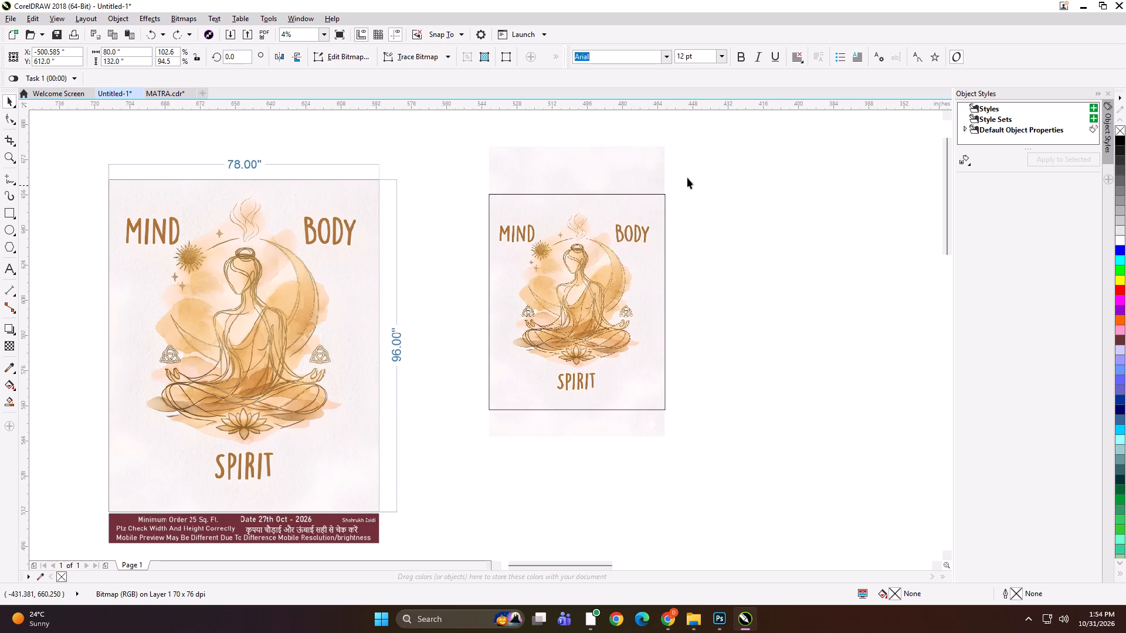
{"action": "left_click", "coordinate": [586, 159]}
{"action": "left_click", "coordinate": [579, 442], "text": "shift"}
{"action": "left_click_drag", "start_coordinate": [578, 441], "coordinate": [585, 446], "text": "shift"}
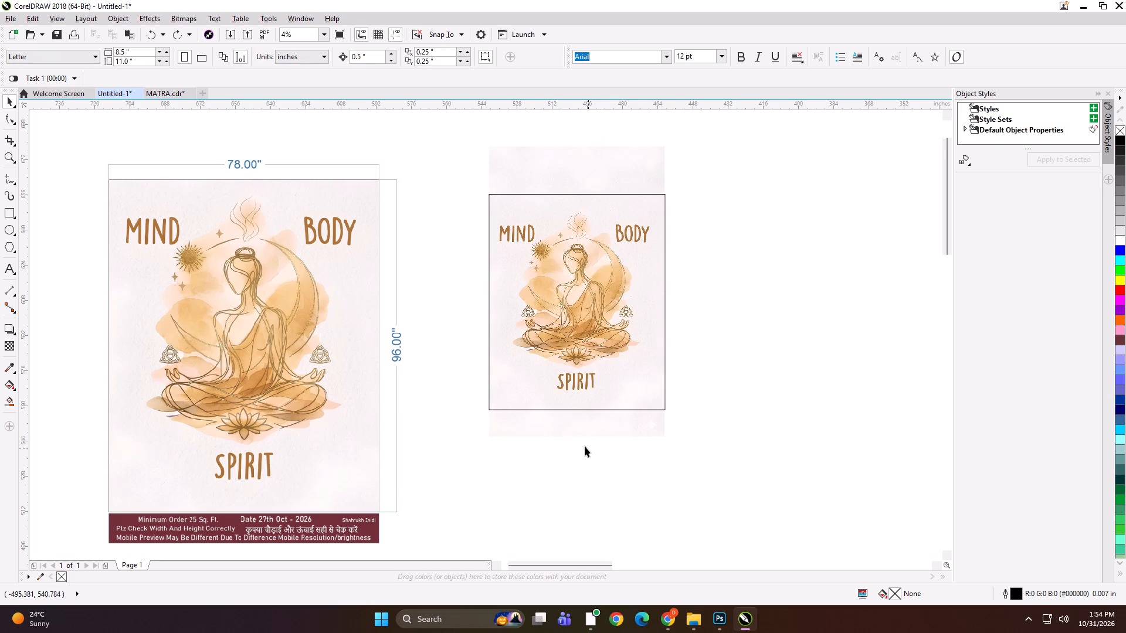
{"action": "left_click_drag", "start_coordinate": [585, 446], "coordinate": [588, 448], "text": "shift"}
{"action": "left_click", "coordinate": [577, 431]}
{"action": "left_click_drag", "start_coordinate": [578, 438], "coordinate": [584, 452], "text": "shift"}
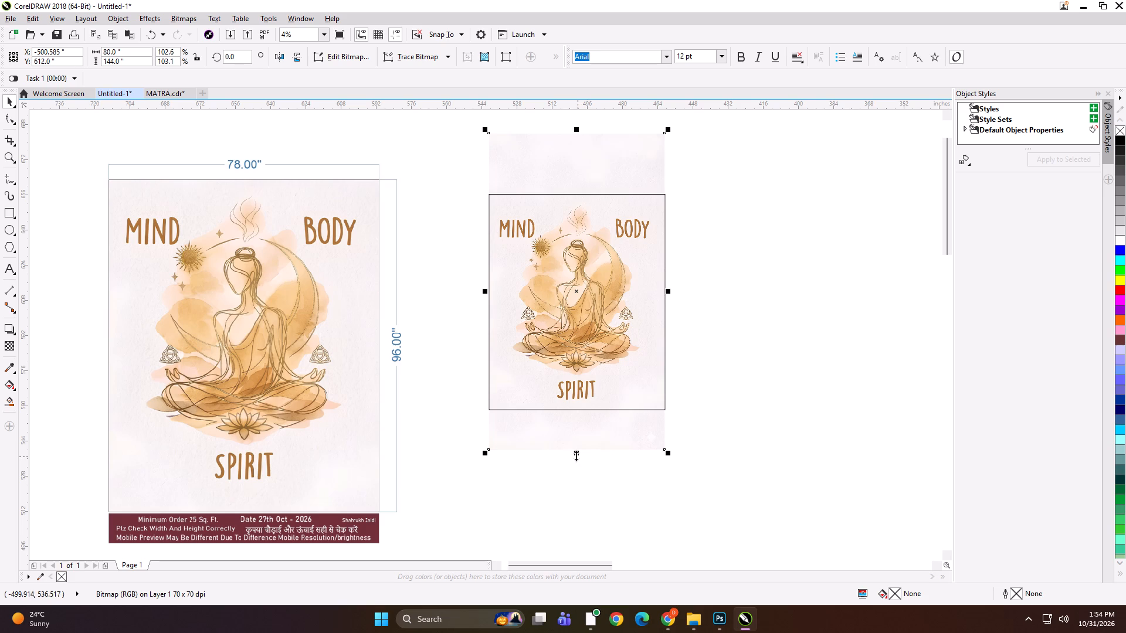
{"action": "left_click_drag", "start_coordinate": [576, 455], "coordinate": [586, 451]}
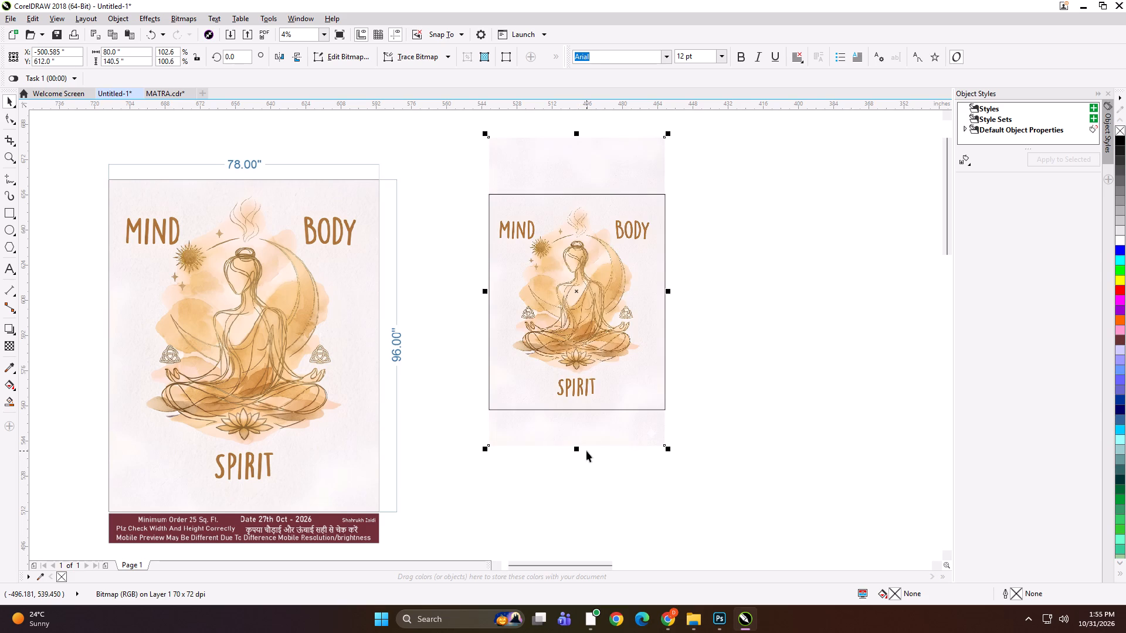
{"action": "left_click", "coordinate": [575, 451]}
{"action": "left_click_drag", "start_coordinate": [578, 450], "coordinate": [575, 444]}
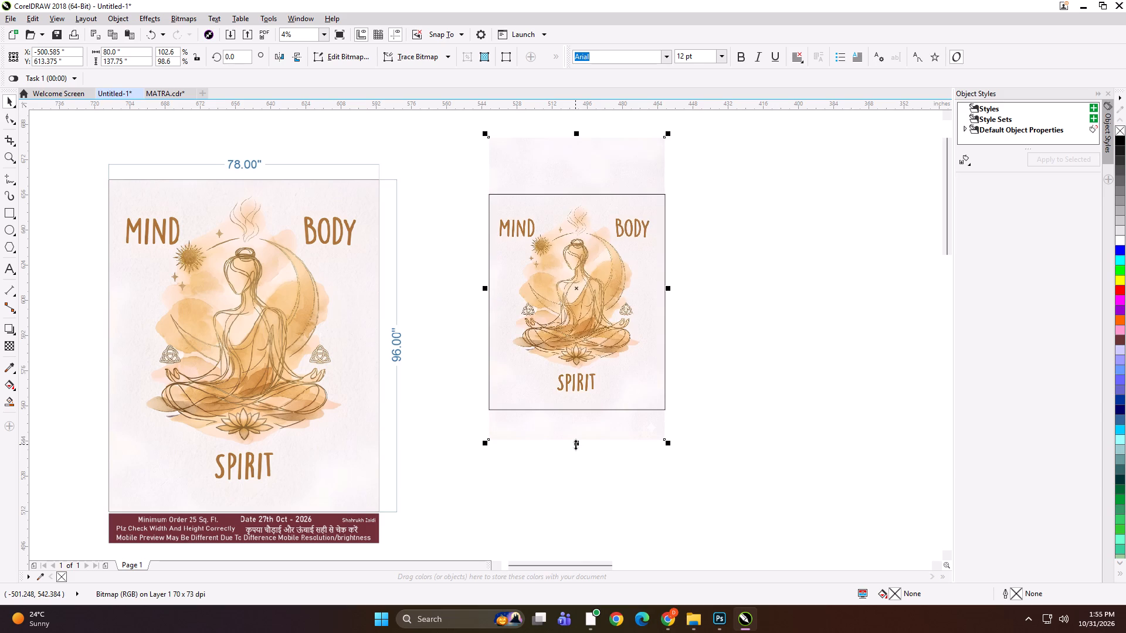
PowerClip the stretched artwork bitmap inside the 80 x 98 inch frame.
{"action": "key", "text": "shift+Return"}
{"action": "left_click", "coordinate": [545, 348]}
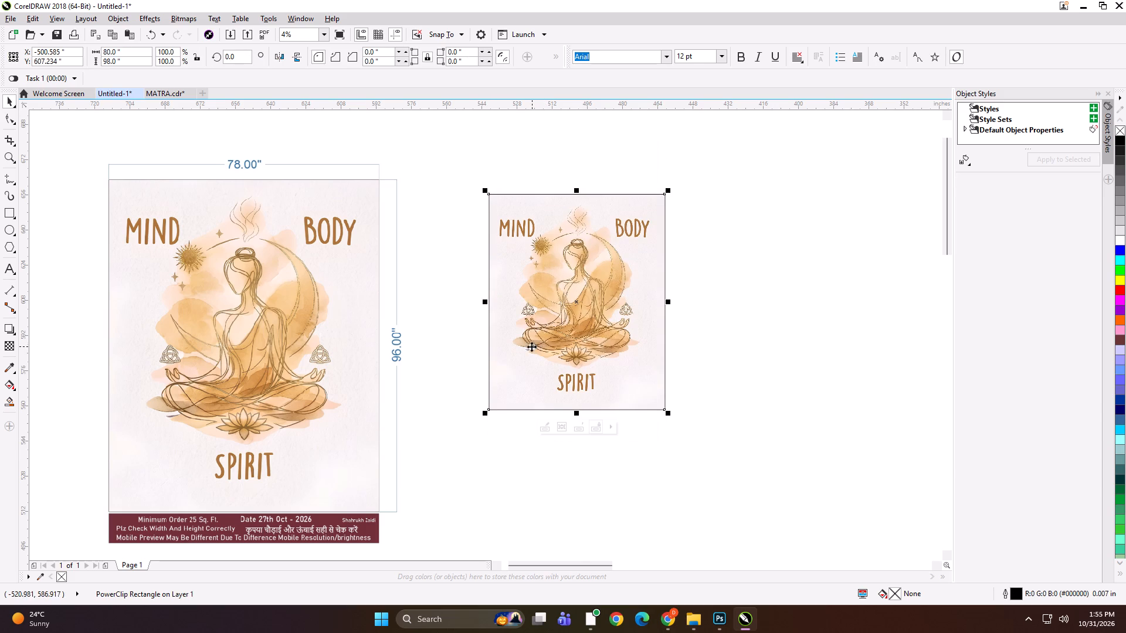
Add a new rectangle over the framed artwork and set its width to 41 inches.
{"action": "double_click", "coordinate": [12, 211], "text": "shift"}
{"action": "key", "text": "space"}
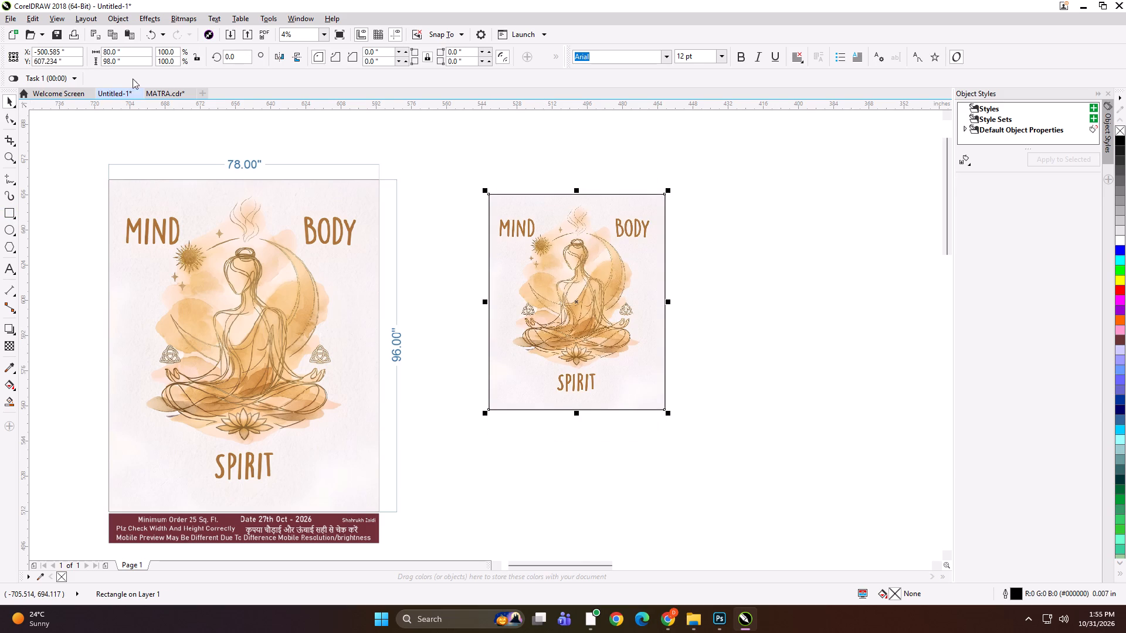
{"action": "left_click", "coordinate": [135, 55]}
{"action": "key", "text": "ctrl+a"}
{"action": "type", "text": "41"}
{"action": "key", "text": "Return"}
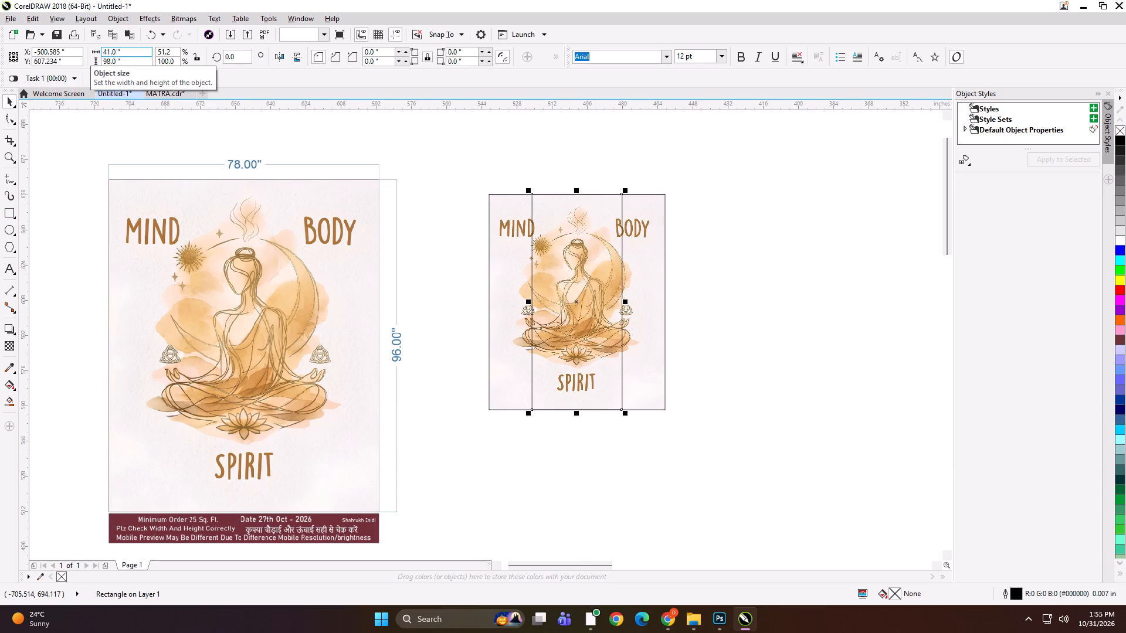
Align the 41-inch rectangle with the left edge of the artwork frame.
{"action": "left_click", "coordinate": [521, 259], "text": "shift"}
{"action": "key", "text": "l"}
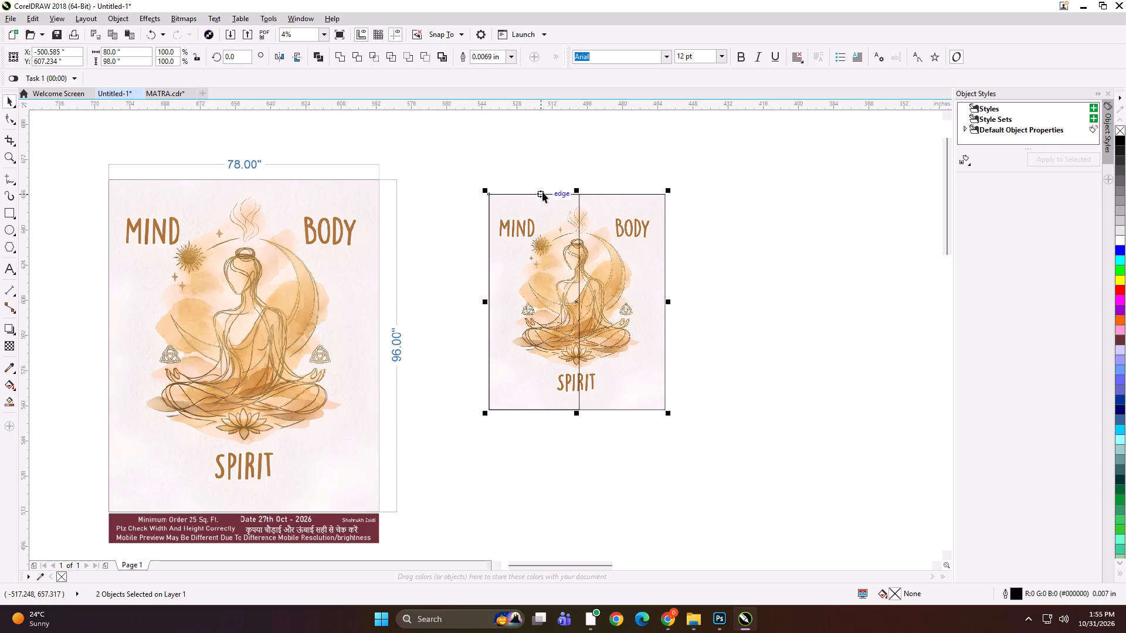
{"action": "left_click", "coordinate": [545, 185]}
Create a mirrored copy of the 41-inch rectangle over the artwork's right half and nudge it left 0.5 inch to overlap.
{"action": "left_click", "coordinate": [540, 267]}
{"action": "left_click_drag", "start_coordinate": [483, 301], "coordinate": [679, 285]}
{"action": "right_click", "coordinate": [679, 285], "text": "ctrl"}
{"action": "scroll", "coordinate": [569, 284], "scroll_direction": "up", "scroll_amount": 1}
{"action": "key", "text": "Left"}
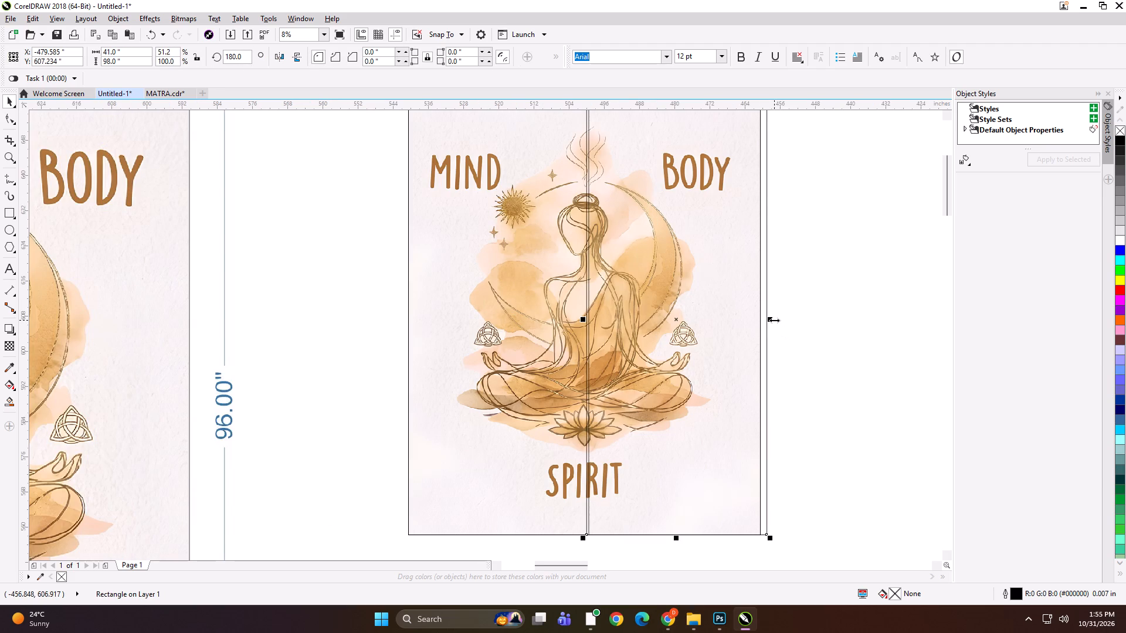
Narrow the right-half rectangle to 39.5 inches so its outer edge meets the artwork frame's right edge.
{"action": "double_click", "coordinate": [774, 320]}
{"action": "left_click", "coordinate": [727, 321]}
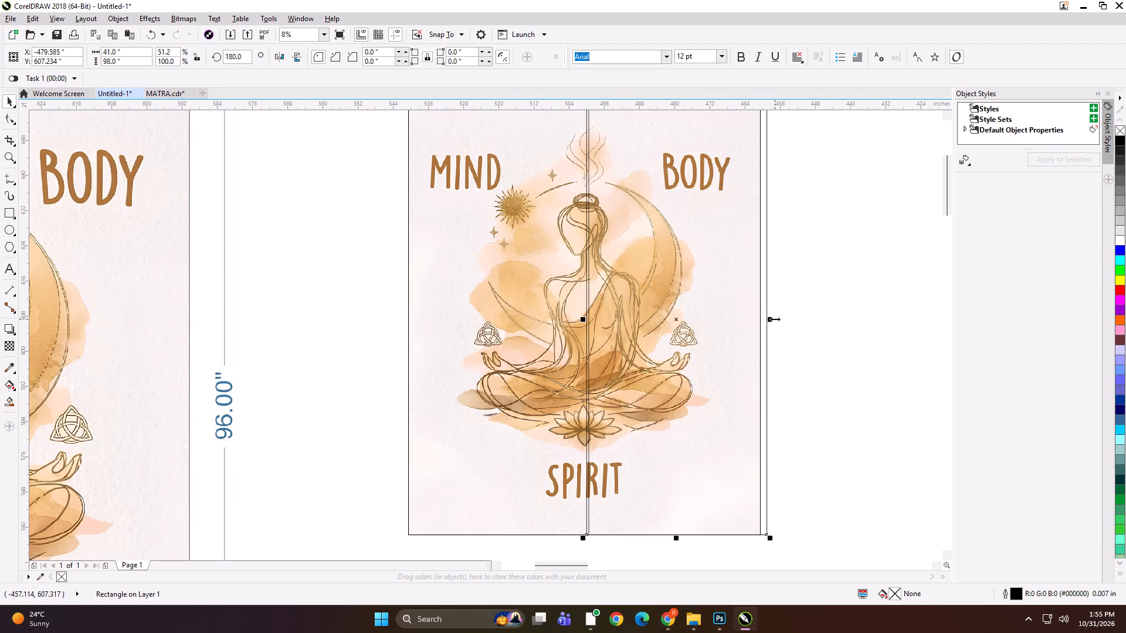
{"action": "left_click", "coordinate": [775, 319]}
{"action": "scroll", "coordinate": [636, 316], "scroll_direction": "down", "scroll_amount": 1}
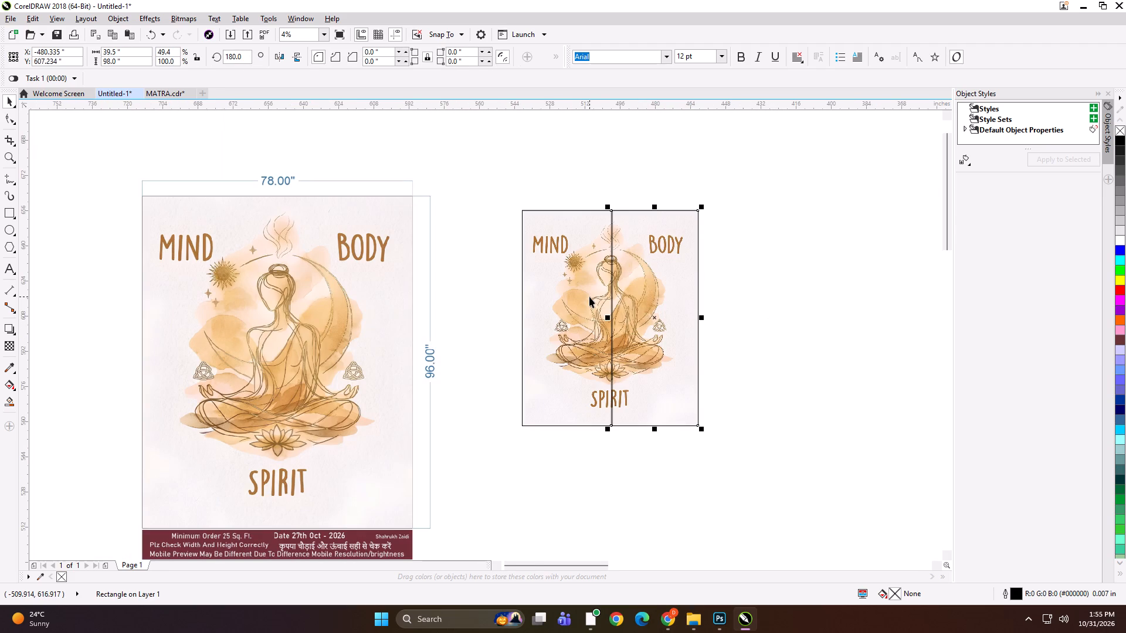
PowerClip the framed artwork inside the two panel rectangles as a group, and ungroup the resulting panels.
{"action": "left_click", "coordinate": [589, 297], "text": "shift"}
{"action": "key", "text": "ctrl+g"}
{"action": "left_click_drag", "start_coordinate": [775, 289], "coordinate": [769, 289]}
{"action": "left_click", "coordinate": [644, 296], "text": "alt"}
{"action": "key", "text": "shift+Return"}
{"action": "left_click", "coordinate": [644, 296]}
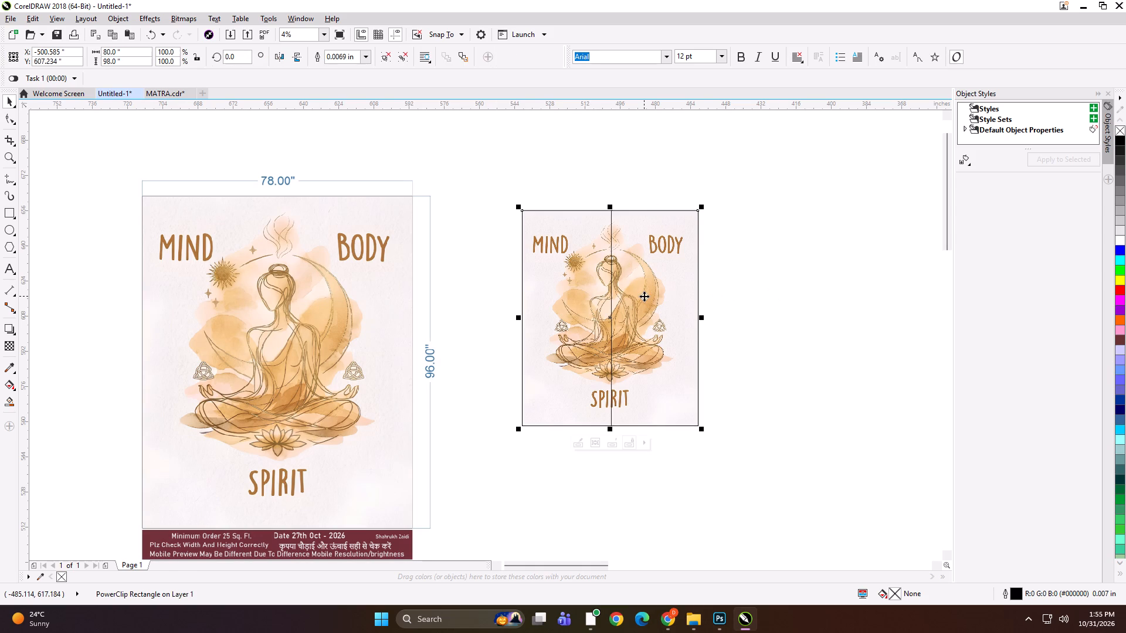
{"action": "key", "text": "ctrl+u"}
{"action": "left_click", "coordinate": [754, 277]}
Add the text label "78*96 PANEL 1" at the top edge of the artwork's left panel.
{"action": "left_click", "coordinate": [9, 271]}
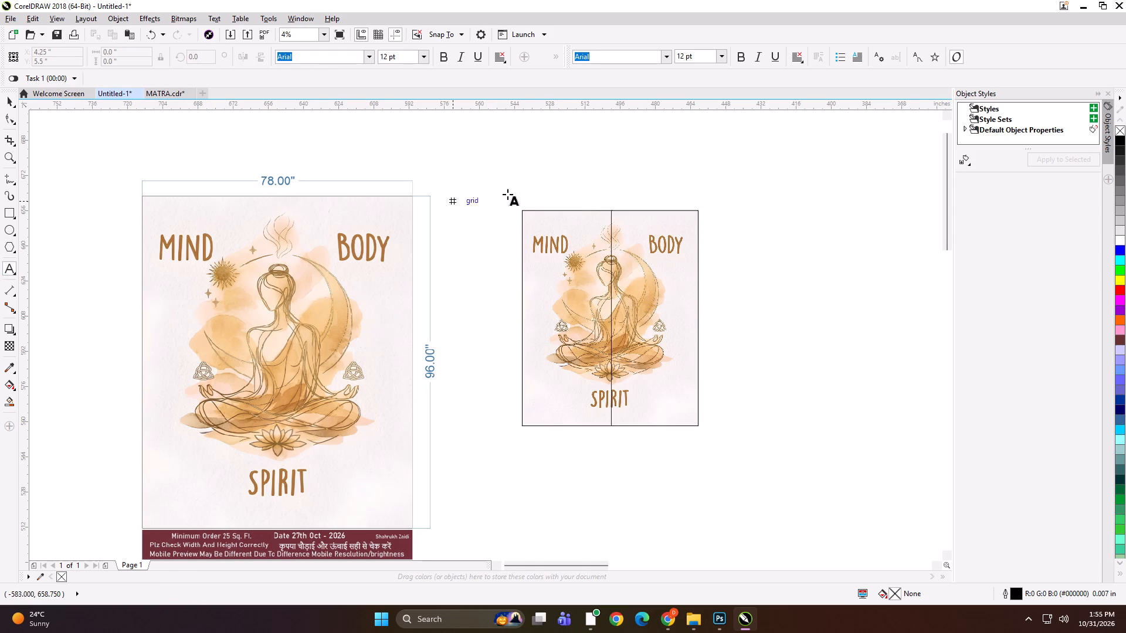
{"action": "left_click", "coordinate": [560, 209]}
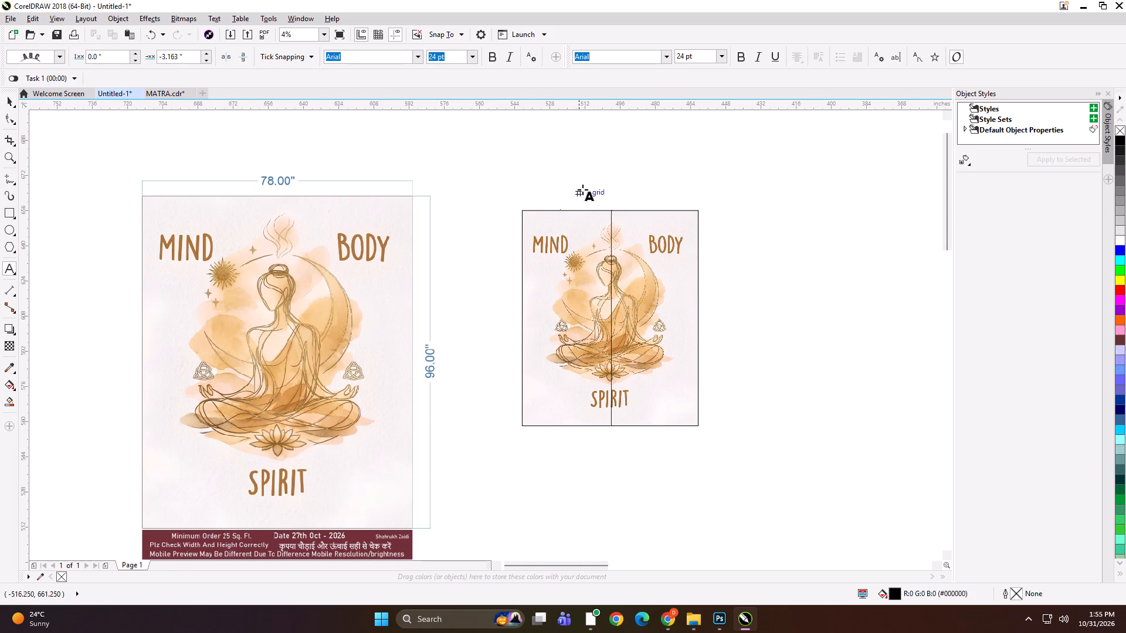
{"action": "type", "text": "78*96"}
{"action": "key", "text": "space"}
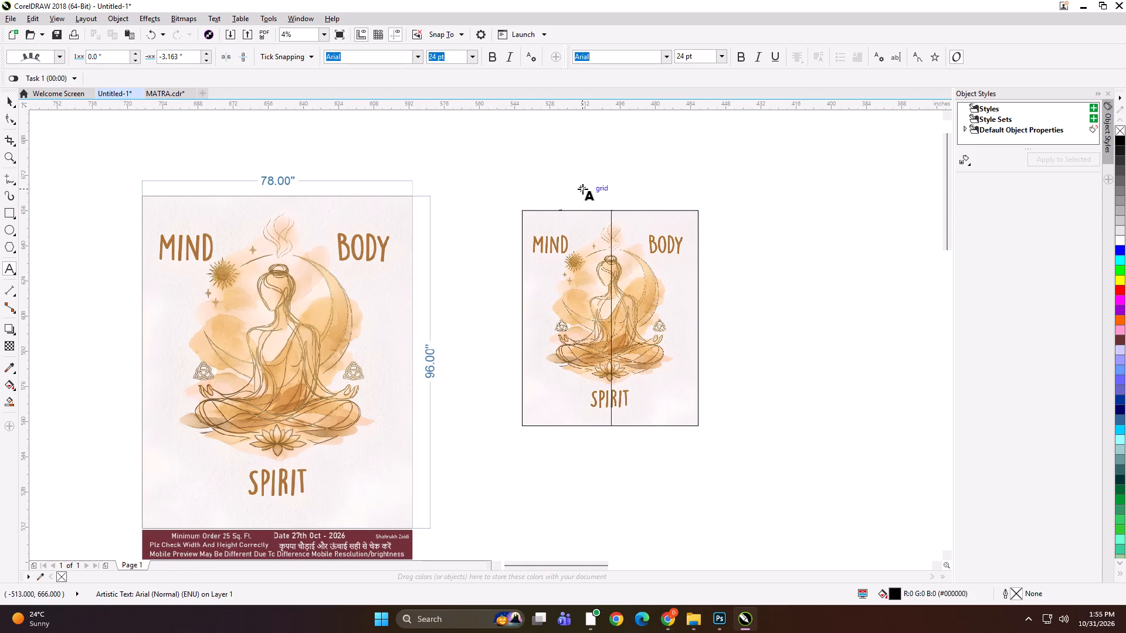
{"action": "type", "text": "PANEL 1"}
Copy the label text to the right panel's top edge and change it to "78*96 PANEL 2".
{"action": "key", "text": "ctrl+a"}
{"action": "key", "text": "ctrl+c"}
{"action": "left_click", "coordinate": [635, 209]}
{"action": "key", "text": "ctrl+v"}
{"action": "key", "text": "BackSpace"}
{"action": "key", "text": "2"}
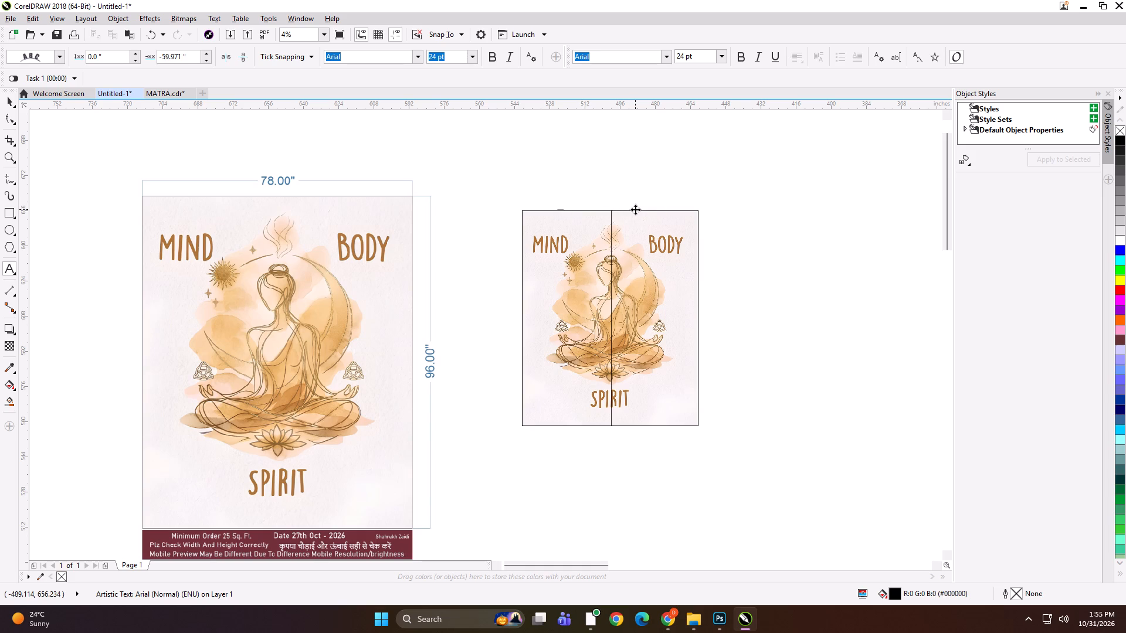
{"action": "left_click", "coordinate": [8, 105]}
Group the right panel with its PANEL 2 label, and the left panel with its PANEL 1 label.
{"action": "double_click", "coordinate": [681, 266], "text": "shift"}
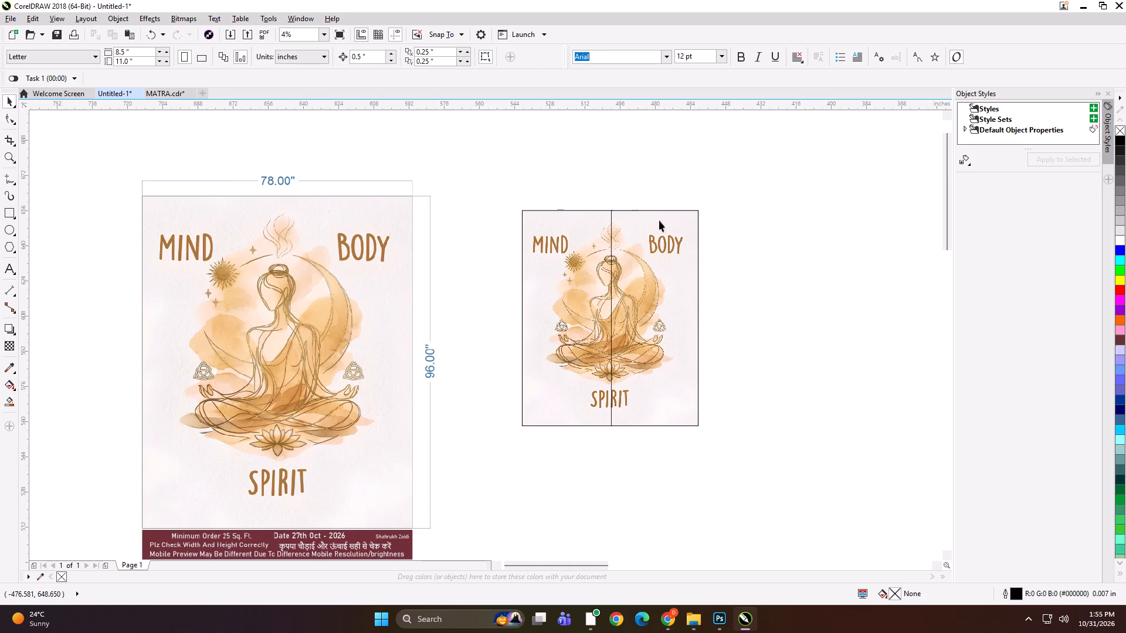
{"action": "key", "text": "ctrl+g"}
{"action": "left_click_drag", "start_coordinate": [608, 175], "coordinate": [724, 474]}
{"action": "key", "text": "ctrl+g"}
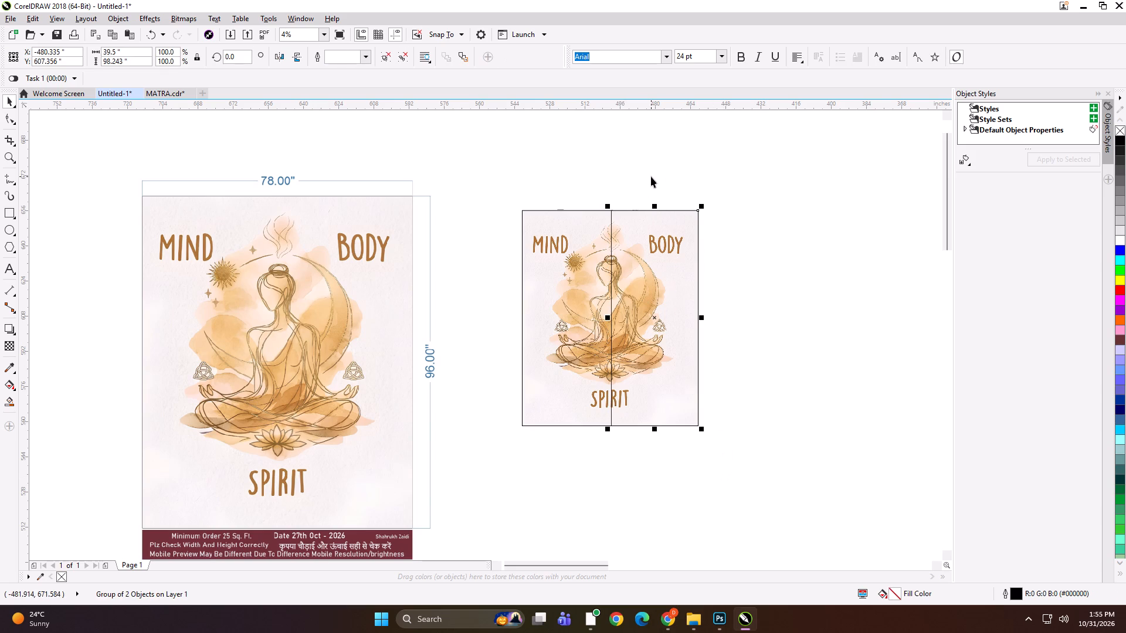
{"action": "left_click_drag", "start_coordinate": [640, 200], "coordinate": [506, 481]}
{"action": "key", "text": "ctrl+g"}
Open the export settings for the selected left panel group.
{"action": "key", "text": "ctrl+e"}
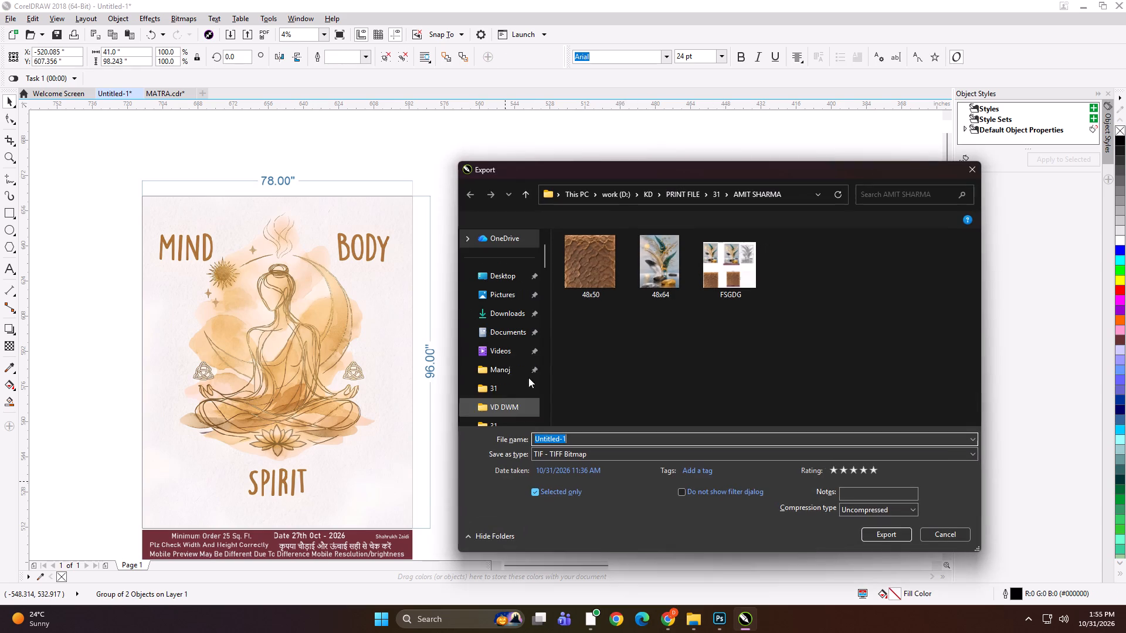
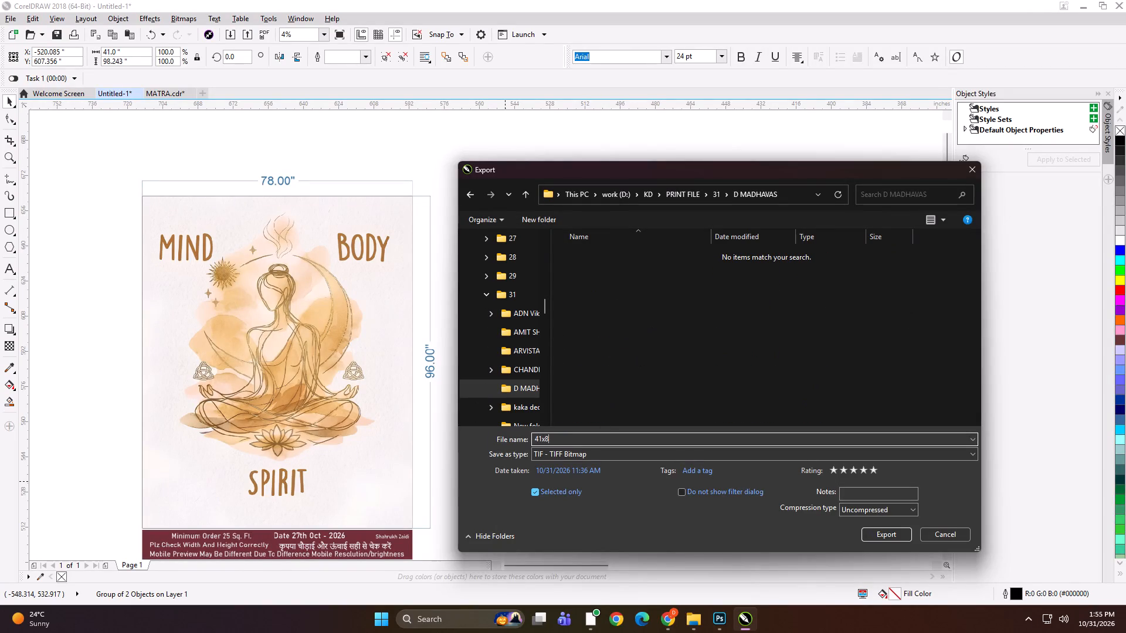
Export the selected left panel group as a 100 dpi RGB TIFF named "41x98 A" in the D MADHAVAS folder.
{"action": "key", "text": "BackSpace"}
{"action": "type", "text": "98 A"}
{"action": "key", "text": "Return"}
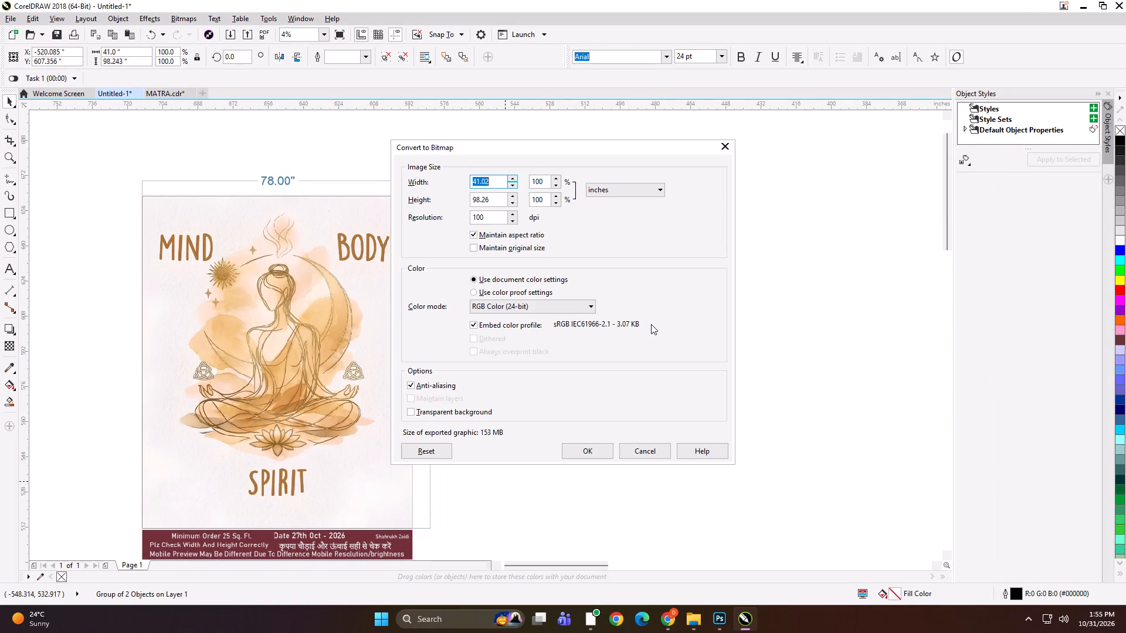
{"action": "key", "text": "Return"}
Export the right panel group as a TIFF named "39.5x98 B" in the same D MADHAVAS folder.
{"action": "key", "text": "ctrl+e"}
{"action": "key", "text": "ctrl+e"}
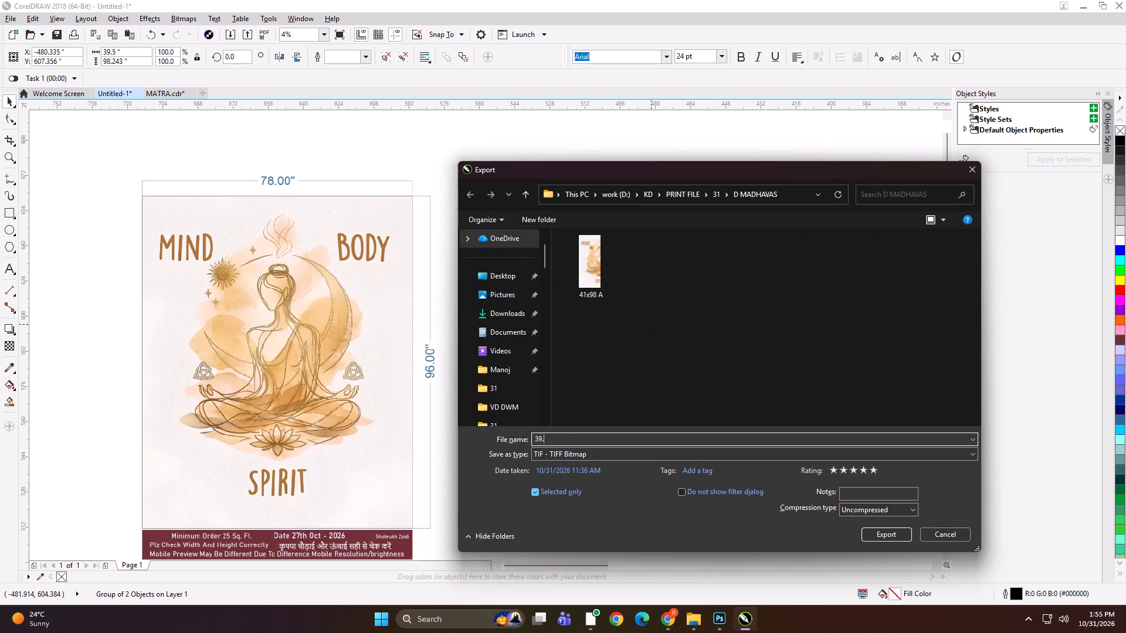
{"action": "key", "text": "Return"}
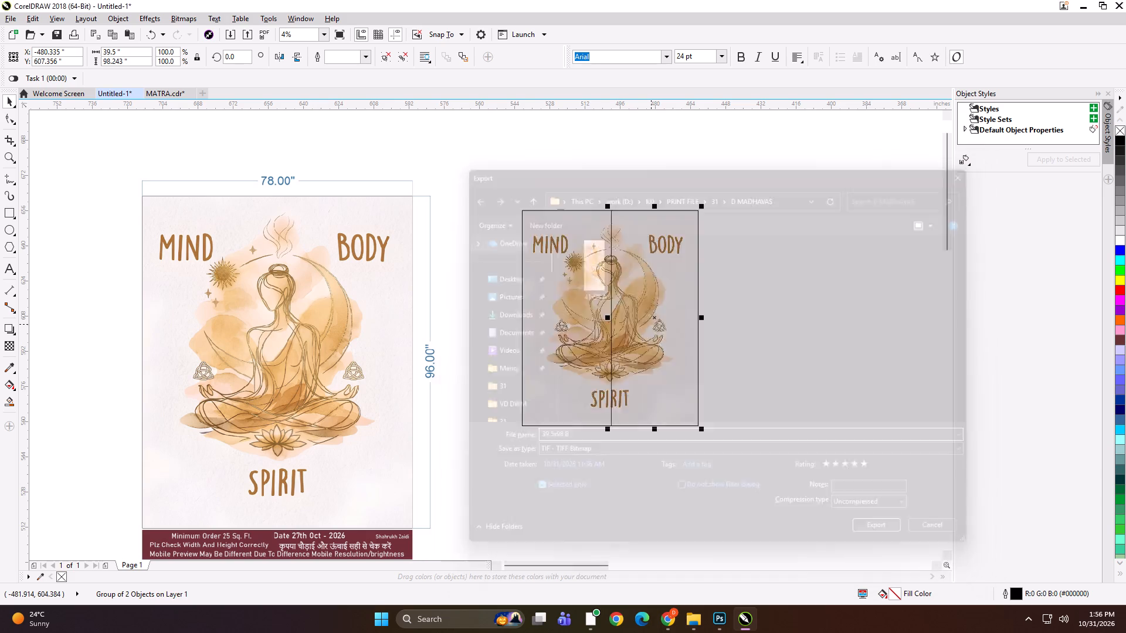
{"action": "key", "text": "Return"}
Nudge the right panel group 5.5 inches to the right, away from the left panel.
{"action": "key", "text": "Right"}
{"action": "key", "text": "Right"}
{"action": "key", "text": "Right"}
{"action": "key", "text": "Right"}
{"action": "key", "text": "Right"}
{"action": "key", "text": "Right"}
{"action": "key", "text": "Right"}
{"action": "key", "text": "Right"}
{"action": "key", "text": "Right"}
{"action": "key", "text": "Right"}
{"action": "key", "text": "Right"}
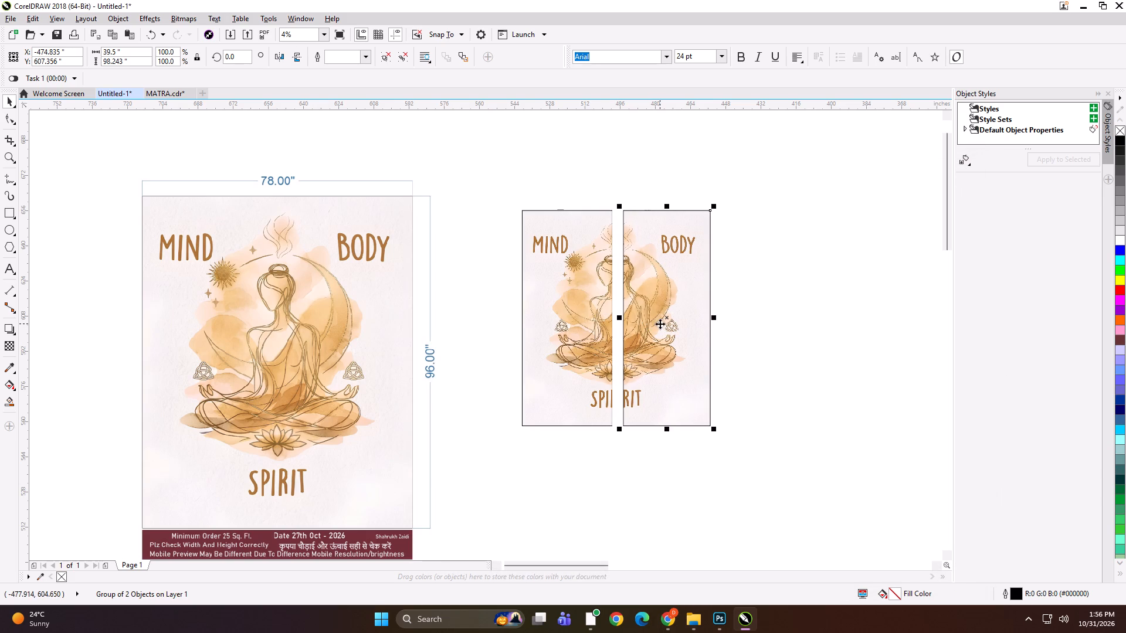
Enlarge both panels together to about 131.85 x 151.5 inches and align them beside the dimensioned artwork preview at matching height.
{"action": "left_click", "coordinate": [584, 306], "text": "shift"}
{"action": "left_click_drag", "start_coordinate": [714, 430], "coordinate": [747, 460], "text": "shift"}
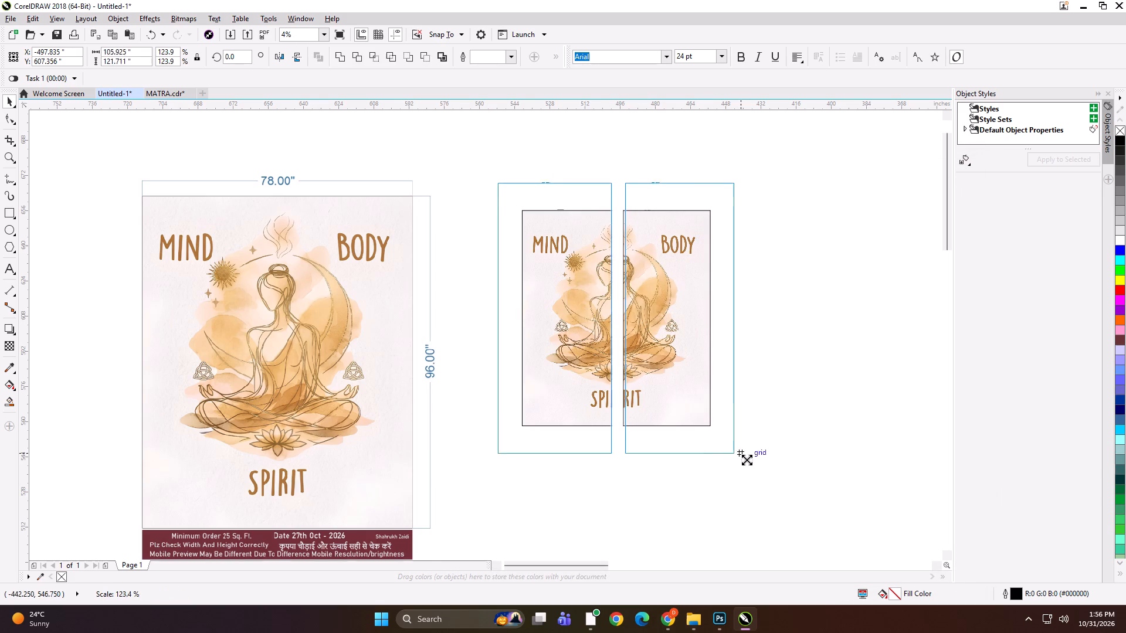
{"action": "left_click_drag", "start_coordinate": [747, 460], "coordinate": [762, 470], "text": "shift"}
{"action": "left_click_drag", "start_coordinate": [536, 244], "coordinate": [515, 270]}
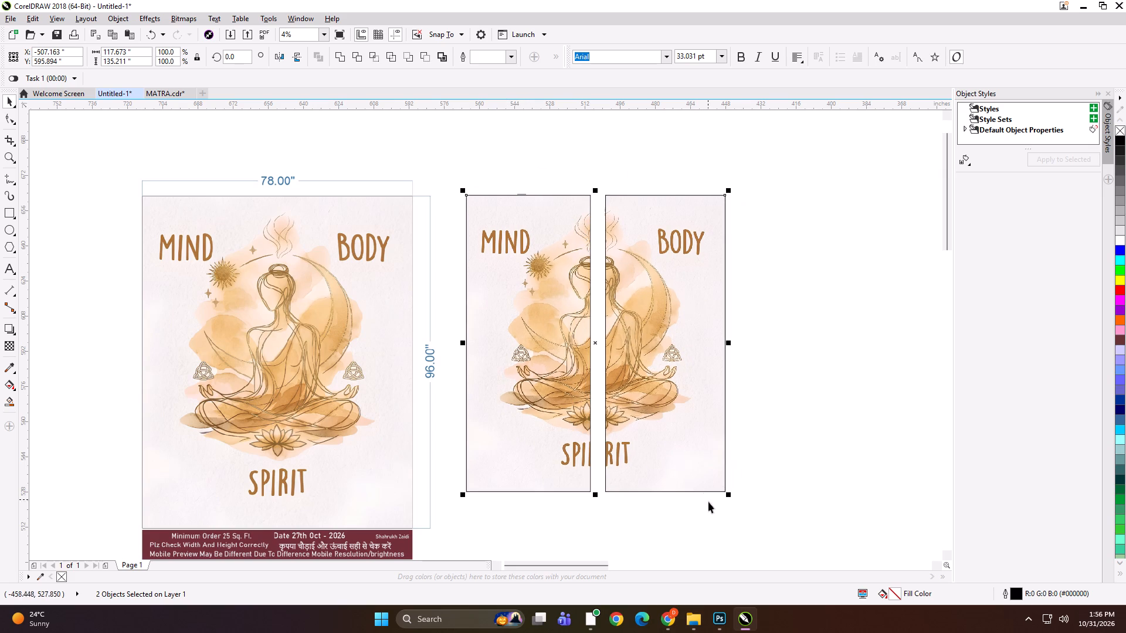
{"action": "left_click_drag", "start_coordinate": [731, 495], "coordinate": [798, 530]}
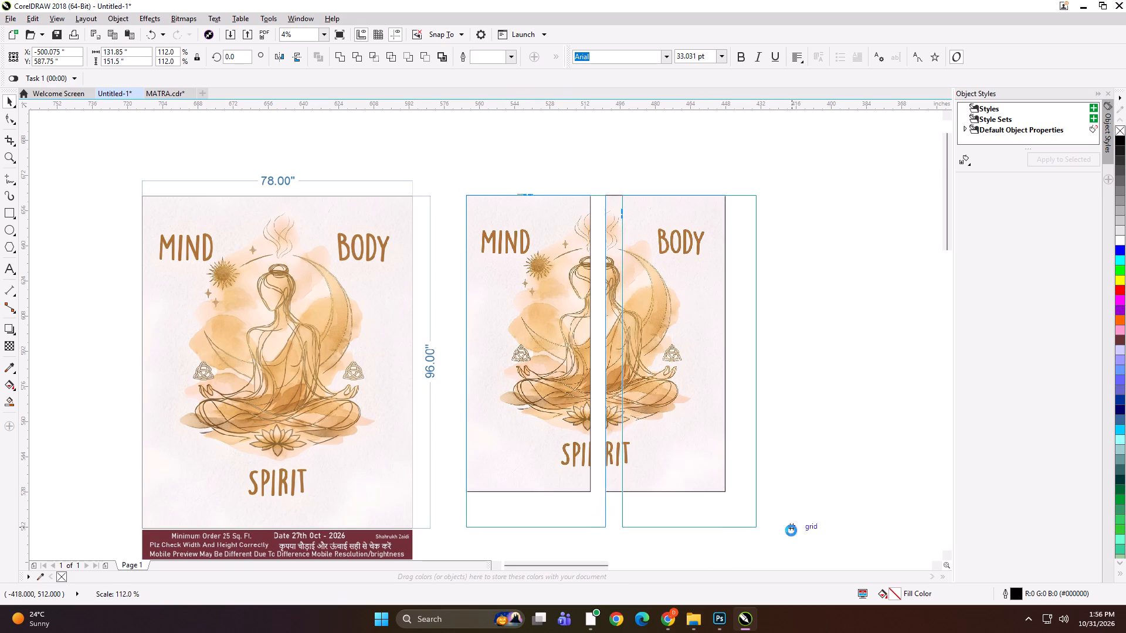
Group the two panels with the dimensioned artwork preview.
{"action": "left_click", "coordinate": [411, 421], "text": "shift"}
{"action": "key", "text": "ctrl+g"}
Scale the combined preview and panel group down proportionally to about 3.14 x 1.96 inches.
{"action": "left_click_drag", "start_coordinate": [763, 158], "coordinate": [759, 172], "text": "shift"}
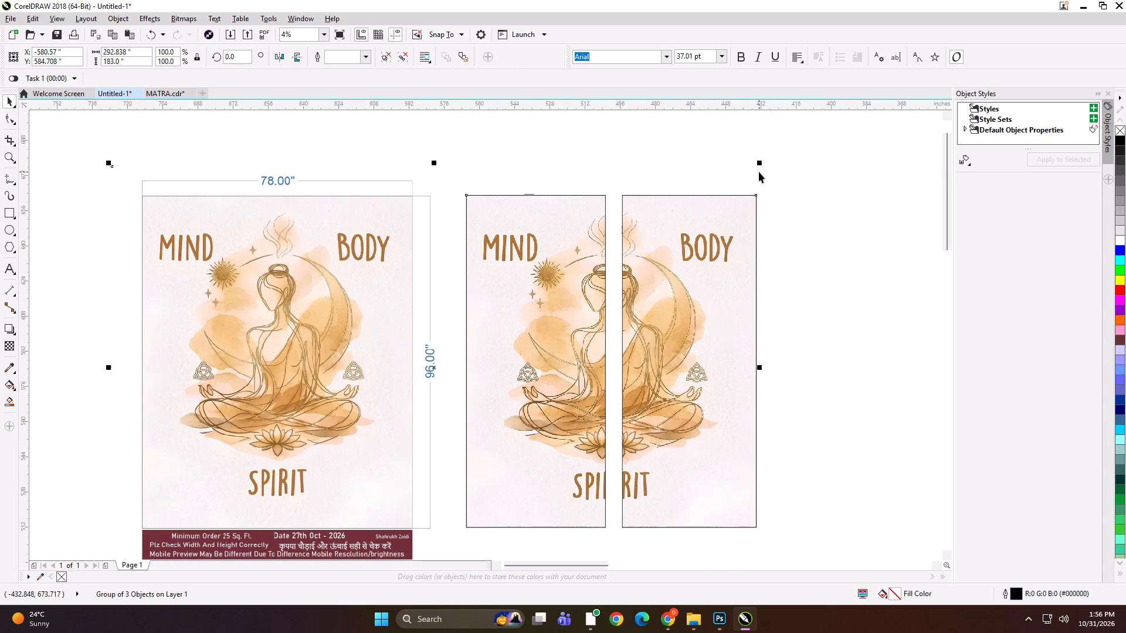
{"action": "left_click_drag", "start_coordinate": [758, 164], "coordinate": [667, 356], "text": "shift"}
{"action": "scroll", "coordinate": [484, 373], "scroll_direction": "up", "scroll_amount": 1}
{"action": "scroll", "coordinate": [355, 367], "scroll_direction": "up", "scroll_amount": 2}
{"action": "scroll", "coordinate": [467, 368], "scroll_direction": "up", "scroll_amount": 1}
{"action": "left_click_drag", "start_coordinate": [707, 457], "coordinate": [625, 422], "text": "shift"}
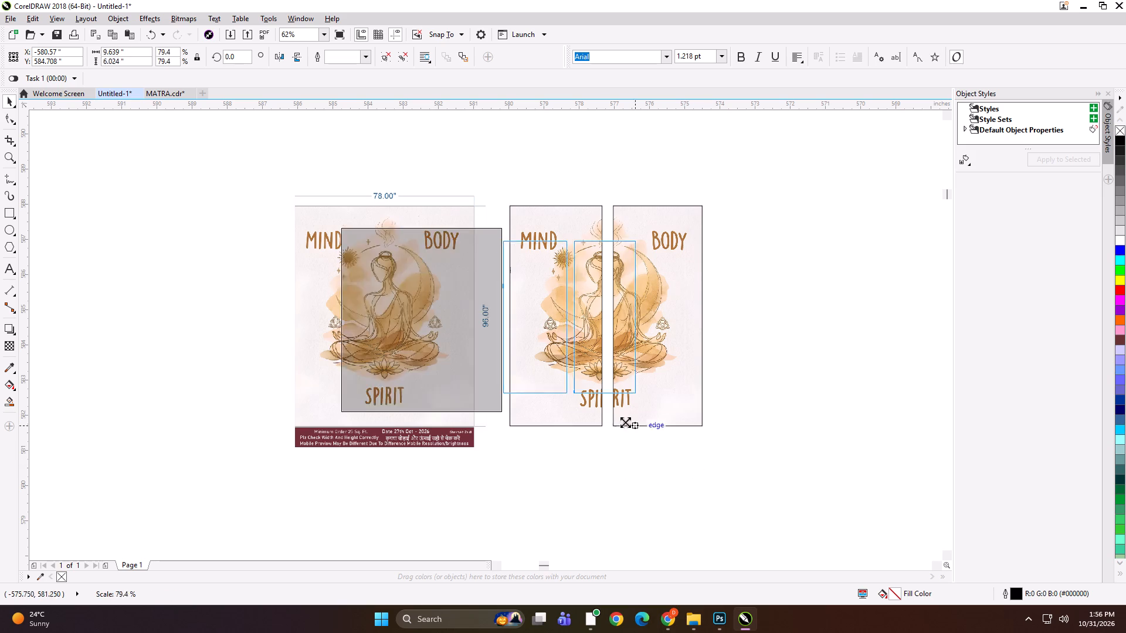
{"action": "left_click_drag", "start_coordinate": [625, 422], "coordinate": [551, 371], "text": "shift"}
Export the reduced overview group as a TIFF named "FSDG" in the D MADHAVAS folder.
{"action": "key", "text": "ctrl+e"}
{"action": "type", "text": "FSDG"}
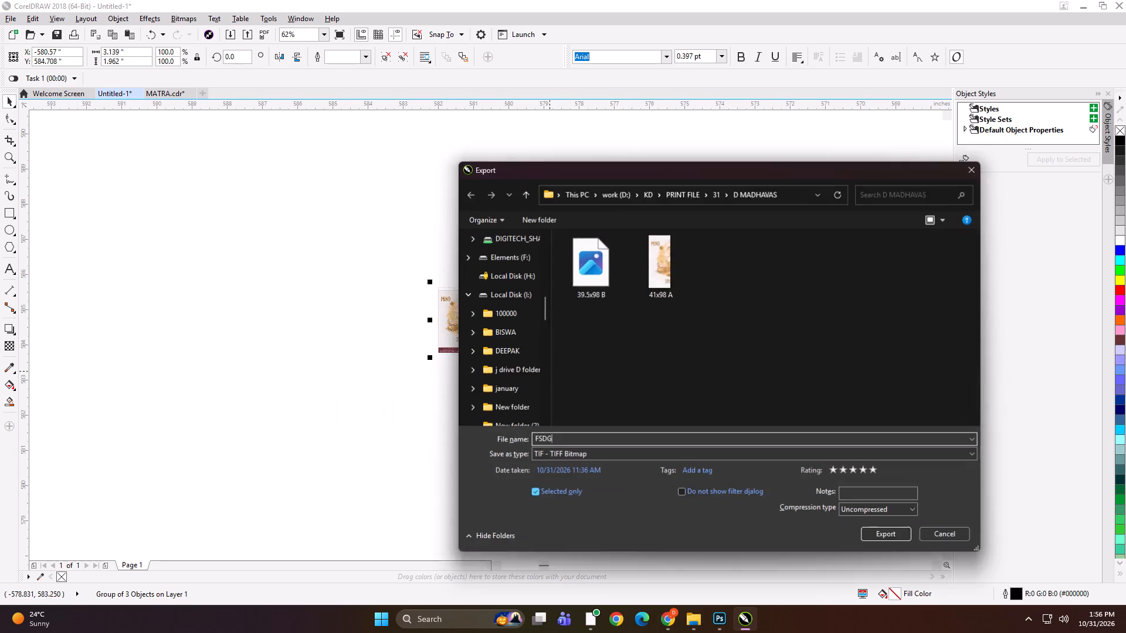
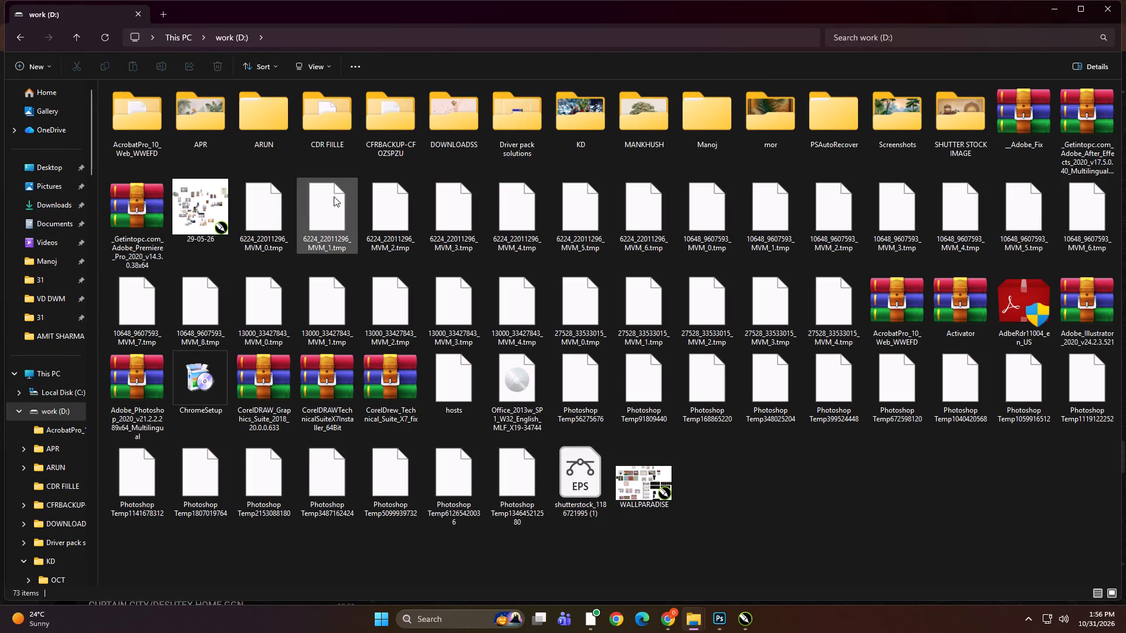
{"action": "left_click", "coordinate": [572, 134]}
{"action": "left_click", "coordinate": [572, 134]}
{"action": "double_click", "coordinate": [577, 117]}
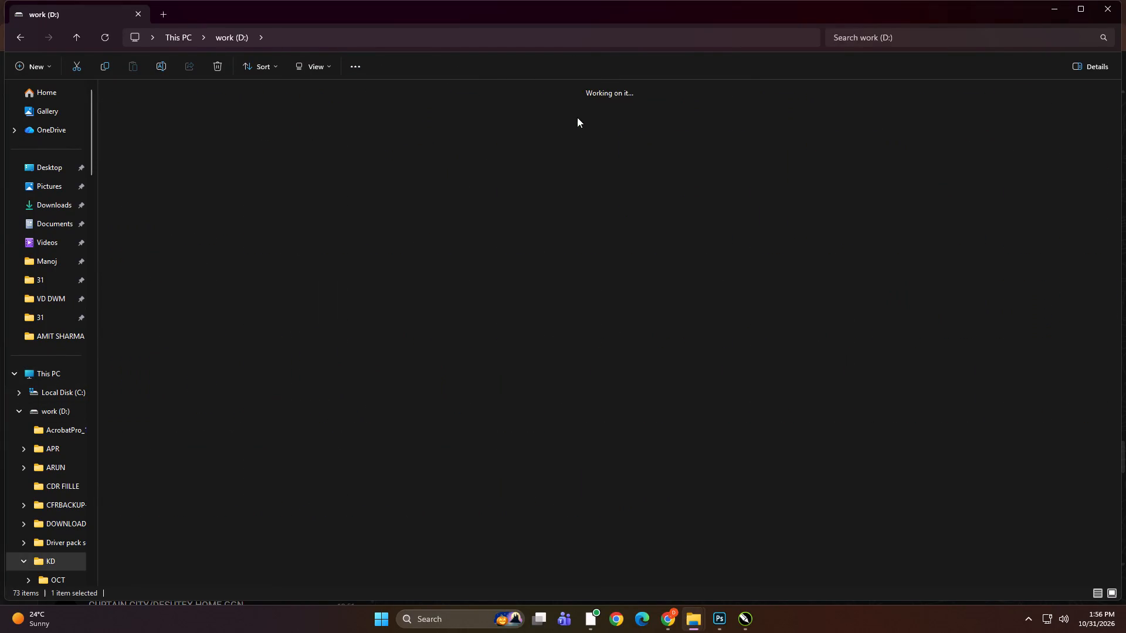
{"action": "double_click", "coordinate": [518, 163]}
{"action": "double_click", "coordinate": [498, 289]}
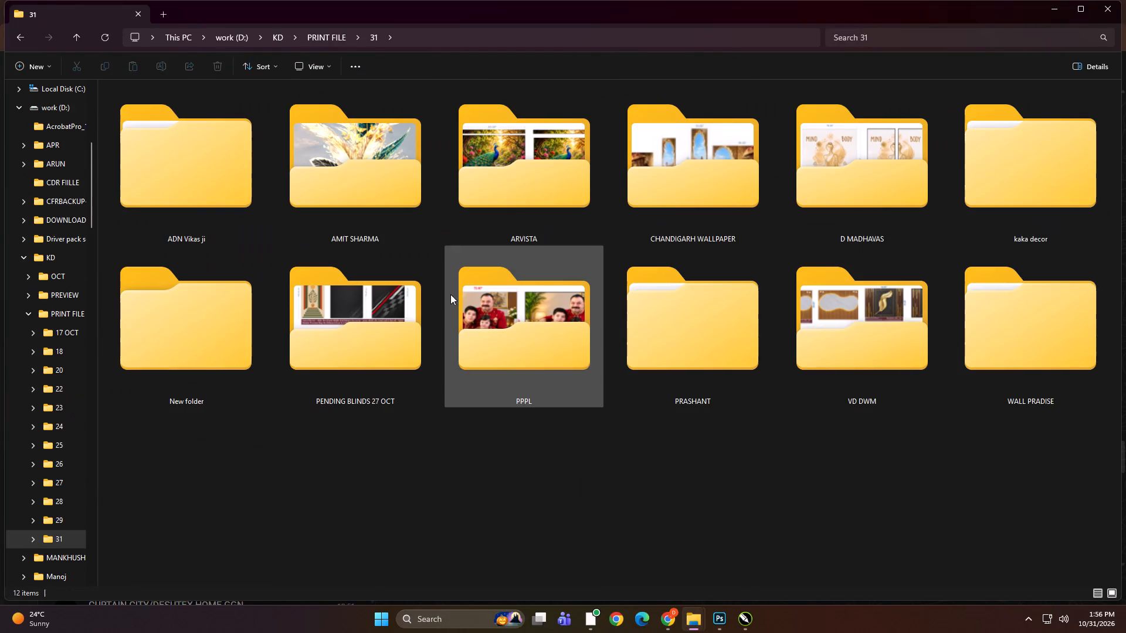
{"action": "left_click", "coordinate": [881, 184]}
{"action": "key", "text": "ctrl+c"}
Paste the copied folder into Print > 31 on the DIGITECH_SHAREDRIVE (Z:) network drive.
{"action": "scroll", "coordinate": [30, 413], "scroll_direction": "up", "scroll_amount": 6}
{"action": "left_click", "coordinate": [39, 376]}
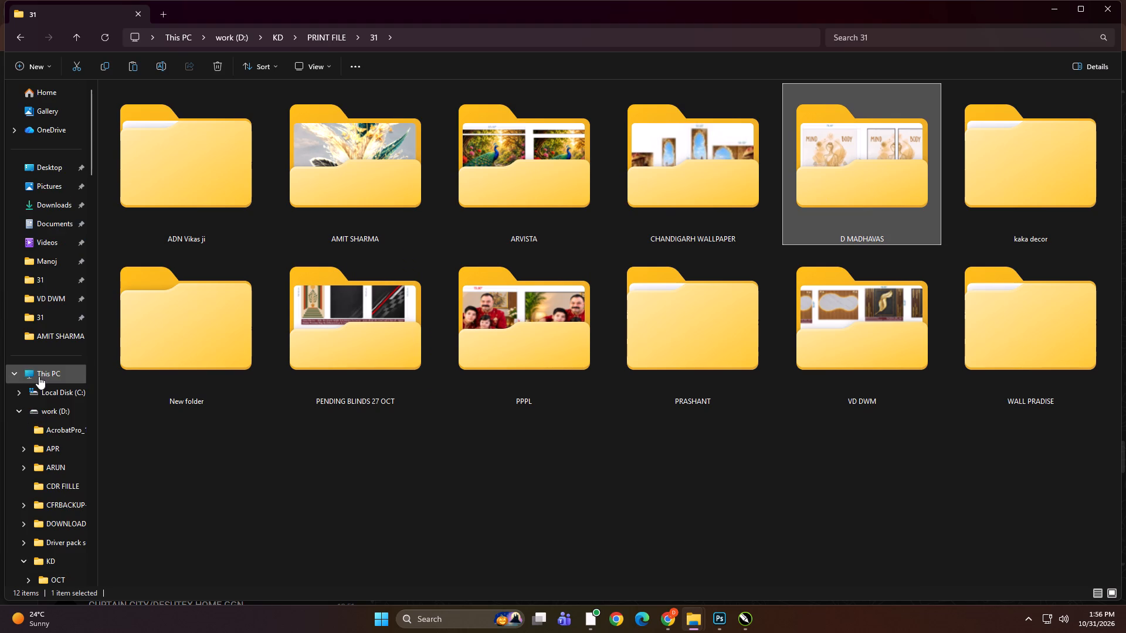
{"action": "left_click", "coordinate": [201, 357]}
{"action": "double_click", "coordinate": [190, 351]}
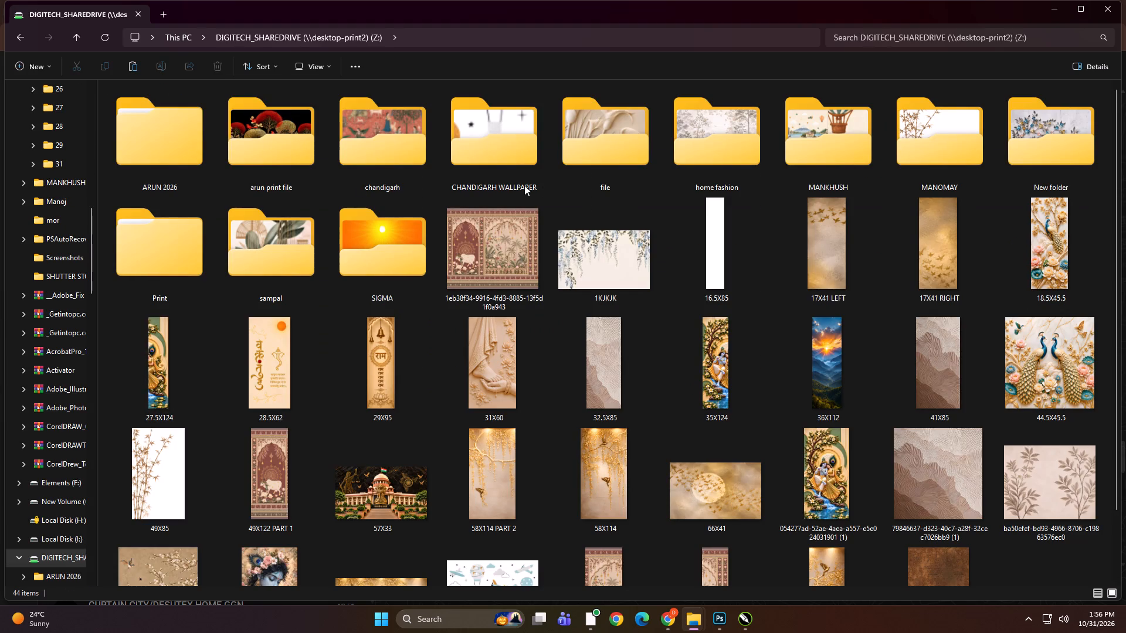
{"action": "left_click", "coordinate": [178, 255]}
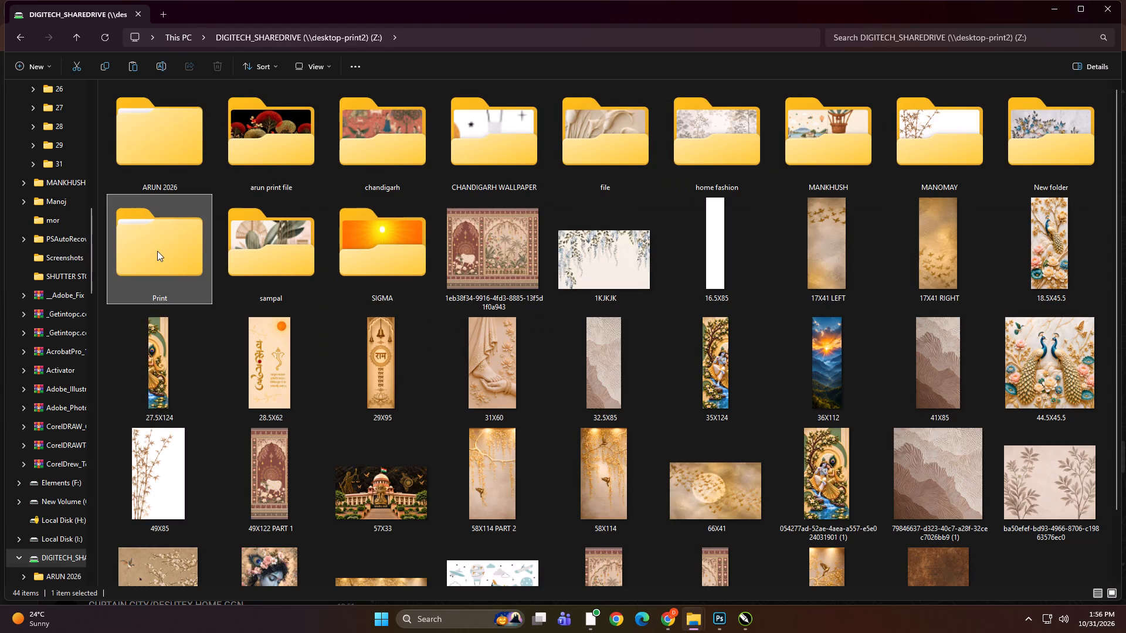
{"action": "double_click", "coordinate": [161, 251]}
{"action": "double_click", "coordinate": [914, 125]}
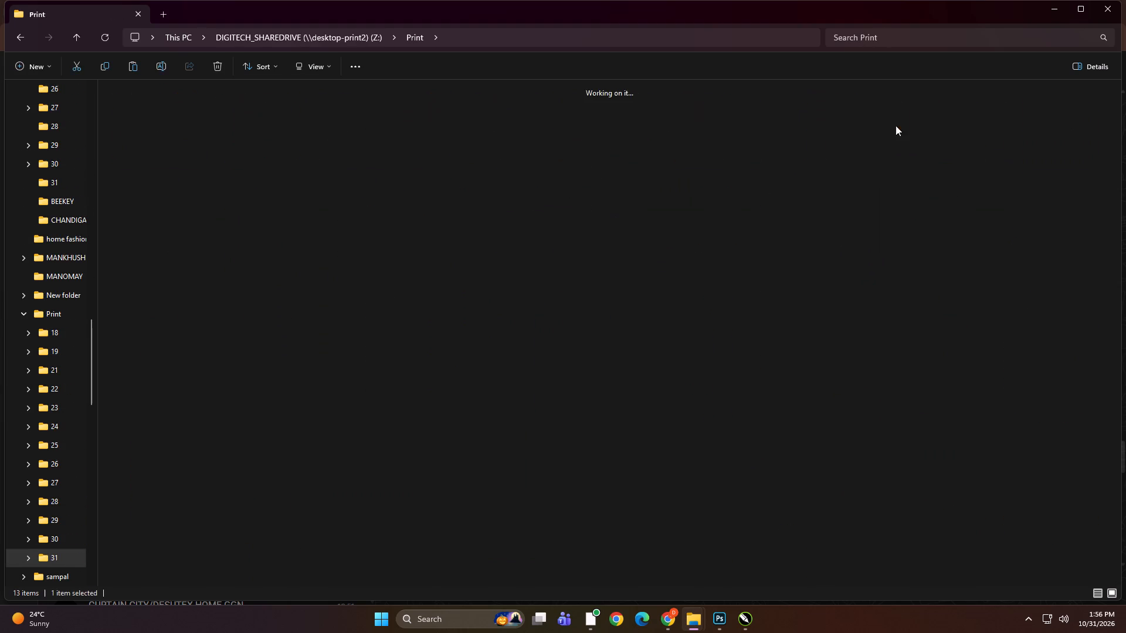
{"action": "right_click", "coordinate": [677, 272]}
{"action": "left_click", "coordinate": [689, 286]}
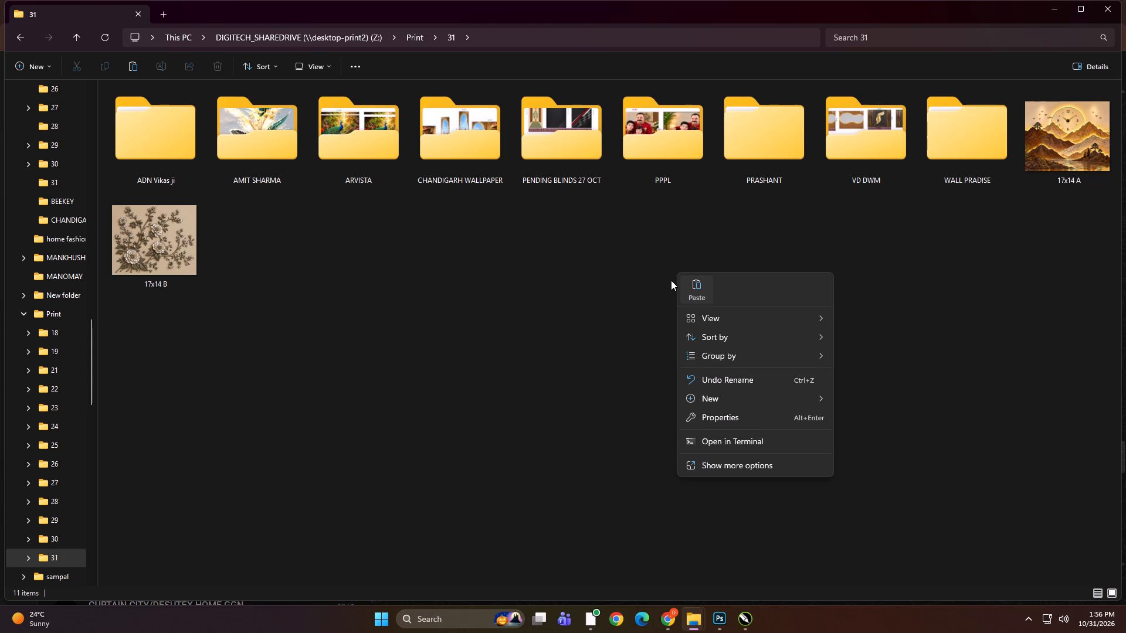
Switch back to the Untitled-1 document in CorelDRAW.
{"action": "left_click", "coordinate": [745, 629]}
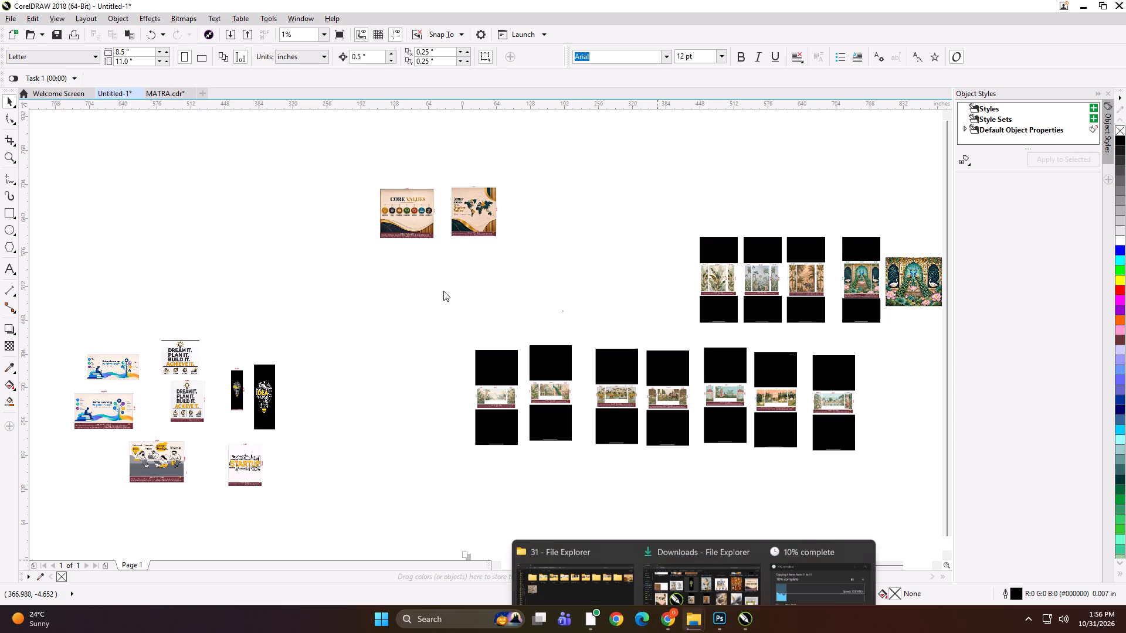
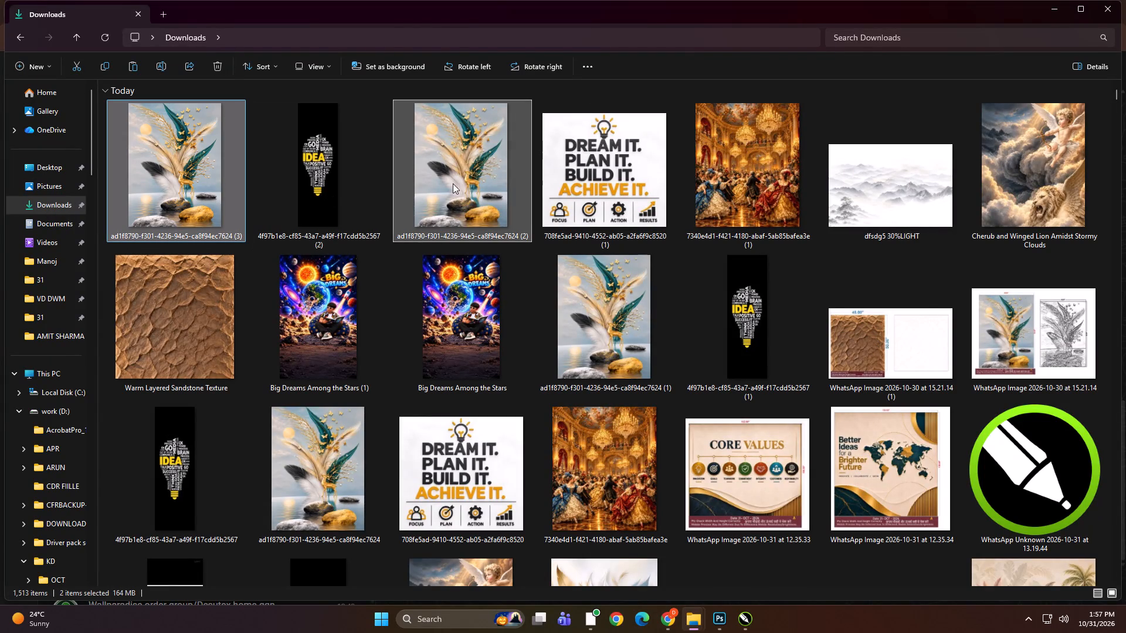
Delete the two selected duplicate feather artwork images, the ad1f8790 files numbered (2) and (3), from the Downloads folder.
{"action": "key", "text": "Delete"}
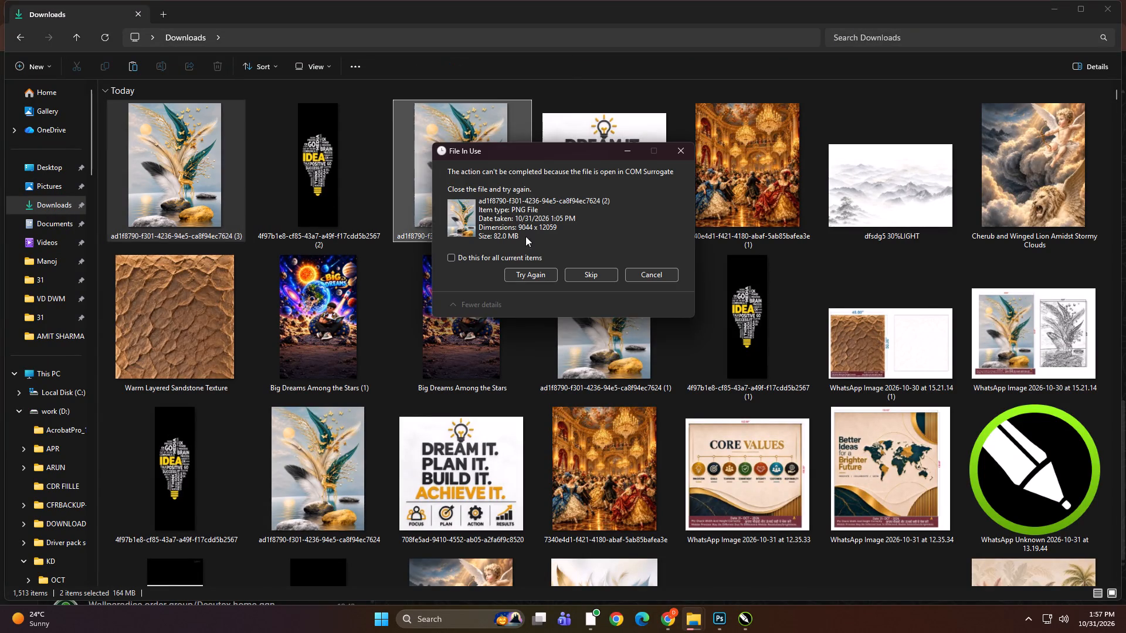
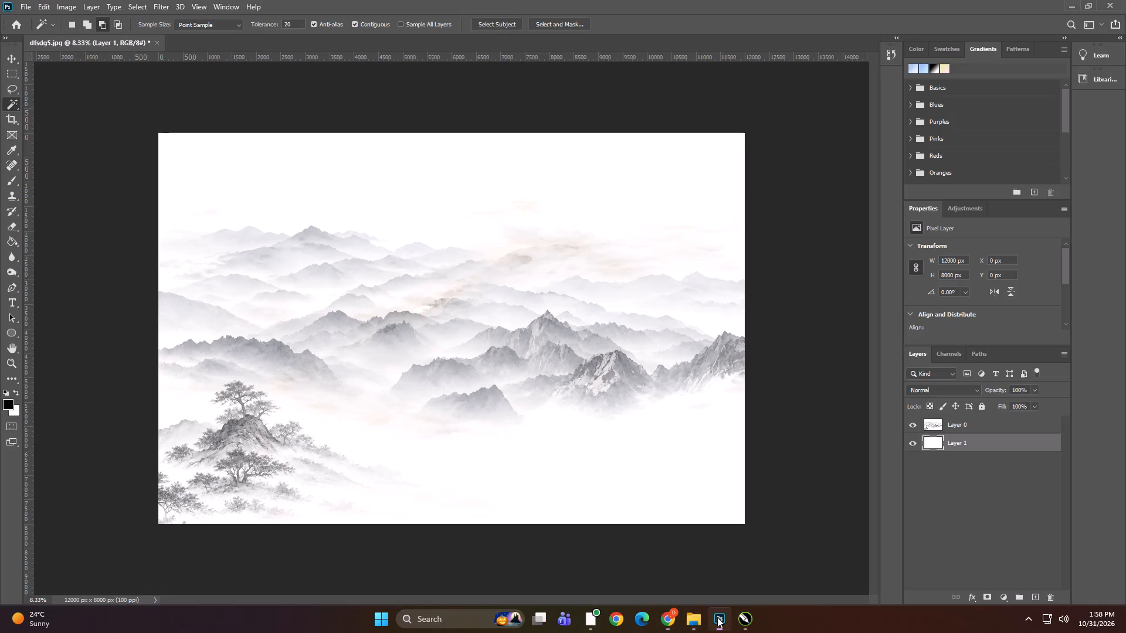
Switch to CorelDRAW and move the plain "Better Learning Brighter Future" banner bitmap to the empty space left of its dimensioned version.
{"action": "left_click", "coordinate": [744, 621]}
{"action": "scroll", "coordinate": [409, 166], "scroll_direction": "up", "scroll_amount": 2}
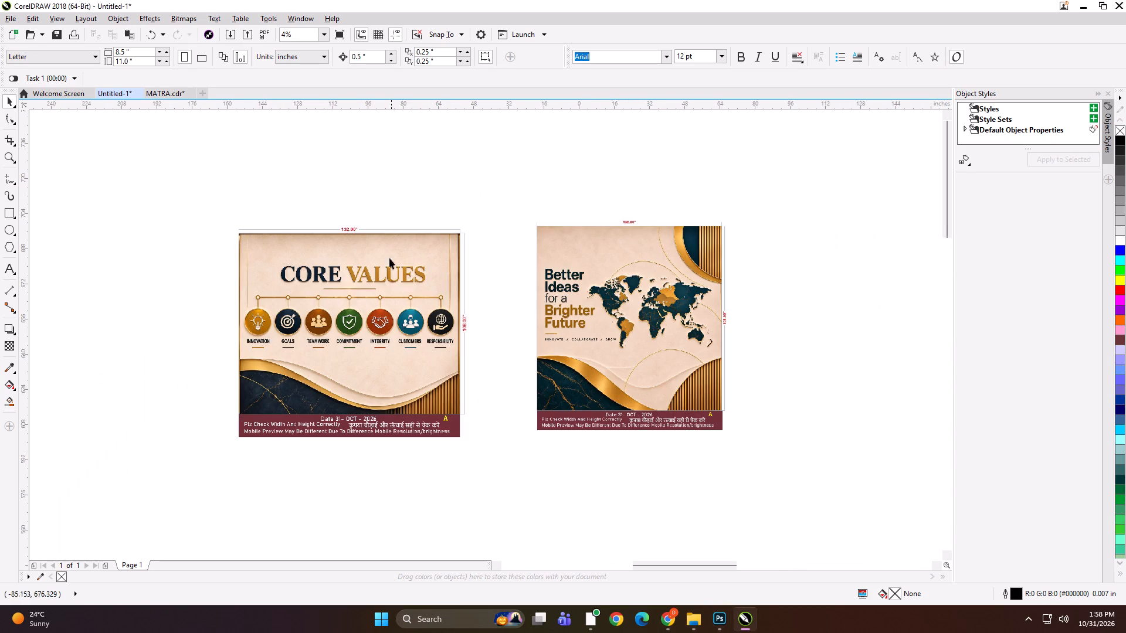
{"action": "scroll", "coordinate": [432, 188], "scroll_direction": "down", "scroll_amount": 1}
{"action": "scroll", "coordinate": [483, 220], "scroll_direction": "down", "scroll_amount": 1}
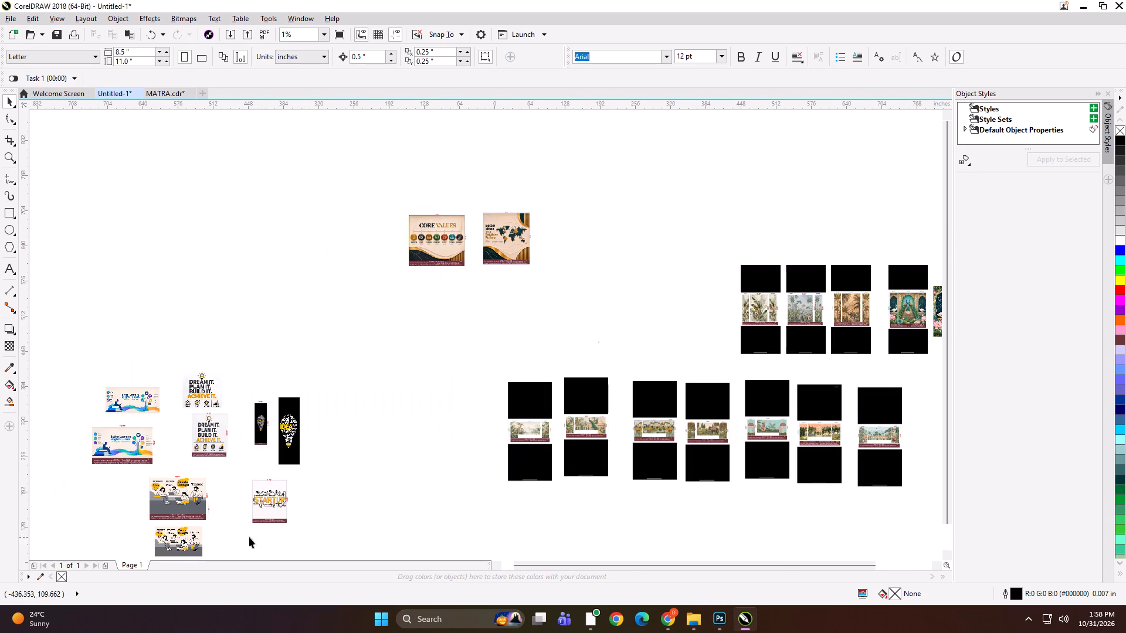
{"action": "scroll", "coordinate": [187, 535], "scroll_direction": "up", "scroll_amount": 1}
{"action": "scroll", "coordinate": [342, 460], "scroll_direction": "down", "scroll_amount": 1}
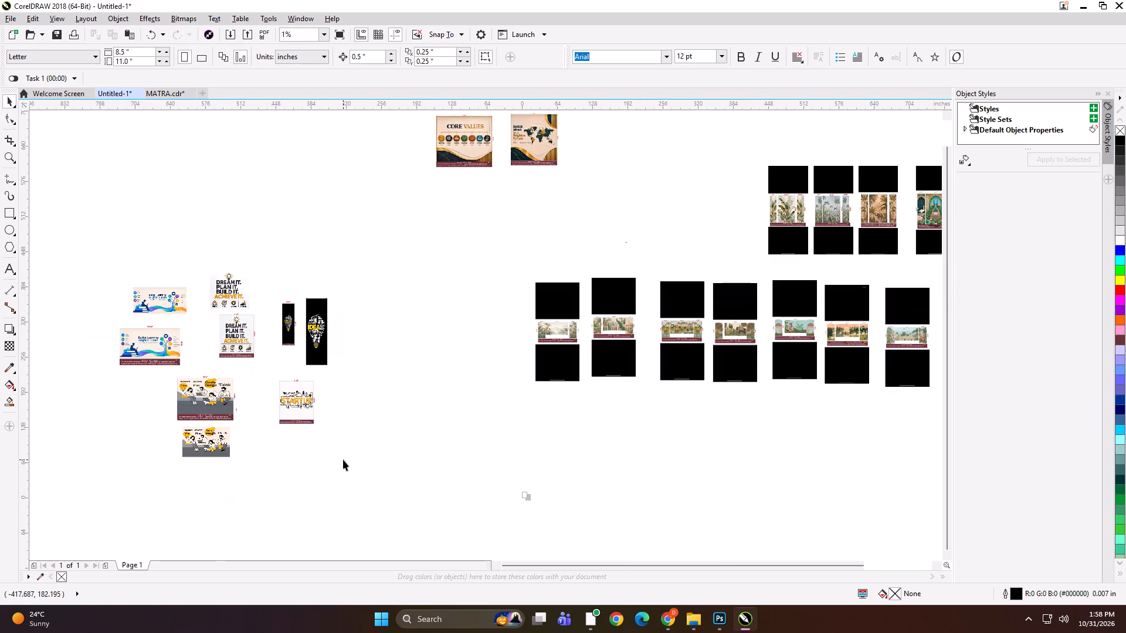
{"action": "scroll", "coordinate": [94, 357], "scroll_direction": "up", "scroll_amount": 1}
{"action": "scroll", "coordinate": [146, 297], "scroll_direction": "up", "scroll_amount": 2}
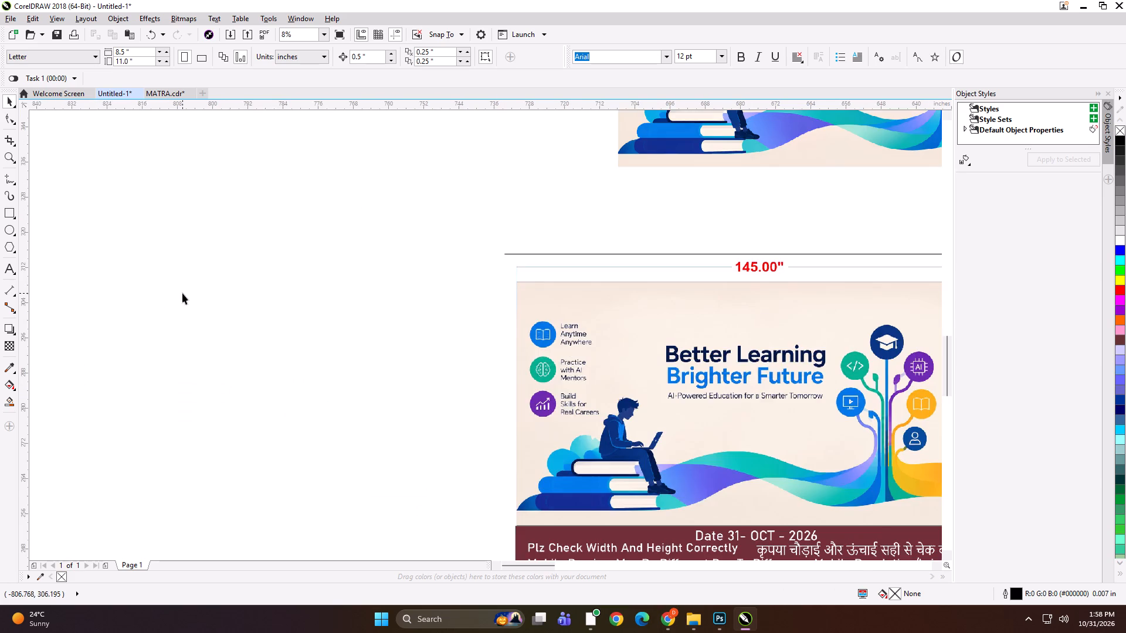
{"action": "scroll", "coordinate": [369, 309], "scroll_direction": "down", "scroll_amount": 1}
{"action": "left_click_drag", "start_coordinate": [528, 176], "coordinate": [165, 349]}
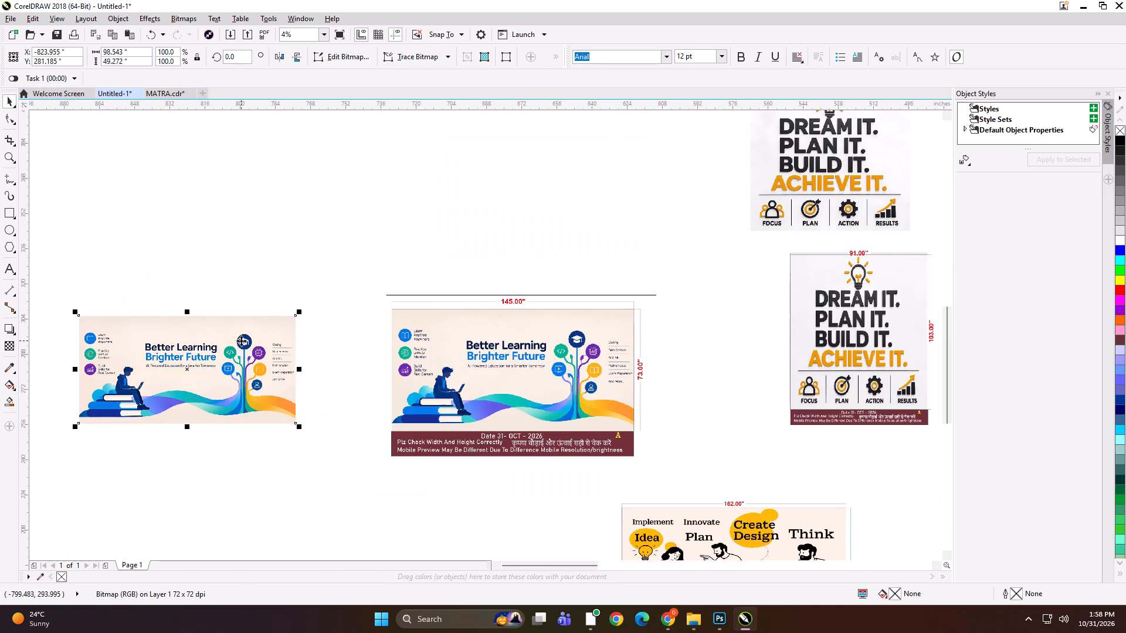
Move the 91 x 103 inch DREAM IT preview and its artwork side by side into the clear area above the Better Learning preview.
{"action": "scroll", "coordinate": [241, 341], "scroll_direction": "down", "scroll_amount": 1}
{"action": "left_click", "coordinate": [303, 176]}
{"action": "scroll", "coordinate": [450, 317], "scroll_direction": "up", "scroll_amount": 1}
{"action": "left_click_drag", "start_coordinate": [703, 323], "coordinate": [467, 226]}
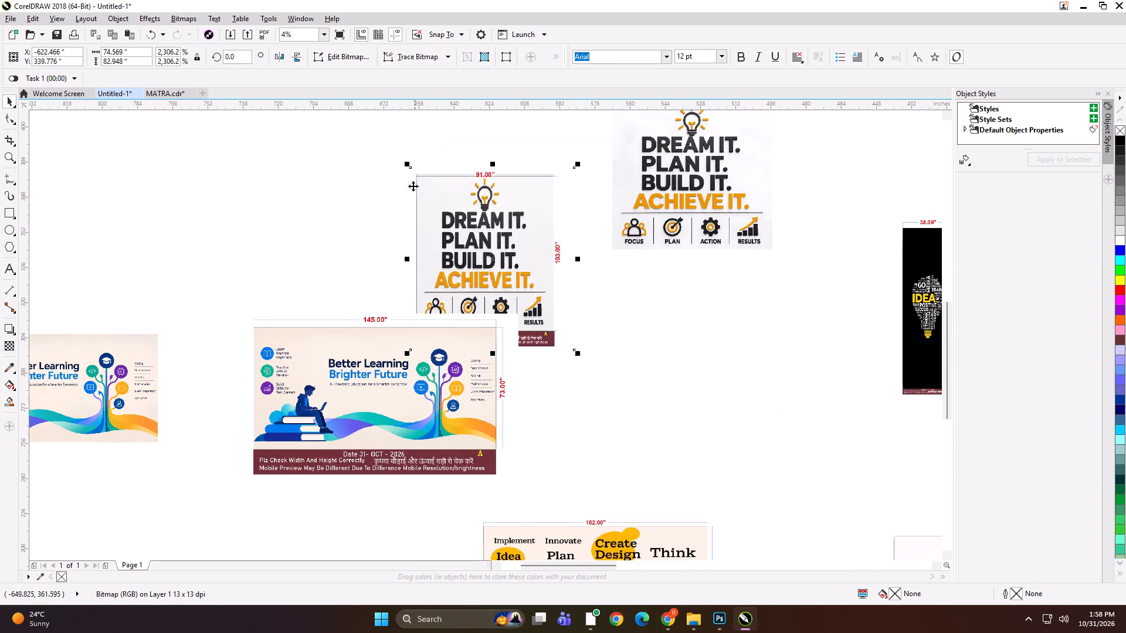
{"action": "left_click", "coordinate": [401, 169]}
{"action": "scroll", "coordinate": [428, 366], "scroll_direction": "down", "scroll_amount": 1}
{"action": "left_click_drag", "start_coordinate": [347, 244], "coordinate": [344, 186]}
{"action": "left_click_drag", "start_coordinate": [325, 297], "coordinate": [332, 211]}
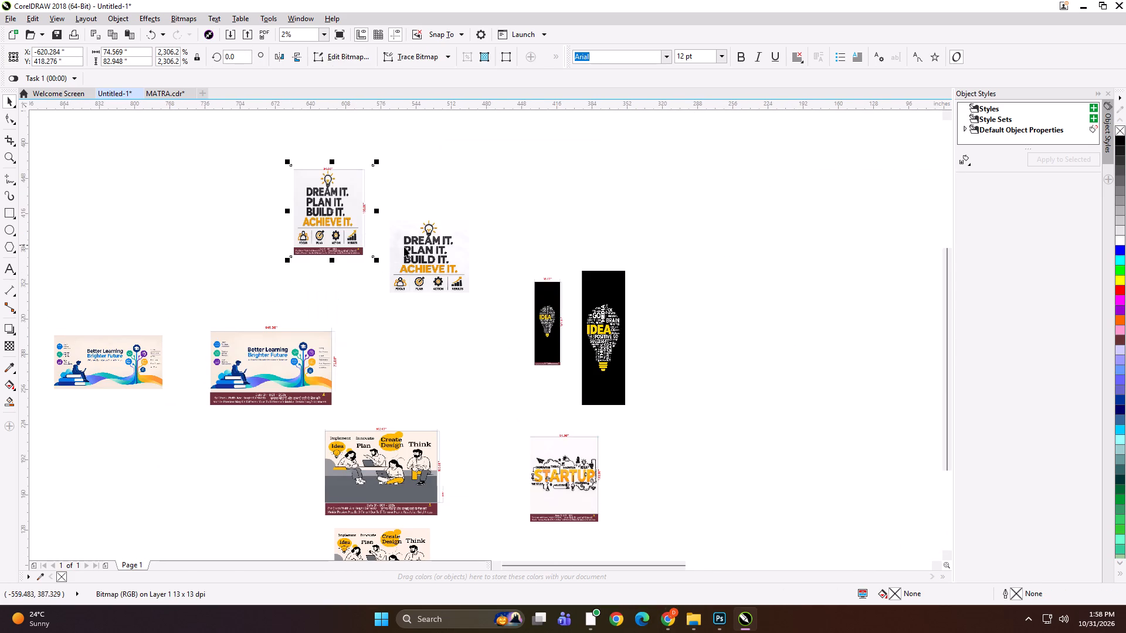
{"action": "left_click_drag", "start_coordinate": [424, 260], "coordinate": [419, 219]}
Resize the DREAM IT artwork beside its preview to 91 inches wide and 103 inches high.
{"action": "left_click", "coordinate": [419, 219]}
{"action": "left_click", "coordinate": [367, 217], "text": "shift"}
{"action": "key", "text": "shift+F2"}
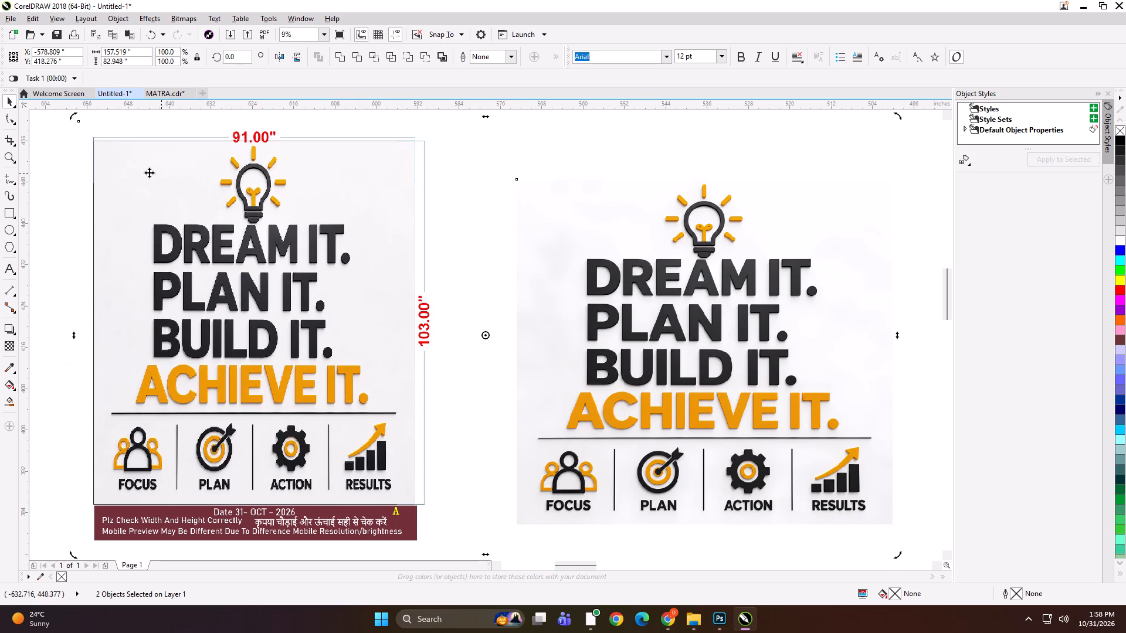
{"action": "left_click", "coordinate": [79, 183]}
{"action": "left_click", "coordinate": [630, 134]}
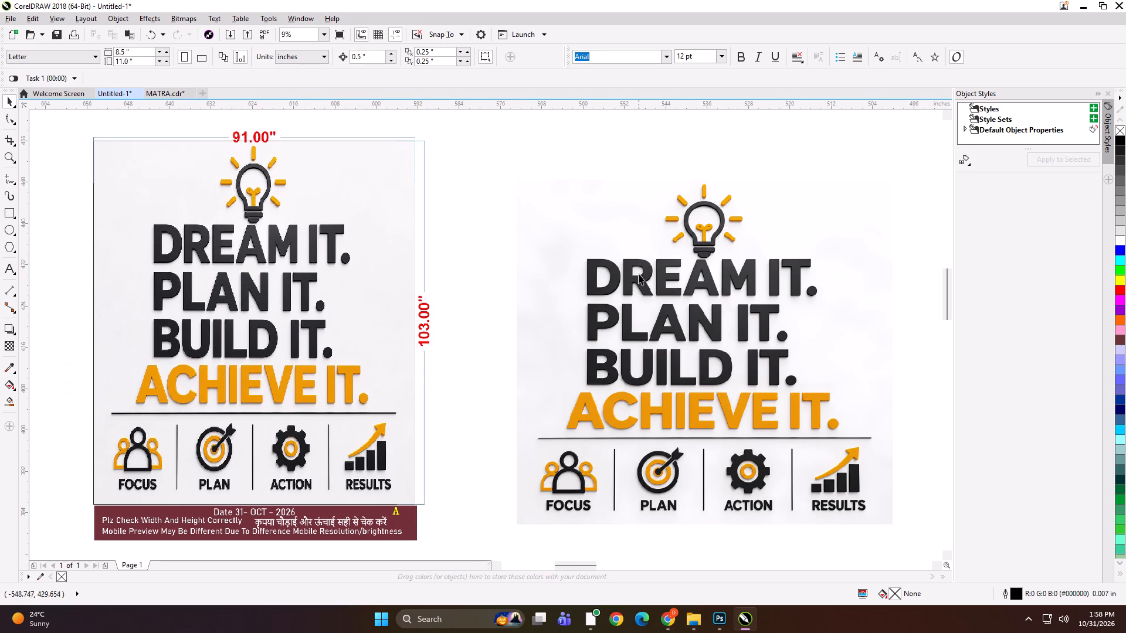
{"action": "left_click", "coordinate": [639, 274]}
{"action": "left_click", "coordinate": [139, 47]}
{"action": "left_click_drag", "start_coordinate": [137, 47], "coordinate": [110, 52]}
{"action": "left_click_drag", "start_coordinate": [141, 47], "coordinate": [90, 60]}
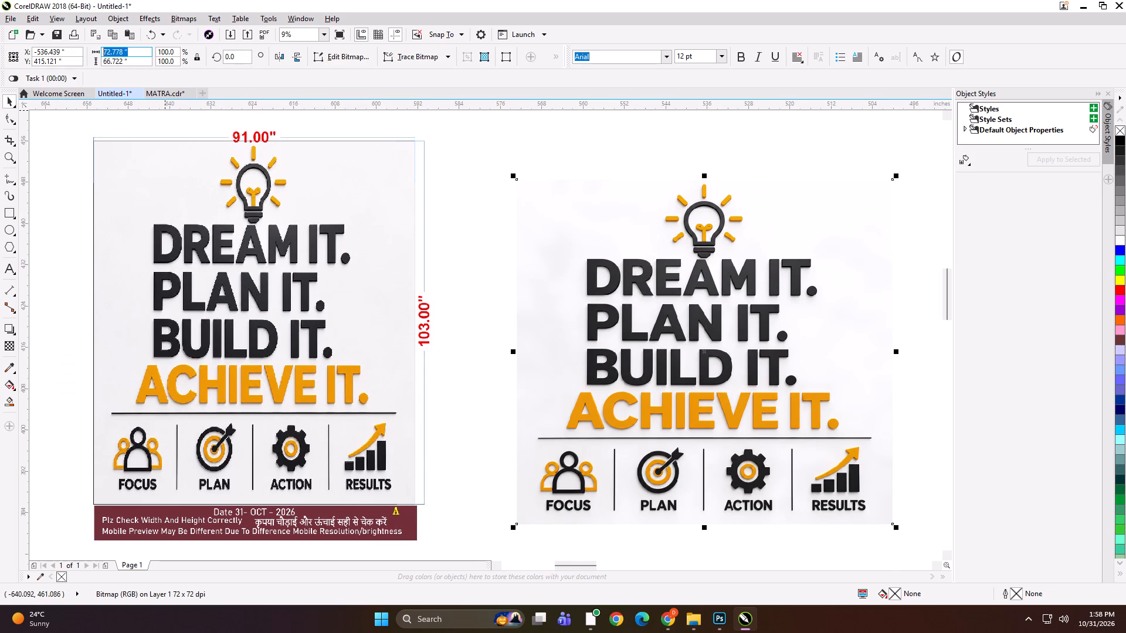
{"action": "left_click_drag", "start_coordinate": [90, 60], "coordinate": [89, 60]}
{"action": "key", "text": "9"}
{"action": "key", "text": "Tab"}
{"action": "type", "text": "103"}
{"action": "key", "text": "Return"}
Enlarge the DREAM IT preview to about 99 x 110 inches and place it beside the resized artwork, level with it.
{"action": "scroll", "coordinate": [357, 241], "scroll_direction": "down", "scroll_amount": 1}
{"action": "left_click_drag", "start_coordinate": [307, 285], "coordinate": [188, 275]}
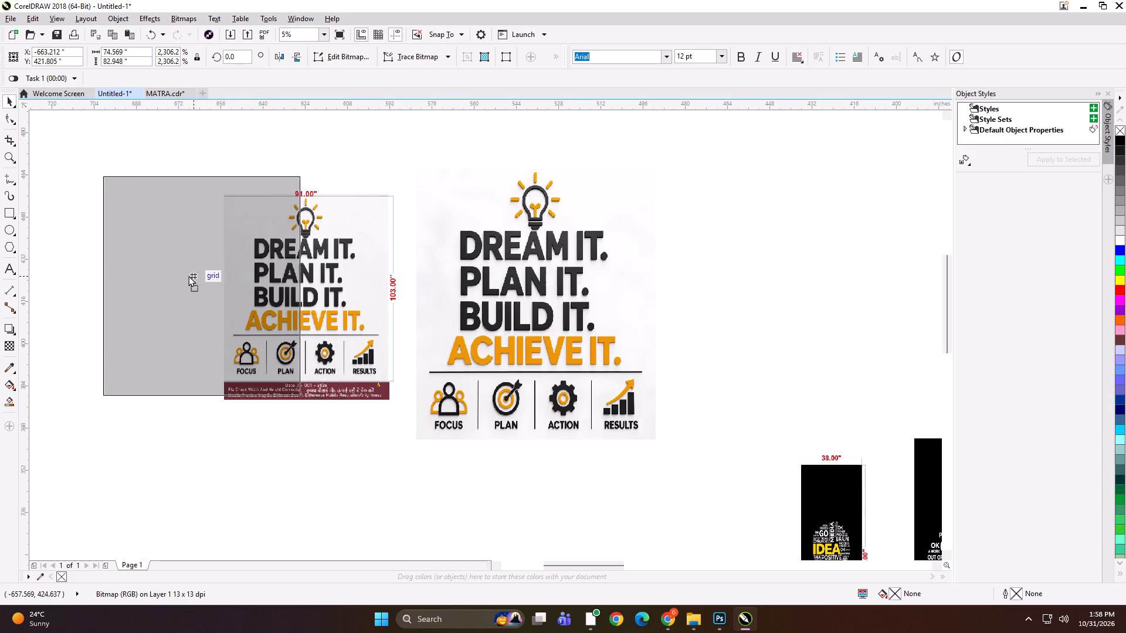
{"action": "left_click_drag", "start_coordinate": [188, 275], "coordinate": [187, 275]}
{"action": "left_click_drag", "start_coordinate": [300, 399], "coordinate": [333, 451], "text": "shift"}
{"action": "left_click_drag", "start_coordinate": [262, 286], "coordinate": [311, 301]}
{"action": "double_click", "coordinate": [311, 301]}
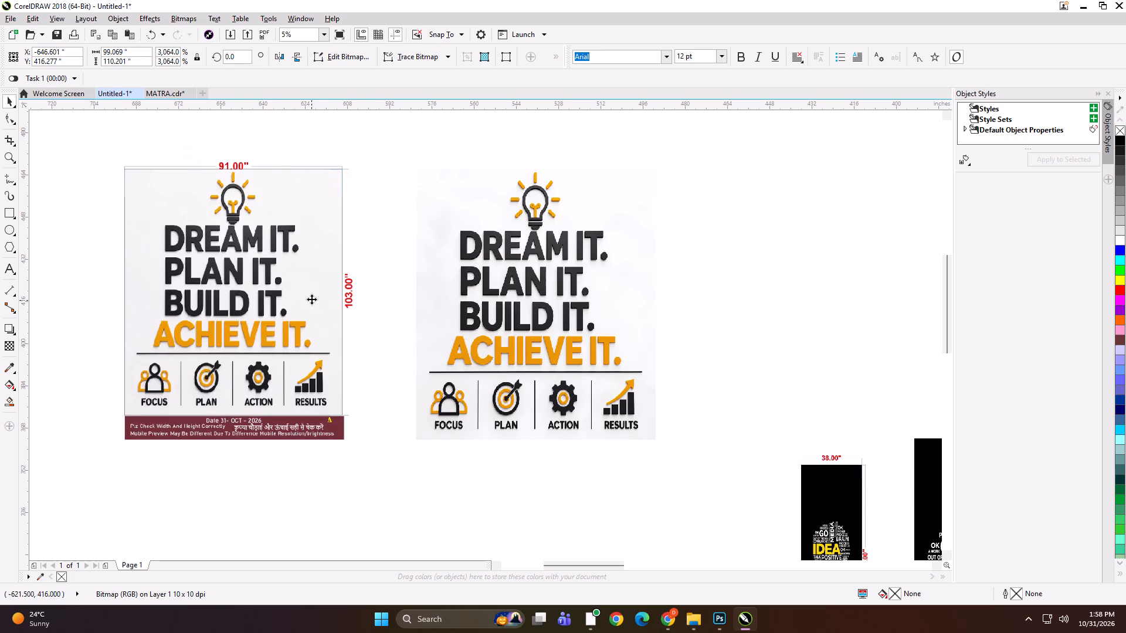
Compare the resized DREAM IT artwork with its 91 x 103 inch preview side by side.
{"action": "left_click", "coordinate": [470, 307], "text": "shift"}
{"action": "key", "text": "shift+F2"}
{"action": "left_click", "coordinate": [437, 232]}
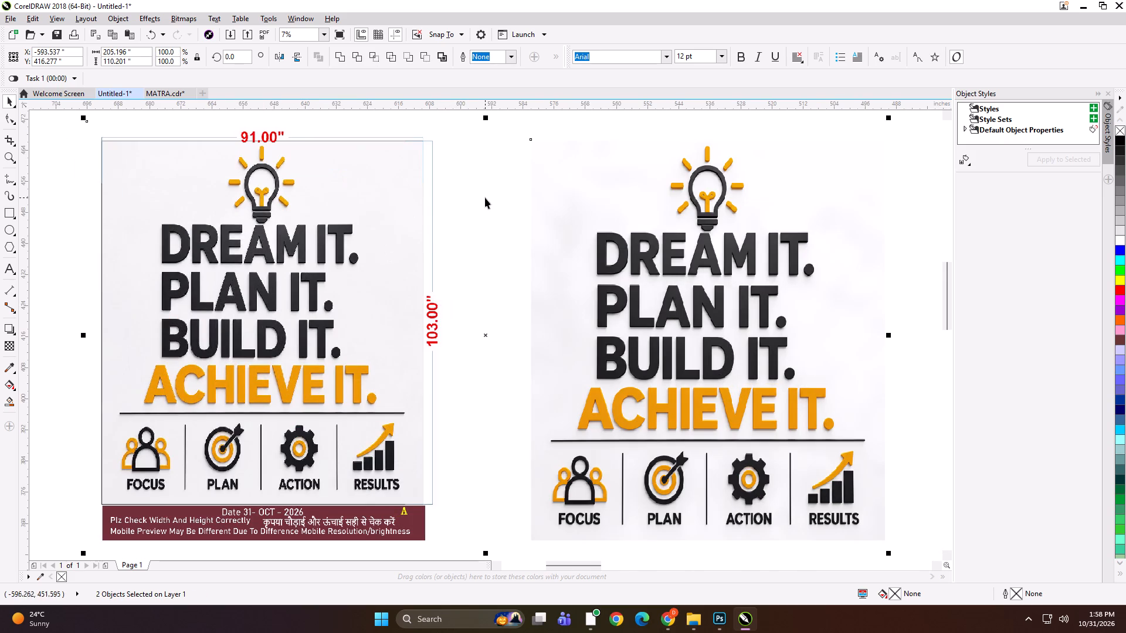
{"action": "left_click", "coordinate": [573, 197]}
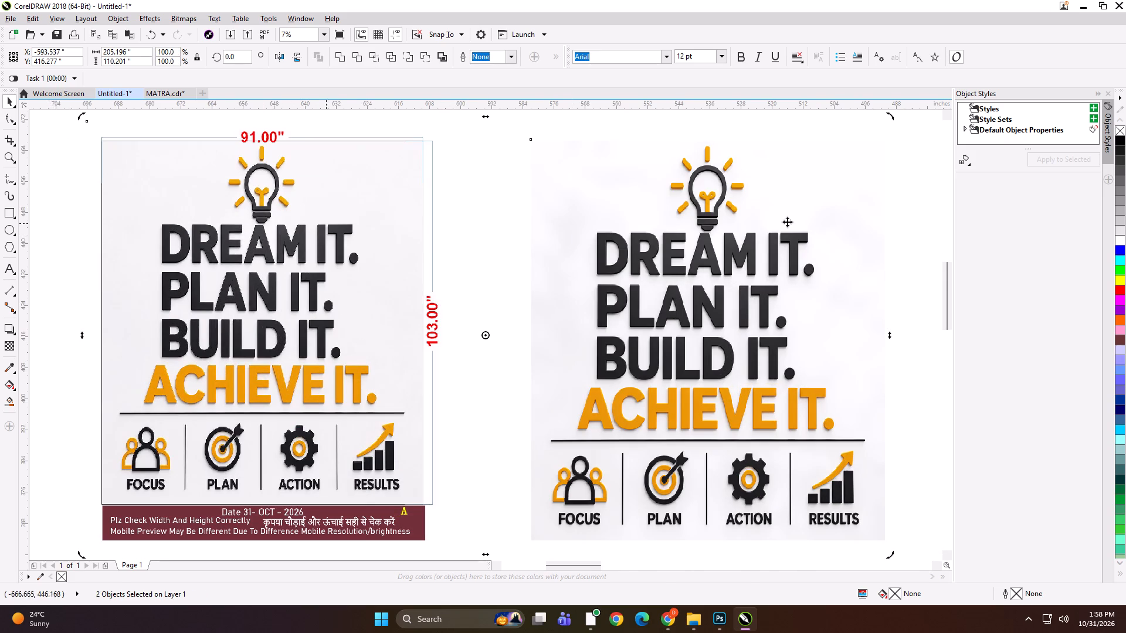
{"action": "left_click", "coordinate": [924, 211]}
{"action": "left_click", "coordinate": [788, 236]}
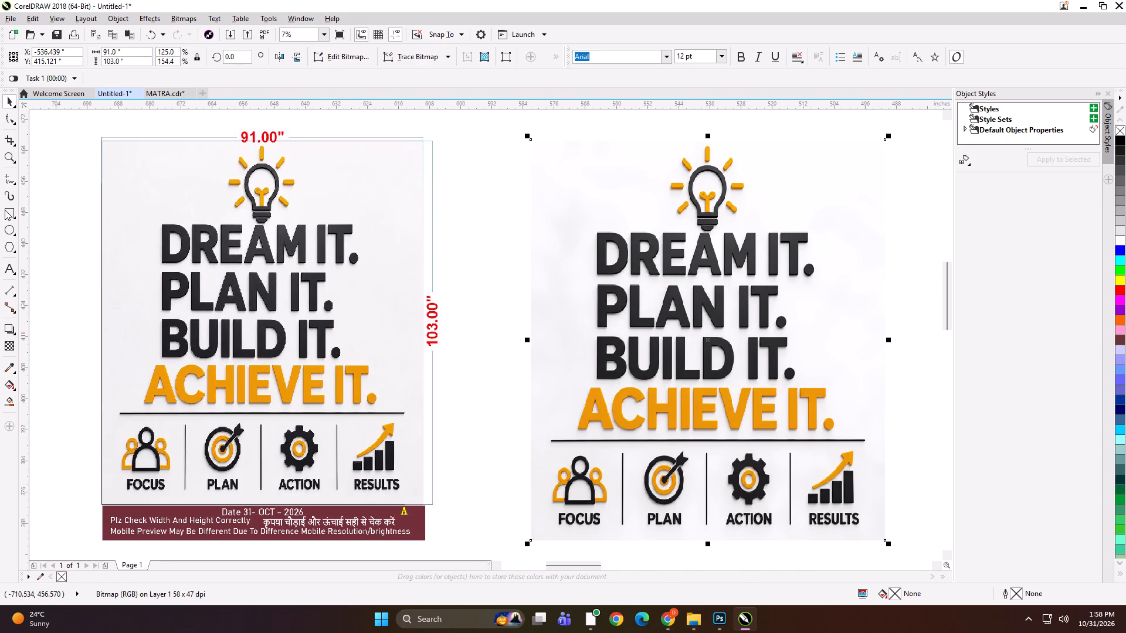
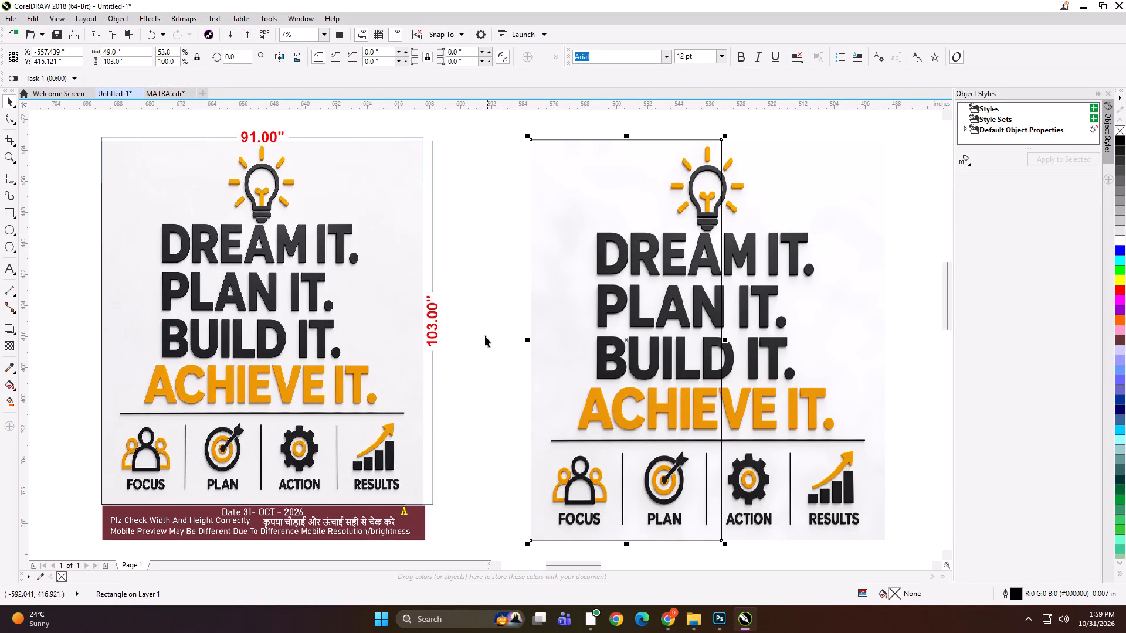
Duplicate the 49-inch panel frame over the artwork's other half, overlapping it by 0.5 inch, and set the copy's width to 42.5 inches.
{"action": "left_click_drag", "start_coordinate": [525, 339], "coordinate": [749, 343]}
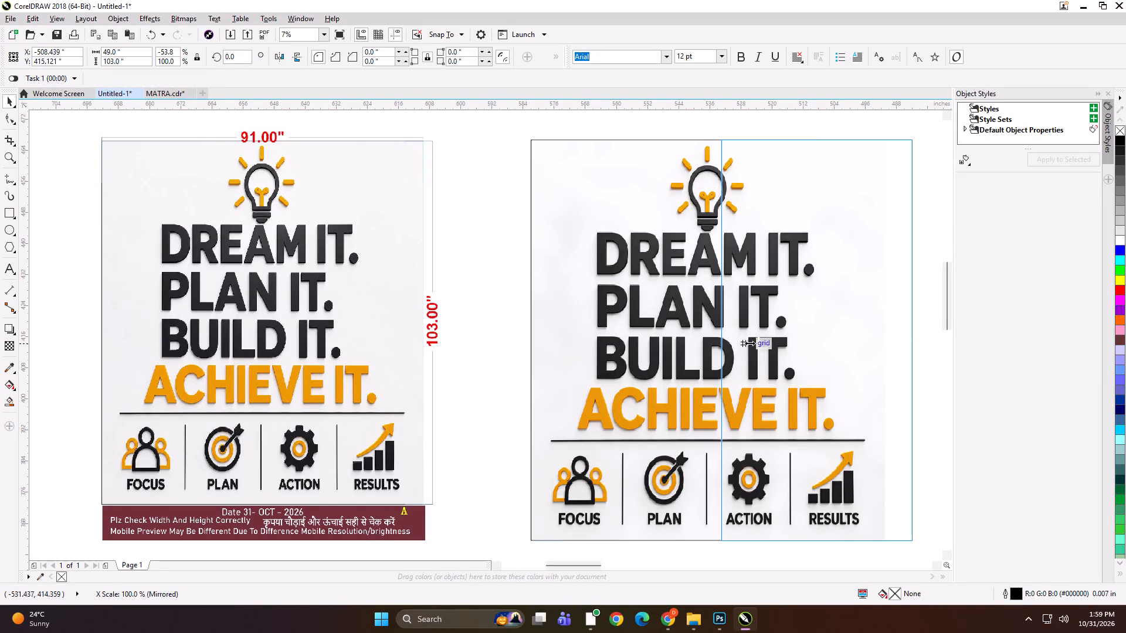
{"action": "left_click_drag", "start_coordinate": [749, 343], "coordinate": [764, 346]}
{"action": "right_click", "coordinate": [764, 346], "text": "ctrl"}
{"action": "key", "text": "Left"}
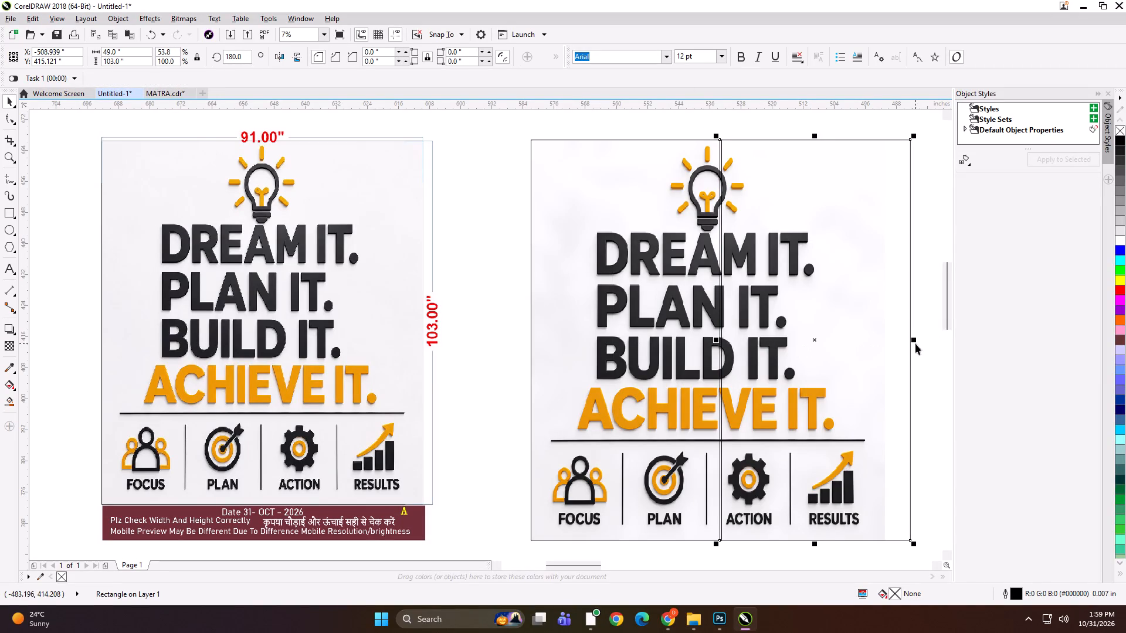
{"action": "left_click_drag", "start_coordinate": [916, 341], "coordinate": [894, 341]}
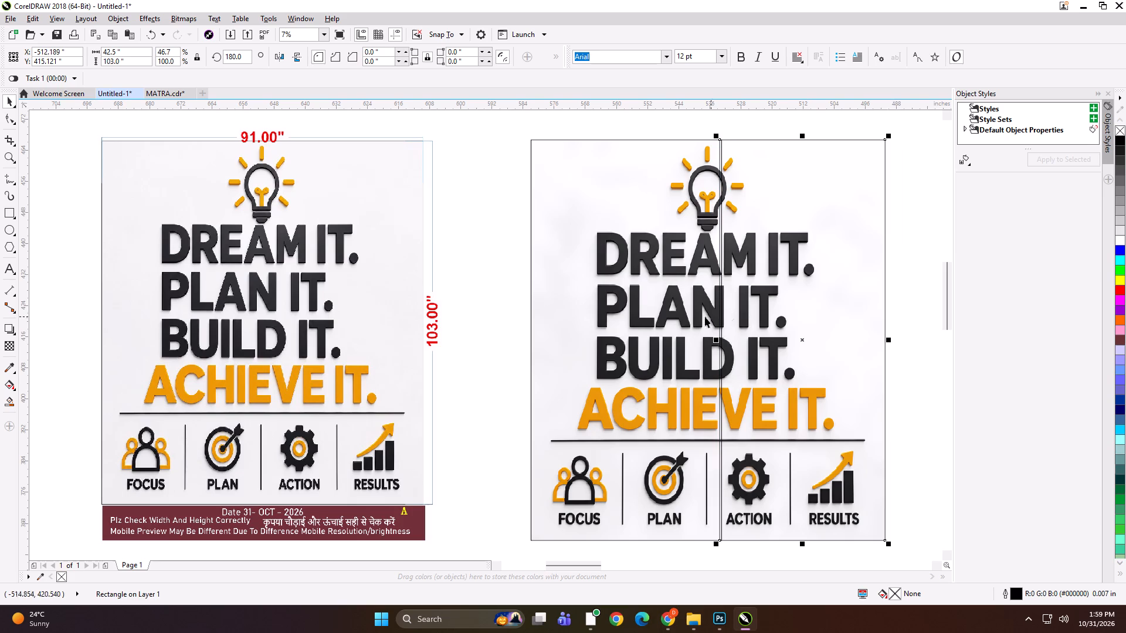
Group the two panel frames, clip the DREAM IT artwork into them, and ungroup them into separate panels.
{"action": "left_click", "coordinate": [702, 316], "text": "shift"}
{"action": "key", "text": "ctrl+g"}
{"action": "left_click", "coordinate": [506, 284]}
{"action": "double_click", "coordinate": [611, 307], "text": "alt"}
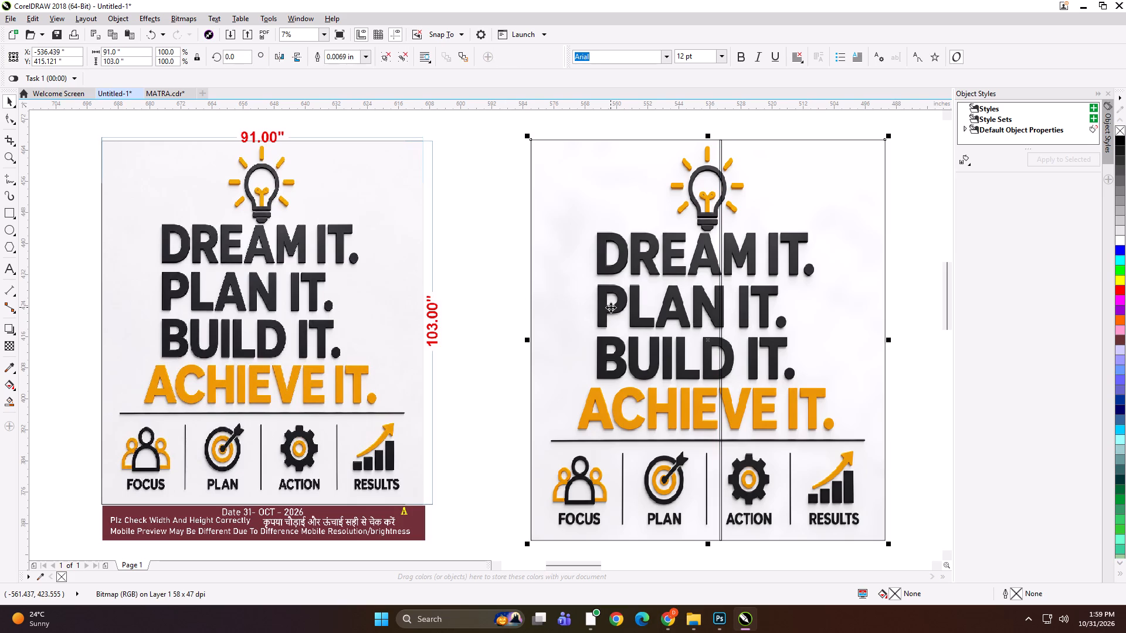
{"action": "key", "text": "shift+Return"}
{"action": "left_click", "coordinate": [611, 307]}
{"action": "left_click", "coordinate": [602, 341]}
{"action": "double_click", "coordinate": [616, 341], "text": "alt"}
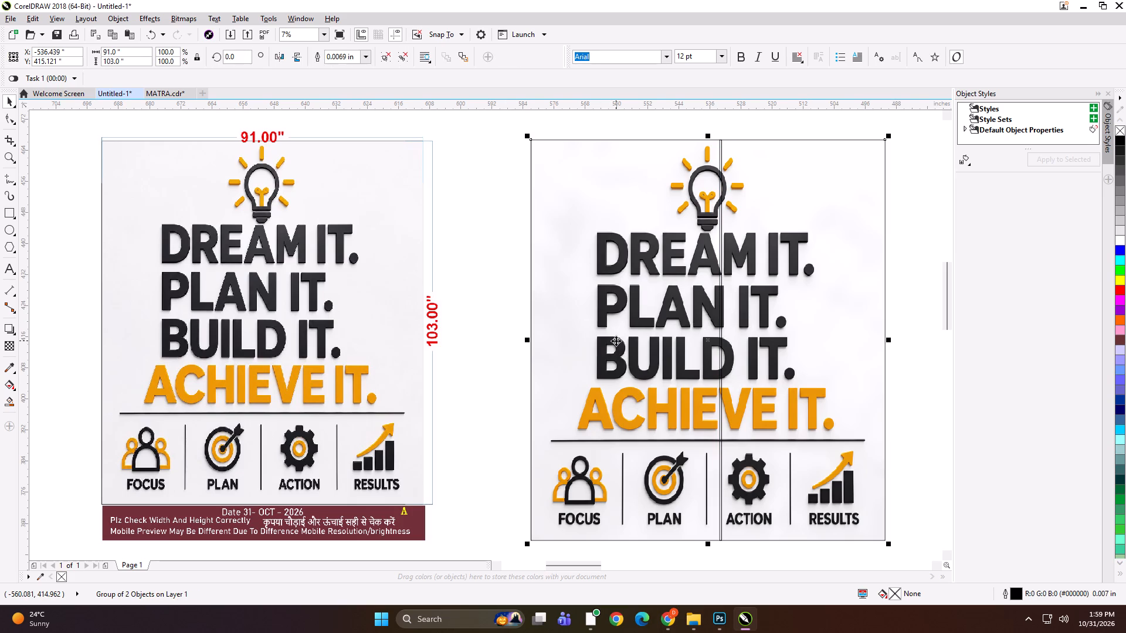
{"action": "key", "text": "shift+Return"}
{"action": "double_click", "coordinate": [616, 341]}
{"action": "double_click", "coordinate": [616, 341]}
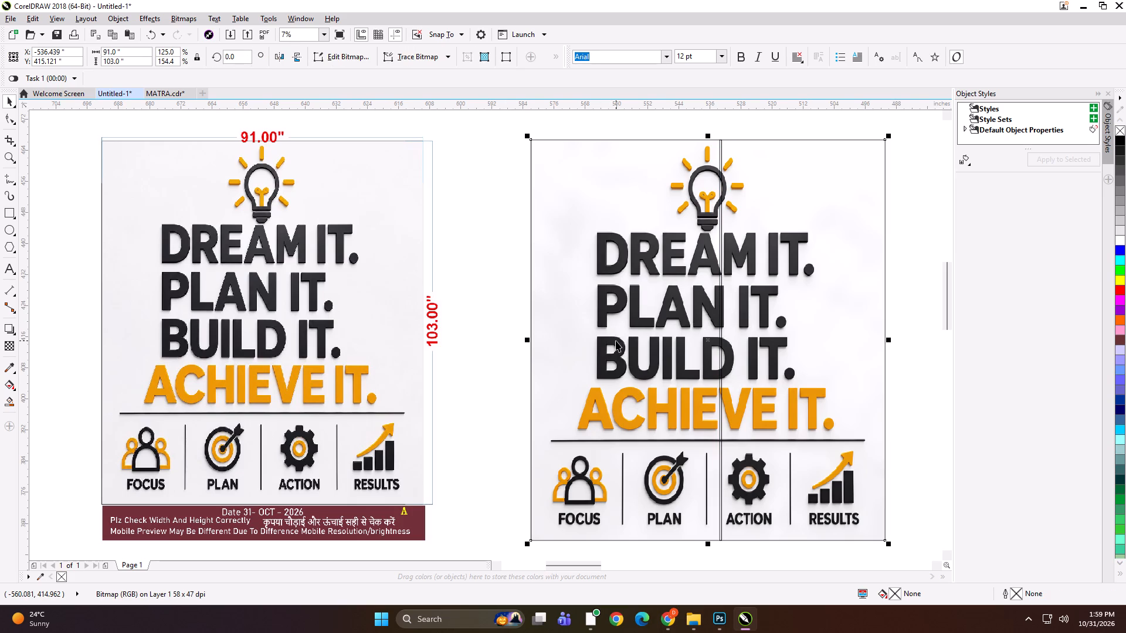
{"action": "key", "text": "shift+Return"}
{"action": "left_click", "coordinate": [616, 341]}
{"action": "key", "text": "ctrl+u"}
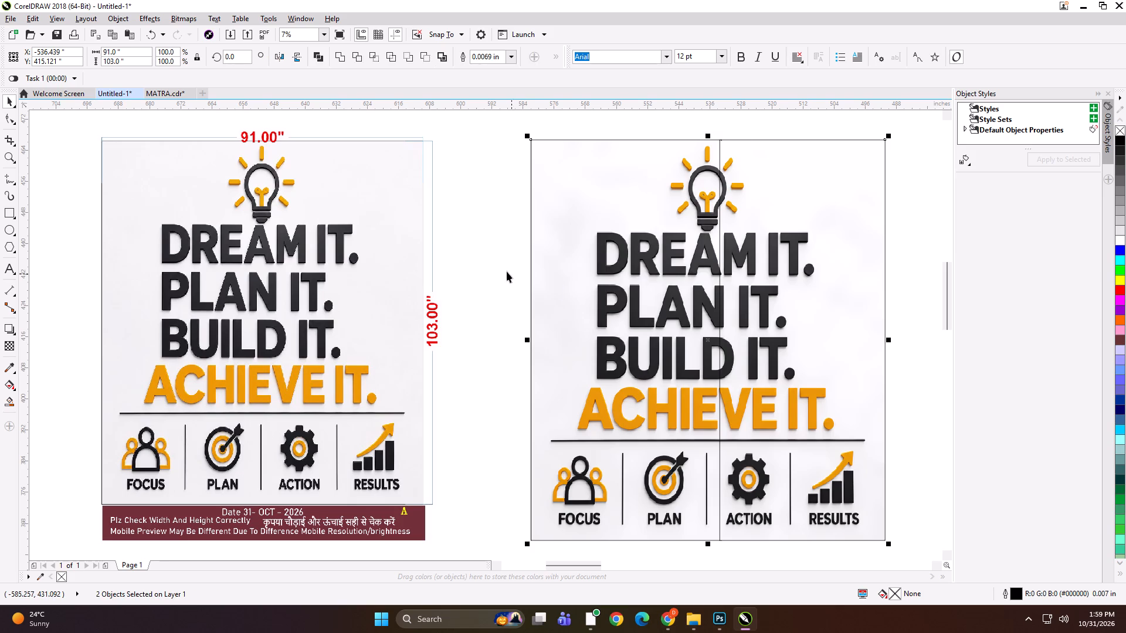
{"action": "left_click", "coordinate": [505, 269]}
Label the DREAM IT panels at their top edges as 91*103 PANEL 1 and 91*103 PANEL 2.
{"action": "left_click", "coordinate": [9, 267]}
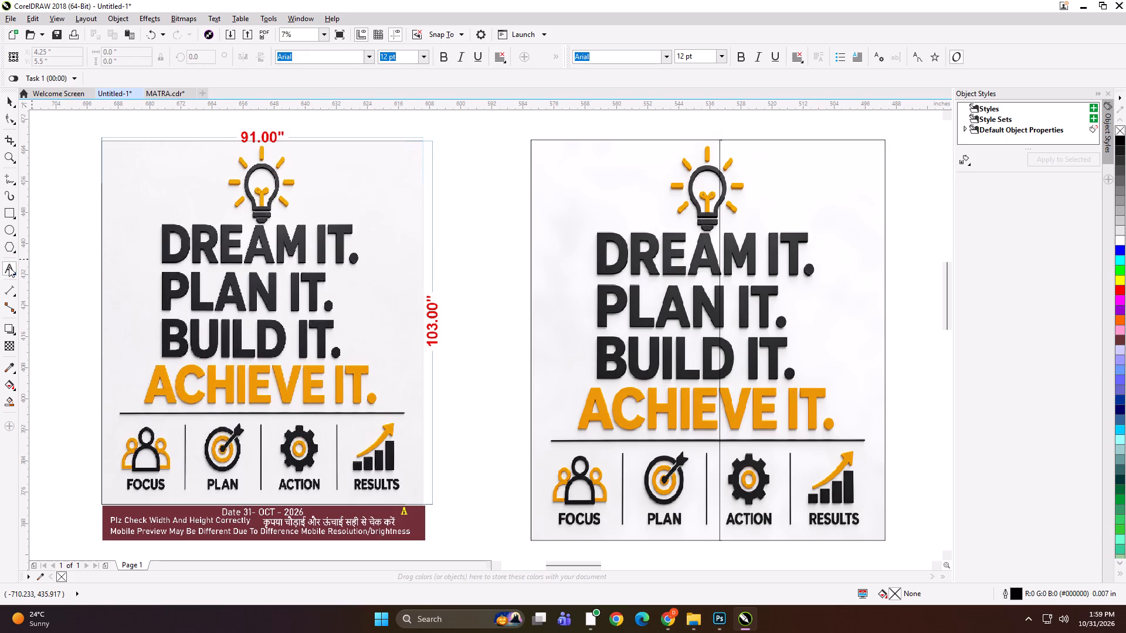
{"action": "left_click", "coordinate": [563, 138]}
{"action": "type", "text": "91*103 PANEL 1"}
{"action": "key", "text": "ctrl+a"}
{"action": "key", "text": "ctrl+c"}
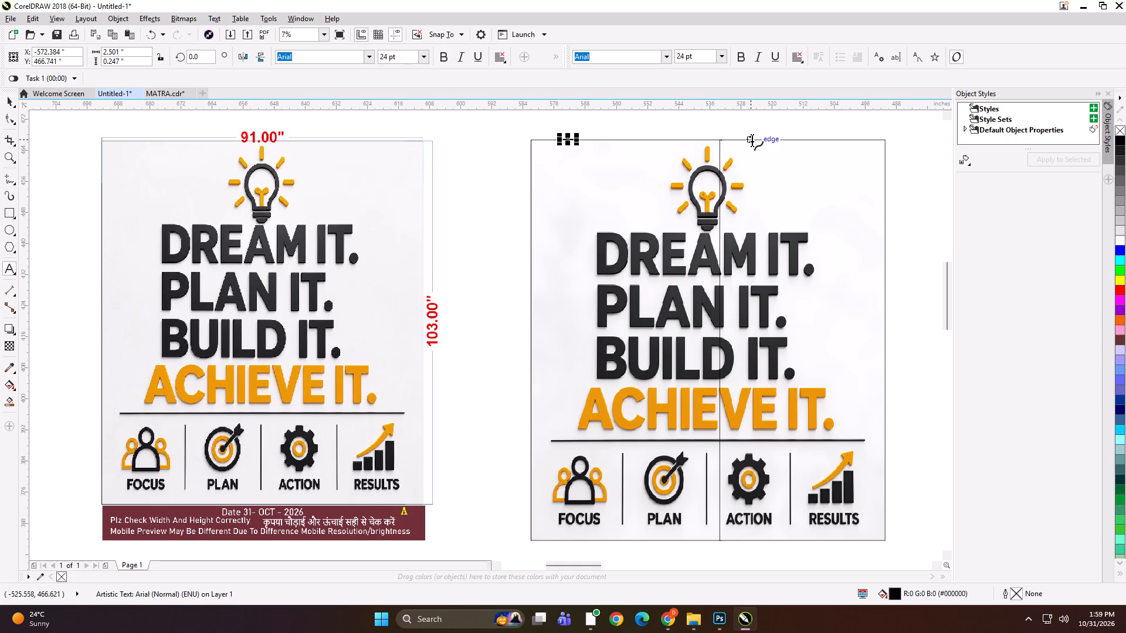
{"action": "left_click", "coordinate": [772, 138]}
{"action": "key", "text": "ctrl+v"}
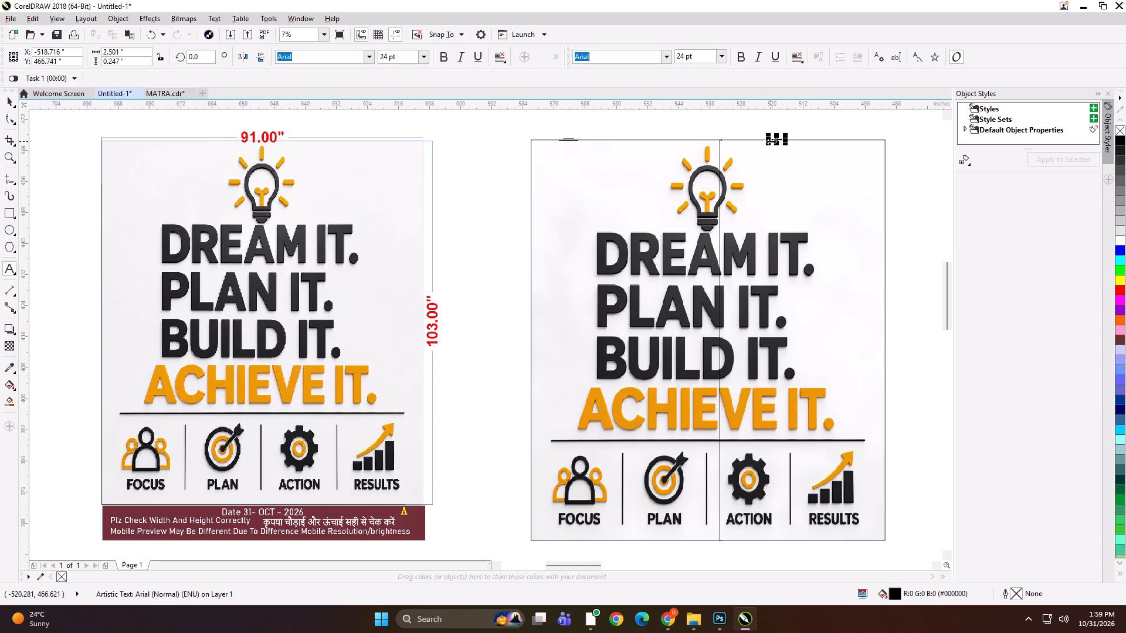
{"action": "key", "text": "BackSpace"}
{"action": "key", "text": "2"}
{"action": "left_click", "coordinate": [8, 103]}
Group each panel label with its own DREAM IT panel, starting with panel 2 and continuing with panel 1.
{"action": "left_click", "coordinate": [752, 229], "text": "shift"}
{"action": "key", "text": "ctrl+g"}
{"action": "left_click_drag", "start_coordinate": [730, 125], "coordinate": [507, 219]}
{"action": "left_click", "coordinate": [590, 202], "text": "shift"}
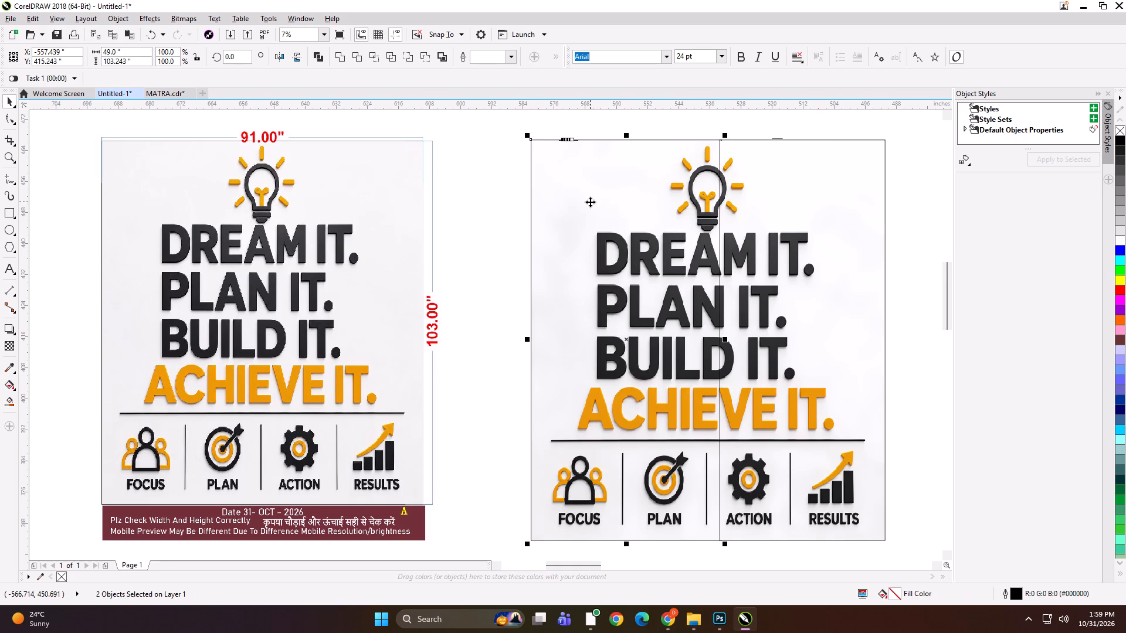
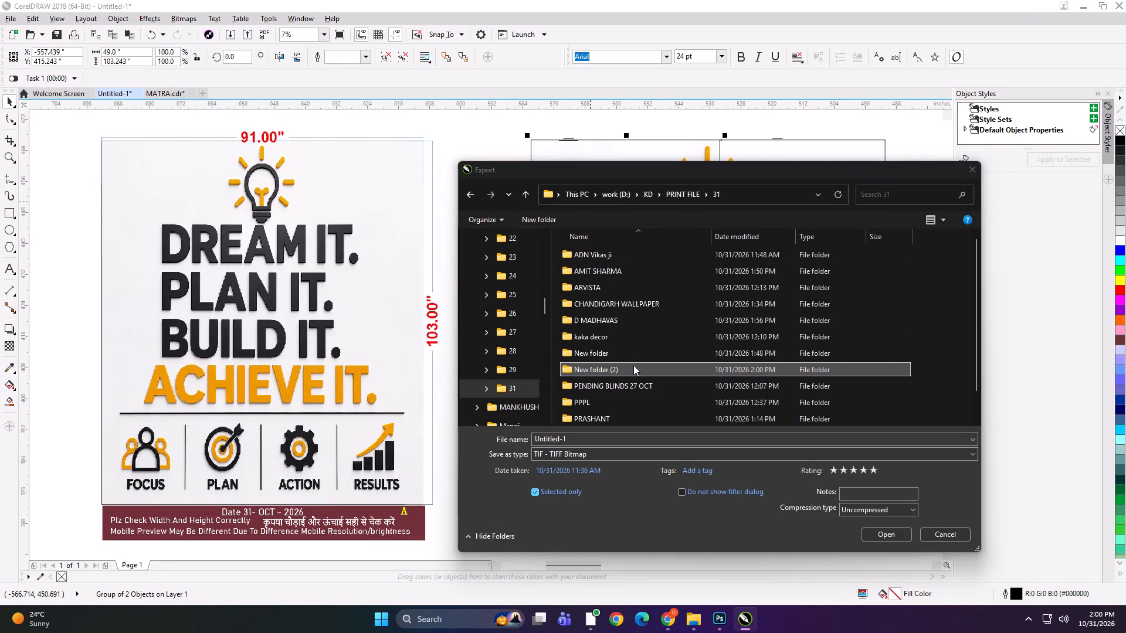
Delete the stray new folders from the day's 31 print folder while browsing for the export location.
{"action": "double_click", "coordinate": [616, 356]}
{"action": "key", "text": "Delete"}
{"action": "left_click", "coordinate": [531, 192]}
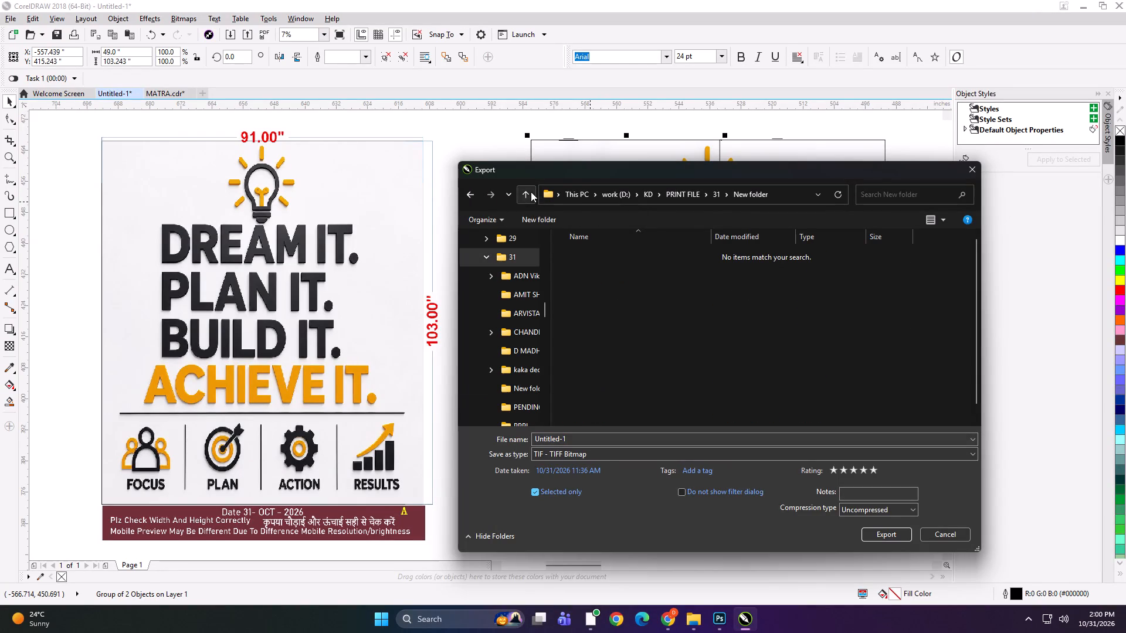
{"action": "left_click", "coordinate": [616, 353]}
{"action": "key", "text": "Delete"}
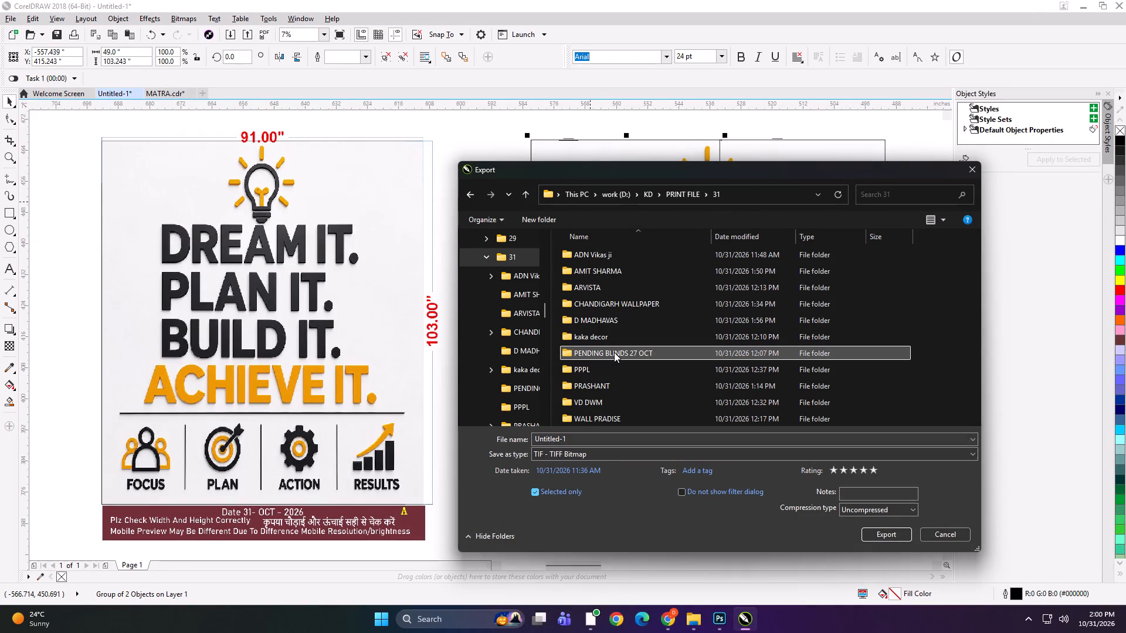
Create a new folder inside the WALL PRADISE folder, keeping its default name.
{"action": "scroll", "coordinate": [628, 342], "scroll_direction": "down", "scroll_amount": 1}
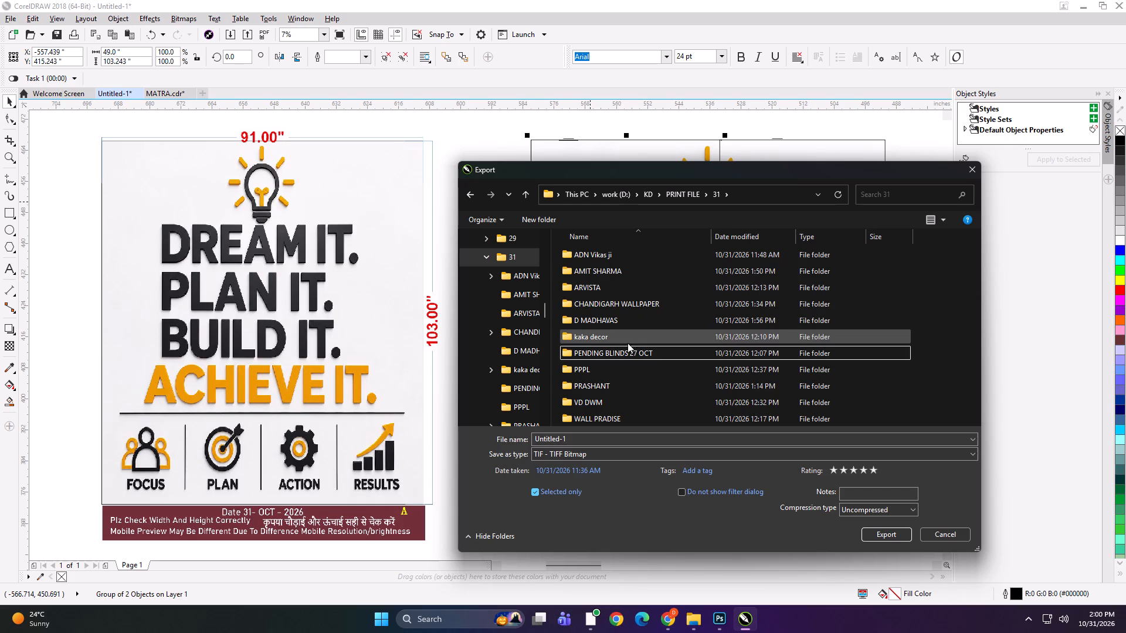
{"action": "scroll", "coordinate": [628, 345], "scroll_direction": "down", "scroll_amount": 2}
{"action": "scroll", "coordinate": [615, 409], "scroll_direction": "down", "scroll_amount": 1}
{"action": "double_click", "coordinate": [617, 414]}
{"action": "left_click", "coordinate": [601, 365]}
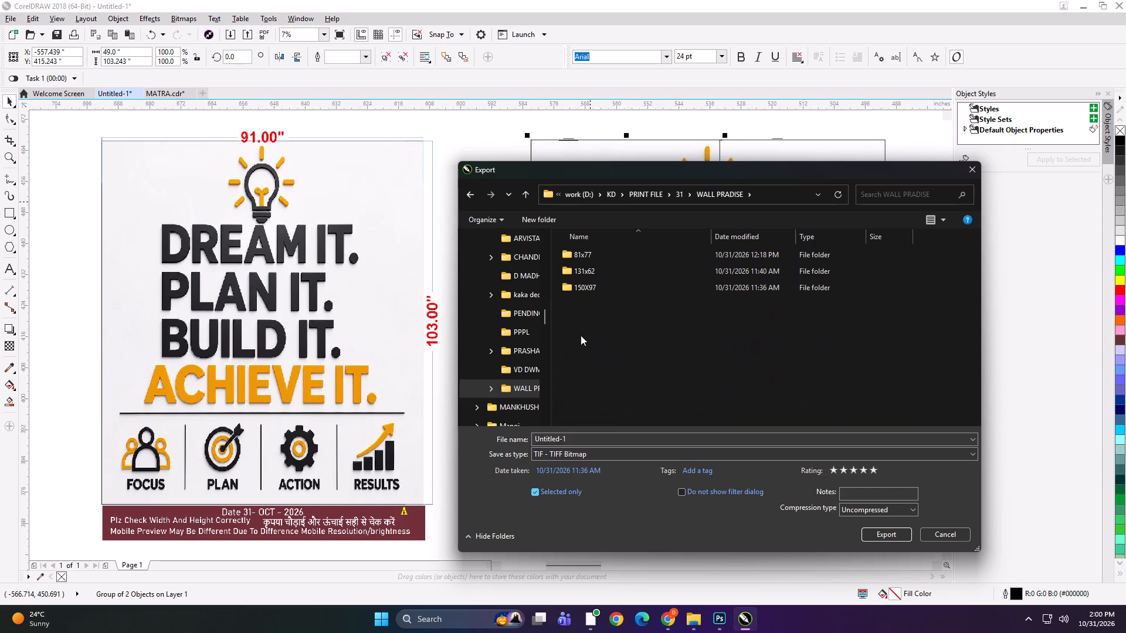
{"action": "left_click", "coordinate": [544, 219]}
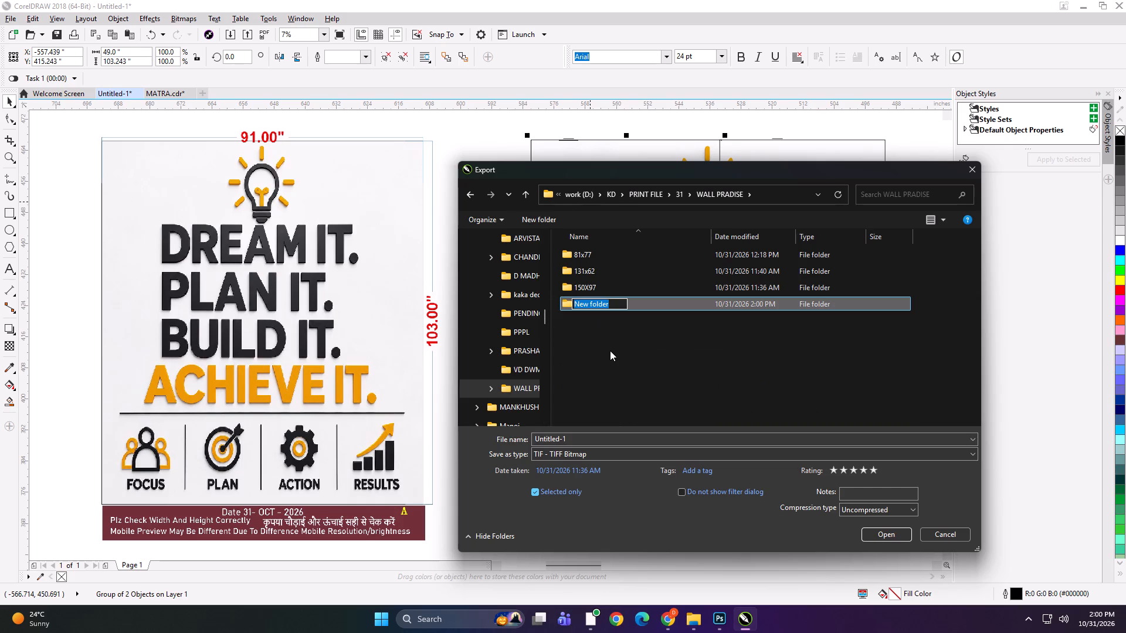
{"action": "scroll", "coordinate": [610, 350], "scroll_direction": "up", "scroll_amount": 20, "text": "ctrl"}
{"action": "scroll", "coordinate": [610, 350], "scroll_direction": "up", "scroll_amount": 14, "text": "ctrl"}
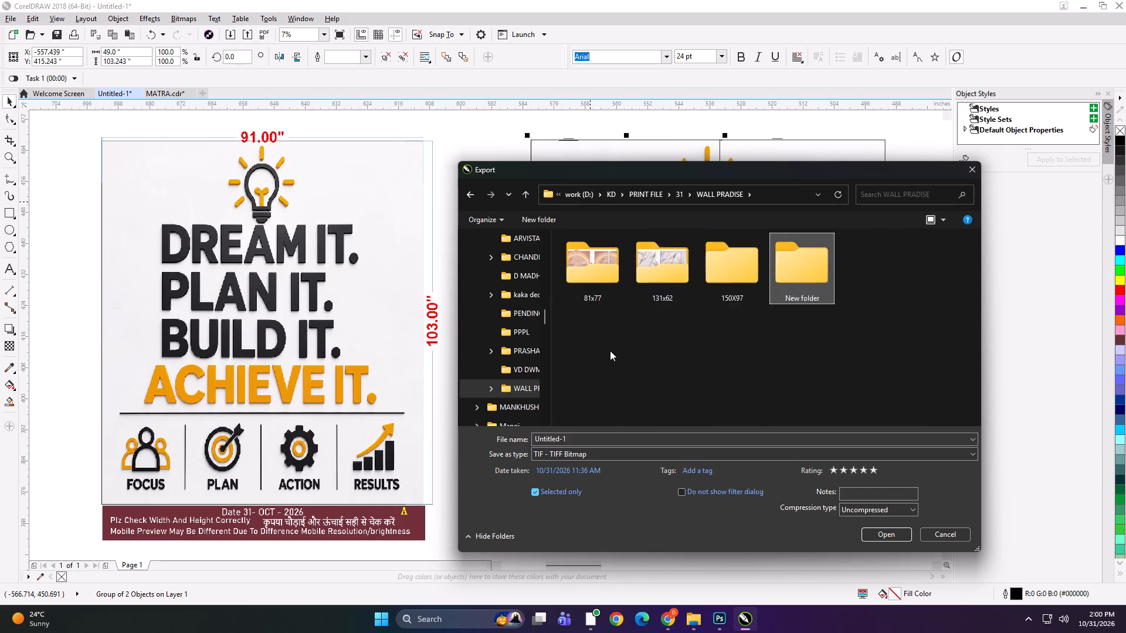
{"action": "scroll", "coordinate": [610, 350], "scroll_direction": "up", "scroll_amount": 1, "text": "ctrl"}
{"action": "left_click", "coordinate": [801, 352]}
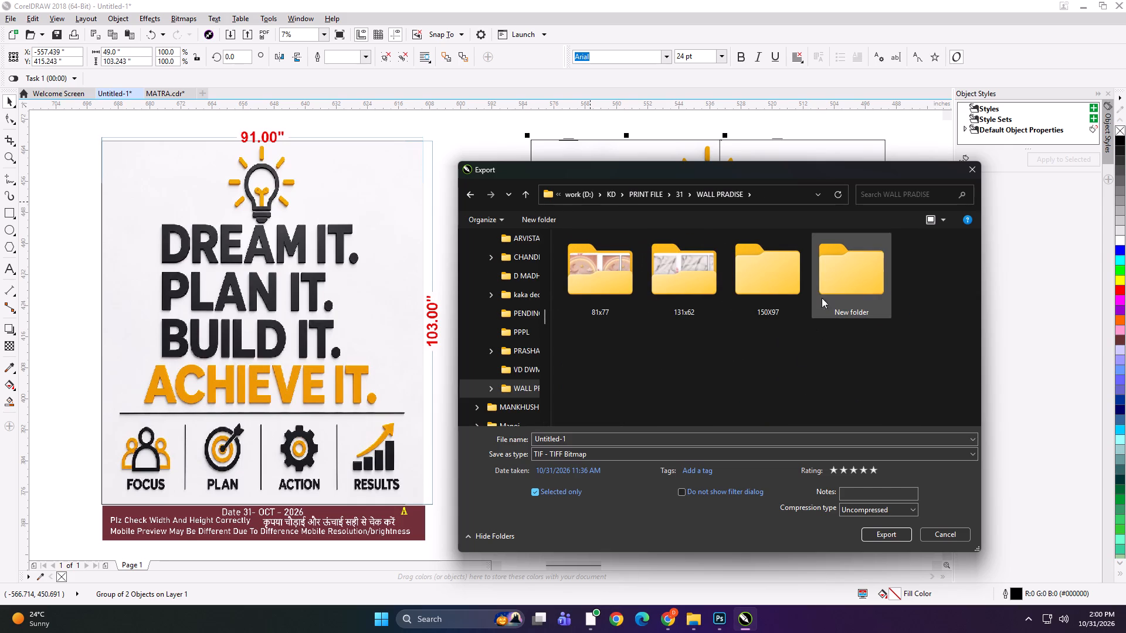
Inside that new folder, create a subfolder named 91x103.
{"action": "double_click", "coordinate": [844, 273]}
{"action": "left_click", "coordinate": [534, 226]}
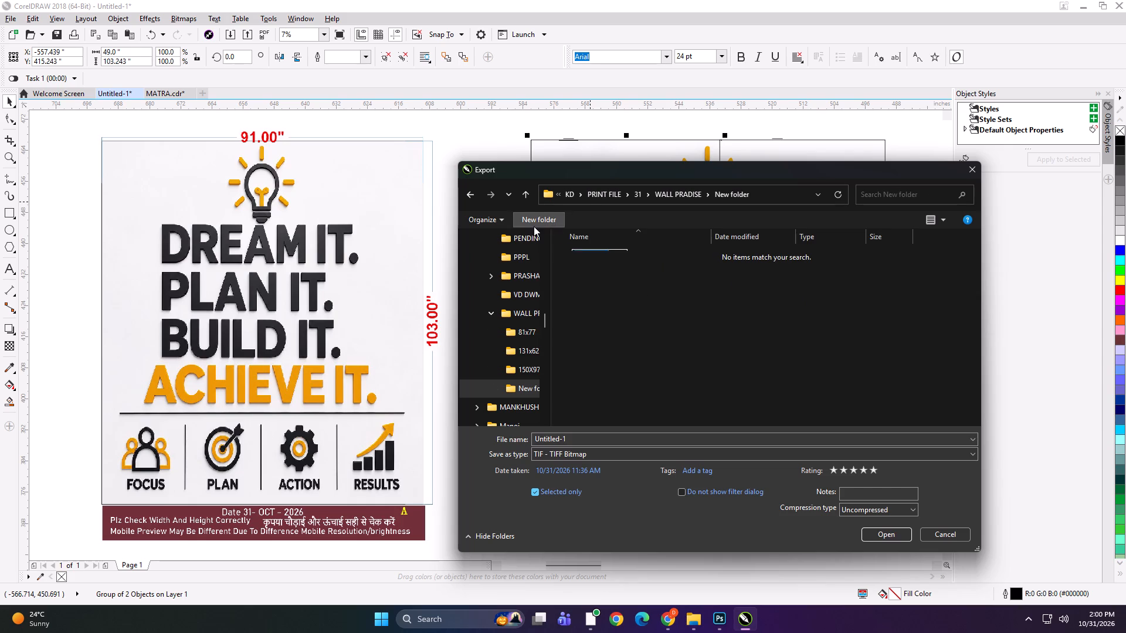
{"action": "type", "text": "91x103"}
{"action": "key", "text": "space"}
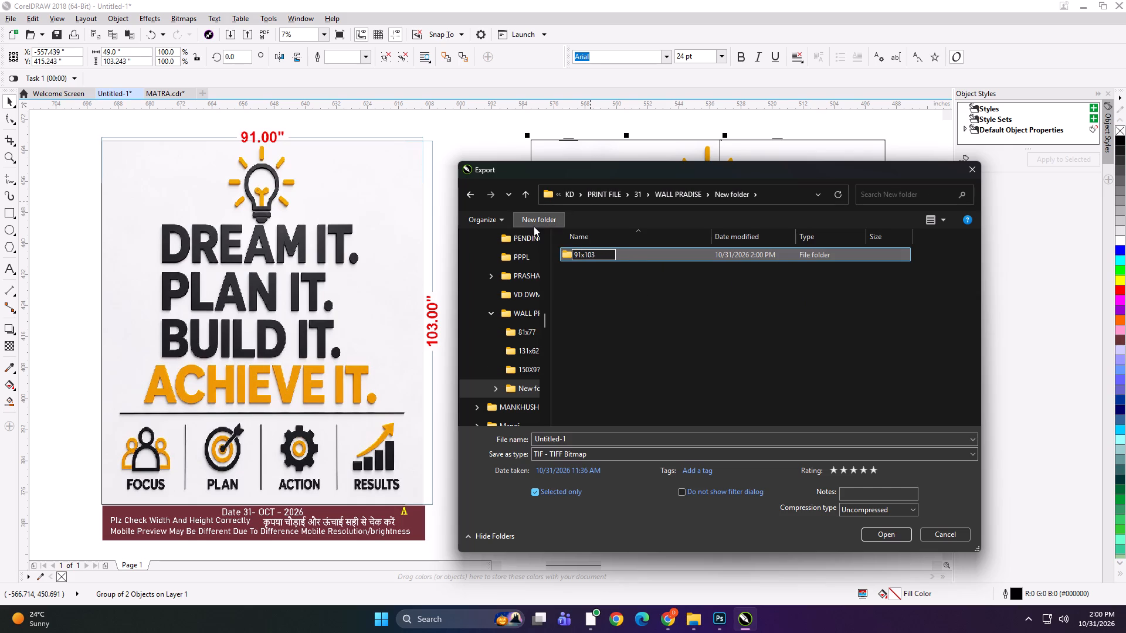
{"action": "key", "text": "Return"}
Export the 49-inch-wide DREAM IT panel as a TIFF named 49x103 A into the 91x103 folder.
{"action": "double_click", "coordinate": [606, 251]}
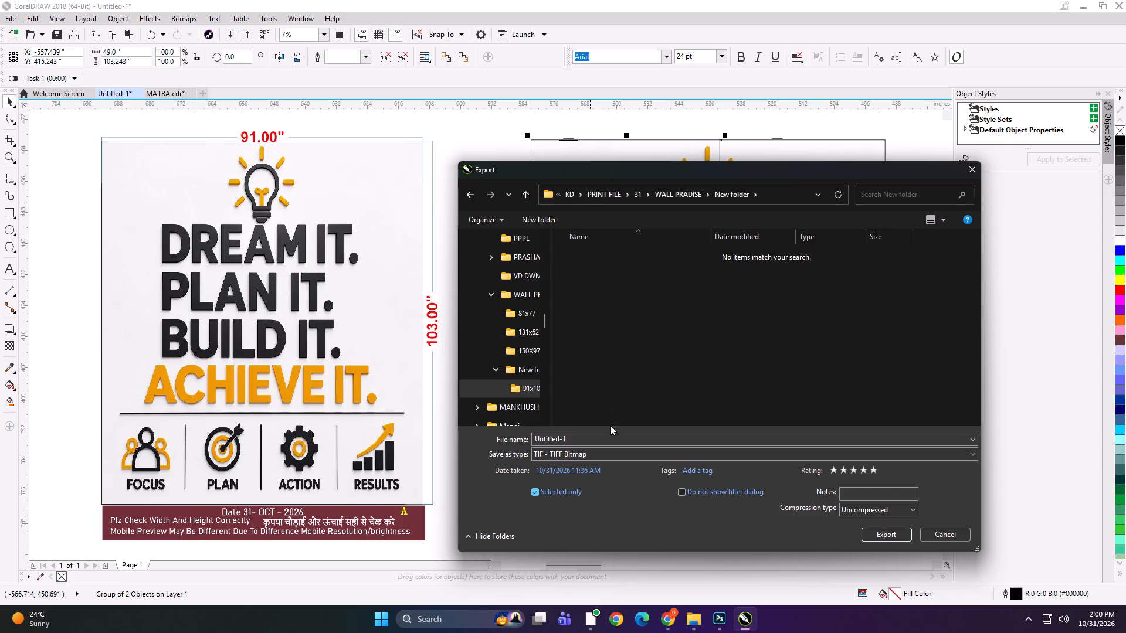
{"action": "left_click", "coordinate": [610, 435]}
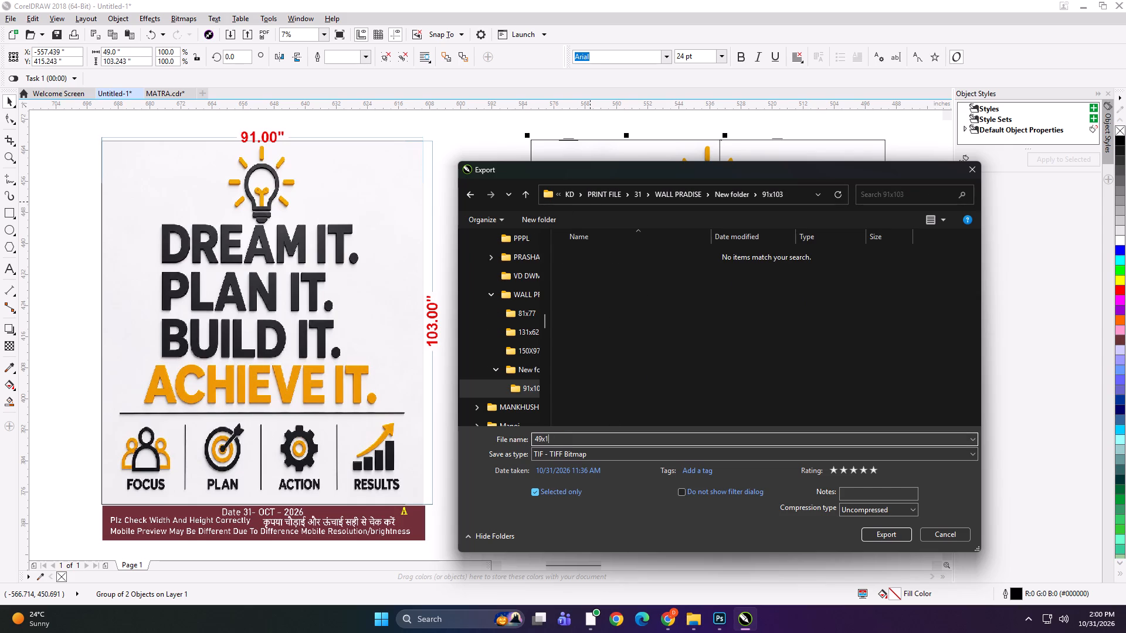
{"action": "key", "text": "Return"}
{"action": "key", "text": "Return"}
Export the 42.5-inch-wide DREAM IT panel as a TIFF named 41.5x103 B into the 91x103 folder.
{"action": "left_click", "coordinate": [778, 338]}
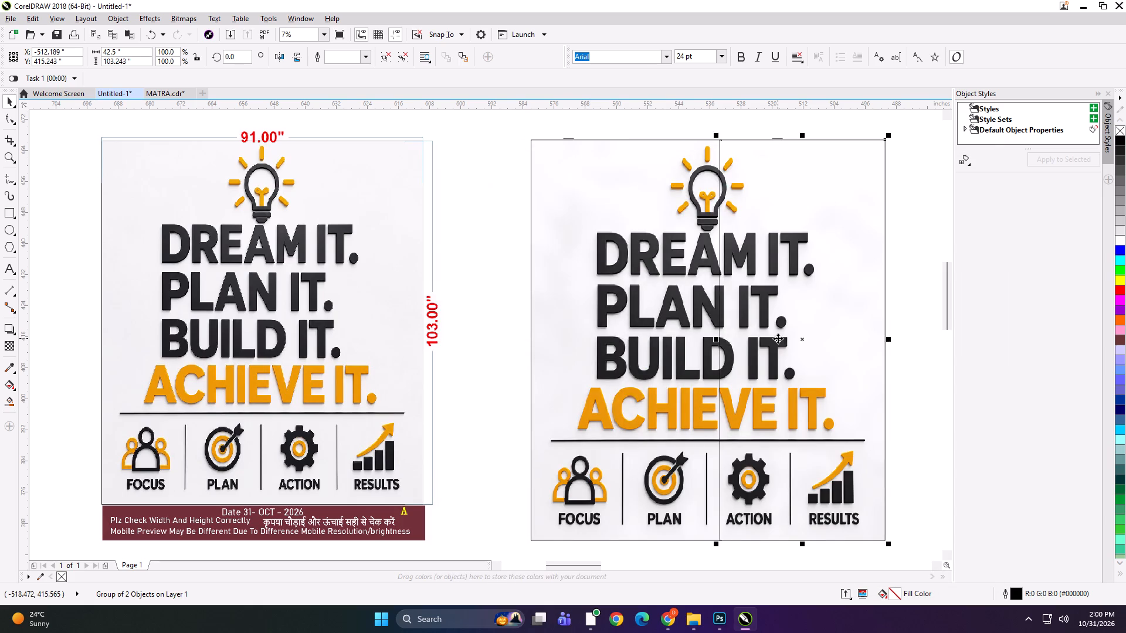
{"action": "key", "text": "ctrl+e"}
{"action": "type", "text": "41.x103"}
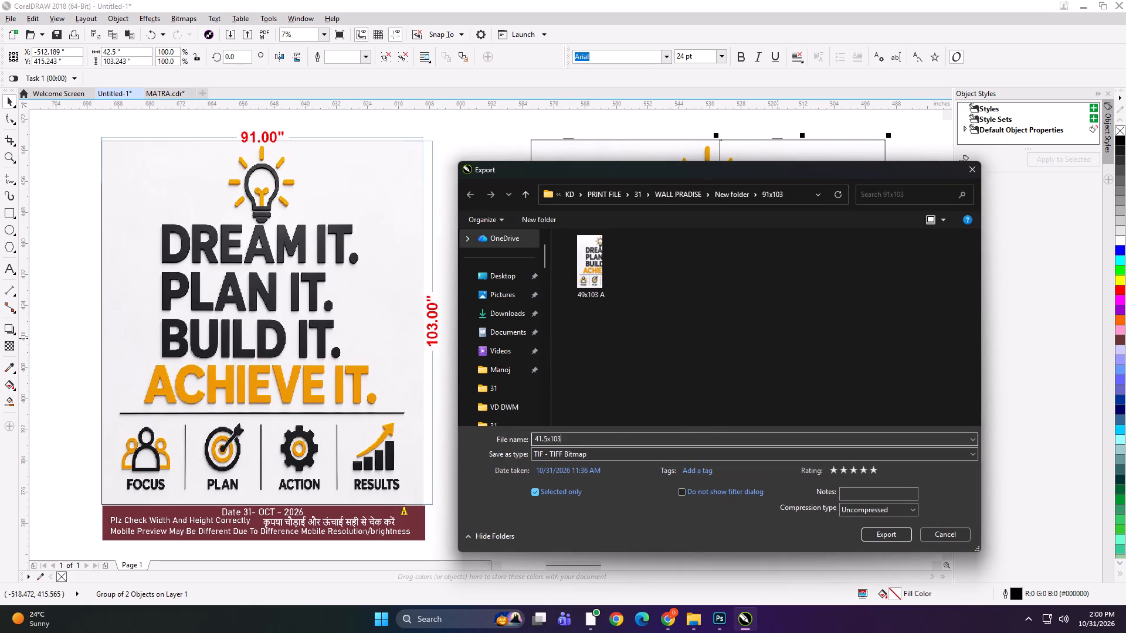
{"action": "key", "text": "space"}
{"action": "type", "text": "B"}
{"action": "key", "text": "Return"}
{"action": "key", "text": "Return"}
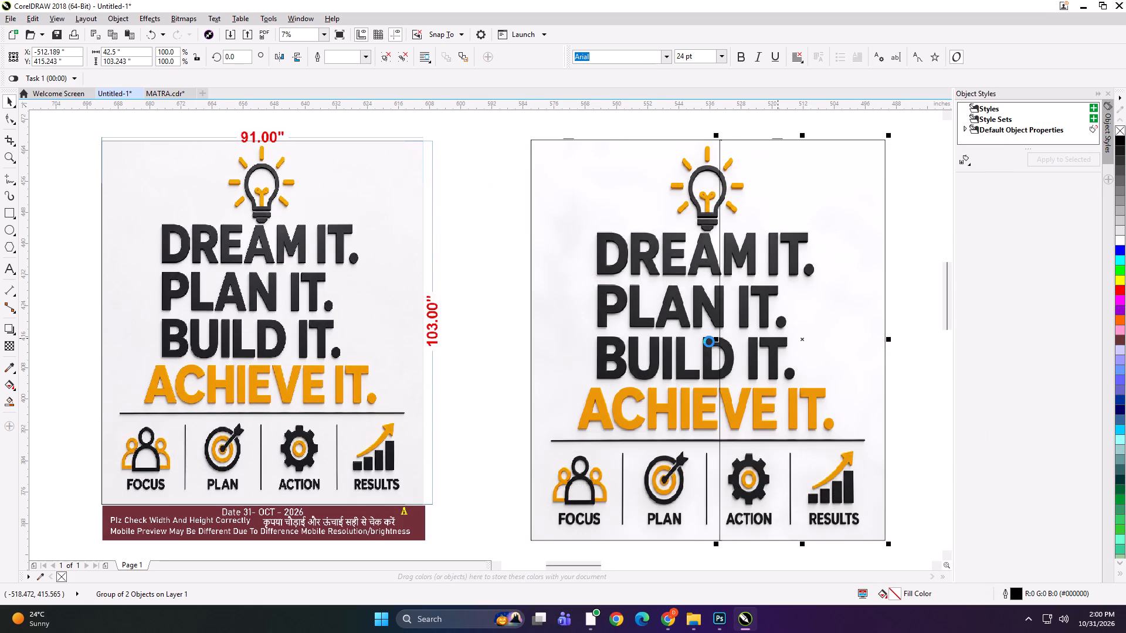
Nudge DREAM IT panel 2 sideways by 3.5 inches so it stands clear of panel 1.
{"action": "key", "text": "Right"}
{"action": "key", "text": "Right"}
{"action": "key", "text": "Right"}
{"action": "key", "text": "Right"}
{"action": "key", "text": "Right"}
{"action": "key", "text": "Right"}
{"action": "key", "text": "Right"}
Scale both DREAM IT panels together to about 86.4 x 94.4 inches and place them closer to the client's dimensioned artwork.
{"action": "left_click", "coordinate": [626, 298], "text": "shift"}
{"action": "left_click_drag", "start_coordinate": [631, 326], "coordinate": [631, 327]}
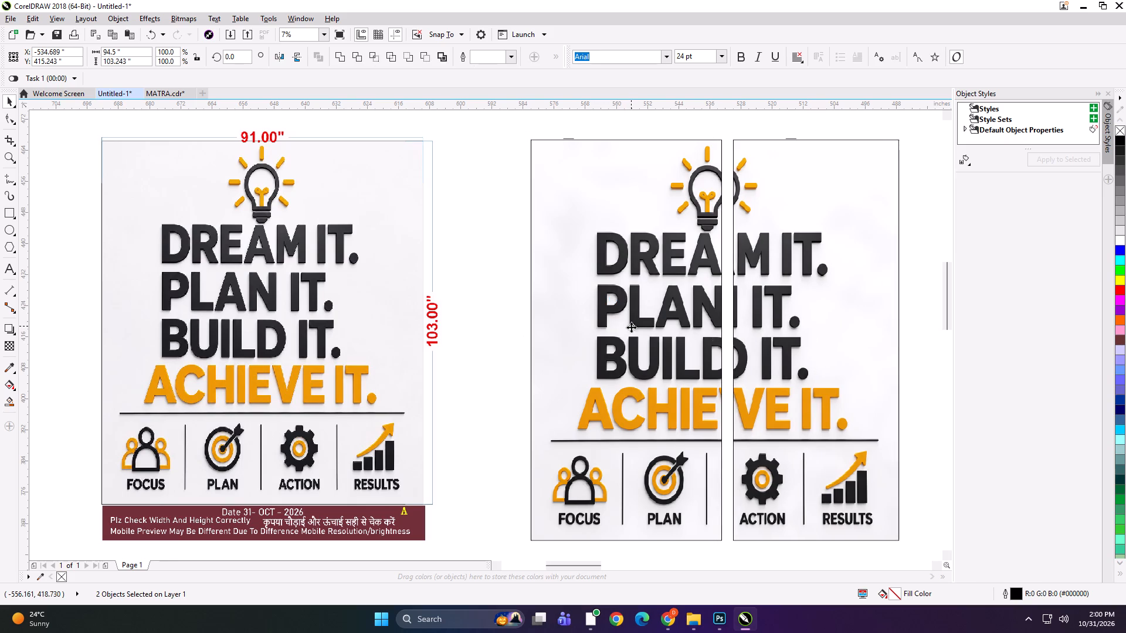
{"action": "left_click_drag", "start_coordinate": [631, 327], "coordinate": [622, 320]}
{"action": "left_click", "coordinate": [520, 131], "text": "shift"}
{"action": "left_click", "coordinate": [531, 141], "text": "shift"}
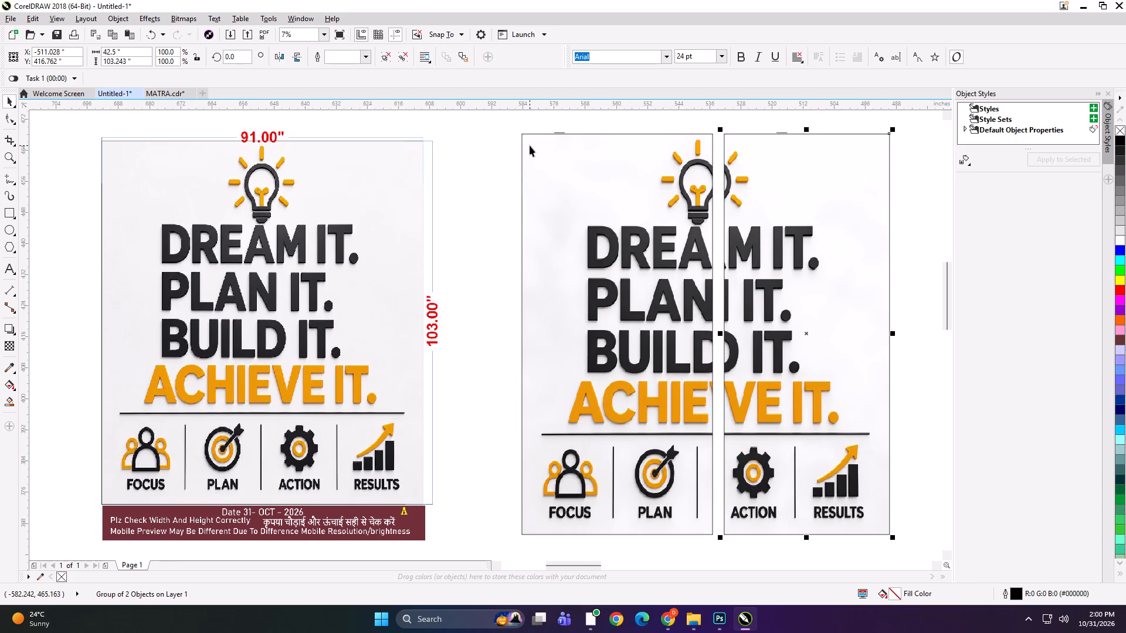
{"action": "left_click", "coordinate": [530, 145], "text": "shift"}
{"action": "left_click_drag", "start_coordinate": [520, 130], "coordinate": [535, 145], "text": "shift"}
{"action": "left_click_drag", "start_coordinate": [589, 242], "coordinate": [535, 234]}
{"action": "left_click", "coordinate": [535, 234]}
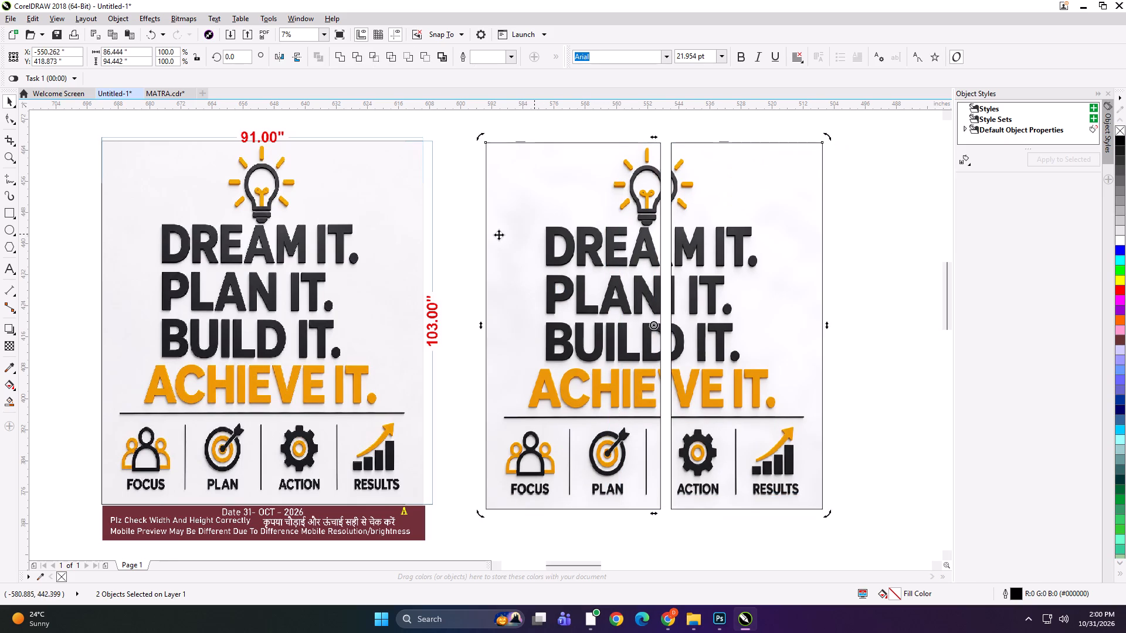
Group the client's dimensioned artwork with both panels and shrink the group to about 3.18 x 1.85 inches.
{"action": "left_click", "coordinate": [398, 244], "text": "shift"}
{"action": "key", "text": "ctrl+g"}
{"action": "left_click_drag", "start_coordinate": [825, 551], "coordinate": [486, 356], "text": "shift"}
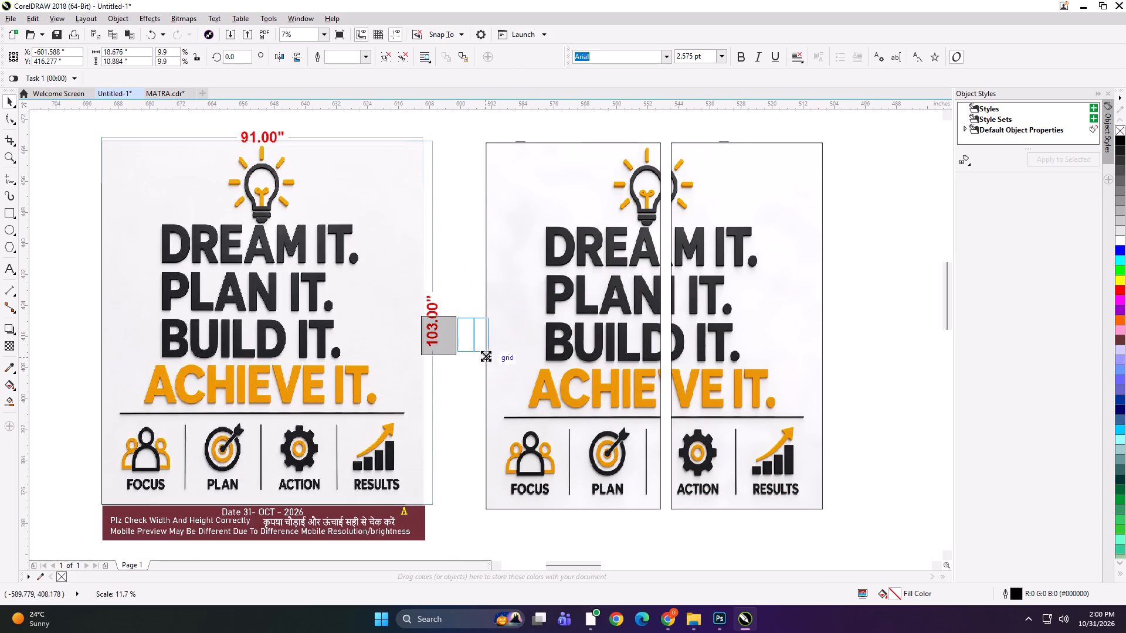
{"action": "left_click_drag", "start_coordinate": [486, 356], "coordinate": [467, 351], "text": "shift"}
{"action": "scroll", "coordinate": [459, 333], "scroll_direction": "up", "scroll_amount": 4}
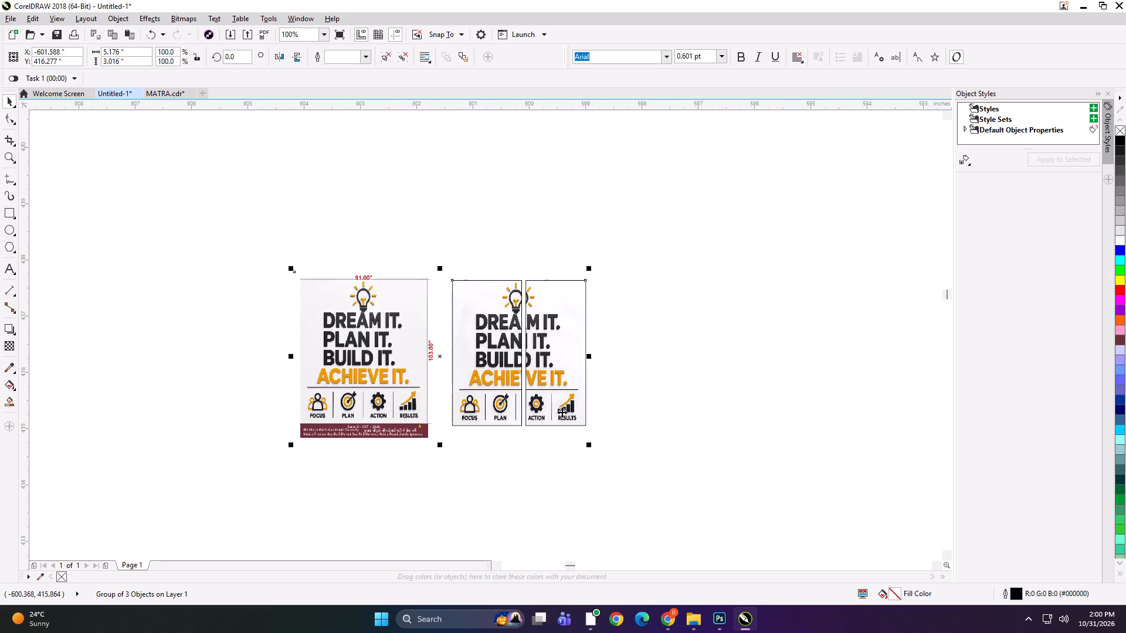
{"action": "left_click_drag", "start_coordinate": [592, 445], "coordinate": [540, 417], "text": "shift"}
Export the shrunken DREAM IT group under the file name FSFDG and delete the group from the page.
{"action": "key", "text": "ctrl+e"}
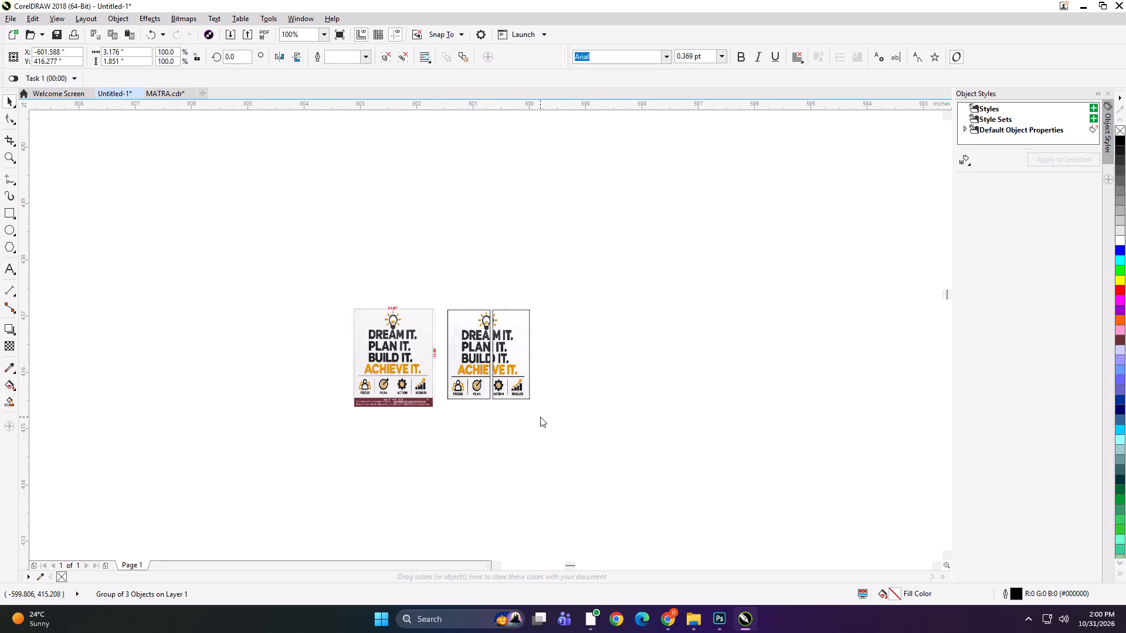
{"action": "type", "text": "FSFDG"}
{"action": "key", "text": "Return"}
{"action": "key", "text": "Return"}
{"action": "key", "text": "Return"}
{"action": "key", "text": "Return"}
{"action": "key", "text": "Delete"}
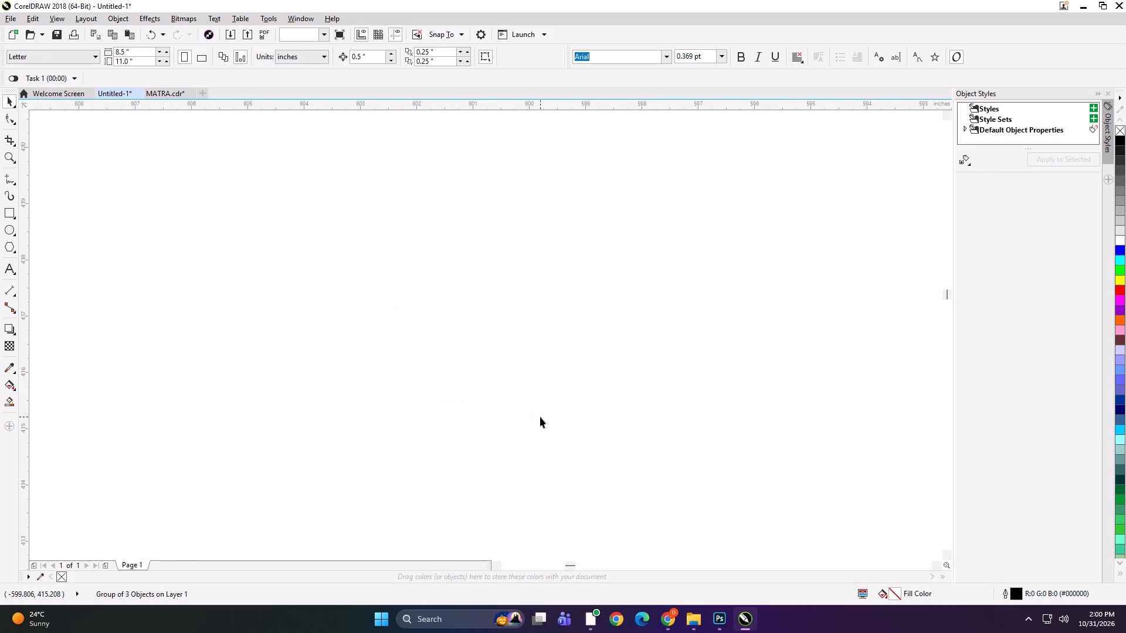
Switch to the Downloads folder in File Explorer and select the Idea, Plan, Create Design, Think team illustration.
{"action": "key", "text": "F4"}
{"action": "scroll", "coordinate": [49, 410], "scroll_direction": "up", "scroll_amount": 1}
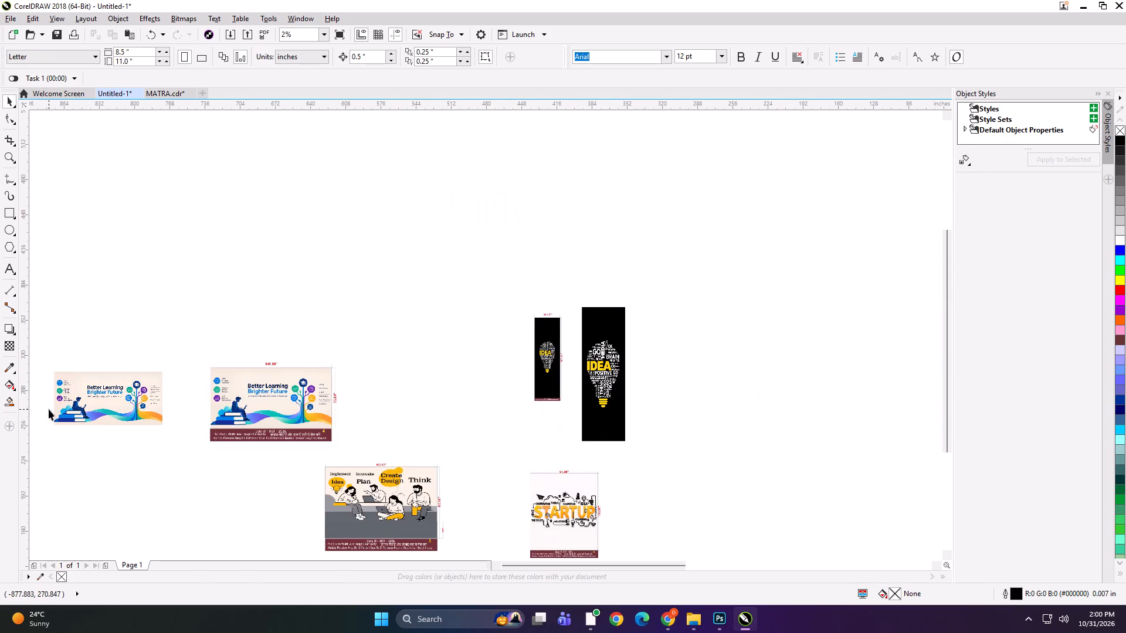
{"action": "scroll", "coordinate": [355, 302], "scroll_direction": "down", "scroll_amount": 1}
{"action": "scroll", "coordinate": [244, 469], "scroll_direction": "up", "scroll_amount": 1}
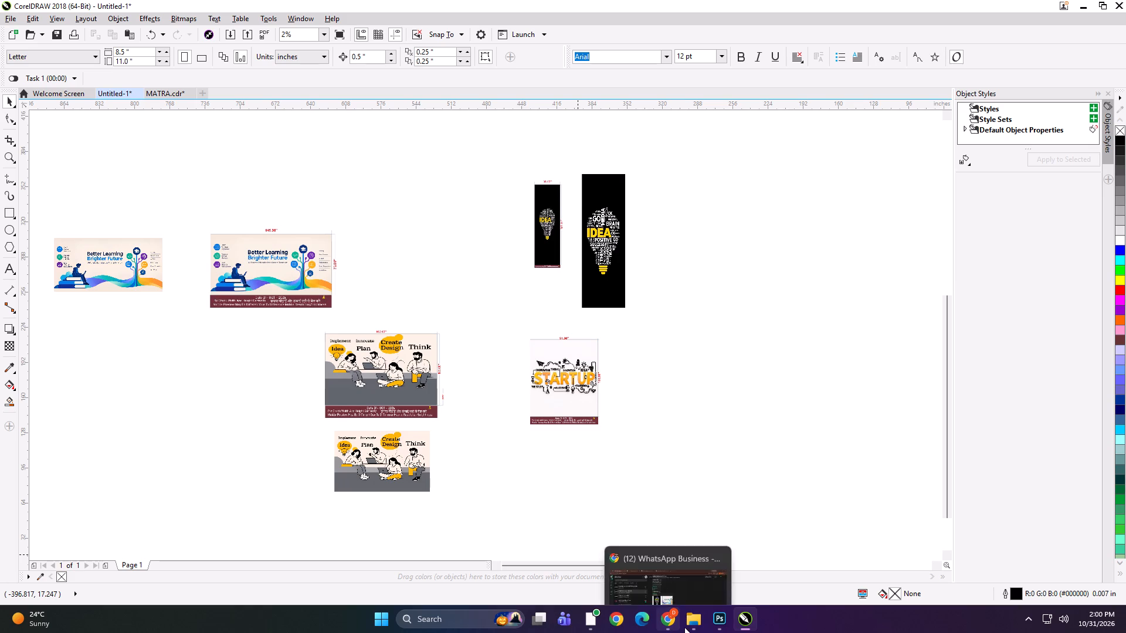
{"action": "left_click", "coordinate": [689, 627]}
{"action": "double_click", "coordinate": [790, 558]}
{"action": "scroll", "coordinate": [16, 272], "scroll_direction": "up", "scroll_amount": 3}
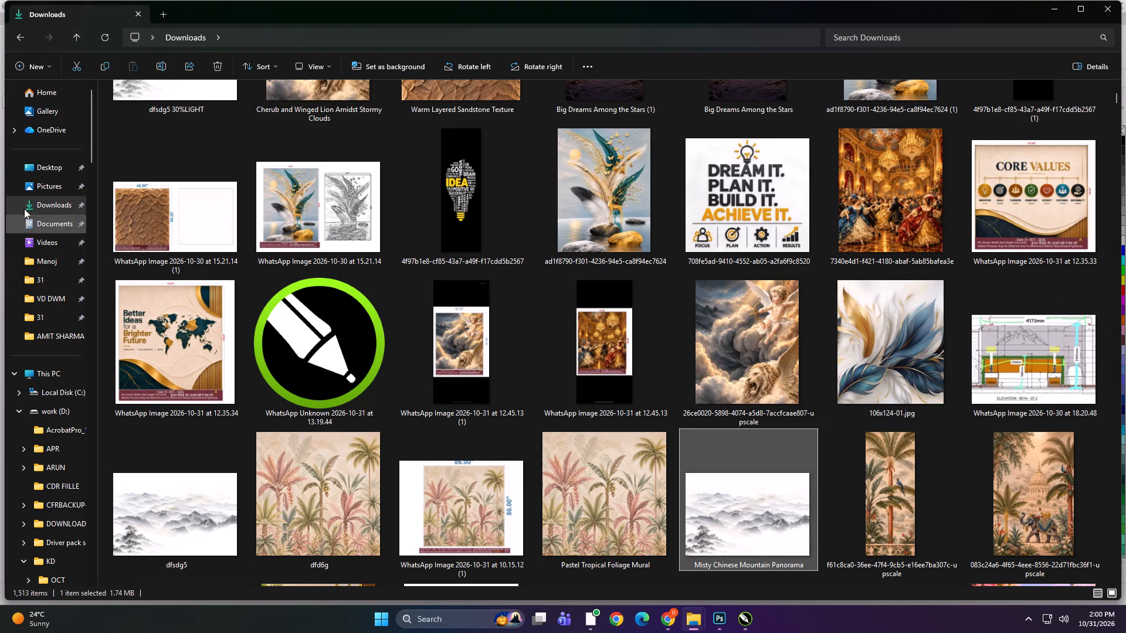
{"action": "left_click", "coordinate": [25, 207]}
{"action": "left_click", "coordinate": [154, 200]}
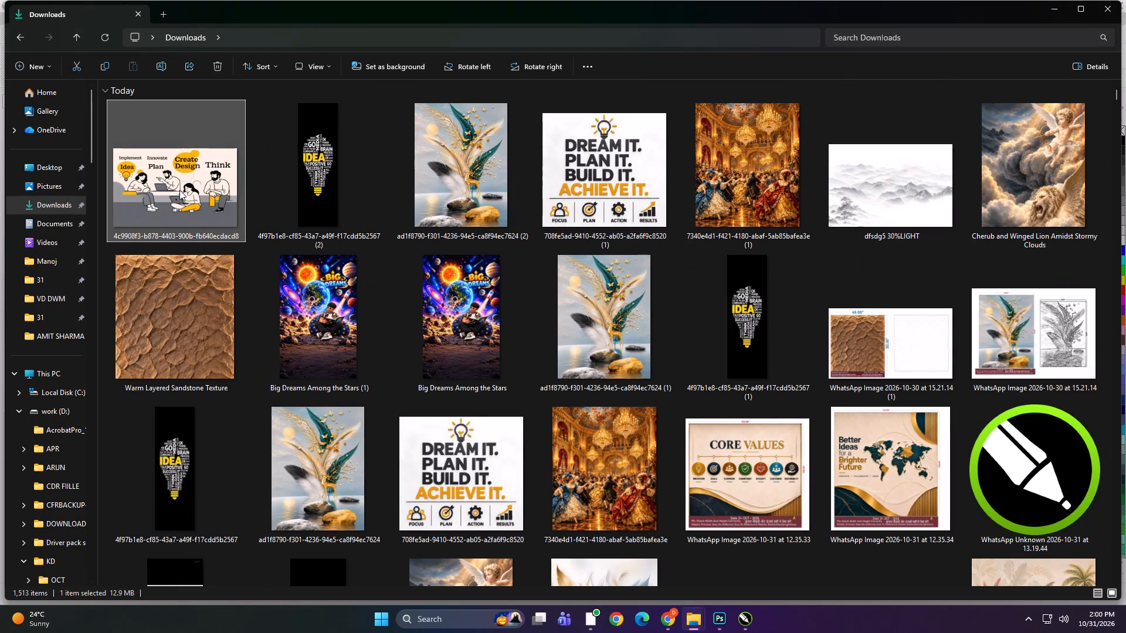
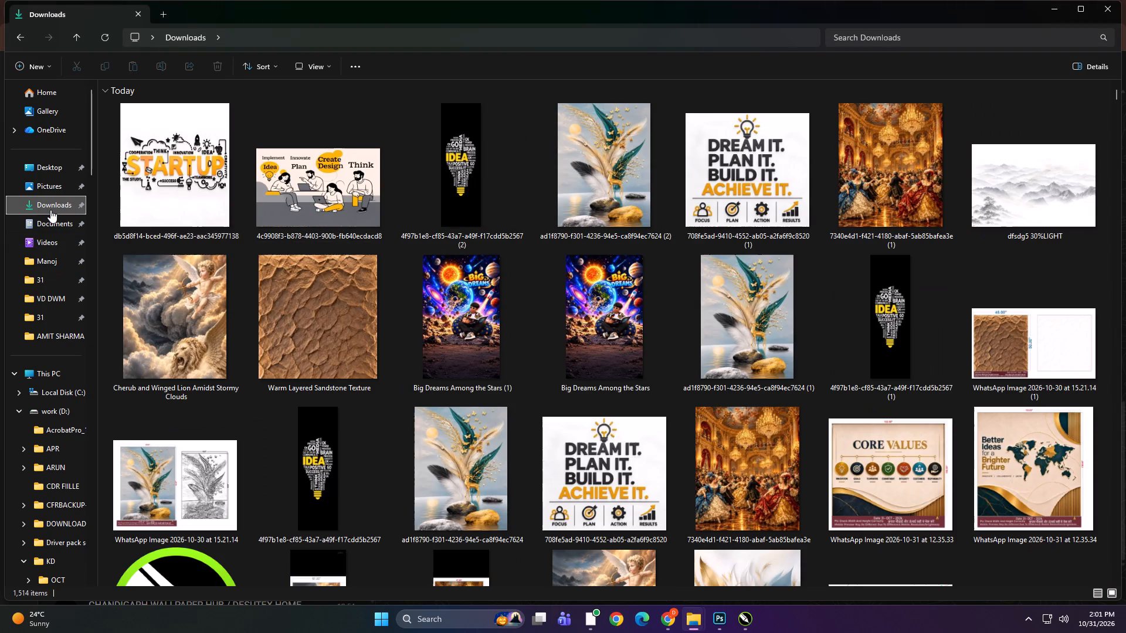
Bring the STARTUP illustration from Downloads into the Untitled-1 drawing in CorelDRAW and place it beside the client's dimensioned STARTUP artwork.
{"action": "left_click", "coordinate": [169, 175]}
{"action": "left_click_drag", "start_coordinate": [174, 137], "coordinate": [672, 599]}
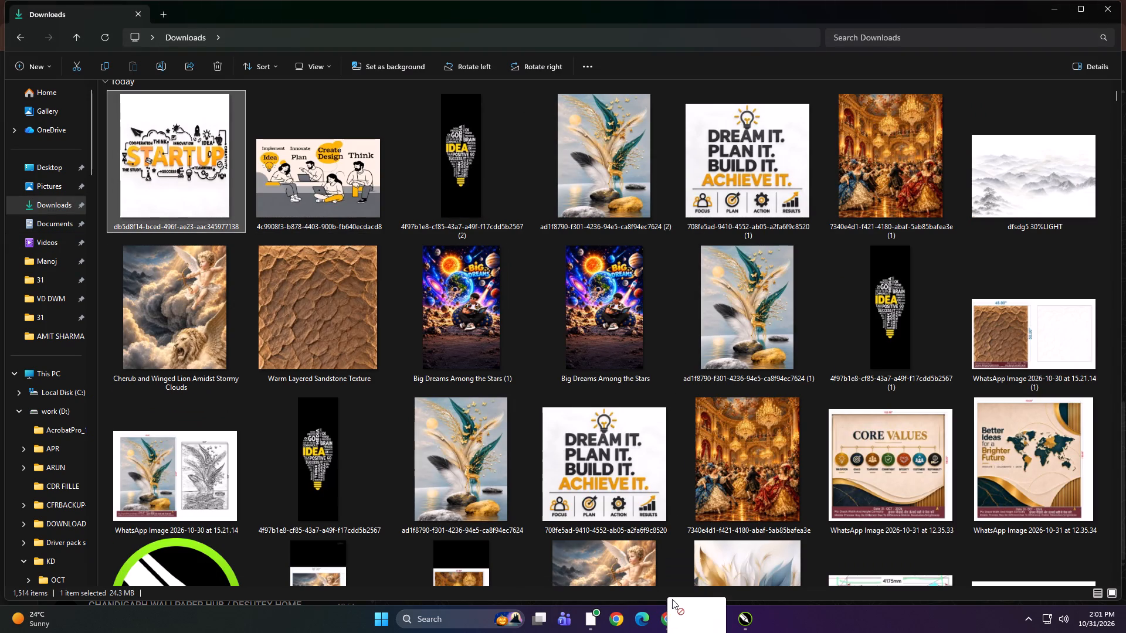
{"action": "left_click_drag", "start_coordinate": [672, 599], "coordinate": [575, 484]}
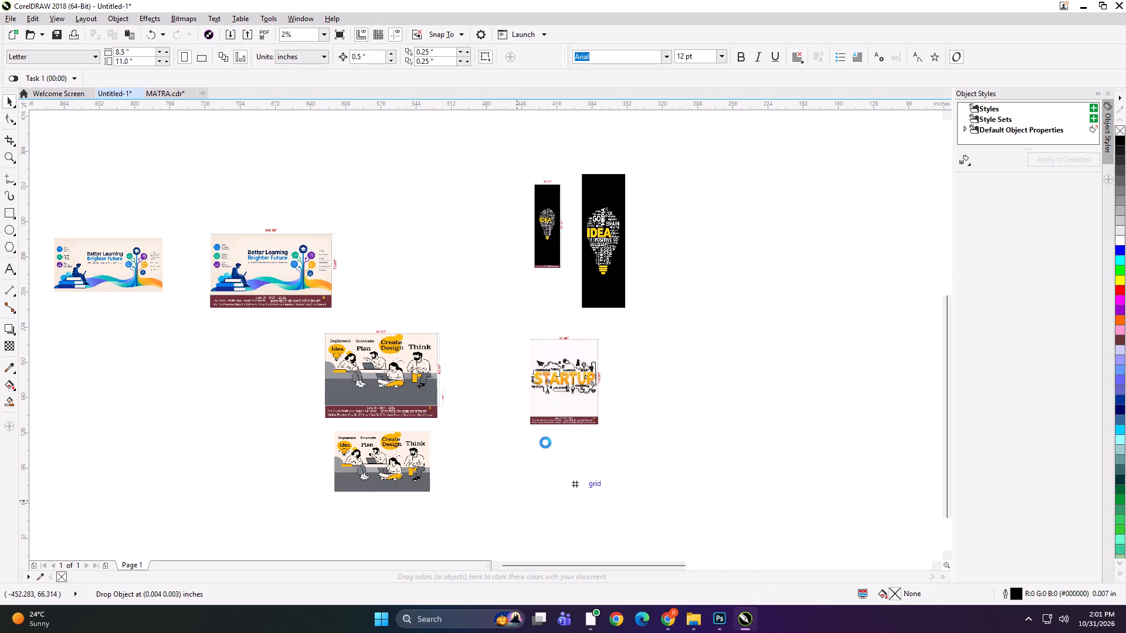
{"action": "left_click_drag", "start_coordinate": [585, 464], "coordinate": [593, 460]}
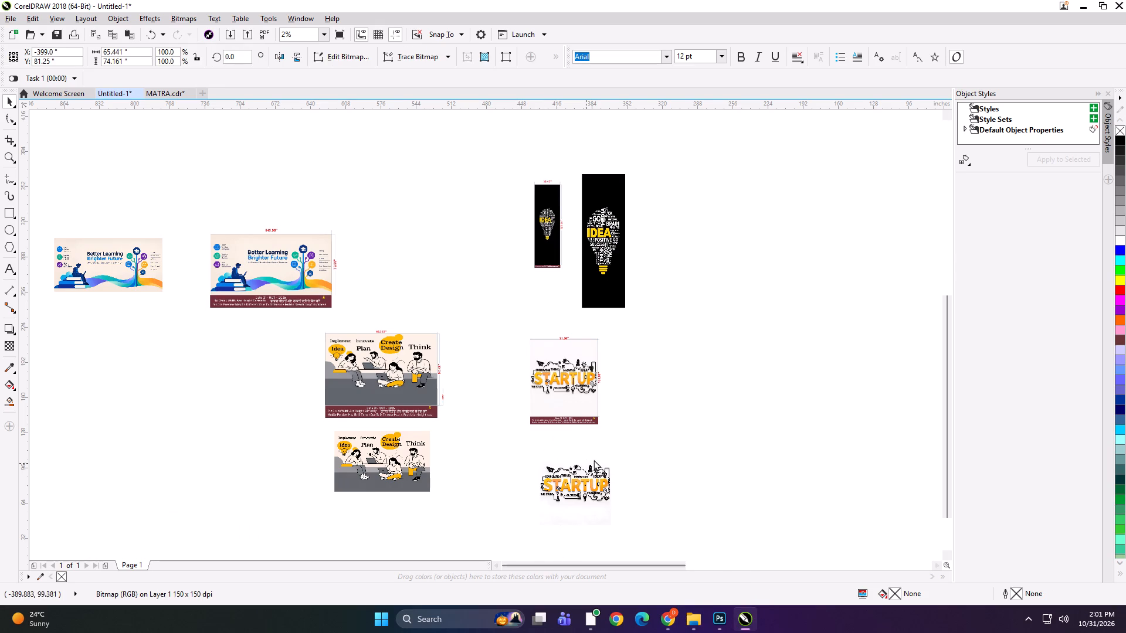
{"action": "left_click_drag", "start_coordinate": [593, 460], "coordinate": [660, 363]}
Resize the large IDEA lightbulb bitmap to 38 inches wide by 121 inches high.
{"action": "scroll", "coordinate": [340, 376], "scroll_direction": "up", "scroll_amount": 1}
{"action": "scroll", "coordinate": [491, 372], "scroll_direction": "down", "scroll_amount": 1}
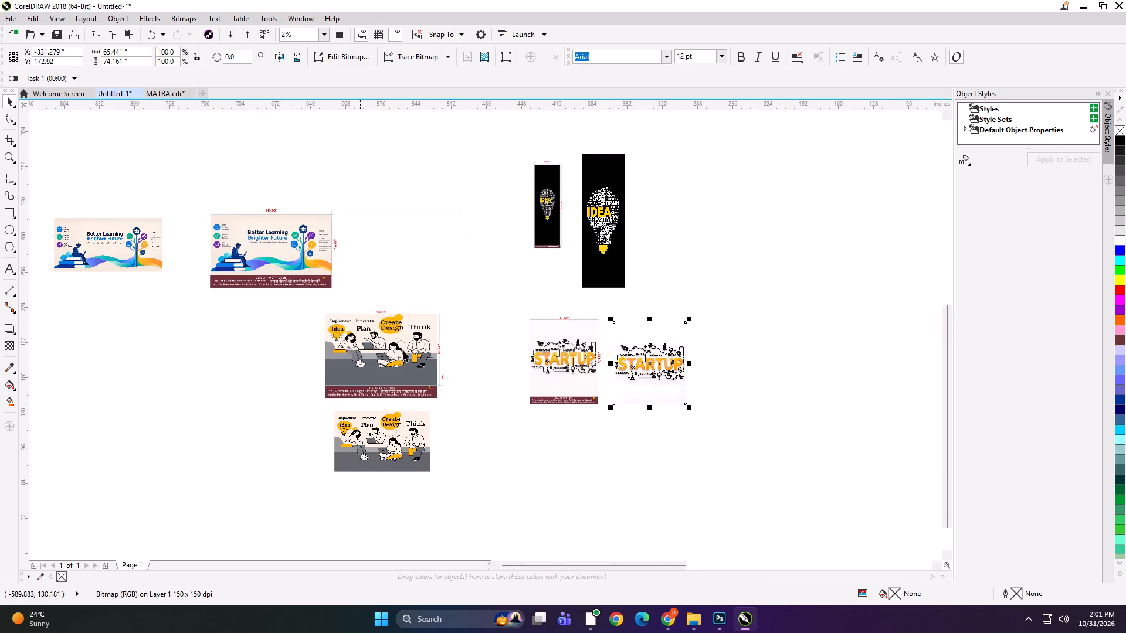
{"action": "scroll", "coordinate": [659, 133], "scroll_direction": "up", "scroll_amount": 2}
{"action": "left_click", "coordinate": [746, 216]}
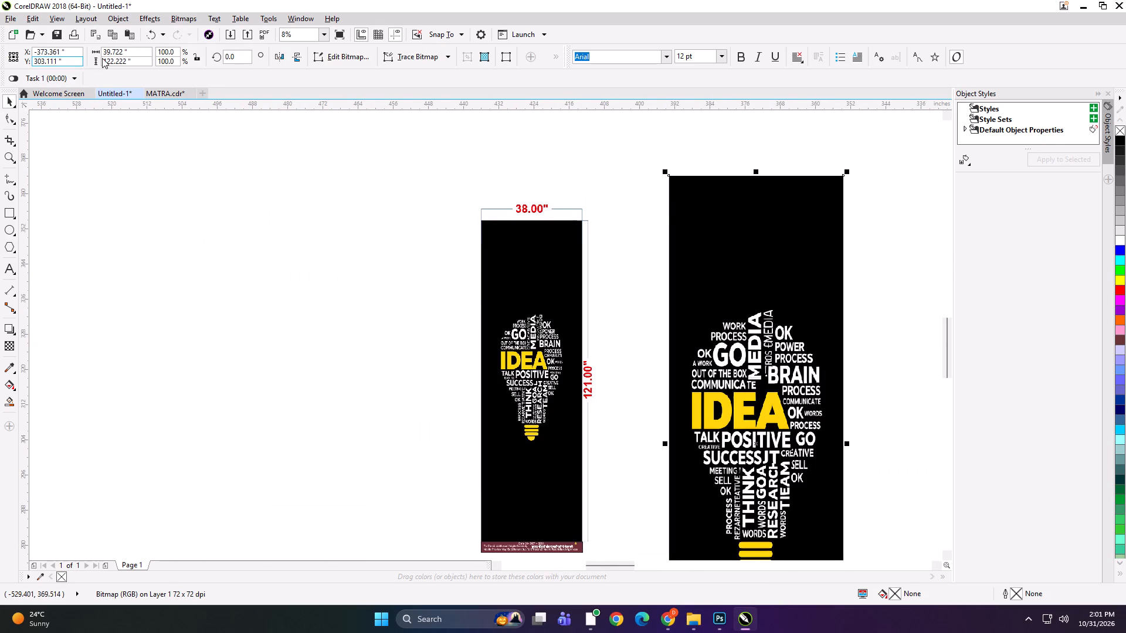
{"action": "left_click", "coordinate": [136, 49]}
{"action": "left_click_drag", "start_coordinate": [123, 53], "coordinate": [53, 67]}
{"action": "type", "text": "38.5"}
{"action": "key", "text": "BackSpace"}
{"action": "key", "text": "Tab"}
{"action": "type", "text": "121"}
{"action": "key", "text": "Return"}
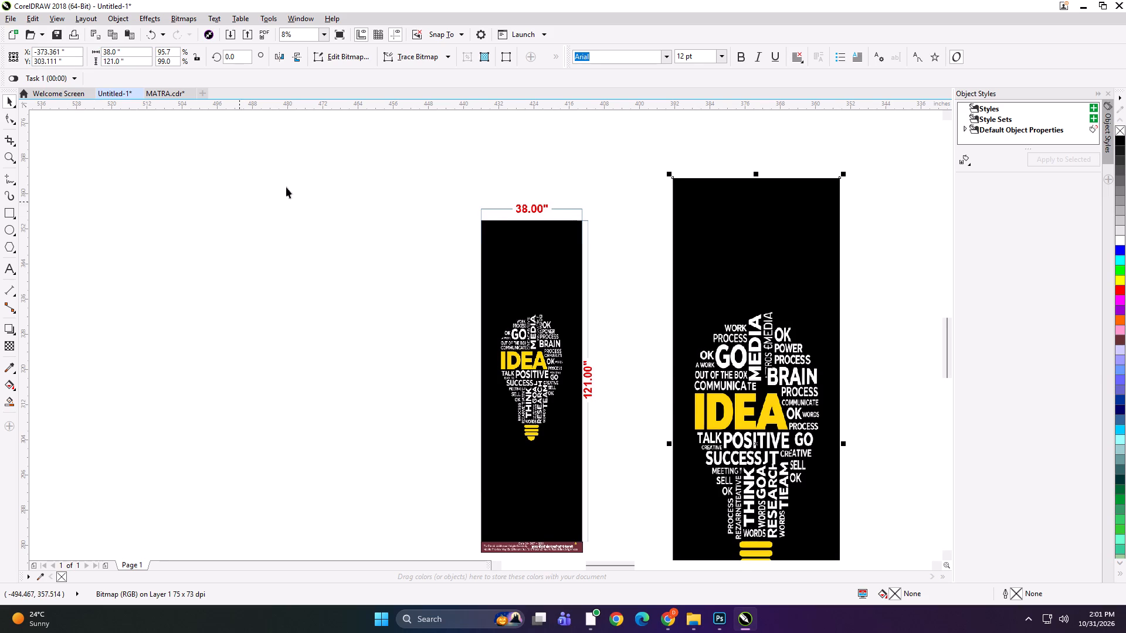
Move the client's dimensioned IDEA artwork aside and bring the resized IDEA panel over toward it.
{"action": "left_click", "coordinate": [528, 351]}
{"action": "left_click_drag", "start_coordinate": [503, 345], "coordinate": [301, 302]}
{"action": "left_click_drag", "start_coordinate": [782, 368], "coordinate": [694, 326]}
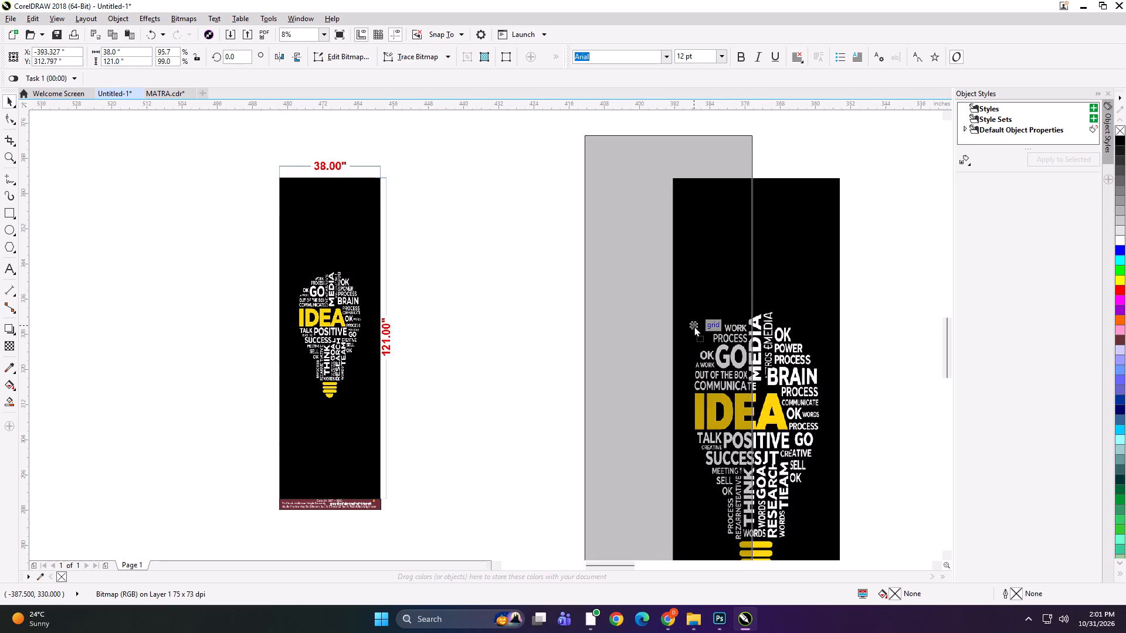
{"action": "left_click_drag", "start_coordinate": [694, 326], "coordinate": [693, 326]}
{"action": "scroll", "coordinate": [647, 312], "scroll_direction": "down", "scroll_amount": 1}
{"action": "left_click_drag", "start_coordinate": [672, 336], "coordinate": [659, 322]}
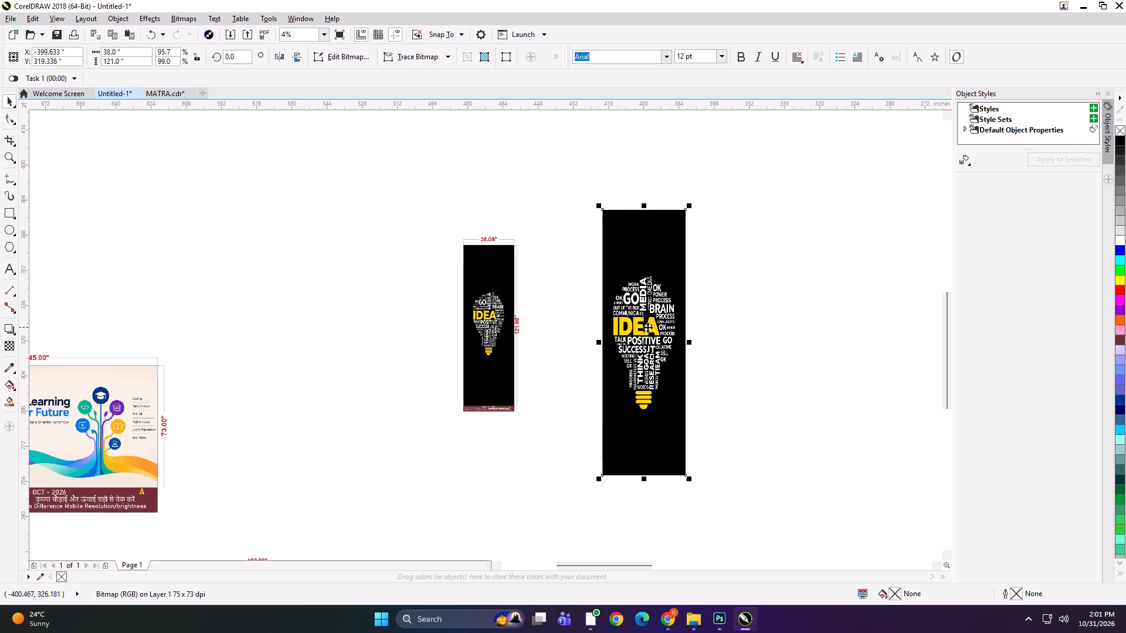
Export the IDEA panel as a TIFF named 38x121 into New folder inside WALL PRADISE.
{"action": "key", "text": "ctrl+e"}
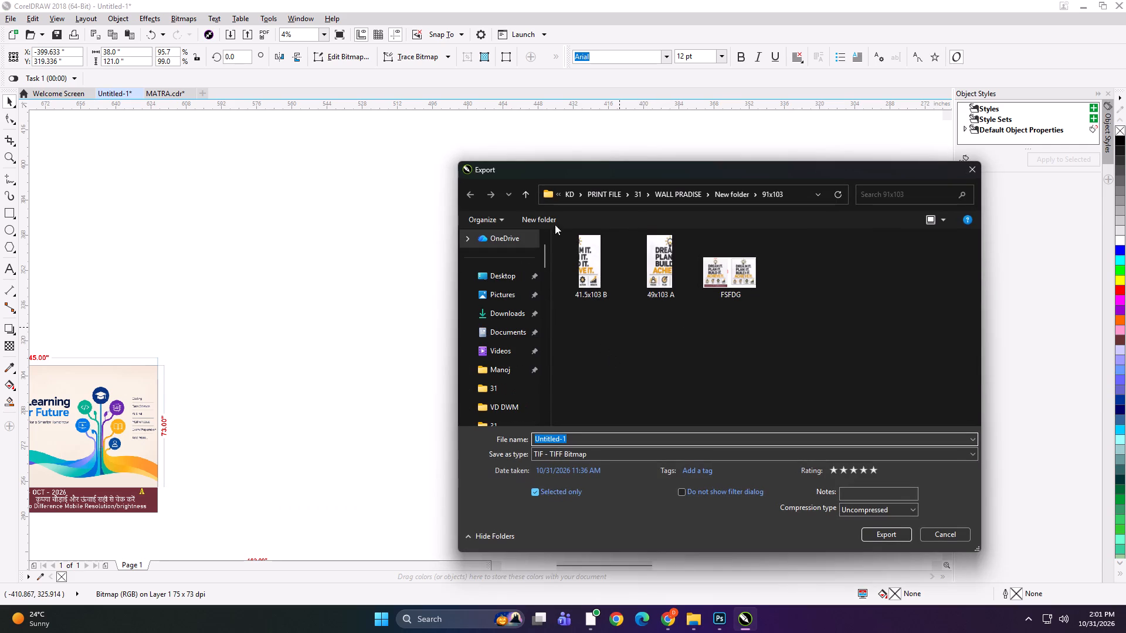
{"action": "left_click", "coordinate": [527, 193]}
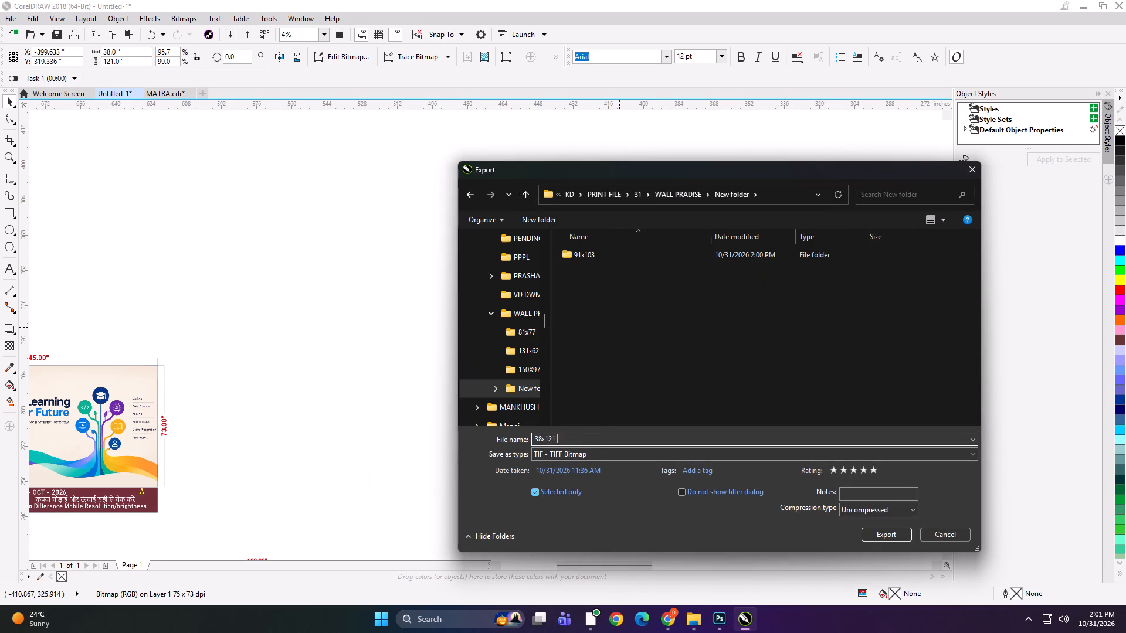
{"action": "key", "text": "Return"}
{"action": "key", "text": "Return"}
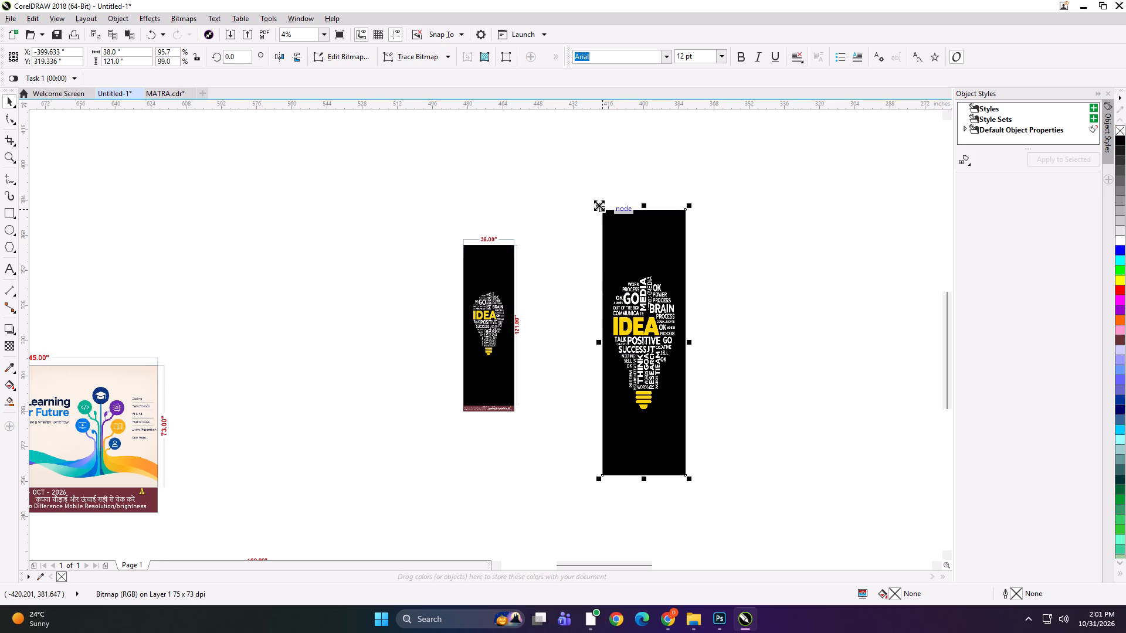
Scale the IDEA panel down to about 23.2 x 74 inches and place it beside the client's dimensioned IDEA artwork.
{"action": "left_click_drag", "start_coordinate": [598, 205], "coordinate": [615, 232], "text": "shift"}
{"action": "left_click_drag", "start_coordinate": [636, 325], "coordinate": [601, 321]}
{"action": "left_click_drag", "start_coordinate": [575, 319], "coordinate": [549, 309]}
{"action": "left_click", "coordinate": [611, 329]}
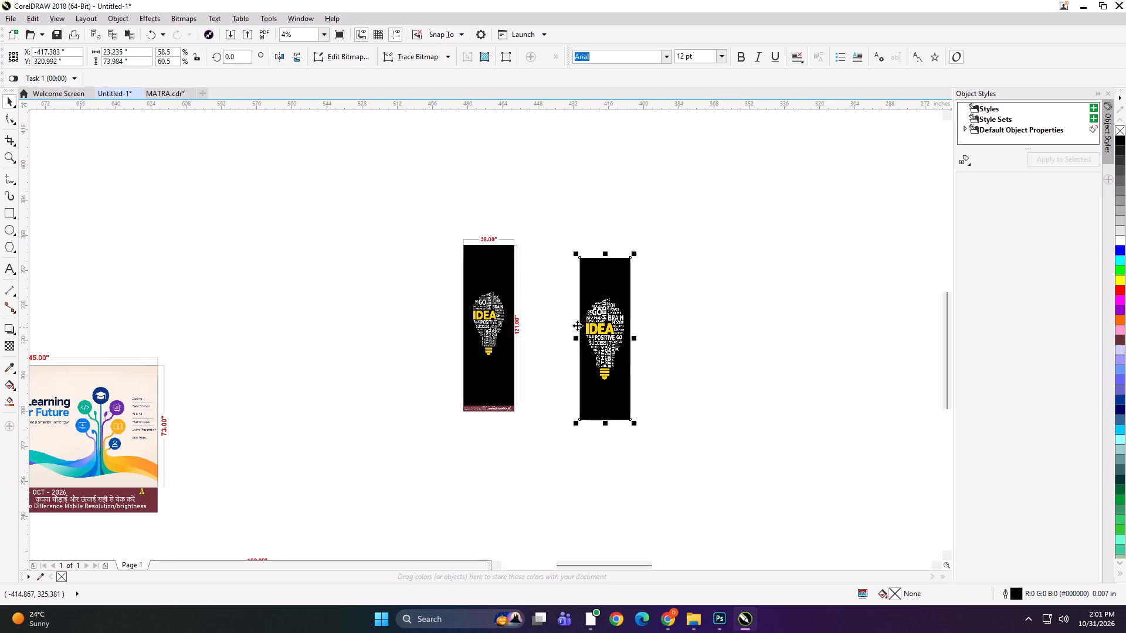
{"action": "left_click_drag", "start_coordinate": [567, 323], "coordinate": [554, 319]}
{"action": "left_click", "coordinate": [550, 318]}
{"action": "left_click_drag", "start_coordinate": [608, 333], "coordinate": [563, 320]}
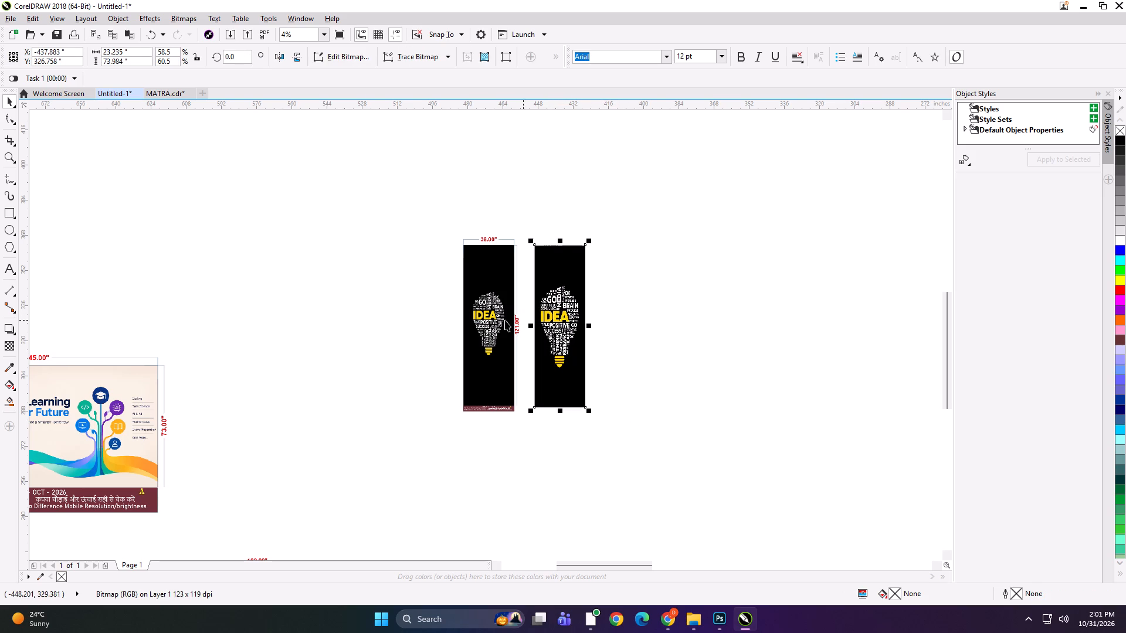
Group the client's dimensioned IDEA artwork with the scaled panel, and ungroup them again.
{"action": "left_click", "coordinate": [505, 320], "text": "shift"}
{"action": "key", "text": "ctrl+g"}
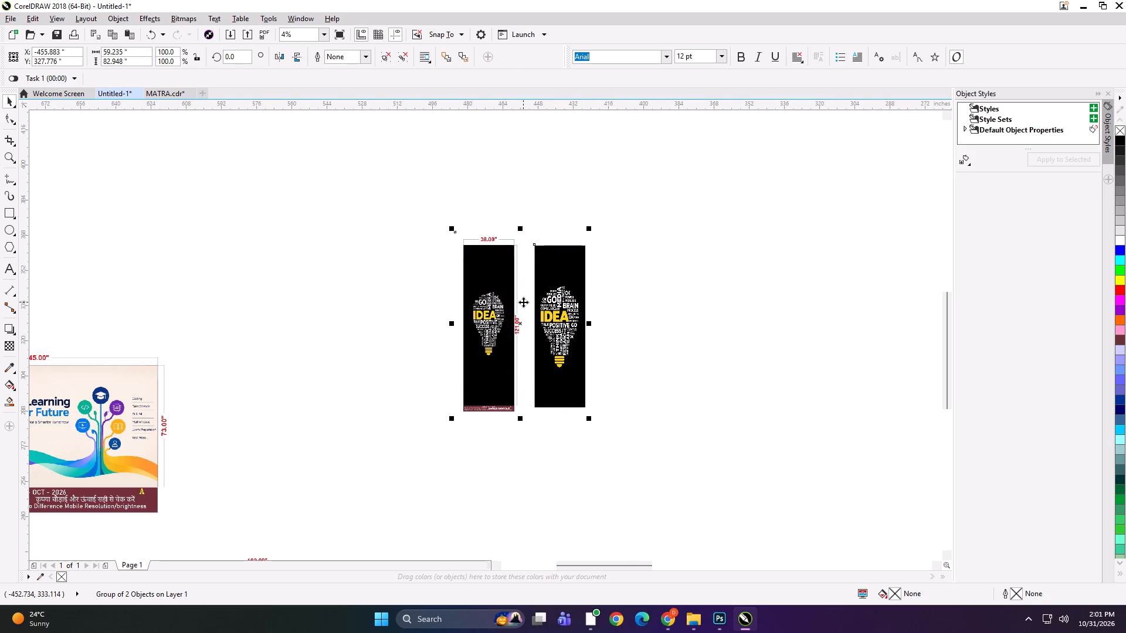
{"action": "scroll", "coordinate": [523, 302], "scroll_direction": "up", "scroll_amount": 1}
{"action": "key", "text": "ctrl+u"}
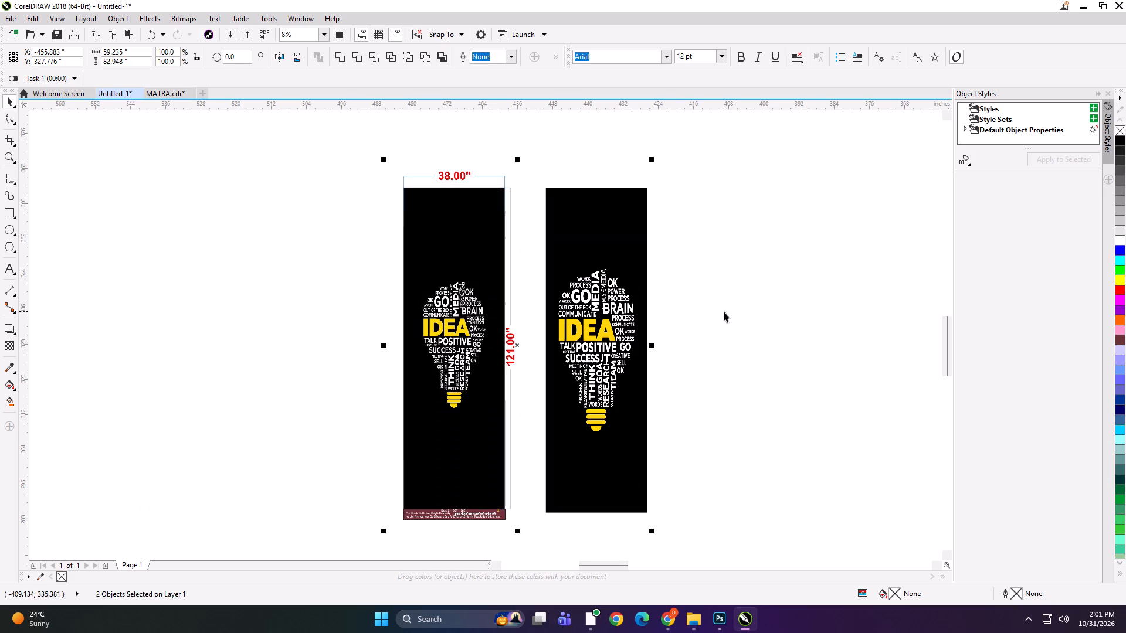
Create a rectangle matching the outline of the scaled IDEA panel.
{"action": "left_click", "coordinate": [724, 311]}
{"action": "left_click", "coordinate": [618, 267]}
{"action": "double_click", "coordinate": [11, 215], "text": "shift"}
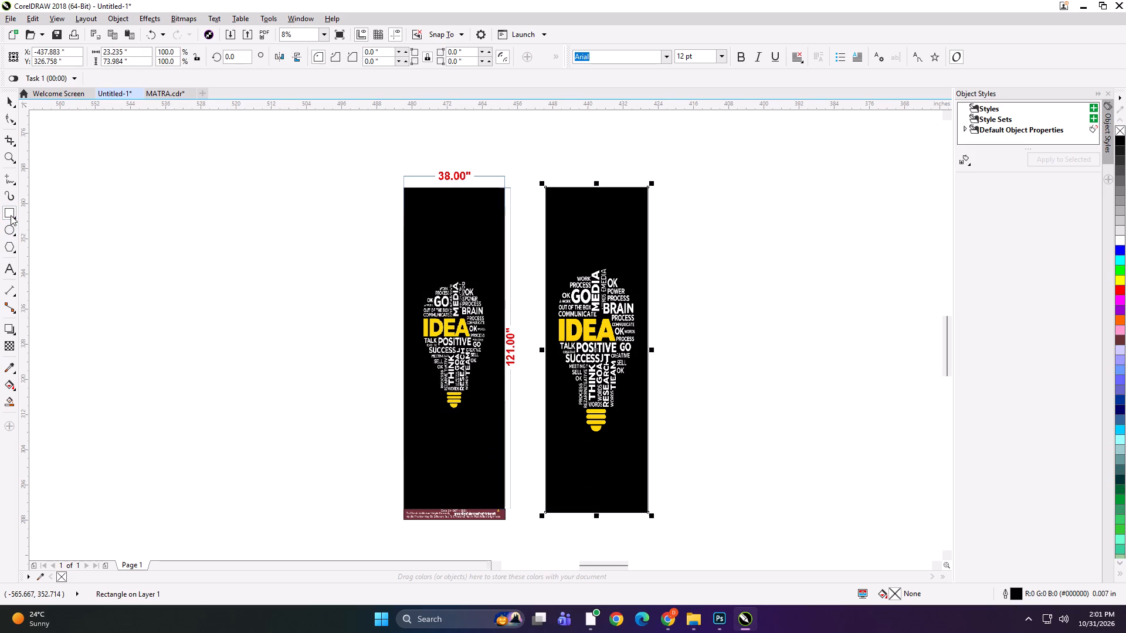
{"action": "key", "text": "shift+space"}
{"action": "left_click", "coordinate": [173, 274]}
Shrink the IDEA bitmap inside the rectangle to about 20.8 x 59.5 inches, keeping it centred.
{"action": "left_click", "coordinate": [584, 298], "text": "alt"}
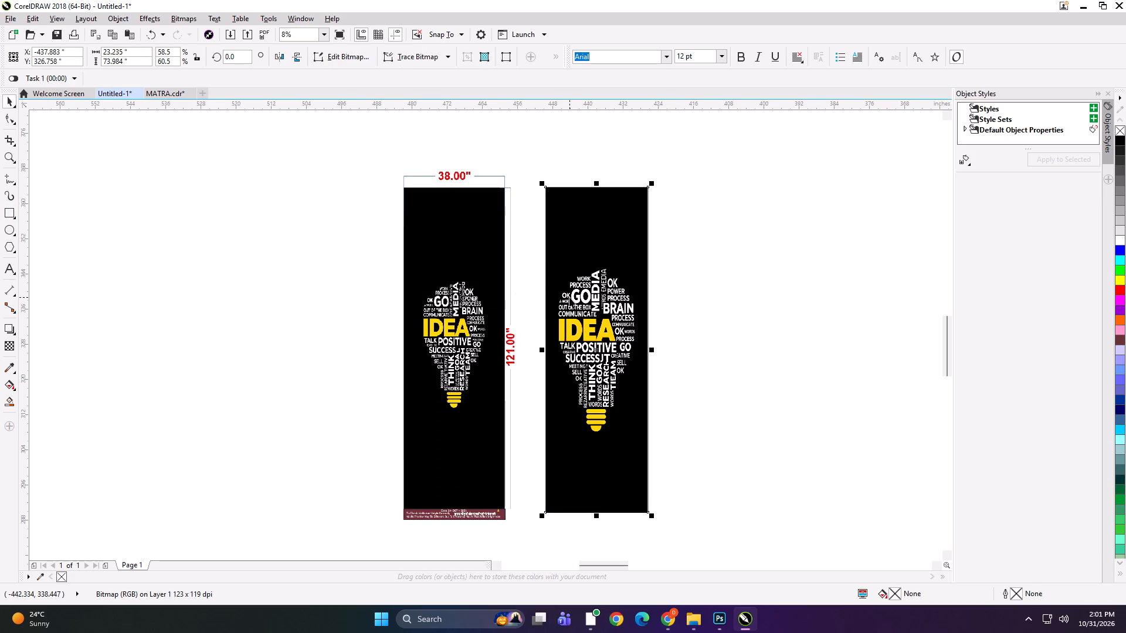
{"action": "left_click_drag", "start_coordinate": [543, 184], "coordinate": [550, 188], "text": "alt+shift"}
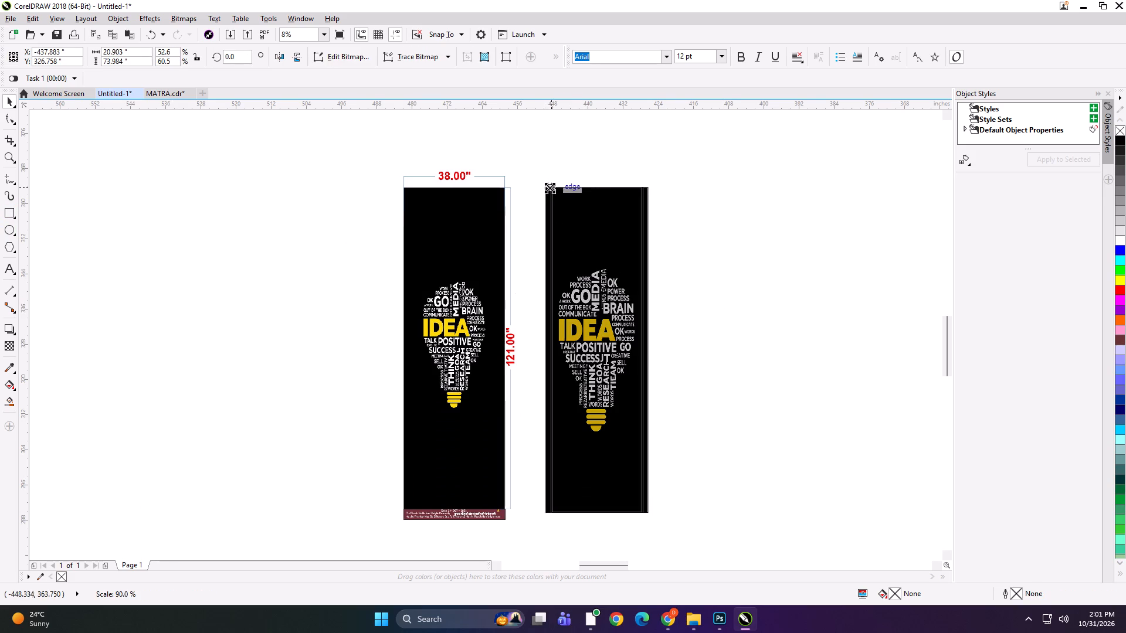
{"action": "left_click_drag", "start_coordinate": [550, 188], "coordinate": [552, 192], "text": "alt+shift"}
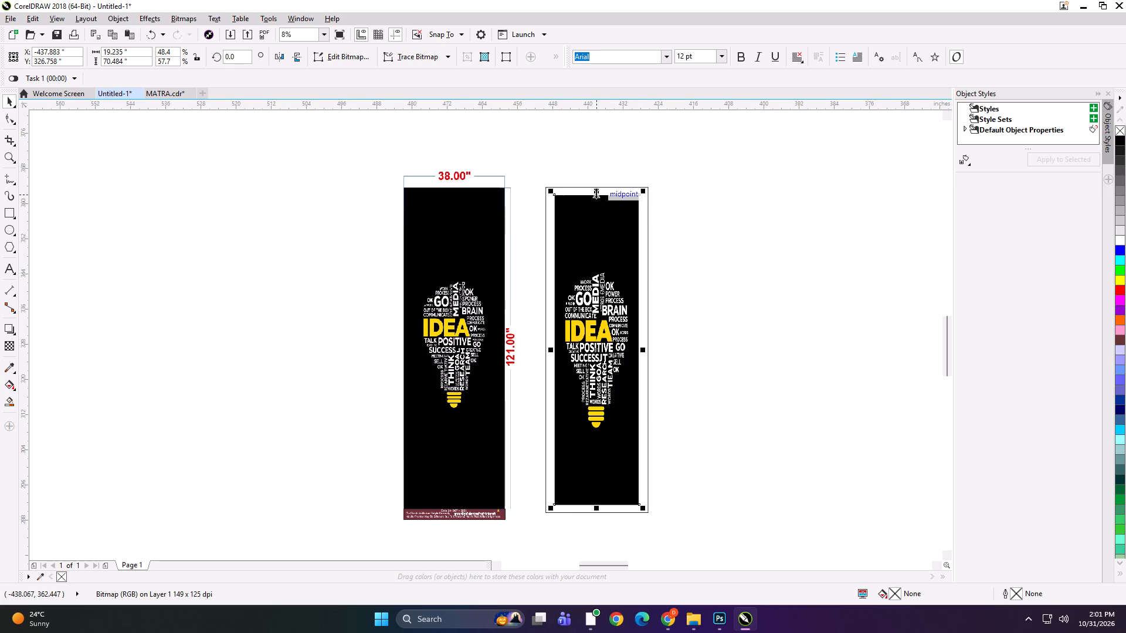
{"action": "left_click_drag", "start_coordinate": [596, 193], "coordinate": [599, 212], "text": "shift"}
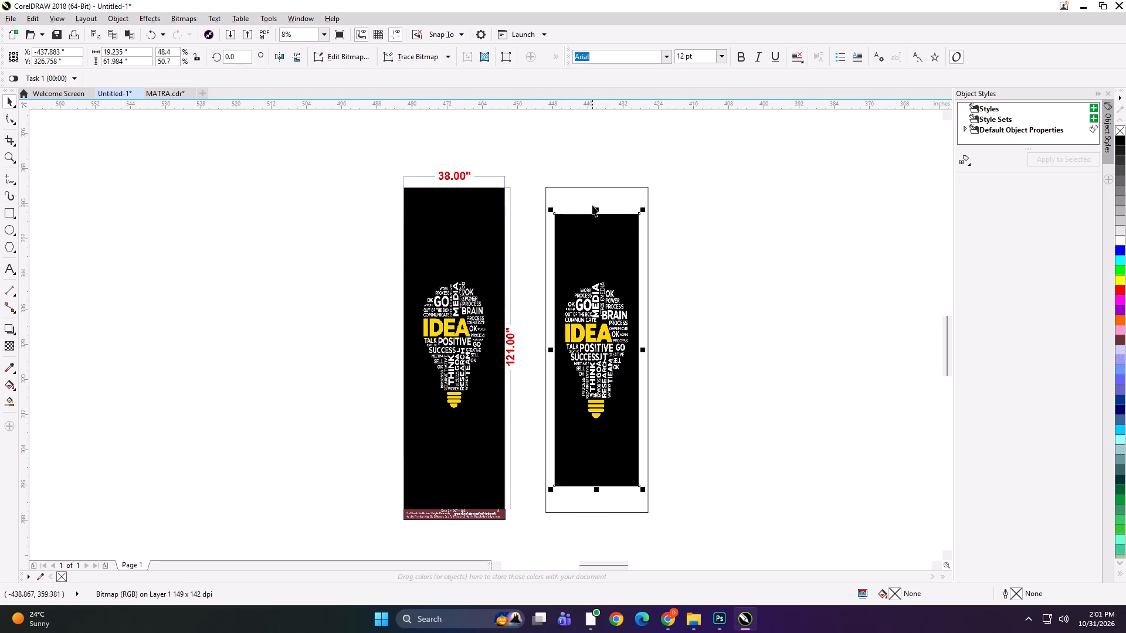
{"action": "left_click", "coordinate": [596, 207], "text": "shift"}
{"action": "left_click_drag", "start_coordinate": [599, 212], "coordinate": [602, 217], "text": "shift"}
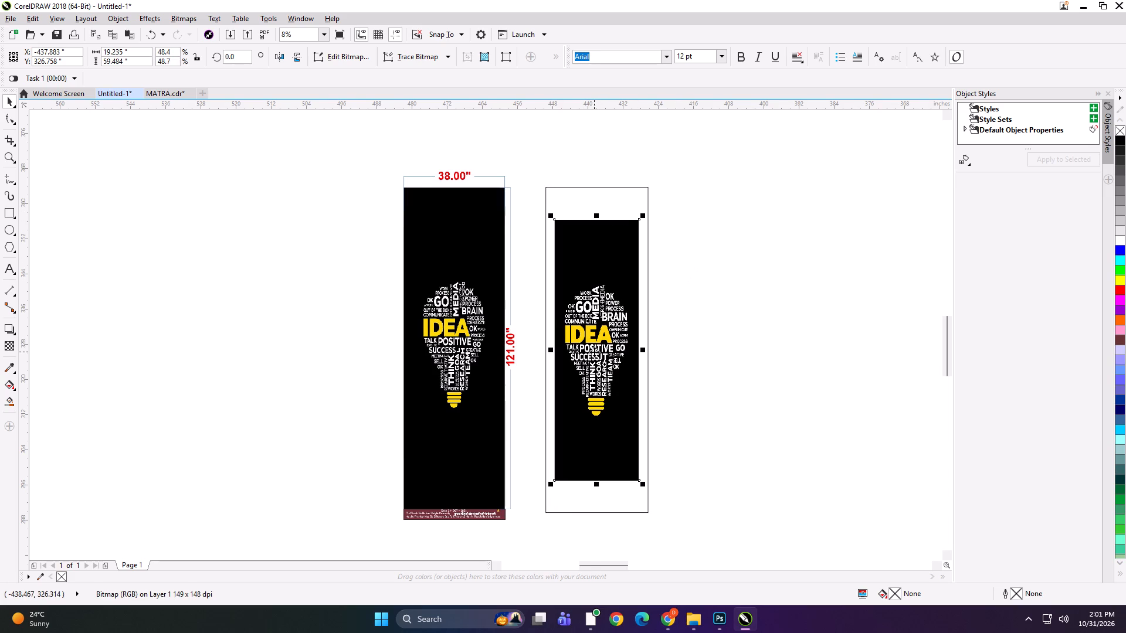
{"action": "scroll", "coordinate": [594, 352], "scroll_direction": "up", "scroll_amount": 1}
{"action": "left_click_drag", "start_coordinate": [689, 346], "coordinate": [696, 353], "text": "shift"}
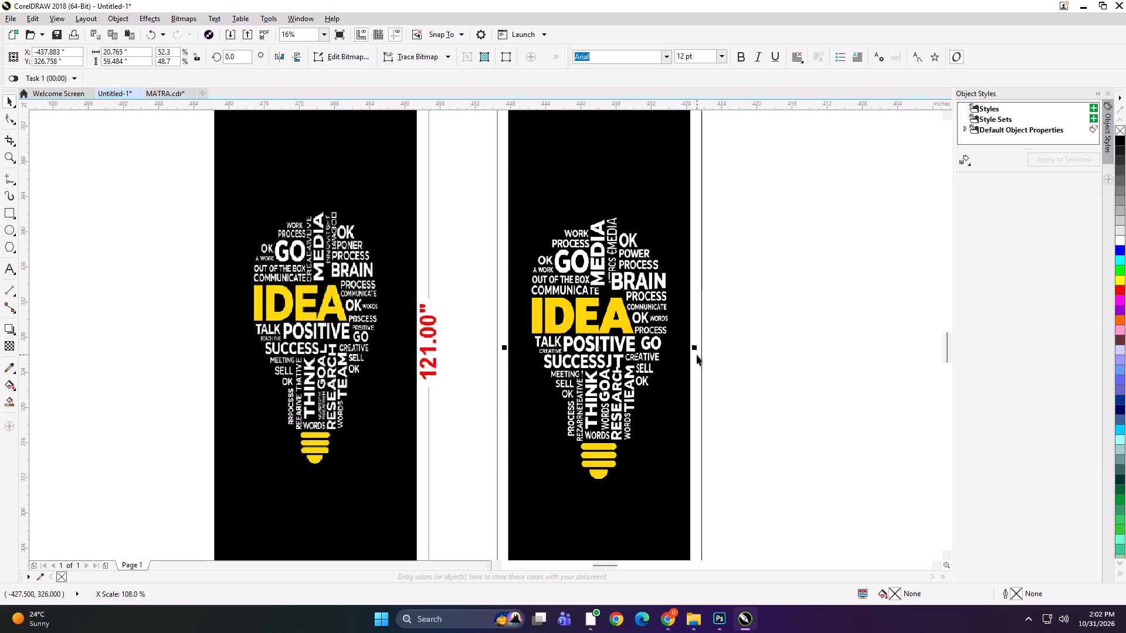
Fill the surrounding rectangle with black sampled from the IDEA artwork and bring the bitmap in front of it.
{"action": "scroll", "coordinate": [631, 341], "scroll_direction": "down", "scroll_amount": 1}
{"action": "left_click", "coordinate": [754, 310]}
{"action": "left_click", "coordinate": [6, 367]}
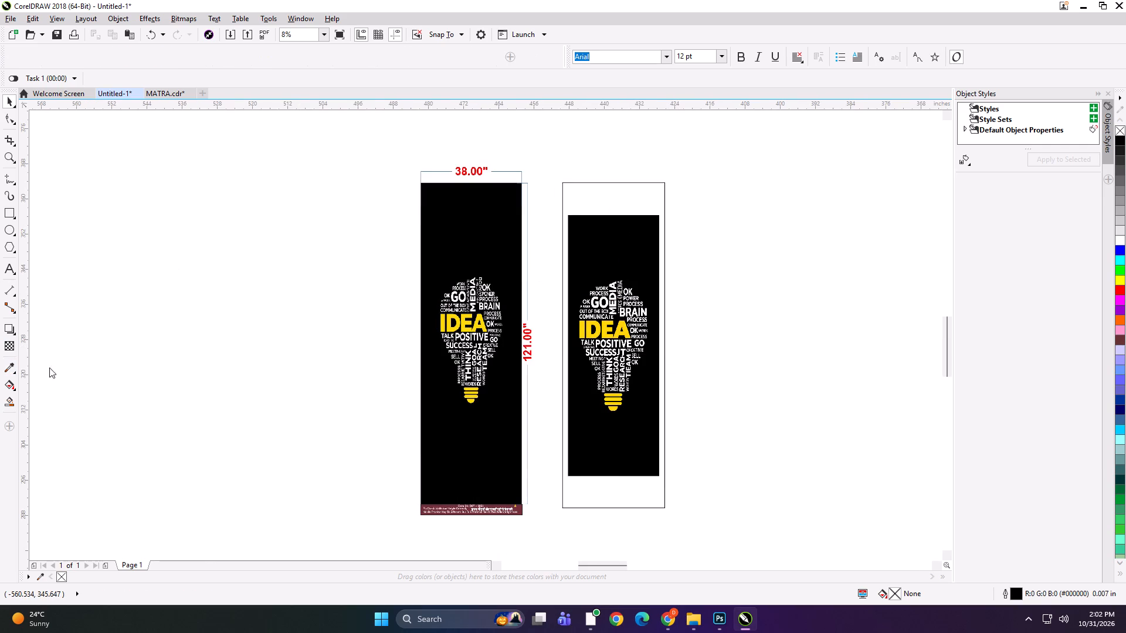
{"action": "double_click", "coordinate": [633, 233]}
{"action": "key", "text": "space"}
{"action": "left_click", "coordinate": [612, 300], "text": "alt"}
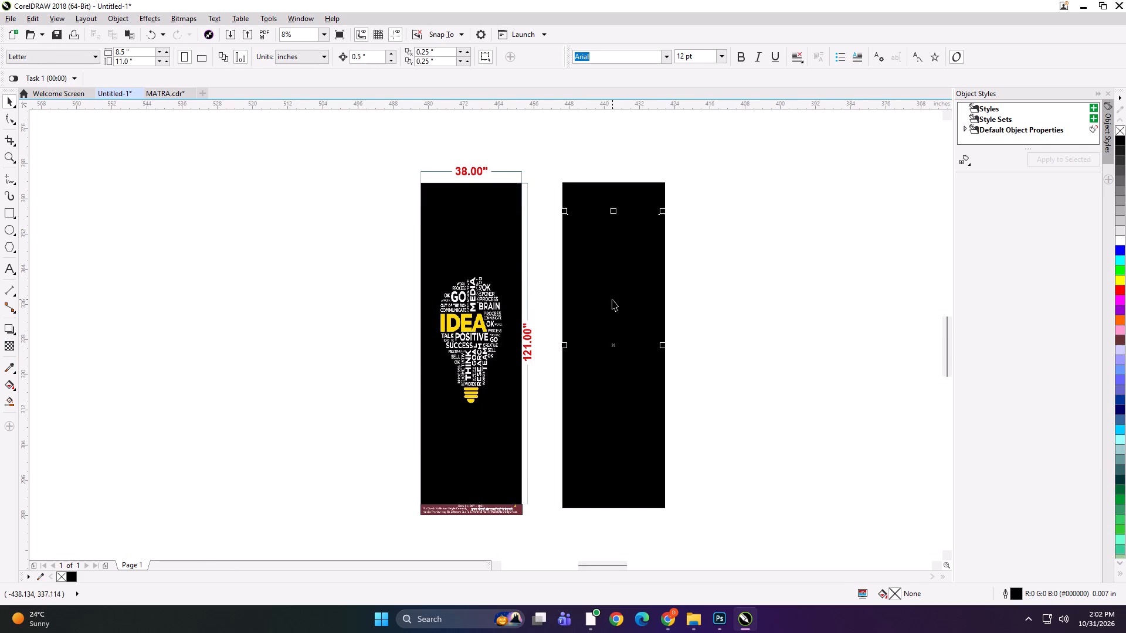
{"action": "key", "text": "shift+Page_Up"}
{"action": "left_click", "coordinate": [713, 245]}
Crop the IDEA bitmap by moving its two top nodes down 4 inches with the Shape tool.
{"action": "left_click", "coordinate": [590, 266]}
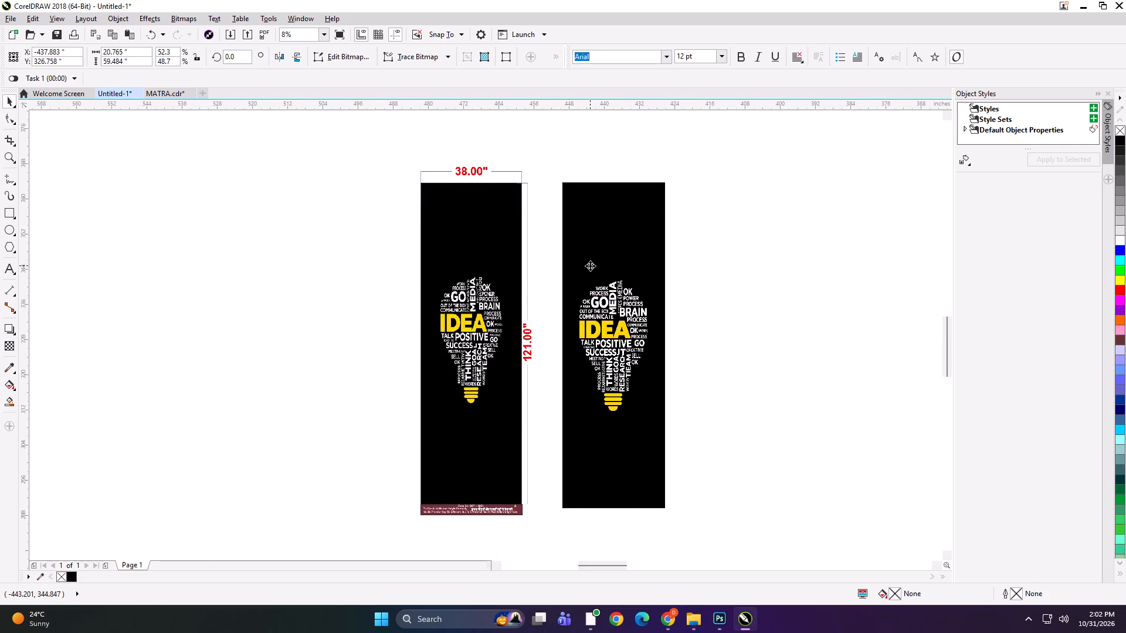
{"action": "scroll", "coordinate": [591, 261], "scroll_direction": "up", "scroll_amount": 1}
{"action": "key", "text": "space"}
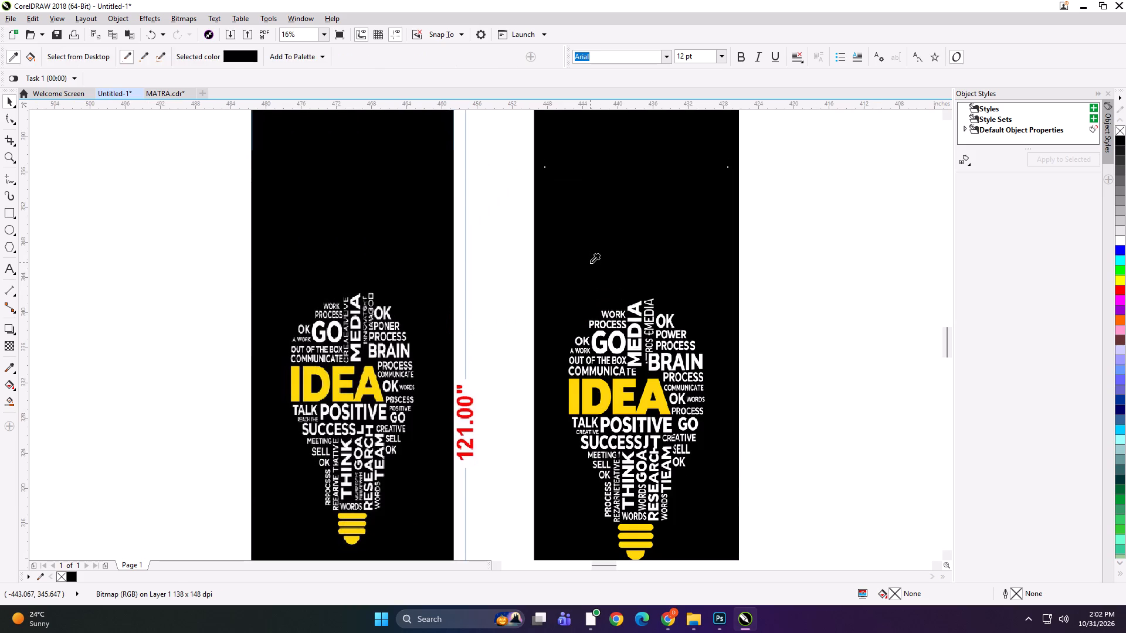
{"action": "key", "text": "space"}
{"action": "key", "text": "F10"}
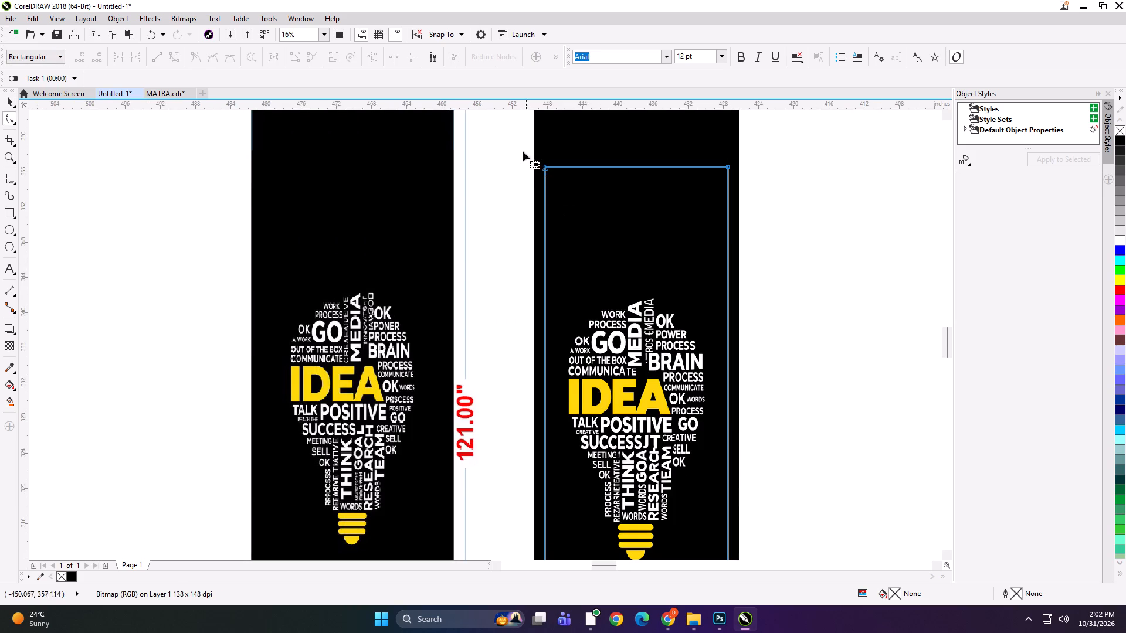
{"action": "left_click_drag", "start_coordinate": [523, 152], "coordinate": [677, 205]}
{"action": "left_click_drag", "start_coordinate": [727, 205], "coordinate": [779, 210]}
{"action": "key", "text": "ctrl+z"}
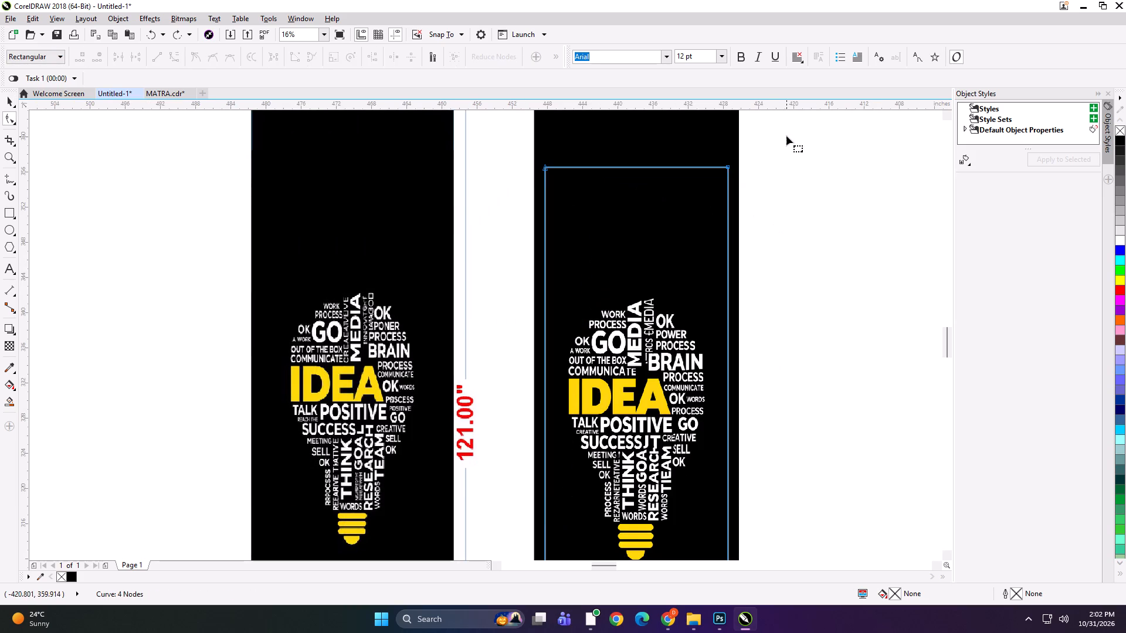
{"action": "left_click_drag", "start_coordinate": [786, 135], "coordinate": [439, 205]}
{"action": "key", "text": "Down"}
{"action": "key", "text": "Down"}
{"action": "key", "text": "Down"}
{"action": "key", "text": "Down"}
{"action": "key", "text": "Down"}
{"action": "key", "text": "Down"}
{"action": "key", "text": "Down"}
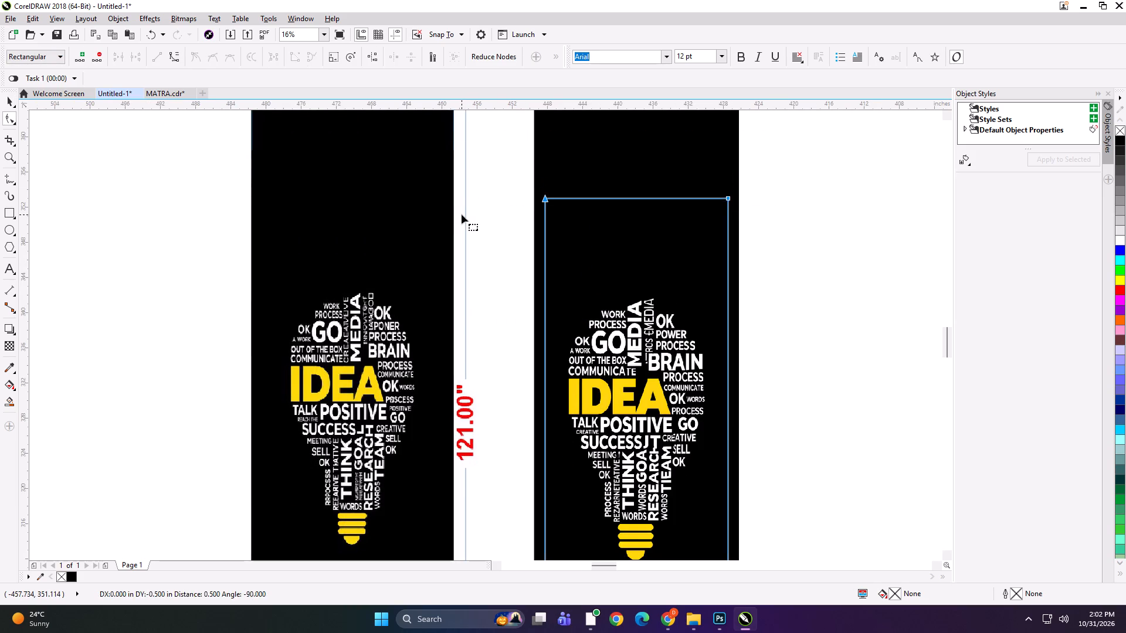
{"action": "key", "text": "Down"}
Crop both sides of the IDEA bitmap inward by 0.5 inch each by nudging their edge nodes.
{"action": "scroll", "coordinate": [534, 175], "scroll_direction": "down", "scroll_amount": 1}
{"action": "left_click_drag", "start_coordinate": [524, 175], "coordinate": [564, 499]}
{"action": "key", "text": "Right"}
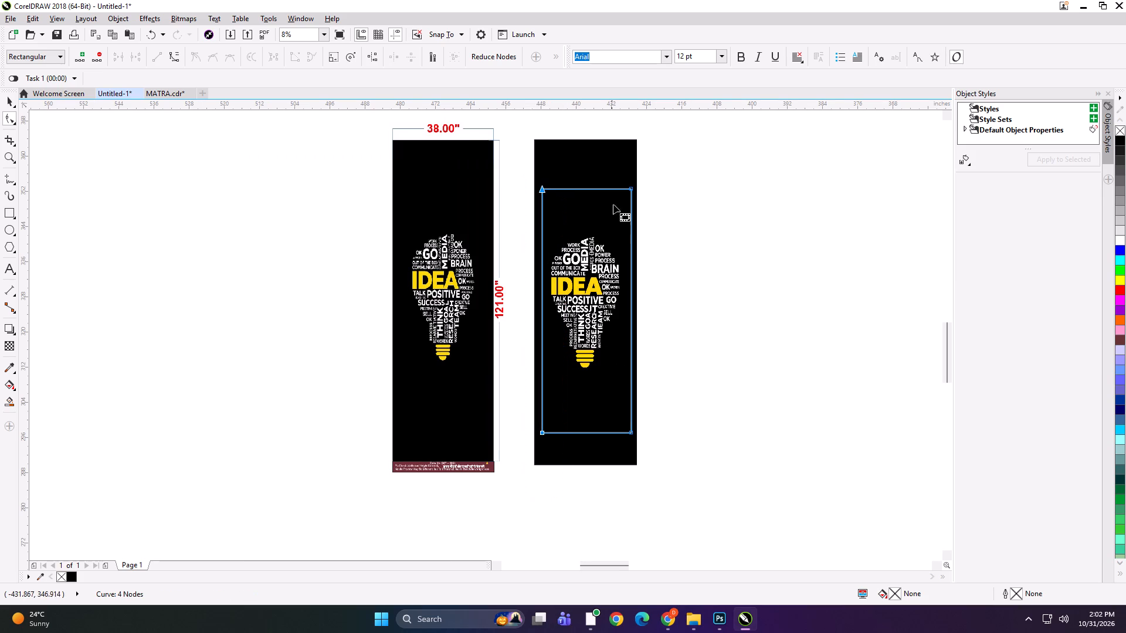
{"action": "left_click_drag", "start_coordinate": [613, 162], "coordinate": [664, 442]}
{"action": "left_click", "coordinate": [667, 464]}
{"action": "left_click_drag", "start_coordinate": [673, 170], "coordinate": [673, 288]}
{"action": "left_click_drag", "start_coordinate": [669, 306], "coordinate": [642, 376]}
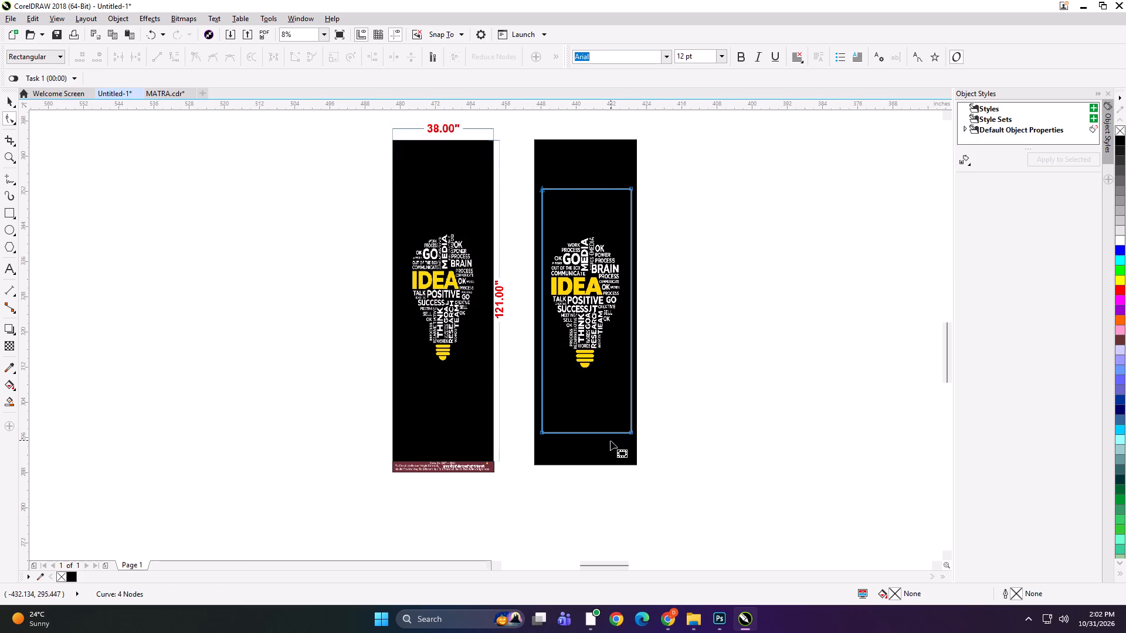
{"action": "left_click", "coordinate": [648, 172]}
{"action": "left_click", "coordinate": [662, 175], "text": "shift"}
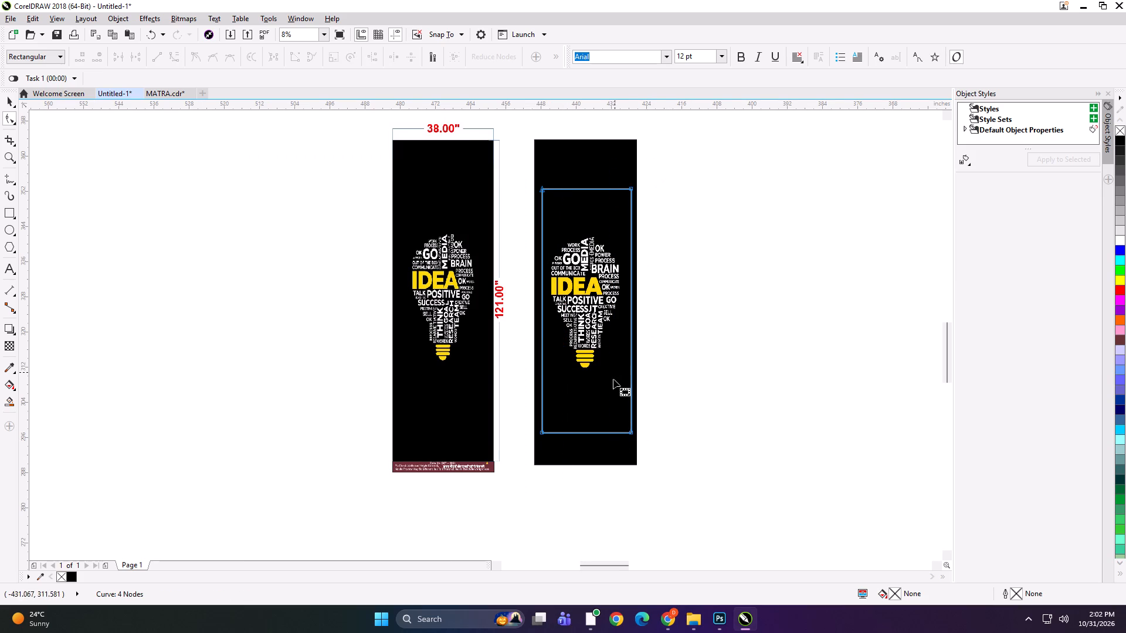
{"action": "left_click", "coordinate": [613, 379], "text": "shift"}
{"action": "key", "text": "space"}
{"action": "key", "text": "space"}
{"action": "left_click_drag", "start_coordinate": [676, 160], "coordinate": [669, 196]}
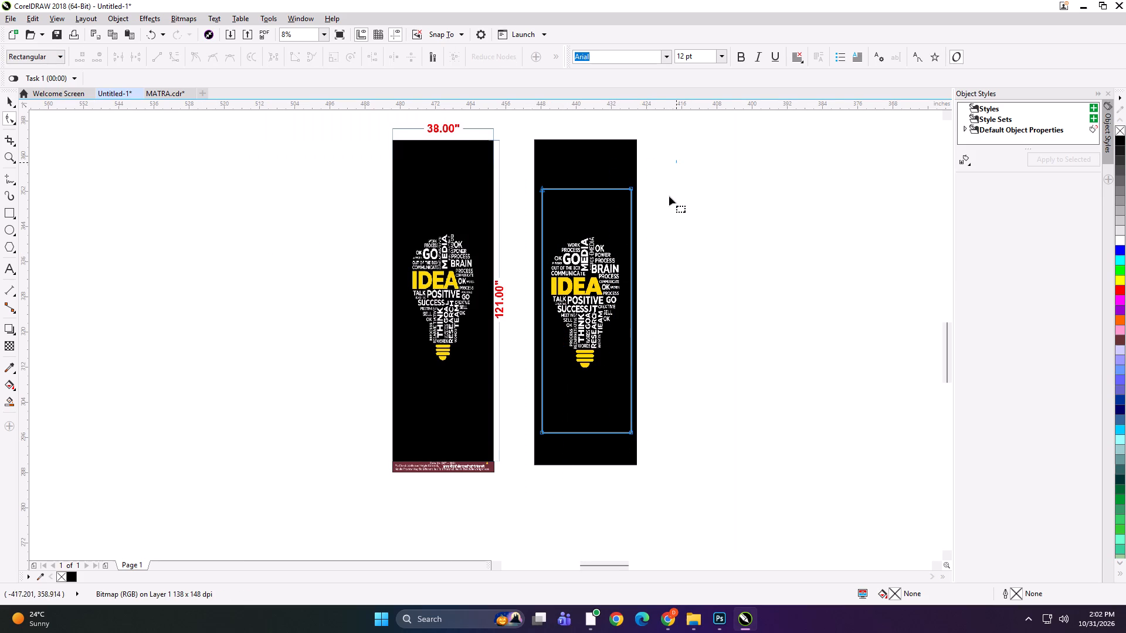
{"action": "left_click_drag", "start_coordinate": [669, 196], "coordinate": [593, 468]}
{"action": "key", "text": "Left"}
Crop the IDEA bitmap from below by nudging its two bottom nodes up 1.5 inches with the Shape tool.
{"action": "left_click_drag", "start_coordinate": [689, 389], "coordinate": [530, 450]}
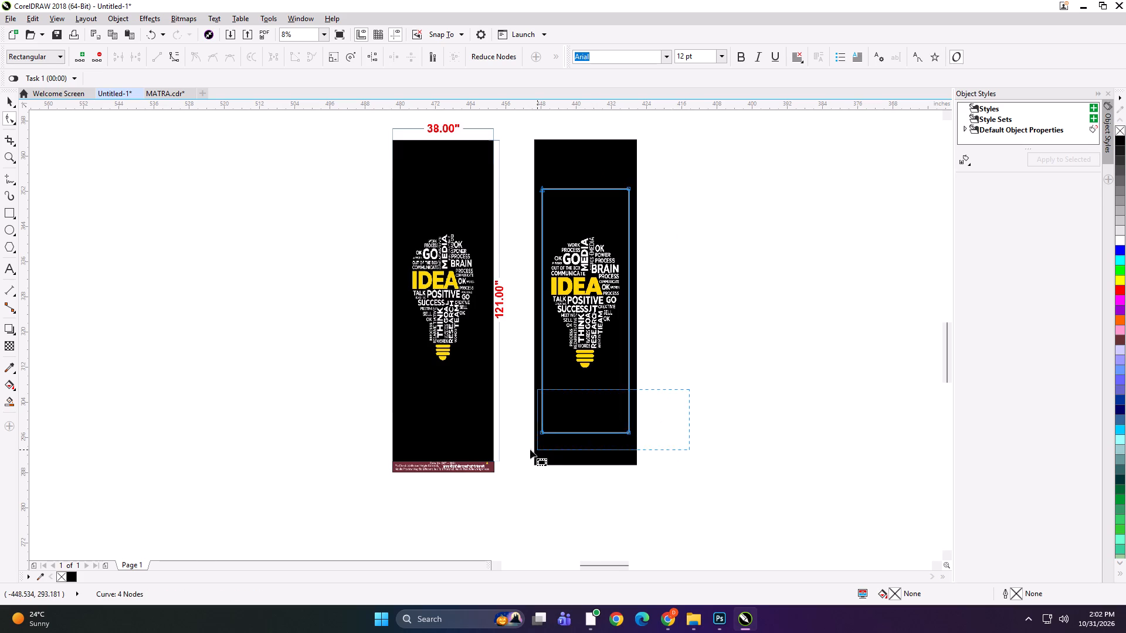
{"action": "left_click_drag", "start_coordinate": [530, 450], "coordinate": [518, 450]}
{"action": "key", "text": "Up"}
{"action": "key", "text": "Up"}
{"action": "key", "text": "Up"}
{"action": "key", "text": "space"}
{"action": "left_click", "coordinate": [662, 155]}
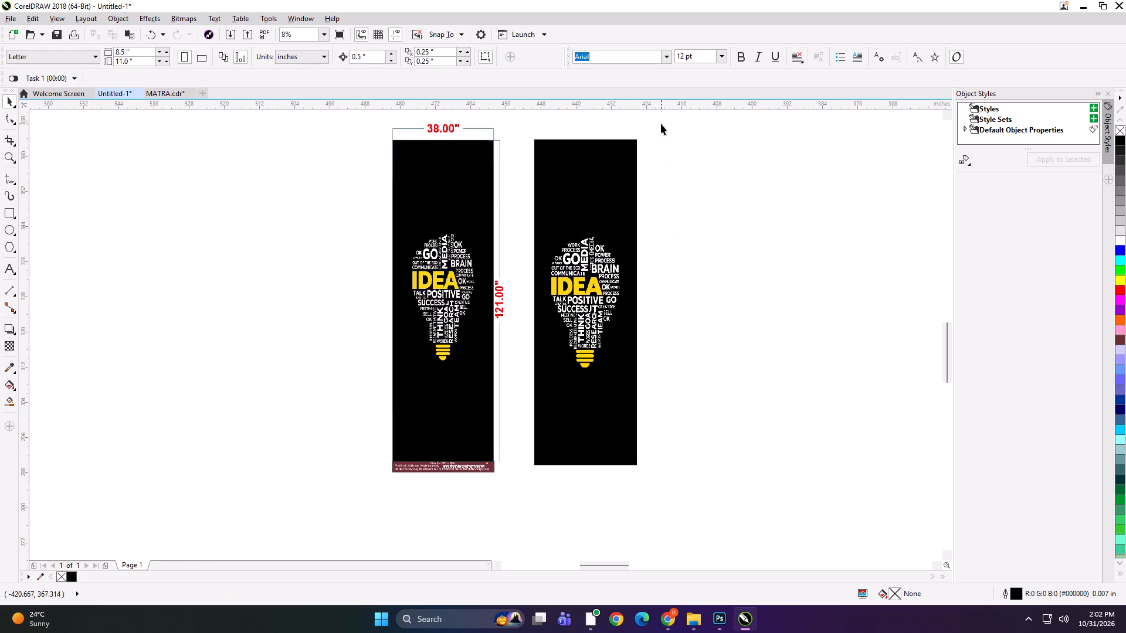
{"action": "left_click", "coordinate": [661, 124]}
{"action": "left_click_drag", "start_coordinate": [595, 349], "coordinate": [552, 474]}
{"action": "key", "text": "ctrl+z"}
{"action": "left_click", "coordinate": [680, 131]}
Group the black rectangle with the IDEA bitmap and export it as a 100 dpi RGB TIFF, replacing the existing 38x121 file.
{"action": "left_click_drag", "start_coordinate": [666, 127], "coordinate": [621, 340]}
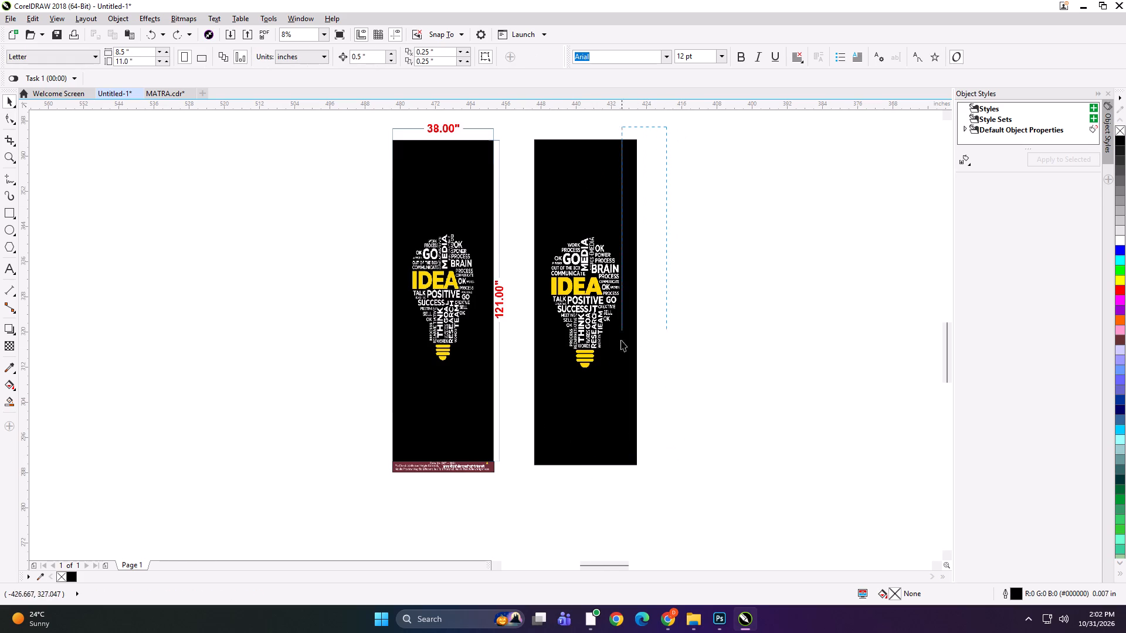
{"action": "left_click_drag", "start_coordinate": [621, 340], "coordinate": [492, 511]}
{"action": "key", "text": "ctrl+g"}
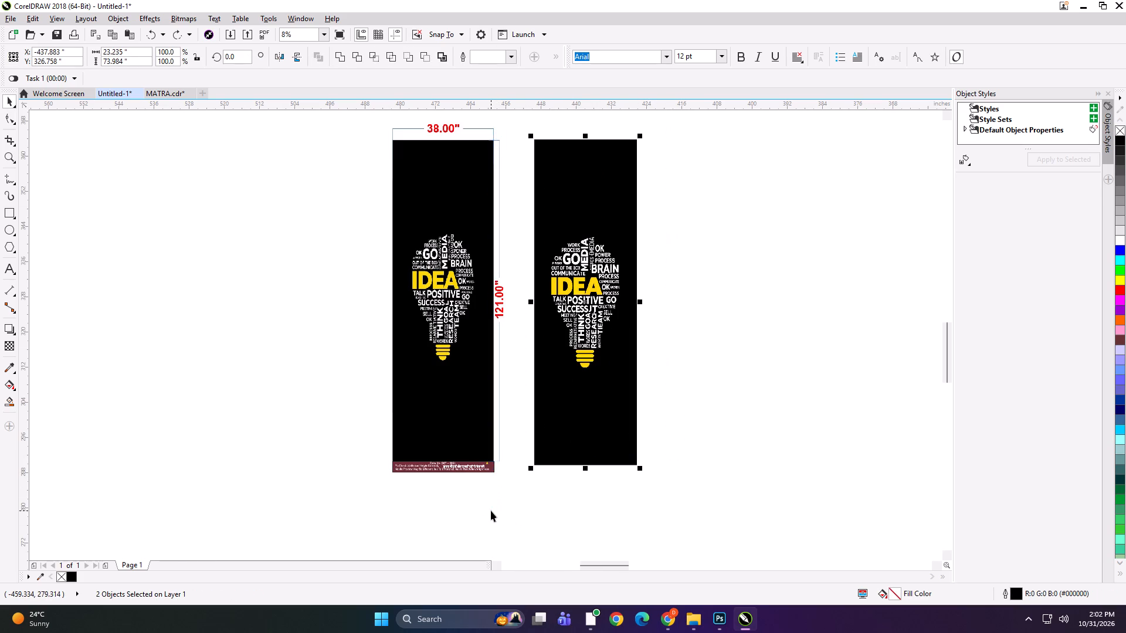
{"action": "key", "text": "ctrl+e"}
{"action": "left_click", "coordinate": [655, 253]}
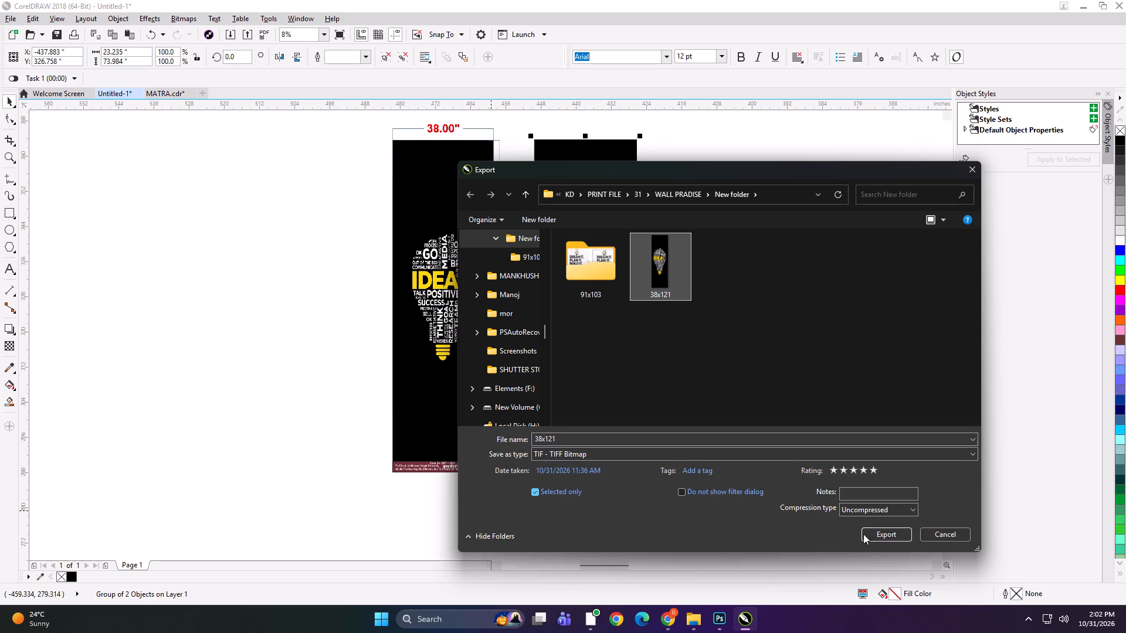
{"action": "left_click", "coordinate": [869, 538]}
{"action": "left_click", "coordinate": [587, 308]}
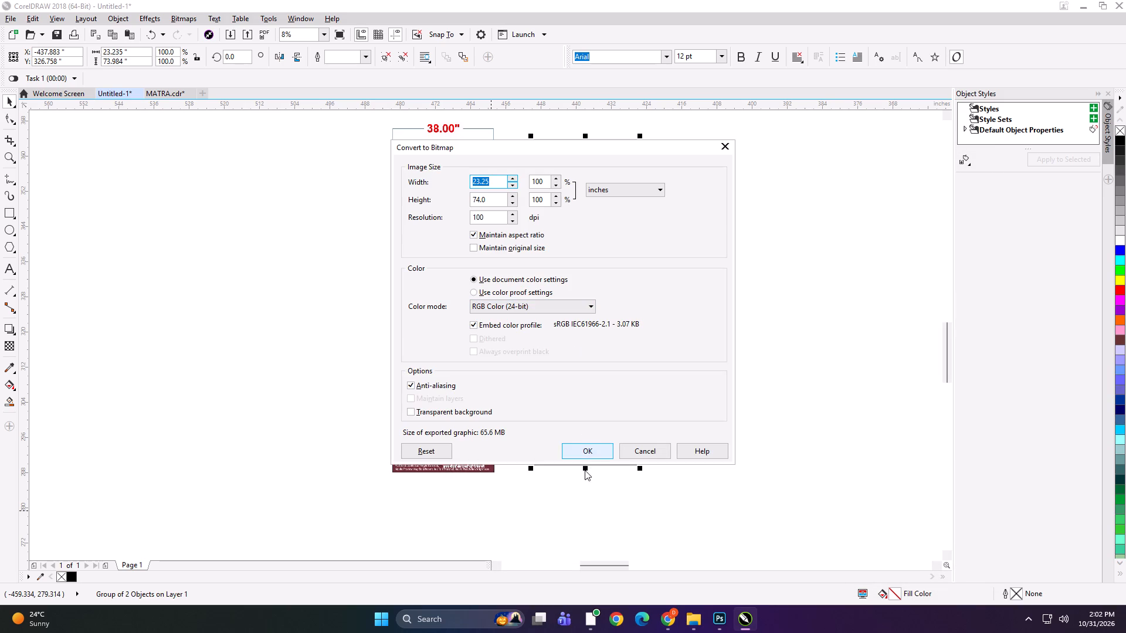
{"action": "left_click", "coordinate": [588, 448]}
Group the 38x121 preview with the finished IDEA panel and shrink the group to about 2.7 x 3.8 inches.
{"action": "double_click", "coordinate": [468, 333], "text": "shift"}
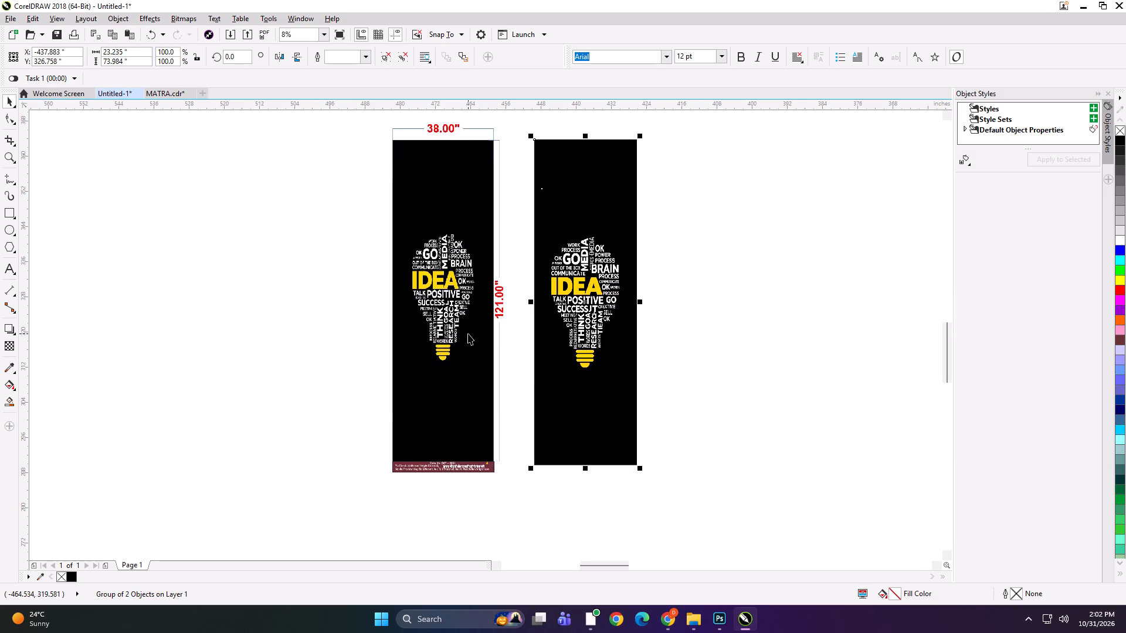
{"action": "left_click", "coordinate": [468, 333], "text": "shift"}
{"action": "key", "text": "ctrl+g"}
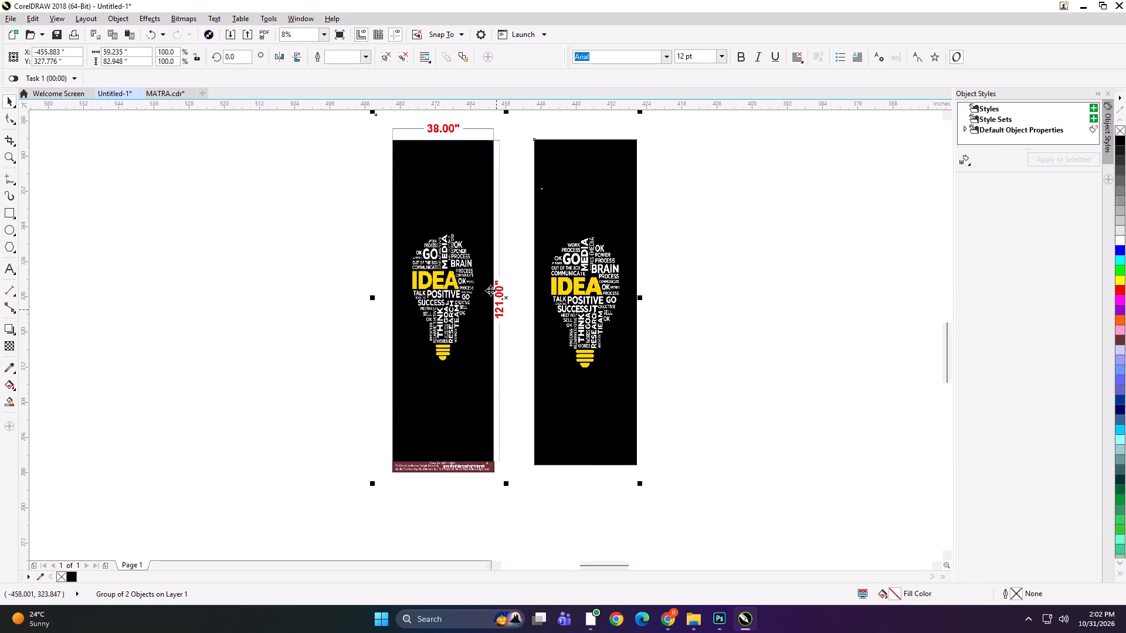
{"action": "left_click_drag", "start_coordinate": [372, 113], "coordinate": [478, 262], "text": "shift"}
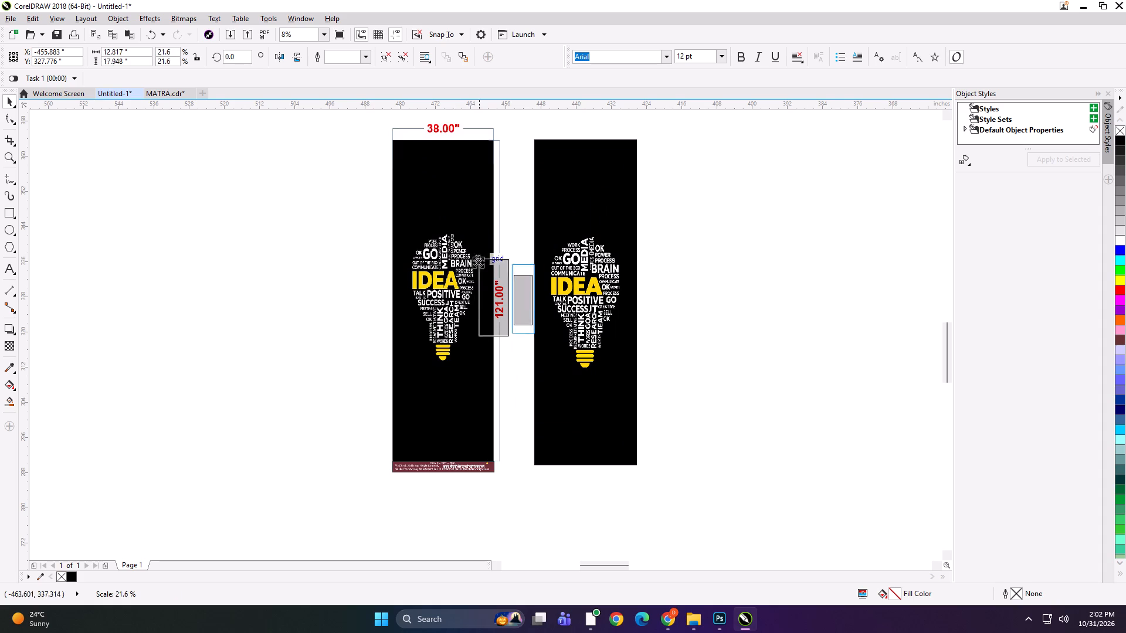
{"action": "left_click_drag", "start_coordinate": [478, 262], "coordinate": [487, 280], "text": "shift"}
{"action": "scroll", "coordinate": [488, 297], "scroll_direction": "up", "scroll_amount": 3}
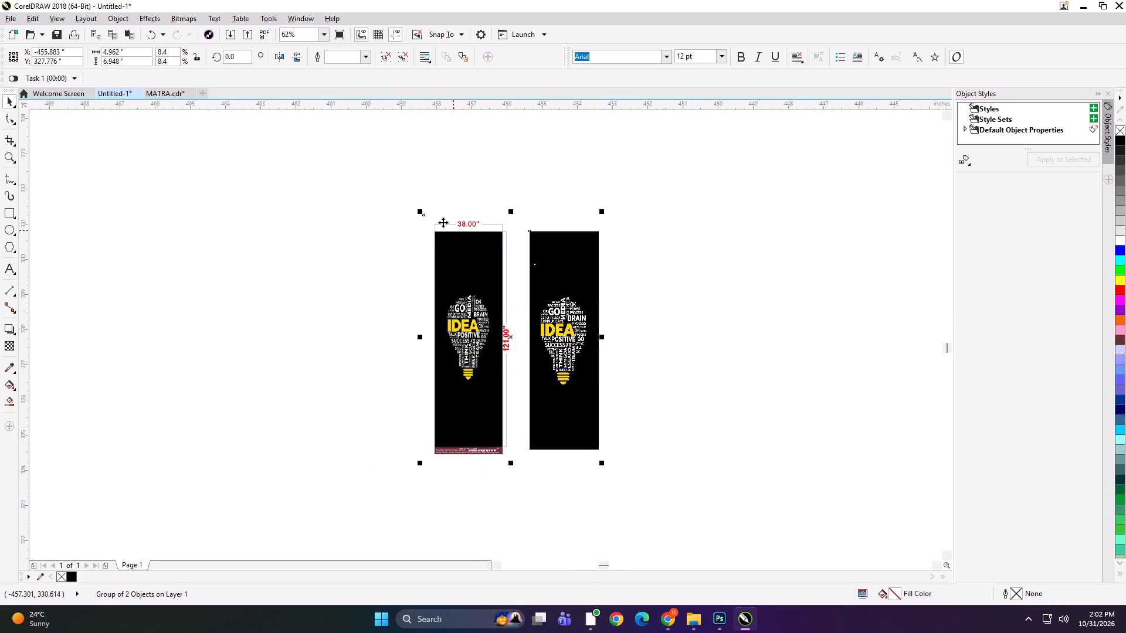
{"action": "left_click_drag", "start_coordinate": [420, 212], "coordinate": [460, 254], "text": "shift"}
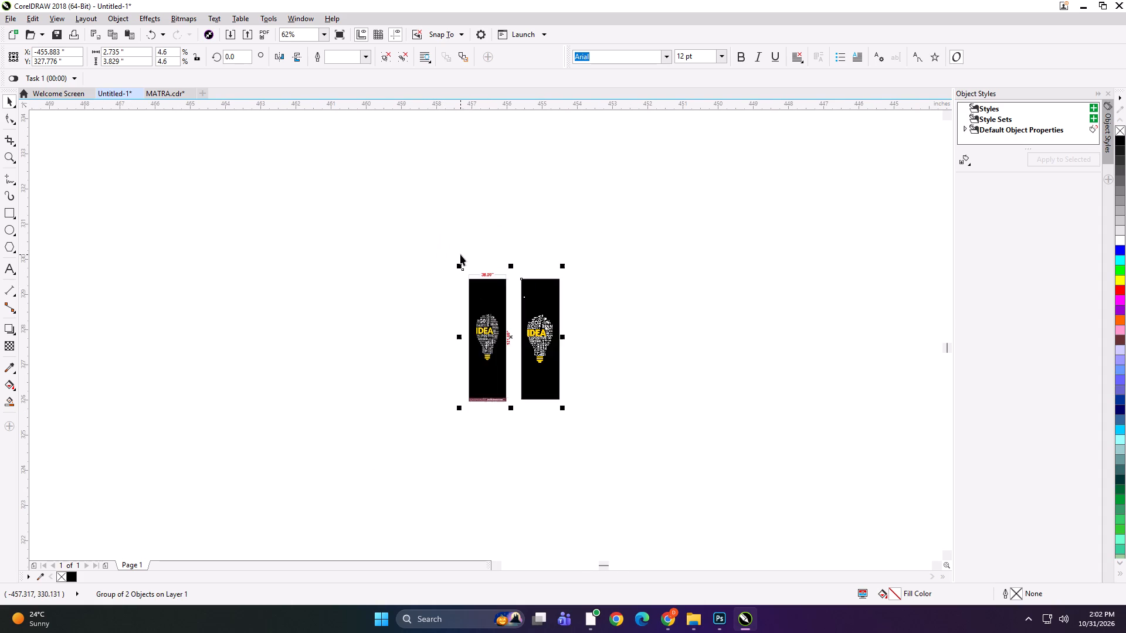
Export the shrunken IDEA group under the name SFG and delete it from the drawing.
{"action": "key", "text": "ctrl+e"}
{"action": "type", "text": "SFG"}
{"action": "key", "text": "Return"}
{"action": "key", "text": "Return"}
{"action": "key", "text": "Return"}
{"action": "key", "text": "Return"}
{"action": "key", "text": "Delete"}
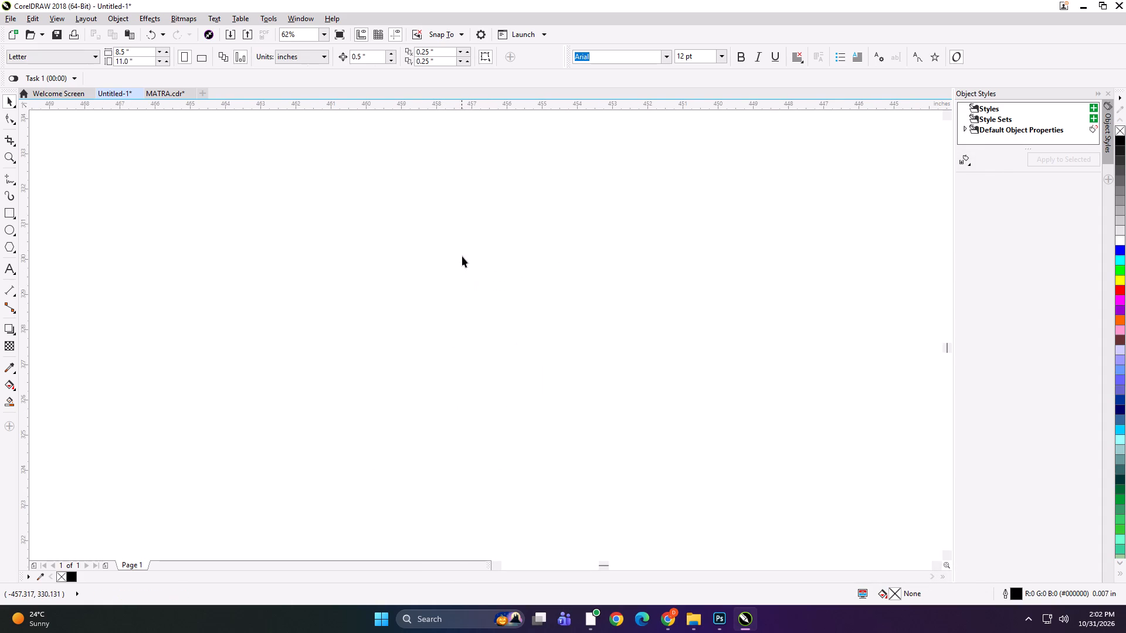
Find the STARTUP artwork and move its bitmap further away from the 91 x 103 preview beside it.
{"action": "key", "text": "F4"}
{"action": "left_click", "coordinate": [454, 271]}
{"action": "scroll", "coordinate": [150, 447], "scroll_direction": "up", "scroll_amount": 1}
{"action": "scroll", "coordinate": [485, 389], "scroll_direction": "up", "scroll_amount": 1}
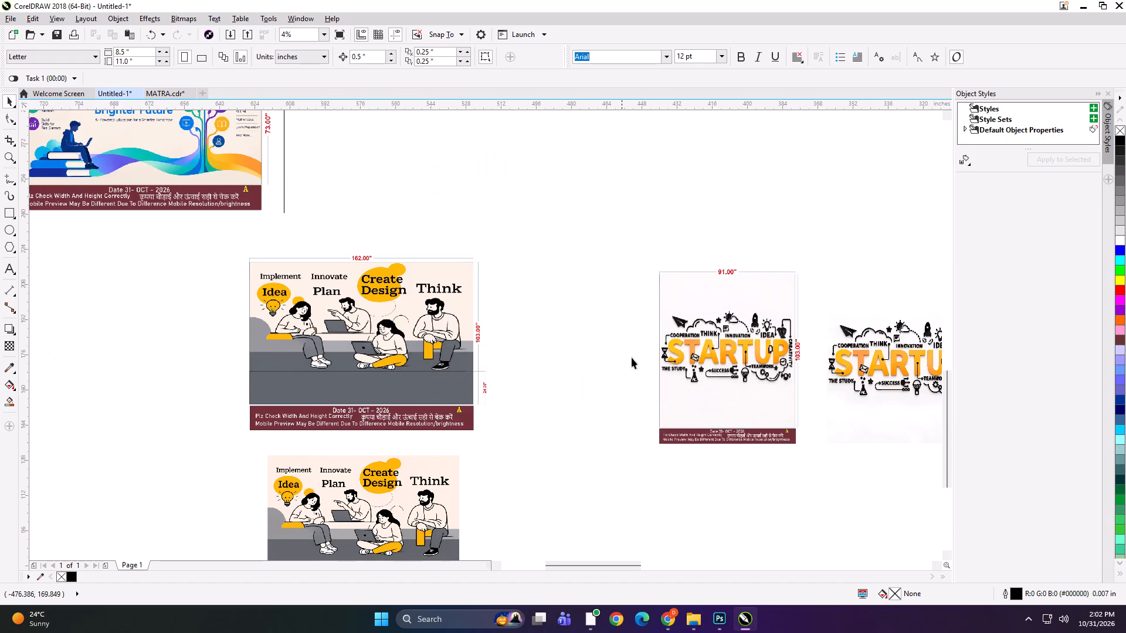
{"action": "scroll", "coordinate": [745, 333], "scroll_direction": "up", "scroll_amount": 1}
{"action": "scroll", "coordinate": [684, 278], "scroll_direction": "down", "scroll_amount": 1}
{"action": "scroll", "coordinate": [366, 398], "scroll_direction": "down", "scroll_amount": 1}
{"action": "scroll", "coordinate": [797, 359], "scroll_direction": "up", "scroll_amount": 1}
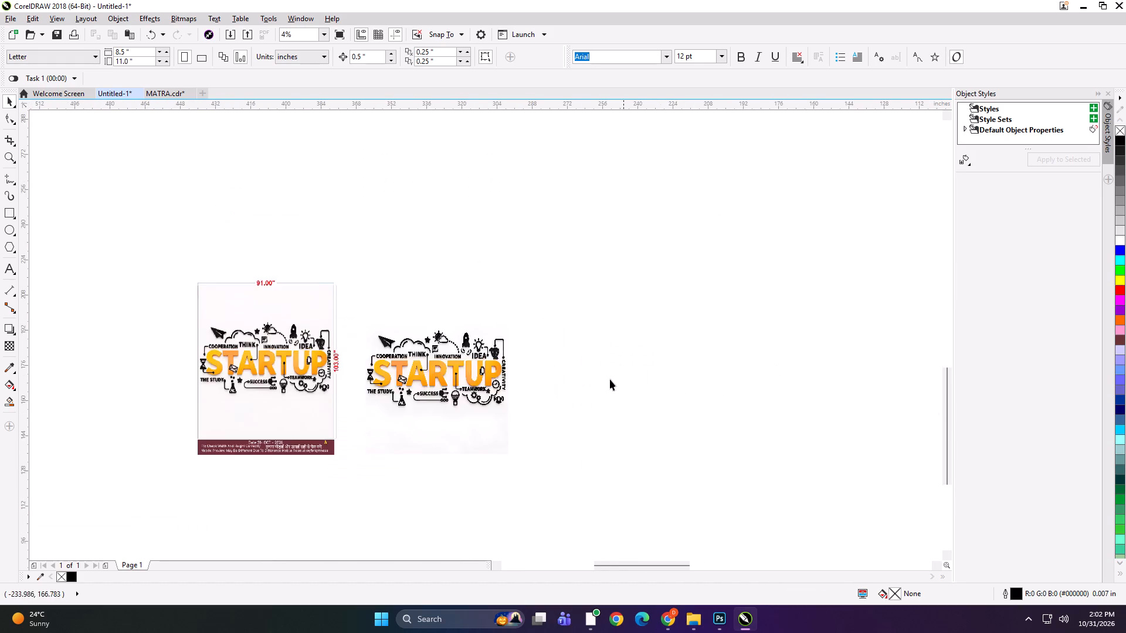
{"action": "scroll", "coordinate": [419, 383], "scroll_direction": "up", "scroll_amount": 1}
{"action": "left_click_drag", "start_coordinate": [440, 378], "coordinate": [622, 336]}
{"action": "left_click_drag", "start_coordinate": [120, 349], "coordinate": [245, 308]}
{"action": "left_click_drag", "start_coordinate": [539, 290], "coordinate": [548, 307]}
Set the STARTUP bitmap's size to 91 x 103 inches.
{"action": "left_click_drag", "start_coordinate": [143, 51], "coordinate": [99, 57]}
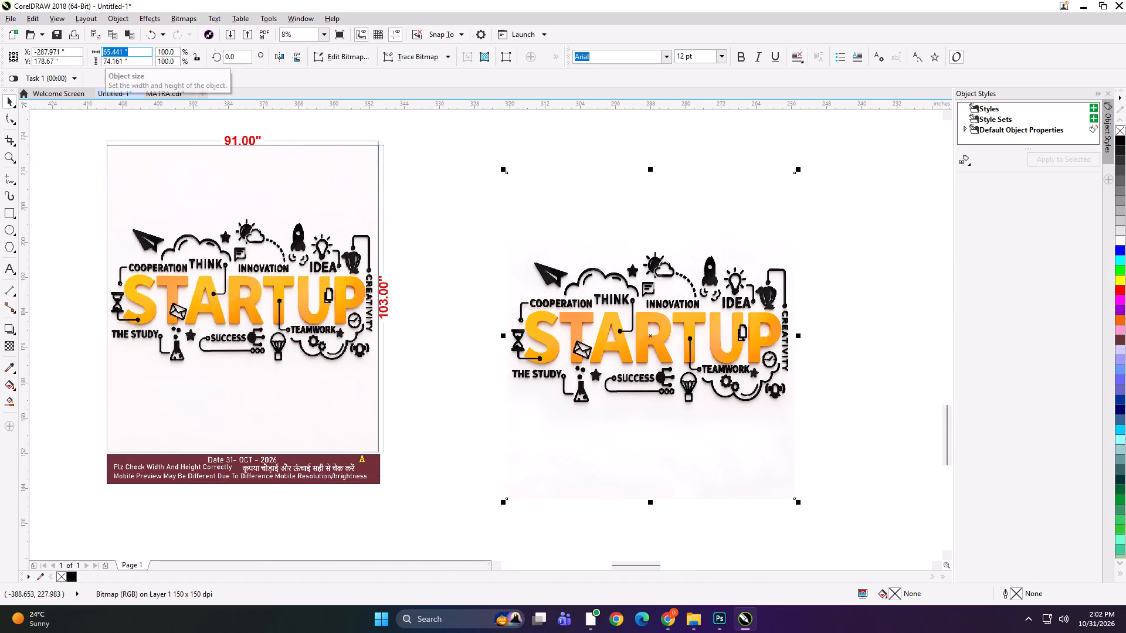
{"action": "key", "text": "1"}
{"action": "key", "text": "Tab"}
{"action": "type", "text": "103"}
{"action": "key", "text": "Return"}
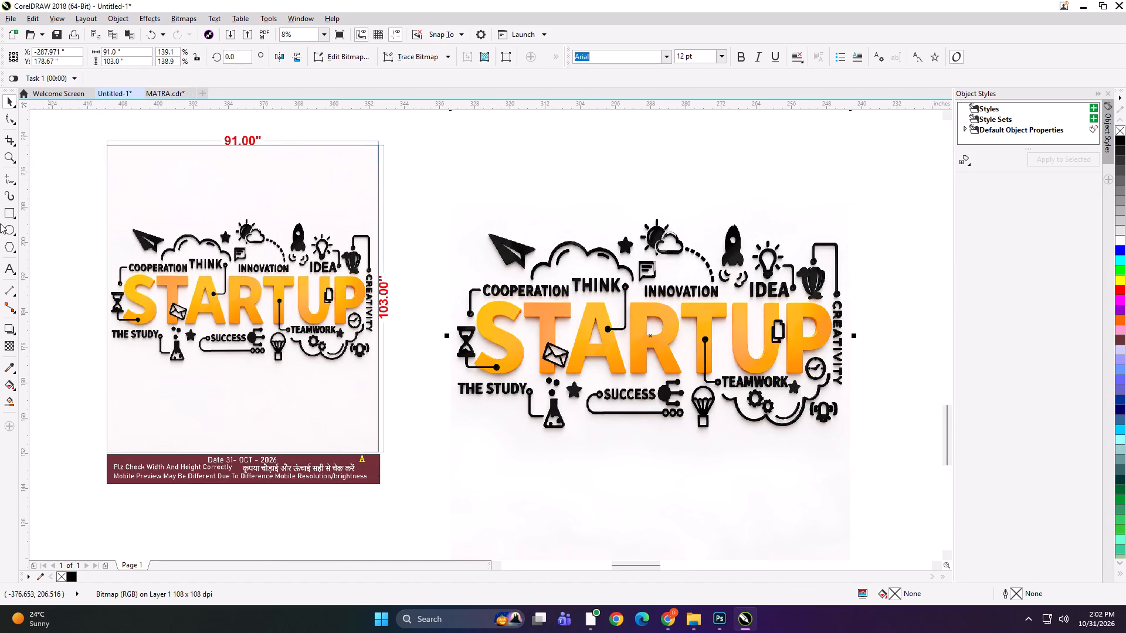
Create a 91 x 103 inch rectangle framing the enlarged STARTUP bitmap exactly.
{"action": "double_click", "coordinate": [4, 214], "text": "shift"}
{"action": "key", "text": "shift+space"}
{"action": "scroll", "coordinate": [637, 299], "scroll_direction": "down", "scroll_amount": 1}
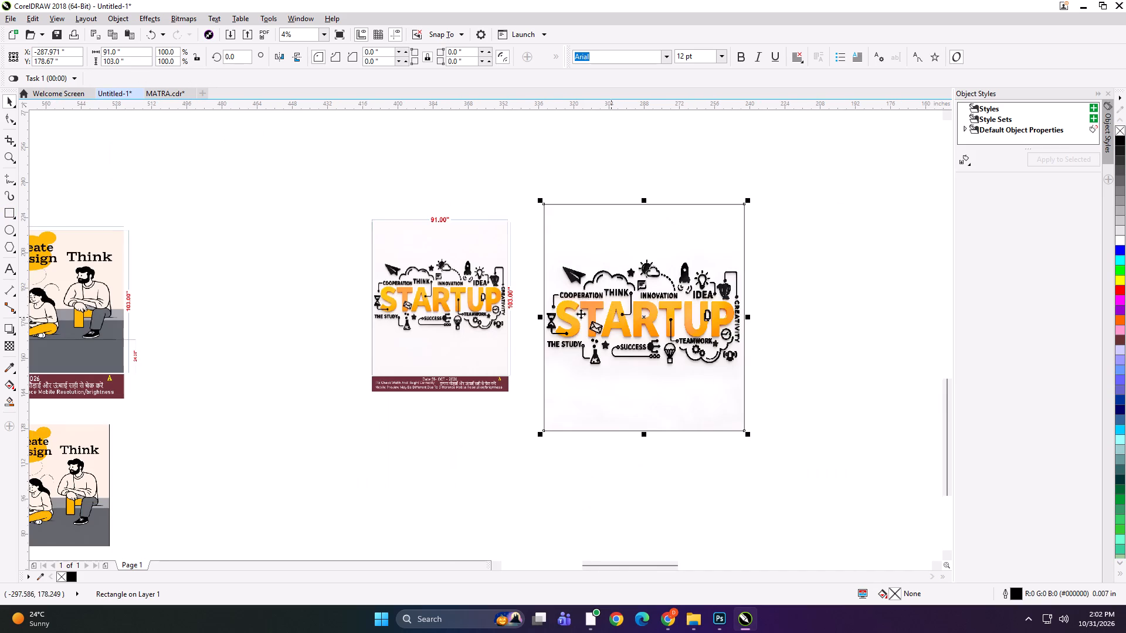
Shift the STARTUP preview slightly further away from the framed bitmap.
{"action": "left_click_drag", "start_coordinate": [470, 302], "coordinate": [449, 302]}
{"action": "left_click_drag", "start_coordinate": [444, 310], "coordinate": [445, 319]}
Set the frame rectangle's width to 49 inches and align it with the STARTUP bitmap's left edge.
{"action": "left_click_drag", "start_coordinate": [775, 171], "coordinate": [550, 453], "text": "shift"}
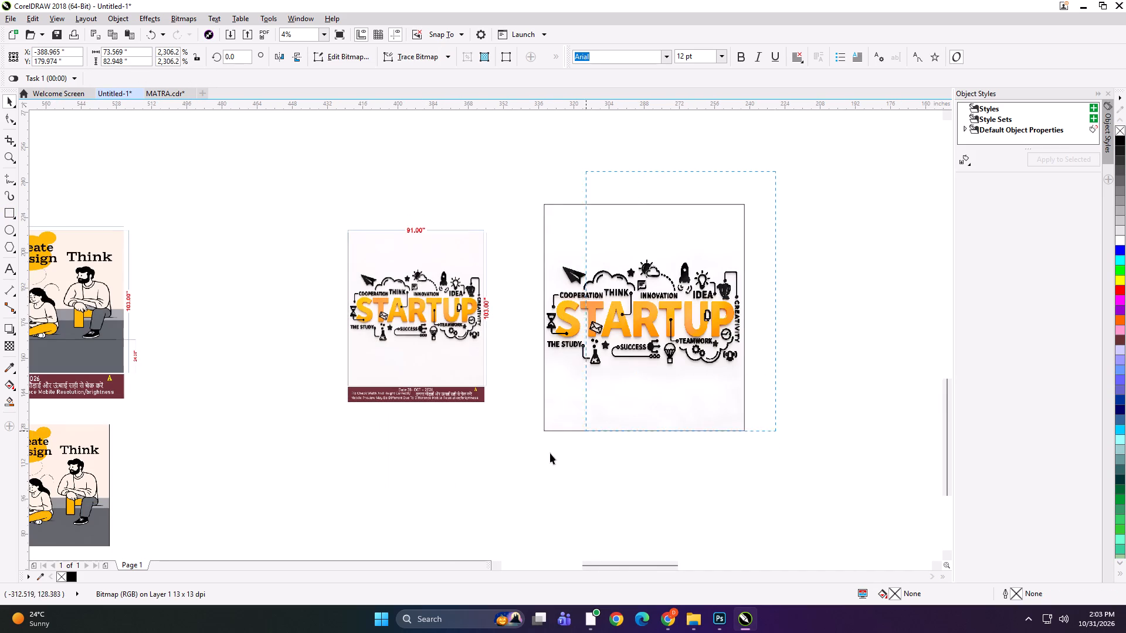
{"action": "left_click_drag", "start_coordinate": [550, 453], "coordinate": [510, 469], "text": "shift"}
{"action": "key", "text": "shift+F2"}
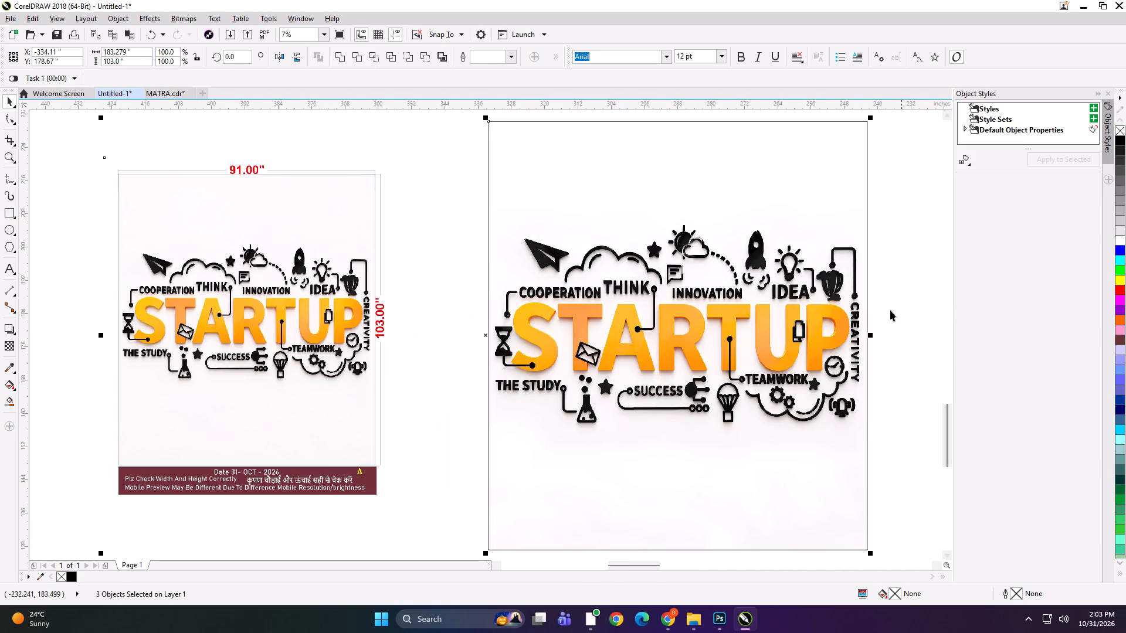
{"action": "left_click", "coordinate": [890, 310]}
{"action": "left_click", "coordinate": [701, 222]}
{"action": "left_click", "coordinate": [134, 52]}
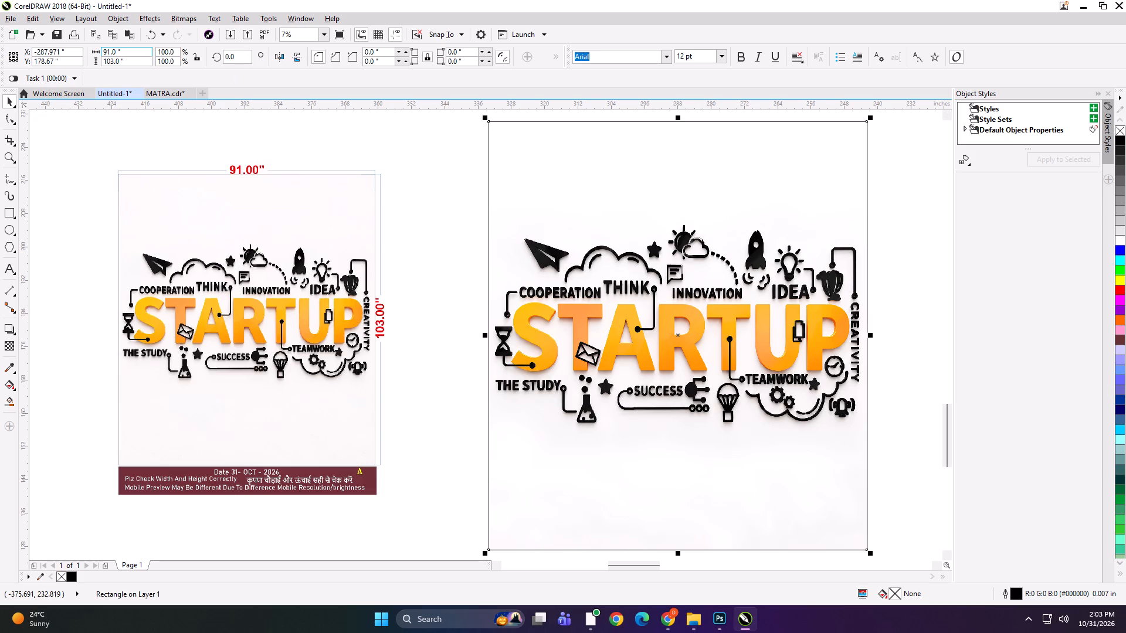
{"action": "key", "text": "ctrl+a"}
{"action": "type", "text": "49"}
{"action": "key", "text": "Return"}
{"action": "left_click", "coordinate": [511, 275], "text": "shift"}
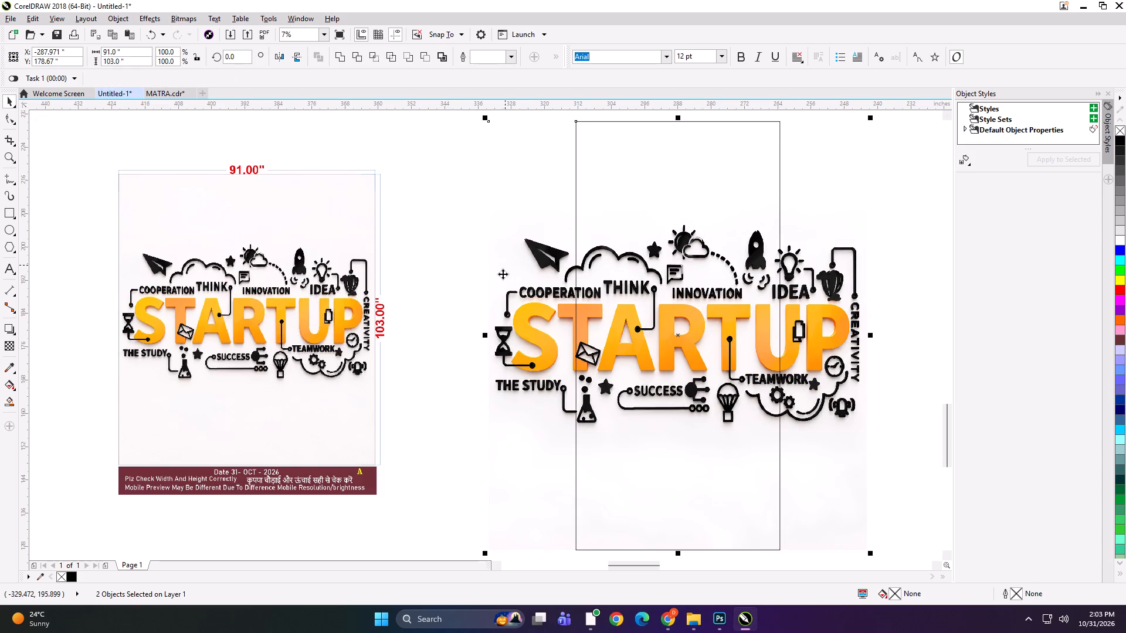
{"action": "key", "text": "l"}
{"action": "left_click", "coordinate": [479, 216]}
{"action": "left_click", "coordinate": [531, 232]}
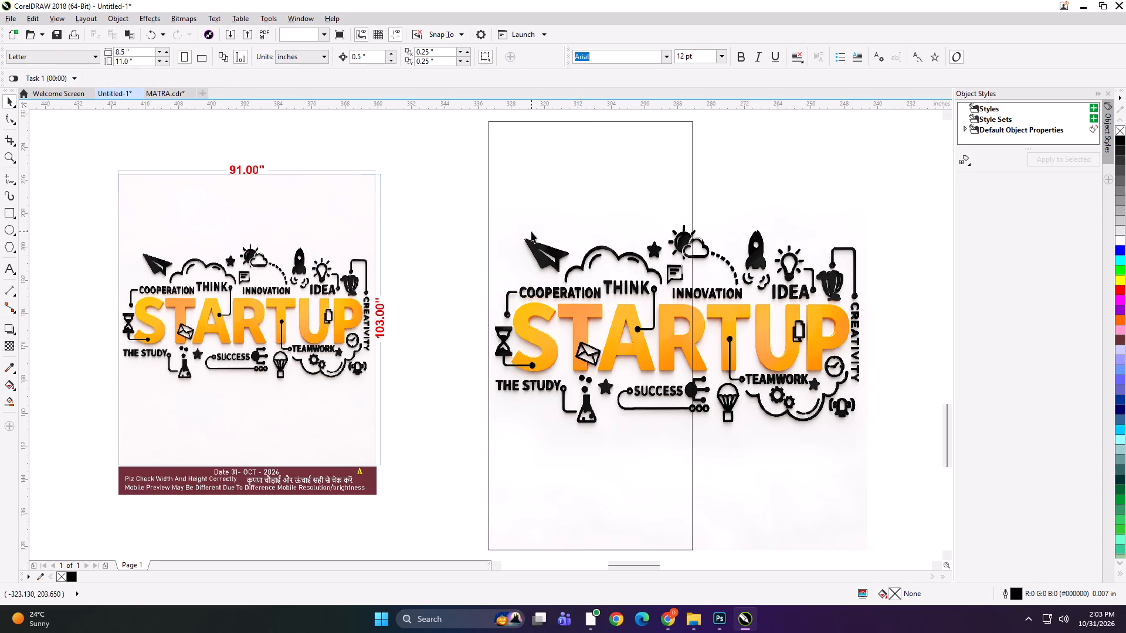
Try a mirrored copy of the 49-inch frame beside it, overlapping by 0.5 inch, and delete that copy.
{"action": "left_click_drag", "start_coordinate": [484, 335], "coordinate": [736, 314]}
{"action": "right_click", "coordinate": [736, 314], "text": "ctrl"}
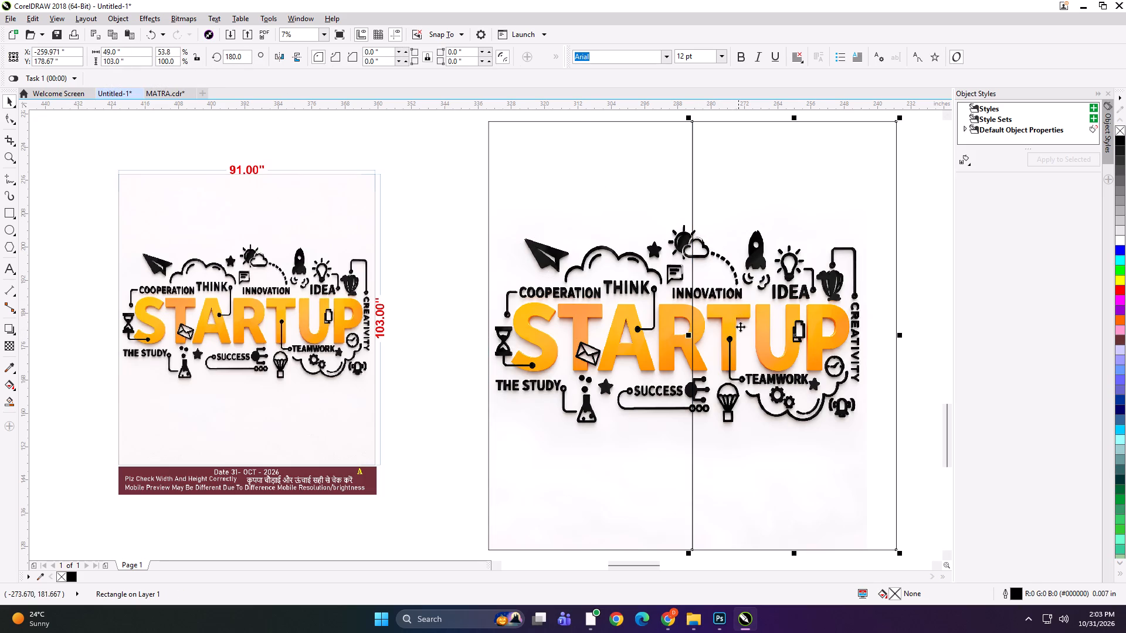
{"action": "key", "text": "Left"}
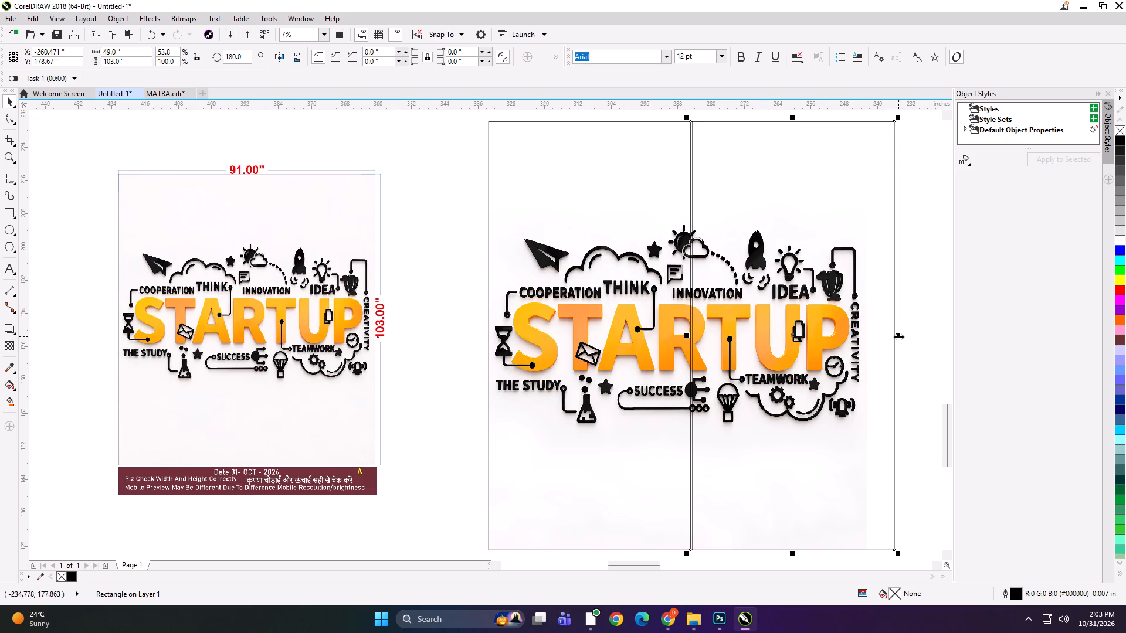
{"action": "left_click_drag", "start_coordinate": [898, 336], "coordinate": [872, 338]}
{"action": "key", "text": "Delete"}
Set the frame rectangle's width to 53 inches and align it with the STARTUP bitmap's left edge.
{"action": "left_click", "coordinate": [523, 286]}
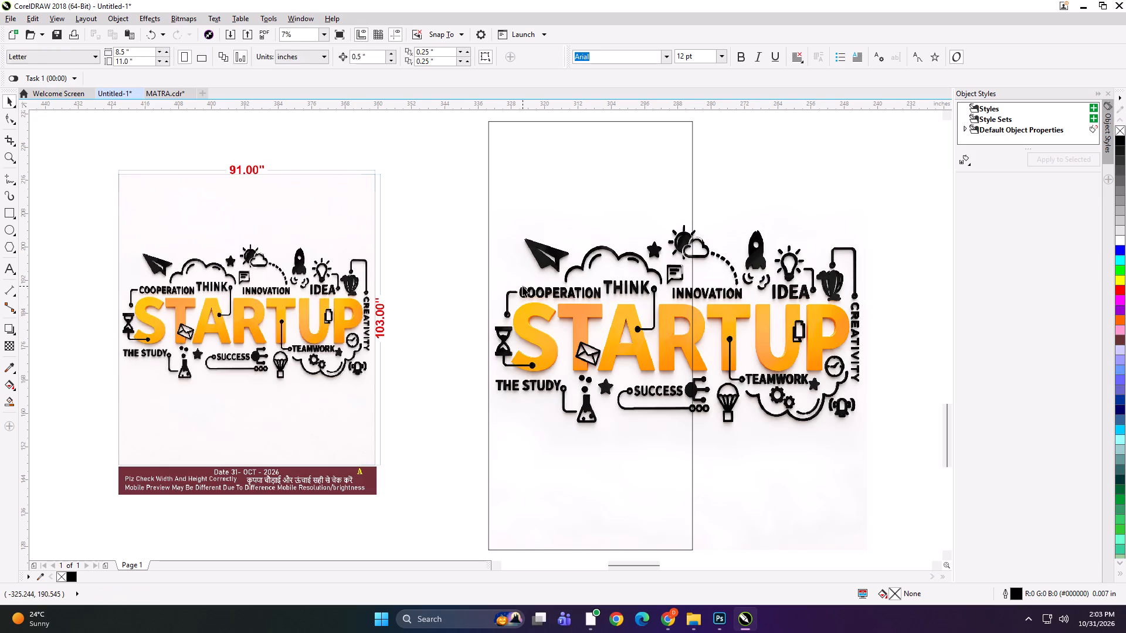
{"action": "left_click", "coordinate": [127, 54]}
{"action": "key", "text": "ctrl+a"}
{"action": "type", "text": "53"}
{"action": "key", "text": "Return"}
{"action": "left_click", "coordinate": [750, 338], "text": "shift"}
{"action": "key", "text": "l"}
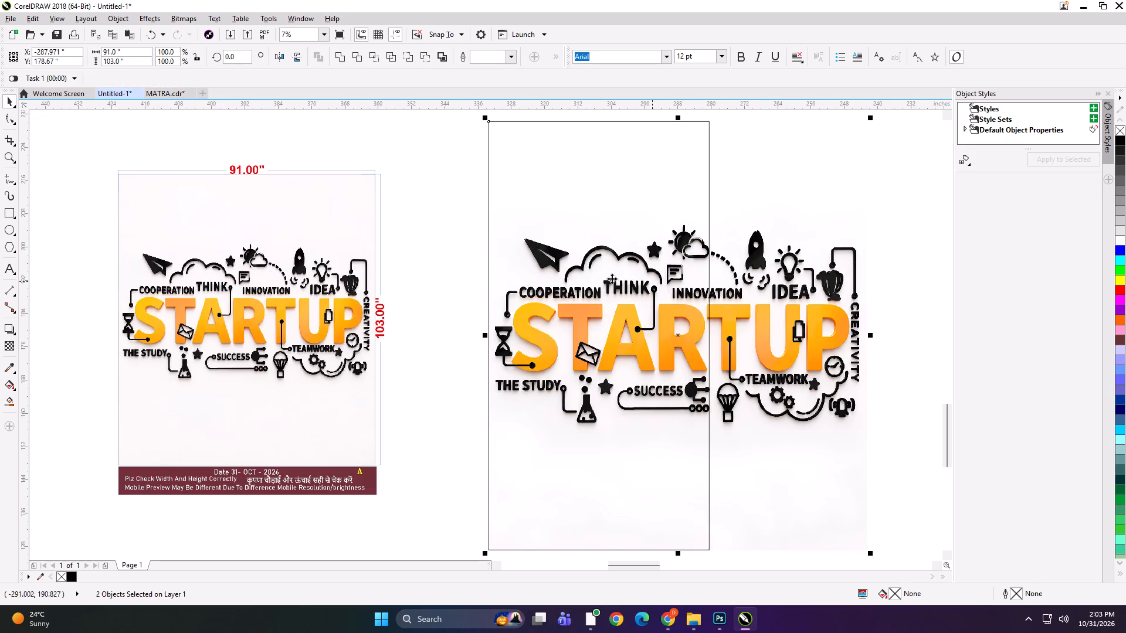
{"action": "left_click", "coordinate": [477, 253]}
Mirror a copy of the 53-inch frame to its right, nudge it back 0.5 inch, and narrow it to the bitmap's right edge.
{"action": "left_click", "coordinate": [511, 342]}
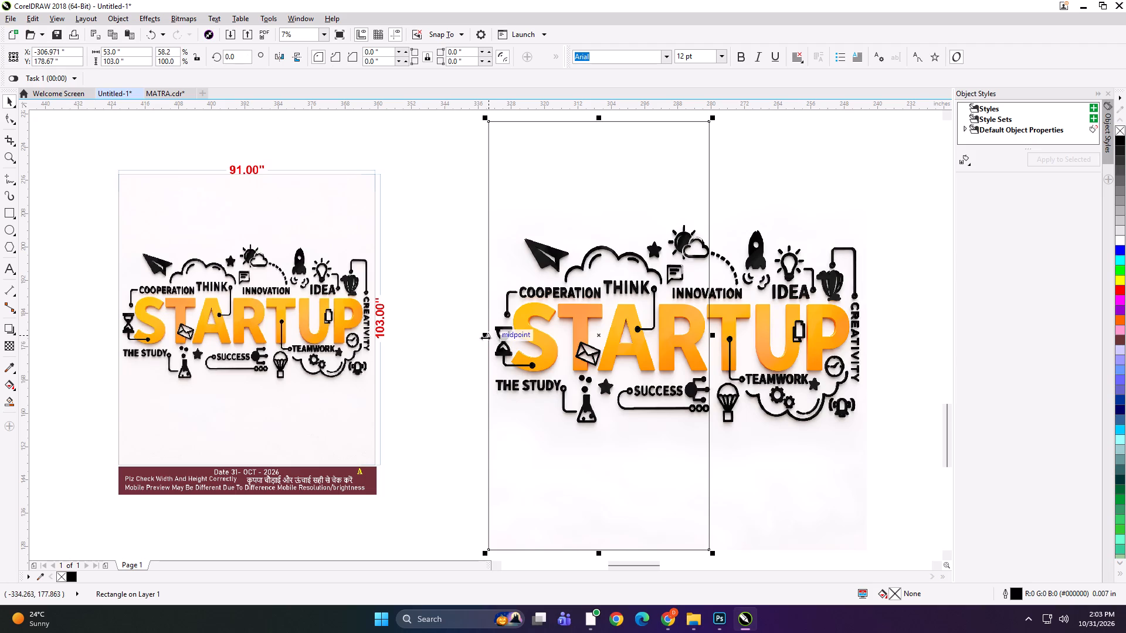
{"action": "left_click_drag", "start_coordinate": [485, 336], "coordinate": [803, 322]}
{"action": "right_click", "coordinate": [802, 322], "text": "ctrl"}
{"action": "key", "text": "Left"}
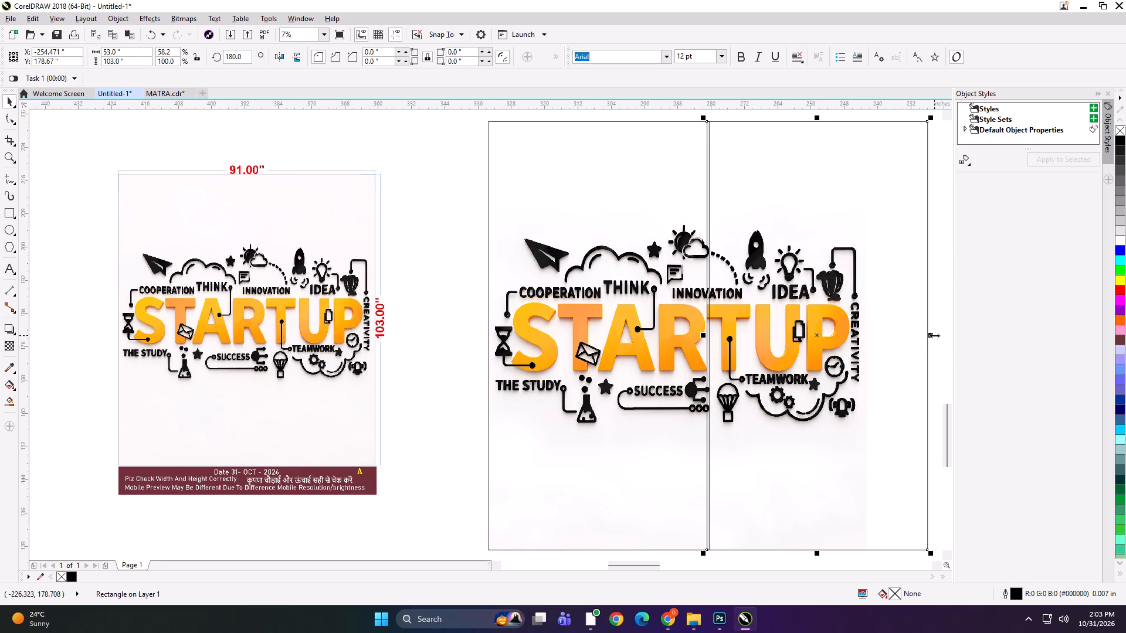
{"action": "left_click_drag", "start_coordinate": [934, 335], "coordinate": [876, 332]}
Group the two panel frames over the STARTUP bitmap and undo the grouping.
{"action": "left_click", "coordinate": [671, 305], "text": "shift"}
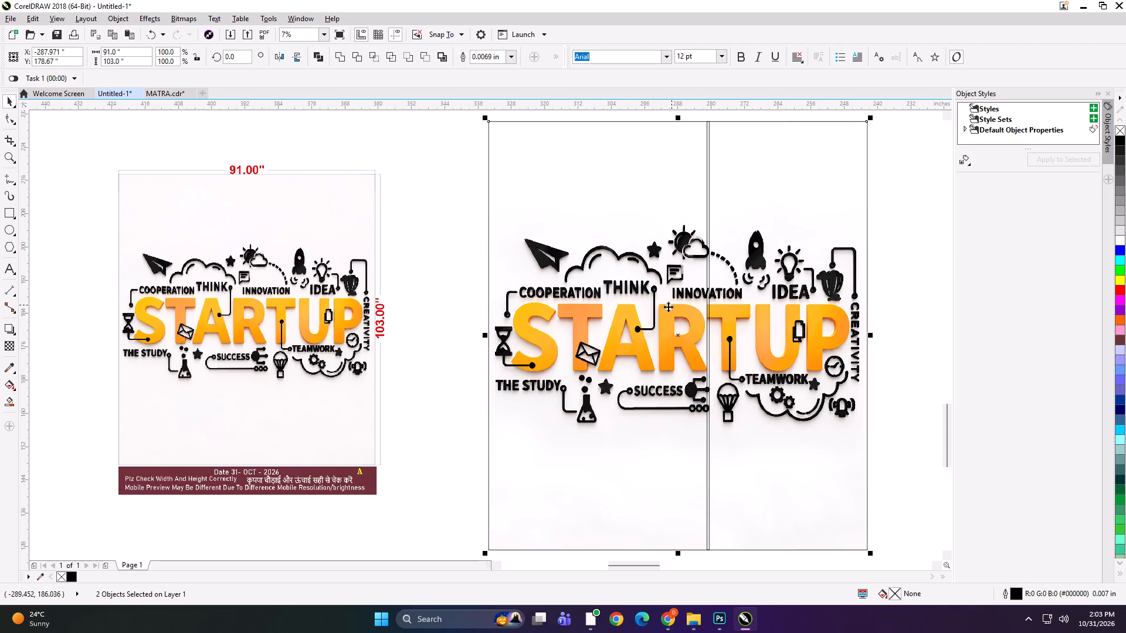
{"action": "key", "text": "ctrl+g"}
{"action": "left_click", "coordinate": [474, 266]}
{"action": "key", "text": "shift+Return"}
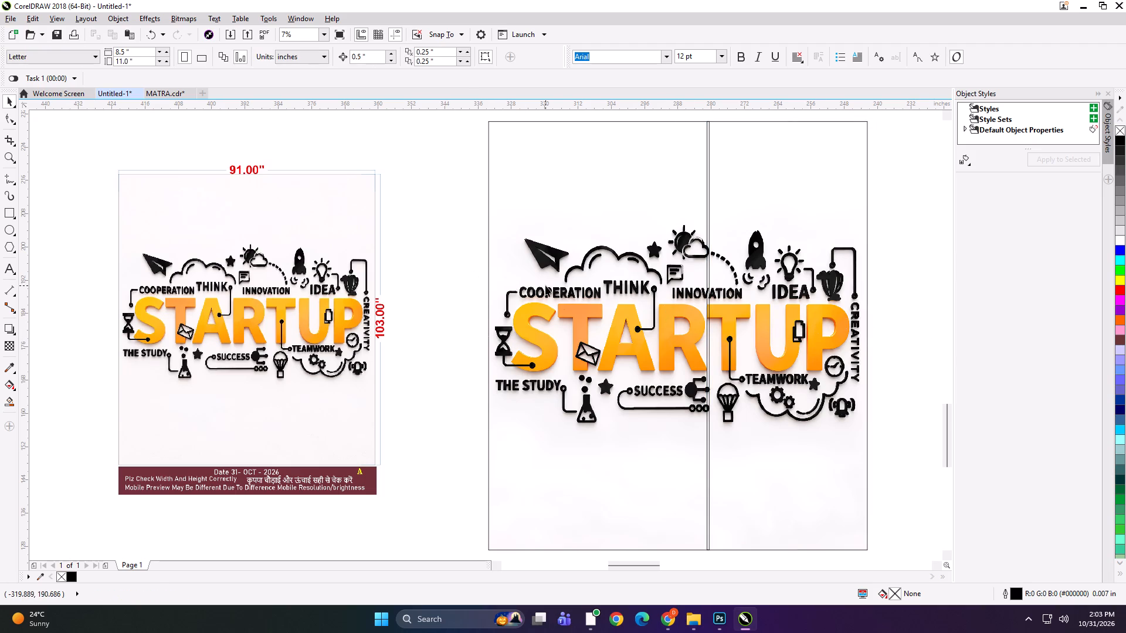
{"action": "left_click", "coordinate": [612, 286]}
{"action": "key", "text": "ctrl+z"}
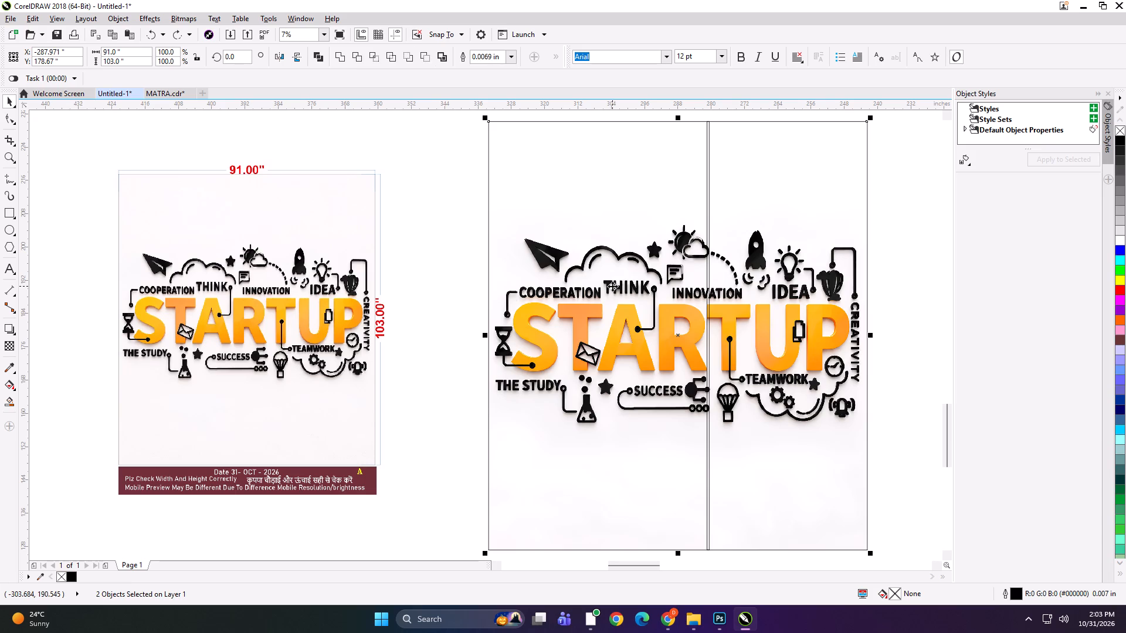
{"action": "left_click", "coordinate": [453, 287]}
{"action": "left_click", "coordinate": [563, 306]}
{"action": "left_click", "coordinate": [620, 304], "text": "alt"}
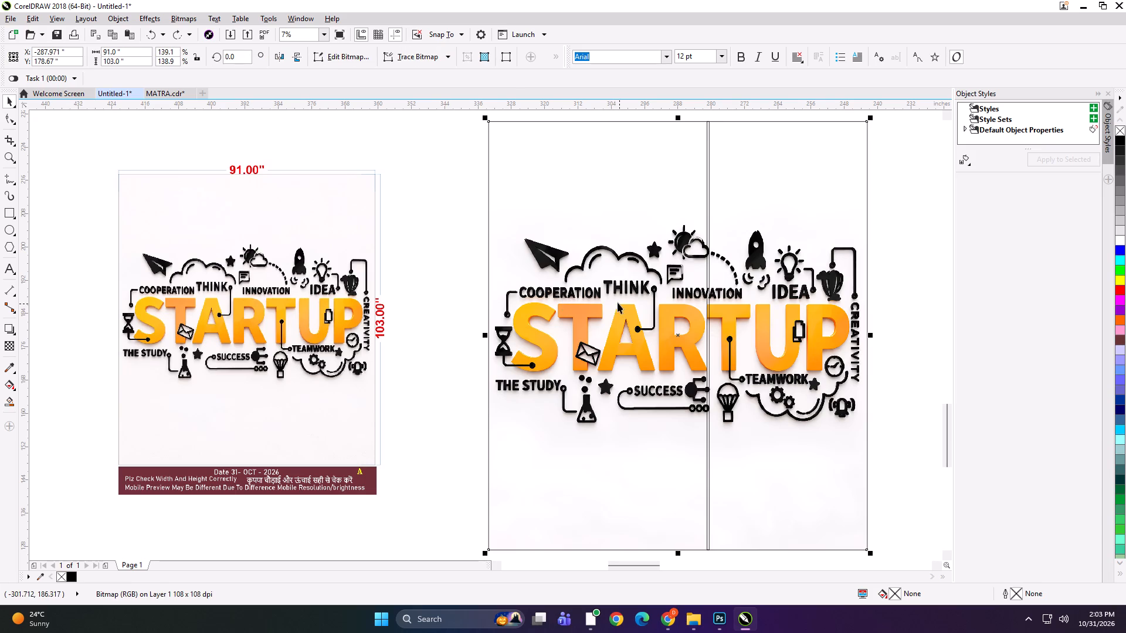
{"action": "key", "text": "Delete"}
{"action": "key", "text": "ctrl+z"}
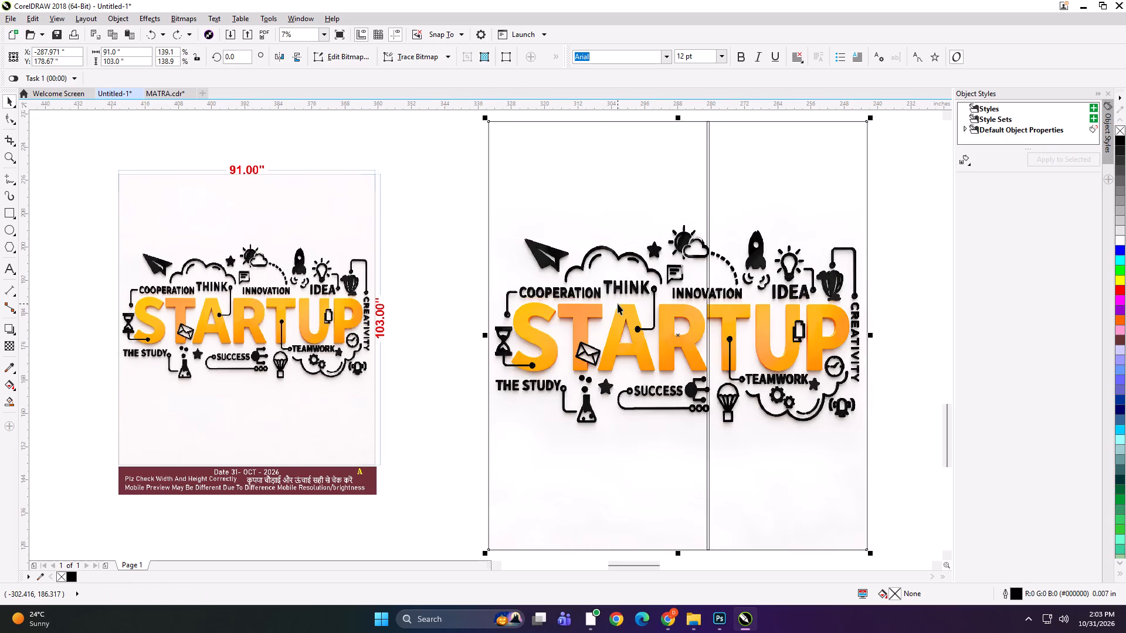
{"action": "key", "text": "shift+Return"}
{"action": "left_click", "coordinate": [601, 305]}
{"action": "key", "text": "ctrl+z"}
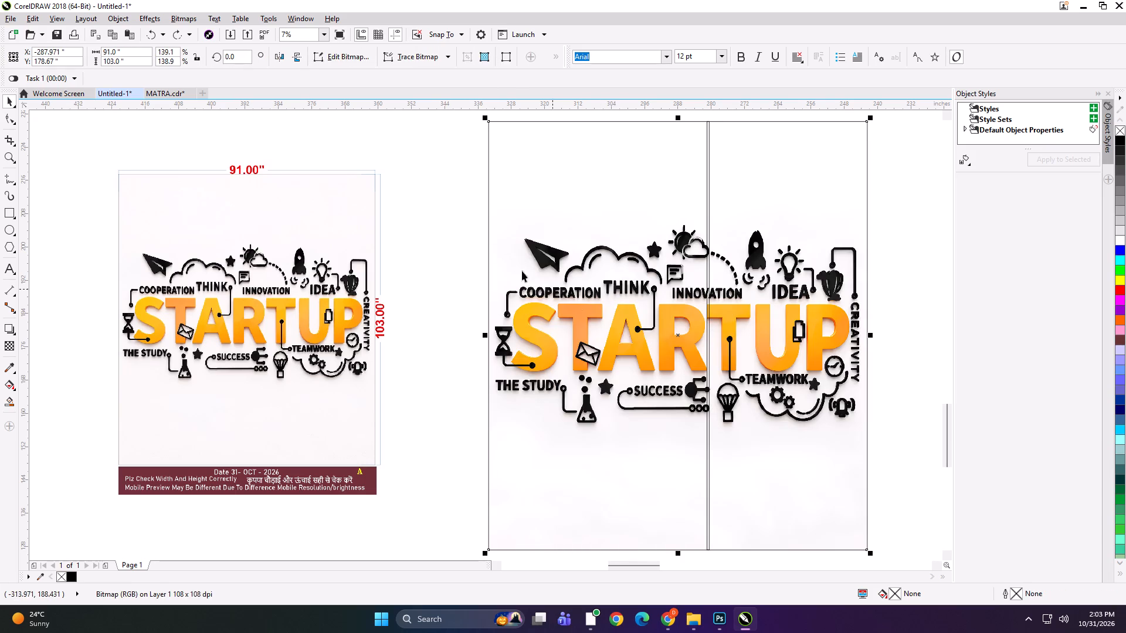
Group the two overlapping panel frames on the STARTUP bitmap.
{"action": "left_click", "coordinate": [463, 228]}
{"action": "left_click", "coordinate": [602, 224]}
{"action": "left_click", "coordinate": [741, 212], "text": "shift"}
{"action": "key", "text": "ctrl+g"}
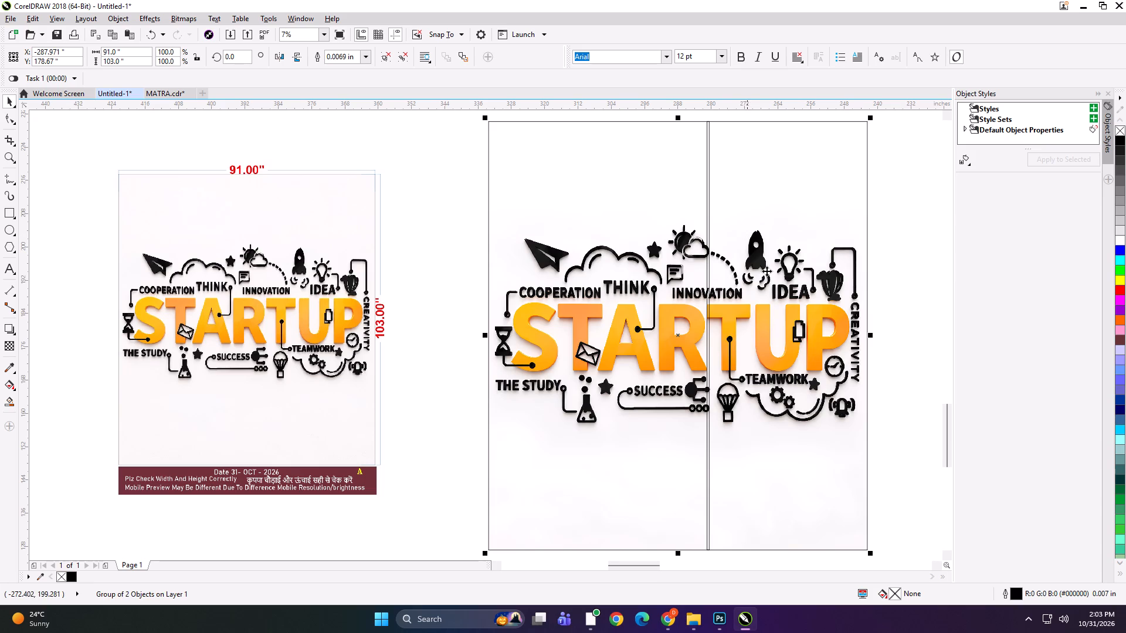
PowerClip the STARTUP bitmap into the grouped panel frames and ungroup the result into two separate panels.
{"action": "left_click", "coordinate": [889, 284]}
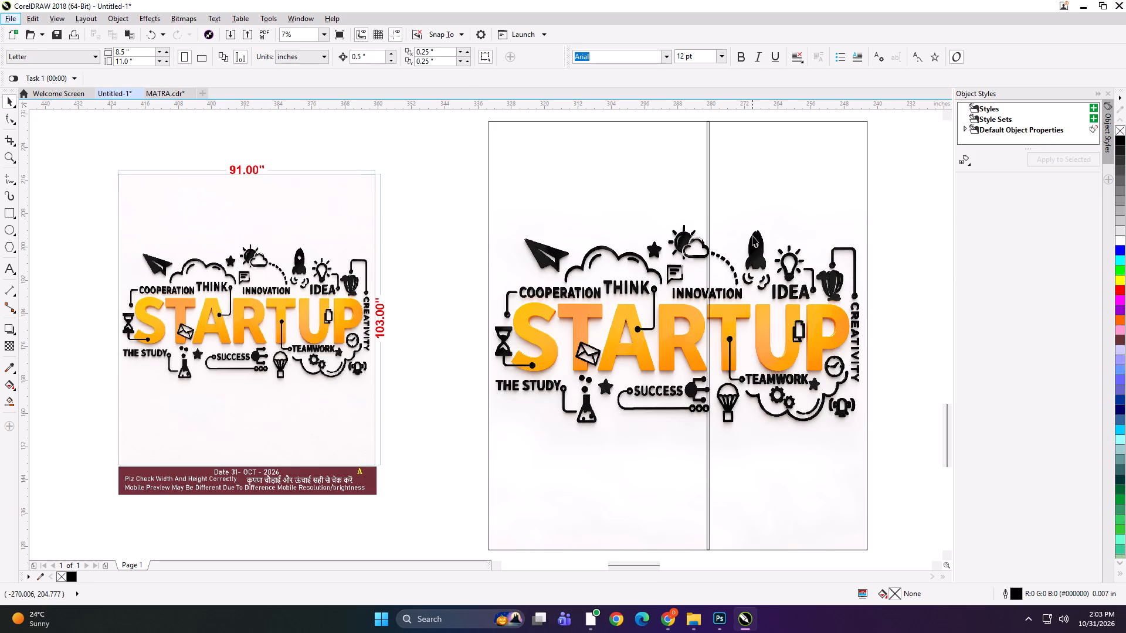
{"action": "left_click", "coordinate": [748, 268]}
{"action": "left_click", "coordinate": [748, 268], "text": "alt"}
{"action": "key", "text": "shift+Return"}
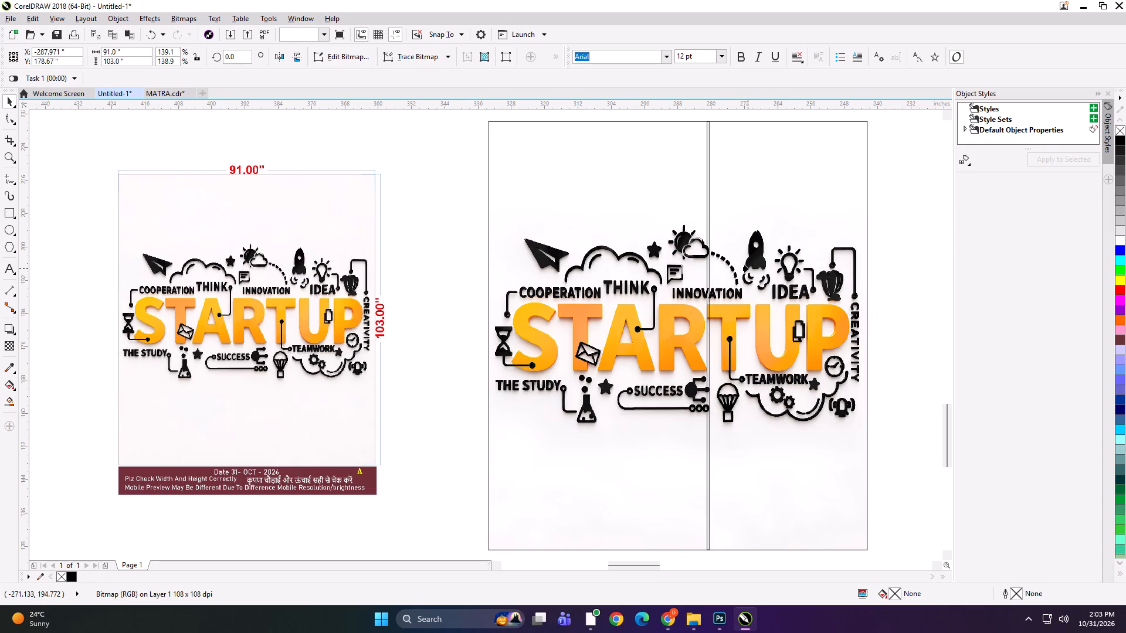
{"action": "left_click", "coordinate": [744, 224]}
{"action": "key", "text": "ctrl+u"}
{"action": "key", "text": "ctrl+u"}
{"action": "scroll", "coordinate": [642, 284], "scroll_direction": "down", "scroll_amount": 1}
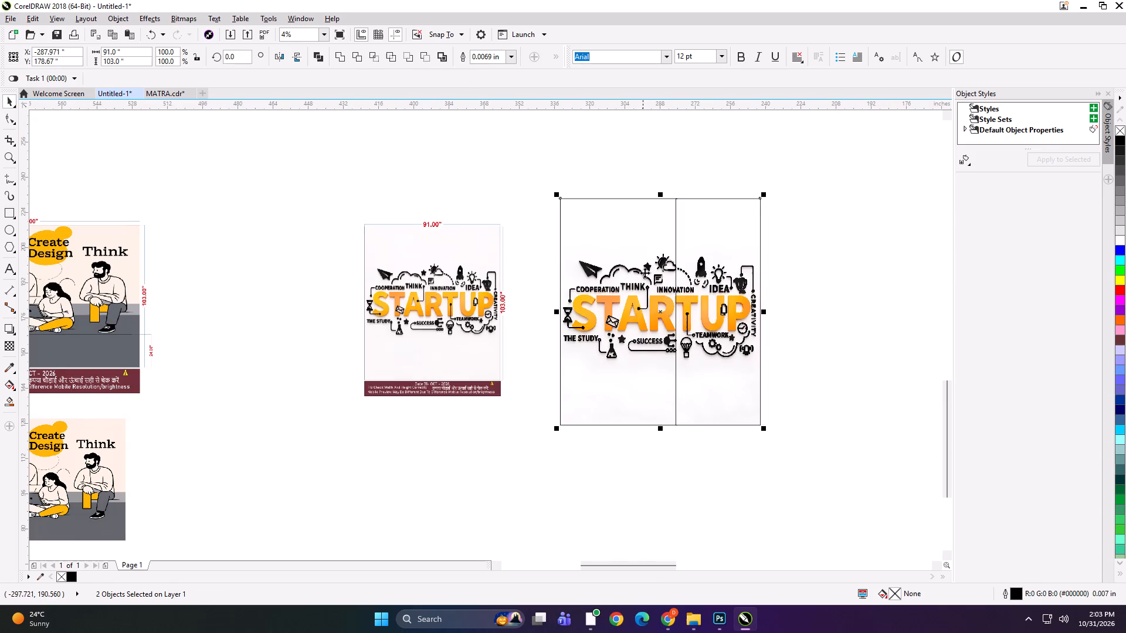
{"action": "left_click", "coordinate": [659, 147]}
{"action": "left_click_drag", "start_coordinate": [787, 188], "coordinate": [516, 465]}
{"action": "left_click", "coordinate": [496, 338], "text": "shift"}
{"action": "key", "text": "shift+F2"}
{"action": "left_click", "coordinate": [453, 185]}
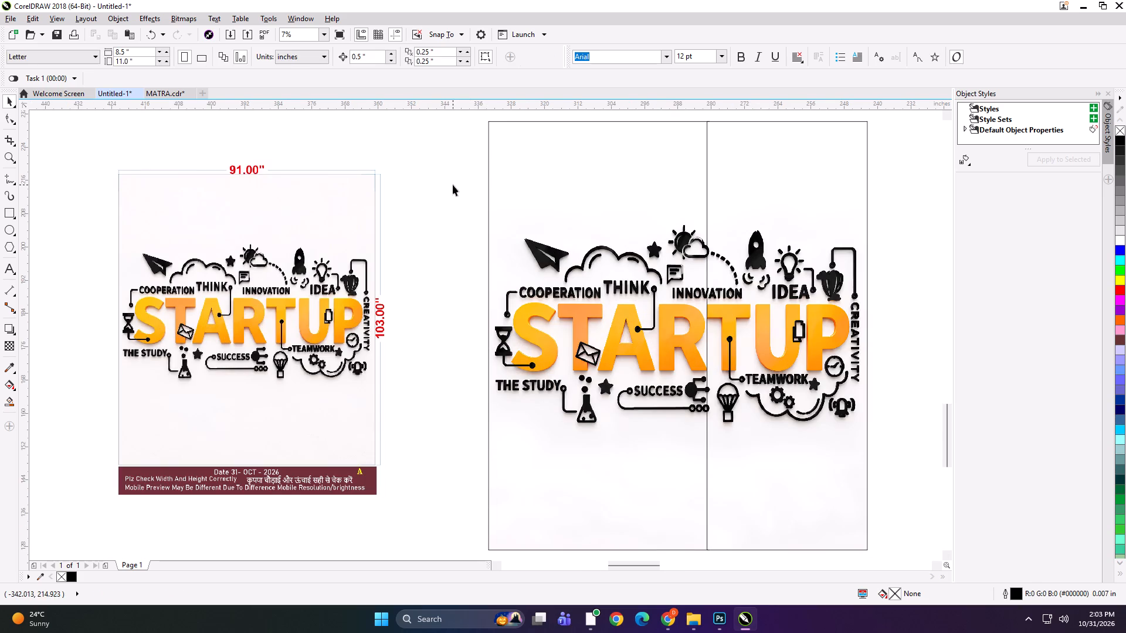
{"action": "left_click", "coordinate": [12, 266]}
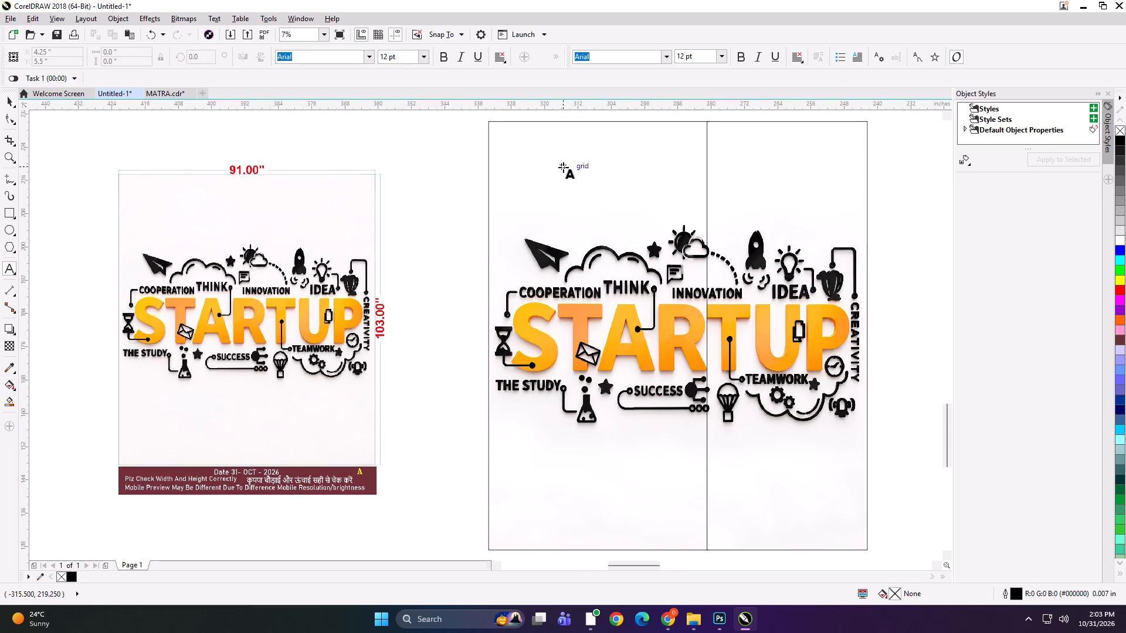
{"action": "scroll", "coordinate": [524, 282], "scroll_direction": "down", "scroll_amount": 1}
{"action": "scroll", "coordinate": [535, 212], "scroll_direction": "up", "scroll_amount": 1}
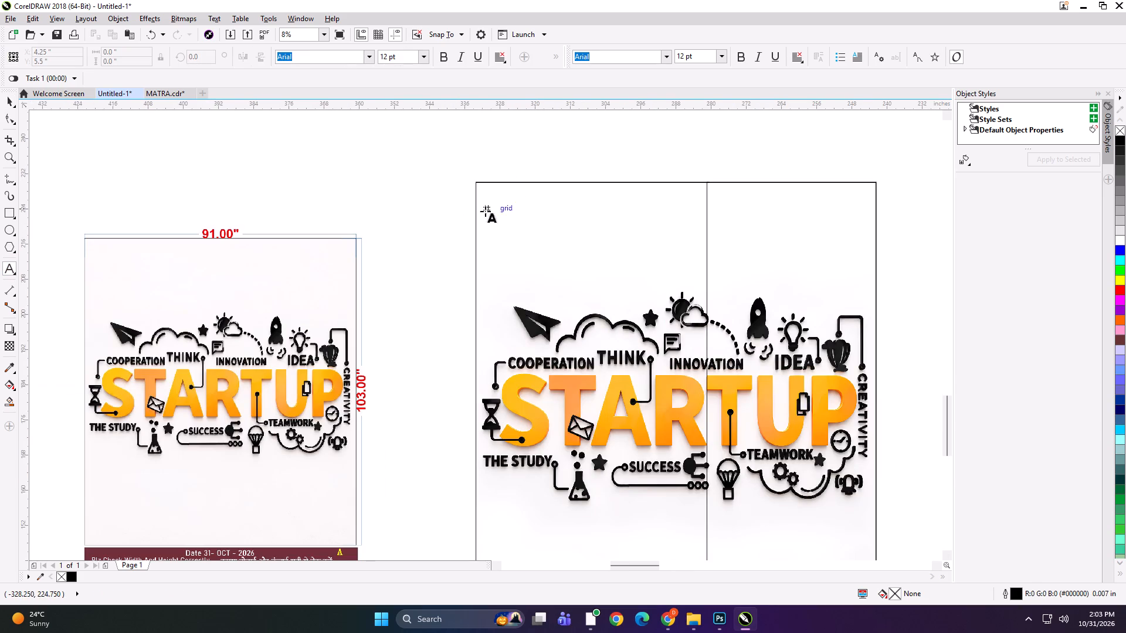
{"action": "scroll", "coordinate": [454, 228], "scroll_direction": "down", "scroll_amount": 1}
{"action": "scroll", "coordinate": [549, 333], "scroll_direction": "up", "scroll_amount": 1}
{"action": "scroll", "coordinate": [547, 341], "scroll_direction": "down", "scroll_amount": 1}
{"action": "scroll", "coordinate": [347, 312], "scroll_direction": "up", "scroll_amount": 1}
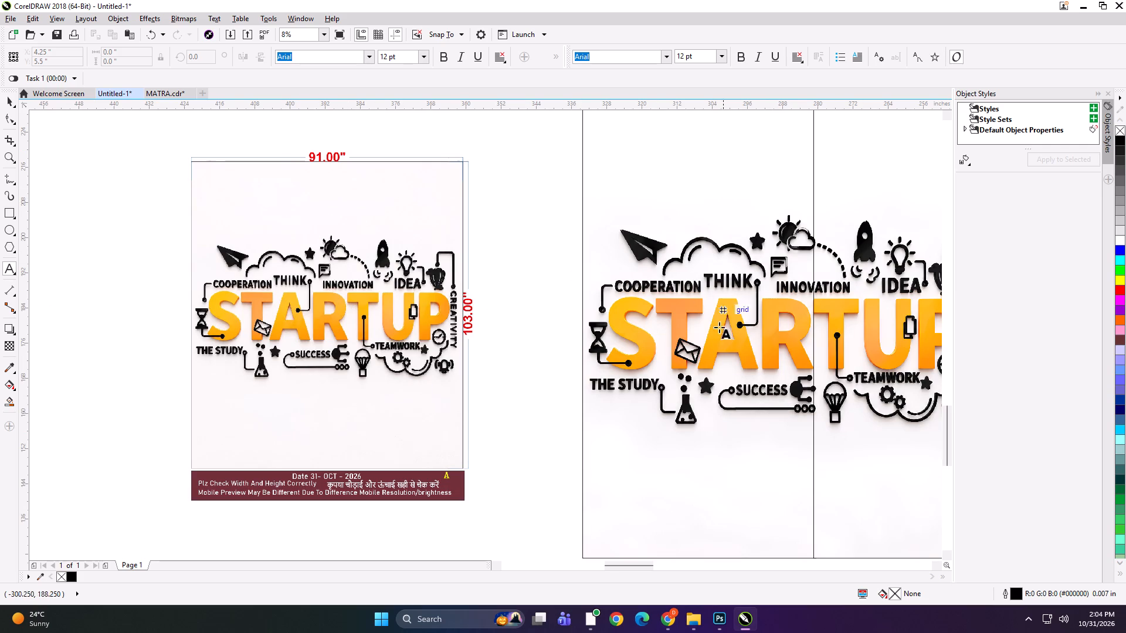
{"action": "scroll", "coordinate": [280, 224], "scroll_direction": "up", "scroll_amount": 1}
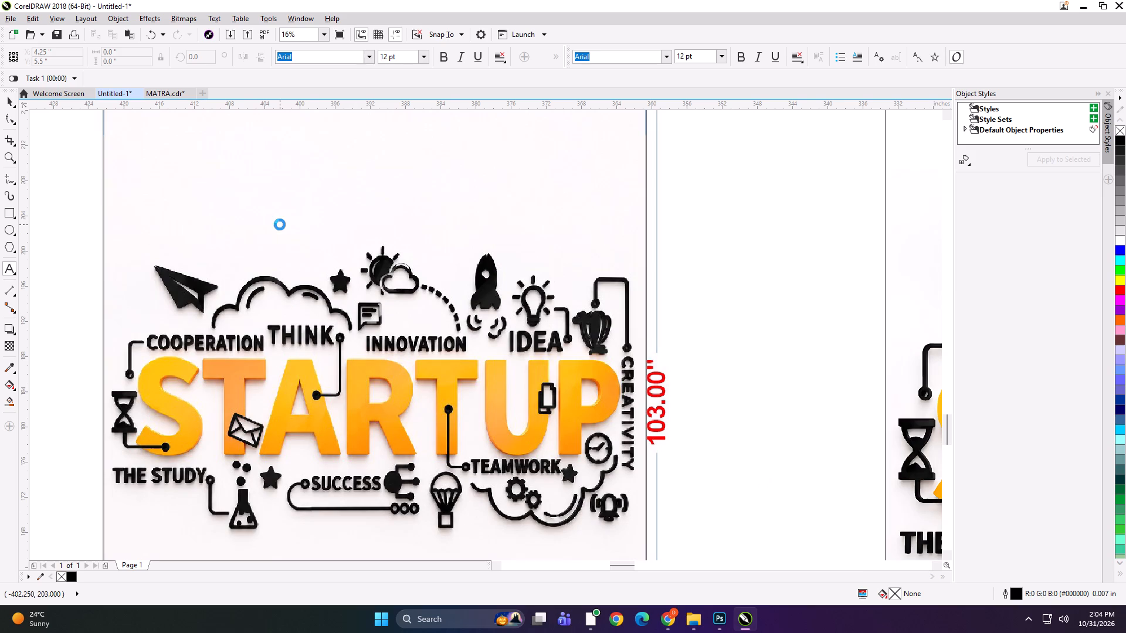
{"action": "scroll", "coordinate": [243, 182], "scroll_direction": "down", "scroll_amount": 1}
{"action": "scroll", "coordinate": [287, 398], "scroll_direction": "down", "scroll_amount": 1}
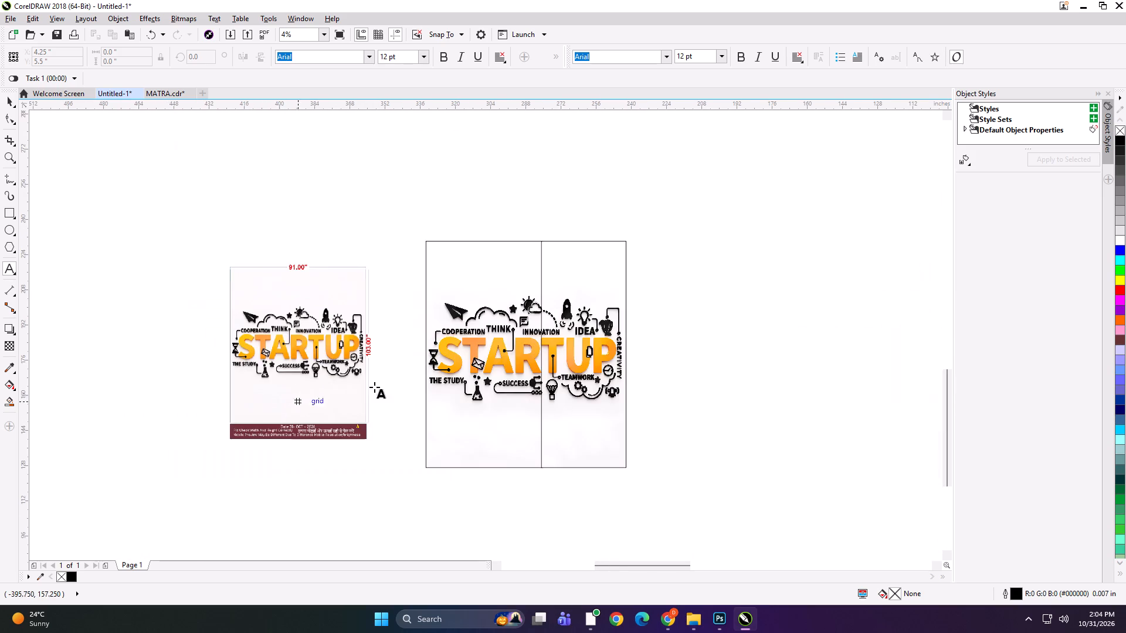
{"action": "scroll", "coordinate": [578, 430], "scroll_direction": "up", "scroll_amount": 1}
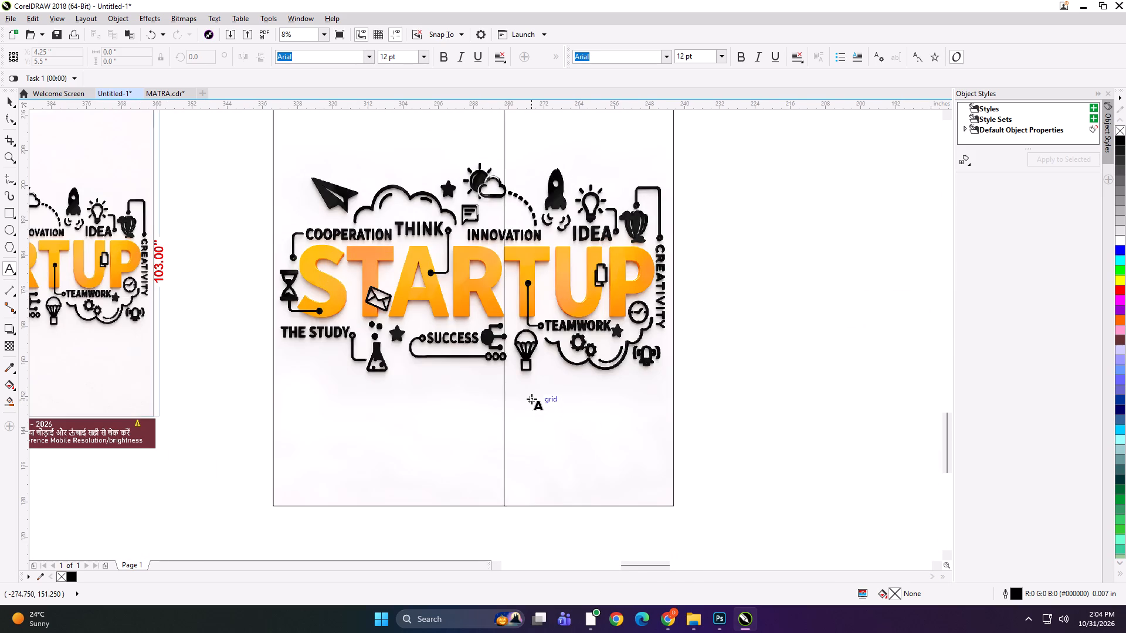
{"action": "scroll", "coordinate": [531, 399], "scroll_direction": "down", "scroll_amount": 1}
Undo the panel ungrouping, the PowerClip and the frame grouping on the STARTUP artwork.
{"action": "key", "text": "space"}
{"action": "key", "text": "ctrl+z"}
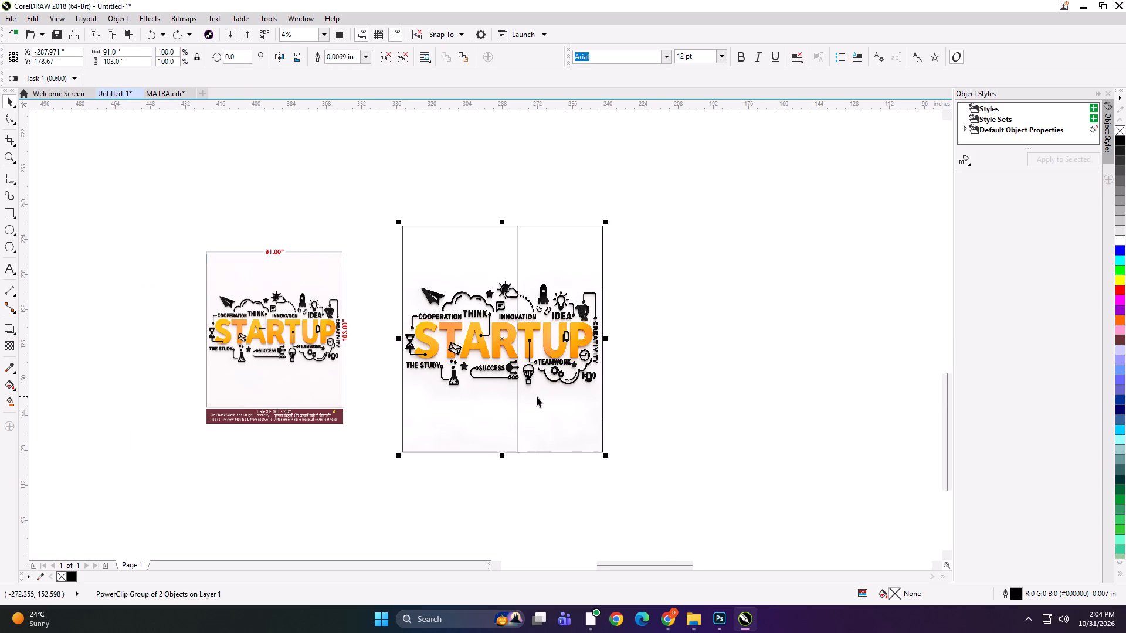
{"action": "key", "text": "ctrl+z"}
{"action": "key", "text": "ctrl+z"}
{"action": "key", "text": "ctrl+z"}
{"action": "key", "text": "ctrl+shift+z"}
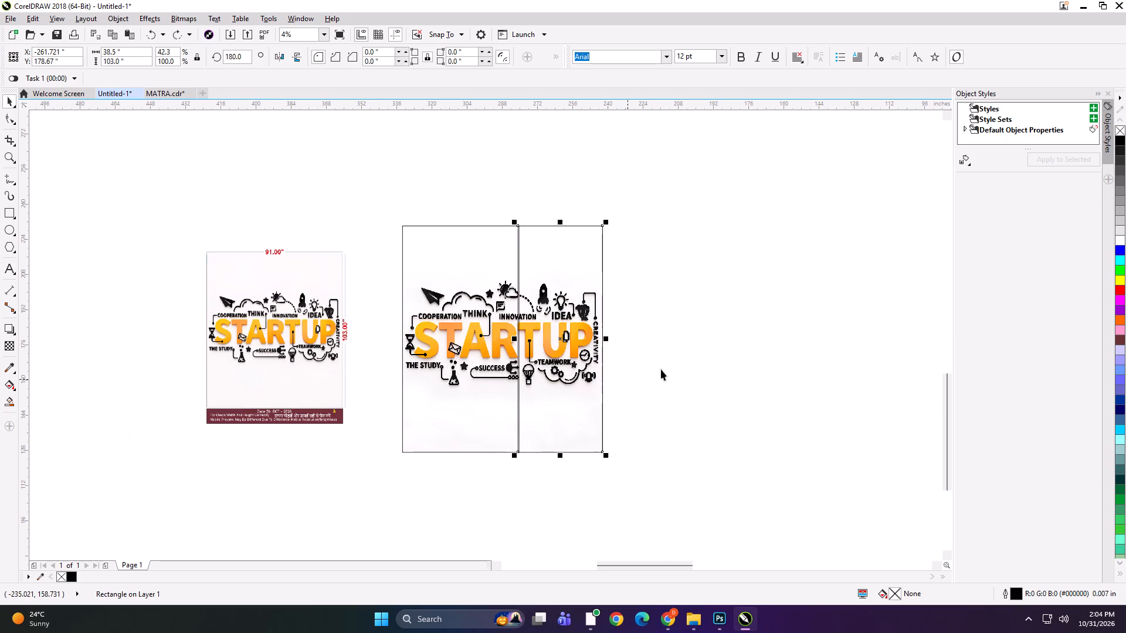
Group the two overlapping panel frames over the STARTUP bitmap again.
{"action": "left_click", "coordinate": [647, 357]}
{"action": "left_click", "coordinate": [455, 274]}
{"action": "left_click", "coordinate": [538, 280], "text": "shift"}
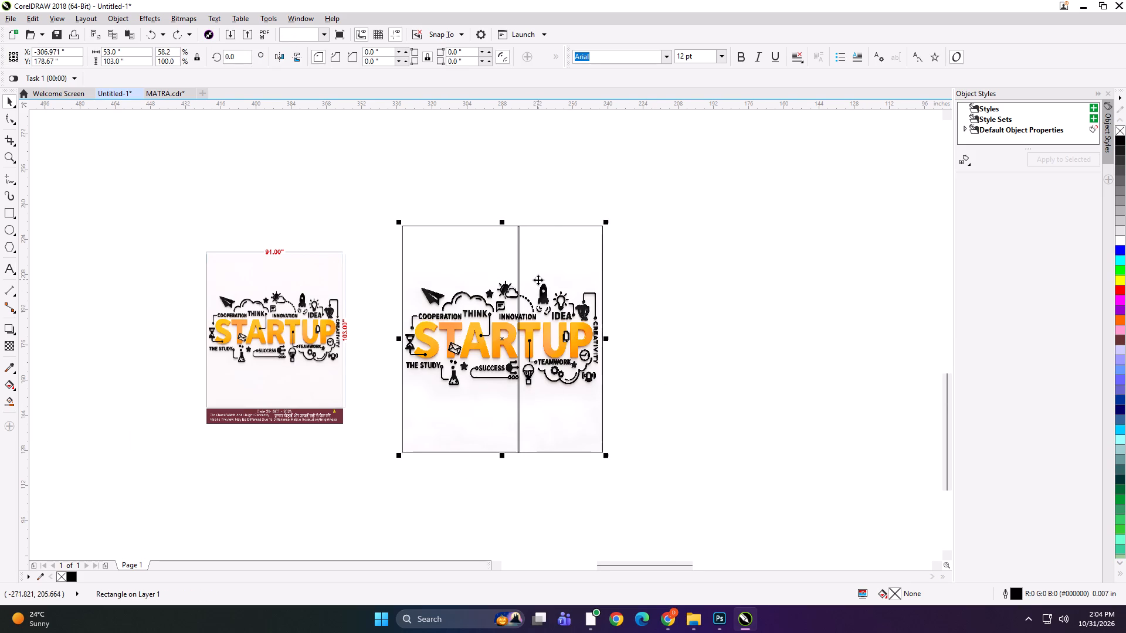
{"action": "key", "text": "ctrl+g"}
{"action": "left_click", "coordinate": [674, 304]}
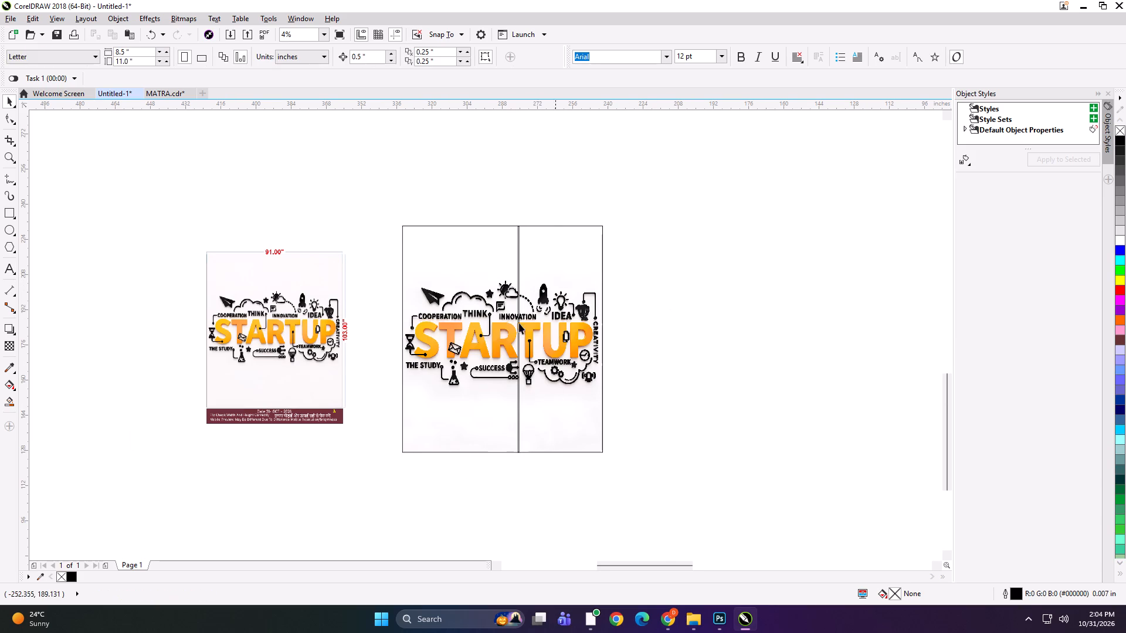
Move the STARTUP preview image slightly up and closer to the two-panel artwork.
{"action": "left_click", "coordinate": [464, 324], "text": "alt"}
{"action": "scroll", "coordinate": [487, 245], "scroll_direction": "up", "scroll_amount": 2}
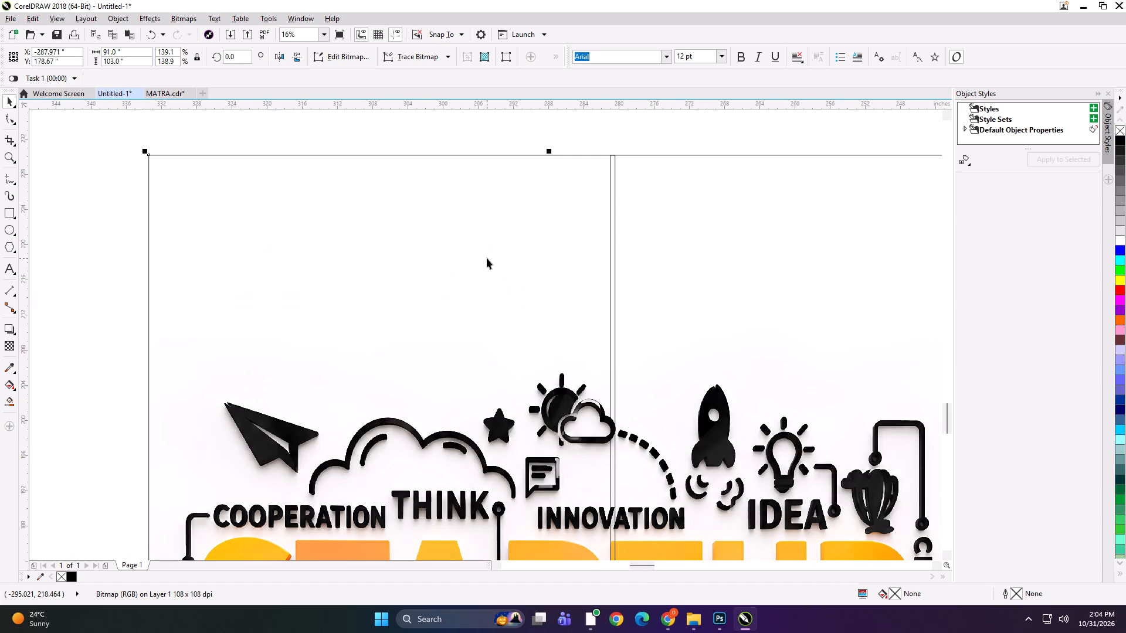
{"action": "scroll", "coordinate": [440, 251], "scroll_direction": "up", "scroll_amount": 1}
{"action": "scroll", "coordinate": [440, 251], "scroll_direction": "down", "scroll_amount": 2}
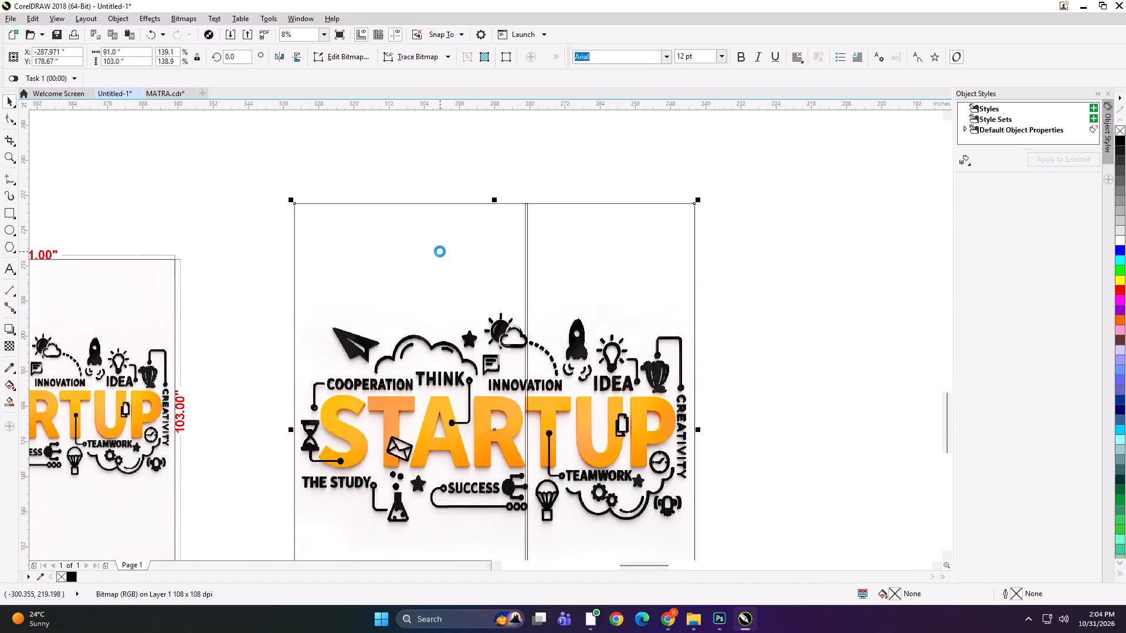
{"action": "scroll", "coordinate": [440, 251], "scroll_direction": "down", "scroll_amount": 1}
{"action": "scroll", "coordinate": [311, 278], "scroll_direction": "up", "scroll_amount": 1}
{"action": "left_click_drag", "start_coordinate": [288, 316], "coordinate": [319, 291]}
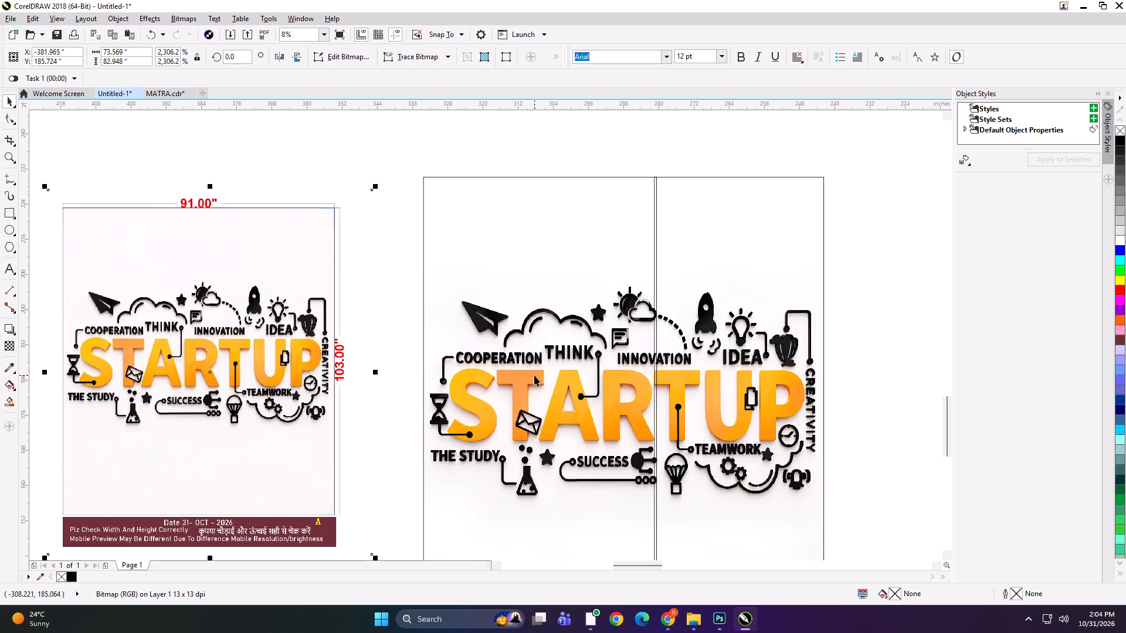
Move the Better Learning artwork closer to its 145 x 73 inch preview image.
{"action": "scroll", "coordinate": [673, 326], "scroll_direction": "down", "scroll_amount": 2}
{"action": "scroll", "coordinate": [91, 222], "scroll_direction": "up", "scroll_amount": 1}
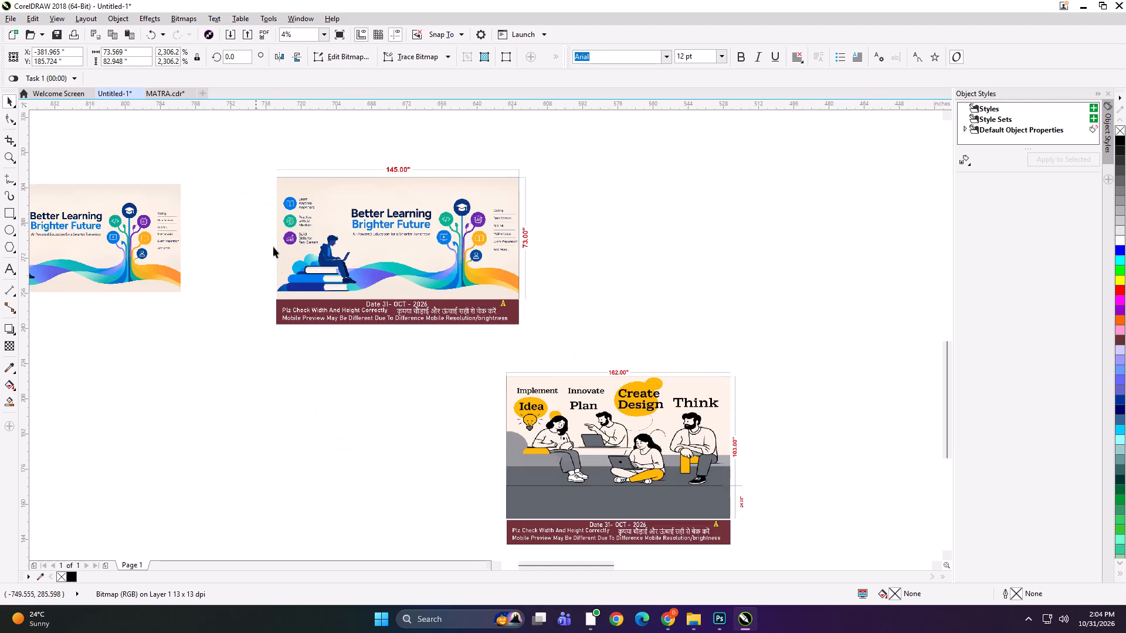
{"action": "scroll", "coordinate": [277, 267], "scroll_direction": "down", "scroll_amount": 1}
{"action": "scroll", "coordinate": [138, 232], "scroll_direction": "up", "scroll_amount": 1}
{"action": "scroll", "coordinate": [243, 366], "scroll_direction": "up", "scroll_amount": 1}
{"action": "scroll", "coordinate": [445, 307], "scroll_direction": "down", "scroll_amount": 1}
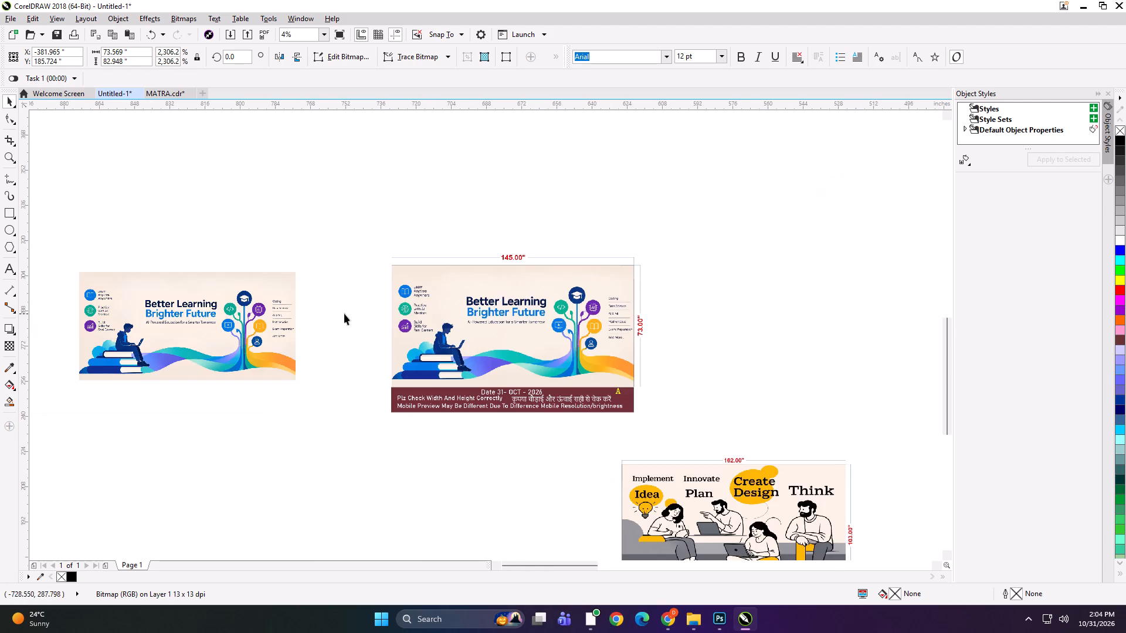
{"action": "left_click_drag", "start_coordinate": [230, 328], "coordinate": [313, 335]}
{"action": "key", "text": "shift+F2"}
{"action": "scroll", "coordinate": [377, 268], "scroll_direction": "down", "scroll_amount": 1}
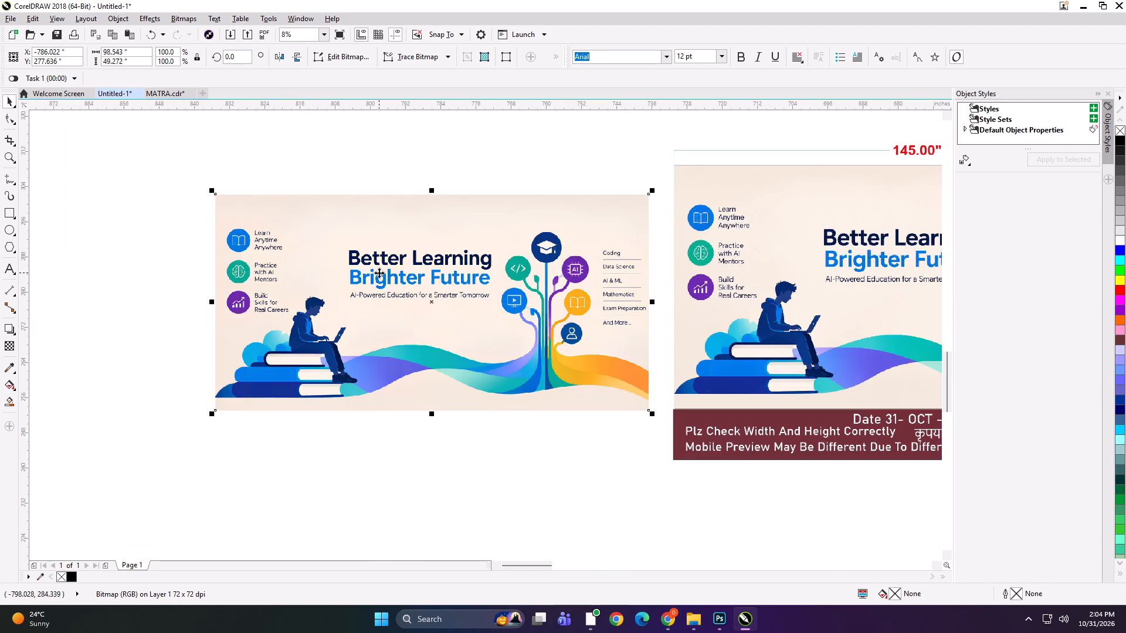
{"action": "left_click", "coordinate": [820, 284], "text": "shift"}
{"action": "key", "text": "shift+F2"}
Set the Better Learning artwork's size to 145 inches wide and 73 inches high.
{"action": "left_click", "coordinate": [245, 185]}
{"action": "left_click", "coordinate": [246, 311]}
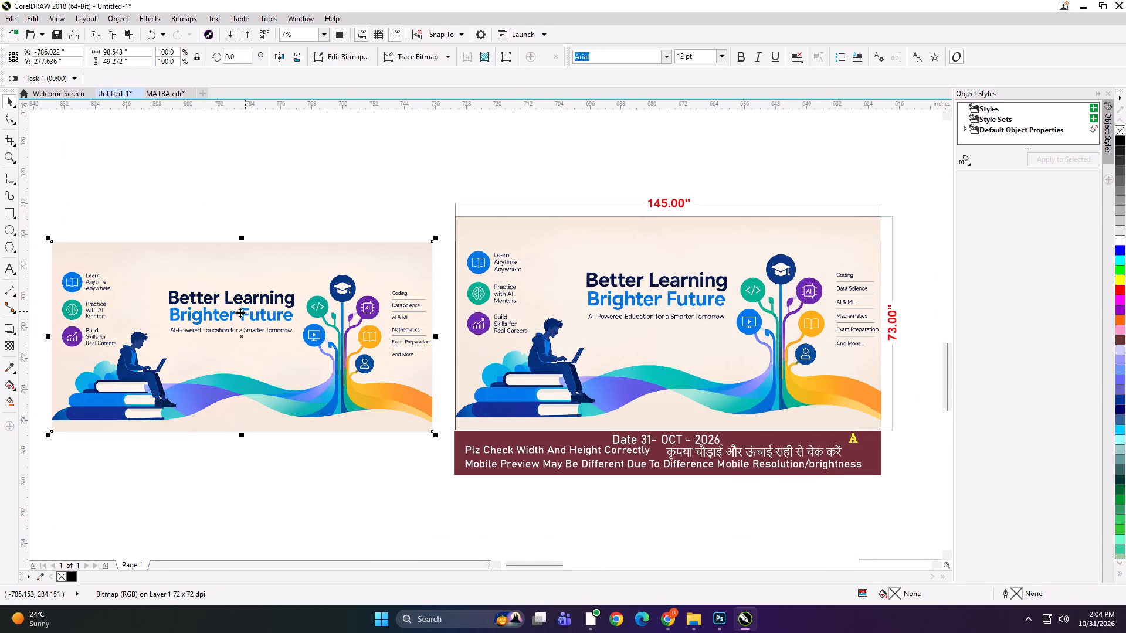
{"action": "left_click", "coordinate": [139, 44]}
{"action": "left_click", "coordinate": [137, 51]}
{"action": "key", "text": "ctrl+a"}
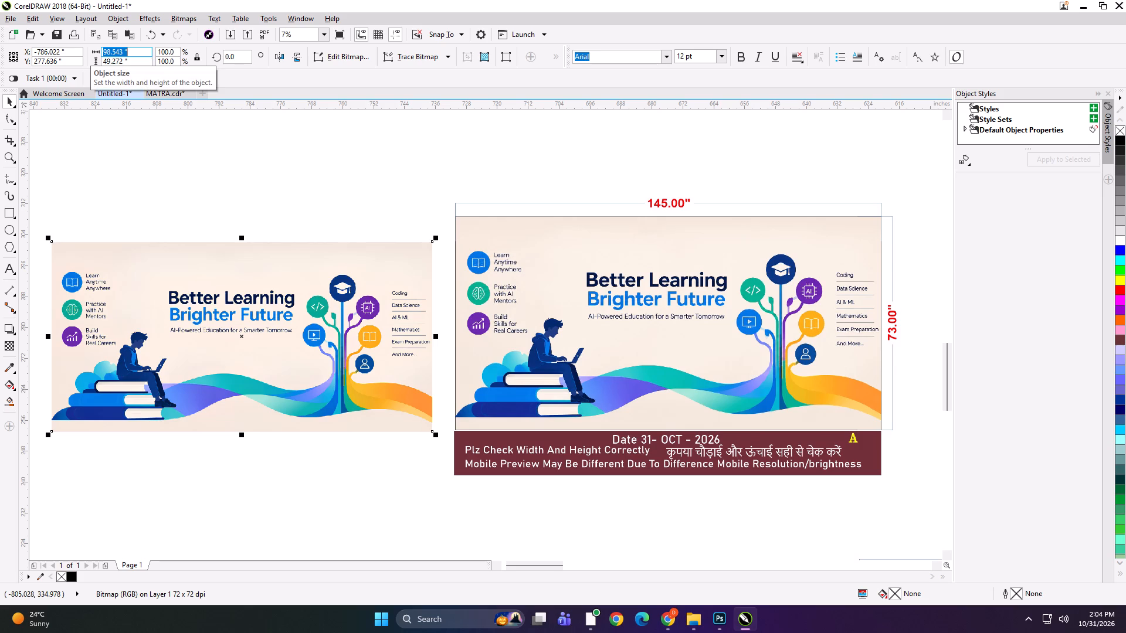
{"action": "type", "text": "145"}
{"action": "key", "text": "Tab"}
{"action": "type", "text": "73"}
{"action": "key", "text": "Return"}
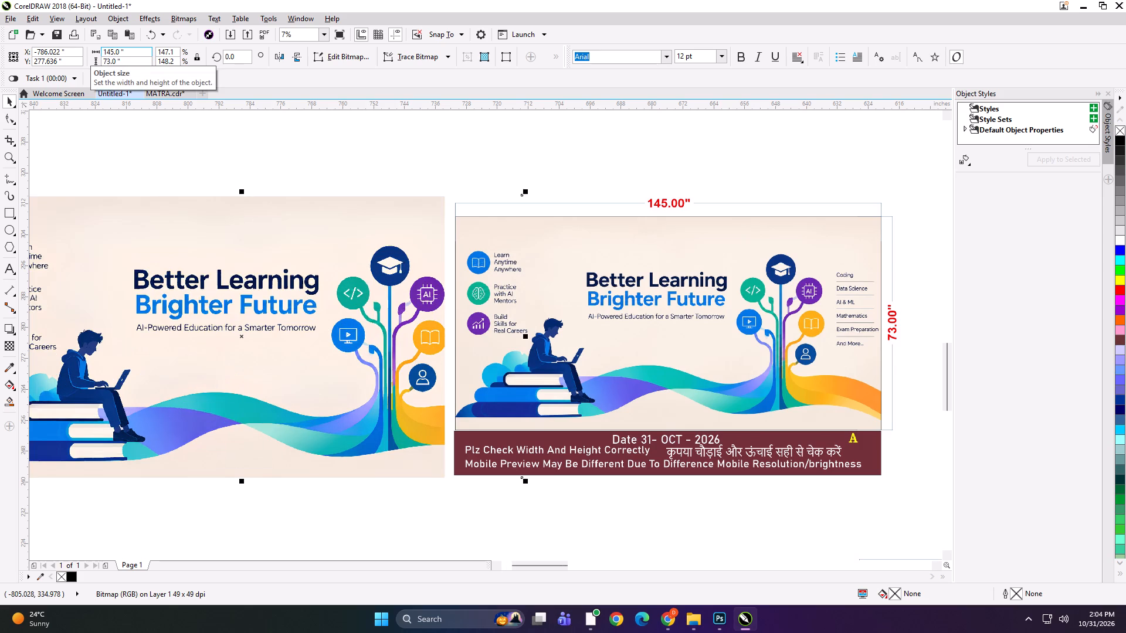
Nudge the Better Learning preview away from the enlarged artwork, and shift both together slightly to the right.
{"action": "scroll", "coordinate": [391, 243], "scroll_direction": "down", "scroll_amount": 1}
{"action": "left_click_drag", "start_coordinate": [425, 283], "coordinate": [435, 278]}
{"action": "left_click", "coordinate": [256, 314], "text": "shift"}
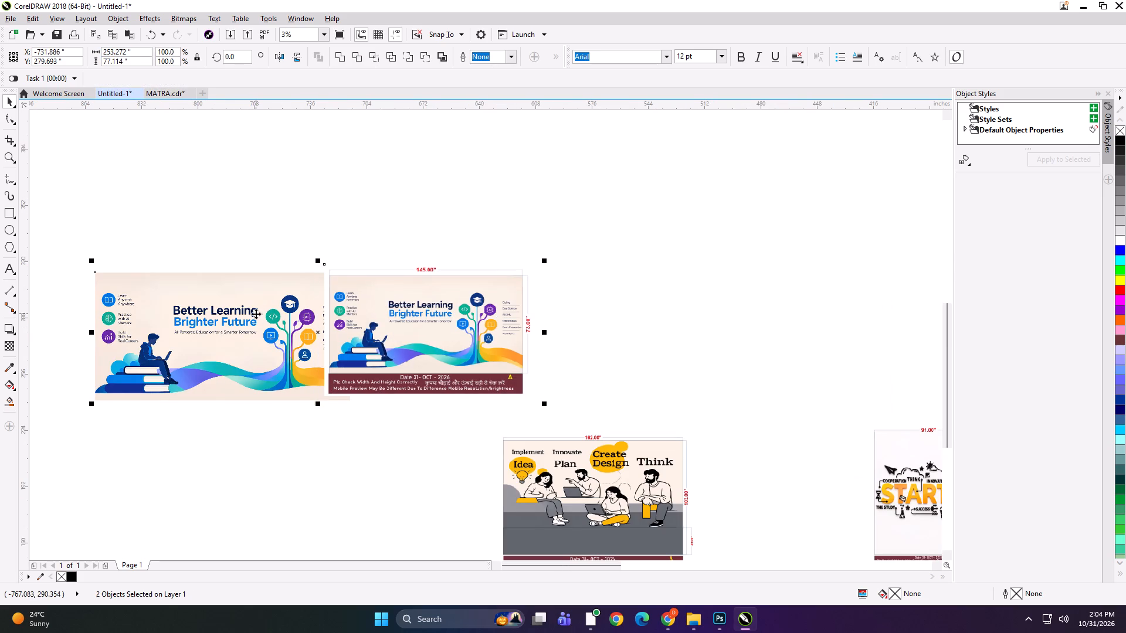
{"action": "left_click_drag", "start_coordinate": [358, 290], "coordinate": [367, 290]}
{"action": "left_click", "coordinate": [341, 223]}
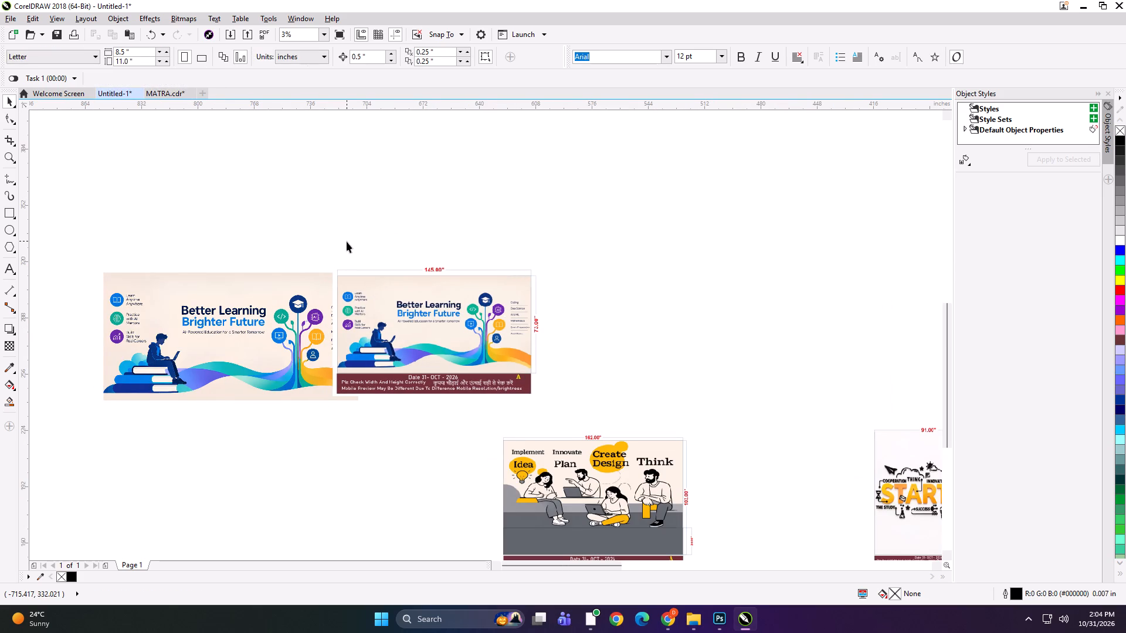
Compare the STARTUP preview with the framed two-panel artwork in full-screen preview.
{"action": "scroll", "coordinate": [311, 262], "scroll_direction": "down", "scroll_amount": 1}
{"action": "scroll", "coordinate": [548, 451], "scroll_direction": "up", "scroll_amount": 1}
{"action": "scroll", "coordinate": [808, 415], "scroll_direction": "up", "scroll_amount": 1}
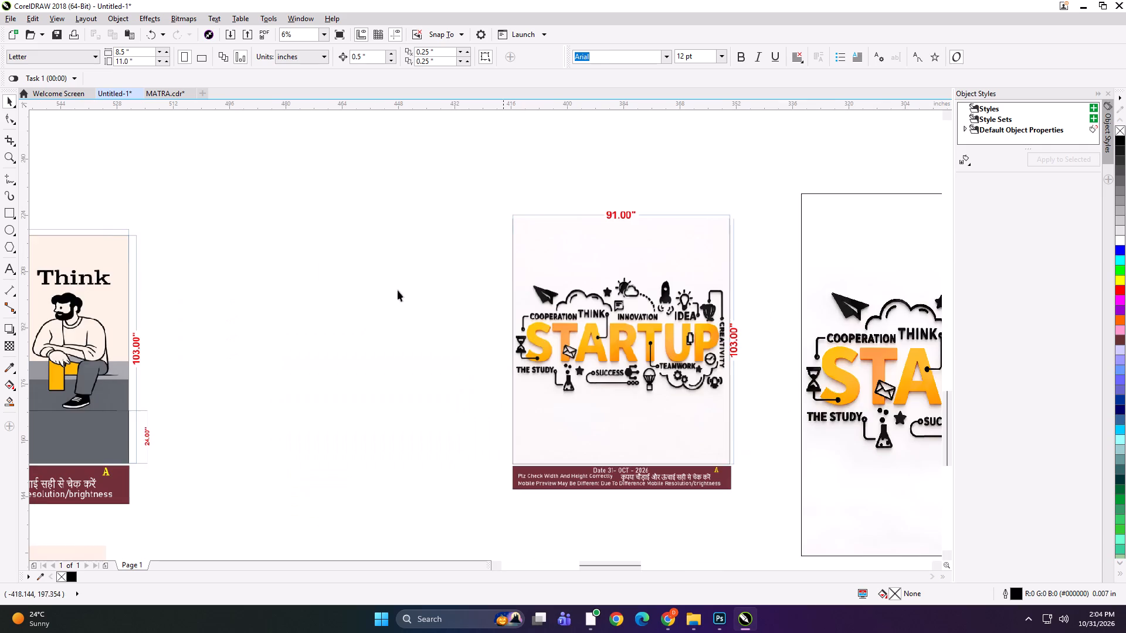
{"action": "scroll", "coordinate": [367, 285], "scroll_direction": "down", "scroll_amount": 1}
{"action": "left_click_drag", "start_coordinate": [361, 210], "coordinate": [833, 489]}
{"action": "key", "text": "shift+F2"}
{"action": "key", "text": "F9"}
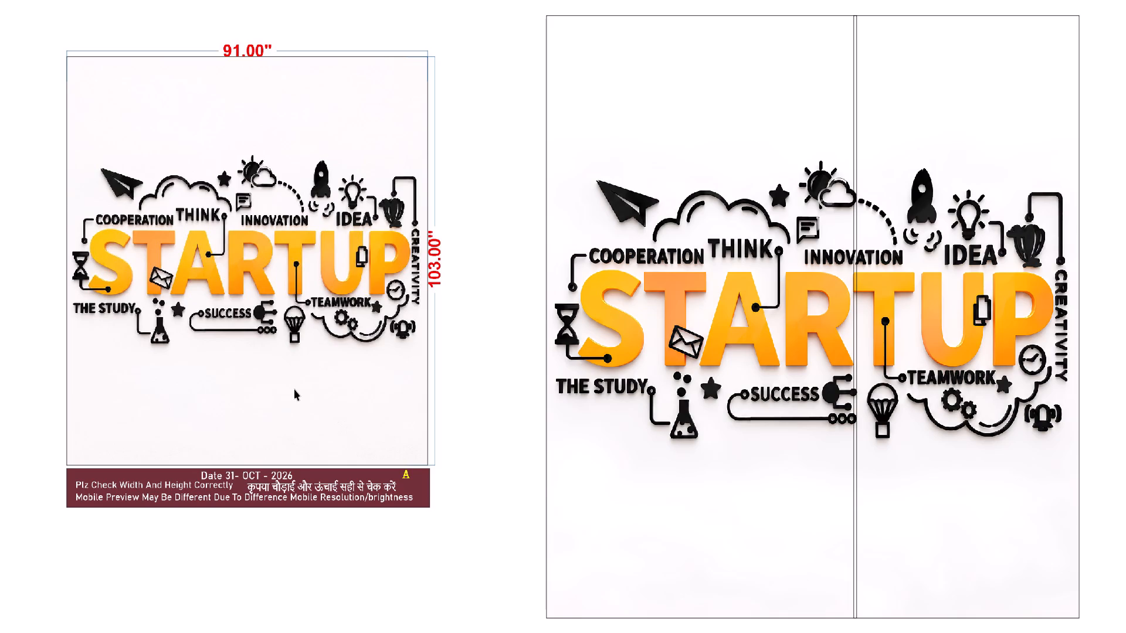
{"action": "key", "text": "space"}
{"action": "scroll", "coordinate": [369, 315], "scroll_direction": "down", "scroll_amount": 2}
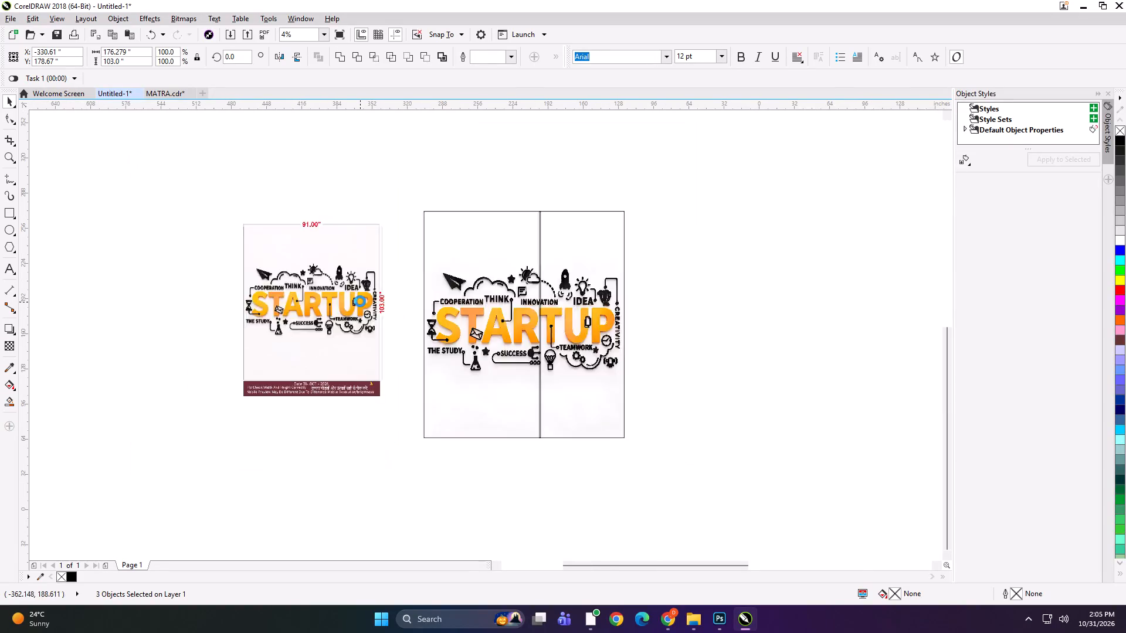
{"action": "left_click", "coordinate": [556, 302]}
Place the STARTUP image from the Downloads folder into the open dfhdg5.jpg document in Photoshop.
{"action": "left_click", "coordinate": [713, 625]}
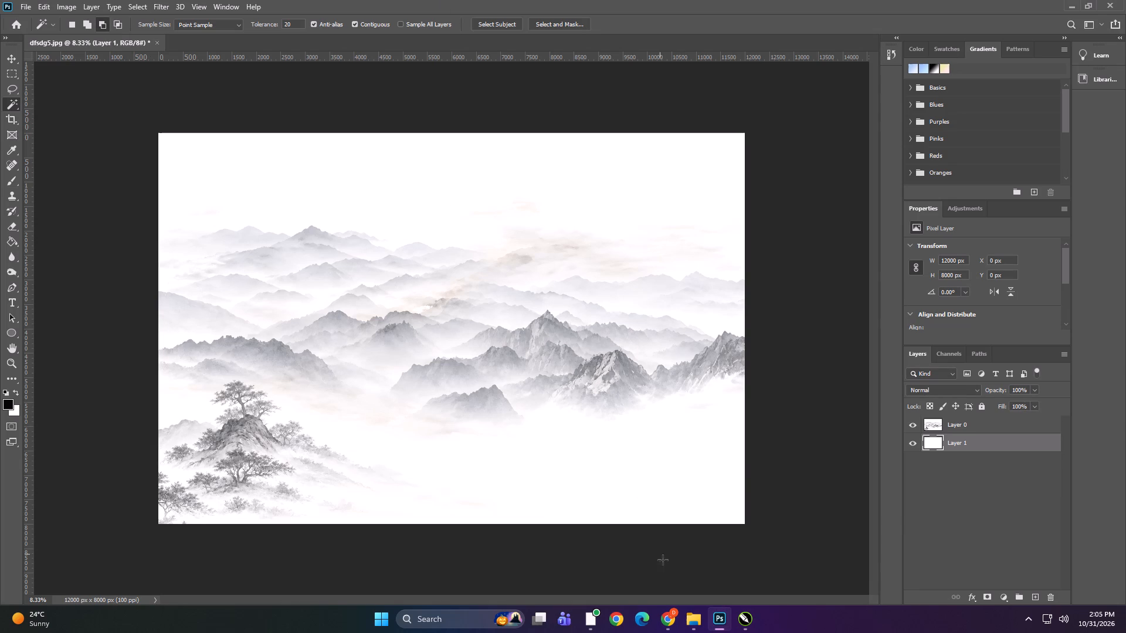
{"action": "left_click", "coordinate": [687, 624]}
{"action": "left_click", "coordinate": [678, 575]}
{"action": "scroll", "coordinate": [256, 219], "scroll_direction": "up", "scroll_amount": 3}
{"action": "left_click", "coordinate": [187, 182]}
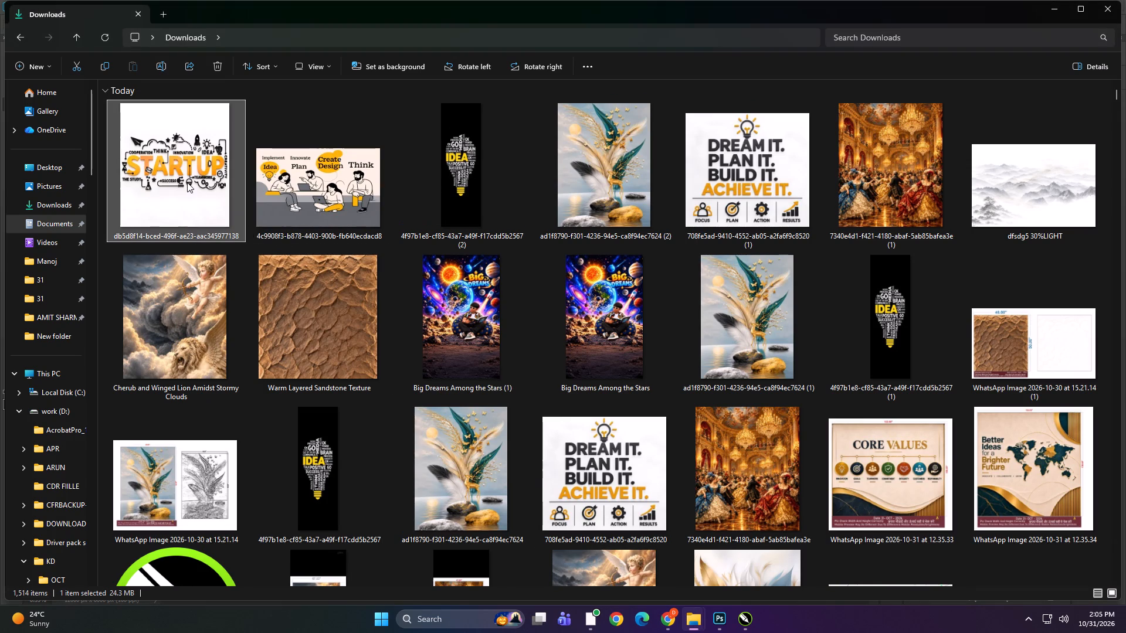
{"action": "left_click_drag", "start_coordinate": [167, 129], "coordinate": [724, 533]}
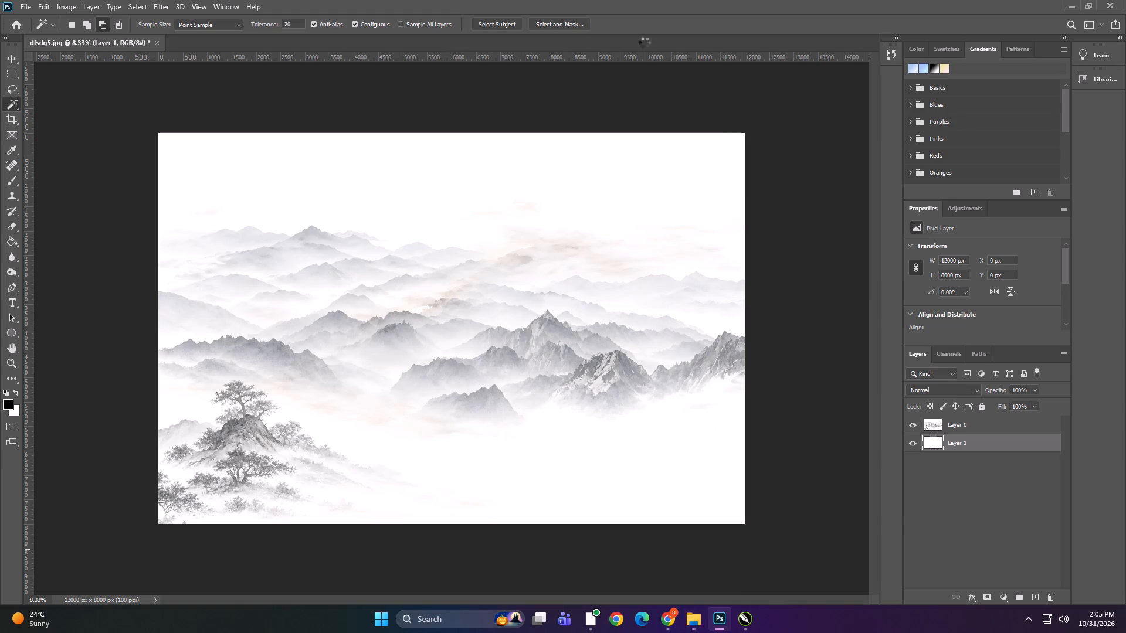
{"action": "left_click_drag", "start_coordinate": [590, 0], "coordinate": [589, 55]}
{"action": "left_click", "coordinate": [586, 43]}
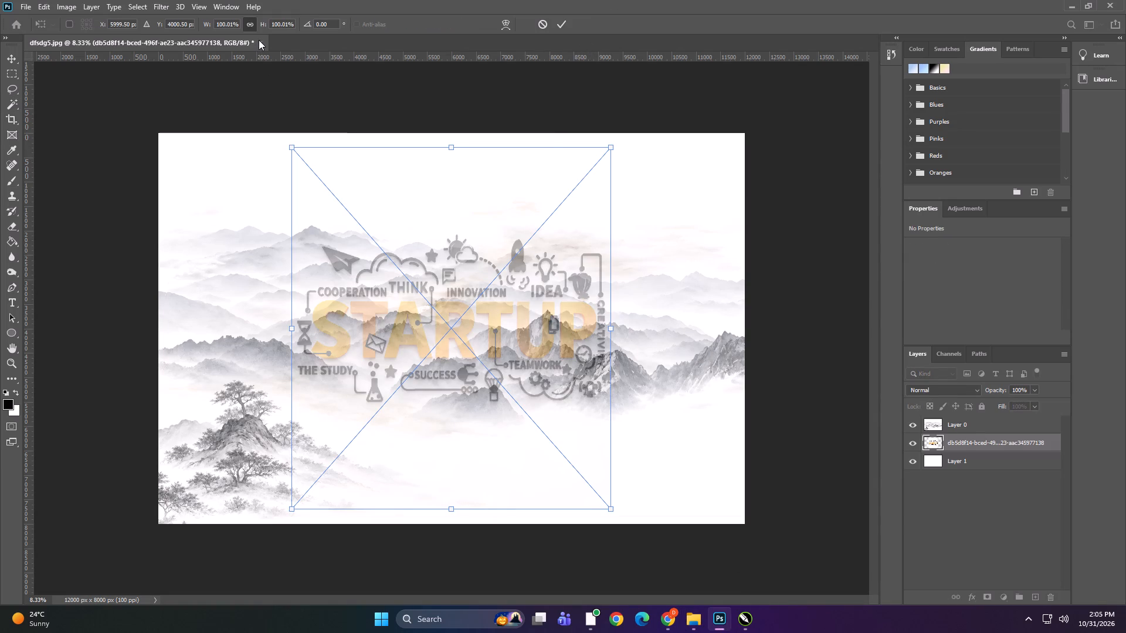
{"action": "key", "text": "Return"}
{"action": "key", "text": "Return"}
Close the dfhdg5.jpg document containing the placed STARTUP image.
{"action": "left_click", "coordinate": [259, 40]}
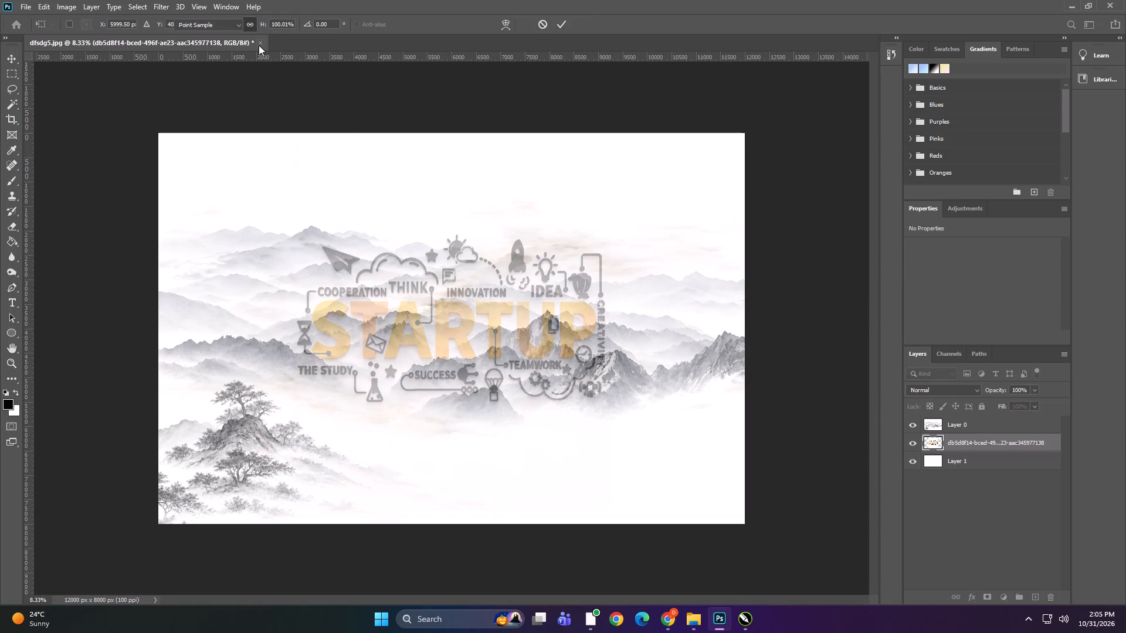
{"action": "left_click", "coordinate": [555, 229]}
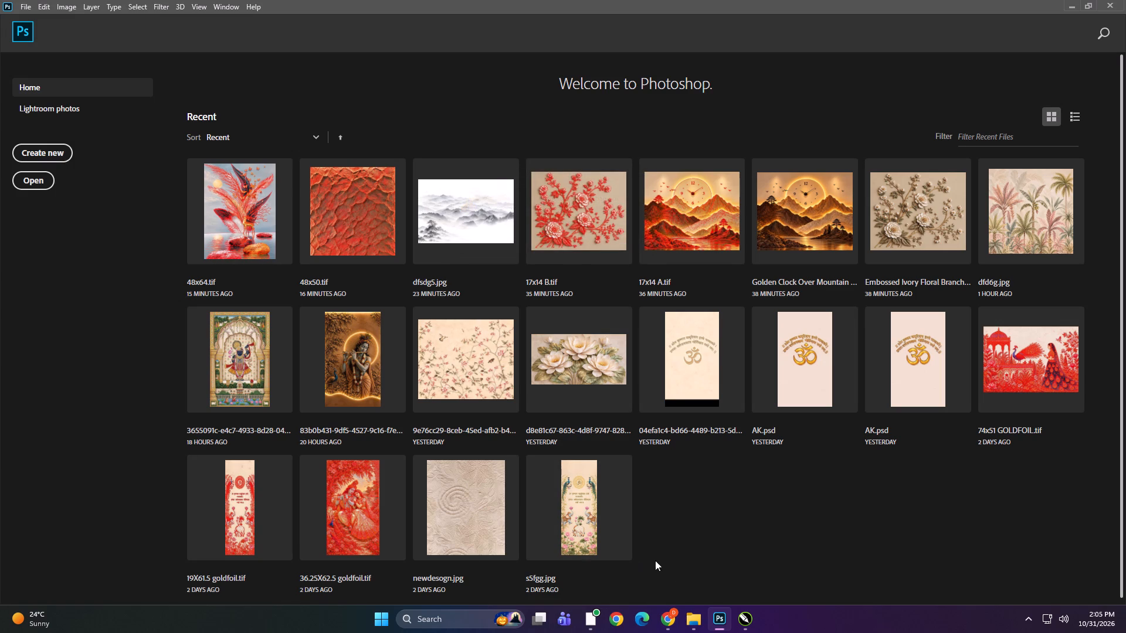
Open the STARTUP image from the Downloads folder as its own document in Photoshop.
{"action": "left_click", "coordinate": [690, 627]}
{"action": "left_click", "coordinate": [671, 559]}
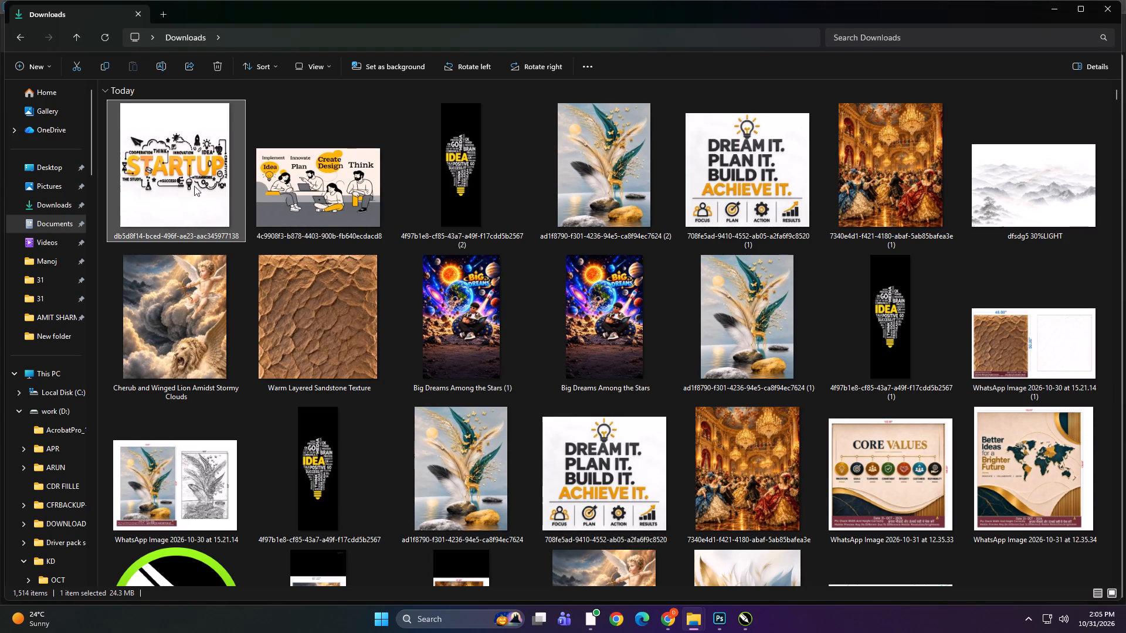
{"action": "left_click_drag", "start_coordinate": [184, 172], "coordinate": [715, 541]}
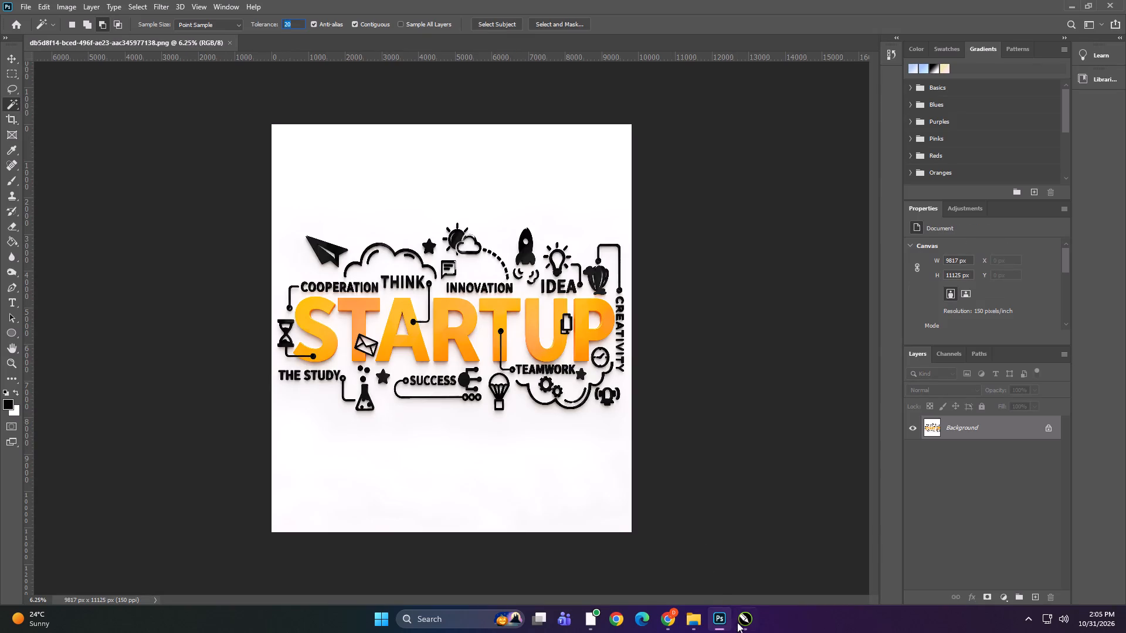
Copy the 91x103 STARTUP preview from CorelDRAW and paste it into a new Photoshop document with the default preset.
{"action": "left_click", "coordinate": [745, 624]}
{"action": "left_click", "coordinate": [744, 622]}
{"action": "left_click", "coordinate": [339, 308]}
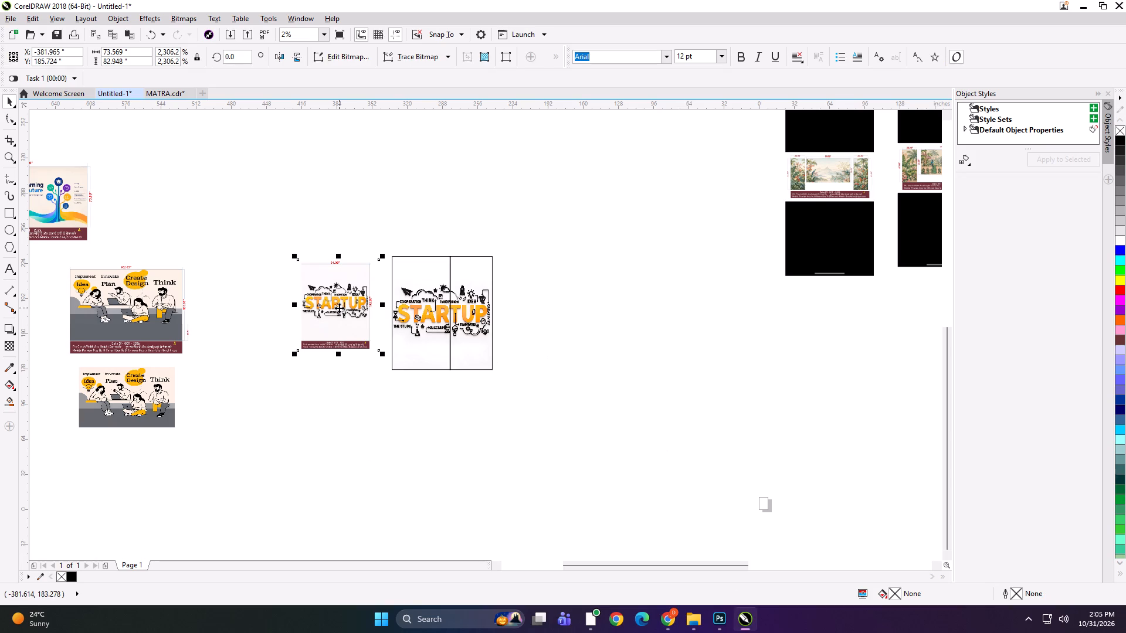
{"action": "key", "text": "shift+F2"}
{"action": "right_click", "coordinate": [359, 285]}
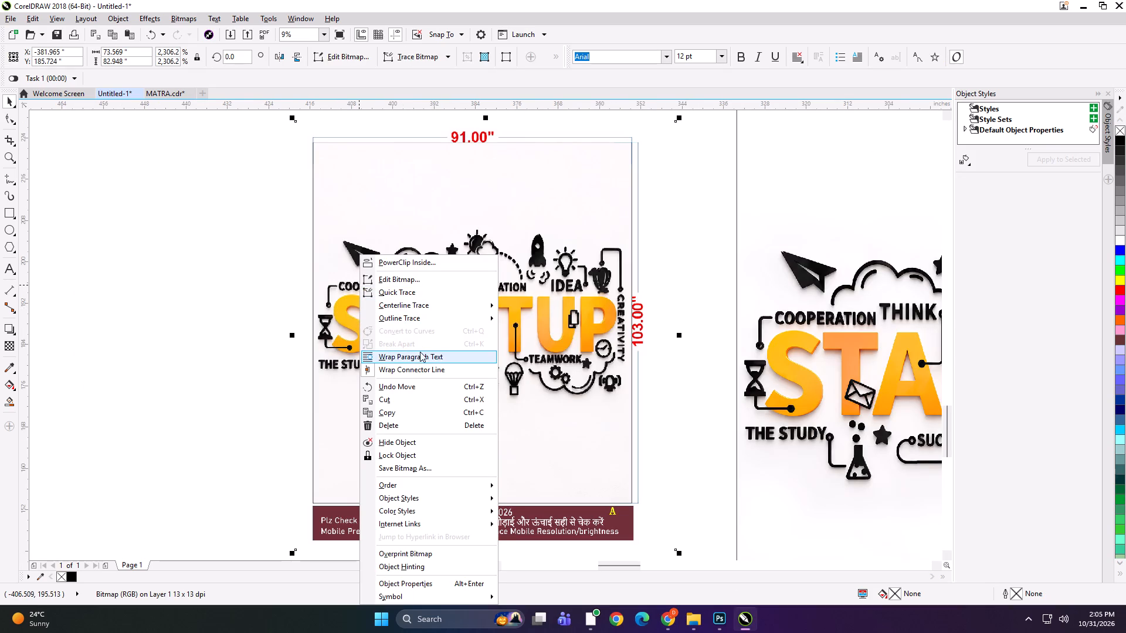
{"action": "left_click", "coordinate": [260, 268], "text": "ctrl"}
{"action": "key", "text": "ctrl+c"}
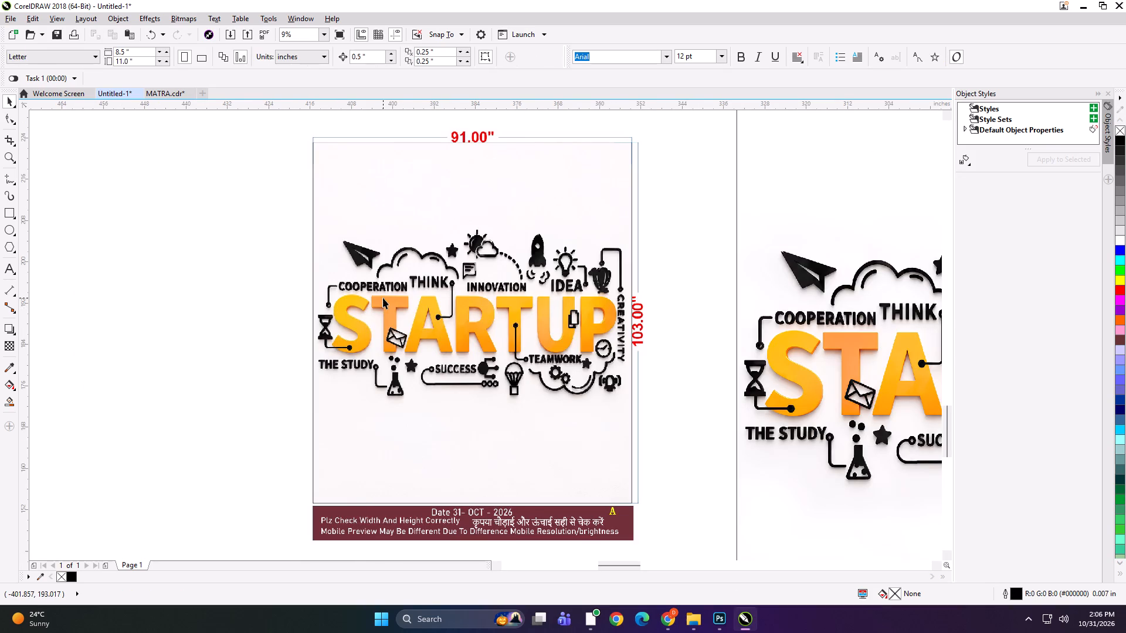
{"action": "left_click", "coordinate": [383, 298]}
{"action": "key", "text": "ctrl+c"}
{"action": "left_click", "coordinate": [721, 622]}
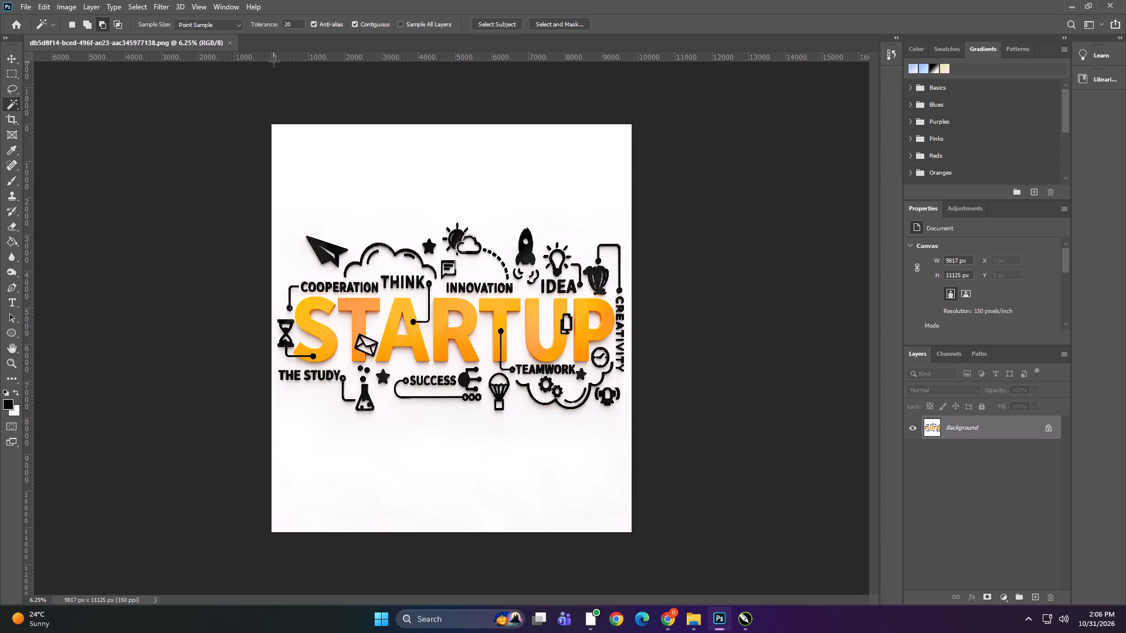
{"action": "key", "text": "ctrl+n"}
{"action": "key", "text": "Return"}
{"action": "key", "text": "ctrl+v"}
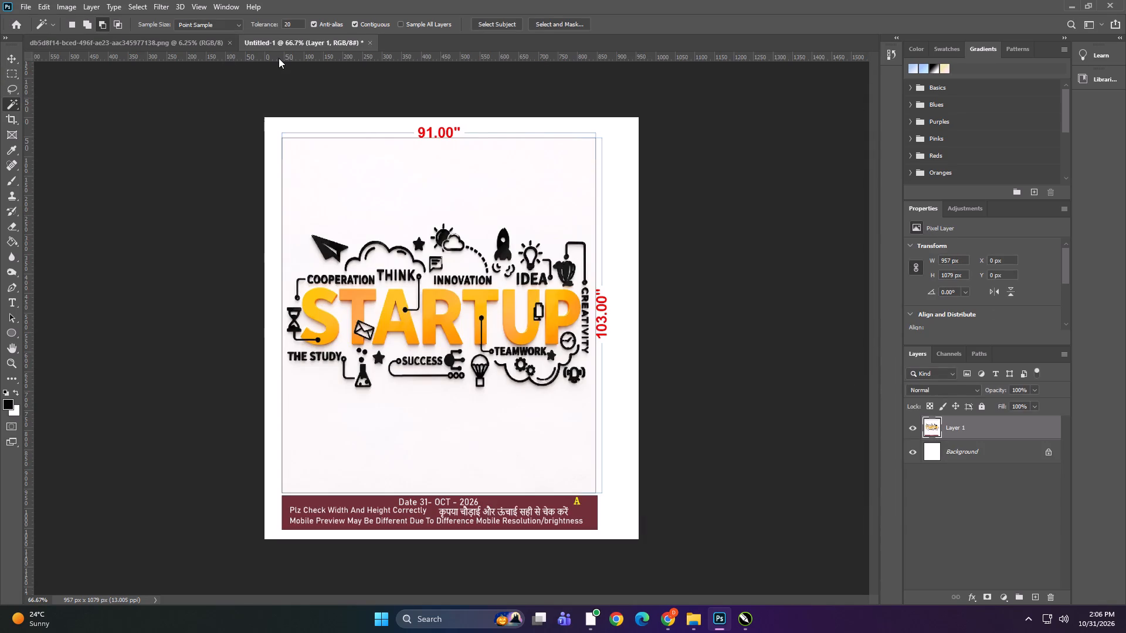
Float the pasted preview in its own smaller window and place it beside the full-size STARTUP artwork.
{"action": "left_click_drag", "start_coordinate": [285, 39], "coordinate": [297, 73]}
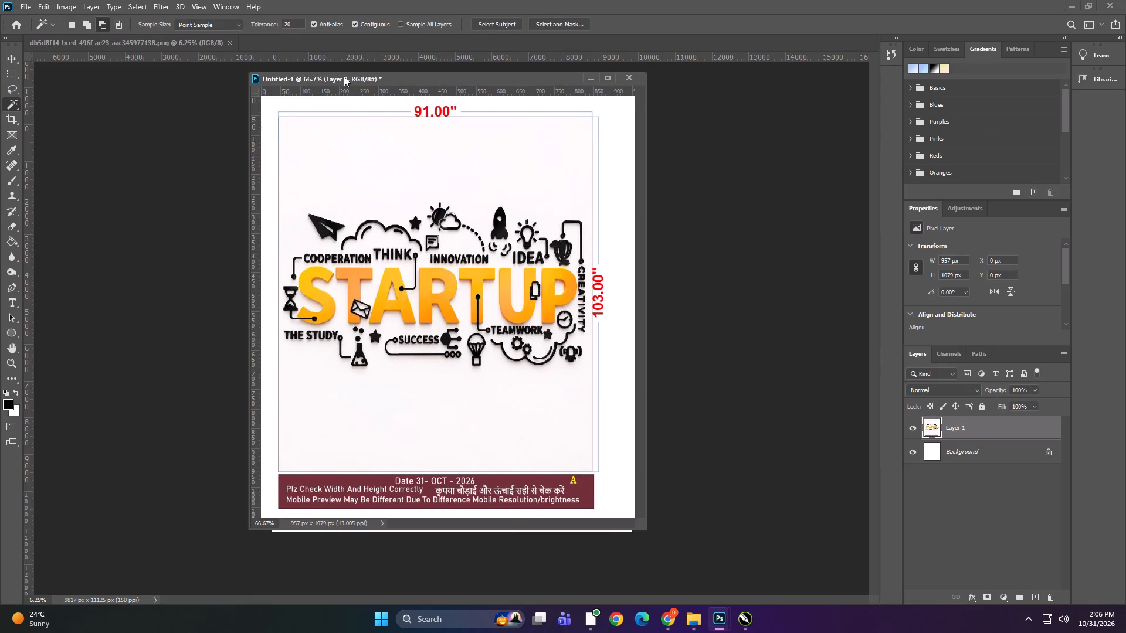
{"action": "left_click_drag", "start_coordinate": [344, 77], "coordinate": [109, 117]}
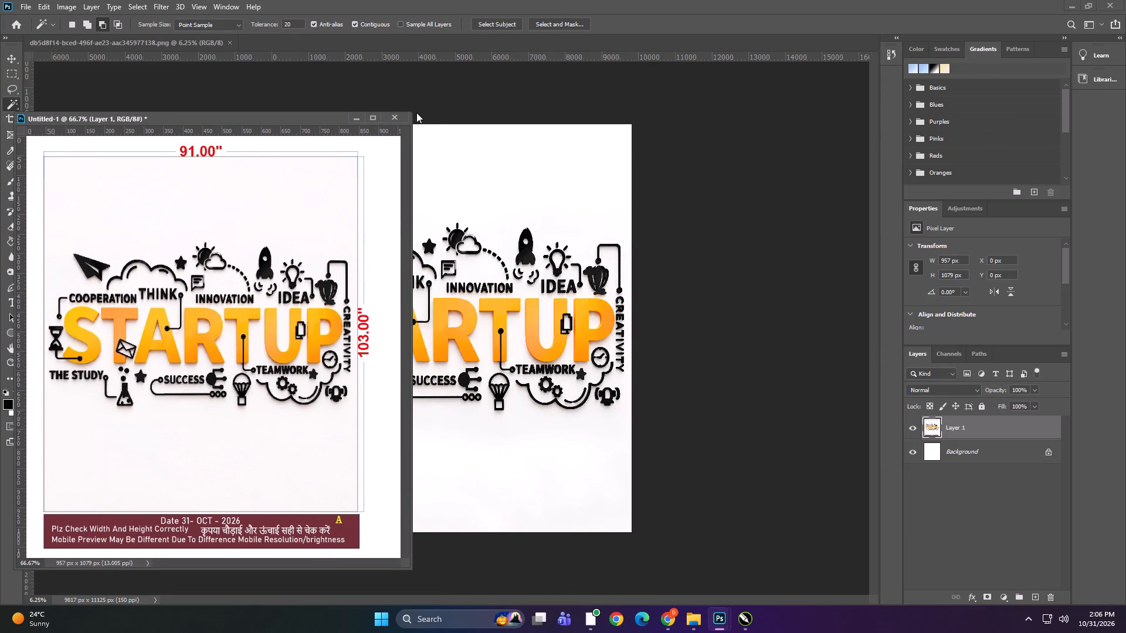
{"action": "left_click_drag", "start_coordinate": [412, 113], "coordinate": [357, 279]}
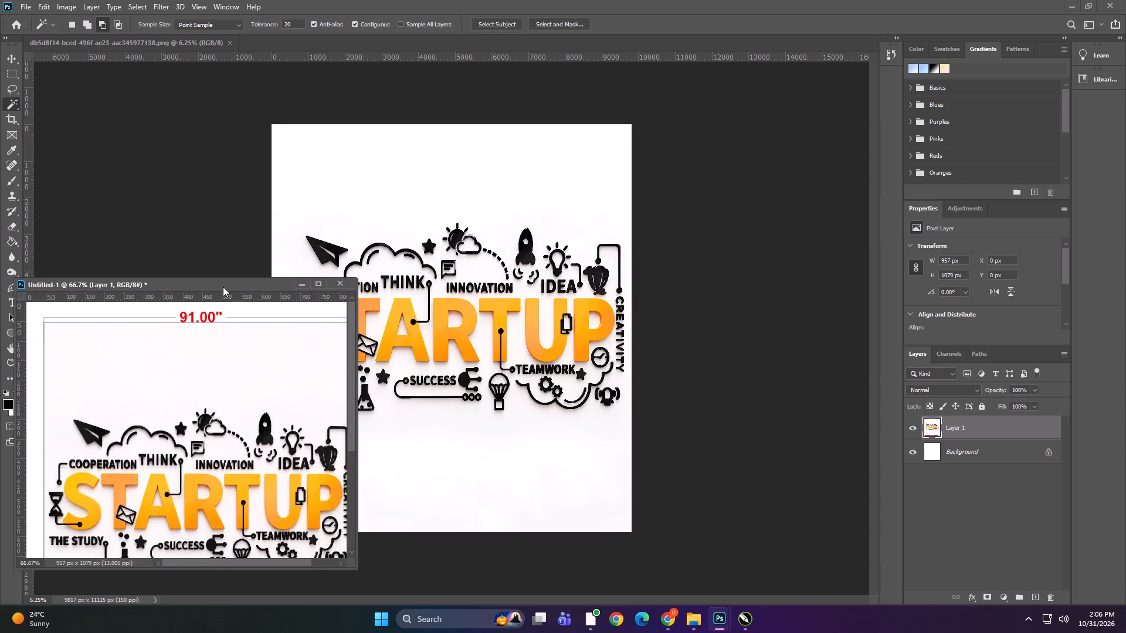
{"action": "left_click_drag", "start_coordinate": [220, 282], "coordinate": [234, 172]}
{"action": "key", "text": "space"}
{"action": "key", "text": "space"}
{"action": "key", "text": "space"}
{"action": "key", "text": "space"}
{"action": "key", "text": "space"}
{"action": "key", "text": "space"}
{"action": "key", "text": "space"}
{"action": "scroll", "coordinate": [211, 299], "scroll_direction": "down", "scroll_amount": 5}
{"action": "scroll", "coordinate": [211, 298], "scroll_direction": "down", "scroll_amount": 3, "text": "alt"}
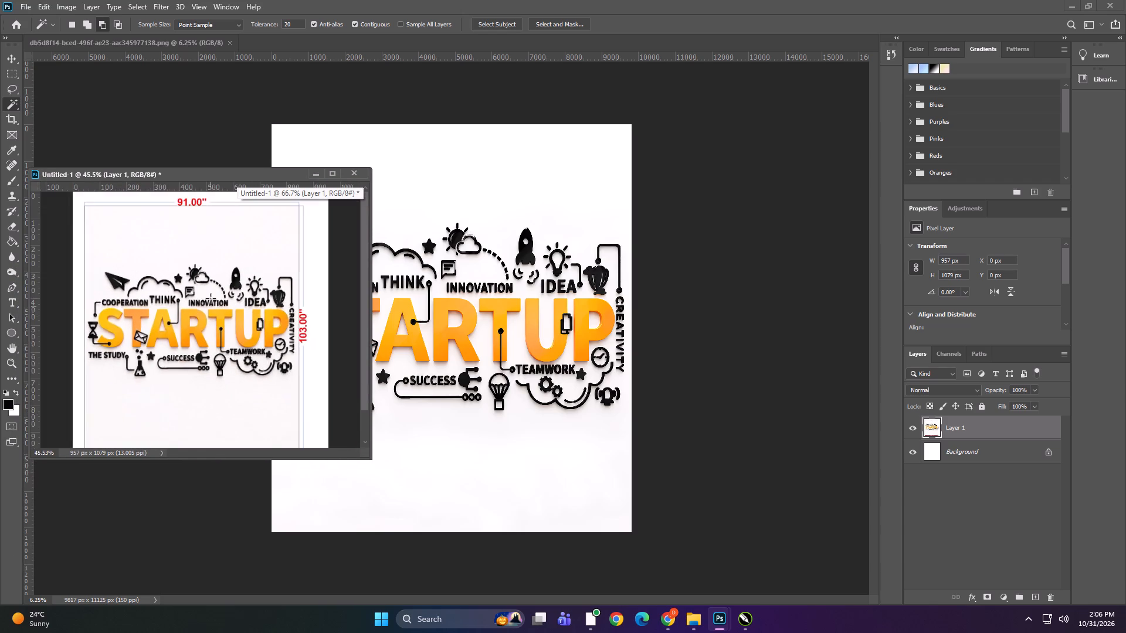
{"action": "scroll", "coordinate": [211, 298], "scroll_direction": "down", "scroll_amount": 3, "text": "alt"}
{"action": "left_click_drag", "start_coordinate": [219, 174], "coordinate": [488, 215]}
{"action": "left_click_drag", "start_coordinate": [574, 212], "coordinate": [927, 139]}
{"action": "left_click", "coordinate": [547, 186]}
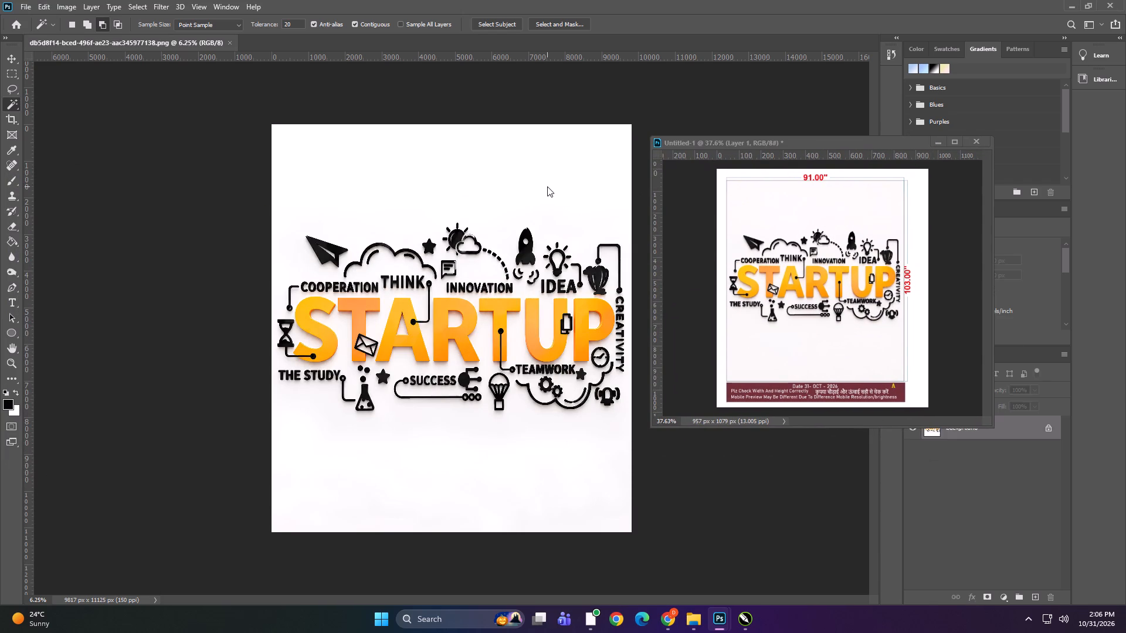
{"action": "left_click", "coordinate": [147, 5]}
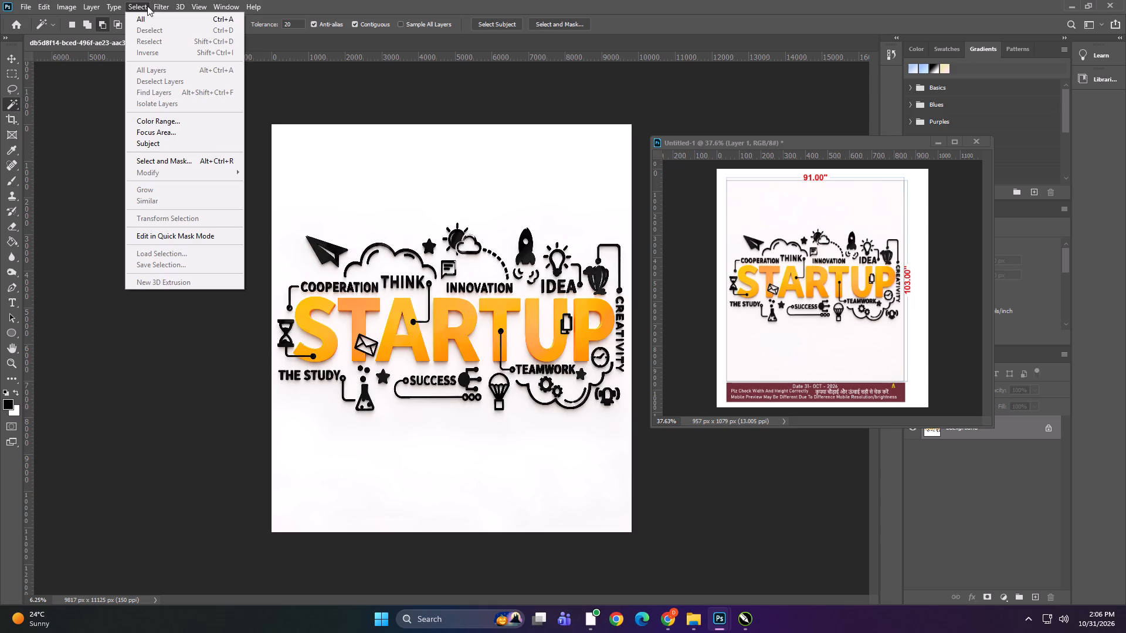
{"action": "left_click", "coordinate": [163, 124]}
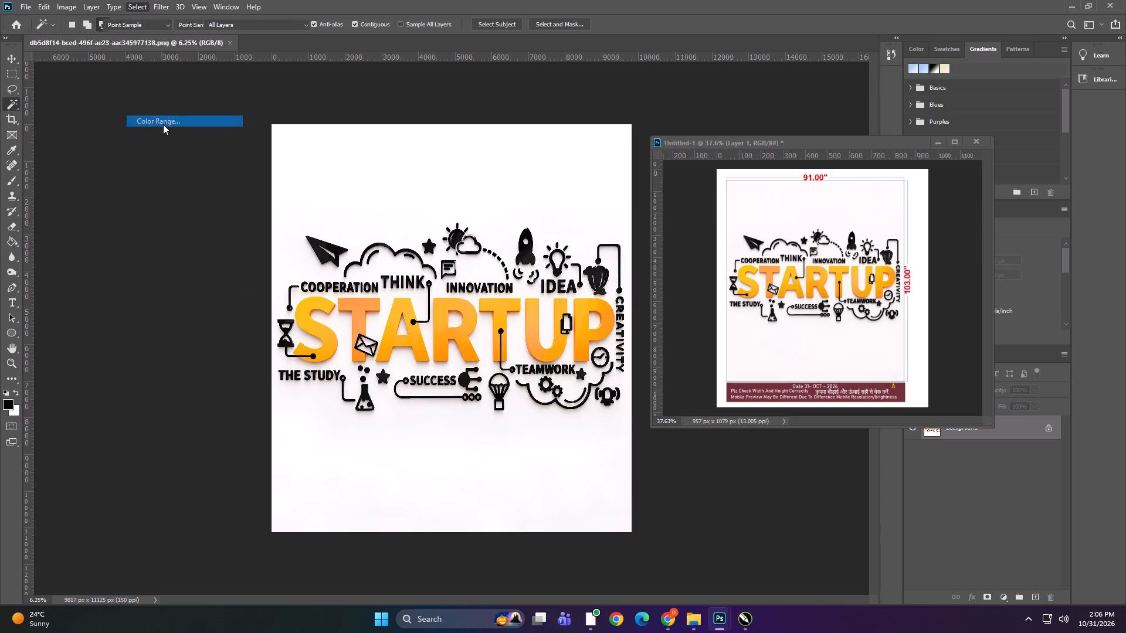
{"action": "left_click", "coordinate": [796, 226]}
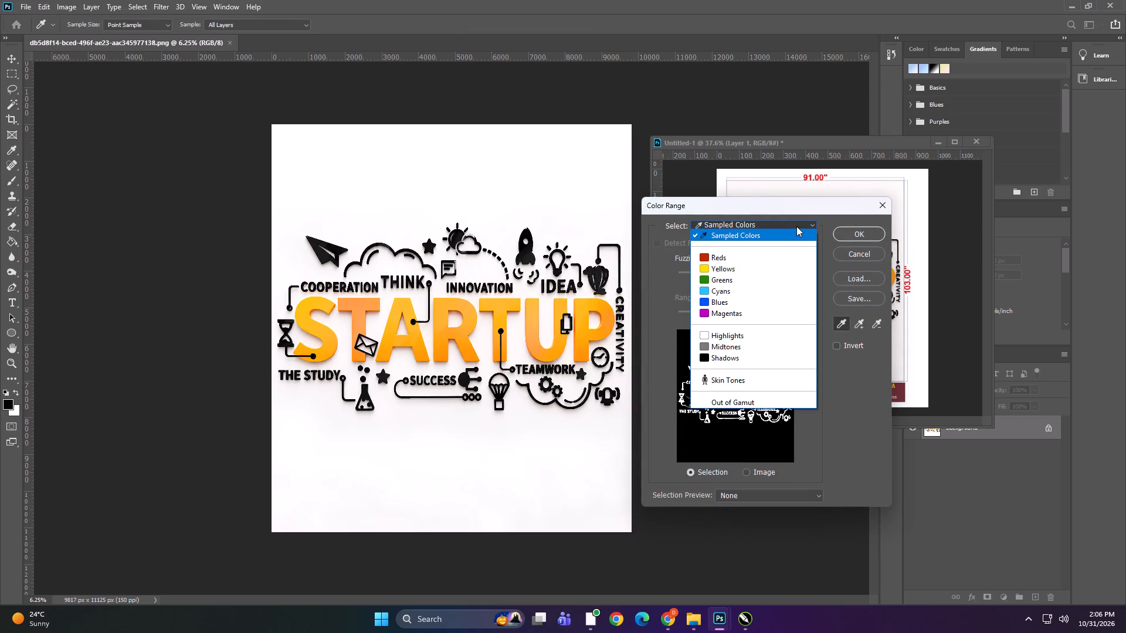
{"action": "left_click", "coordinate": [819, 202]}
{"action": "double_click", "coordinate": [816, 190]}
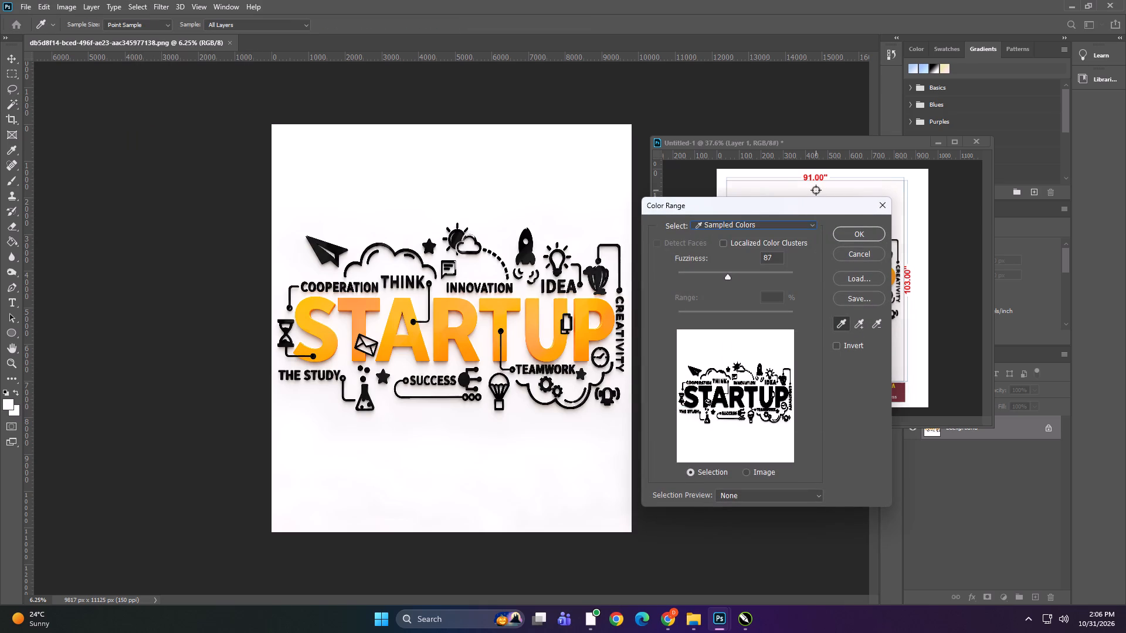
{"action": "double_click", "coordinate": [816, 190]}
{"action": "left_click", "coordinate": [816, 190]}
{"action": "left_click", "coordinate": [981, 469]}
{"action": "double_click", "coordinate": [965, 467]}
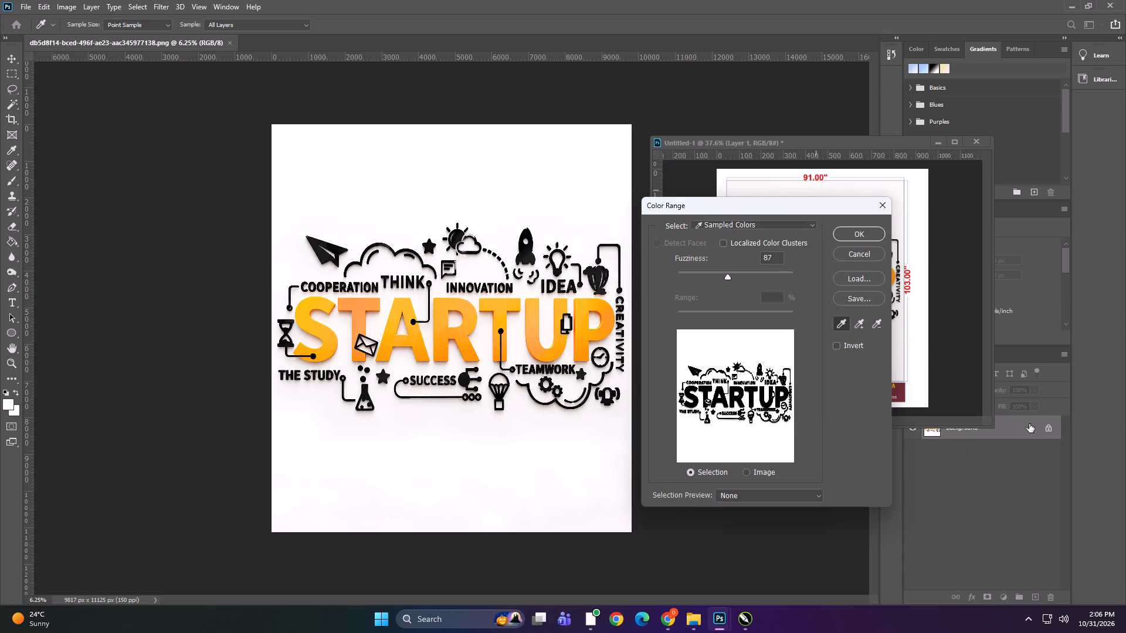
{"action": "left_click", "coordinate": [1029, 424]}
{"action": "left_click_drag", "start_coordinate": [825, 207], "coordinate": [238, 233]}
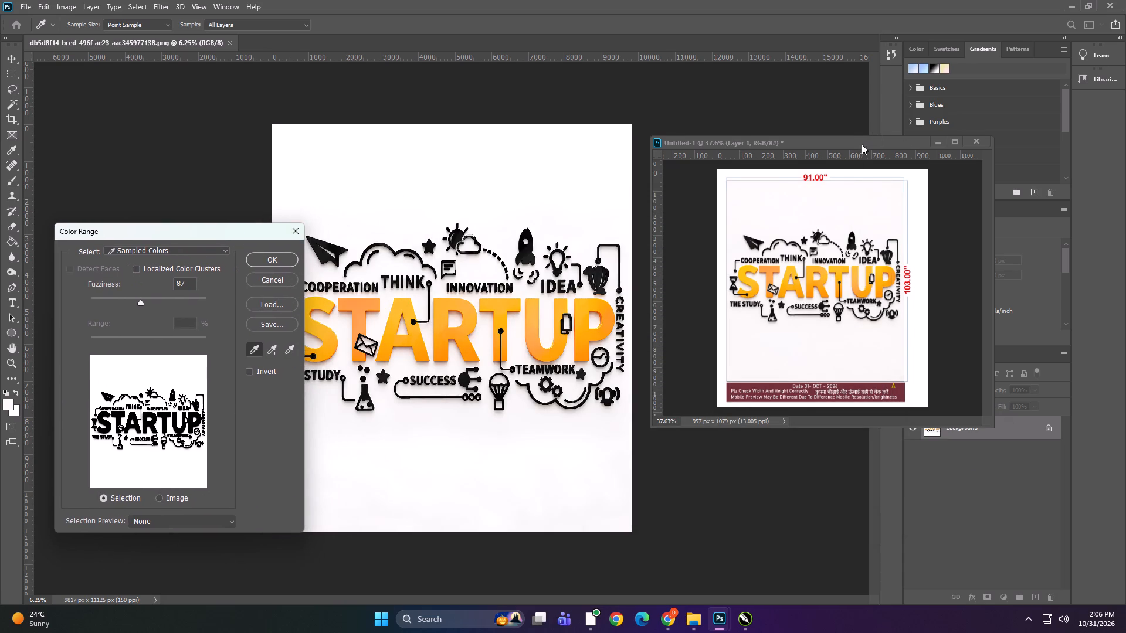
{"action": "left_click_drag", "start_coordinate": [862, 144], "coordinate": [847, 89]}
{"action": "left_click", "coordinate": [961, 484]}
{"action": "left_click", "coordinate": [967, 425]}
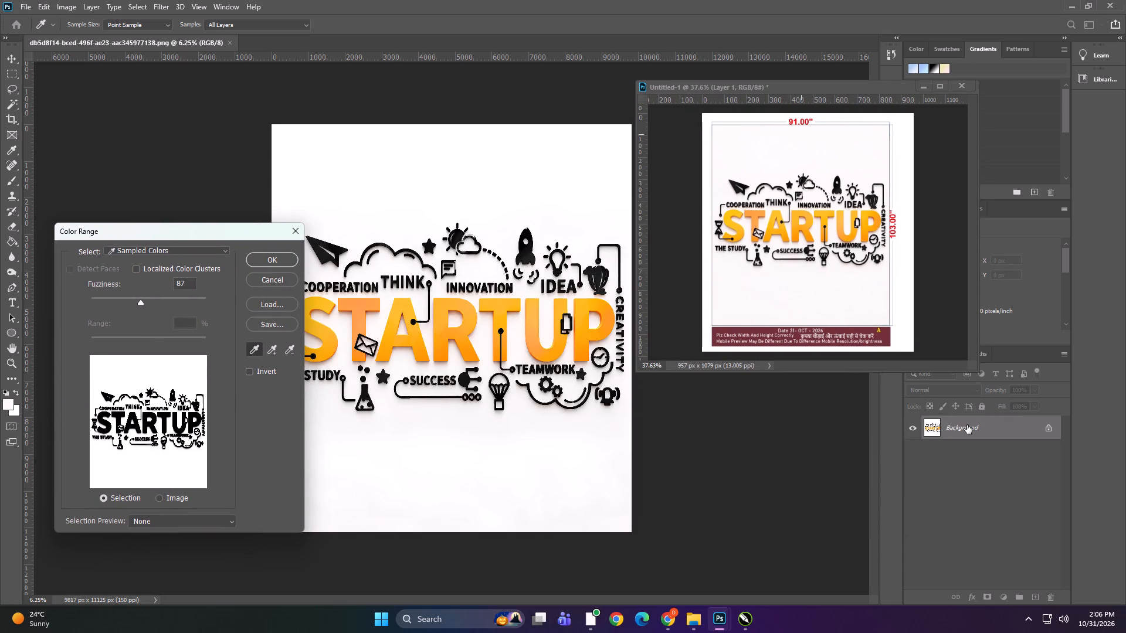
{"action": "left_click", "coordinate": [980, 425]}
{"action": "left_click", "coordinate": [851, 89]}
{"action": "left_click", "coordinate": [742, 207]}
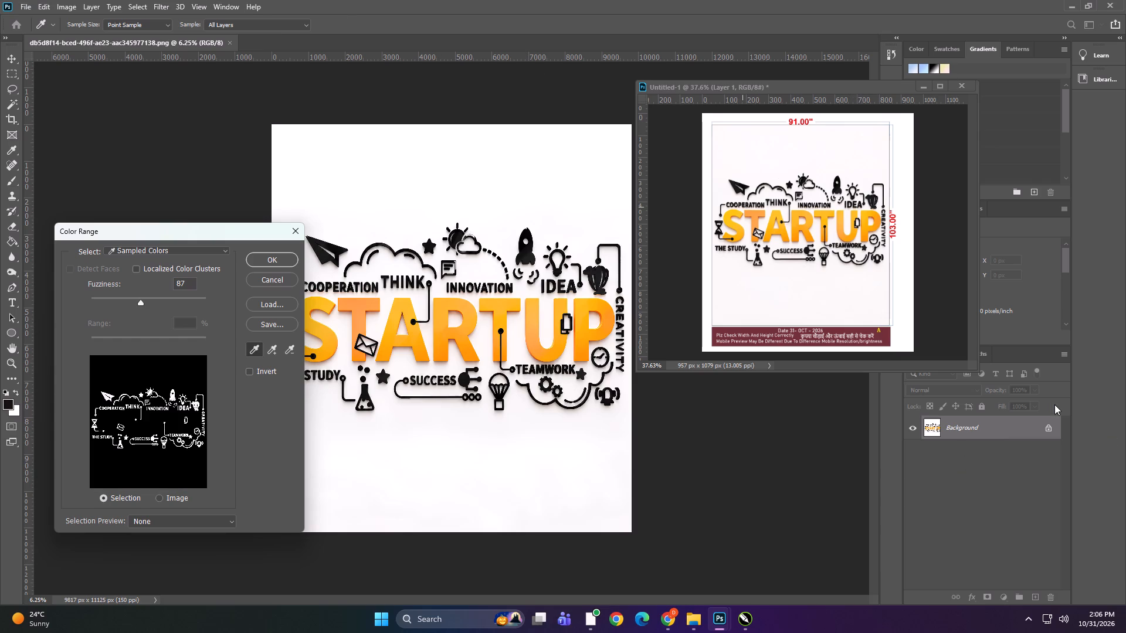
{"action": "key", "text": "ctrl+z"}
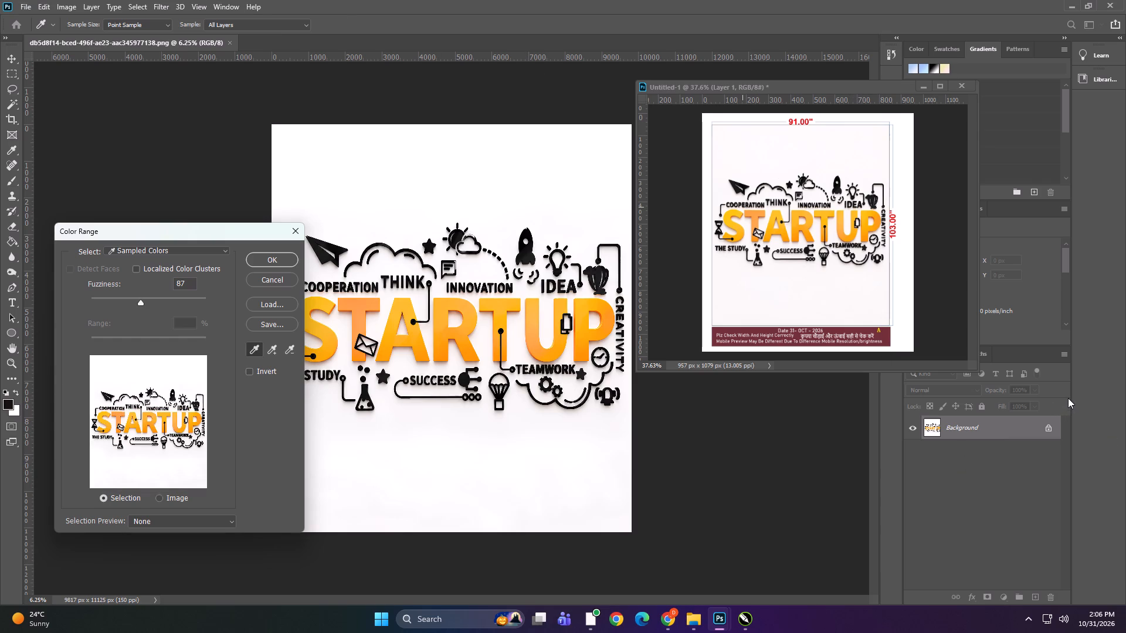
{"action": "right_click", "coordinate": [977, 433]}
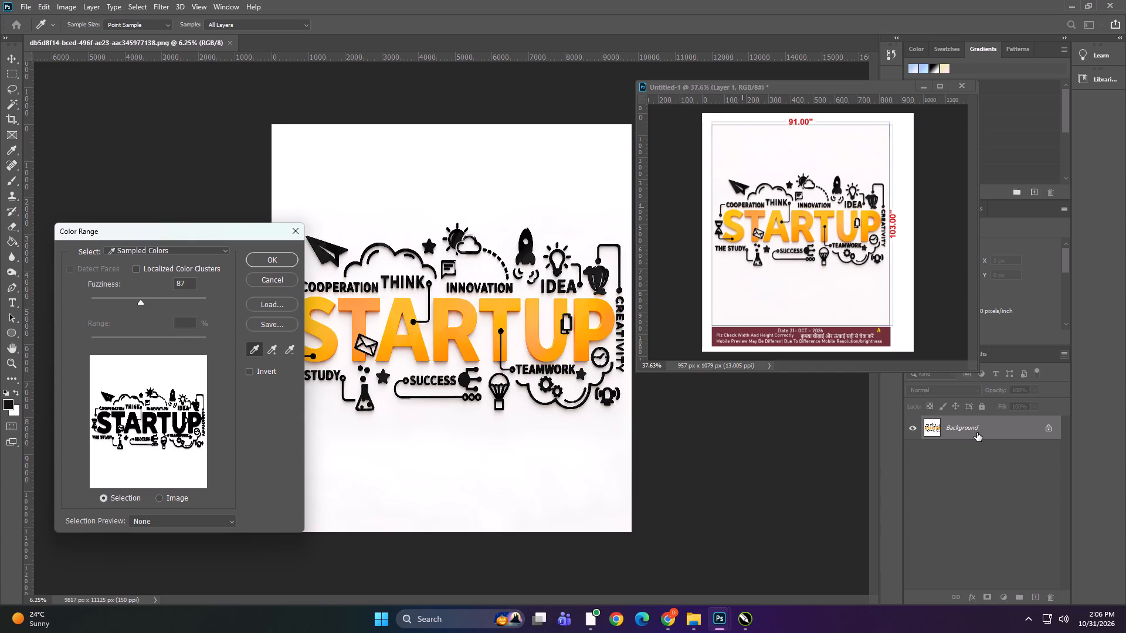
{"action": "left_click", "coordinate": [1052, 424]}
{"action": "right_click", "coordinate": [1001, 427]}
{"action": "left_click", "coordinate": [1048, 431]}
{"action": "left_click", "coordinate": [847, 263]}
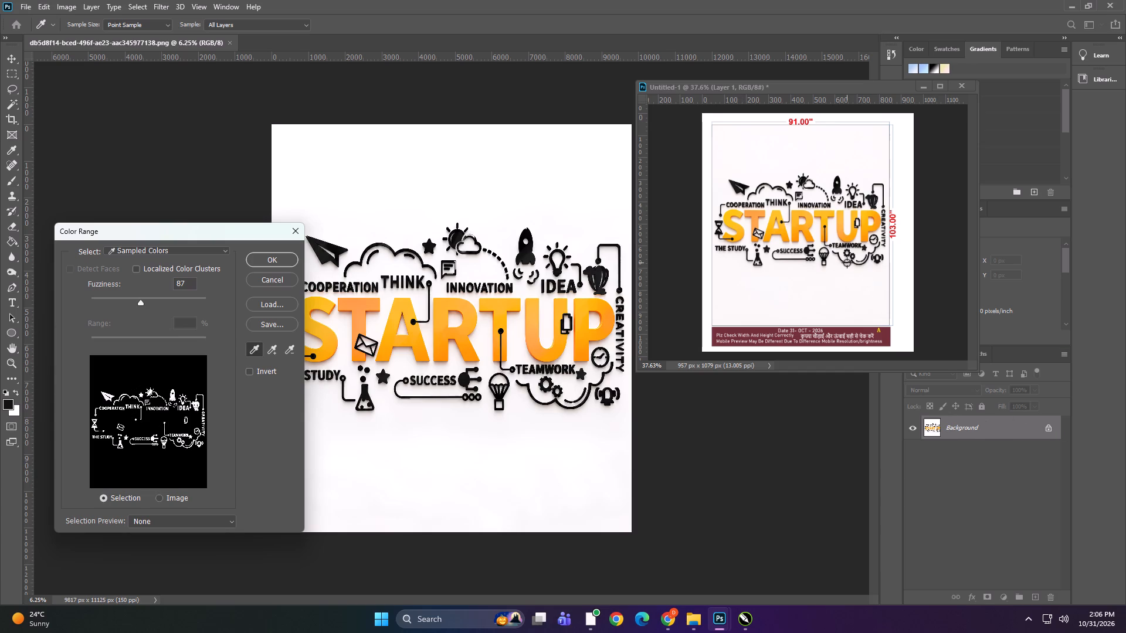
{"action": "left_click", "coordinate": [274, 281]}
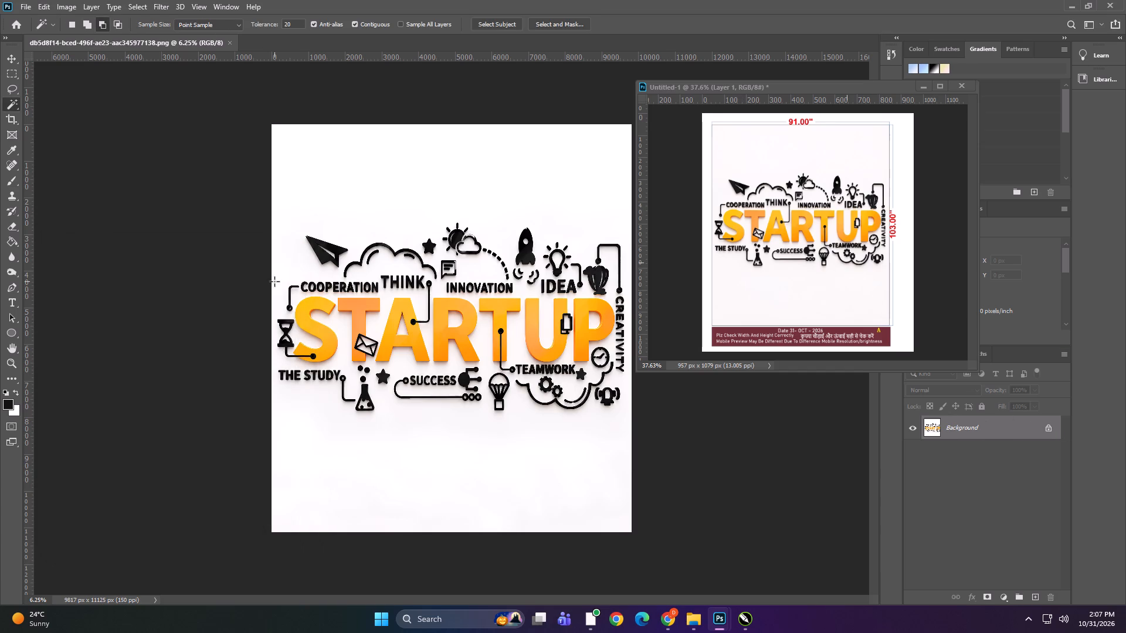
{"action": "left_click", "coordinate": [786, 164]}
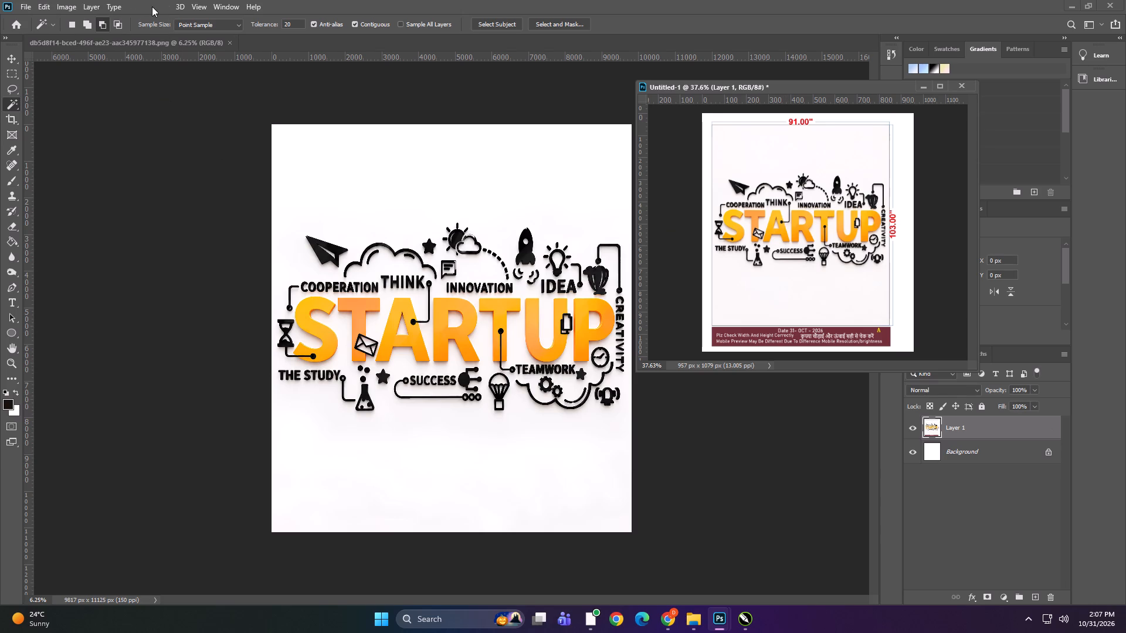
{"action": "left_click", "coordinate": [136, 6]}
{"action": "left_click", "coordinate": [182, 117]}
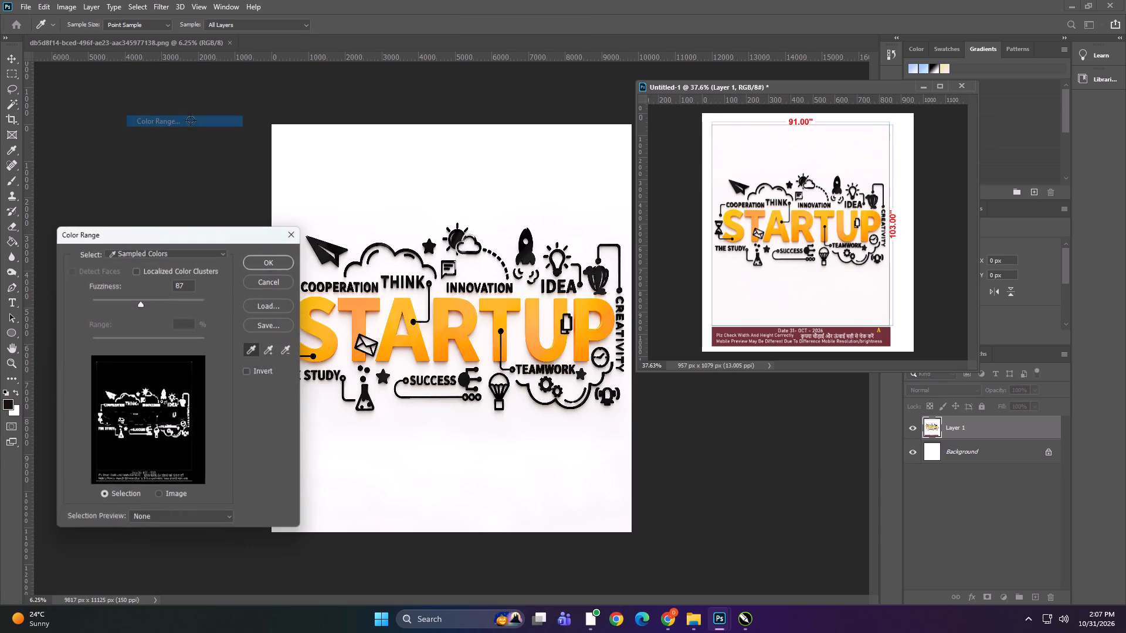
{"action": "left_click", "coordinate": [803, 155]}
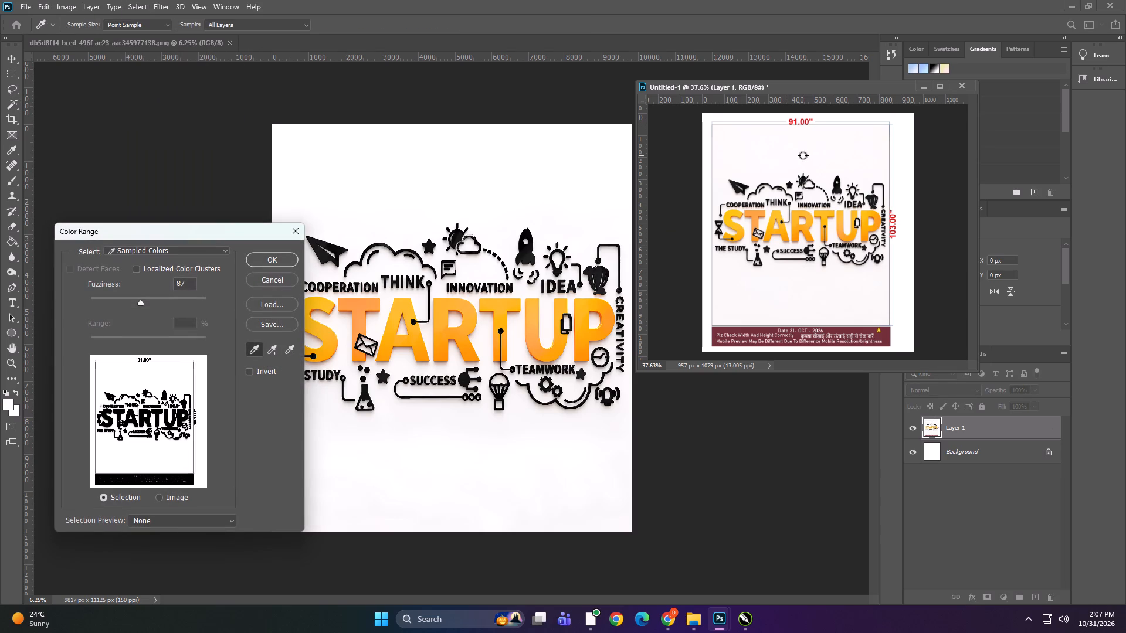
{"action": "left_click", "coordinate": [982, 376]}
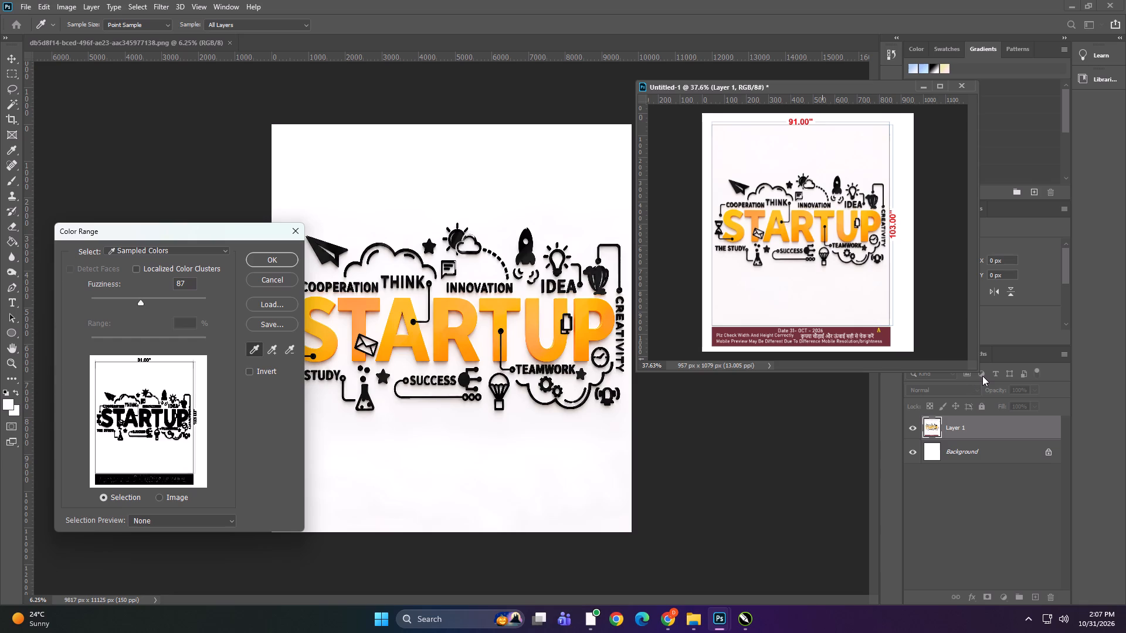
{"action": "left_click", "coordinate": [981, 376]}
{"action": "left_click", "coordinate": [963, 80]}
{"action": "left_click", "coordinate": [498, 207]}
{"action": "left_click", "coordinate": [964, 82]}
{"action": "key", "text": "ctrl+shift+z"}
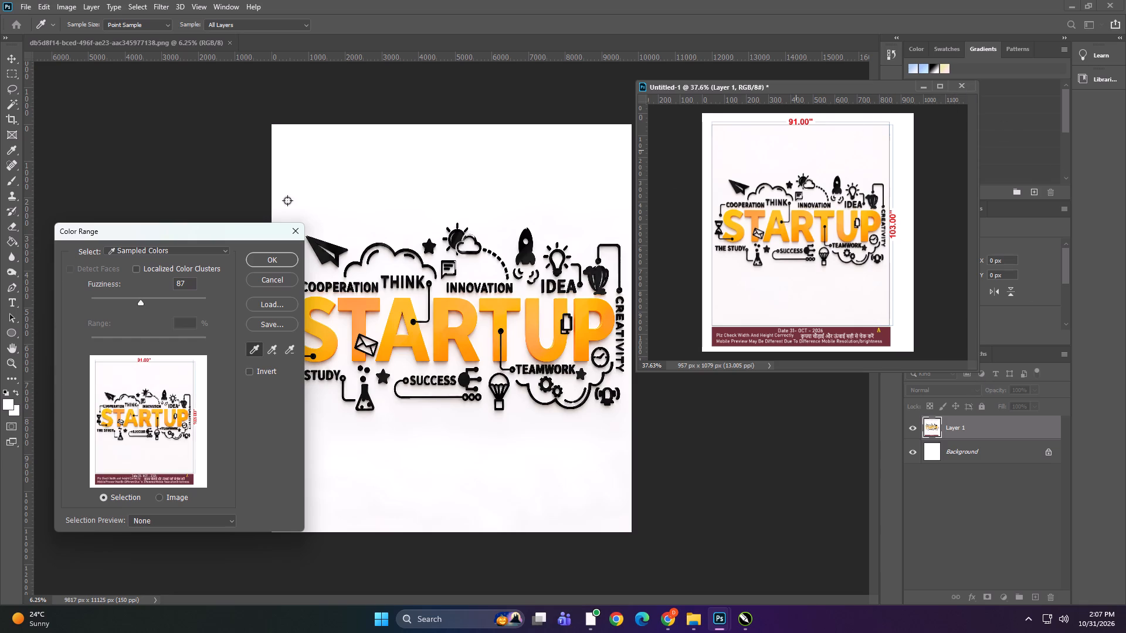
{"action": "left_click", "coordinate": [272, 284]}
Undo the pasted preview in the floating Untitled-1 document and close that document.
{"action": "key", "text": "ctrl+z"}
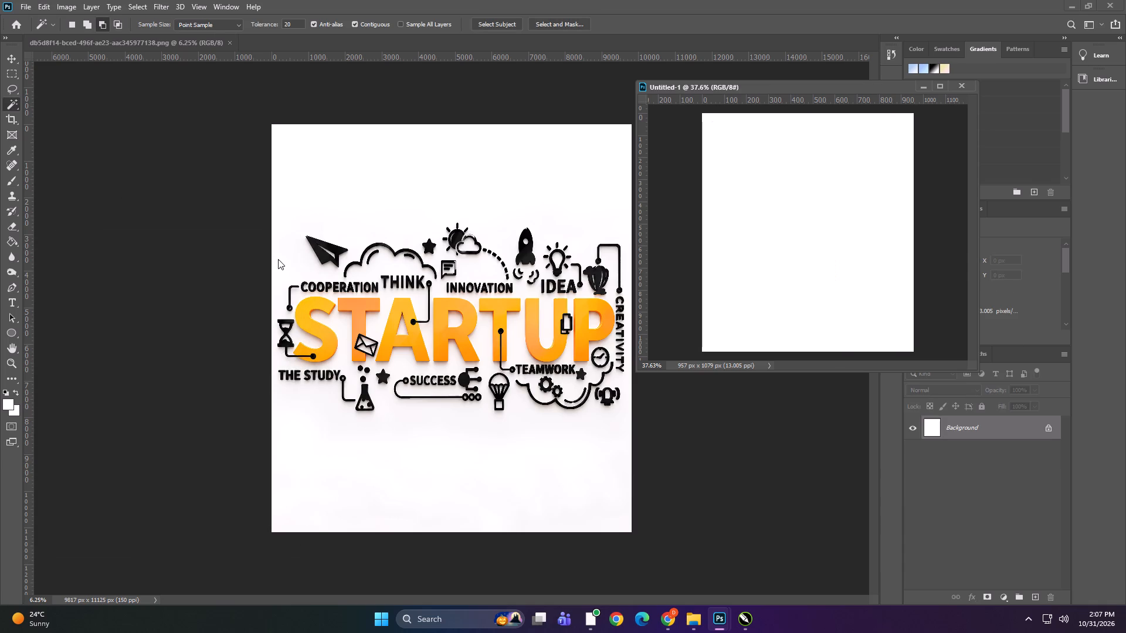
{"action": "key", "text": "ctrl+z"}
{"action": "key", "text": "ctrl+z"}
{"action": "key", "text": "ctrl+z"}
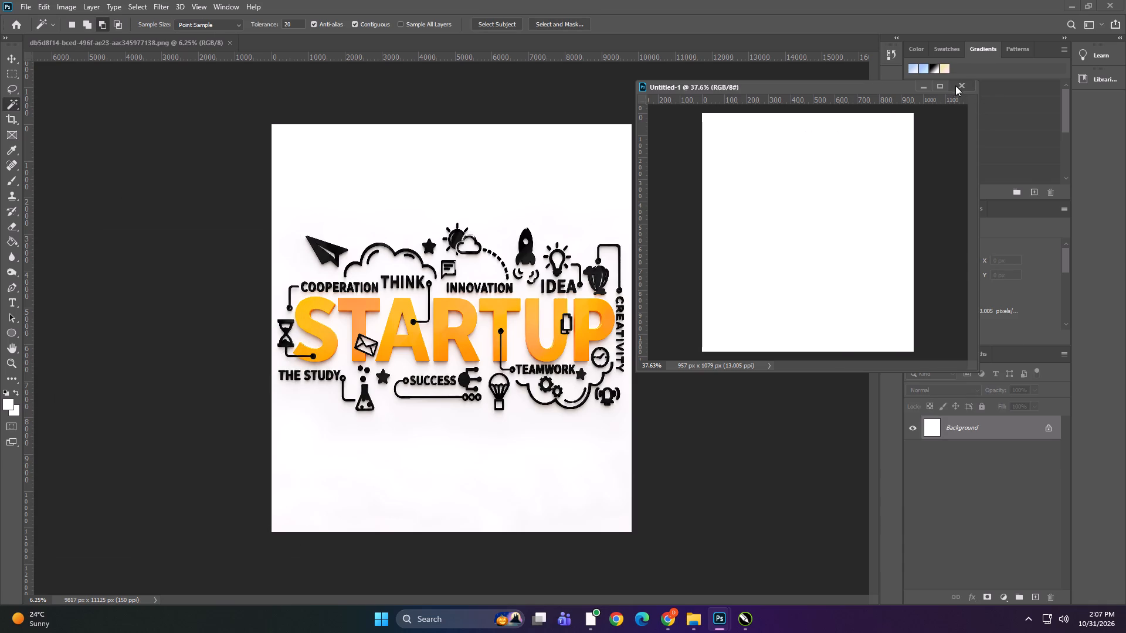
{"action": "left_click", "coordinate": [955, 84]}
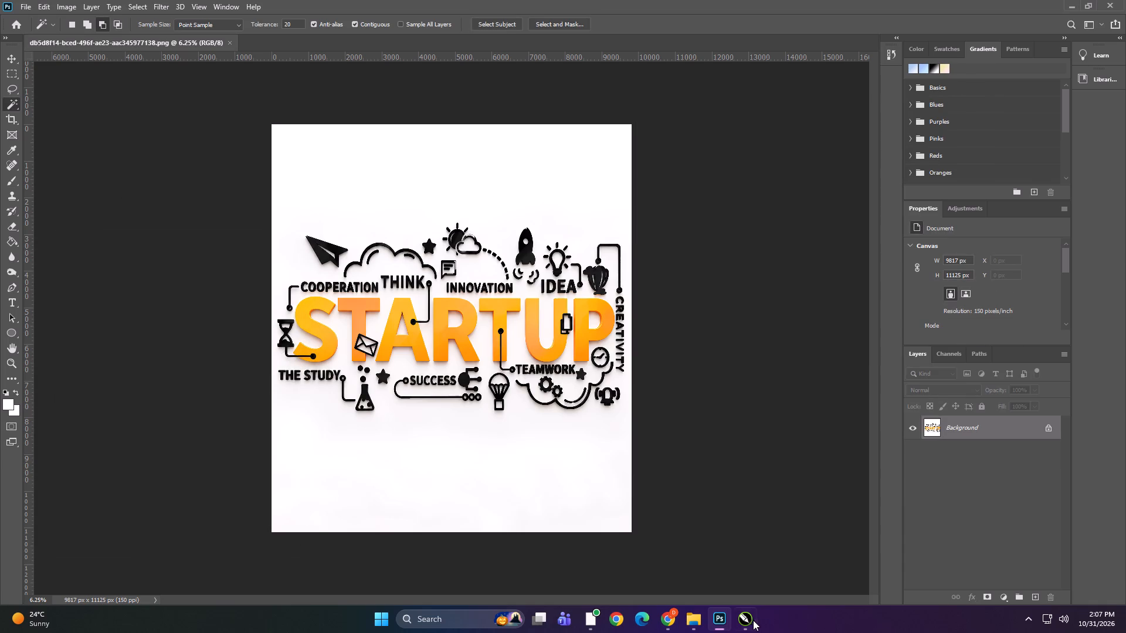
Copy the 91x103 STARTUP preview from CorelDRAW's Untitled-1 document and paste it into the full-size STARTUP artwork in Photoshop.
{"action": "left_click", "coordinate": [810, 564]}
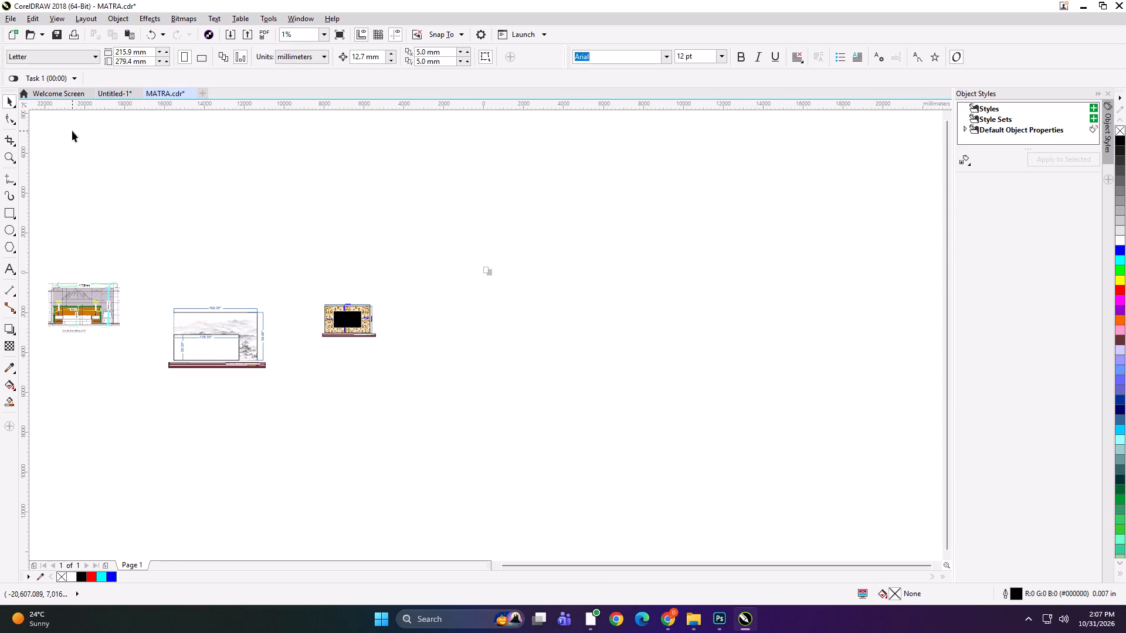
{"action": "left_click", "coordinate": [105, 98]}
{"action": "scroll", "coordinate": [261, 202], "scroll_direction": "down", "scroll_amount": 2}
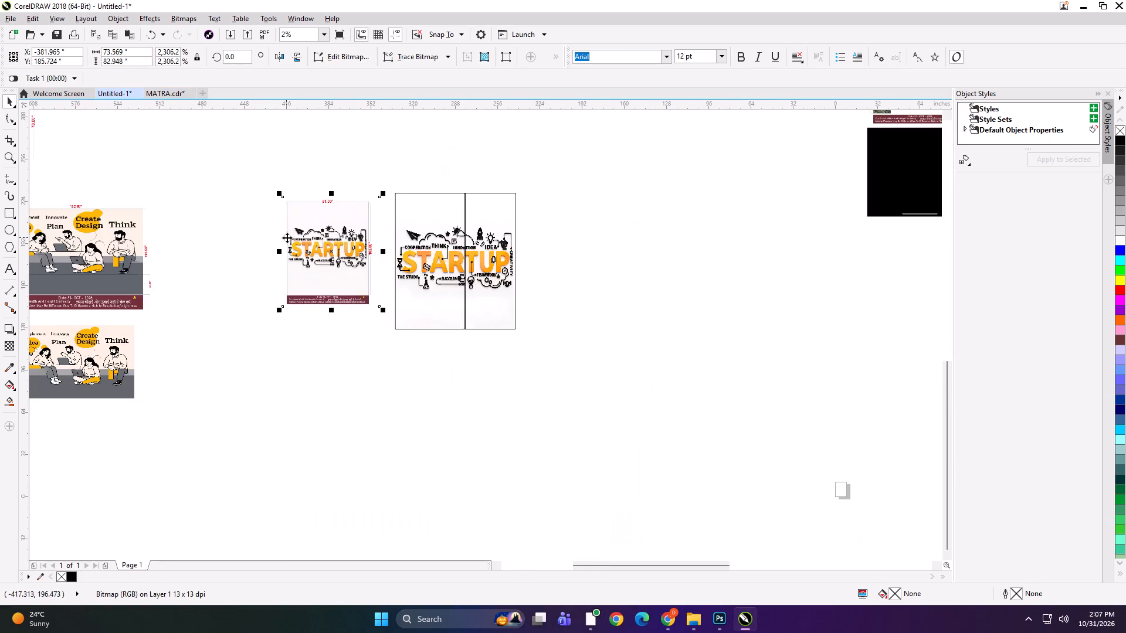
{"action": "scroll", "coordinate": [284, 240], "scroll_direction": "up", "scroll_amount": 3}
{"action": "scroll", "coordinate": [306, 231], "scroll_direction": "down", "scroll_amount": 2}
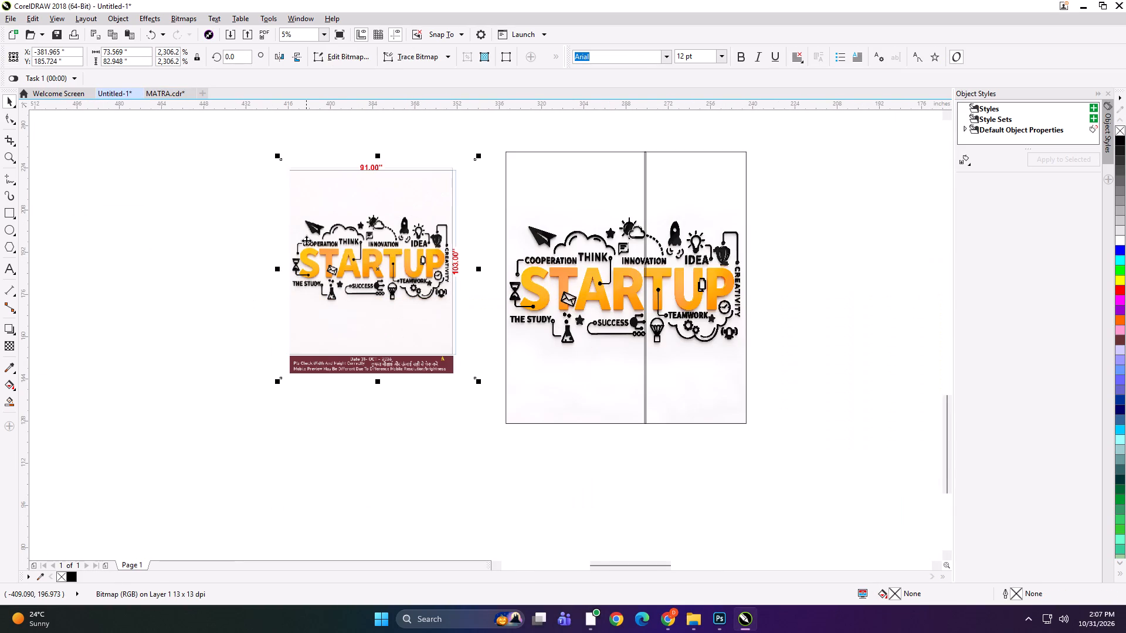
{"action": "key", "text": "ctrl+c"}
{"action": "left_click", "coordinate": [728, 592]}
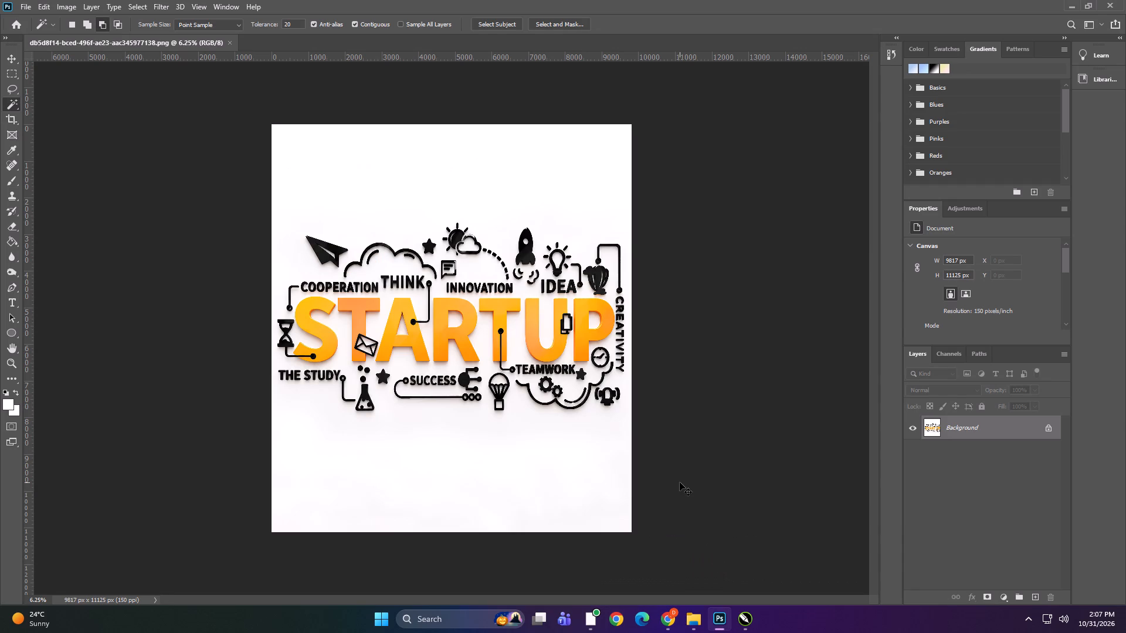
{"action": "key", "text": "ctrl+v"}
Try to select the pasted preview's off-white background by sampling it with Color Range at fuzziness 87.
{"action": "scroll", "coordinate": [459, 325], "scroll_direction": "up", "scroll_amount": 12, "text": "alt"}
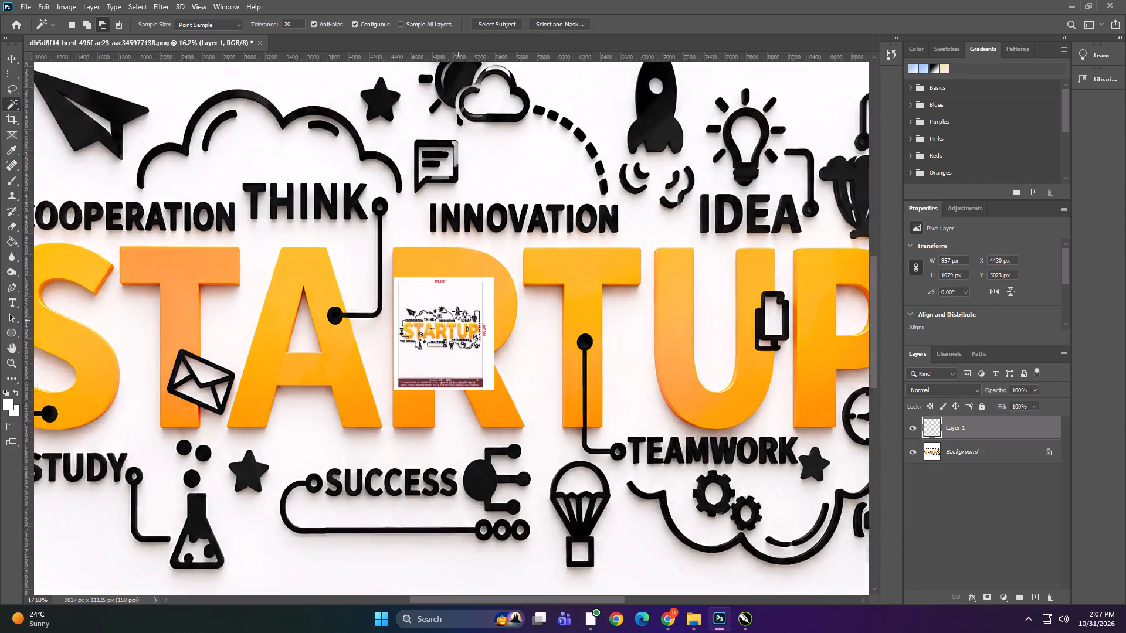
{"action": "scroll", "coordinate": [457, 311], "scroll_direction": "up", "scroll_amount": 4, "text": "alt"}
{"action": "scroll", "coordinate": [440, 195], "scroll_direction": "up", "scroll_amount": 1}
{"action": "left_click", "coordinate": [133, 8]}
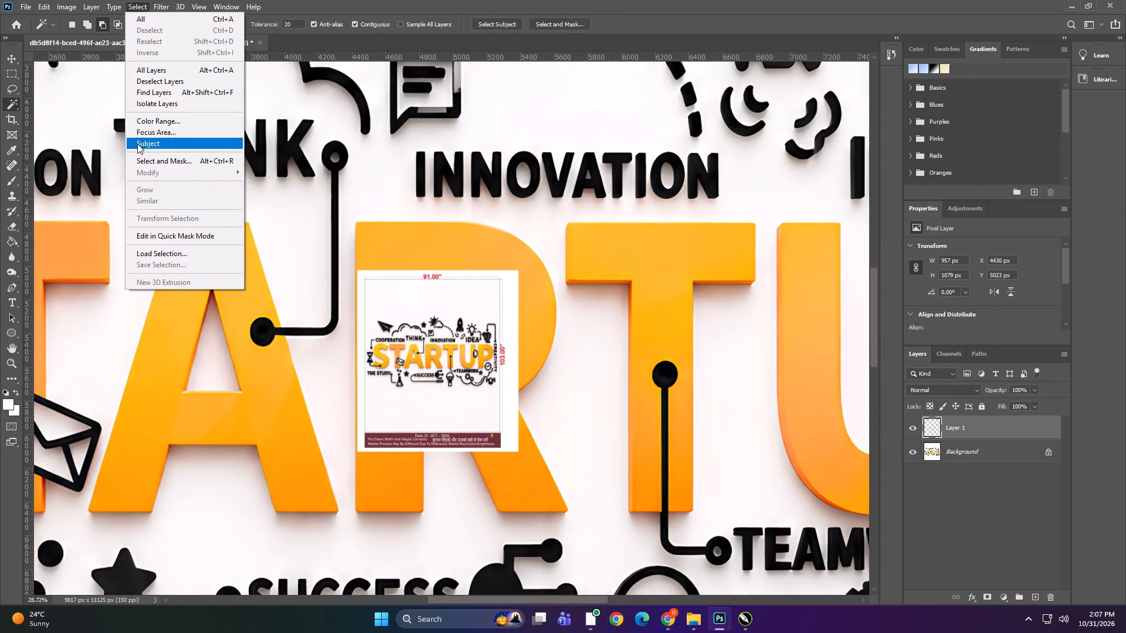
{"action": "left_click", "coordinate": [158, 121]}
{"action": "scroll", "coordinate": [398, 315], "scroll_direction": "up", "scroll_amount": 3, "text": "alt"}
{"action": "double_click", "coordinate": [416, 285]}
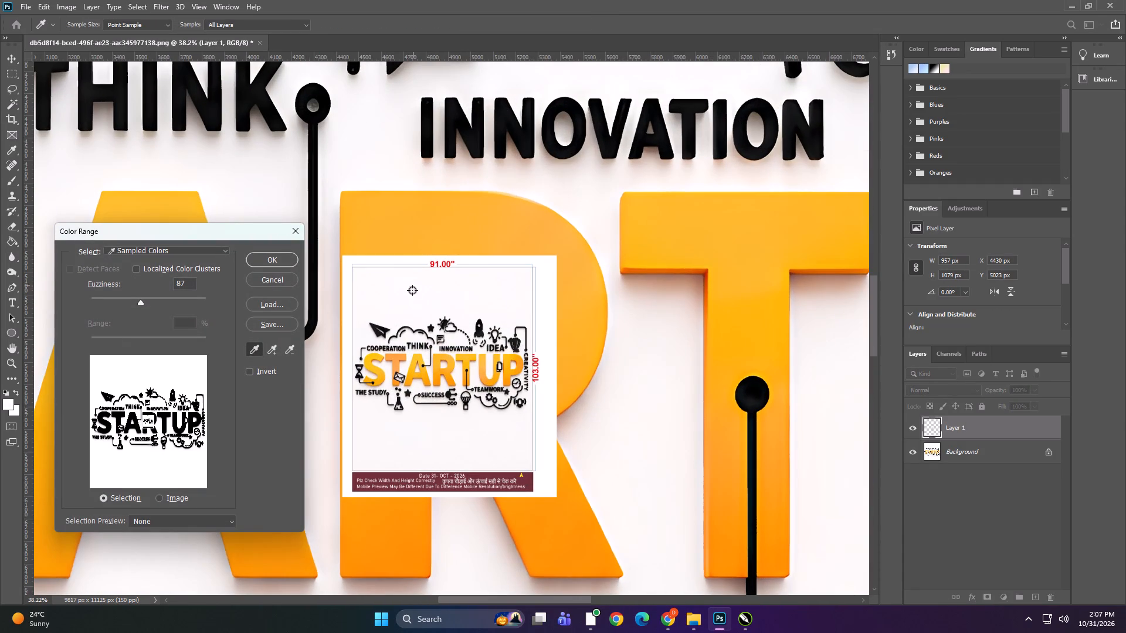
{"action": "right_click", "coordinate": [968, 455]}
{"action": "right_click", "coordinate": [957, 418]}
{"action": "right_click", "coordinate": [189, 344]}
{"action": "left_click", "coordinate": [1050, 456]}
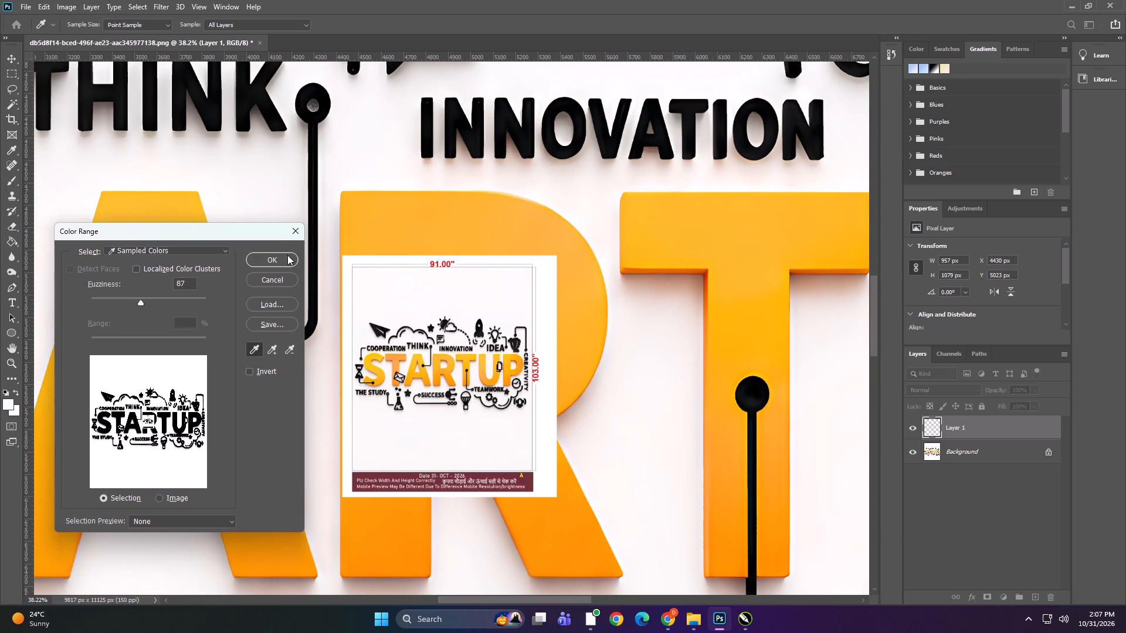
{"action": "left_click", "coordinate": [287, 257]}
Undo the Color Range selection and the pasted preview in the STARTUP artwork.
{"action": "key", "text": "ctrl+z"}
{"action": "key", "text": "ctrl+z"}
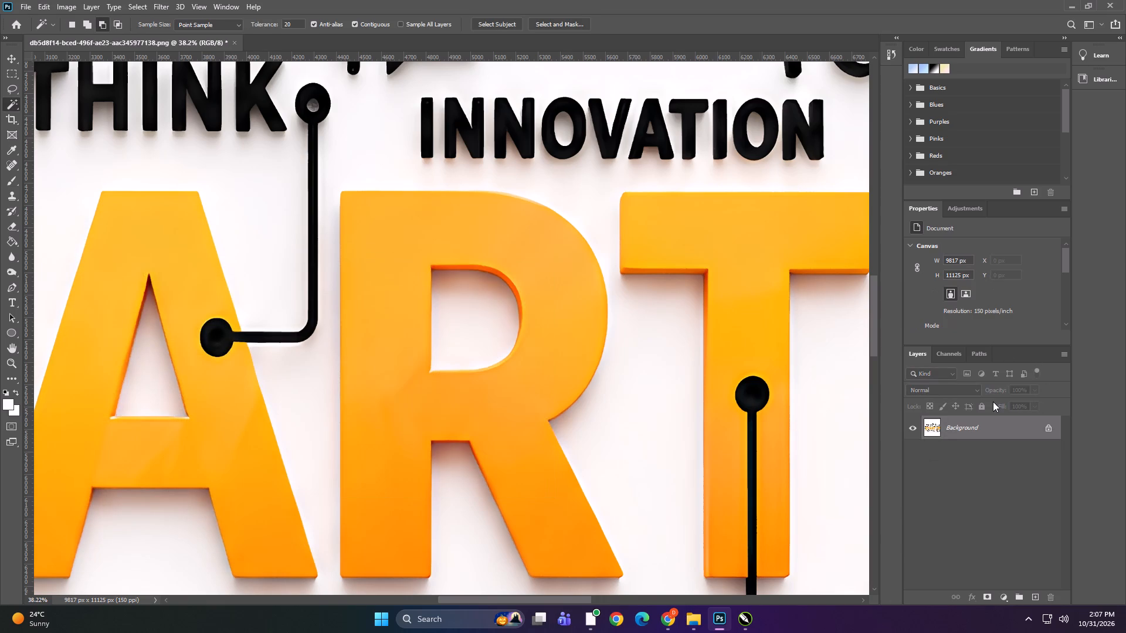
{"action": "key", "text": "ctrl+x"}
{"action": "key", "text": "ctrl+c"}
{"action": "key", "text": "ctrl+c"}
Examine the STARTUP artwork's background tint around the lettering and across the whole image.
{"action": "scroll", "coordinate": [639, 350], "scroll_direction": "down", "scroll_amount": 2}
{"action": "key", "text": "space"}
{"action": "key", "text": "space"}
{"action": "scroll", "coordinate": [643, 374], "scroll_direction": "down", "scroll_amount": 8}
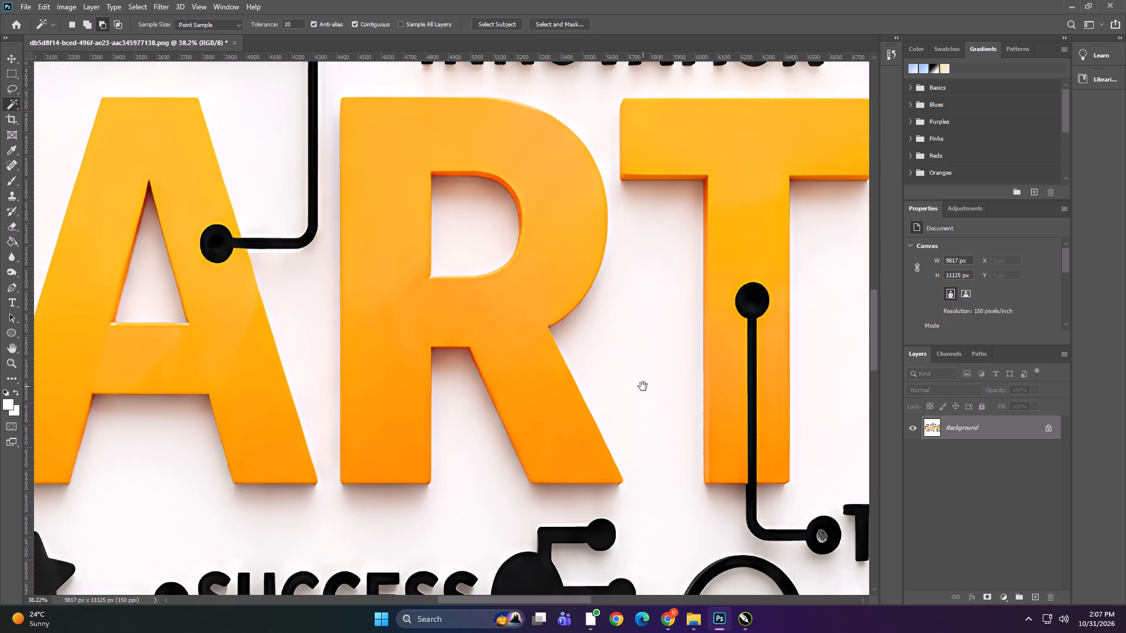
{"action": "key", "text": "space"}
{"action": "scroll", "coordinate": [556, 386], "scroll_direction": "down", "scroll_amount": 8}
{"action": "scroll", "coordinate": [560, 389], "scroll_direction": "down", "scroll_amount": 2, "text": "alt"}
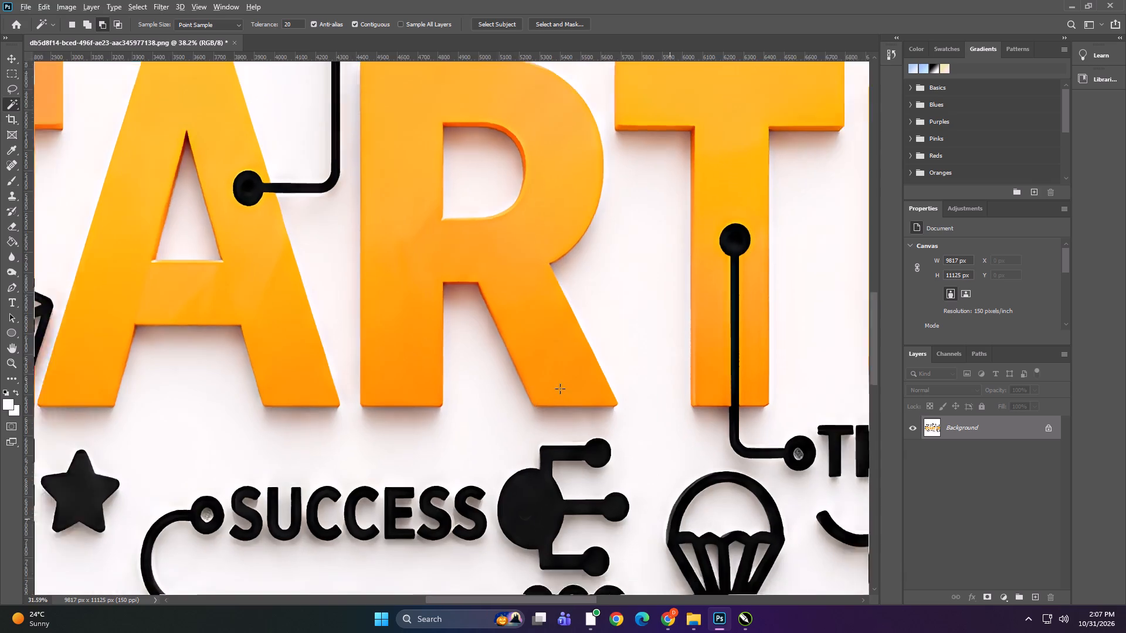
{"action": "scroll", "coordinate": [560, 389], "scroll_direction": "down", "scroll_amount": 6, "text": "alt"}
{"action": "scroll", "coordinate": [155, 244], "scroll_direction": "up", "scroll_amount": 20, "text": "alt"}
{"action": "scroll", "coordinate": [155, 244], "scroll_direction": "up", "scroll_amount": 4, "text": "alt"}
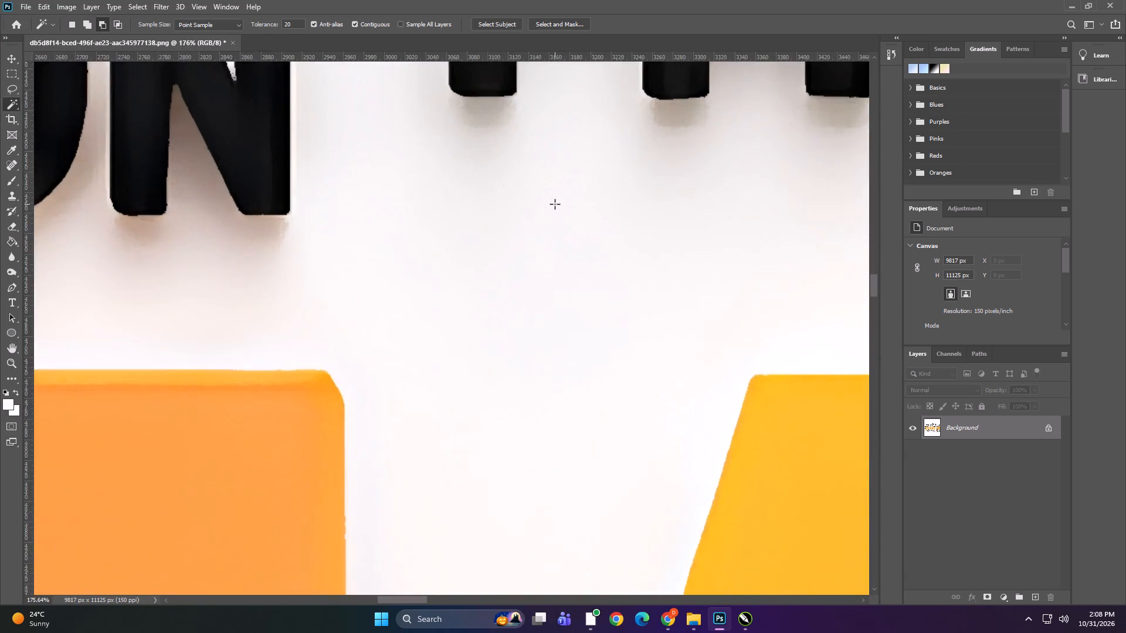
{"action": "scroll", "coordinate": [555, 204], "scroll_direction": "down", "scroll_amount": 20, "text": "alt"}
{"action": "scroll", "coordinate": [555, 204], "scroll_direction": "down", "scroll_amount": 9, "text": "alt"}
{"action": "scroll", "coordinate": [547, 323], "scroll_direction": "up", "scroll_amount": 1, "text": "alt"}
{"action": "scroll", "coordinate": [547, 325], "scroll_direction": "down", "scroll_amount": 5, "text": "alt"}
{"action": "scroll", "coordinate": [480, 91], "scroll_direction": "up", "scroll_amount": 12, "text": "alt"}
{"action": "scroll", "coordinate": [491, 153], "scroll_direction": "down", "scroll_amount": 16, "text": "alt"}
{"action": "scroll", "coordinate": [445, 434], "scroll_direction": "up", "scroll_amount": 5, "text": "alt"}
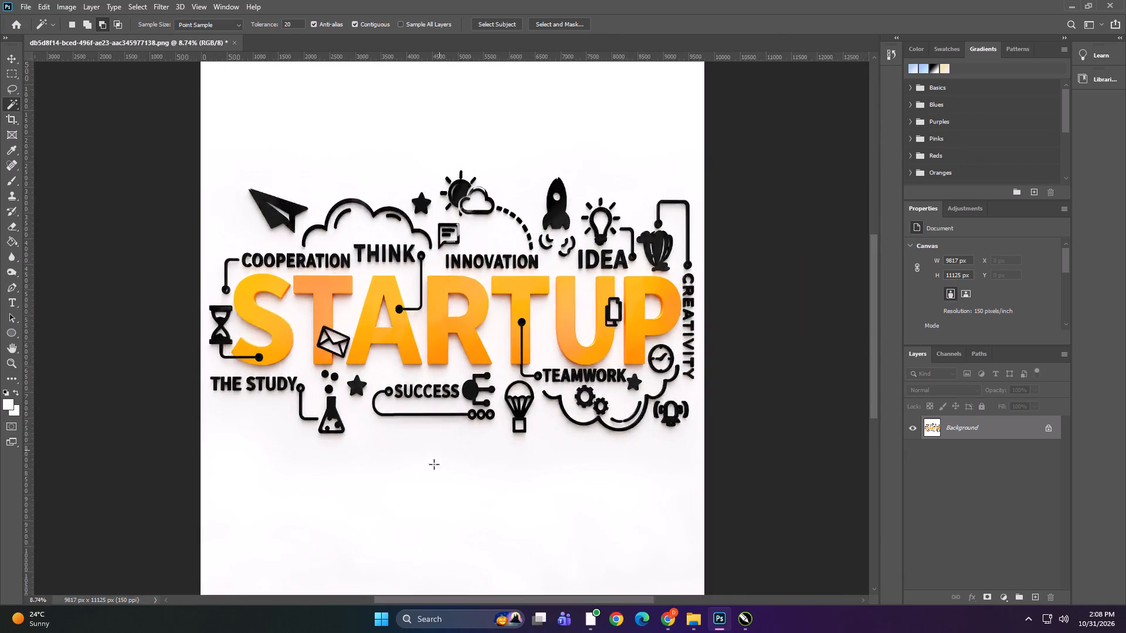
{"action": "scroll", "coordinate": [434, 464], "scroll_direction": "up", "scroll_amount": 8, "text": "alt"}
{"action": "scroll", "coordinate": [439, 476], "scroll_direction": "down", "scroll_amount": 15, "text": "alt"}
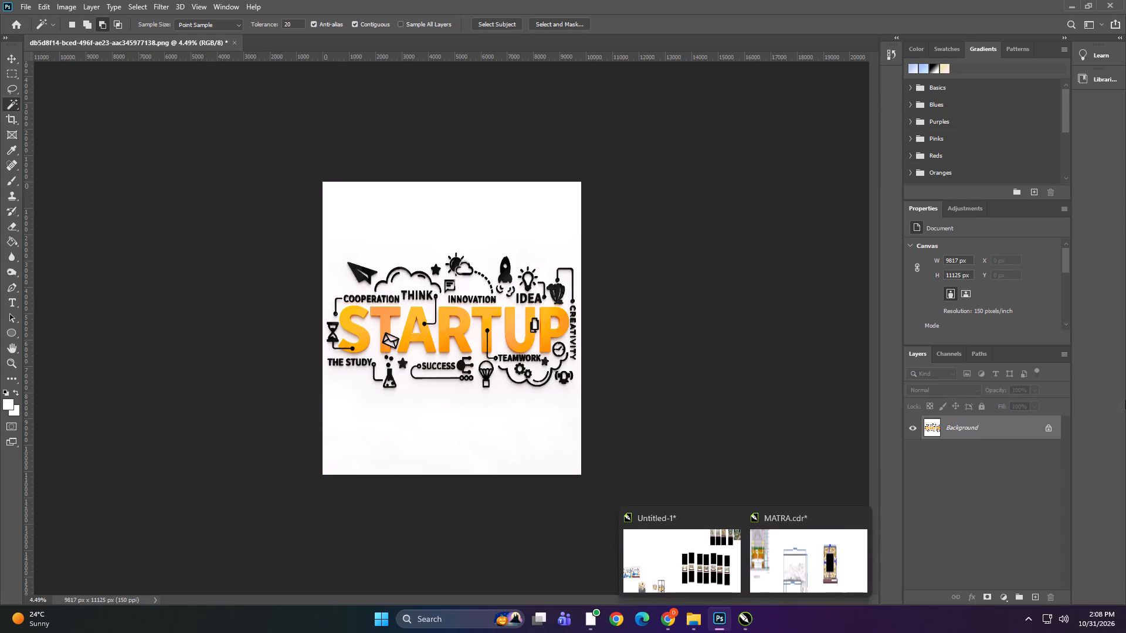
Unlock the STARTUP artwork's Background layer so it becomes a regular editable layer.
{"action": "left_click", "coordinate": [1052, 428]}
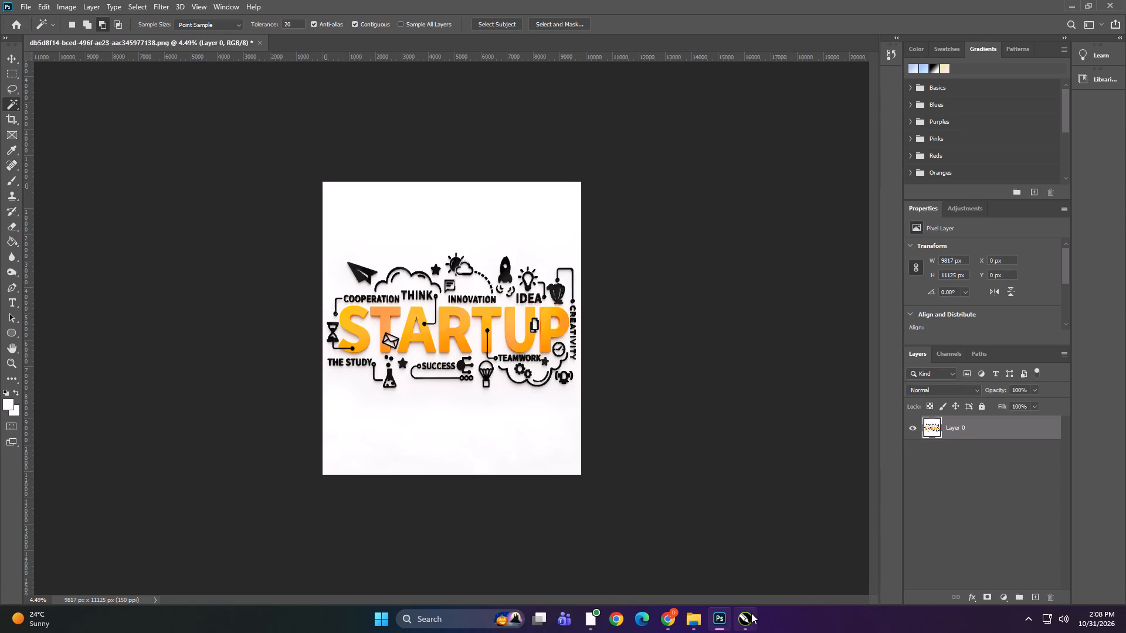
Switch to CorelDRAW and examine the background tint of the 91x103 STARTUP preview and the panel artwork beside it.
{"action": "left_click", "coordinate": [703, 563]}
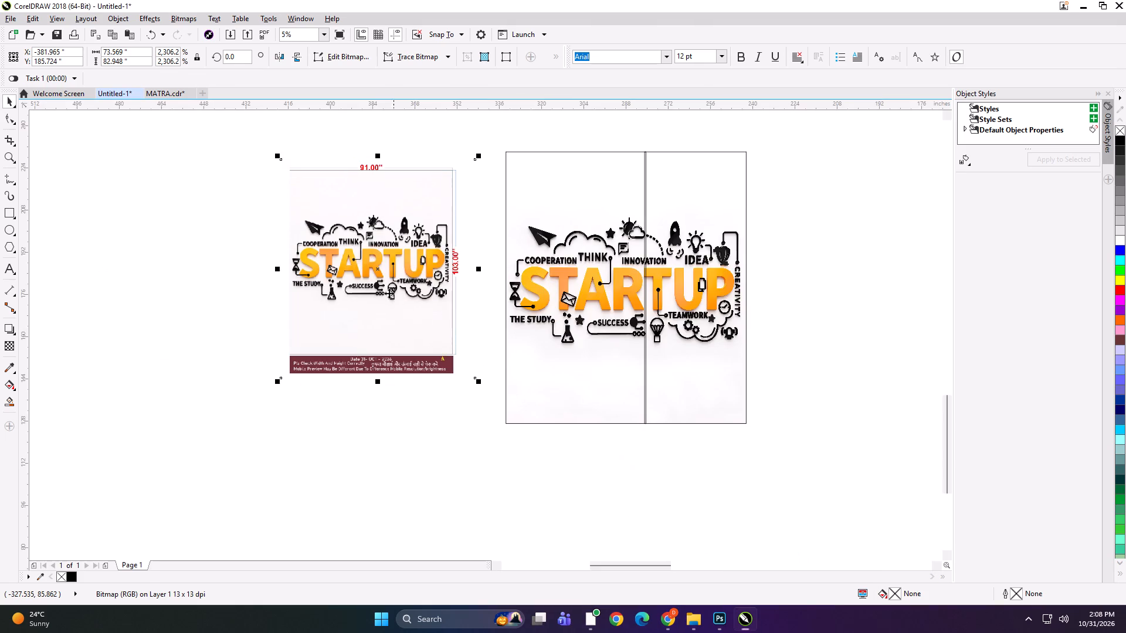
{"action": "scroll", "coordinate": [368, 270], "scroll_direction": "up", "scroll_amount": 4}
{"action": "scroll", "coordinate": [369, 269], "scroll_direction": "down", "scroll_amount": 2}
{"action": "scroll", "coordinate": [595, 158], "scroll_direction": "up", "scroll_amount": 2}
{"action": "scroll", "coordinate": [662, 241], "scroll_direction": "down", "scroll_amount": 1}
{"action": "scroll", "coordinate": [776, 232], "scroll_direction": "down", "scroll_amount": 2}
{"action": "scroll", "coordinate": [830, 224], "scroll_direction": "up", "scroll_amount": 4}
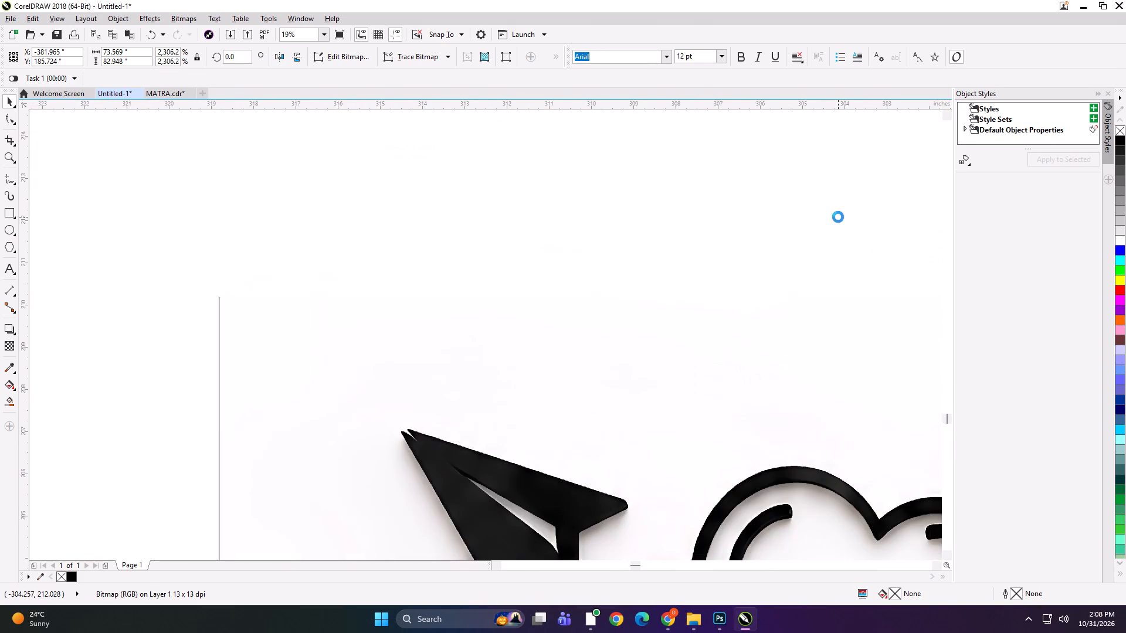
{"action": "scroll", "coordinate": [837, 223], "scroll_direction": "down", "scroll_amount": 5}
{"action": "scroll", "coordinate": [593, 284], "scroll_direction": "up", "scroll_amount": 2}
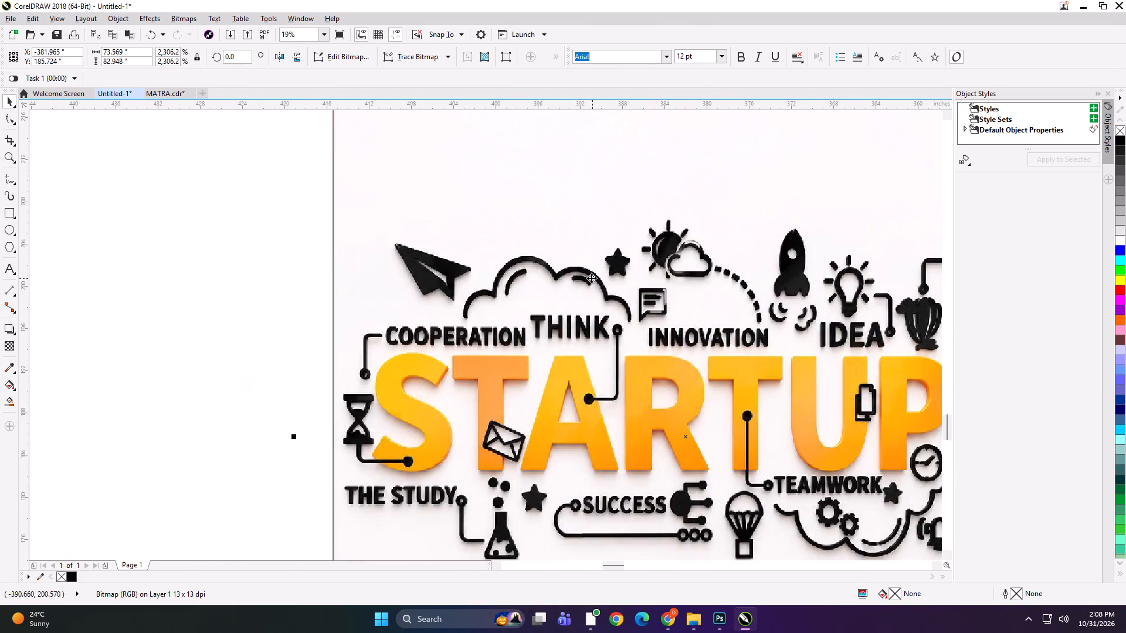
{"action": "scroll", "coordinate": [586, 277], "scroll_direction": "down", "scroll_amount": 3}
{"action": "scroll", "coordinate": [581, 282], "scroll_direction": "up", "scroll_amount": 3}
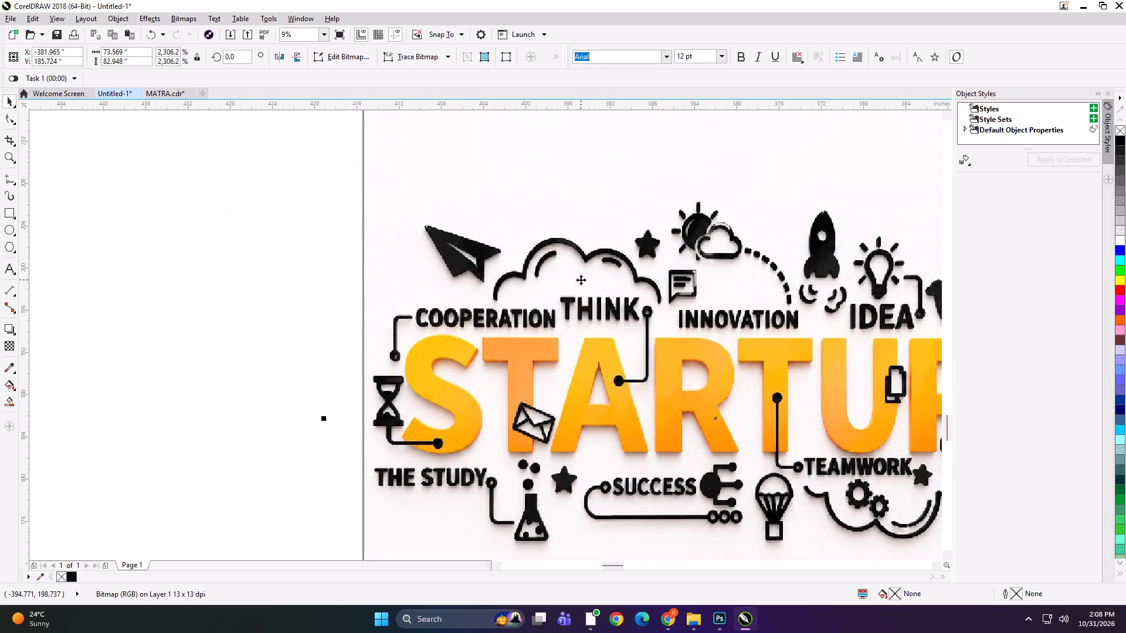
Copy the STARTUP preview bitmap and paste it as a new layer over the STARTUP artwork in Photoshop.
{"action": "key", "text": "ctrl+c"}
{"action": "left_click", "coordinate": [723, 576]}
{"action": "key", "text": "ctrl+v"}
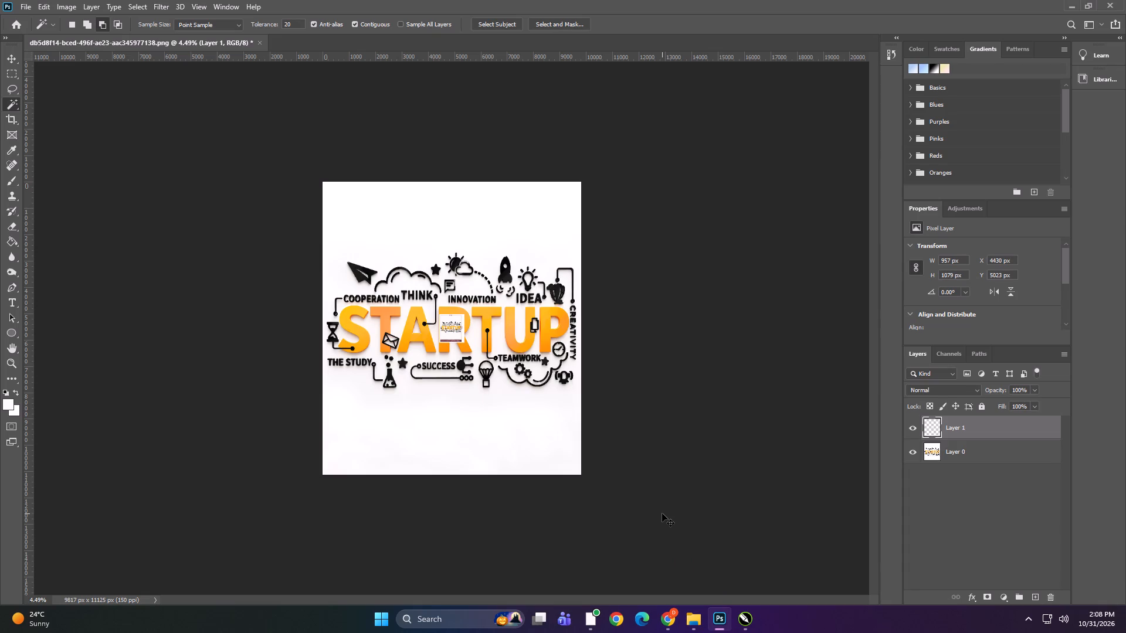
Select the off-white background with Color Range at fuzziness 87, sampling inside the pasted preview above its lettering.
{"action": "scroll", "coordinate": [460, 339], "scroll_direction": "up", "scroll_amount": 12}
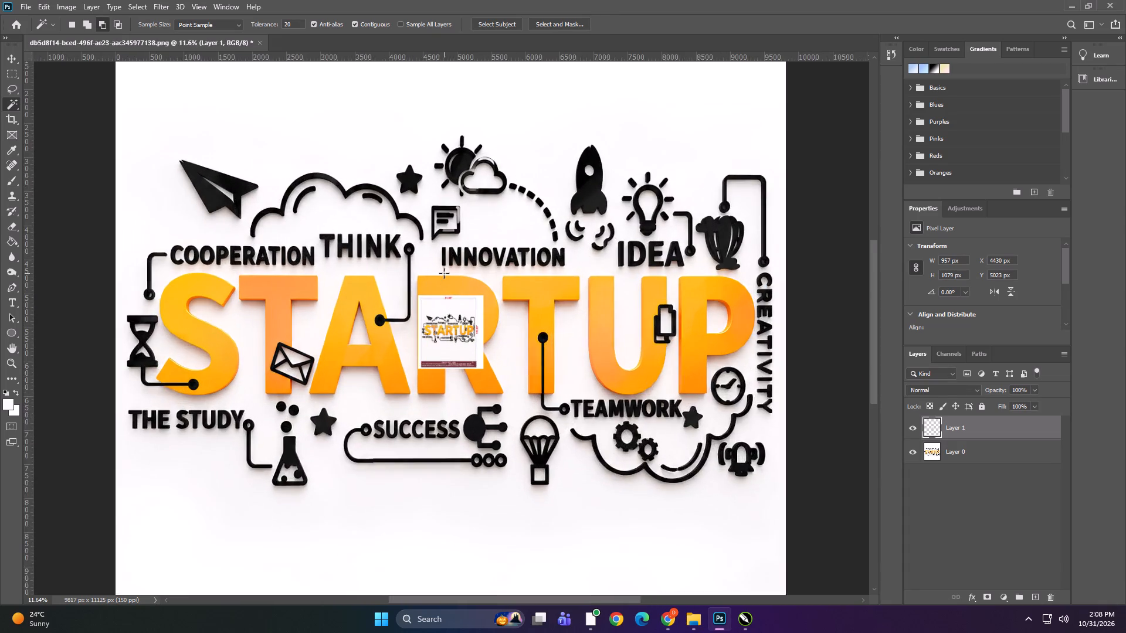
{"action": "scroll", "coordinate": [444, 273], "scroll_direction": "up", "scroll_amount": 5}
{"action": "left_click", "coordinate": [130, 5]}
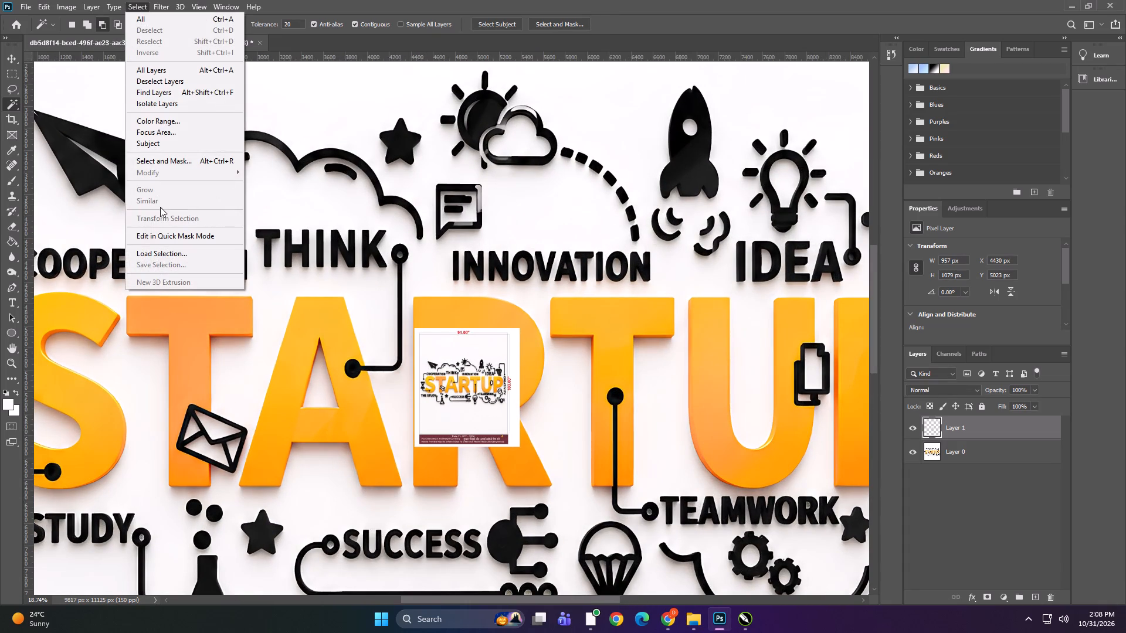
{"action": "left_click", "coordinate": [160, 121]}
{"action": "scroll", "coordinate": [504, 349], "scroll_direction": "up", "scroll_amount": 4, "text": "alt"}
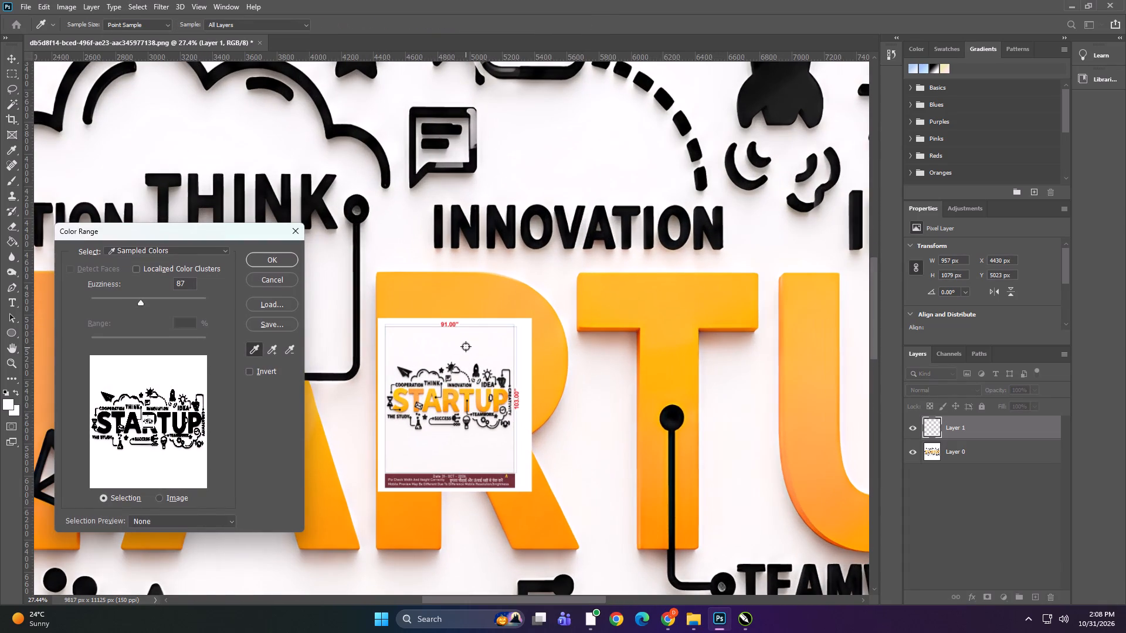
{"action": "left_click", "coordinate": [463, 348]}
{"action": "left_click", "coordinate": [283, 260]}
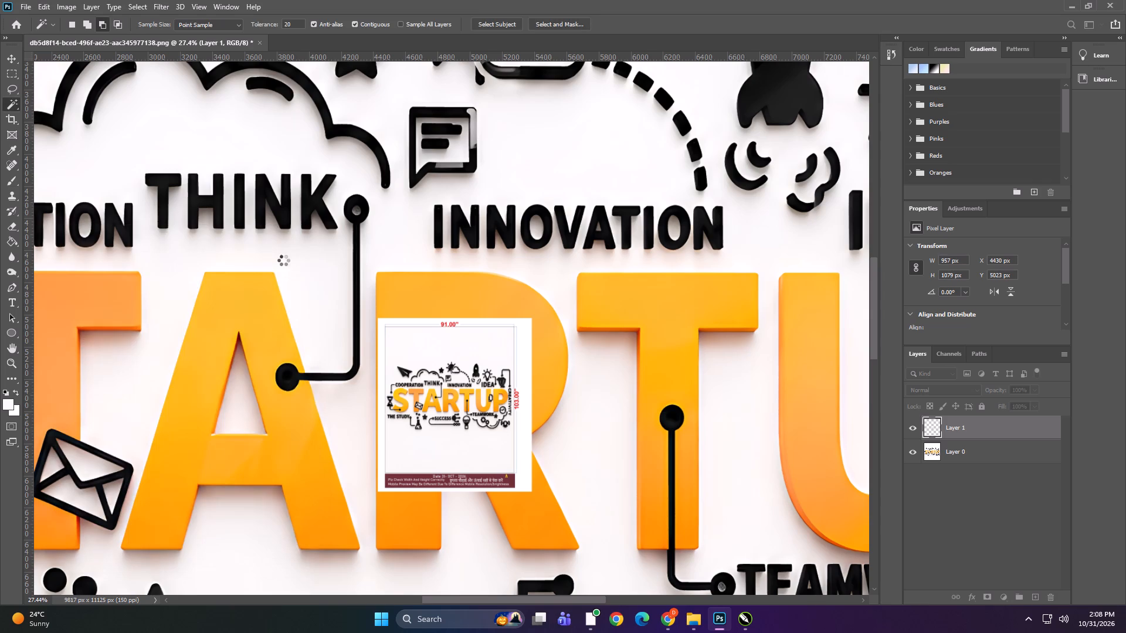
Add a Solid Color fill layer from the current selection and open its hex colour value for editing.
{"action": "right_click", "coordinate": [978, 427]}
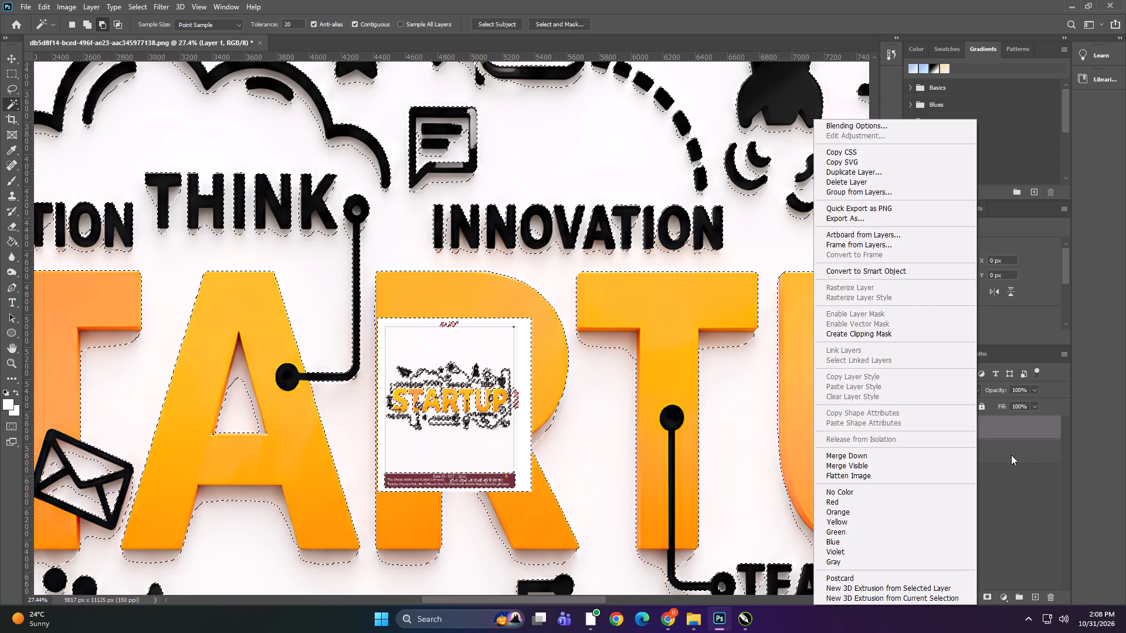
{"action": "left_click", "coordinate": [1003, 594]}
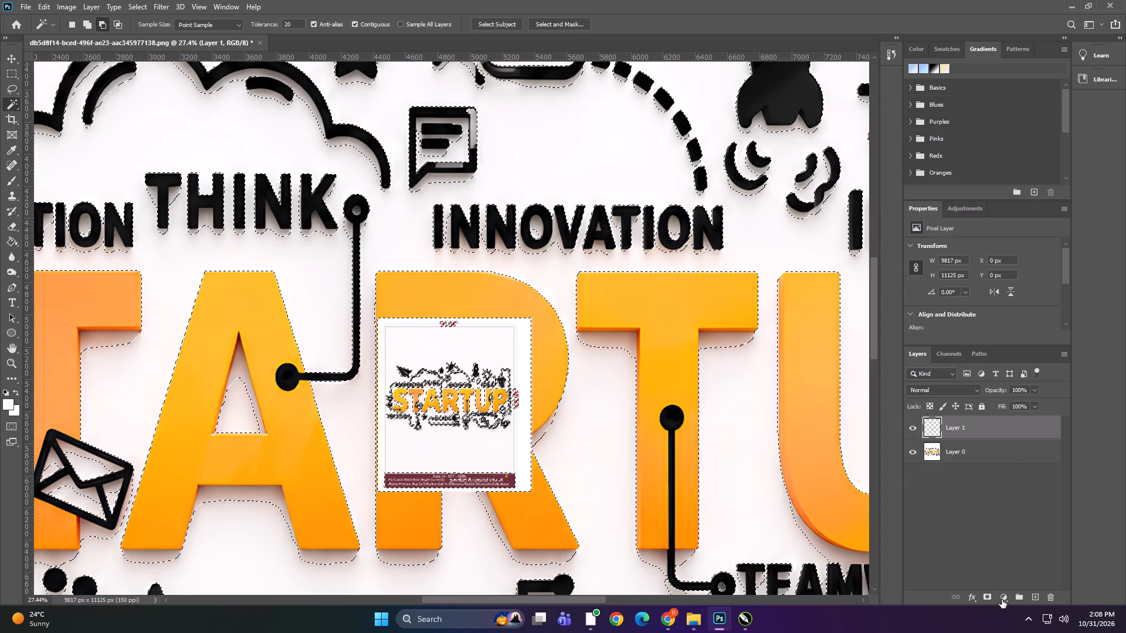
{"action": "left_click", "coordinate": [1007, 602]}
{"action": "left_click", "coordinate": [1003, 396]}
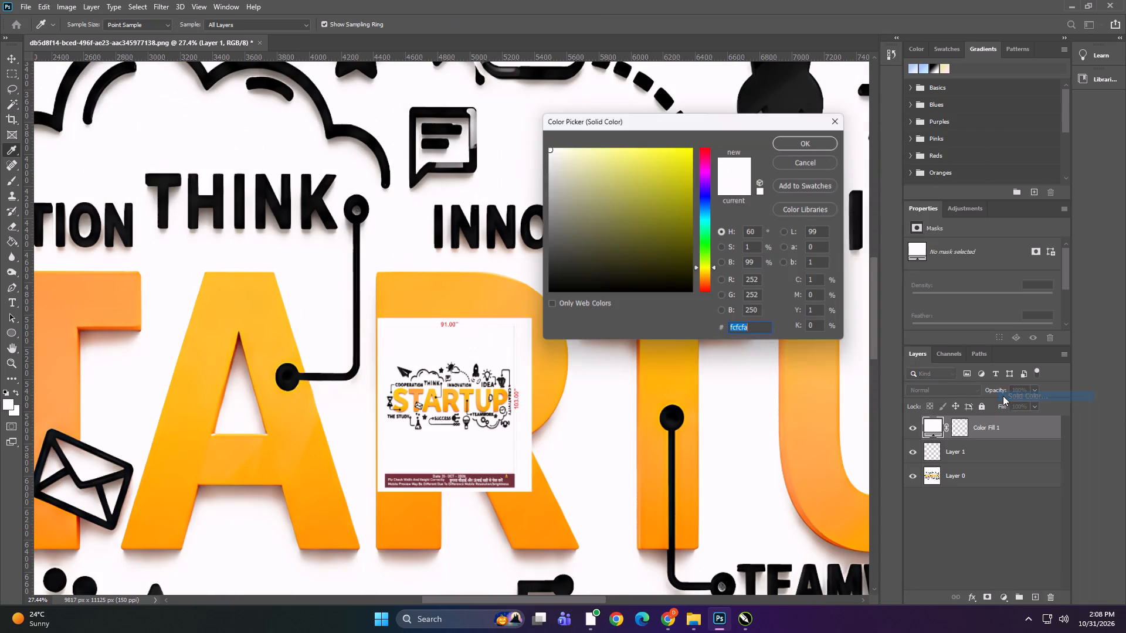
{"action": "left_click_drag", "start_coordinate": [765, 333], "coordinate": [752, 336]}
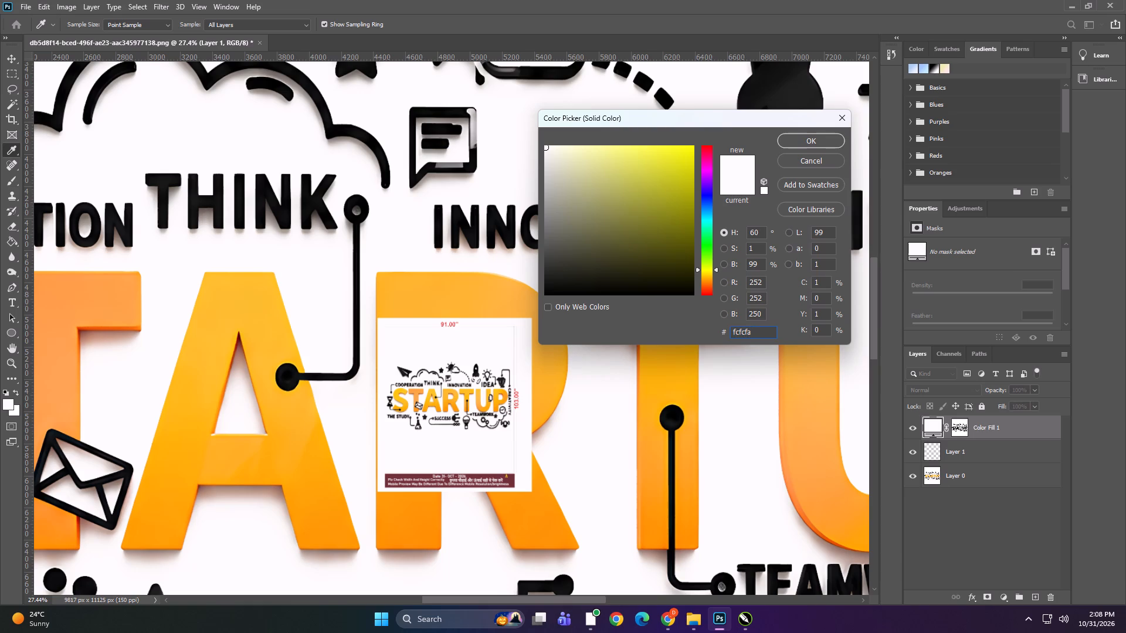
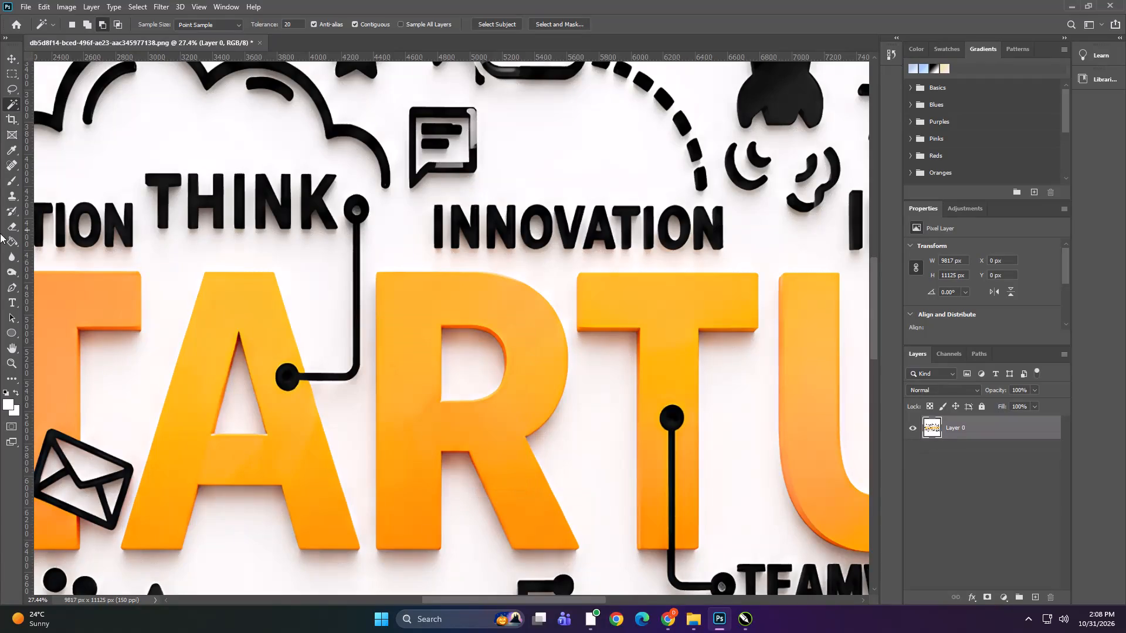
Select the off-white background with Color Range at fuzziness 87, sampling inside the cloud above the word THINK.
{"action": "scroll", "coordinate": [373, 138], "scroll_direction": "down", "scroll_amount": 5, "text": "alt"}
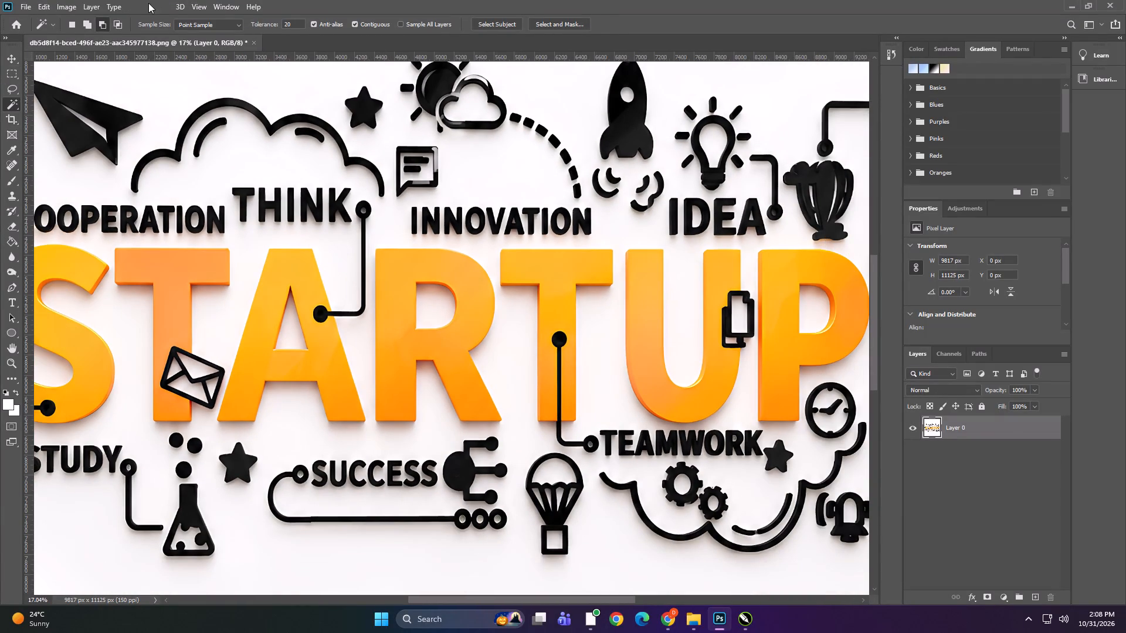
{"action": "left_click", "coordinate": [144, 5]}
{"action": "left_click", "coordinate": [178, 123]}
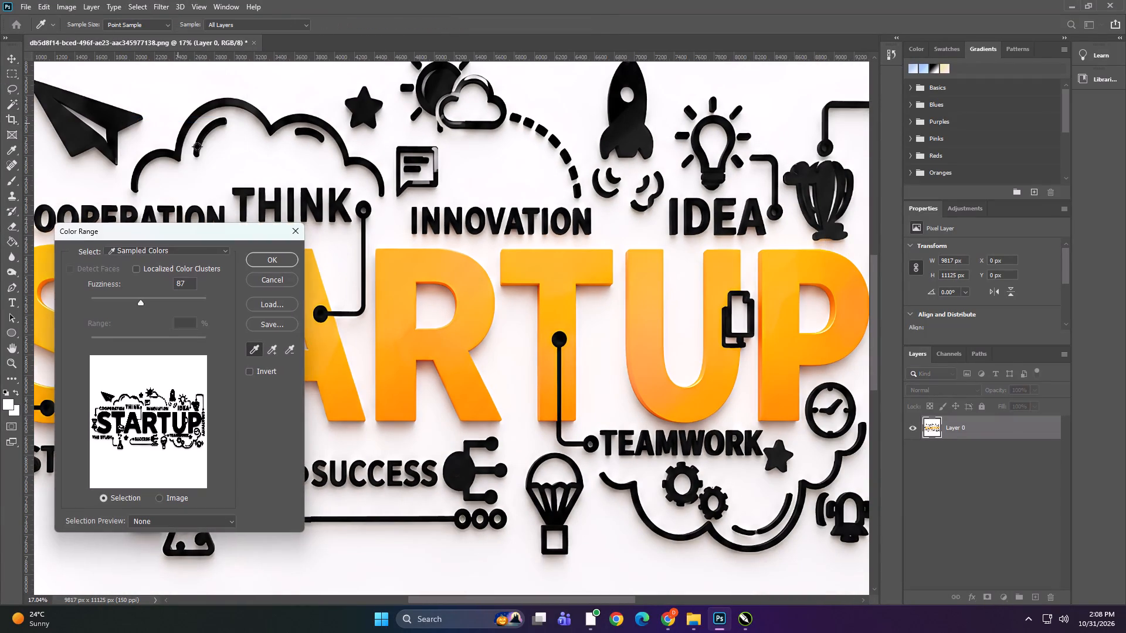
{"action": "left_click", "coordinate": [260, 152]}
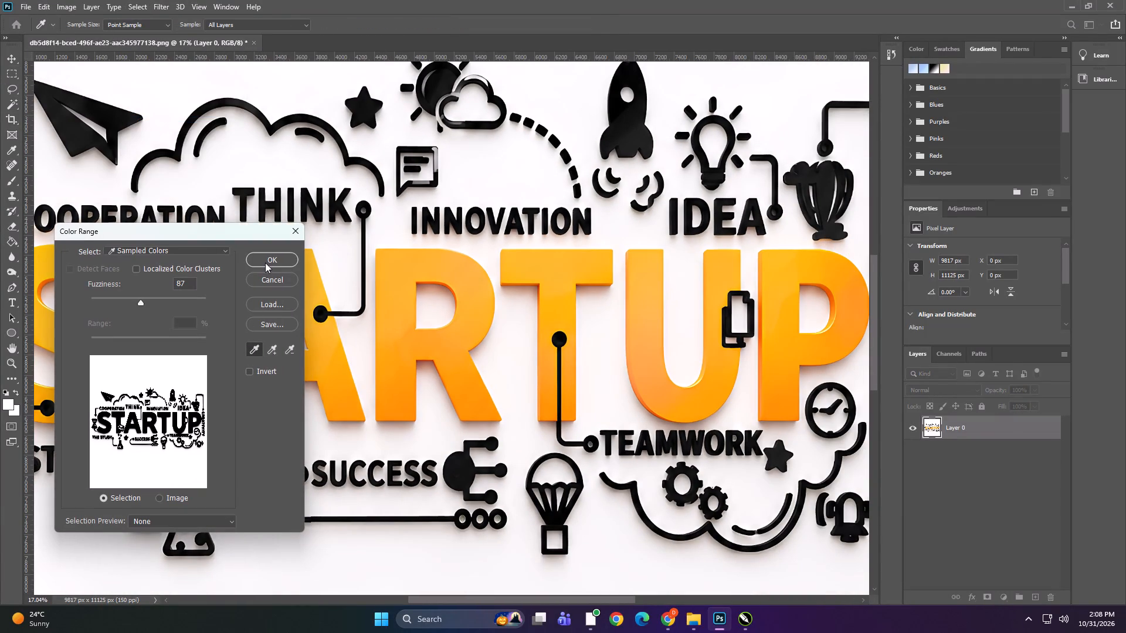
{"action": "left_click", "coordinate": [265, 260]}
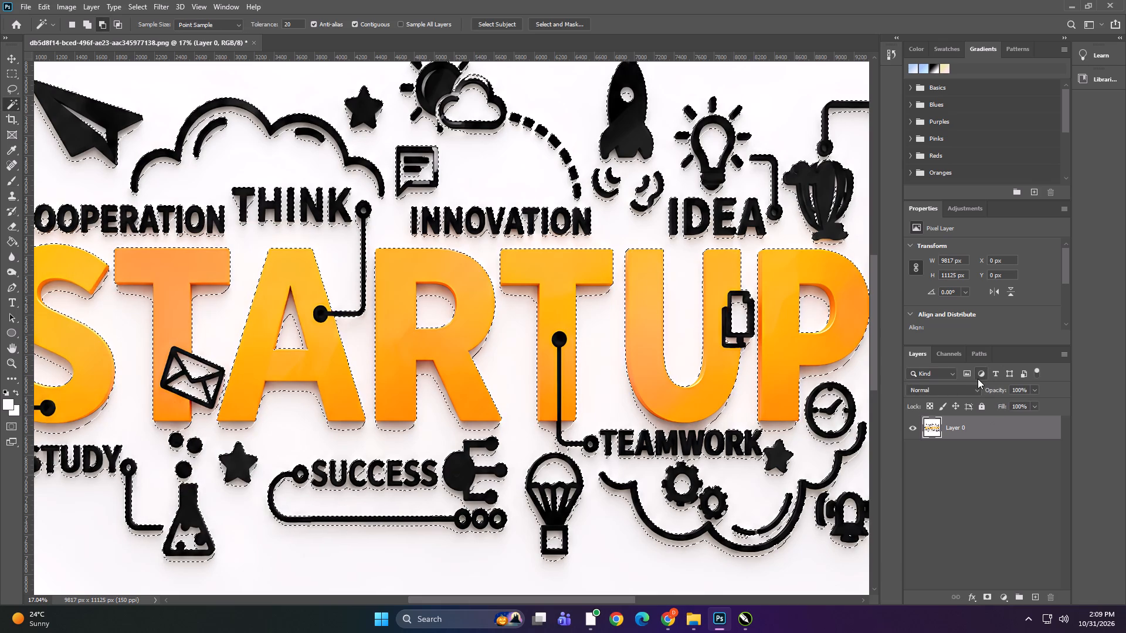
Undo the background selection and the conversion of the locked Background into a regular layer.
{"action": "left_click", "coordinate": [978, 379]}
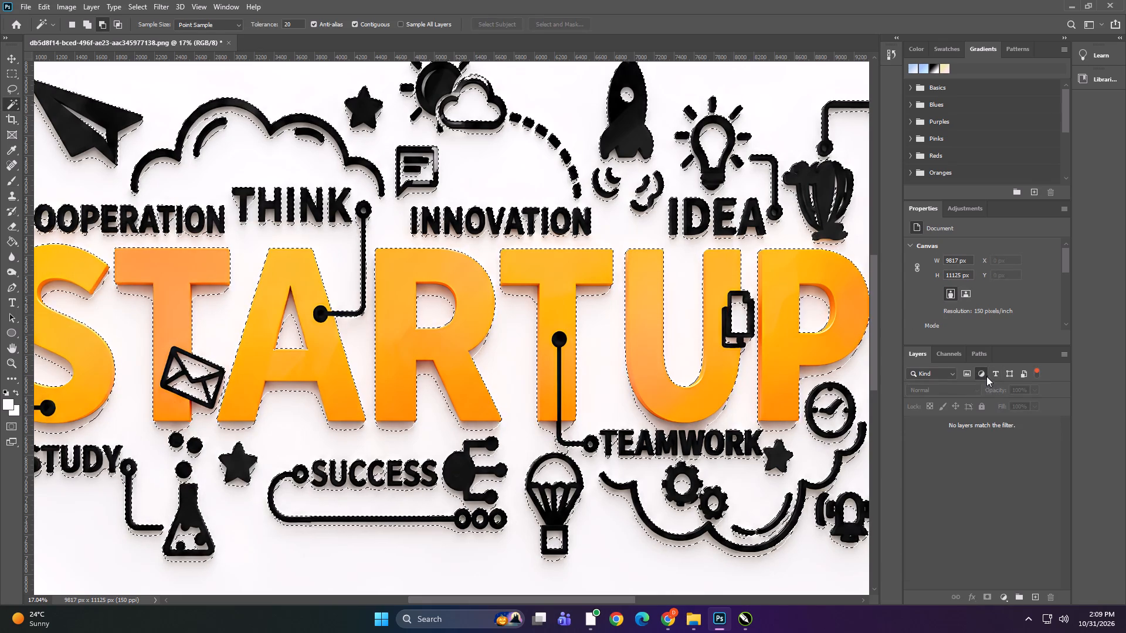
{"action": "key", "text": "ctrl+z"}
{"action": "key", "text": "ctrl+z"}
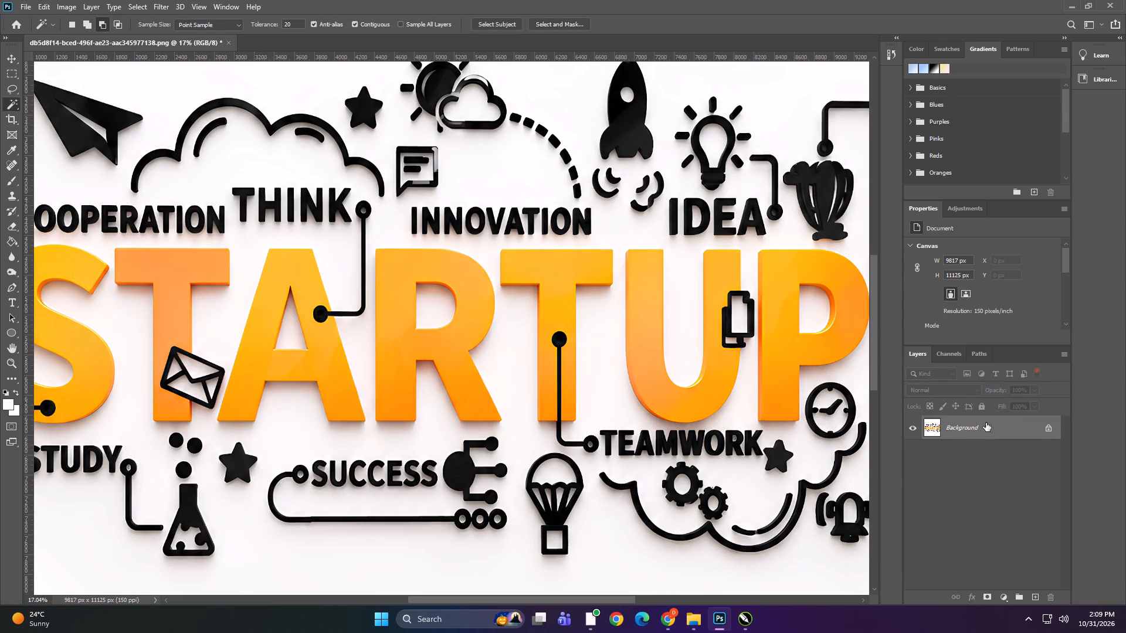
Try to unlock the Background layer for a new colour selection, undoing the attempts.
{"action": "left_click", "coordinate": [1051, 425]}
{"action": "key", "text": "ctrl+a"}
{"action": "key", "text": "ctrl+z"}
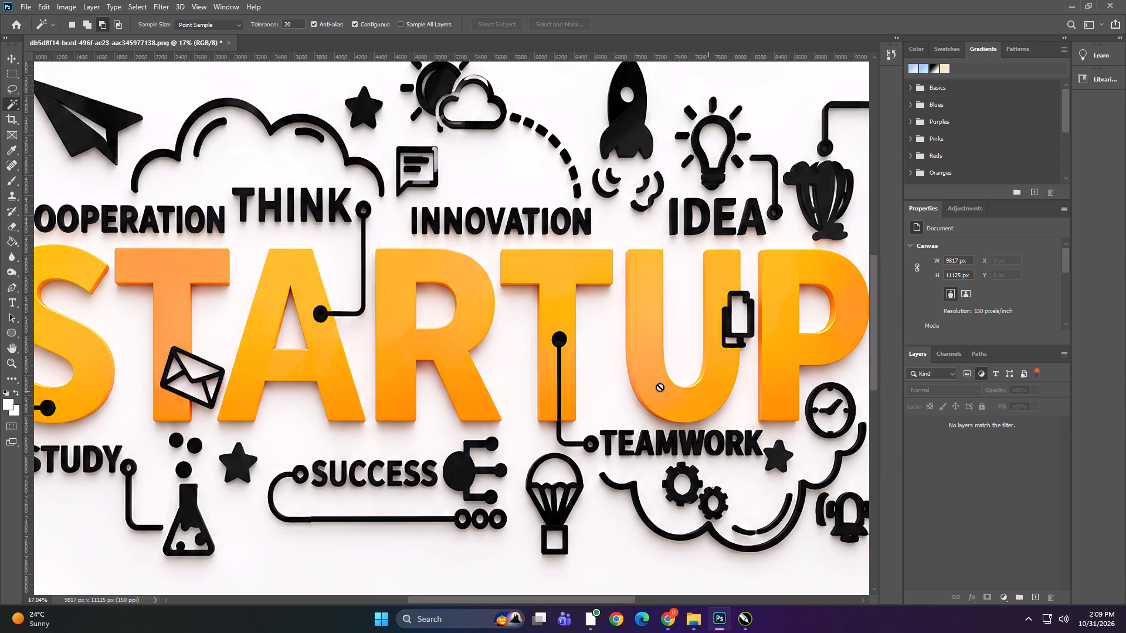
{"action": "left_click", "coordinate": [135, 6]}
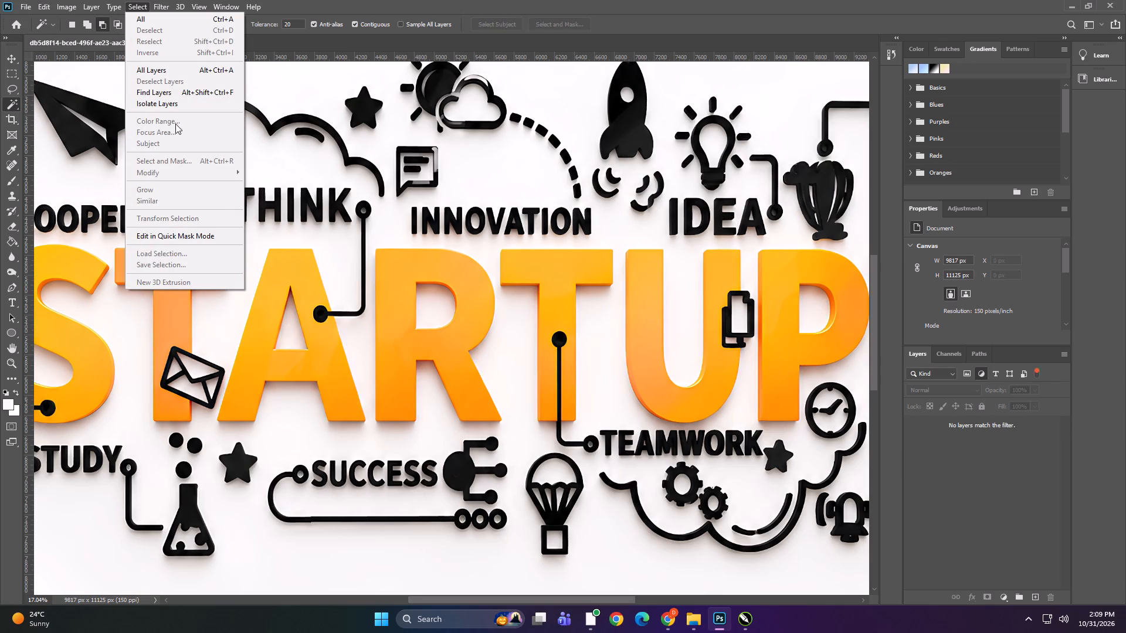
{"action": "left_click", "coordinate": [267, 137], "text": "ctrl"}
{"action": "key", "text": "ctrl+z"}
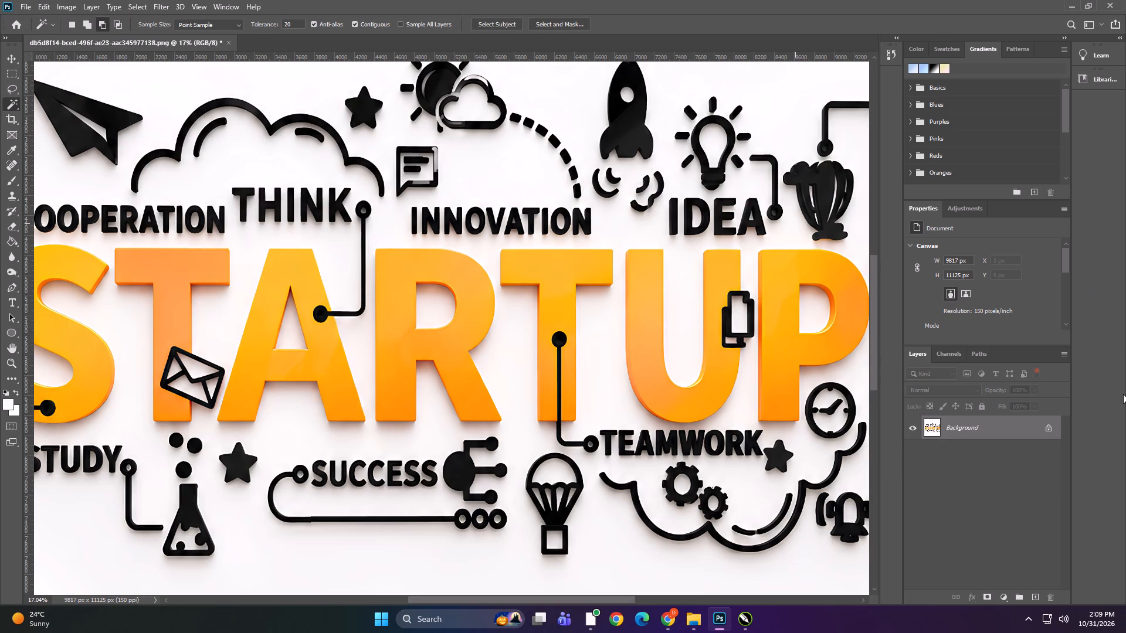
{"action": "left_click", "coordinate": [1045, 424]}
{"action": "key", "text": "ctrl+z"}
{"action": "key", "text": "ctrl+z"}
Select the Background layer's off-white area with Color Range at fuzziness 87, sampling inside the cloud above the word THINK.
{"action": "left_click", "coordinate": [137, 0]}
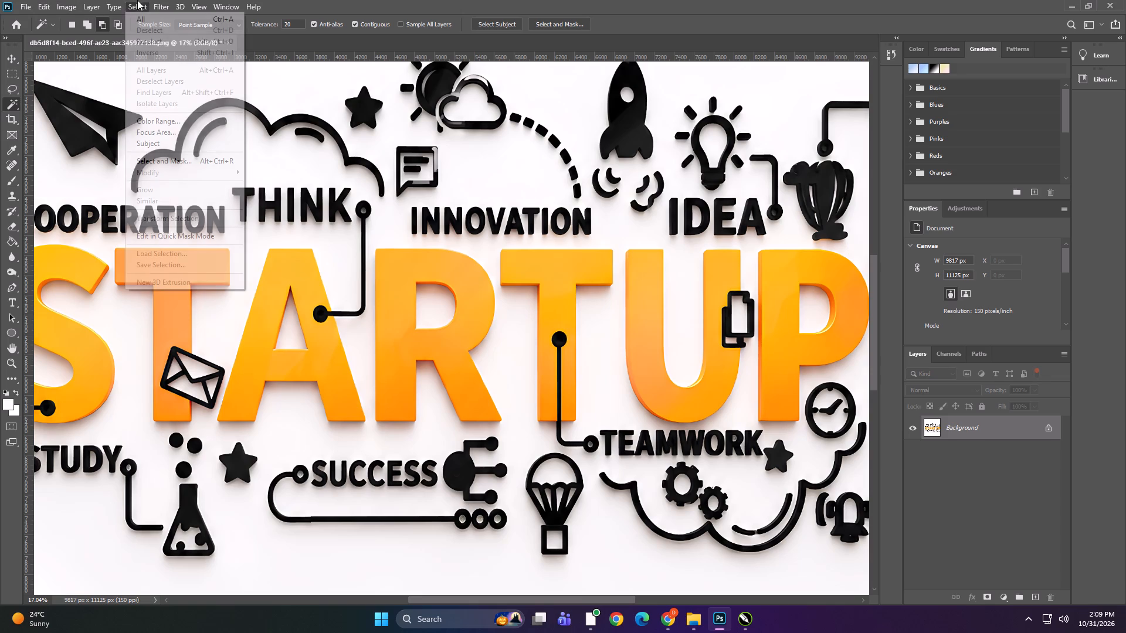
{"action": "left_click", "coordinate": [175, 120]}
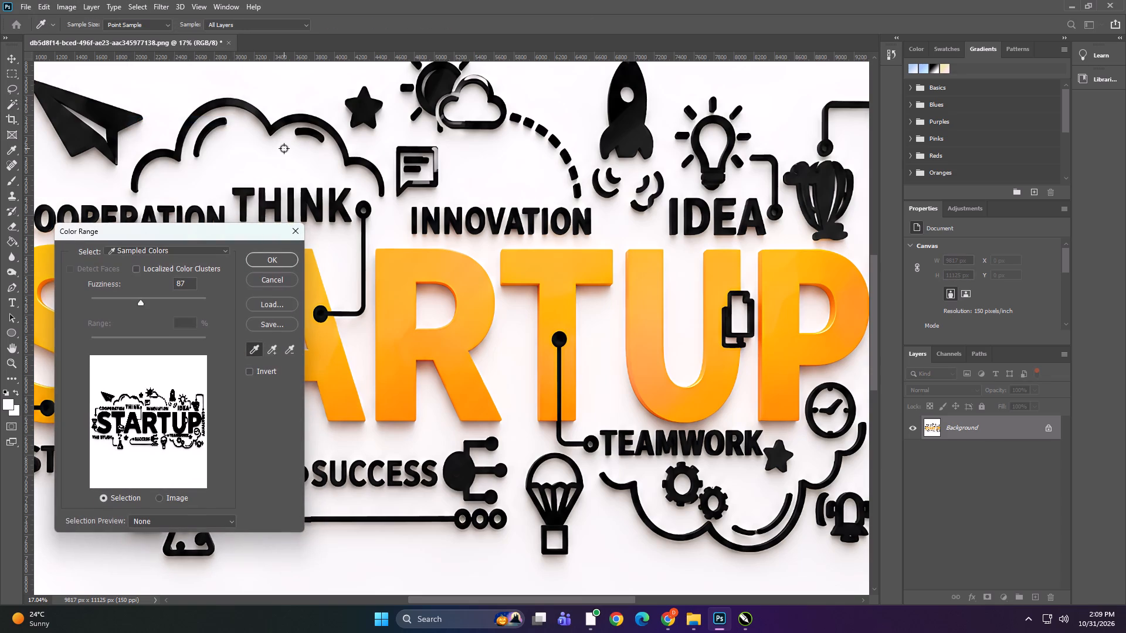
{"action": "left_click", "coordinate": [284, 148]}
{"action": "left_click", "coordinate": [277, 259]}
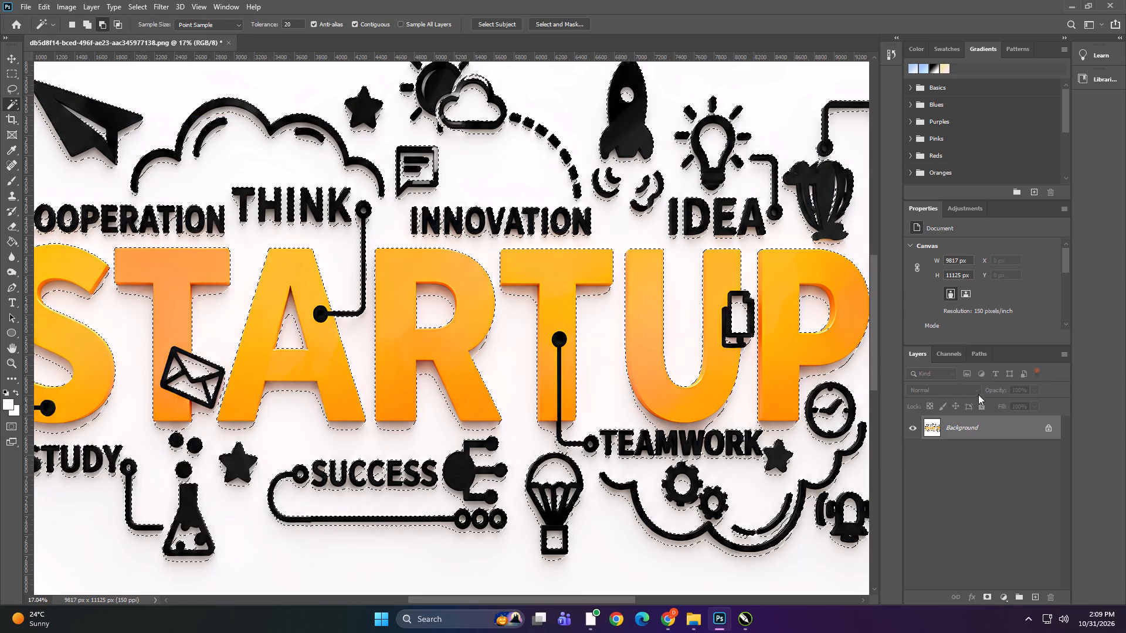
Add a Solid Color fill layer from the current background selection.
{"action": "left_click", "coordinate": [1003, 598]}
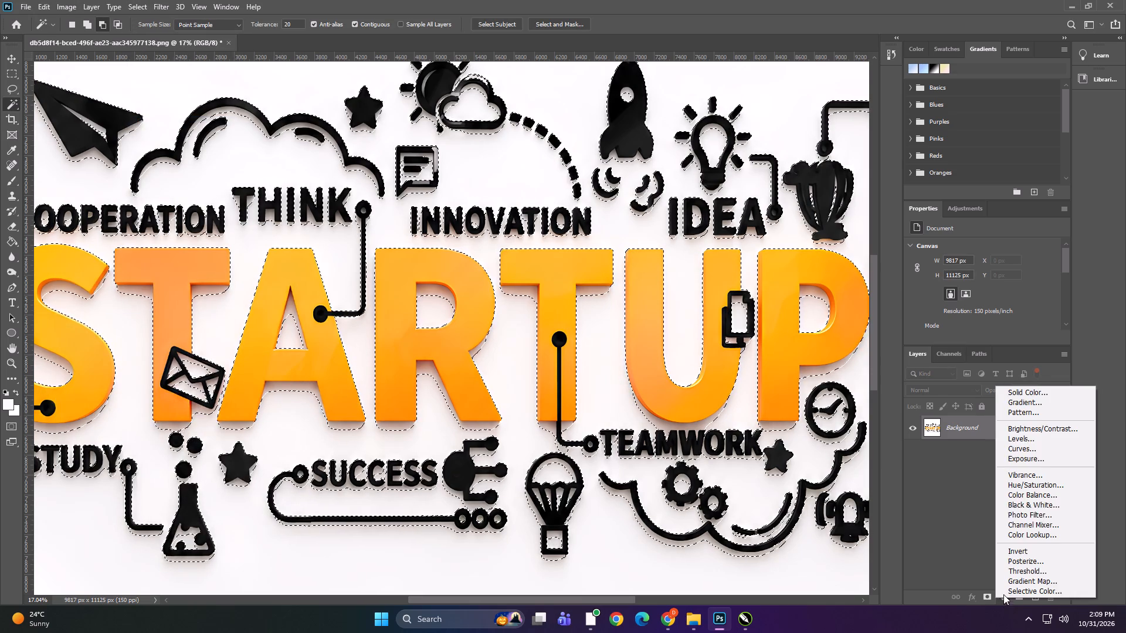
{"action": "left_click", "coordinate": [1029, 391]}
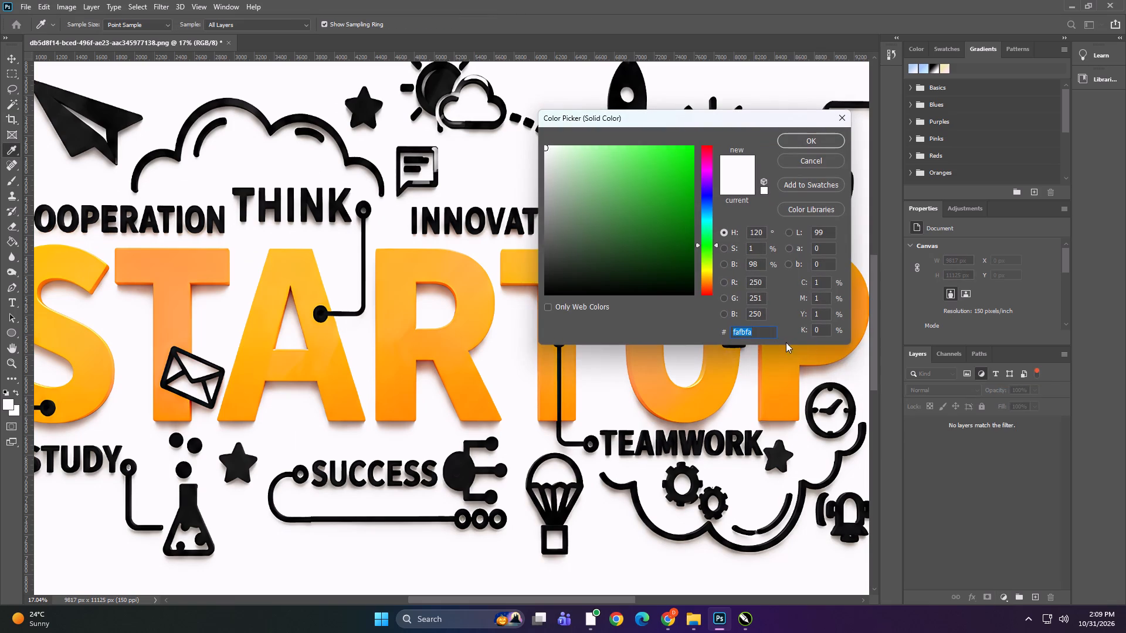
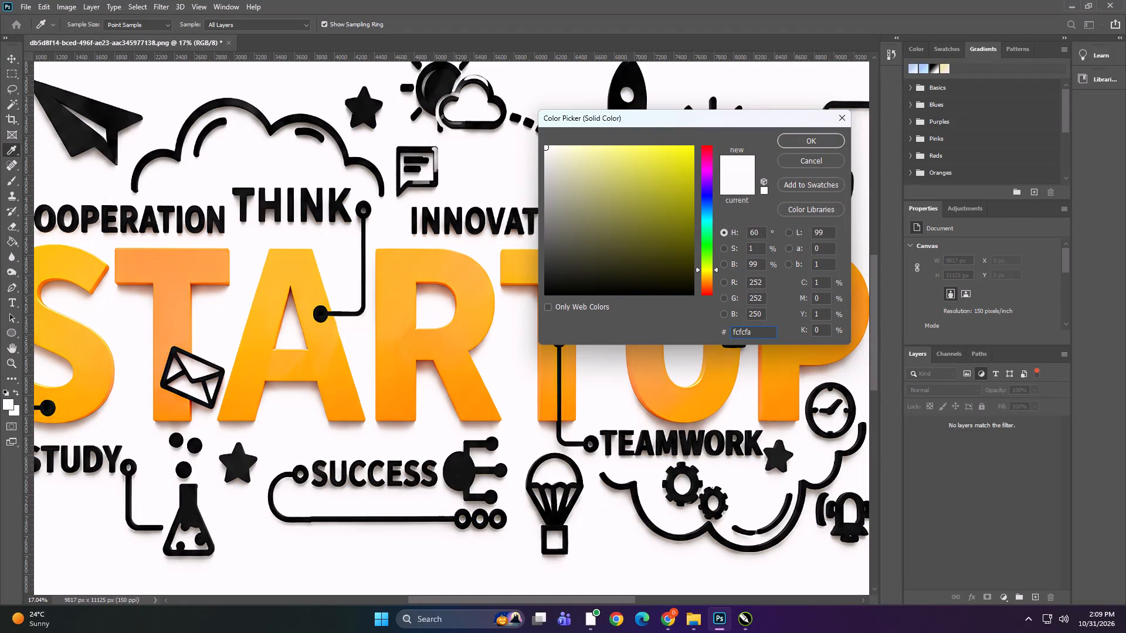
Accept #fcfcfa as the colour of the new Solid Color fill layer.
{"action": "left_click", "coordinate": [807, 136]}
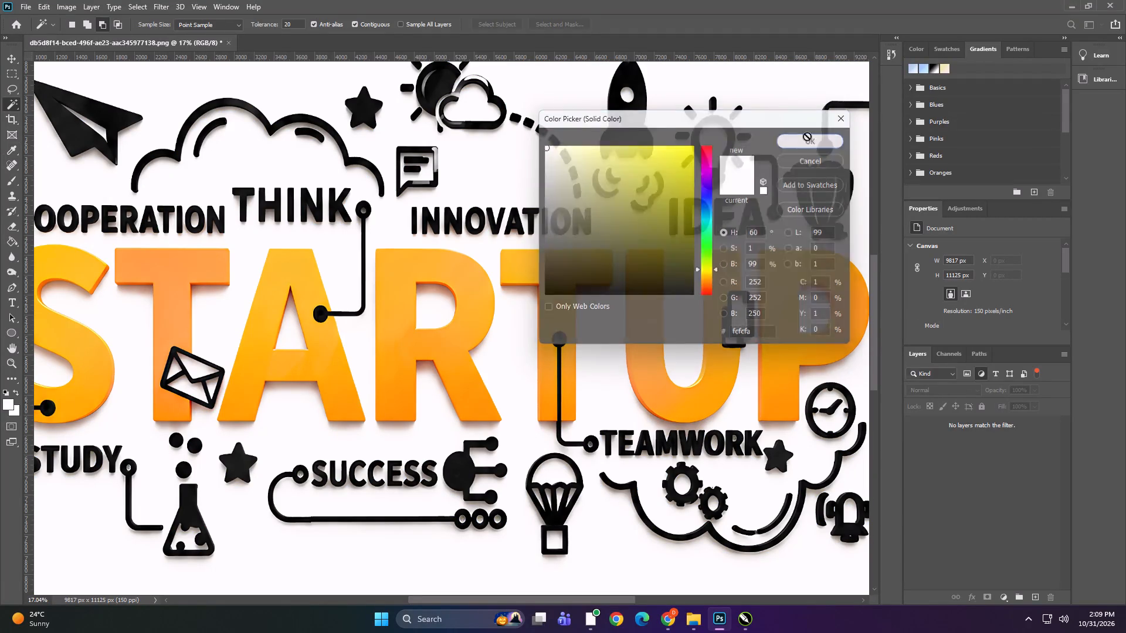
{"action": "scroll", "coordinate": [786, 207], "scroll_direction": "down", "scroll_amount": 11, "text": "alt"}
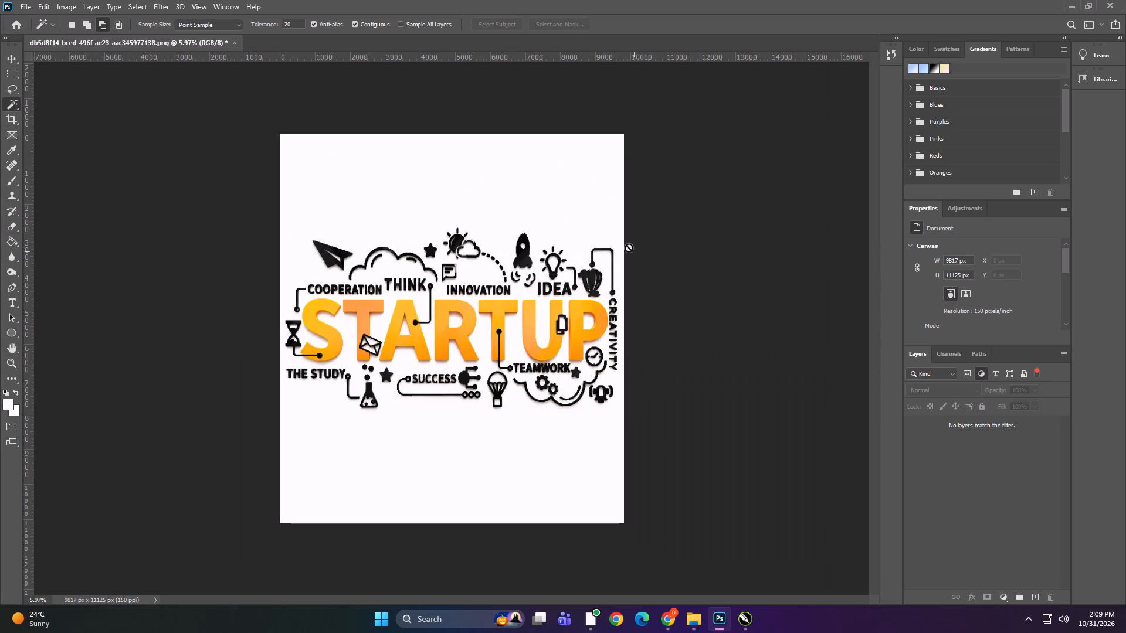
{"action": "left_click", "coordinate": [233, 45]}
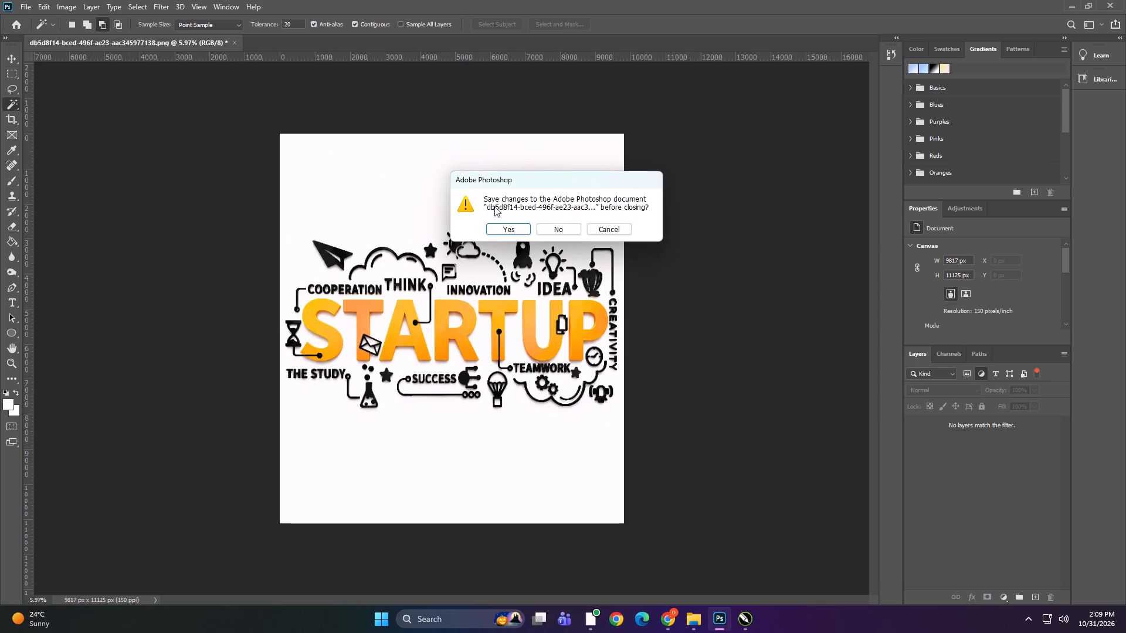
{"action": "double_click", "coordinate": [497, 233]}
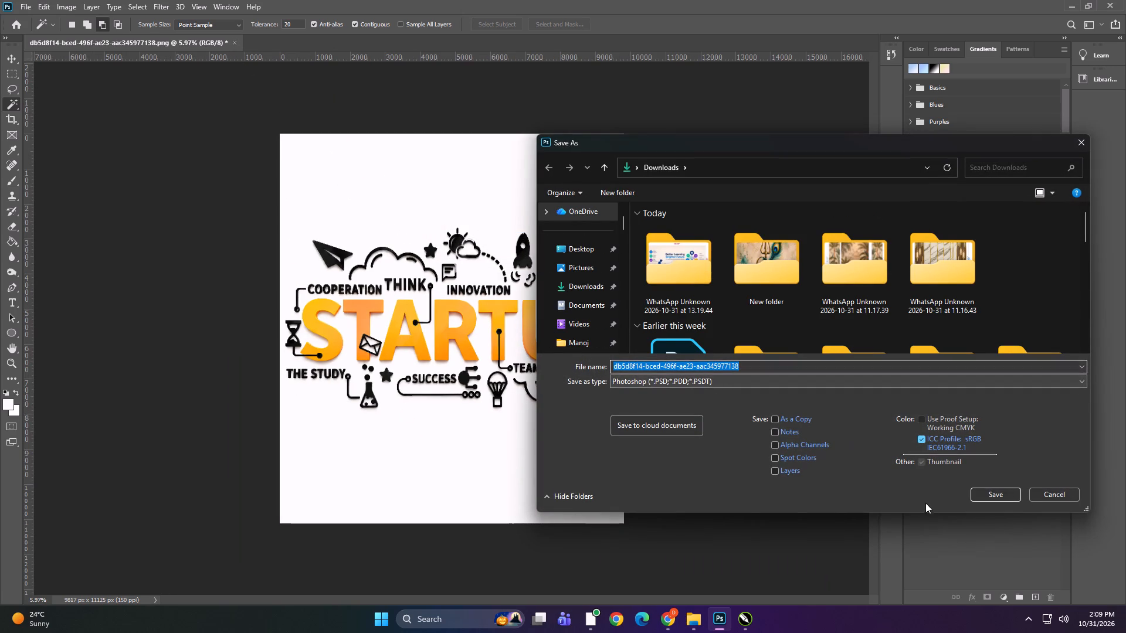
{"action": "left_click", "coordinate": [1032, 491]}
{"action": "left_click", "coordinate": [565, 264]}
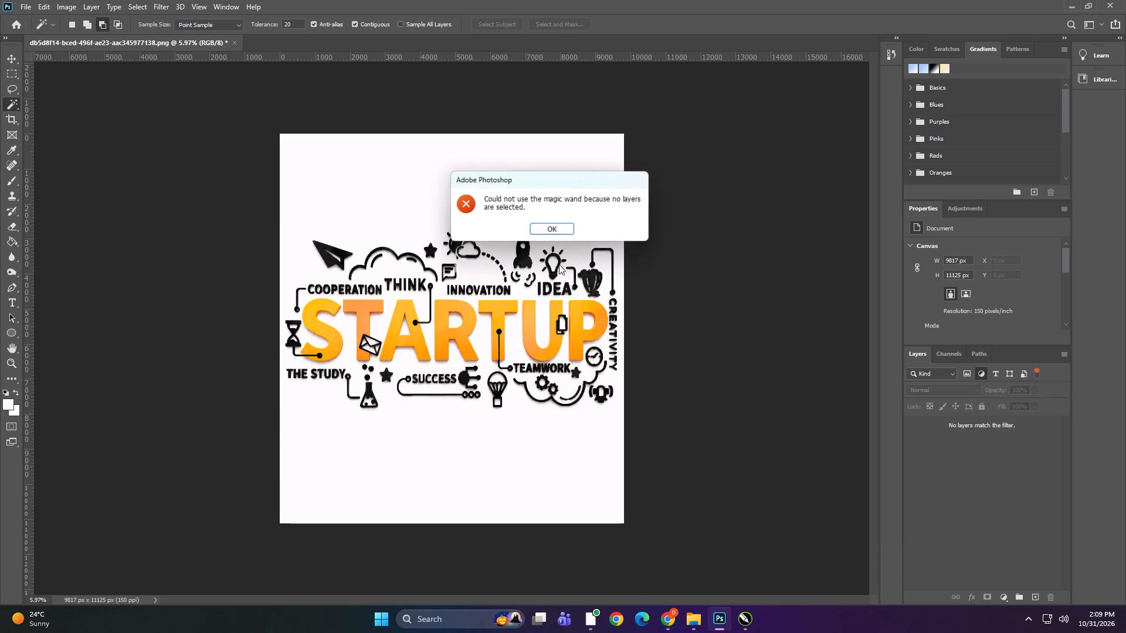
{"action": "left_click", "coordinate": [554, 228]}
Switch to the Move tool and save the STARTUP artwork as a JPEG copy in the Downloads folder, keeping the current file name.
{"action": "left_click", "coordinate": [9, 53]}
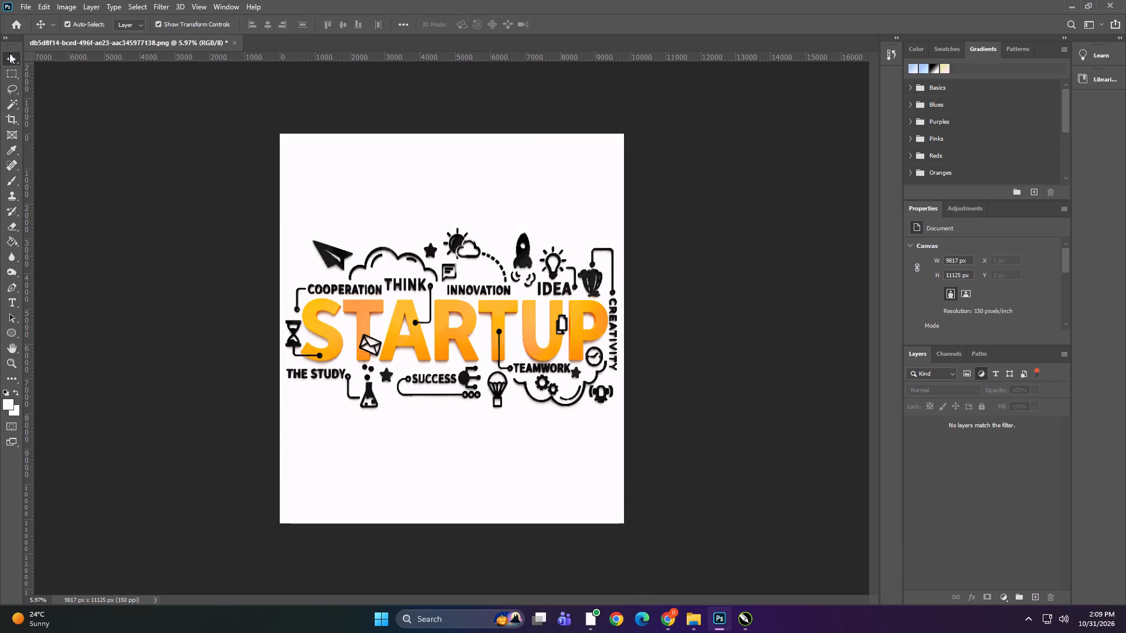
{"action": "left_click", "coordinate": [354, 267]}
{"action": "key", "text": "ctrl+shift+s"}
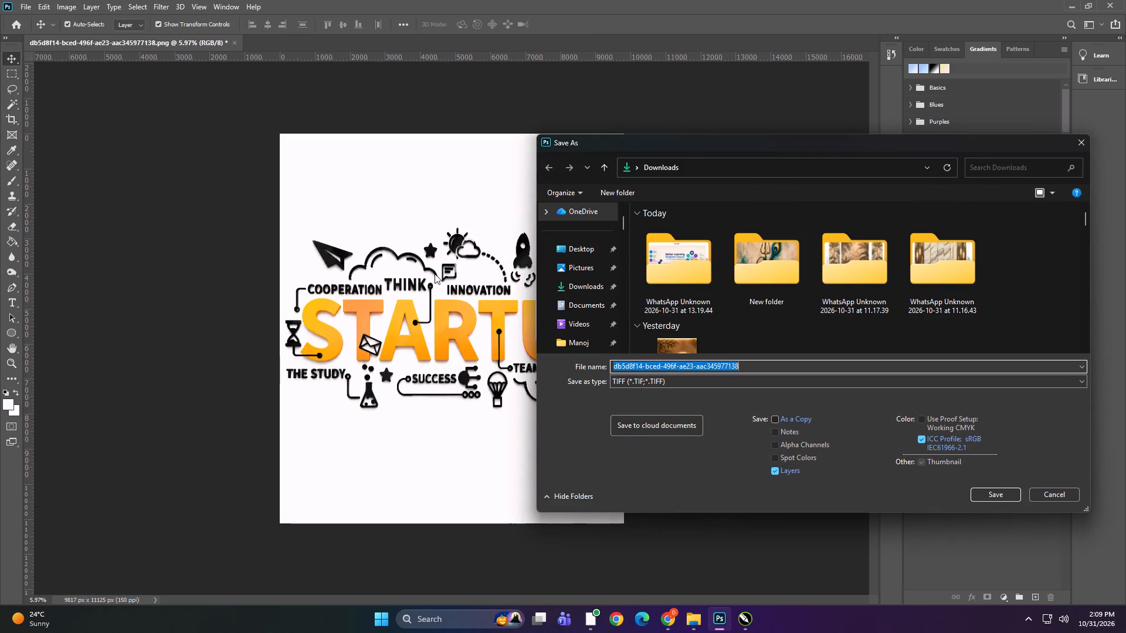
{"action": "left_click", "coordinate": [674, 382]}
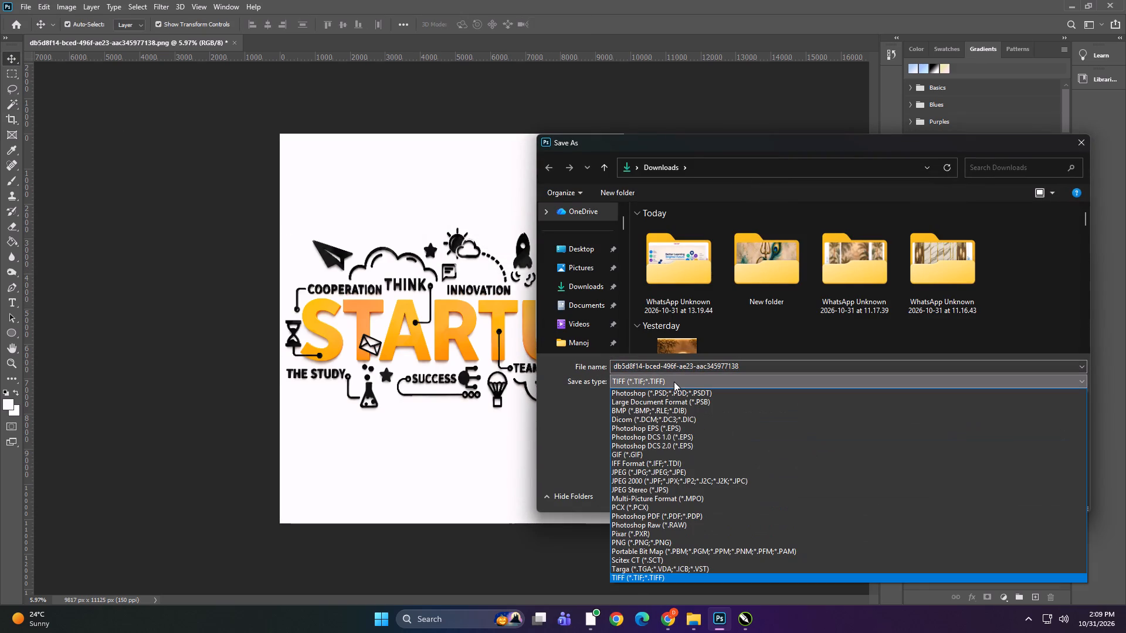
{"action": "left_click", "coordinate": [678, 470]}
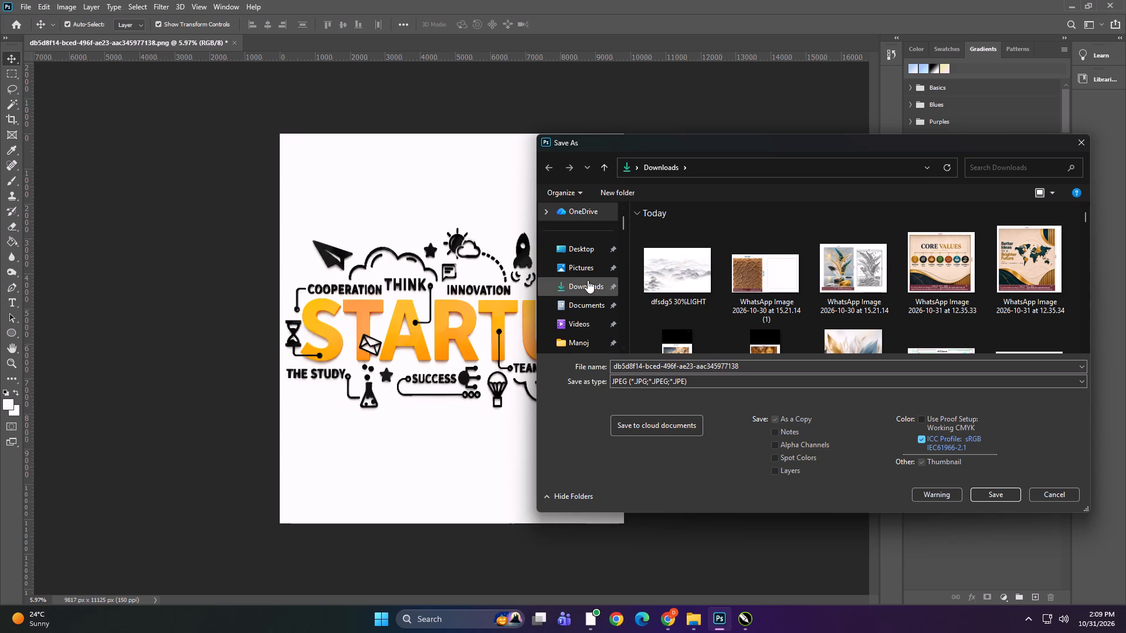
{"action": "left_click", "coordinate": [588, 280]}
{"action": "left_click", "coordinate": [978, 492]}
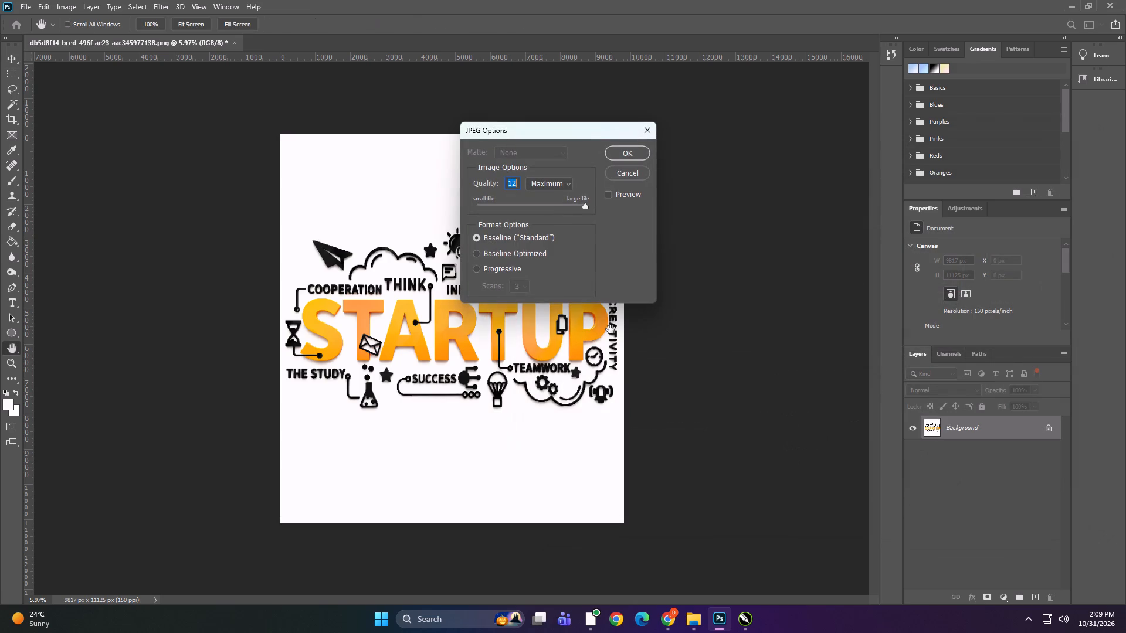
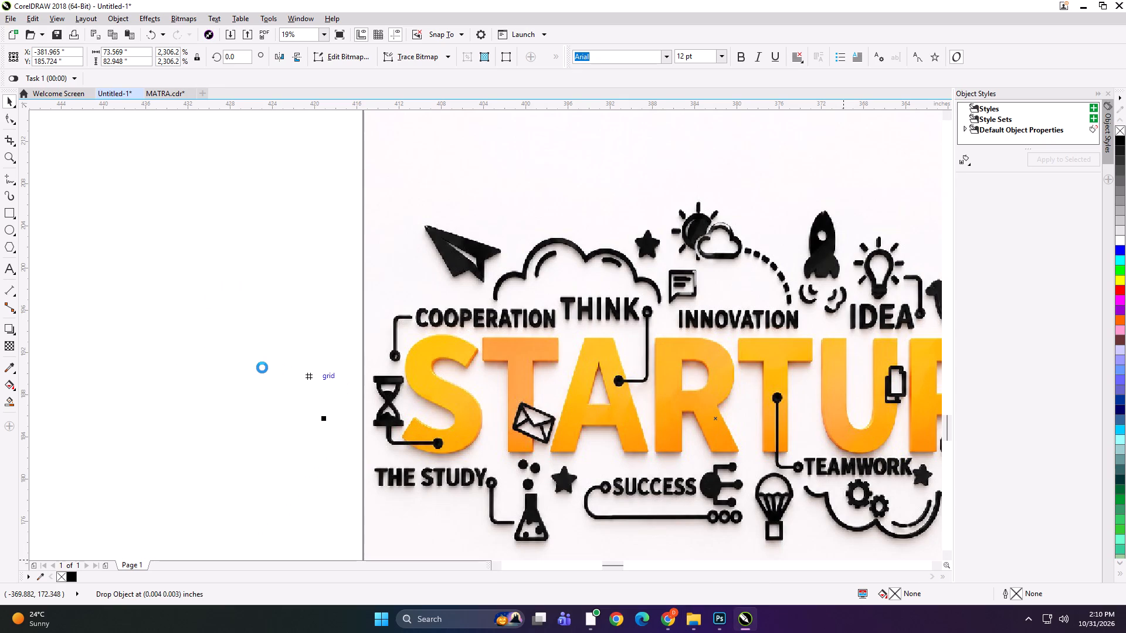
Import the newly saved STARTUP JPEG from the Downloads folder into the CorelDRAW page, placing it beside the existing STARTUP panels.
{"action": "scroll", "coordinate": [257, 367], "scroll_direction": "down", "scroll_amount": 4}
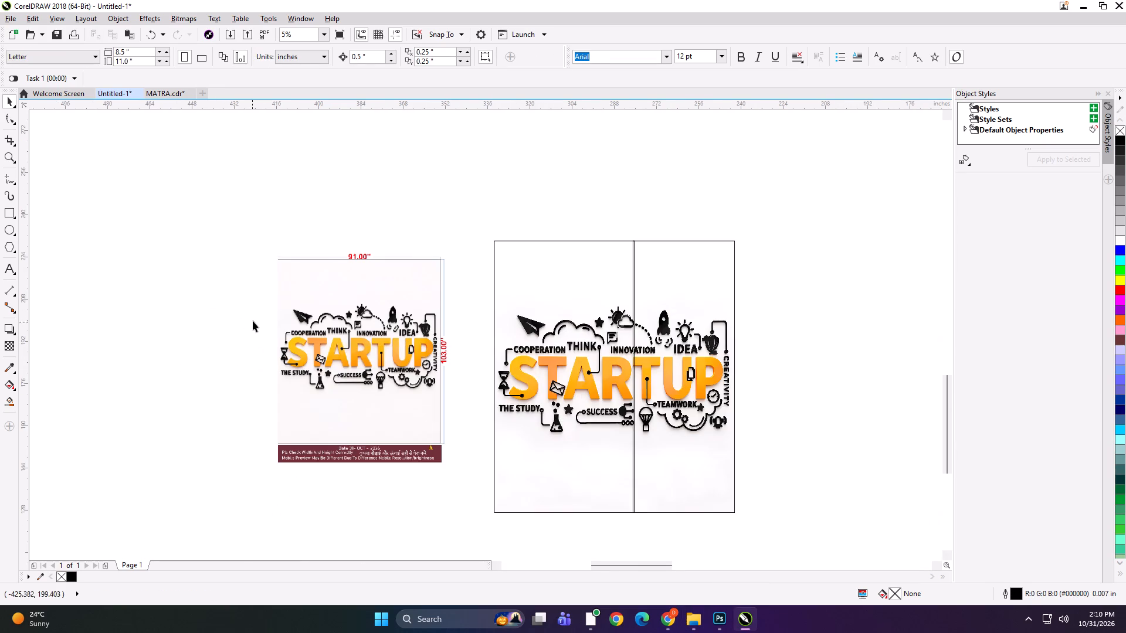
{"action": "scroll", "coordinate": [256, 318], "scroll_direction": "down", "scroll_amount": 1}
{"action": "left_click", "coordinate": [312, 347]}
{"action": "left_click_drag", "start_coordinate": [312, 349], "coordinate": [286, 351]}
{"action": "left_click", "coordinate": [356, 237]}
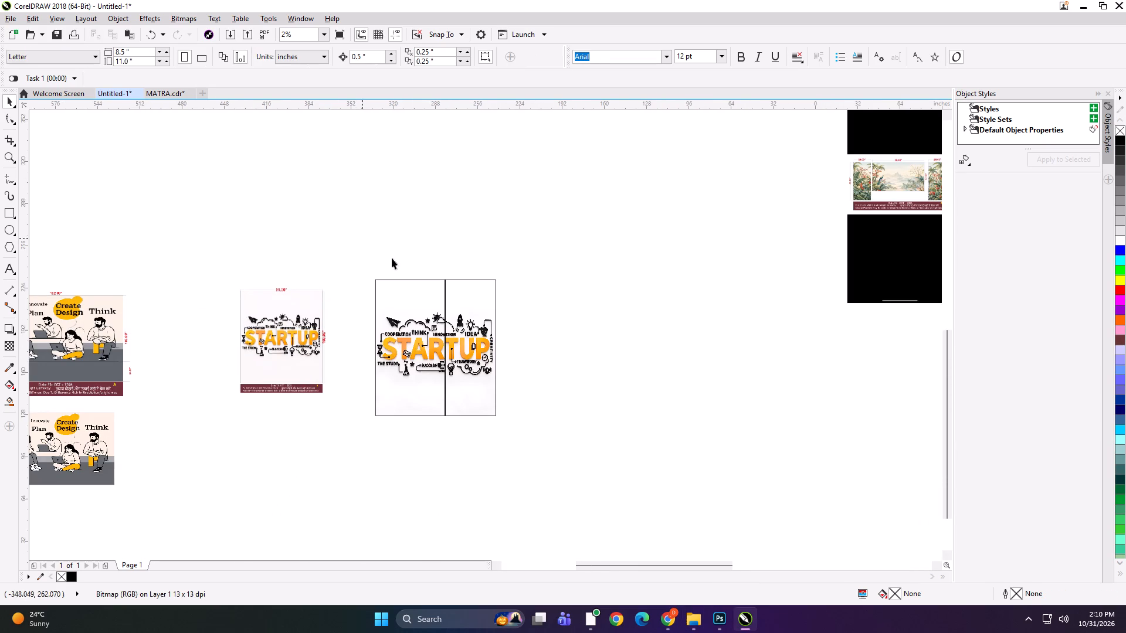
{"action": "left_click", "coordinate": [700, 624]}
{"action": "left_click", "coordinate": [670, 567]}
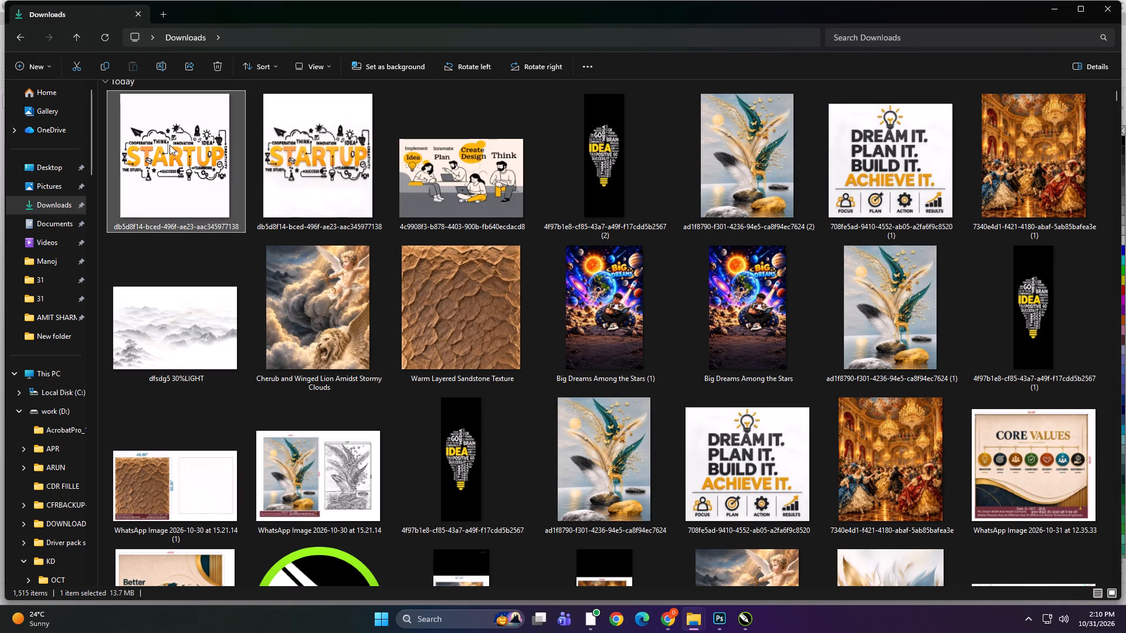
{"action": "left_click_drag", "start_coordinate": [166, 137], "coordinate": [603, 379]}
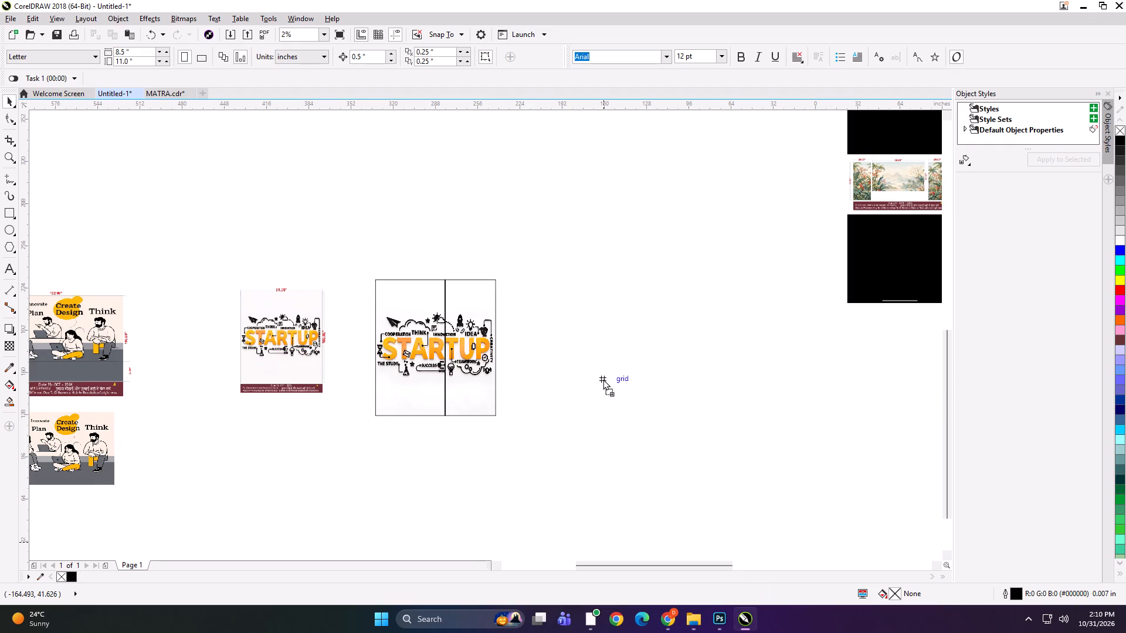
{"action": "left_click", "coordinate": [603, 380]}
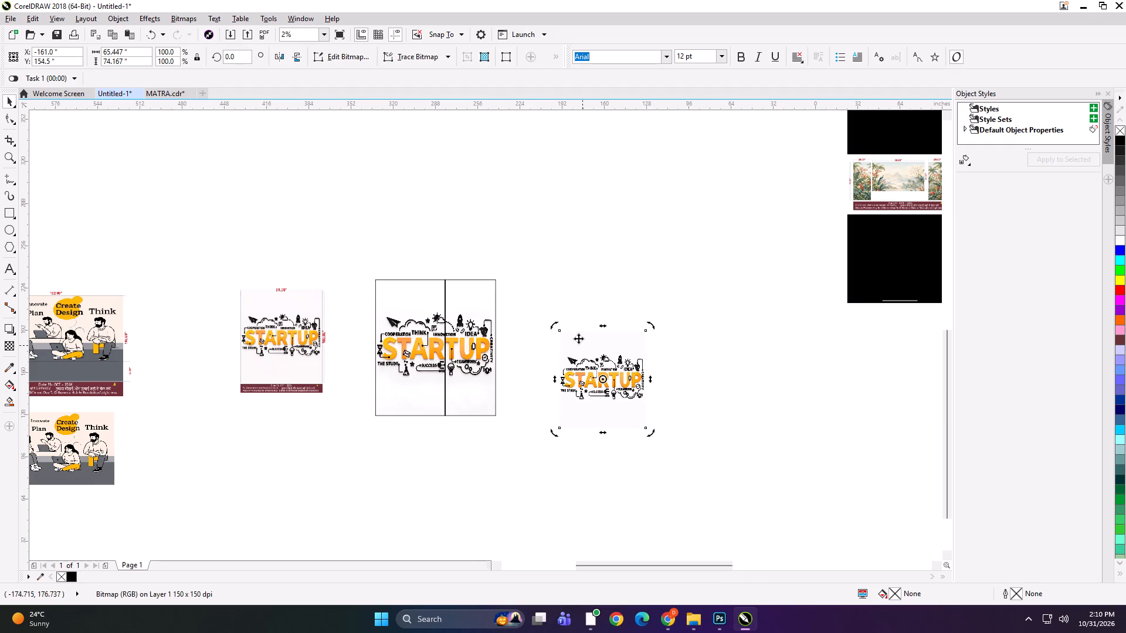
{"action": "left_click", "coordinate": [574, 329]}
{"action": "left_click_drag", "start_coordinate": [587, 389], "coordinate": [548, 338]}
Resize the imported STARTUP artwork to 91 x 103 inches, matching the panel frame group.
{"action": "scroll", "coordinate": [545, 323], "scroll_direction": "up", "scroll_amount": 1}
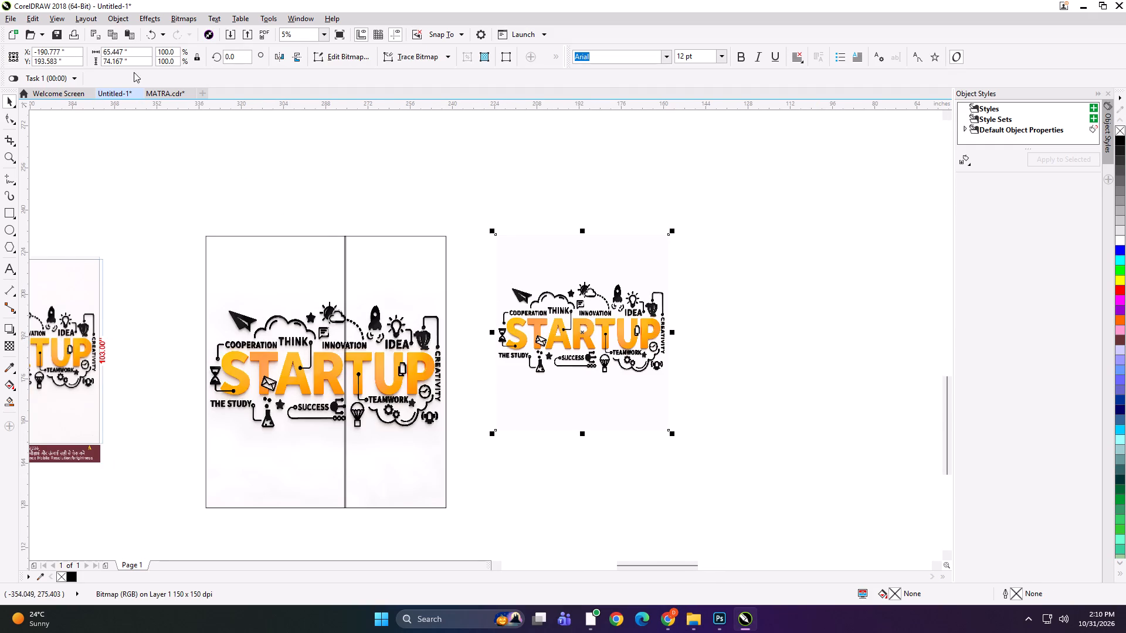
{"action": "left_click", "coordinate": [260, 260]}
{"action": "left_click", "coordinate": [133, 45]}
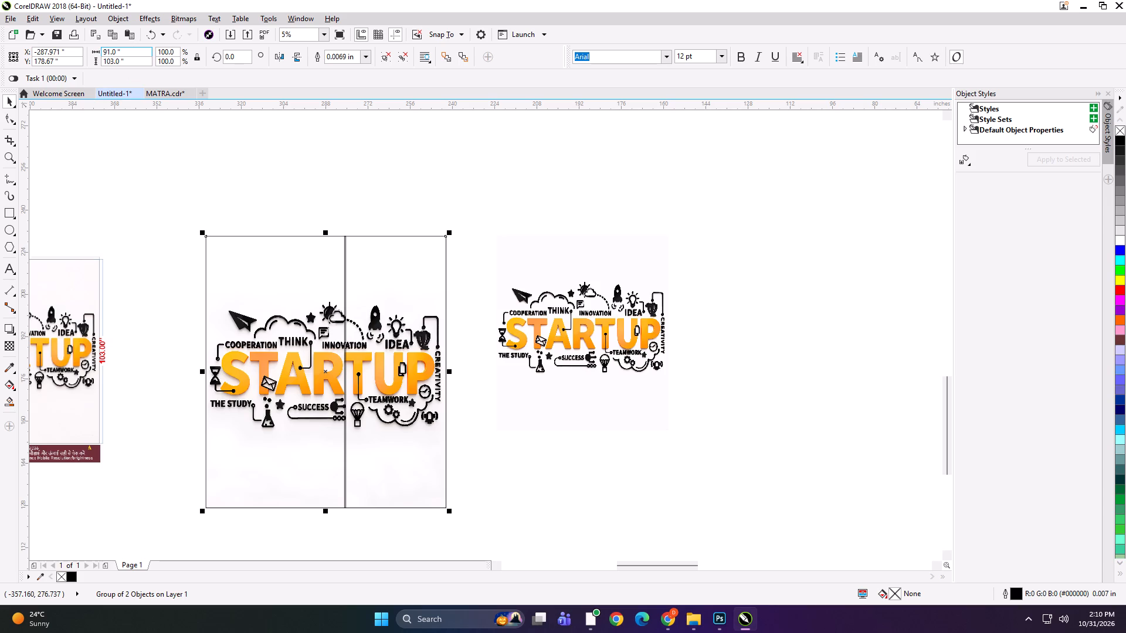
{"action": "left_click", "coordinate": [133, 55]}
{"action": "key", "text": "ctrl+a"}
{"action": "left_click", "coordinate": [556, 317]}
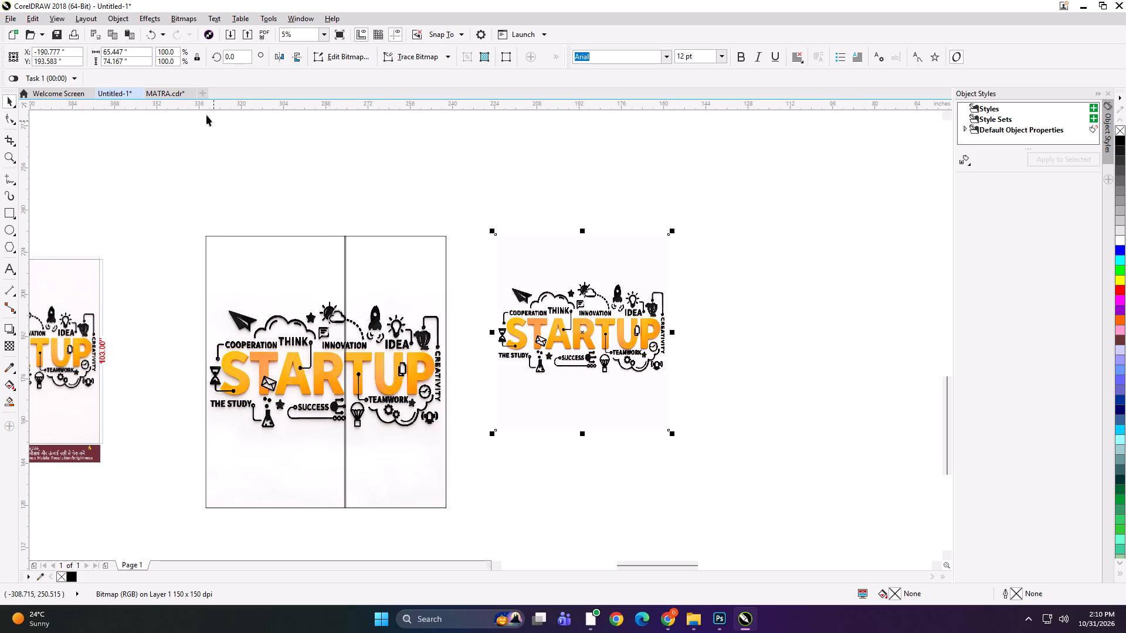
{"action": "left_click", "coordinate": [131, 51]}
{"action": "key", "text": "ctrl+a"}
{"action": "type", "text": "91"}
{"action": "key", "text": "Tab"}
{"action": "type", "text": "103"}
{"action": "key", "text": "Return"}
Align the two-panel frame group with the top and right edges of the new artwork, and delete the old artwork.
{"action": "left_click", "coordinate": [300, 316]}
{"action": "left_click", "coordinate": [534, 301], "text": "shift"}
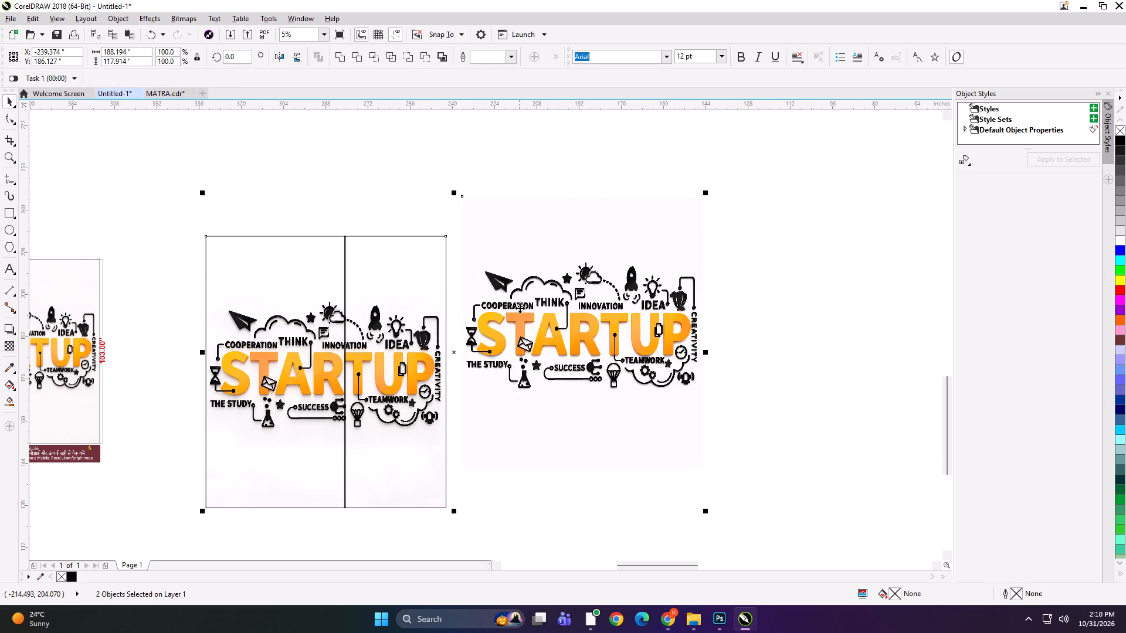
{"action": "key", "text": "t"}
{"action": "key", "text": "r"}
{"action": "left_click", "coordinate": [382, 165]}
{"action": "left_click", "coordinate": [360, 311]}
{"action": "key", "text": "Delete"}
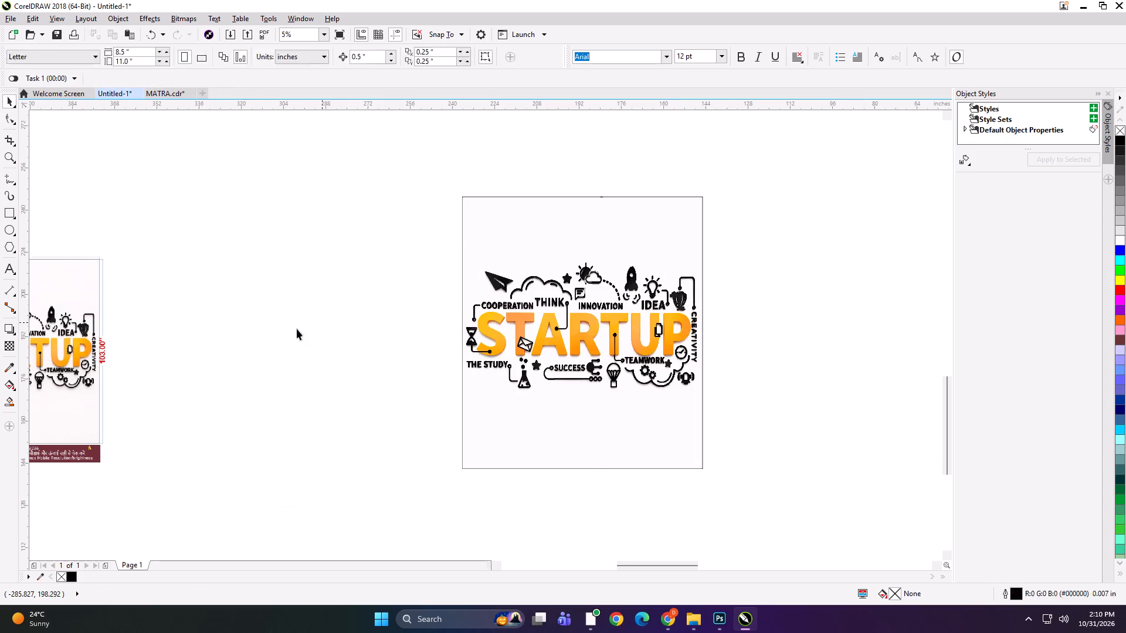
Move the dimensioned STARTUP preview image closer to the new artwork.
{"action": "left_click_drag", "start_coordinate": [100, 332], "coordinate": [342, 294]}
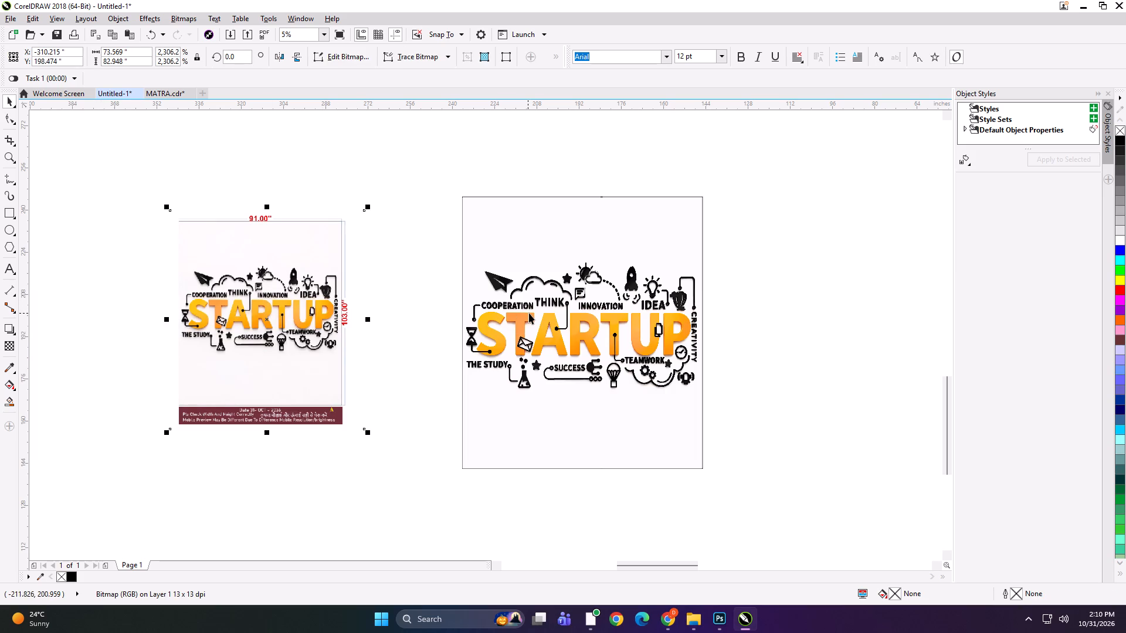
Send the new artwork behind the panel frames, clip it inside them and ungroup the result into two panels.
{"action": "left_click", "coordinate": [529, 313], "text": "alt"}
{"action": "left_click", "coordinate": [411, 309]}
{"action": "left_click", "coordinate": [518, 309]}
{"action": "key", "text": "shift+Page_Down"}
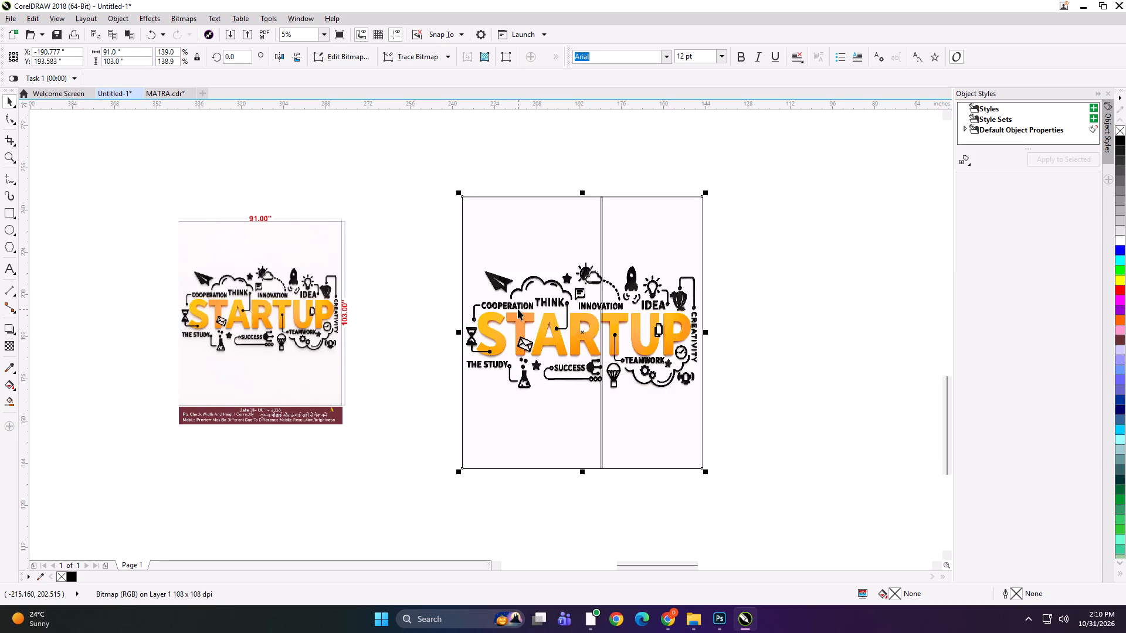
{"action": "key", "text": "shift+Return"}
{"action": "left_click", "coordinate": [525, 289]}
{"action": "key", "text": "ctrl+u"}
{"action": "key", "text": "ctrl+u"}
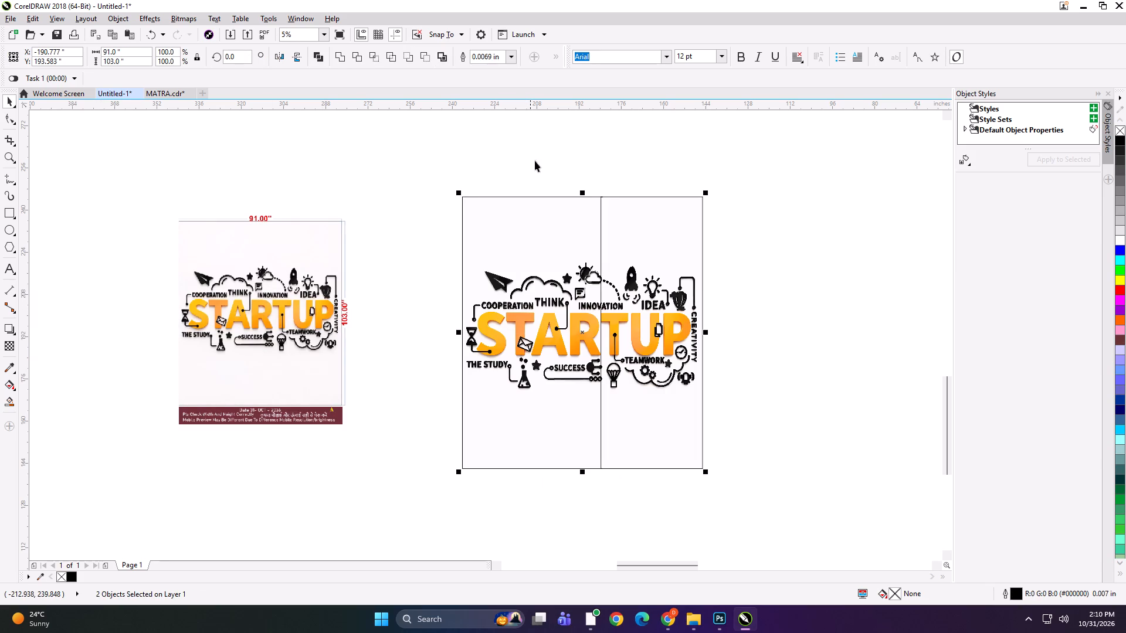
Add the labels "91*103 PANEL 1" and "91*103 PANEL 2" at the top edges of the left and right panels.
{"action": "left_click", "coordinate": [540, 148]}
{"action": "left_click", "coordinate": [5, 265]}
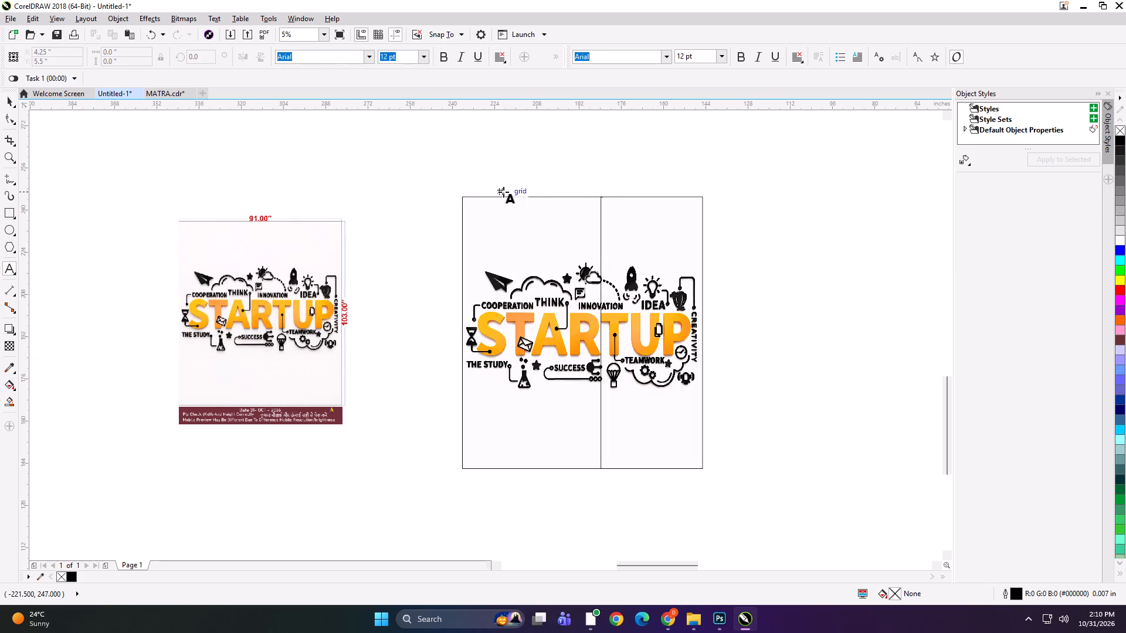
{"action": "left_click", "coordinate": [510, 195]}
{"action": "type", "text": "91*103 PANEL 1"}
{"action": "key", "text": "ctrl+a"}
{"action": "key", "text": "ctrl+c"}
{"action": "double_click", "coordinate": [641, 195]}
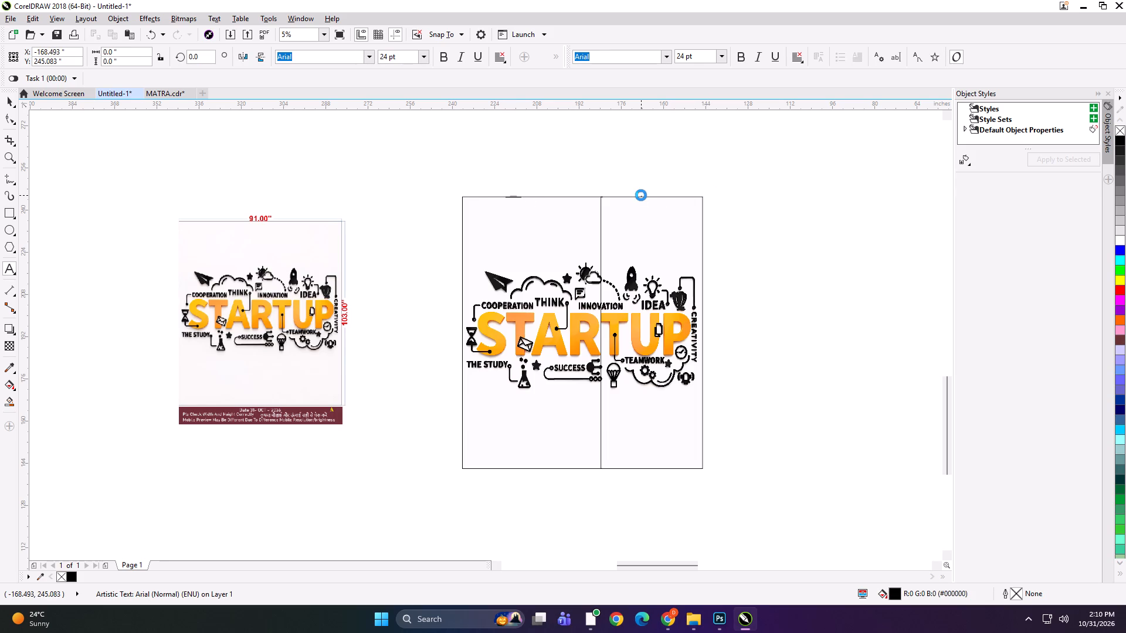
{"action": "key", "text": "ctrl+v"}
{"action": "key", "text": "BackSpace"}
{"action": "key", "text": "2"}
{"action": "left_click", "coordinate": [16, 98]}
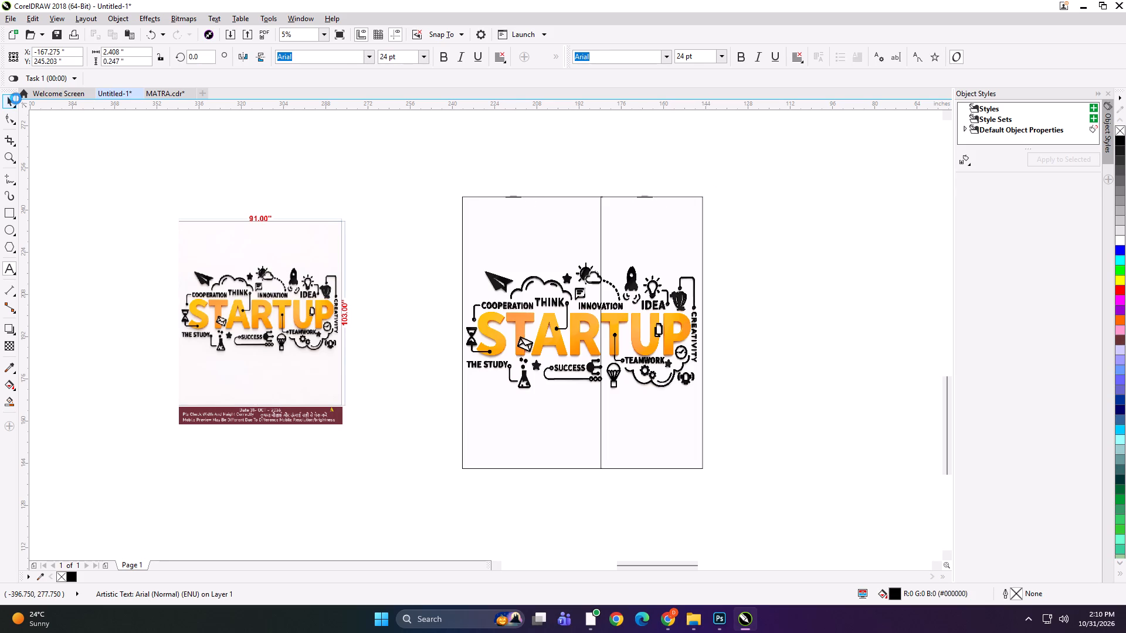
Group each panel label with its own STARTUP panel.
{"action": "left_click", "coordinate": [661, 228], "text": "shift"}
{"action": "key", "text": "ctrl+g"}
{"action": "left_click_drag", "start_coordinate": [608, 156], "coordinate": [464, 249]}
{"action": "left_click", "coordinate": [561, 240], "text": "shift"}
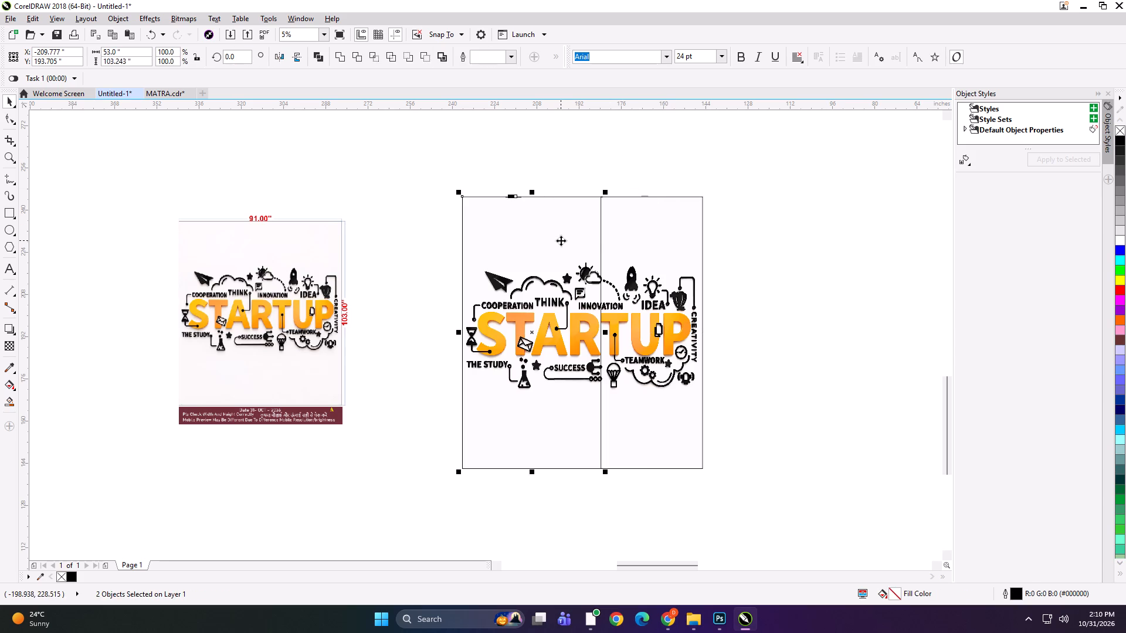
{"action": "key", "text": "ctrl+g"}
Start exporting the left panel, open the 91x103 folder and delete the files 41.5x103 B, 49x103 A and FSFDG there.
{"action": "left_click", "coordinate": [636, 240]}
{"action": "left_click", "coordinate": [533, 249]}
{"action": "key", "text": "ctrl+e"}
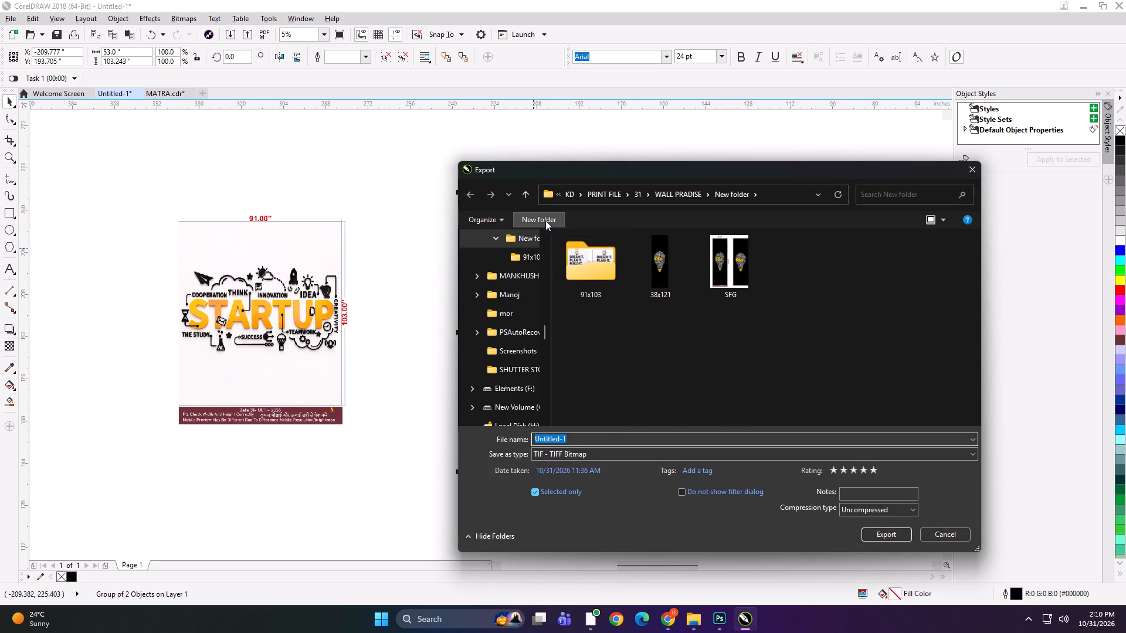
{"action": "double_click", "coordinate": [577, 263]}
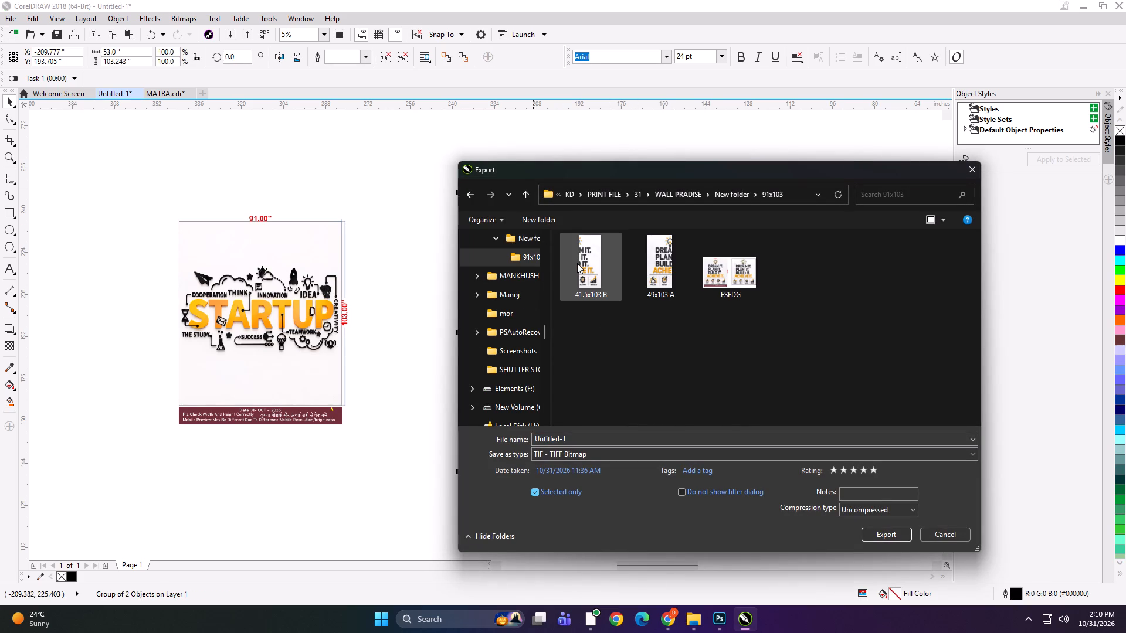
{"action": "left_click", "coordinate": [584, 277]}
{"action": "key", "text": "Delete"}
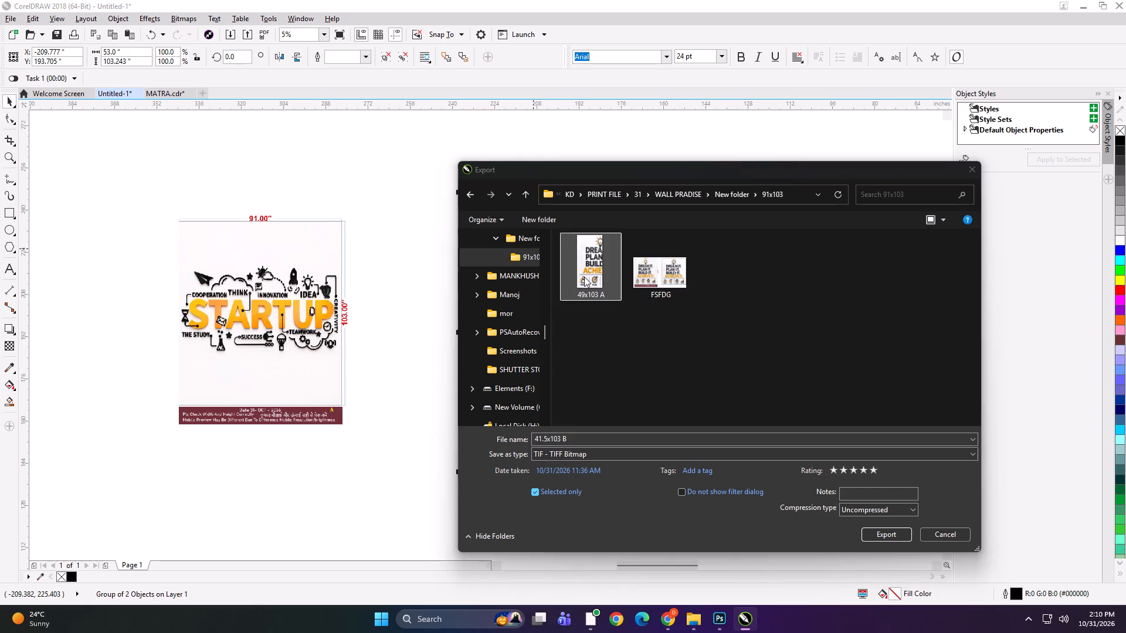
{"action": "left_click", "coordinate": [584, 274]}
{"action": "key", "text": "Delete"}
{"action": "left_click", "coordinate": [584, 263]}
{"action": "key", "text": "Delete"}
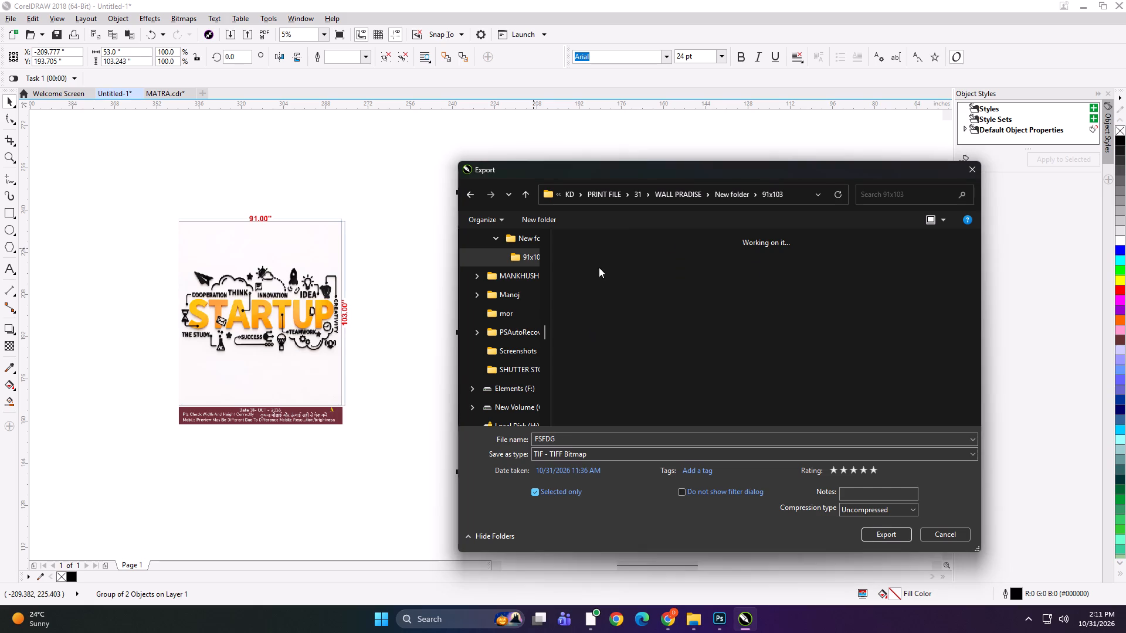
Export the left STARTUP panel as a TIFF named "53x103 A" in the 91x103 folder.
{"action": "left_click", "coordinate": [582, 438]}
{"action": "type", "text": "53x103 A"}
{"action": "key", "text": "space"}
{"action": "key", "text": "Return"}
{"action": "key", "text": "Return"}
Export the right STARTUP panel as a TIFF named "38.5x103 B" in the 91x103 folder.
{"action": "left_click", "coordinate": [622, 318]}
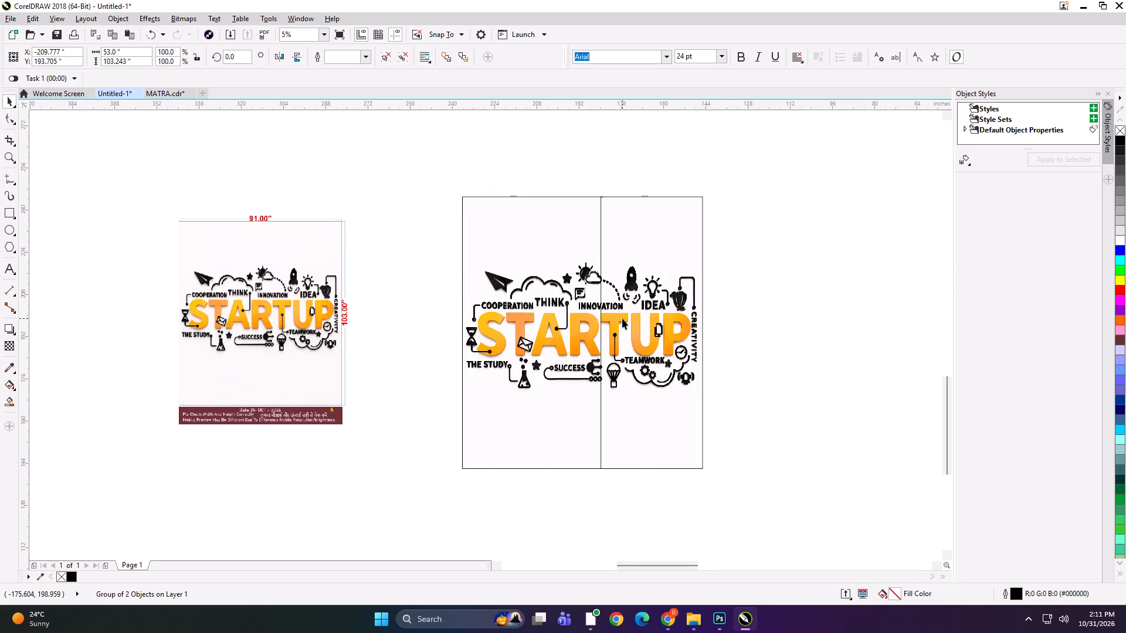
{"action": "key", "text": "ctrl+e"}
{"action": "key", "text": "ctrl+e"}
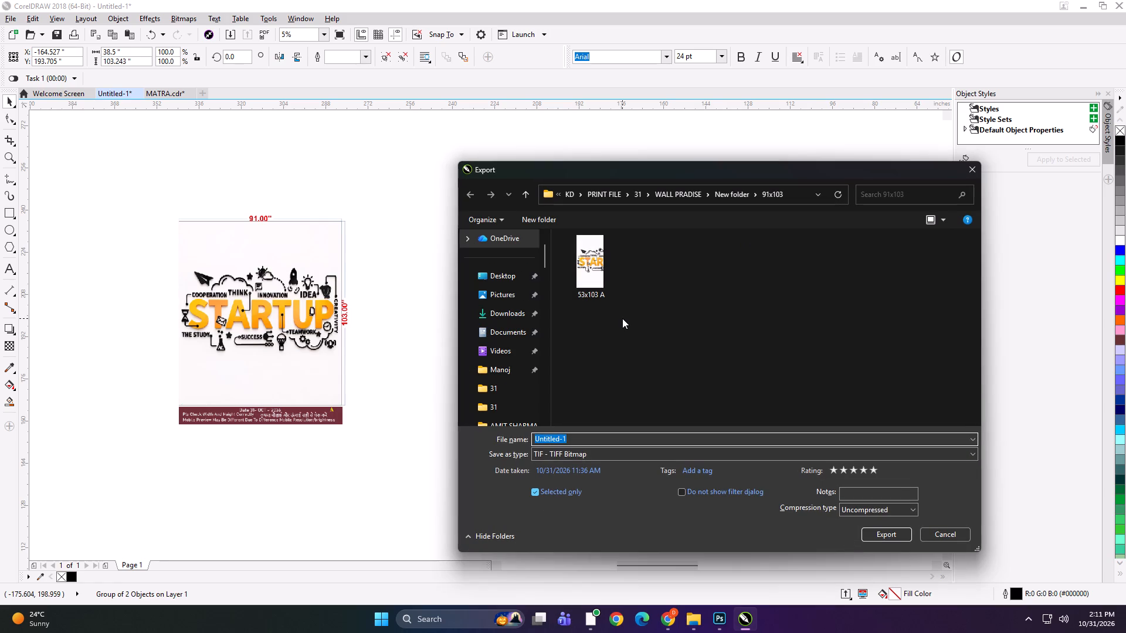
{"action": "type", "text": "3.5x102"}
{"action": "key", "text": "BackSpace"}
{"action": "type", "text": "3 B"}
{"action": "key", "text": "Return"}
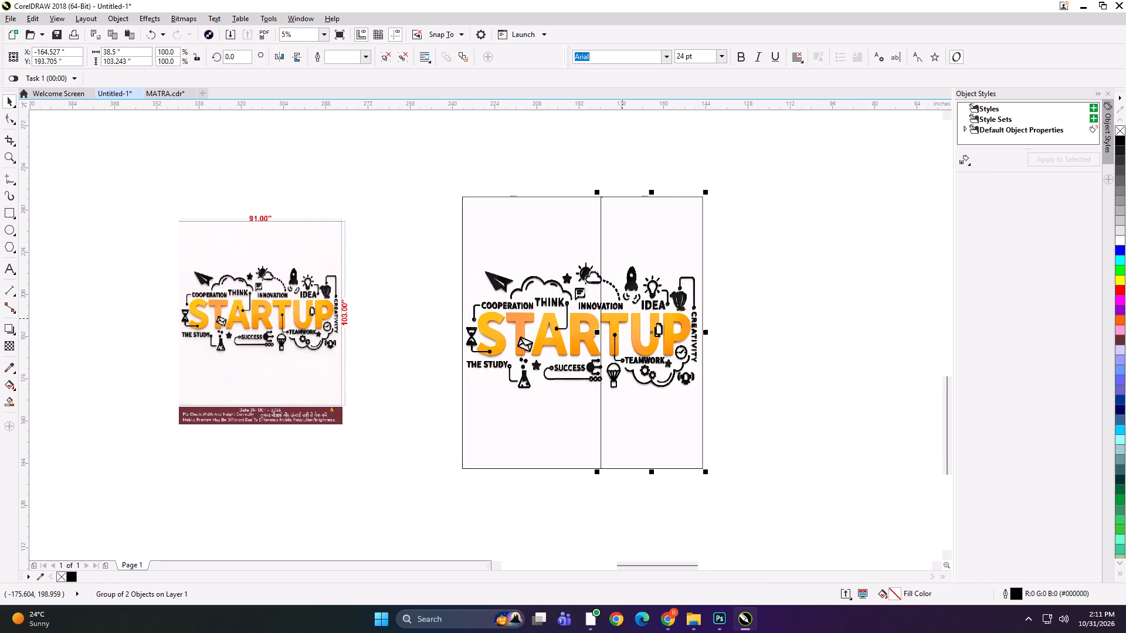
{"action": "key", "text": "Return"}
Nudge the right STARTUP panel 4.5 inches to the right, away from the left panel.
{"action": "key", "text": "Right"}
{"action": "key", "text": "Right"}
{"action": "key", "text": "Right"}
{"action": "key", "text": "Right"}
{"action": "key", "text": "Right"}
{"action": "key", "text": "Right"}
{"action": "key", "text": "Right"}
{"action": "key", "text": "Right"}
{"action": "key", "text": "Right"}
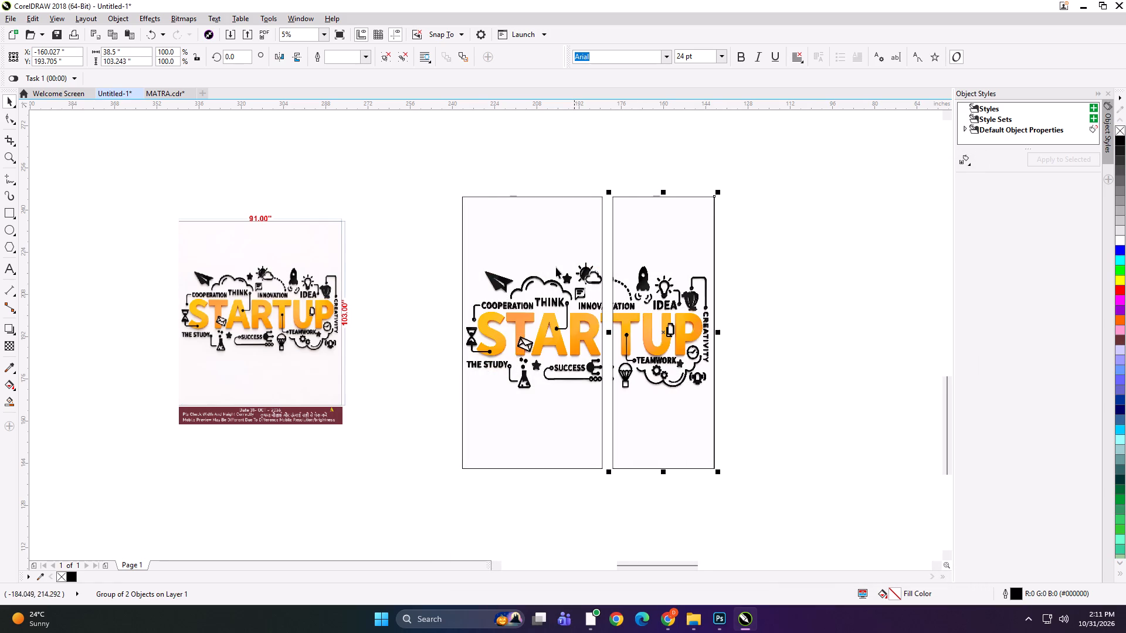
Scale both panels together to about 72.4 x 78.3 inches, place them beside the STARTUP preview and group all three.
{"action": "left_click", "coordinate": [534, 259], "text": "shift"}
{"action": "left_click_drag", "start_coordinate": [457, 194], "coordinate": [487, 226], "text": "shift"}
{"action": "left_click_drag", "start_coordinate": [550, 317], "coordinate": [491, 300]}
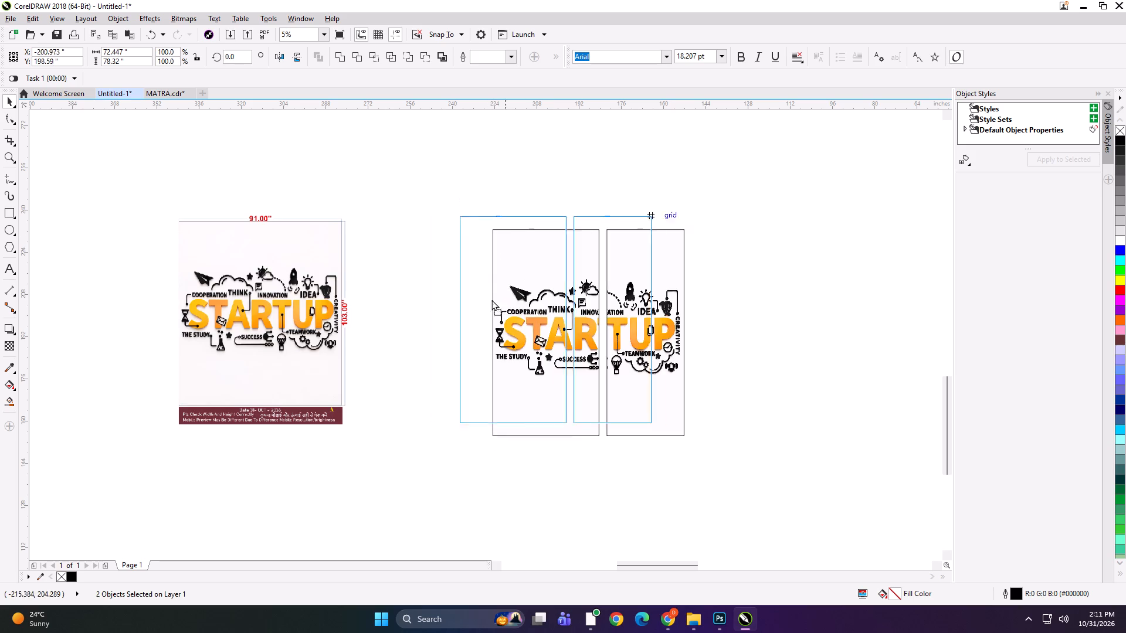
{"action": "left_click_drag", "start_coordinate": [491, 300], "coordinate": [435, 307]}
{"action": "left_click", "coordinate": [341, 307], "text": "shift"}
{"action": "key", "text": "ctrl+g"}
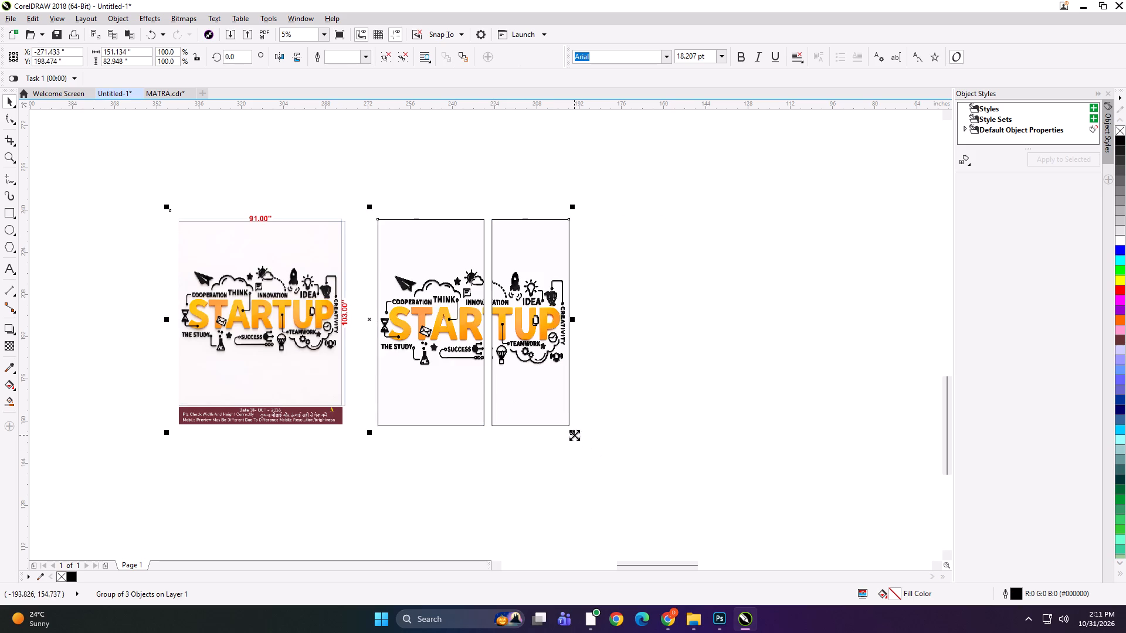
Shrink the grouped preview and panels proportionally to about 6.02 x 3.3 inches.
{"action": "left_click_drag", "start_coordinate": [574, 435], "coordinate": [489, 384], "text": "shift"}
{"action": "left_click_drag", "start_coordinate": [474, 373], "coordinate": [461, 365], "text": "shift"}
{"action": "left_click_drag", "start_coordinate": [431, 349], "coordinate": [391, 331], "text": "shift"}
{"action": "left_click_drag", "start_coordinate": [342, 314], "coordinate": [510, 360]}
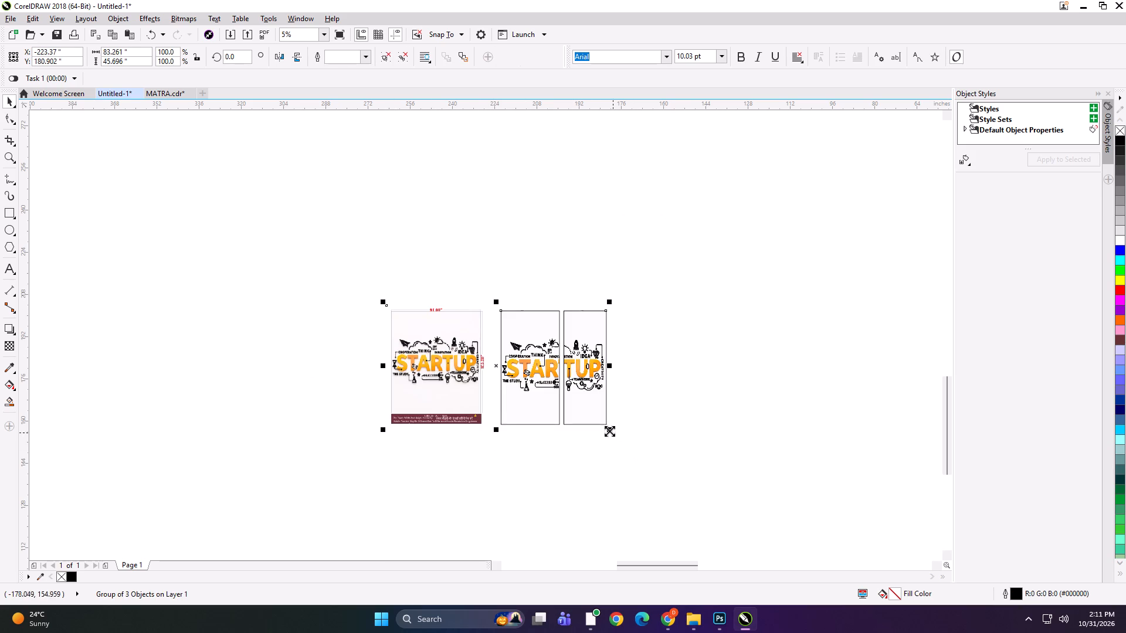
{"action": "left_click_drag", "start_coordinate": [608, 430], "coordinate": [578, 418], "text": "shift"}
{"action": "left_click_drag", "start_coordinate": [567, 414], "coordinate": [530, 390], "text": "shift"}
{"action": "scroll", "coordinate": [500, 382], "scroll_direction": "up", "scroll_amount": 1}
{"action": "scroll", "coordinate": [548, 403], "scroll_direction": "up", "scroll_amount": 1}
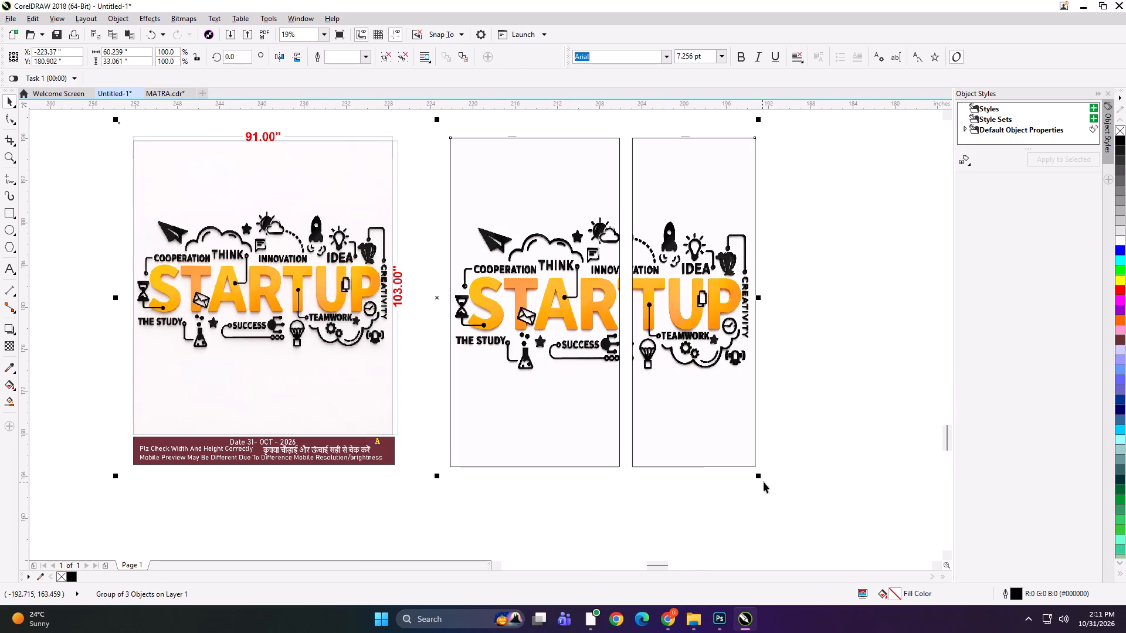
{"action": "left_click_drag", "start_coordinate": [757, 478], "coordinate": [520, 334], "text": "shift"}
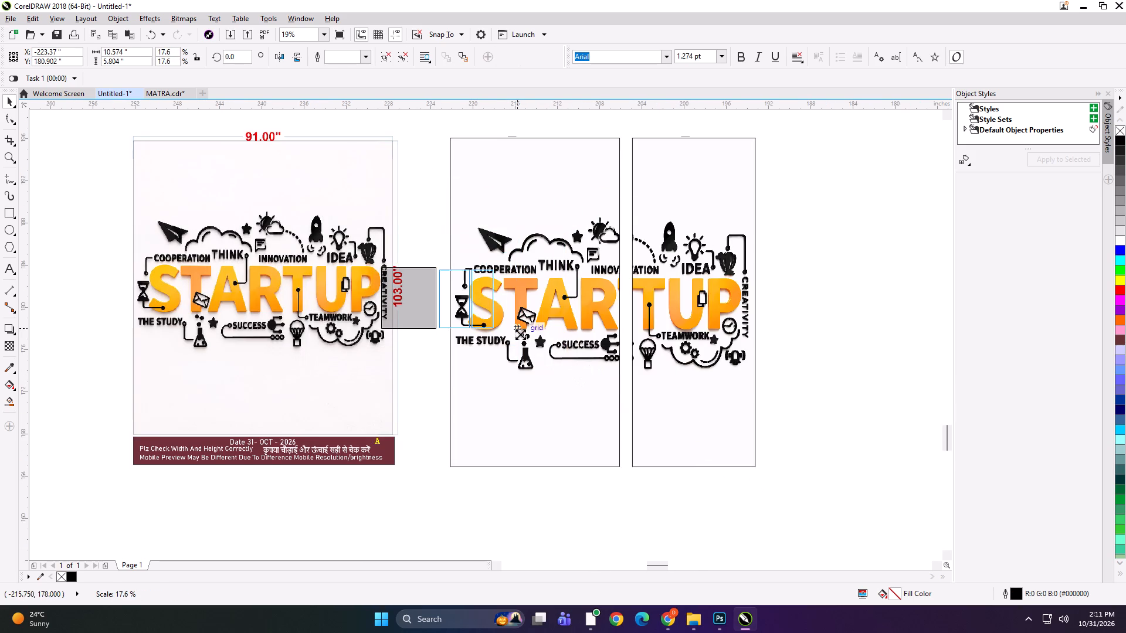
{"action": "left_click_drag", "start_coordinate": [520, 334], "coordinate": [478, 323], "text": "shift"}
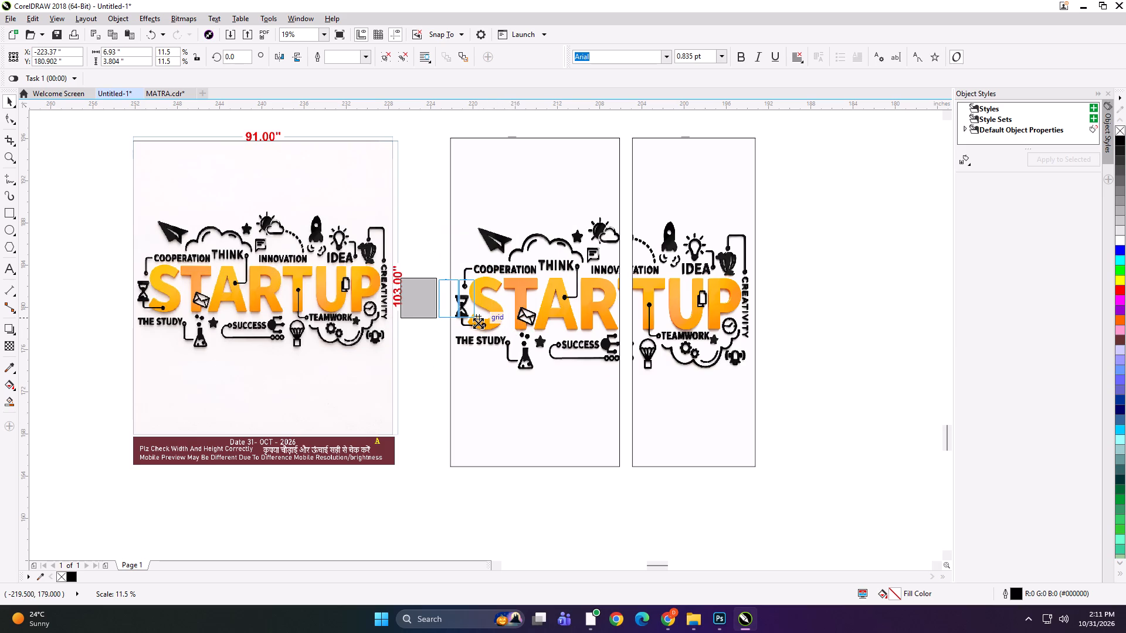
{"action": "left_click_drag", "start_coordinate": [478, 323], "coordinate": [472, 321], "text": "shift"}
{"action": "double_click", "coordinate": [472, 321], "text": "shift"}
Export the shrunken preview-and-panels group as "SGSG", accepting 100 dpi resolution and RGB colour.
{"action": "scroll", "coordinate": [439, 302], "scroll_direction": "up", "scroll_amount": 2}
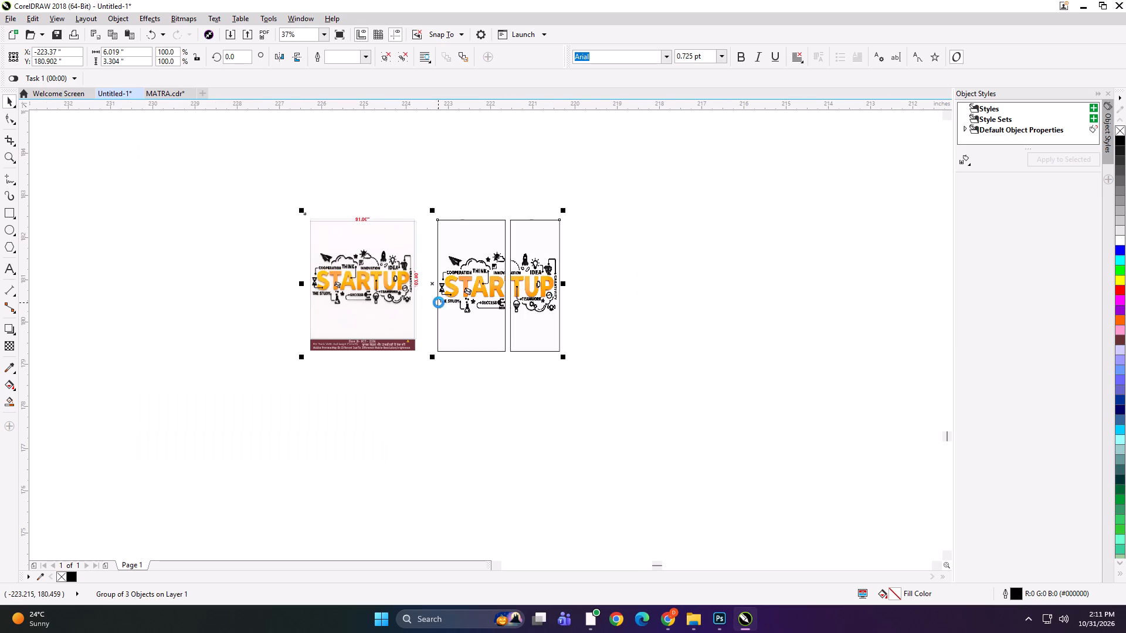
{"action": "key", "text": "ctrl+e"}
{"action": "type", "text": "SGSG"}
{"action": "key", "text": "Return"}
{"action": "key", "text": "Return"}
{"action": "key", "text": "Return"}
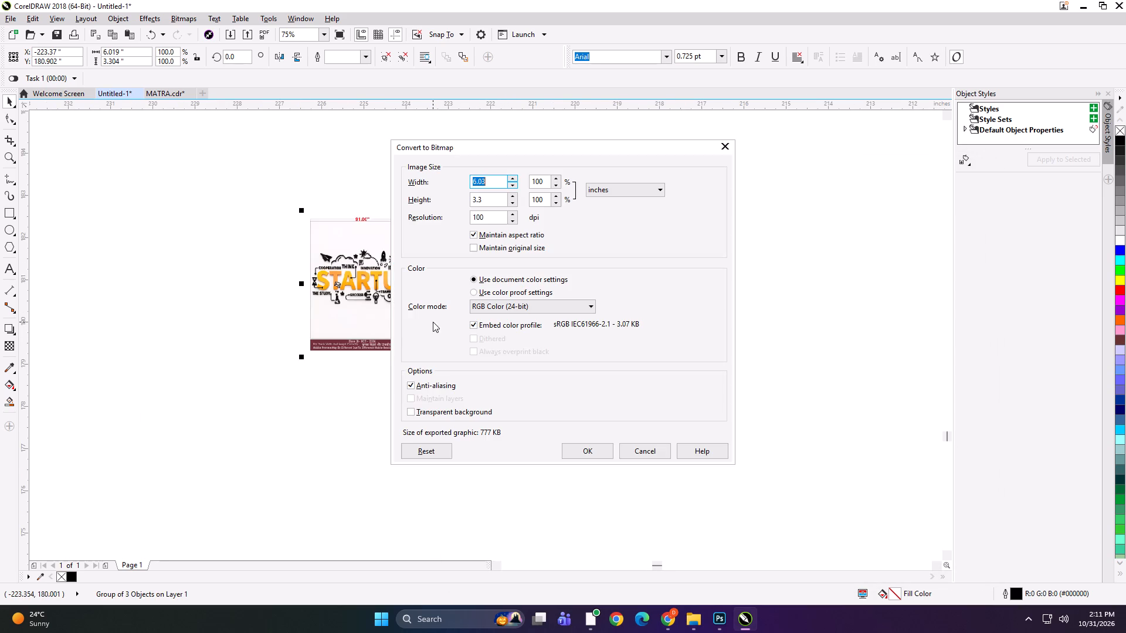
{"action": "key", "text": "Return"}
Delete the exported STARTUP preview-and-panels group from the page.
{"action": "key", "text": "Delete"}
{"action": "key", "text": "F4"}
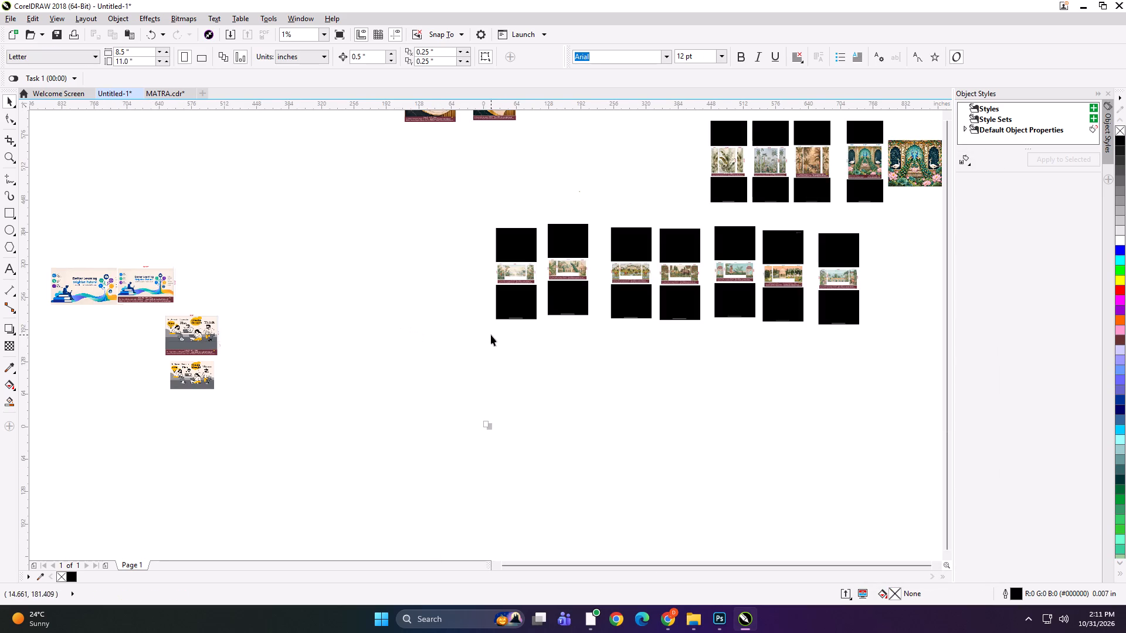
Place the plain Create Design artwork to the left of its dimensioned preview and move the preview alongside it.
{"action": "scroll", "coordinate": [91, 294], "scroll_direction": "up", "scroll_amount": 1}
{"action": "left_click_drag", "start_coordinate": [363, 466], "coordinate": [459, 424]}
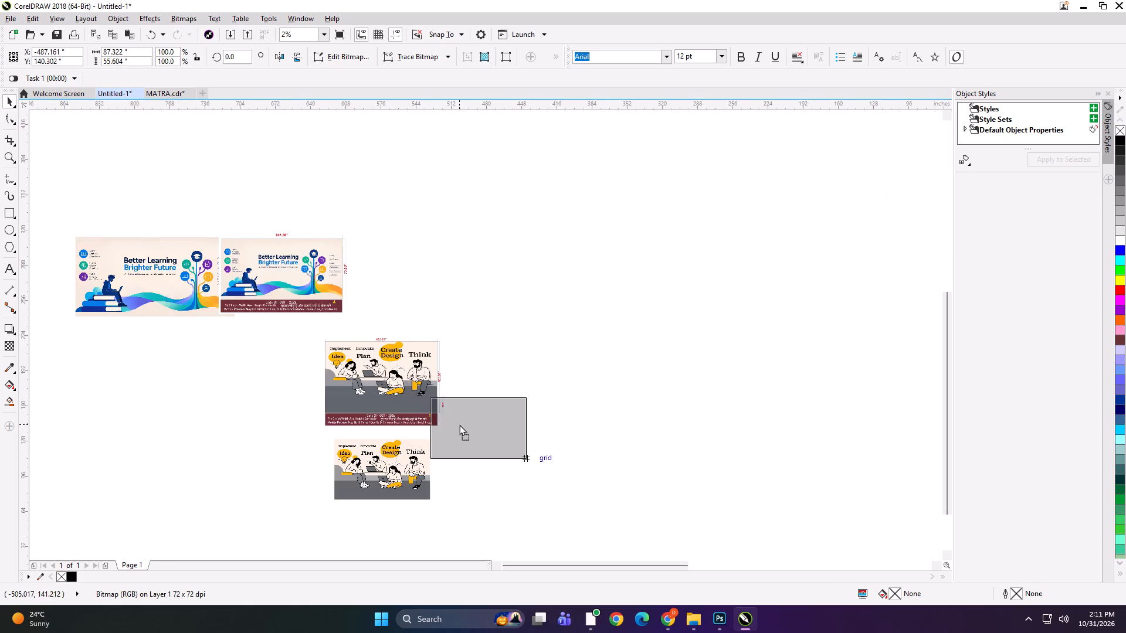
{"action": "left_click_drag", "start_coordinate": [459, 424], "coordinate": [150, 386]}
{"action": "left_click_drag", "start_coordinate": [379, 396], "coordinate": [303, 398]}
{"action": "left_click", "coordinate": [630, 406]}
Switch to File Explorer and open the "WhatsApp Unknown 2026-10-31 at 13.19.44" folder inside Downloads.
{"action": "left_click", "coordinate": [691, 622]}
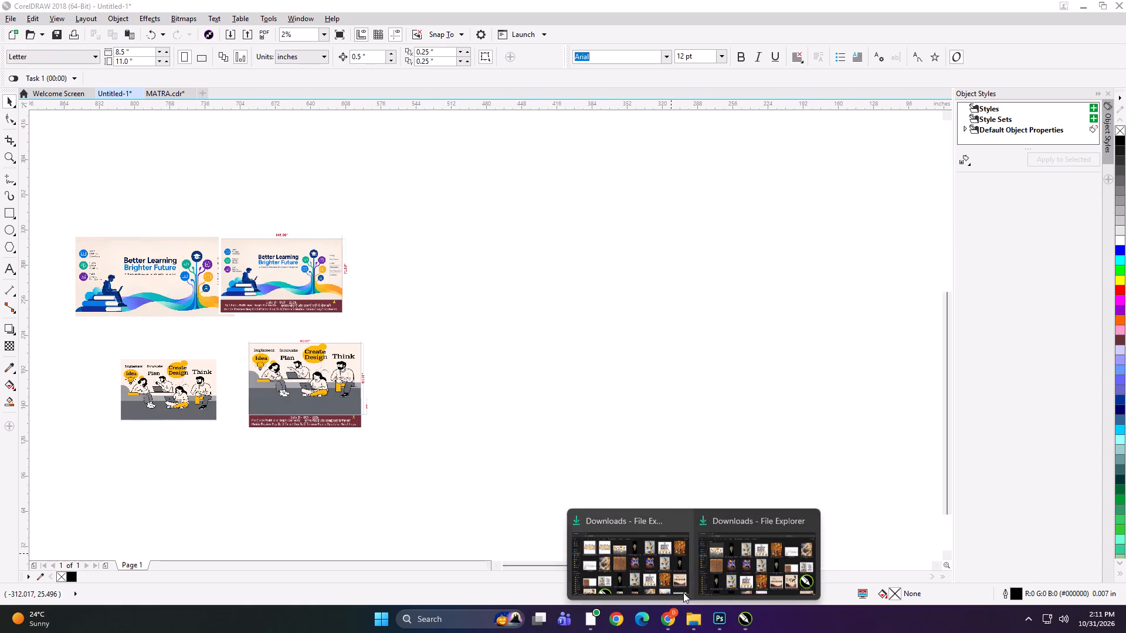
{"action": "left_click", "coordinate": [610, 546]}
{"action": "scroll", "coordinate": [468, 297], "scroll_direction": "up", "scroll_amount": 5}
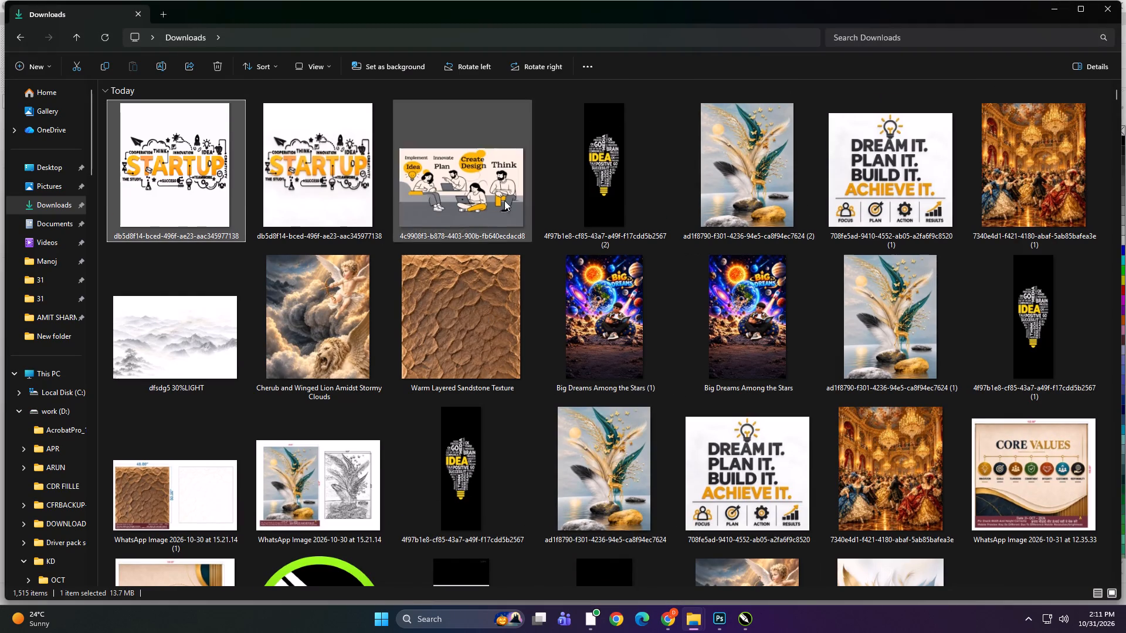
{"action": "scroll", "coordinate": [747, 252], "scroll_direction": "down", "scroll_amount": 1}
{"action": "scroll", "coordinate": [588, 304], "scroll_direction": "down", "scroll_amount": 1}
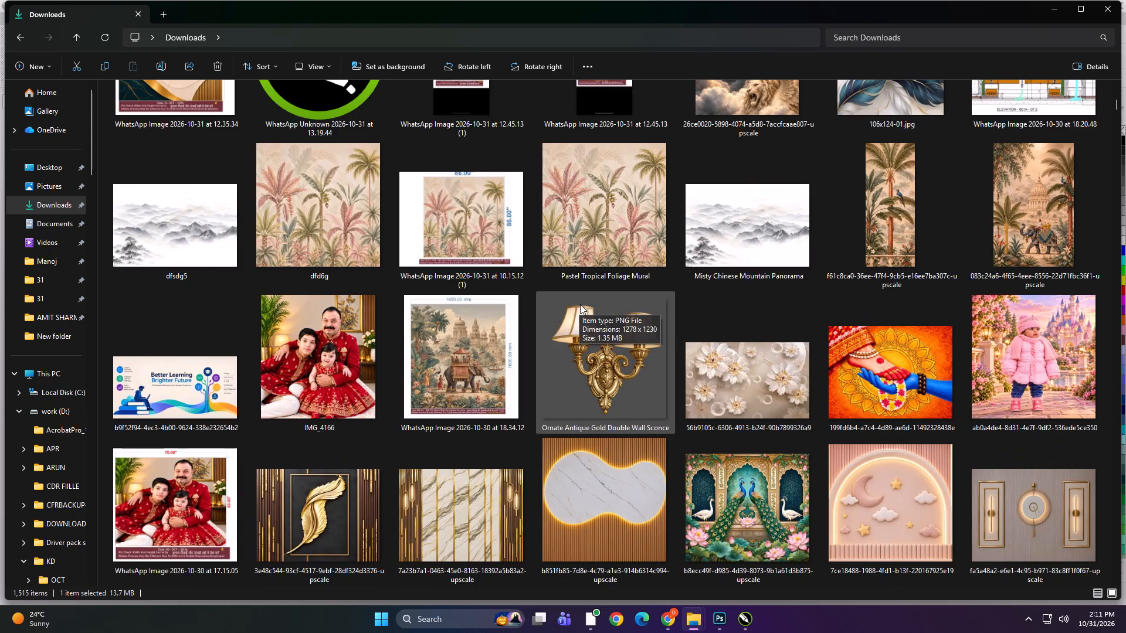
{"action": "scroll", "coordinate": [592, 301], "scroll_direction": "down", "scroll_amount": 2}
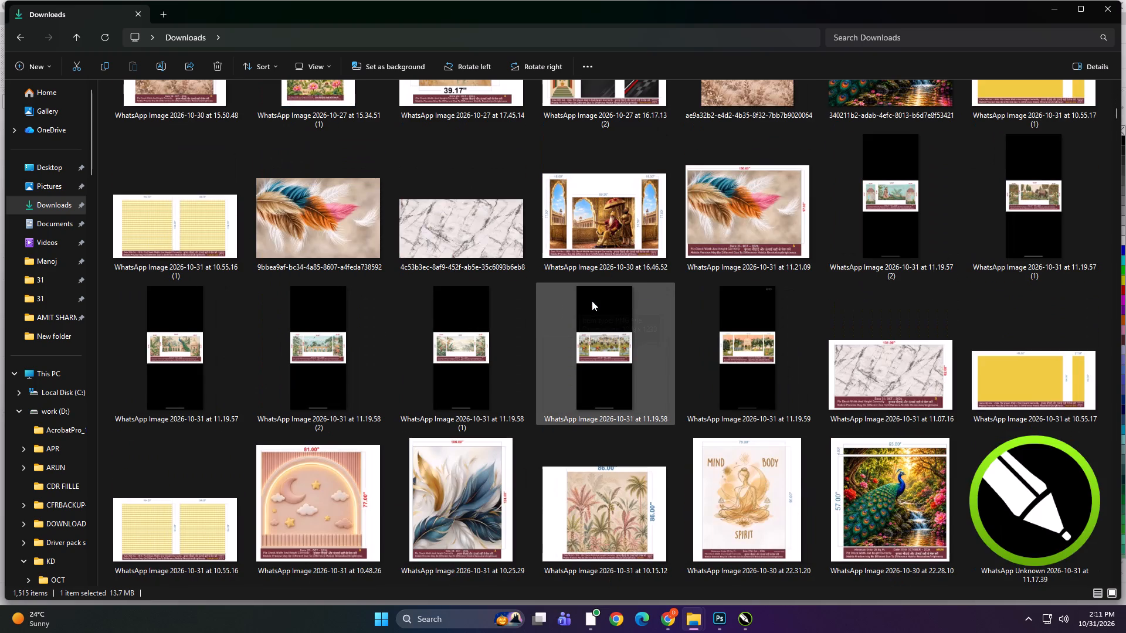
{"action": "scroll", "coordinate": [592, 301], "scroll_direction": "down", "scroll_amount": 2}
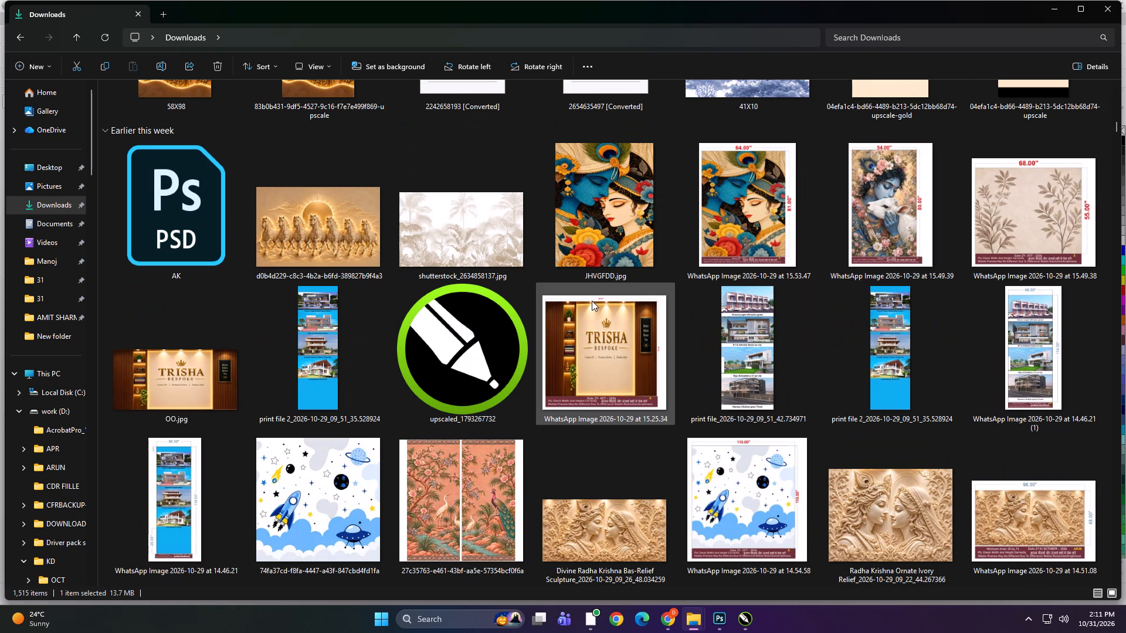
{"action": "scroll", "coordinate": [592, 301], "scroll_direction": "down", "scroll_amount": 1}
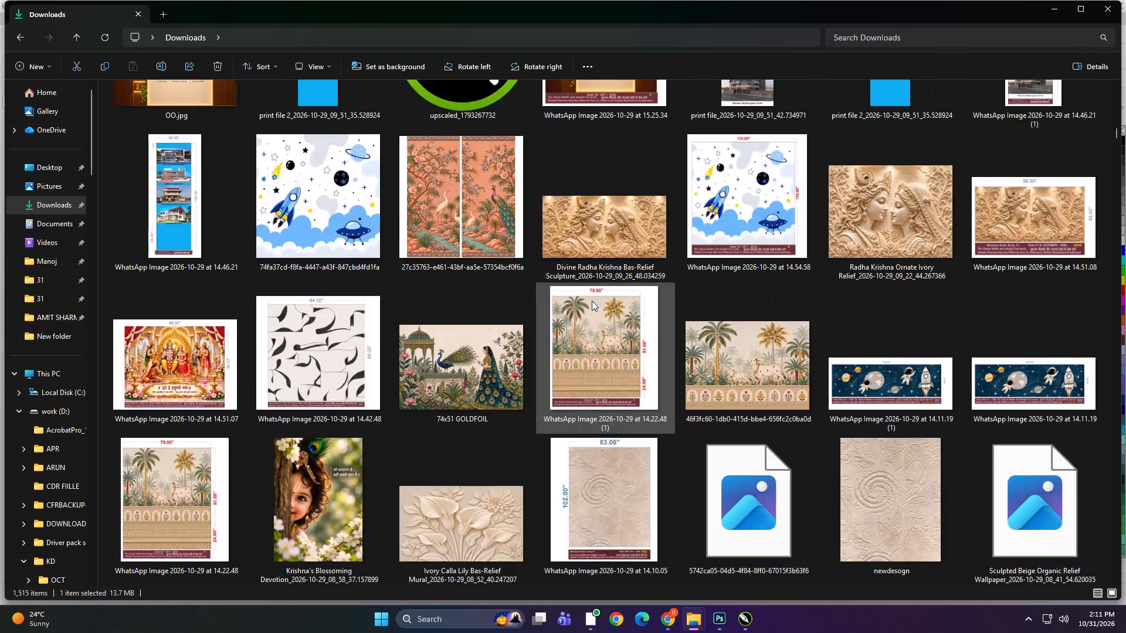
{"action": "scroll", "coordinate": [592, 301], "scroll_direction": "up", "scroll_amount": 20}
{"action": "scroll", "coordinate": [592, 301], "scroll_direction": "up", "scroll_amount": 3}
{"action": "left_click", "coordinate": [55, 207]}
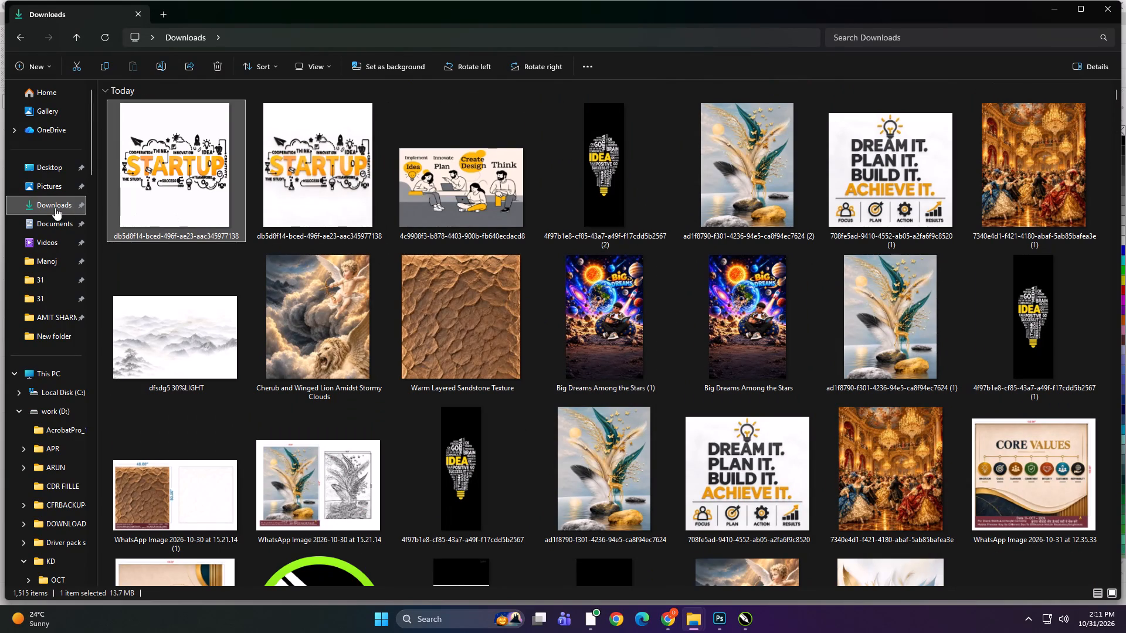
{"action": "scroll", "coordinate": [620, 362], "scroll_direction": "down", "scroll_amount": 1}
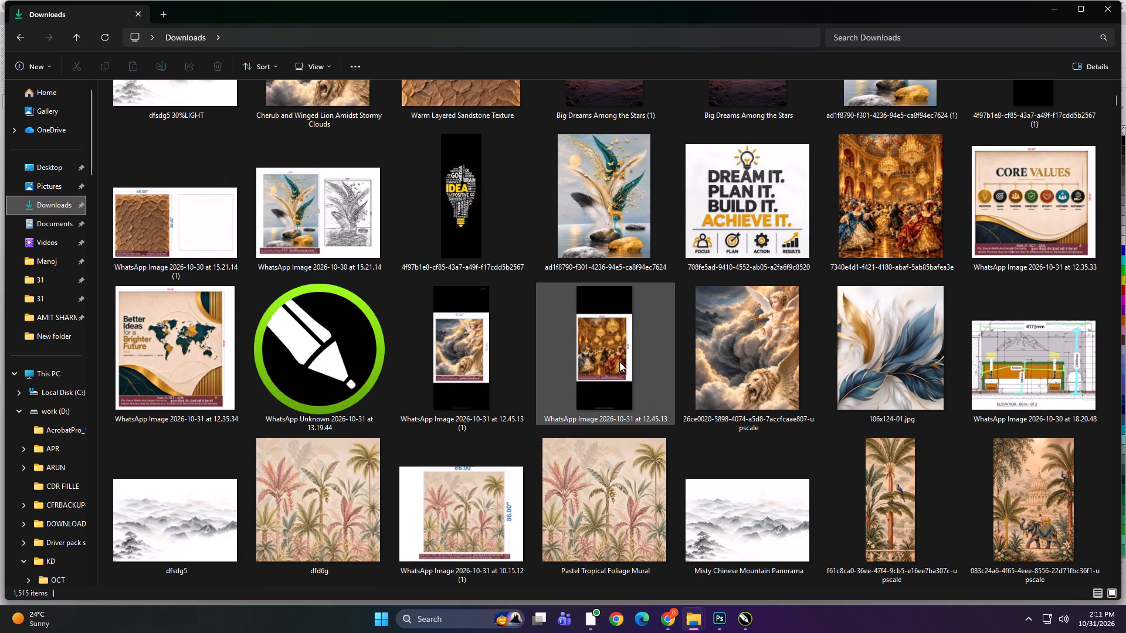
{"action": "scroll", "coordinate": [619, 362], "scroll_direction": "down", "scroll_amount": 2}
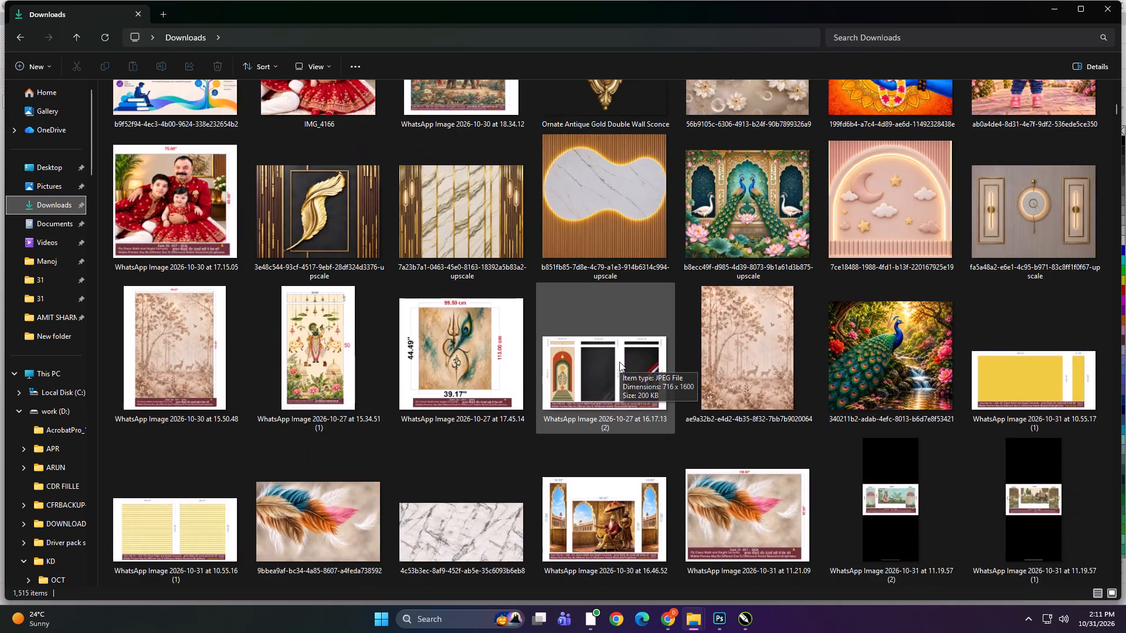
{"action": "scroll", "coordinate": [619, 362], "scroll_direction": "down", "scroll_amount": 2}
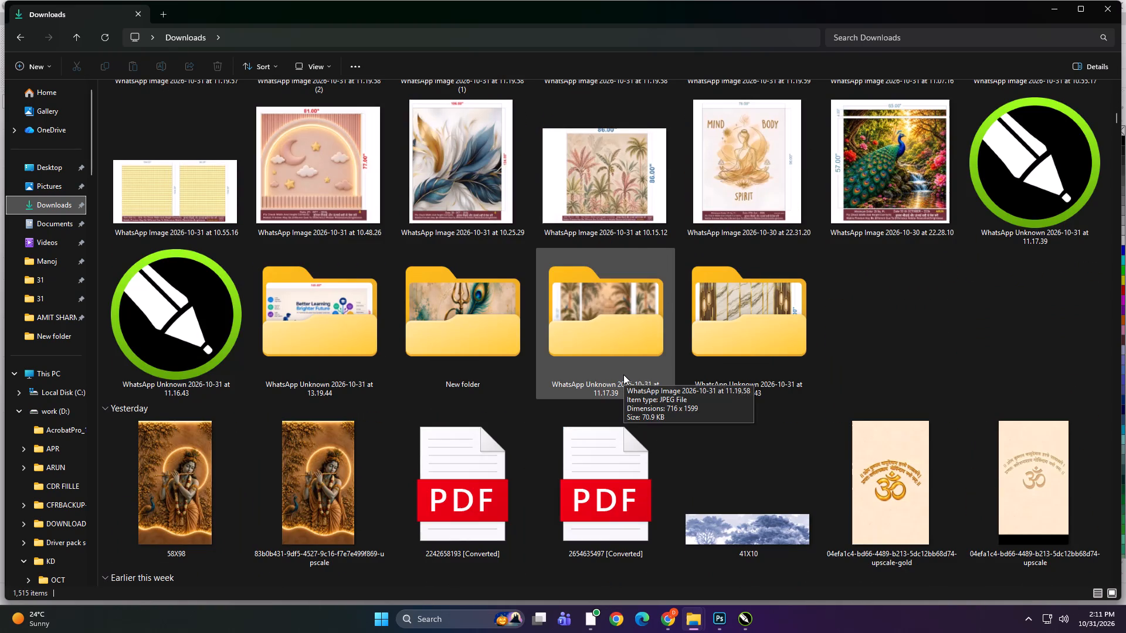
{"action": "double_click", "coordinate": [309, 335]}
Import the dimensioned "DREAM IT. PLAN IT." preview from this folder into CorelDRAW, on the empty area right of the Create Design preview.
{"action": "scroll", "coordinate": [313, 377], "scroll_direction": "up", "scroll_amount": 4, "text": "ctrl"}
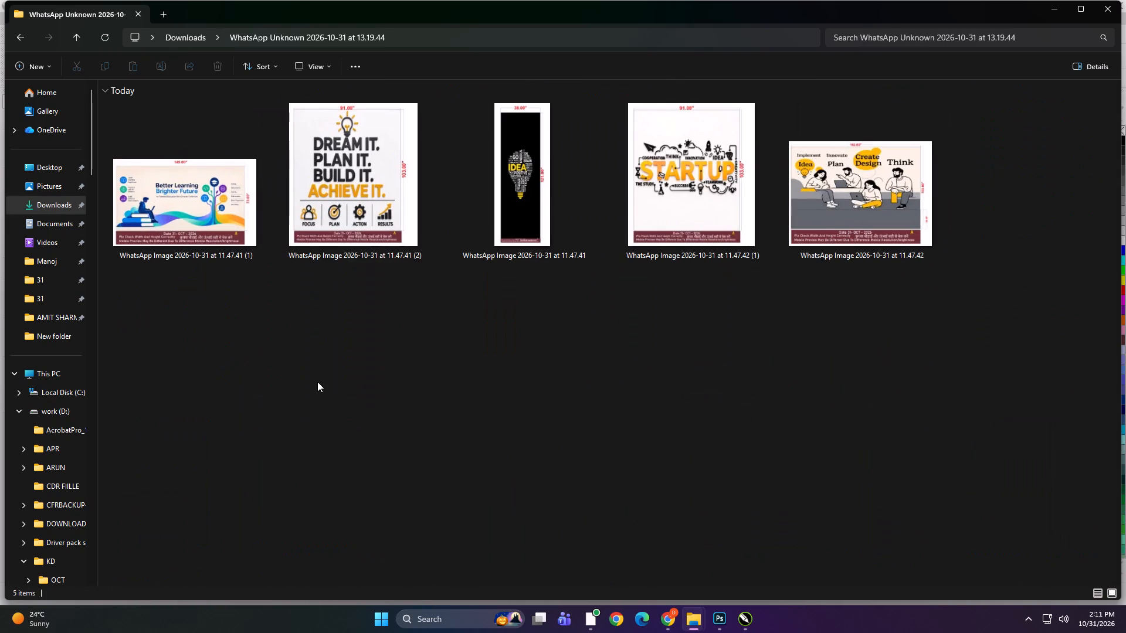
{"action": "scroll", "coordinate": [317, 382], "scroll_direction": "up", "scroll_amount": 4, "text": "ctrl"}
{"action": "left_click", "coordinate": [333, 182]}
{"action": "left_click_drag", "start_coordinate": [344, 138], "coordinate": [746, 615]}
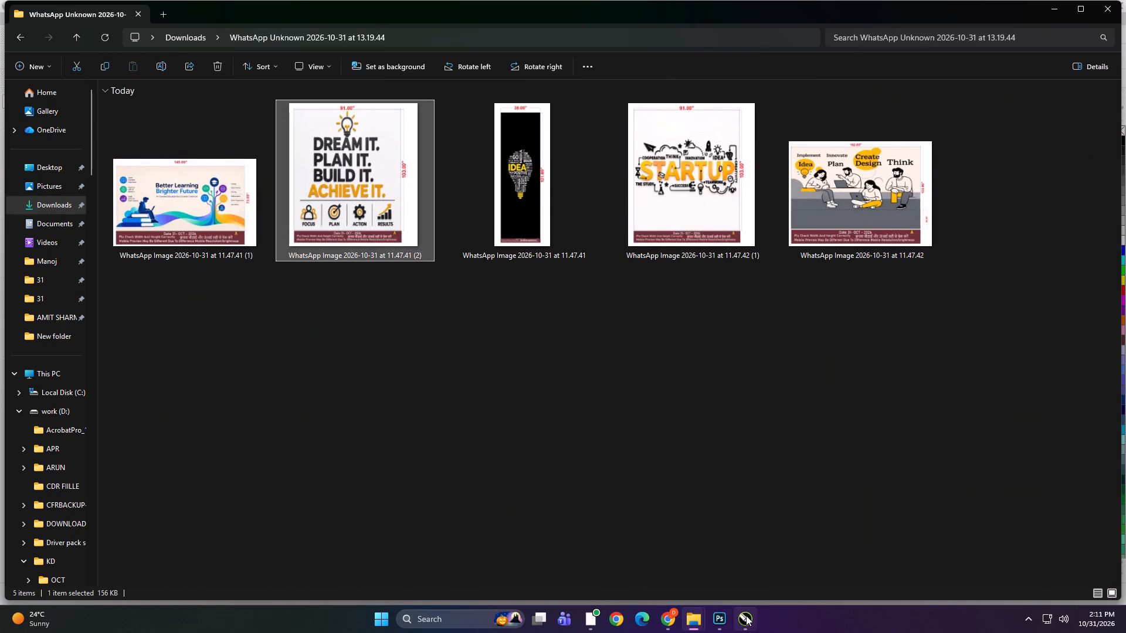
{"action": "left_click_drag", "start_coordinate": [746, 615], "coordinate": [573, 405]}
{"action": "left_click_drag", "start_coordinate": [564, 394], "coordinate": [555, 384]}
{"action": "left_click", "coordinate": [553, 382]}
{"action": "left_click_drag", "start_coordinate": [562, 396], "coordinate": [590, 433]}
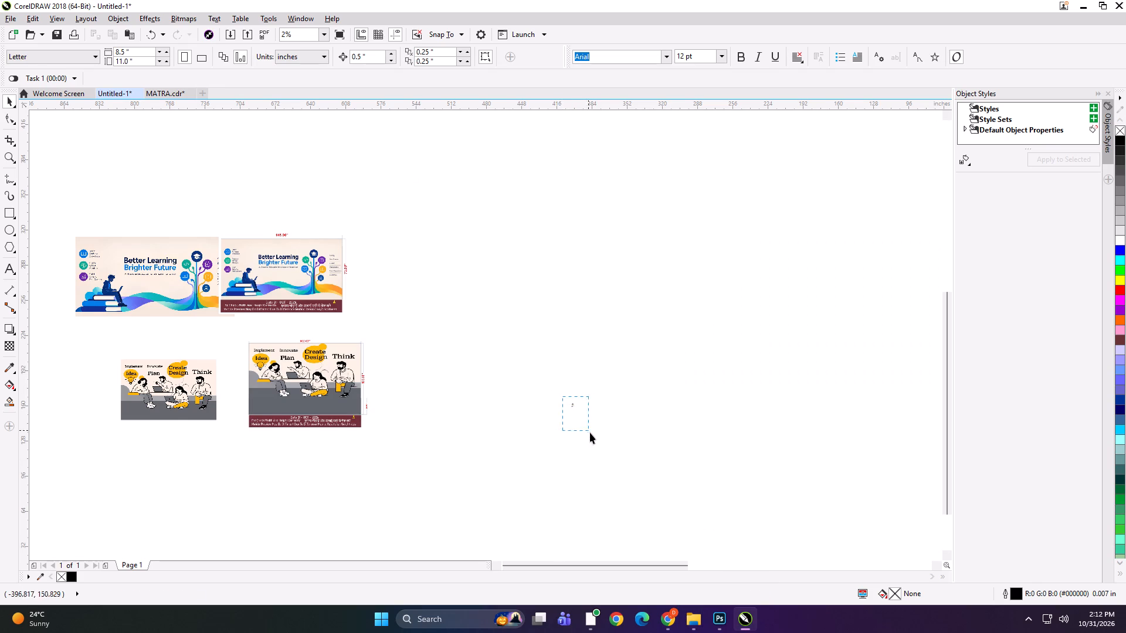
{"action": "left_click_drag", "start_coordinate": [590, 433], "coordinate": [593, 435]}
{"action": "left_click_drag", "start_coordinate": [581, 413], "coordinate": [632, 497], "text": "shift"}
{"action": "left_click_drag", "start_coordinate": [594, 403], "coordinate": [579, 379]}
{"action": "left_click_drag", "start_coordinate": [550, 329], "coordinate": [534, 301]}
{"action": "left_click", "coordinate": [694, 350]}
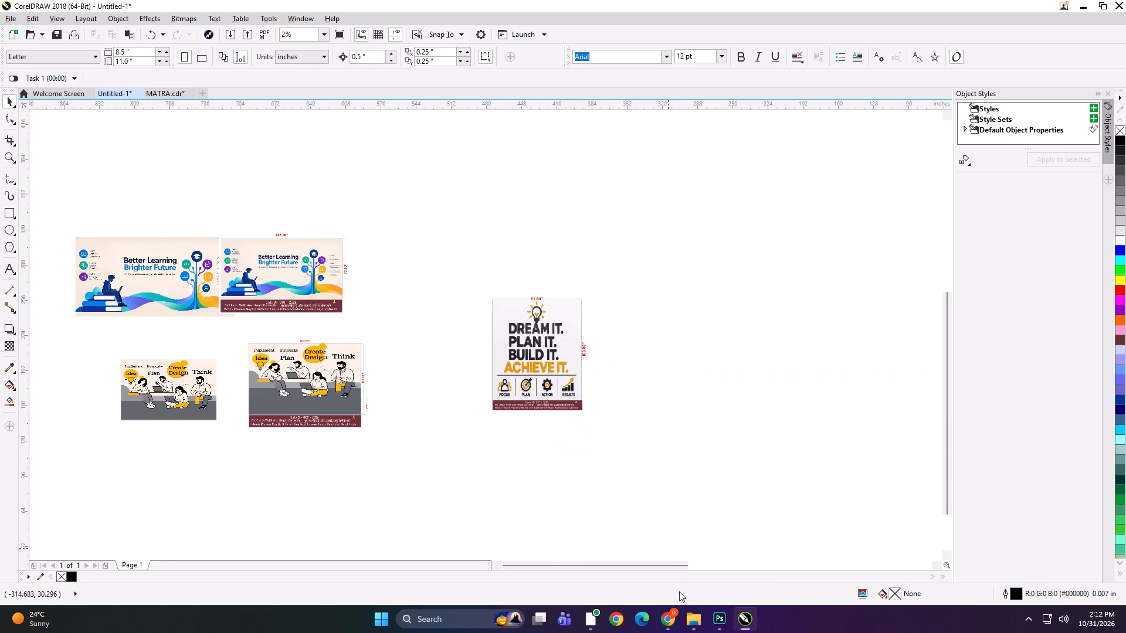
Import the plain "DREAM IT. PLAN IT." artwork without the (1) suffix from Downloads into CorelDRAW and place it right of its dimensioned preview.
{"action": "left_click", "coordinate": [686, 616]}
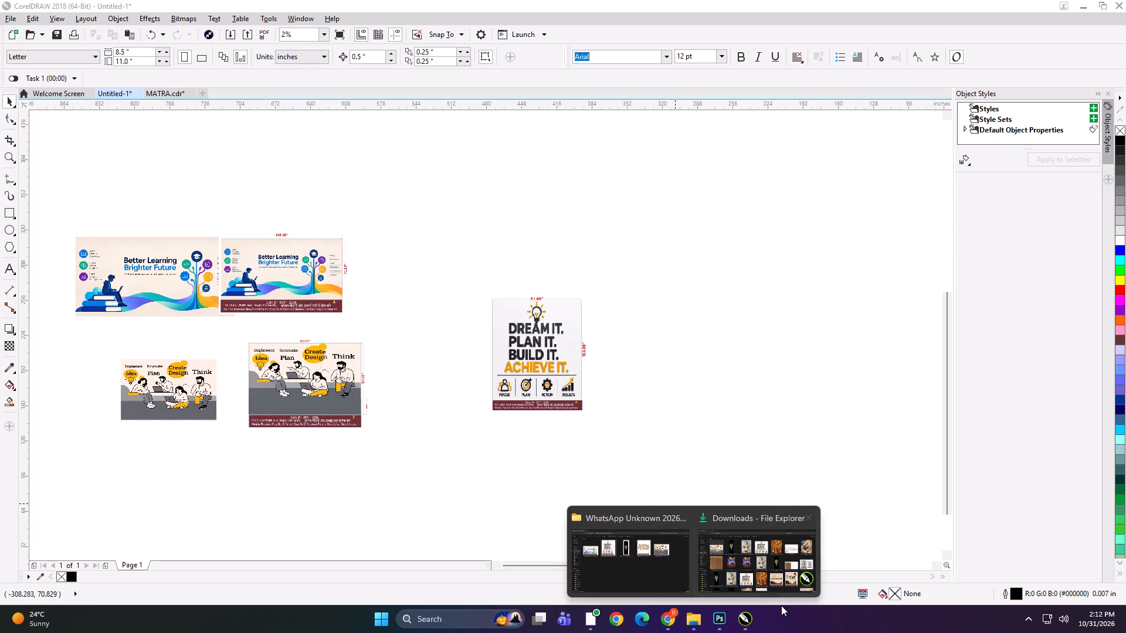
{"action": "left_click", "coordinate": [781, 605]}
{"action": "left_click", "coordinate": [689, 618]}
{"action": "left_click", "coordinate": [744, 554]}
{"action": "left_click", "coordinate": [601, 195]}
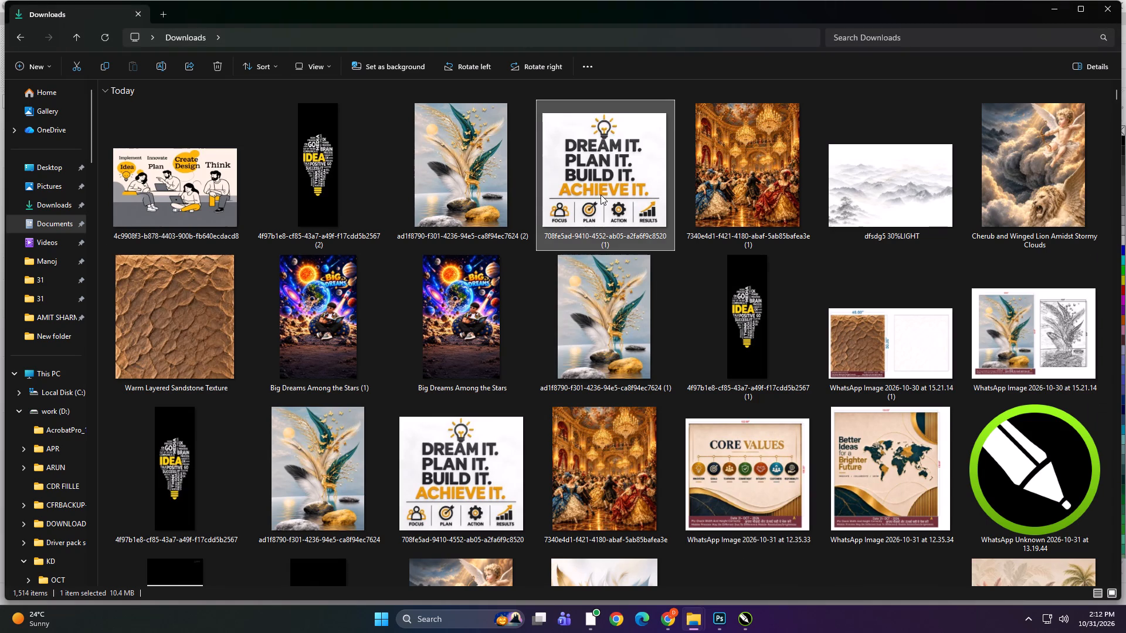
{"action": "left_click_drag", "start_coordinate": [602, 149], "coordinate": [616, 401]}
{"action": "left_click", "coordinate": [510, 471]}
{"action": "left_click_drag", "start_coordinate": [456, 469], "coordinate": [724, 600]}
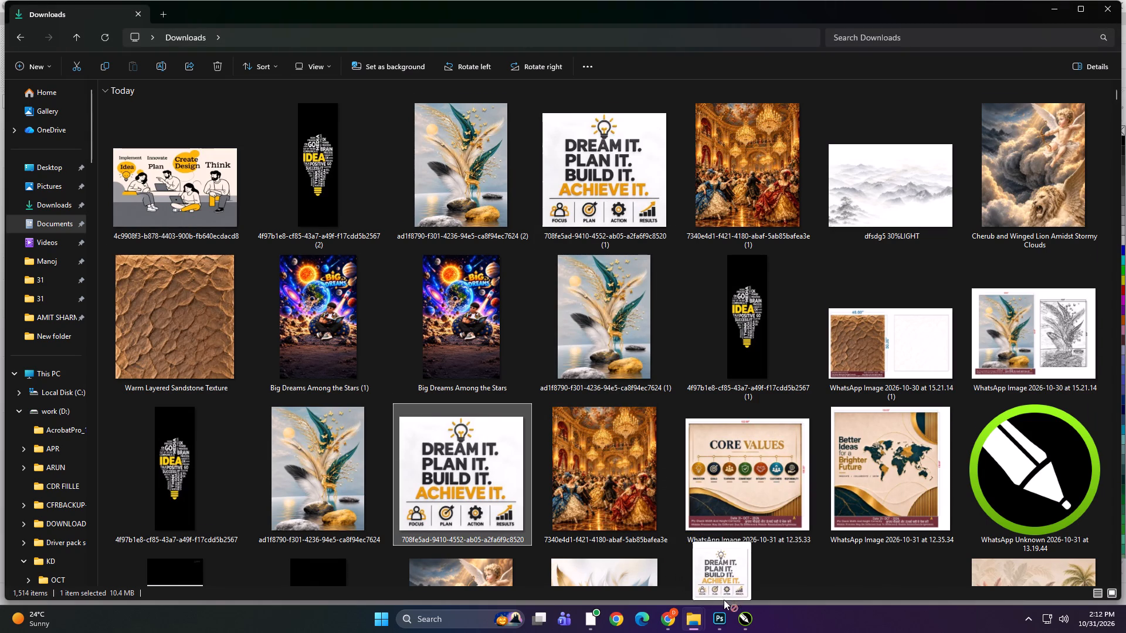
{"action": "left_click_drag", "start_coordinate": [724, 600], "coordinate": [613, 330]}
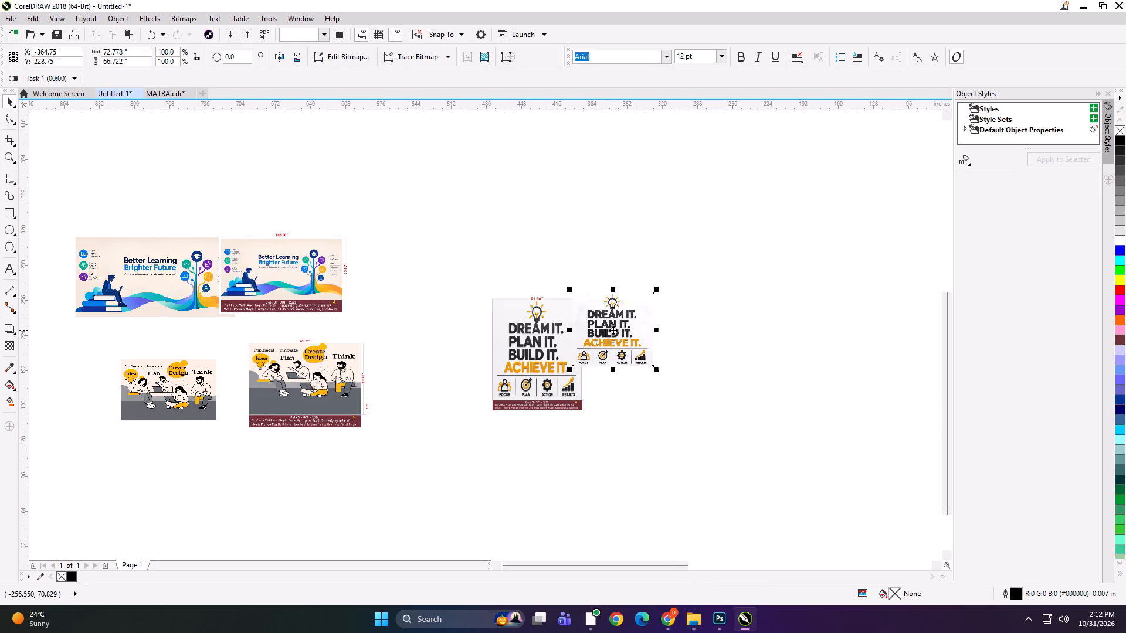
{"action": "scroll", "coordinate": [618, 386], "scroll_direction": "up", "scroll_amount": 1}
{"action": "left_click_drag", "start_coordinate": [652, 257], "coordinate": [699, 284]}
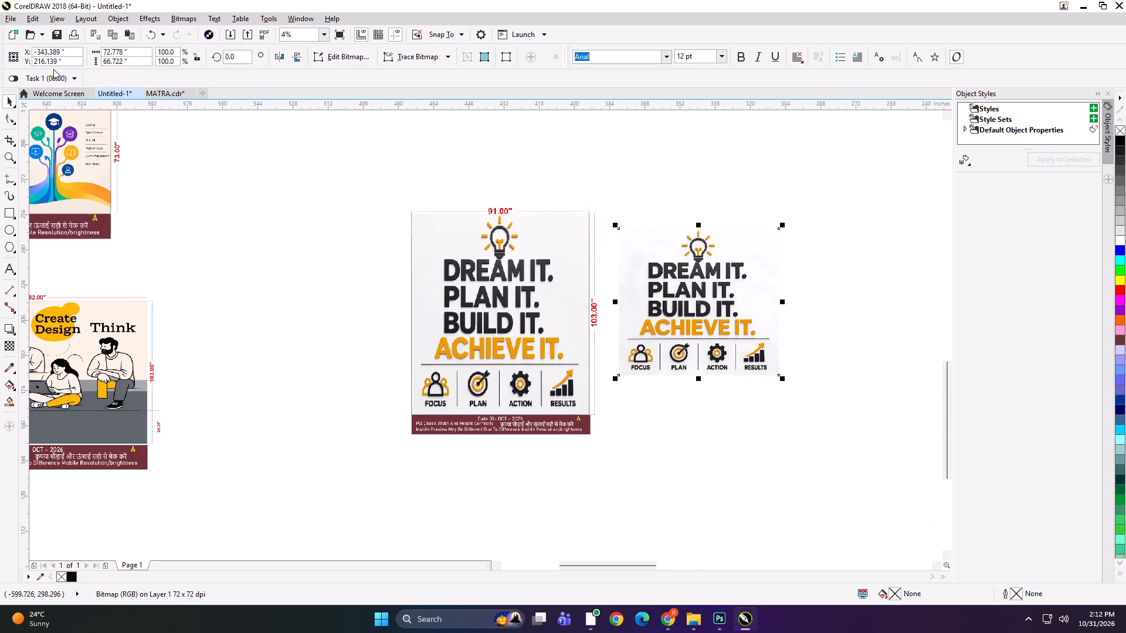
Resize the imported DREAM IT artwork to 91 inches wide and 103 inches high.
{"action": "left_click", "coordinate": [564, 187]}
{"action": "left_click", "coordinate": [627, 262]}
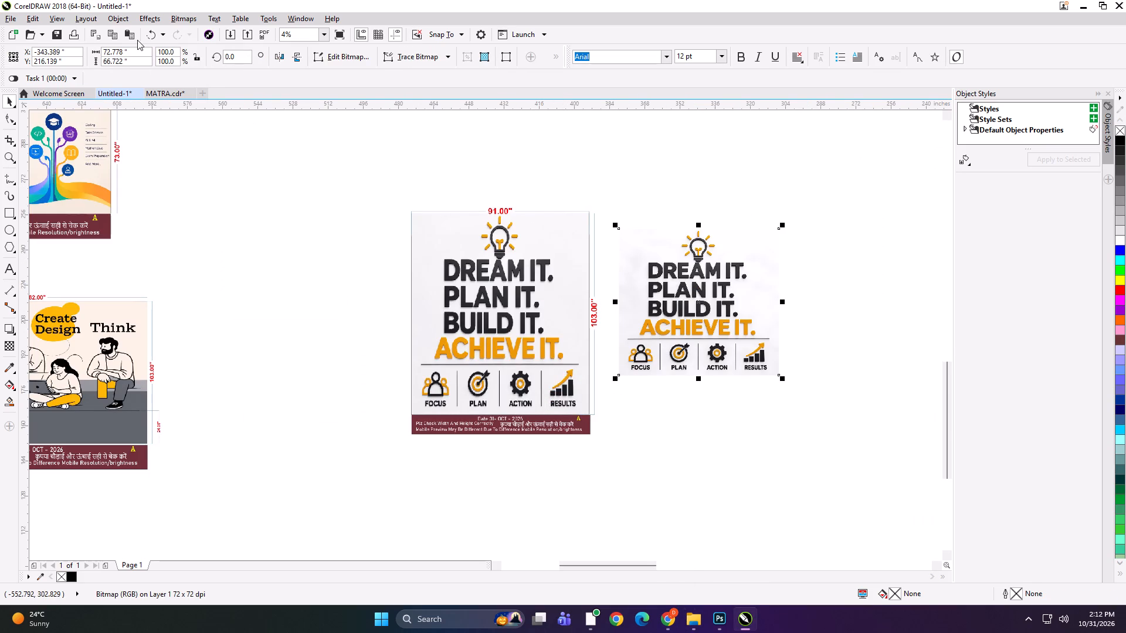
{"action": "left_click", "coordinate": [138, 50]}
{"action": "key", "text": "ctrl+a"}
{"action": "type", "text": "91"}
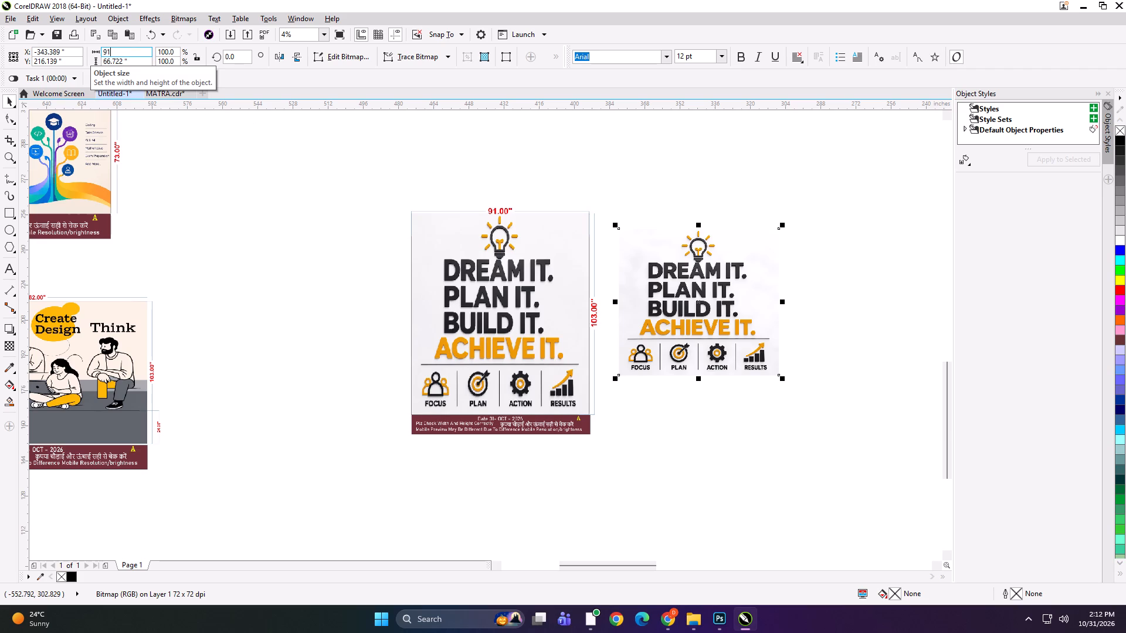
{"action": "key", "text": "Tab"}
{"action": "type", "text": "103"}
{"action": "key", "text": "Return"}
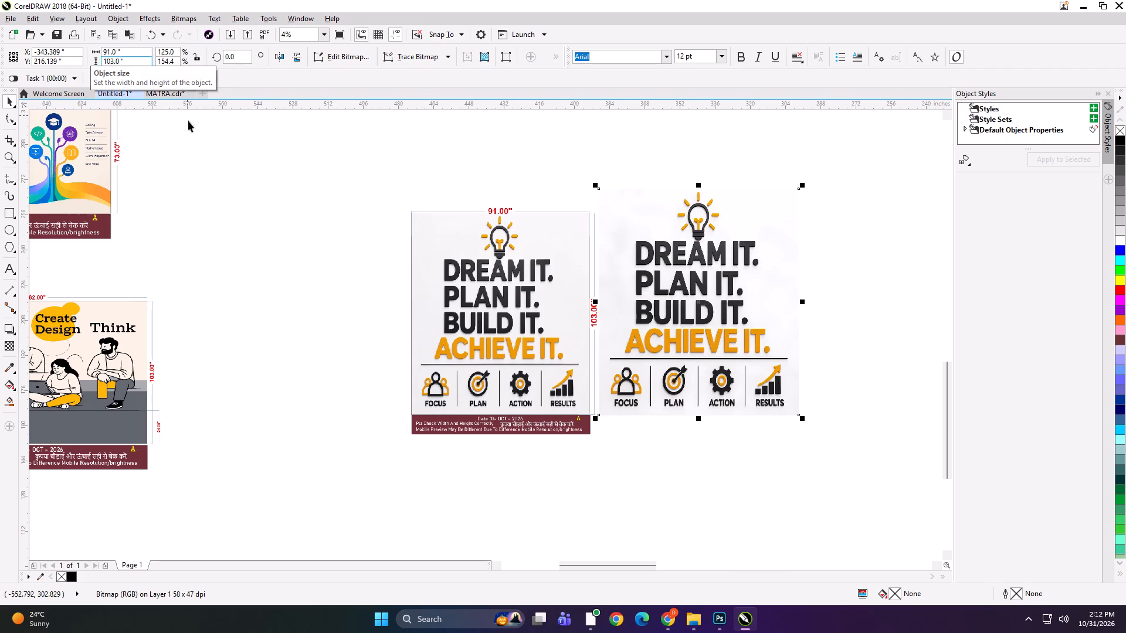
Move the DREAM IT preview clear of the resized artwork and shift the artwork slightly down.
{"action": "left_click", "coordinate": [439, 306]}
{"action": "left_click_drag", "start_coordinate": [436, 306], "coordinate": [408, 301]}
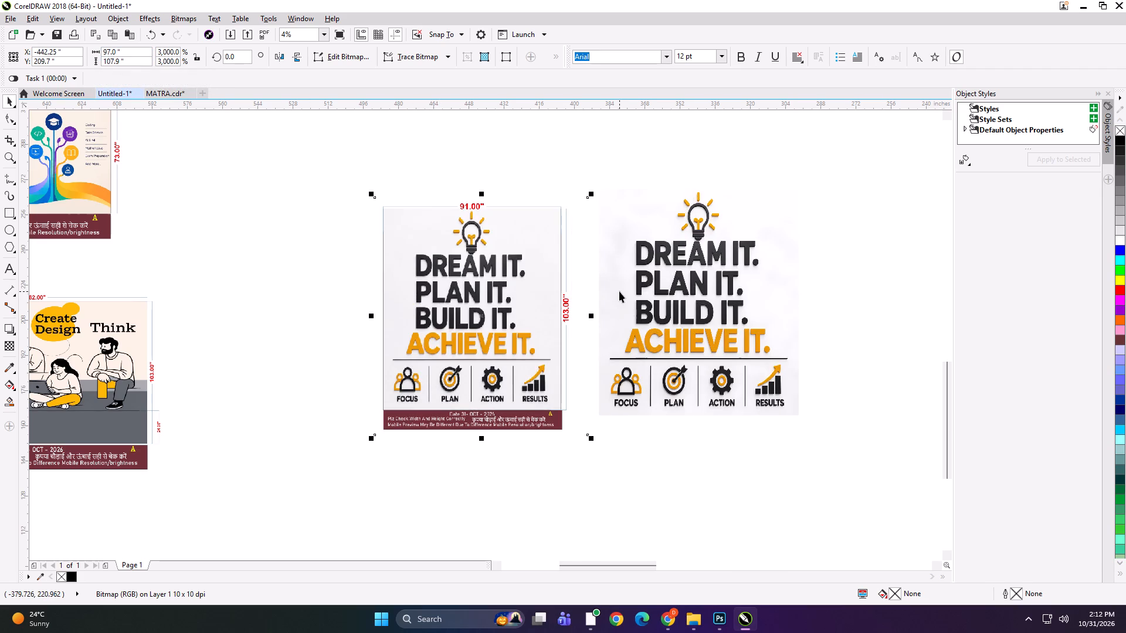
{"action": "left_click_drag", "start_coordinate": [527, 280], "coordinate": [479, 266]}
{"action": "left_click", "coordinate": [646, 257]}
{"action": "left_click_drag", "start_coordinate": [645, 253], "coordinate": [645, 264]}
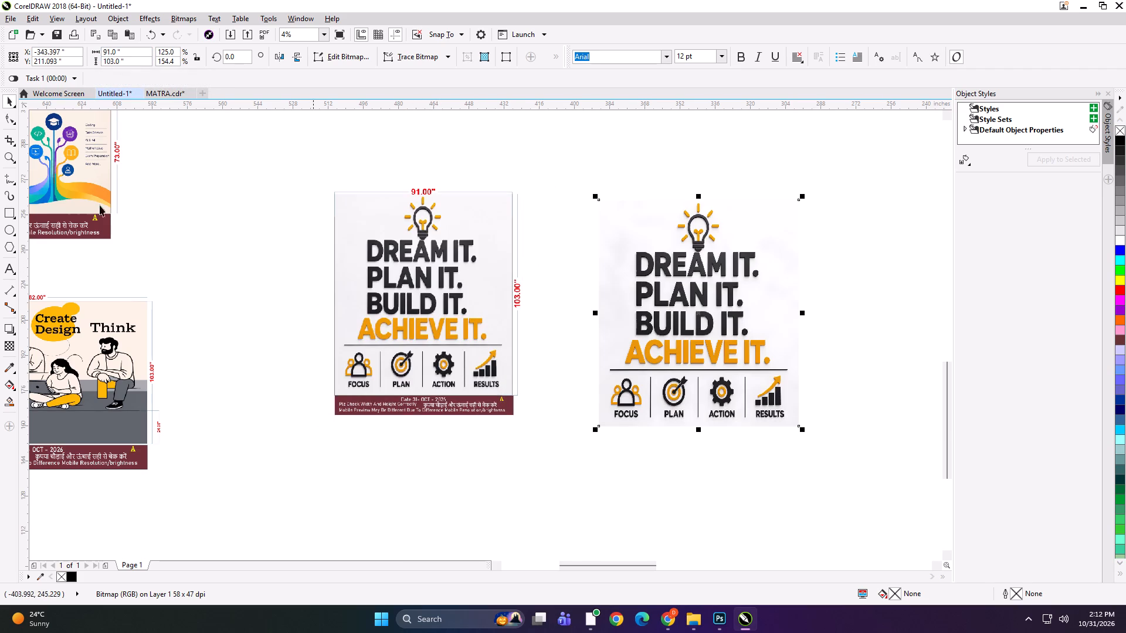
Add a 53 x 103 inch rectangle over the DREAM IT artwork, aligned to the artwork's left edge.
{"action": "double_click", "coordinate": [7, 213], "text": "shift"}
{"action": "key", "text": "shift+space"}
{"action": "left_click", "coordinate": [132, 53]}
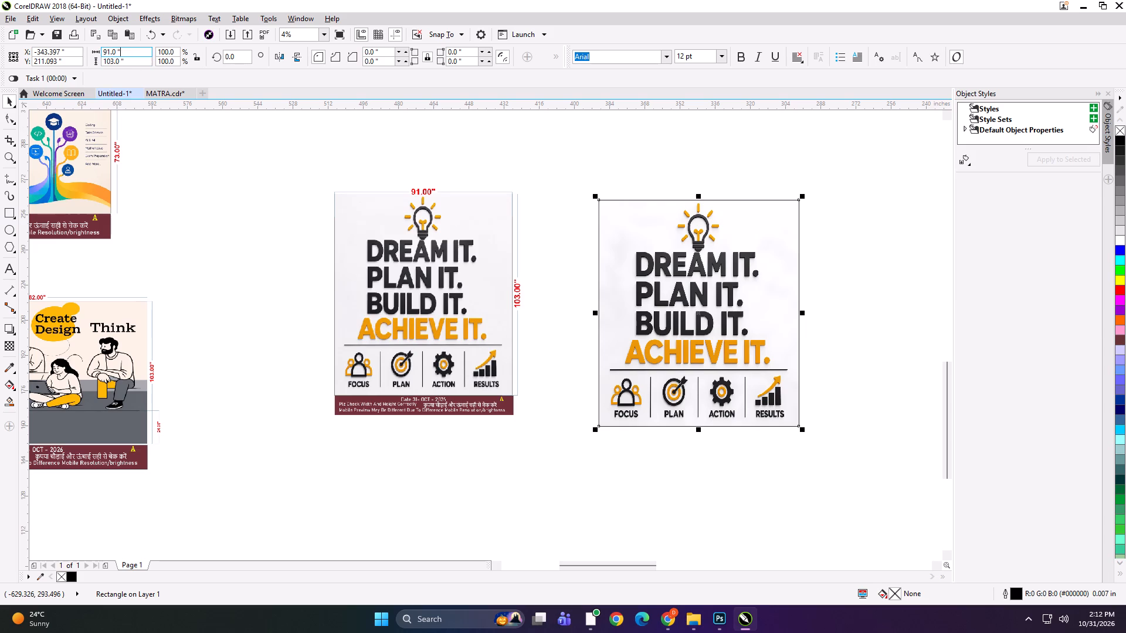
{"action": "key", "text": "ctrl+a"}
{"action": "type", "text": "53"}
{"action": "key", "text": "Return"}
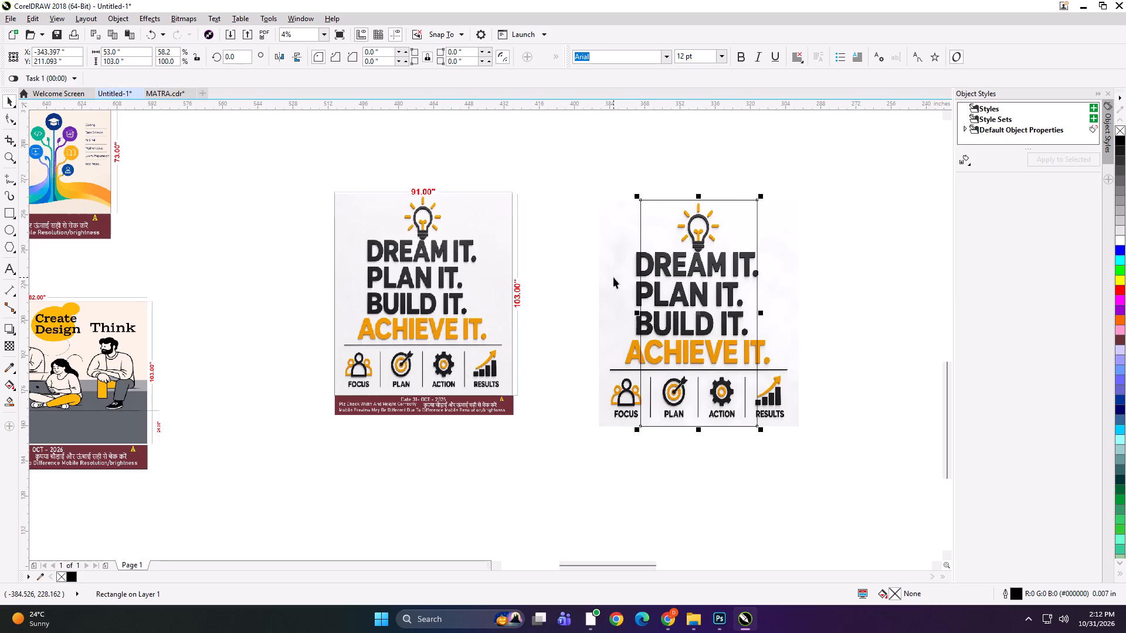
{"action": "left_click", "coordinate": [618, 277], "text": "shift"}
{"action": "key", "text": "l"}
{"action": "left_click", "coordinate": [616, 175]}
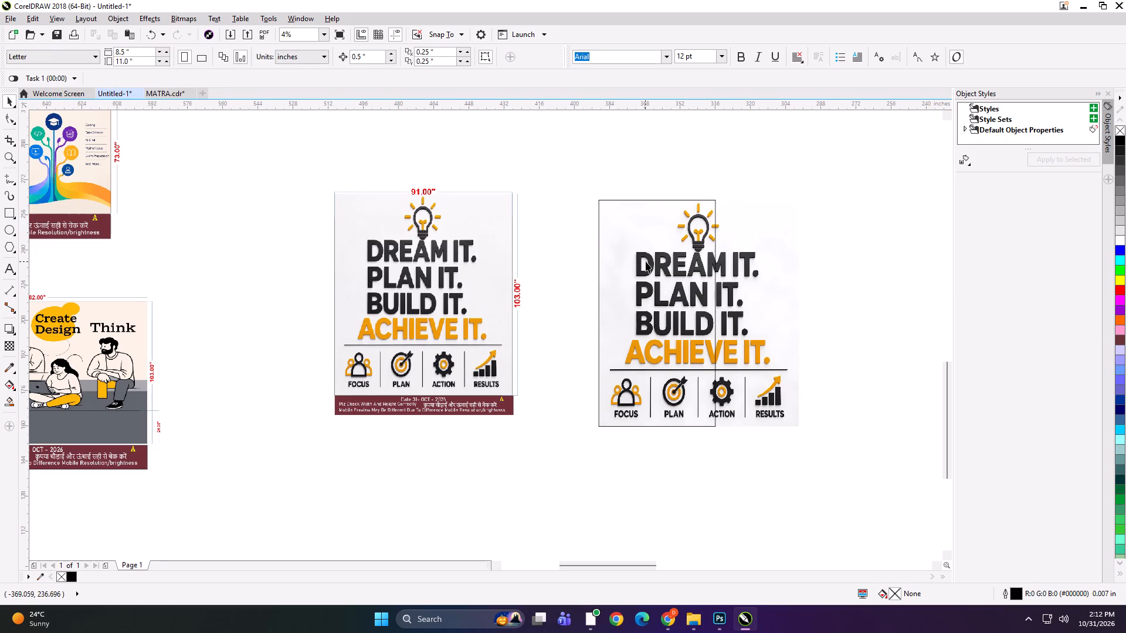
Mirror a copy of the 53-inch rectangle to its right, overlap it 0.5 inch, and narrow it to 38.5 inches at the artwork's edge.
{"action": "left_click", "coordinate": [622, 304]}
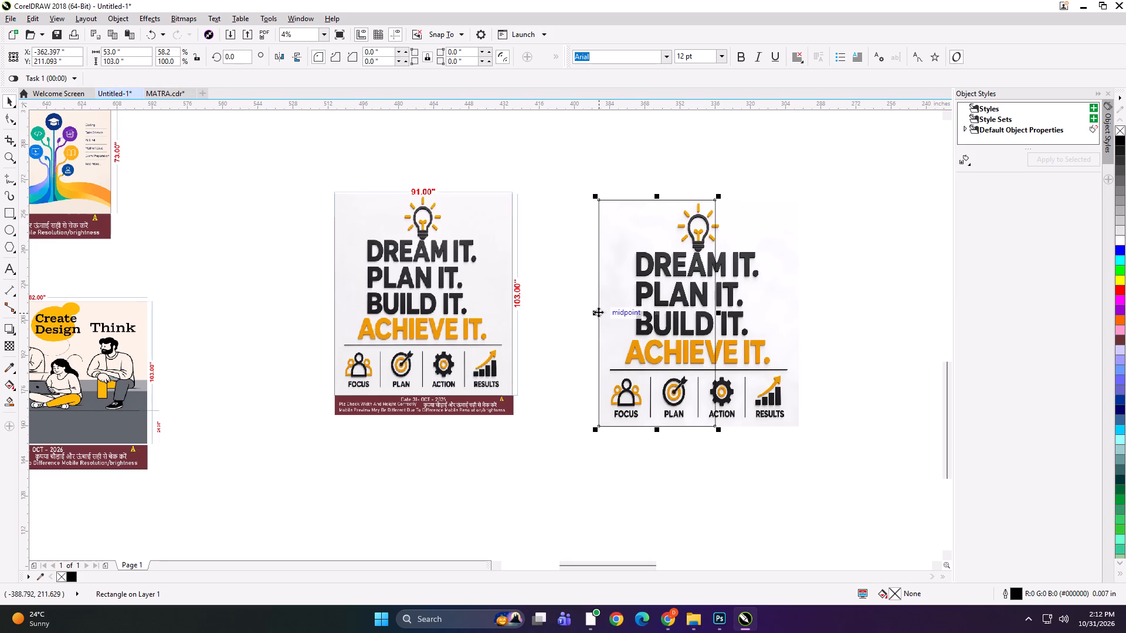
{"action": "left_click_drag", "start_coordinate": [593, 312], "coordinate": [767, 301]}
{"action": "right_click", "coordinate": [767, 301], "text": "ctrl"}
{"action": "key", "text": "Left"}
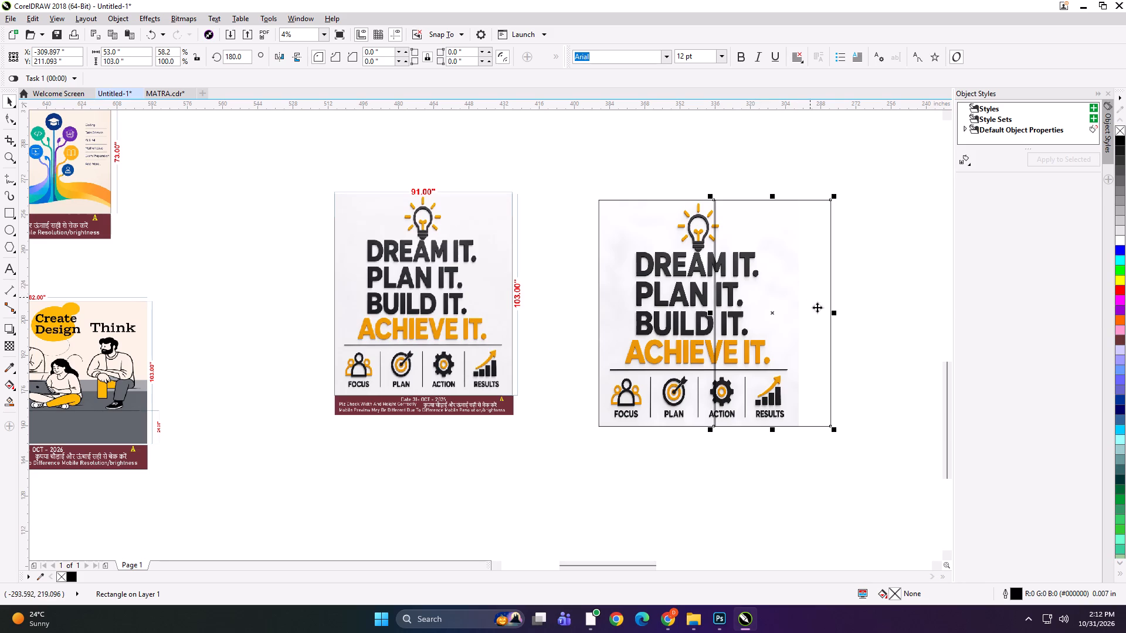
{"action": "left_click_drag", "start_coordinate": [837, 314], "coordinate": [807, 313]}
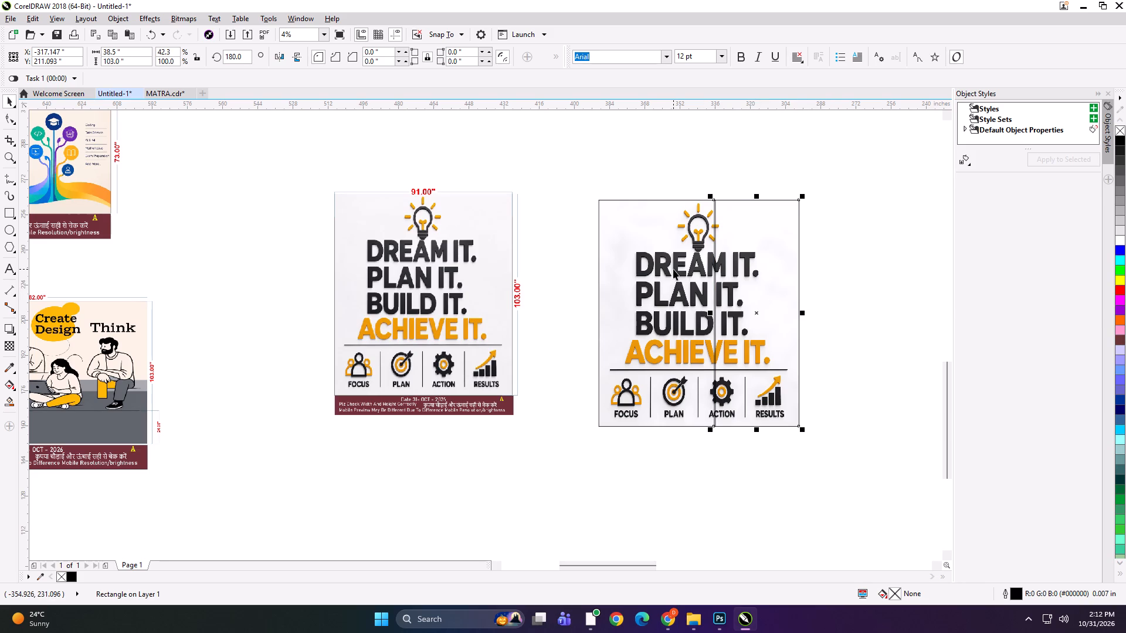
Group the two rectangles, PowerClip the DREAM IT artwork inside them, and ungroup the result into separate panels.
{"action": "scroll", "coordinate": [616, 260], "scroll_direction": "down", "scroll_amount": 1}
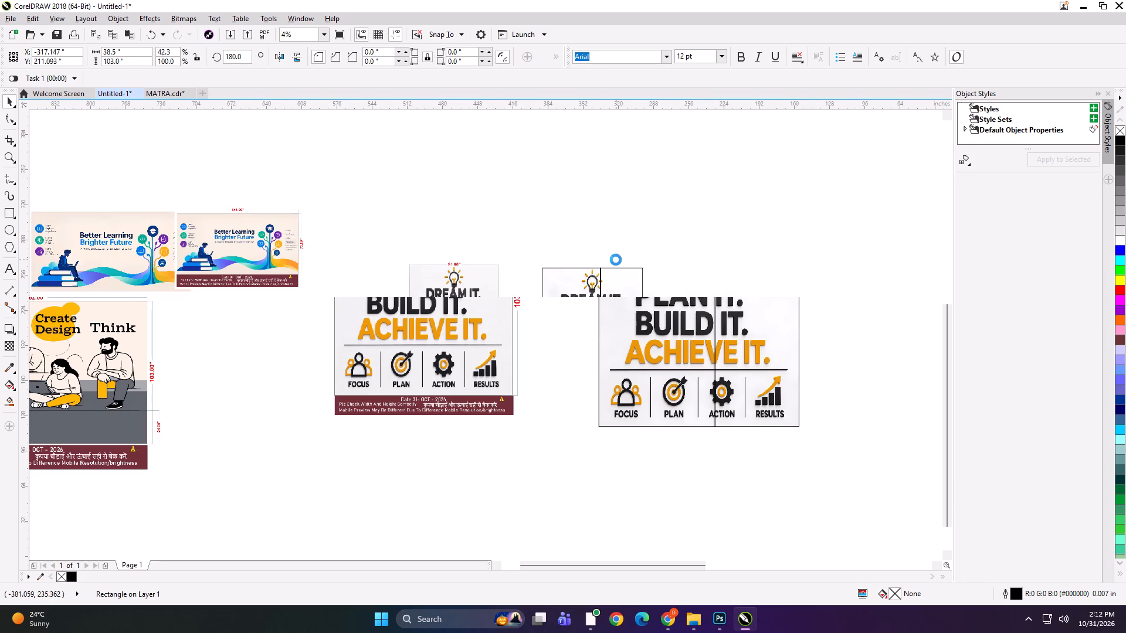
{"action": "scroll", "coordinate": [570, 342], "scroll_direction": "up", "scroll_amount": 1}
{"action": "left_click", "coordinate": [570, 314], "text": "shift"}
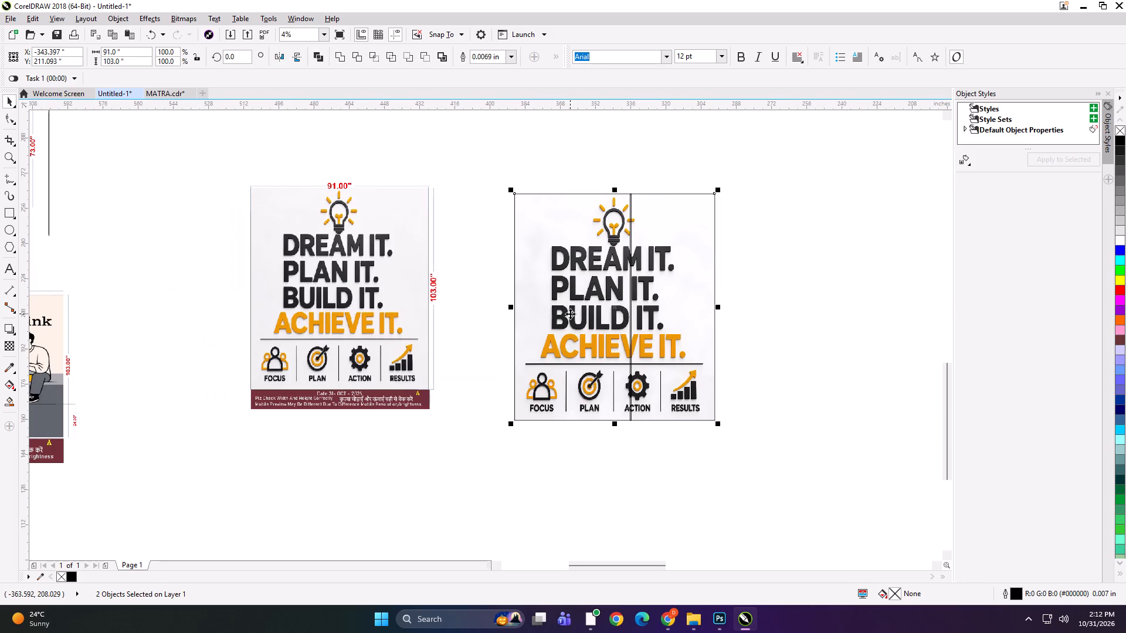
{"action": "key", "text": "ctrl+g"}
{"action": "left_click", "coordinate": [575, 148]}
{"action": "left_click", "coordinate": [593, 260], "text": "alt"}
{"action": "key", "text": "shift+Return"}
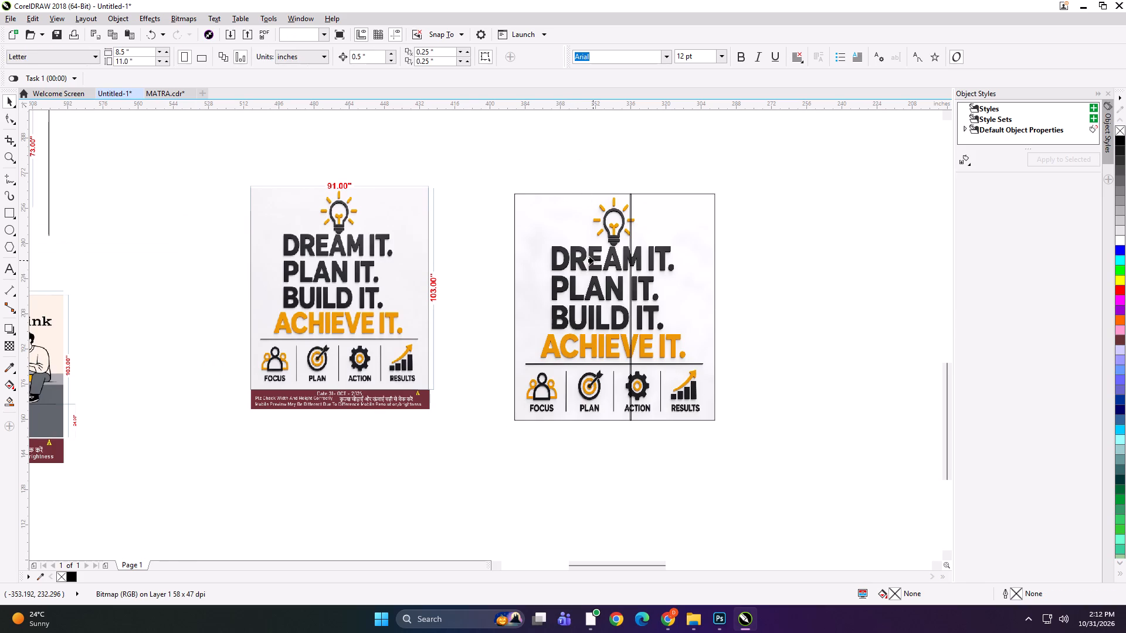
{"action": "left_click", "coordinate": [593, 260]}
{"action": "key", "text": "ctrl+u"}
{"action": "key", "text": "ctrl+u"}
{"action": "left_click", "coordinate": [605, 151]}
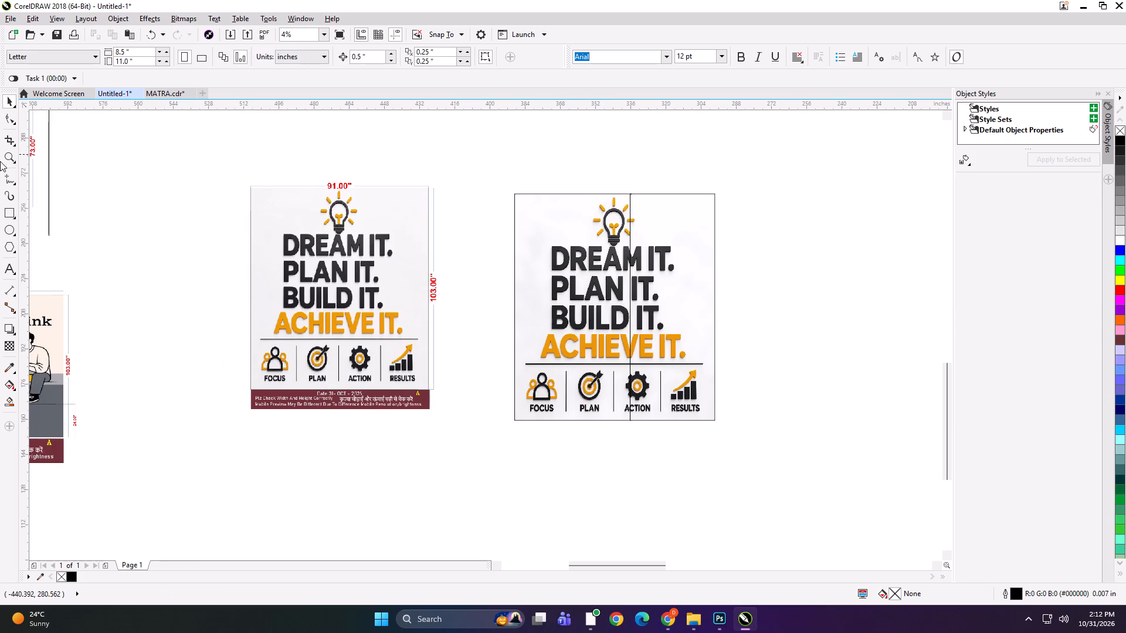
Add the text labels "91*103 PANEL 1" and "91*103 PANEL 2" at the top edges of the left and right panels.
{"action": "left_click", "coordinate": [8, 273]}
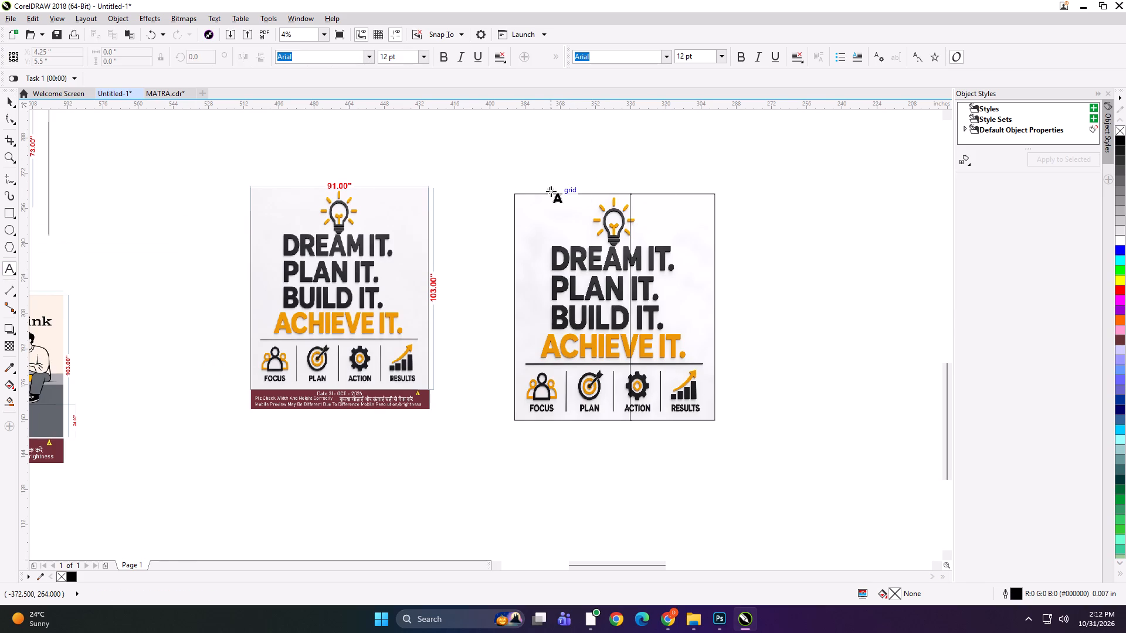
{"action": "left_click", "coordinate": [551, 191]}
{"action": "type", "text": "91*103 PANEL 1"}
{"action": "key", "text": "ctrl+a"}
{"action": "key", "text": "ctrl+c"}
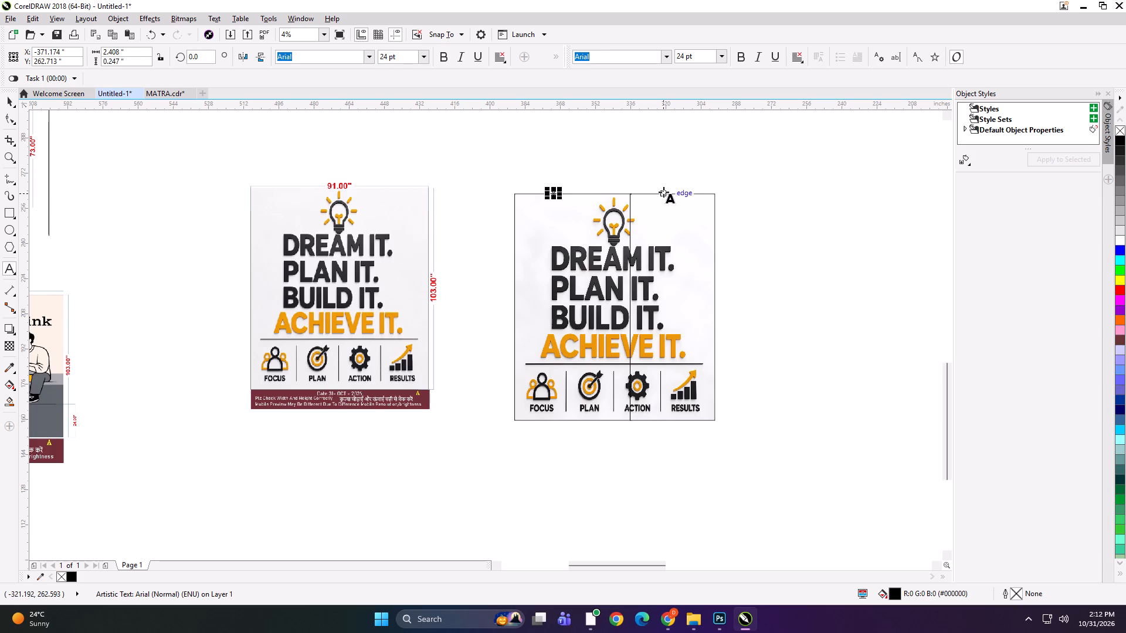
{"action": "left_click", "coordinate": [663, 192]}
{"action": "key", "text": "ctrl+v"}
{"action": "key", "text": "BackSpace"}
{"action": "key", "text": "2"}
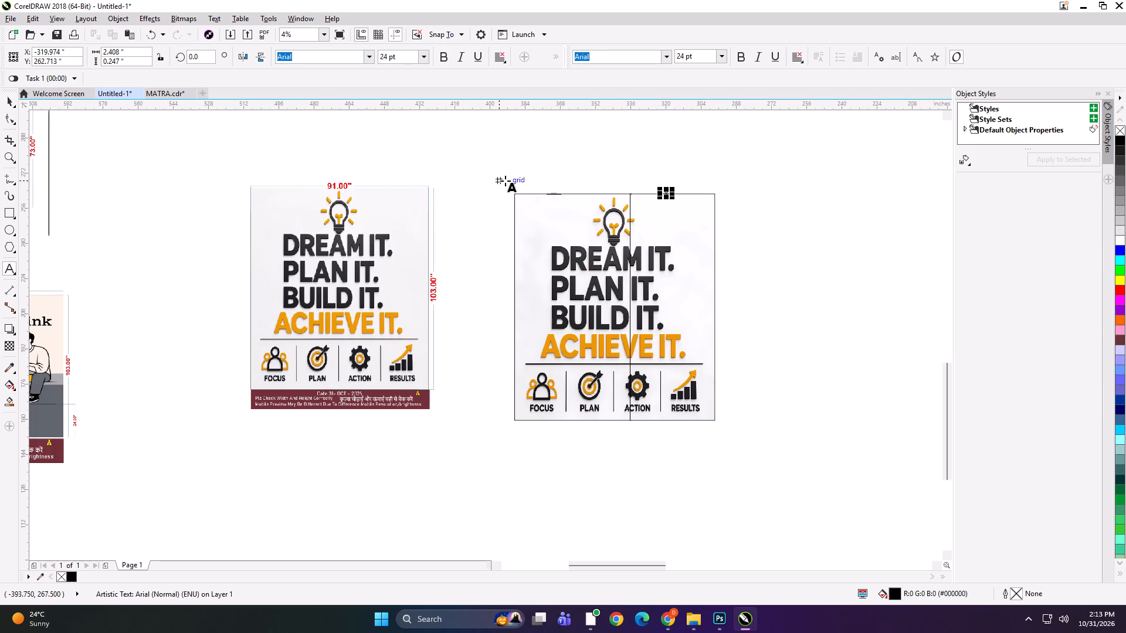
{"action": "left_click", "coordinate": [6, 106]}
Group each DREAM IT panel with its own text label.
{"action": "left_click", "coordinate": [672, 271], "text": "shift"}
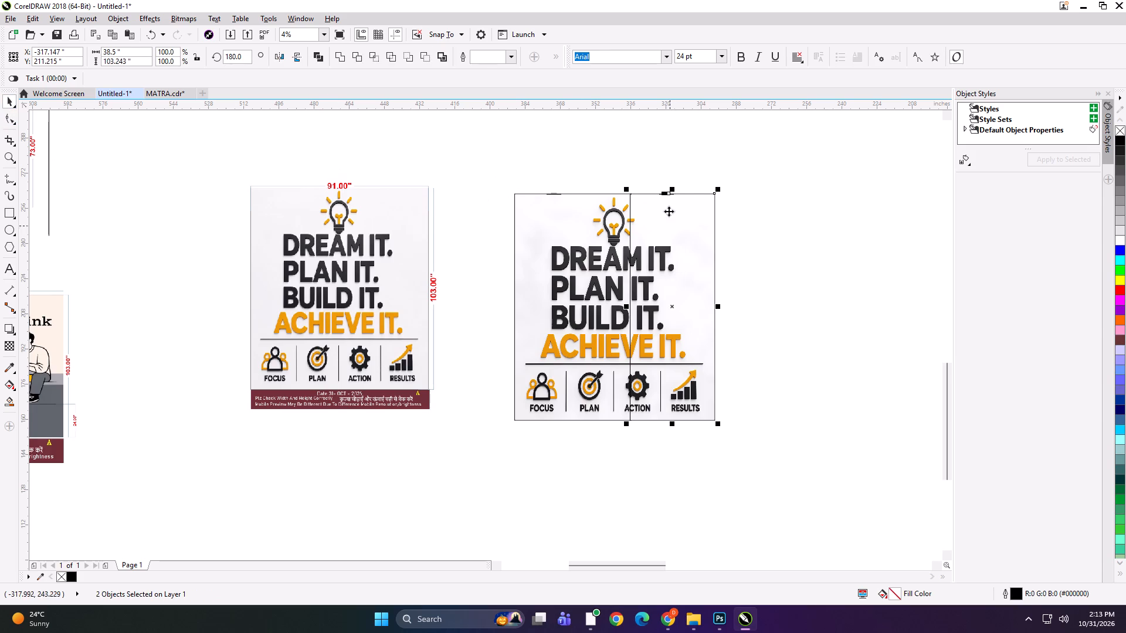
{"action": "key", "text": "ctrl+g"}
{"action": "left_click_drag", "start_coordinate": [651, 163], "coordinate": [498, 266]}
{"action": "left_click", "coordinate": [576, 237], "text": "shift"}
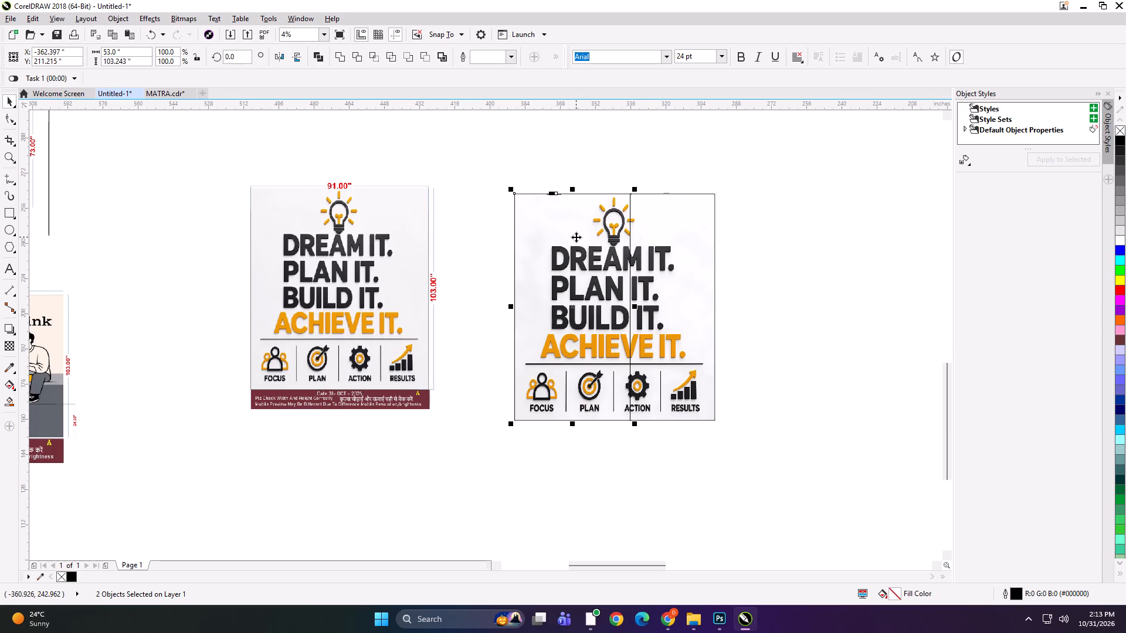
{"action": "key", "text": "ctrl+g"}
Start exporting the labelled left panel and create and open a destination folder named "91x103 B".
{"action": "key", "text": "ctrl+e"}
{"action": "left_click", "coordinate": [529, 195]}
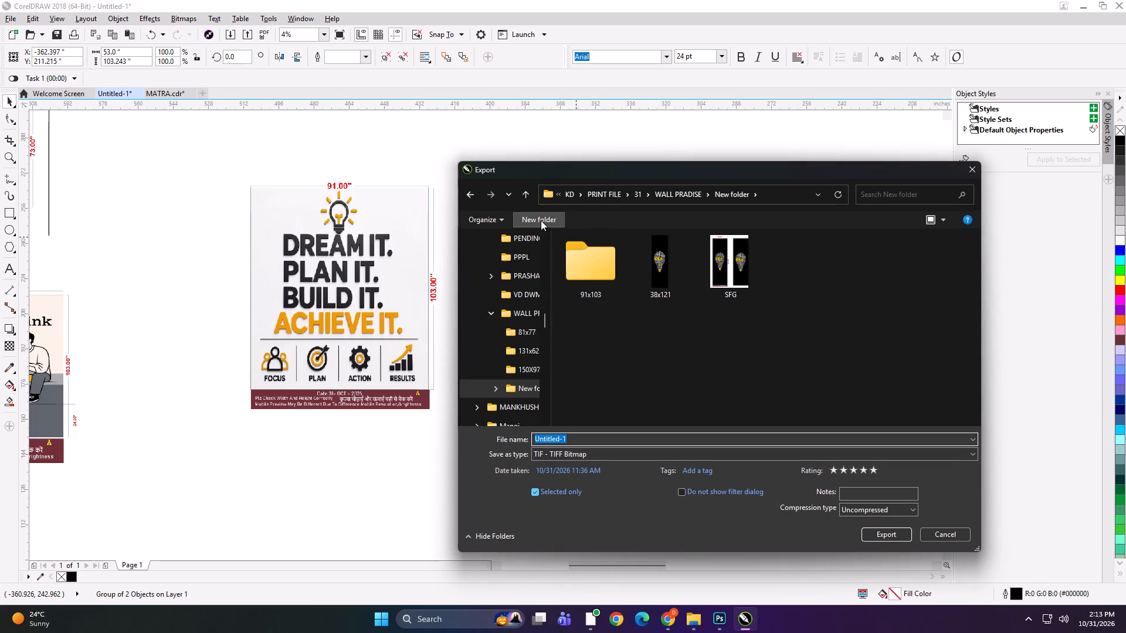
{"action": "left_click", "coordinate": [541, 220]}
{"action": "type", "text": "91x"}
{"action": "key", "text": "End"}
{"action": "key", "text": "End"}
{"action": "type", "text": "03"}
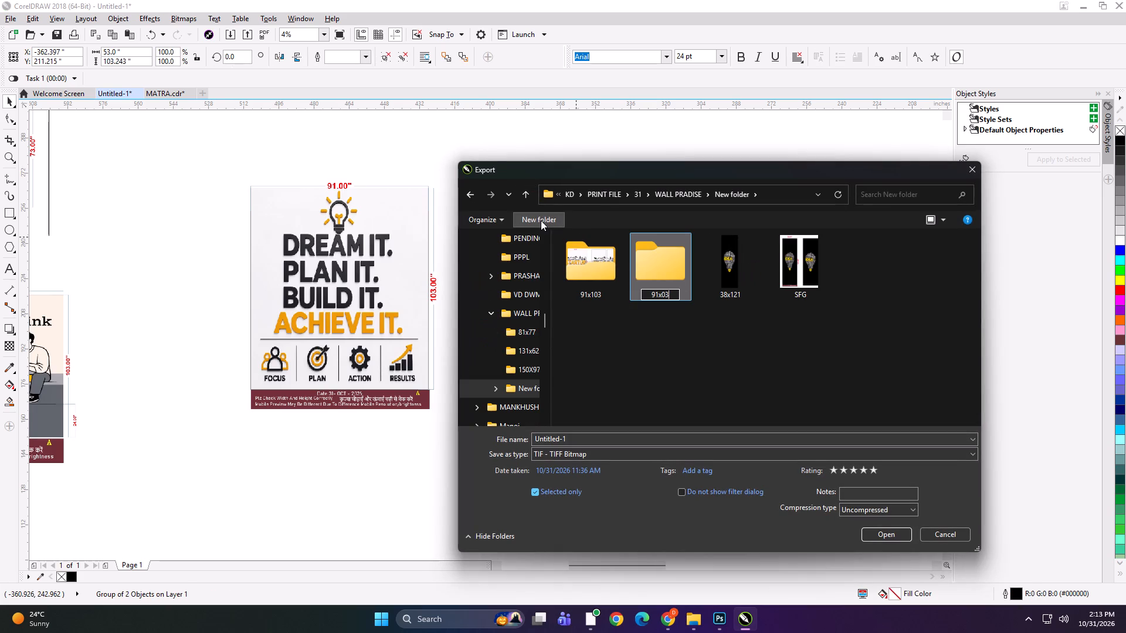
{"action": "key", "text": "BackSpace"}
{"action": "key", "text": "BackSpace"}
{"action": "type", "text": "103 B"}
{"action": "key", "text": "Return"}
{"action": "double_click", "coordinate": [635, 268]}
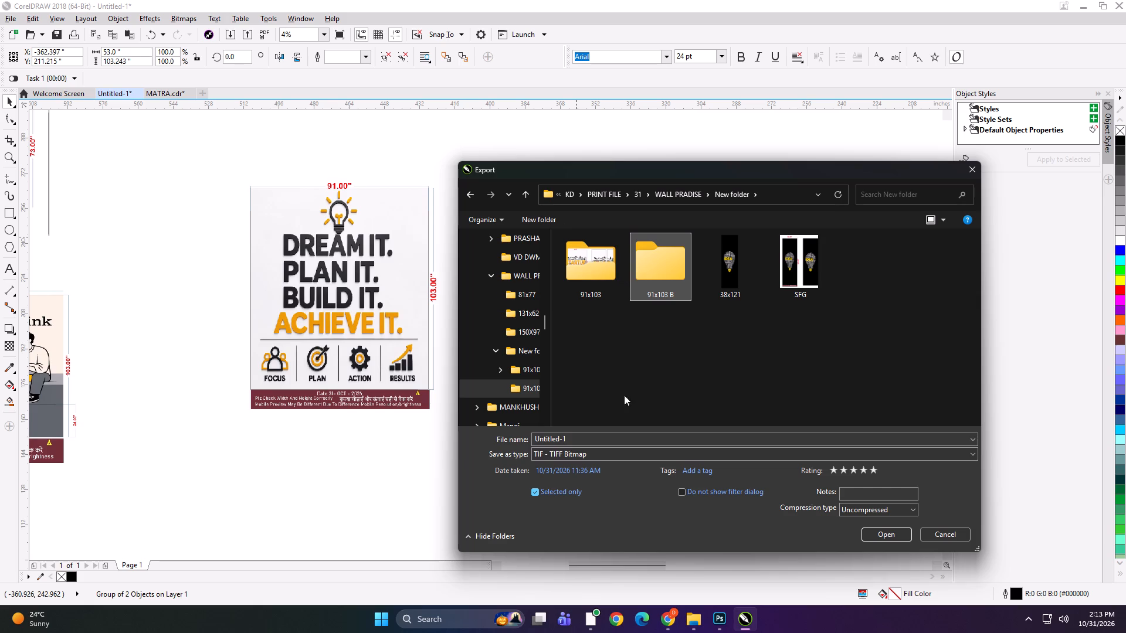
Export the left panel as TIFF "53x103 A" at 100 dpi in 24-bit RGB colour.
{"action": "left_click", "coordinate": [612, 442]}
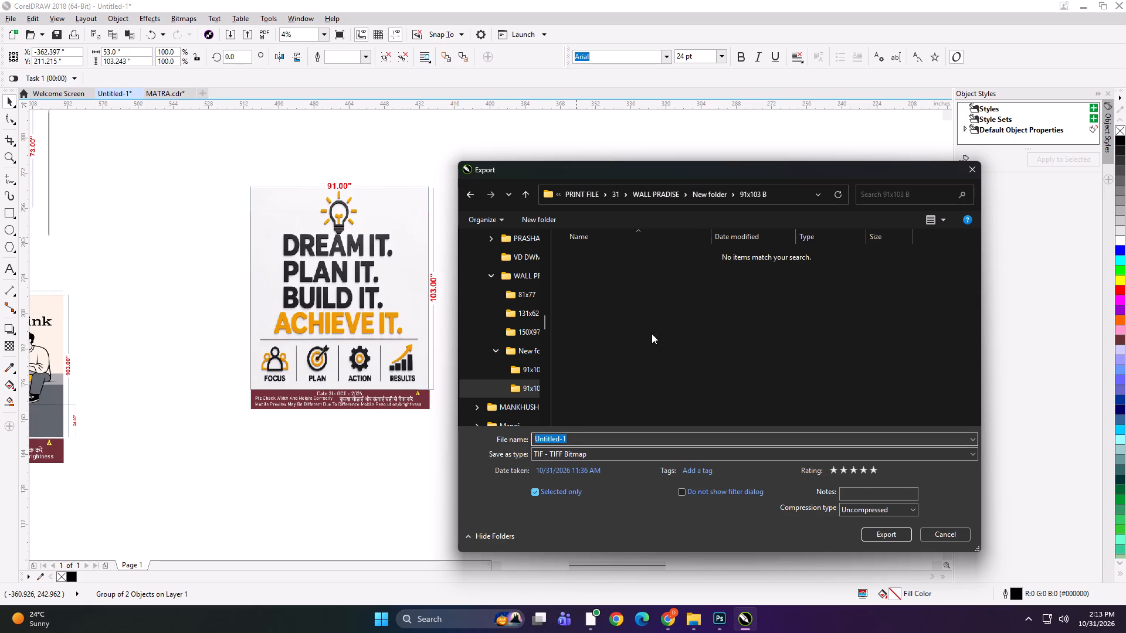
{"action": "type", "text": "53x103 A"}
{"action": "key", "text": "space"}
{"action": "key", "text": "Return"}
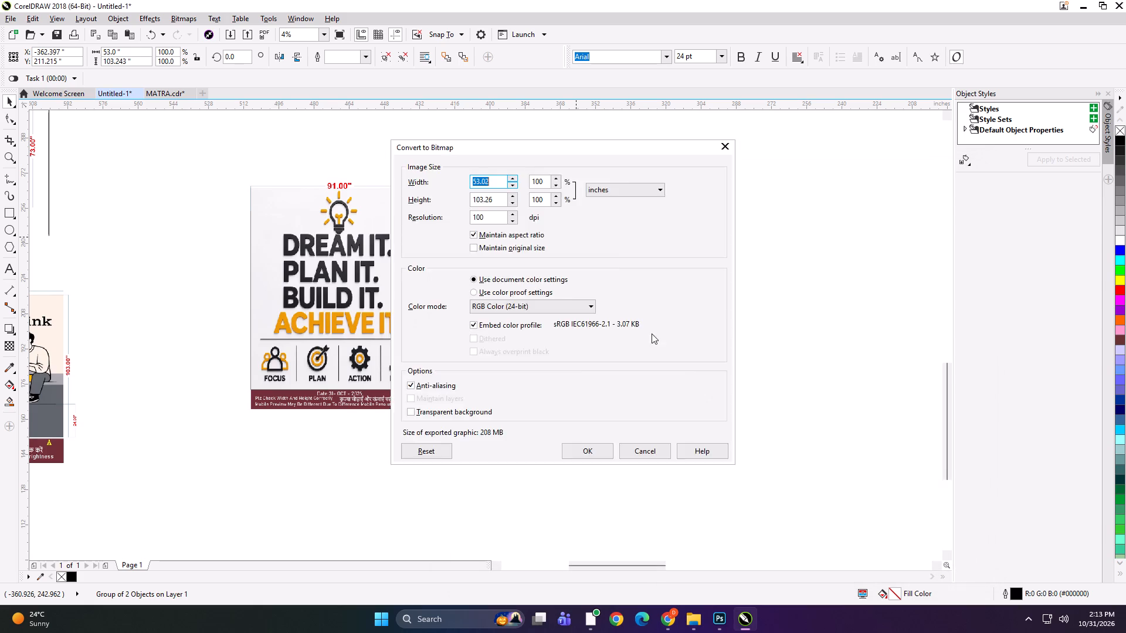
{"action": "key", "text": "Return"}
Export the labelled right panel as TIFF "38.5x103 B" into the same folder, accepting the bitmap settings.
{"action": "left_click", "coordinate": [652, 333]}
{"action": "key", "text": "ctrl+e"}
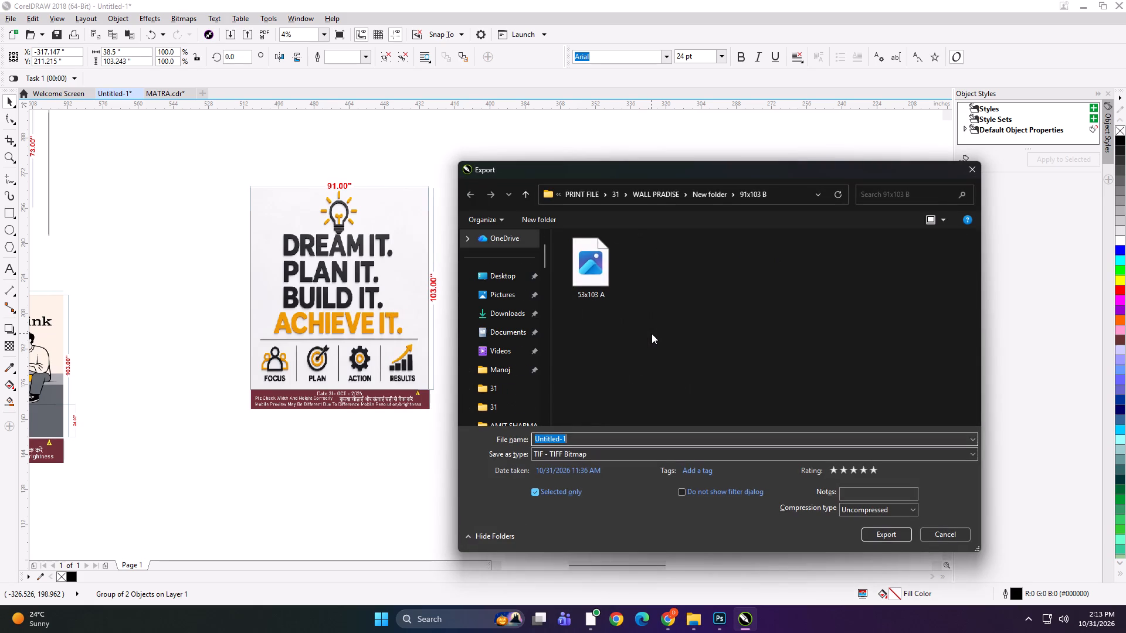
{"action": "type", "text": "38.5x103 B"}
{"action": "key", "text": "Return"}
{"action": "key", "text": "Return"}
Shift the right DREAM IT panel 4 inches to the right to leave a gap between the panels.
{"action": "key", "text": "Right"}
{"action": "key", "text": "Right"}
{"action": "key", "text": "Right"}
{"action": "key", "text": "Right"}
{"action": "key", "text": "Right"}
{"action": "key", "text": "Right"}
{"action": "key", "text": "Right"}
{"action": "key", "text": "Right"}
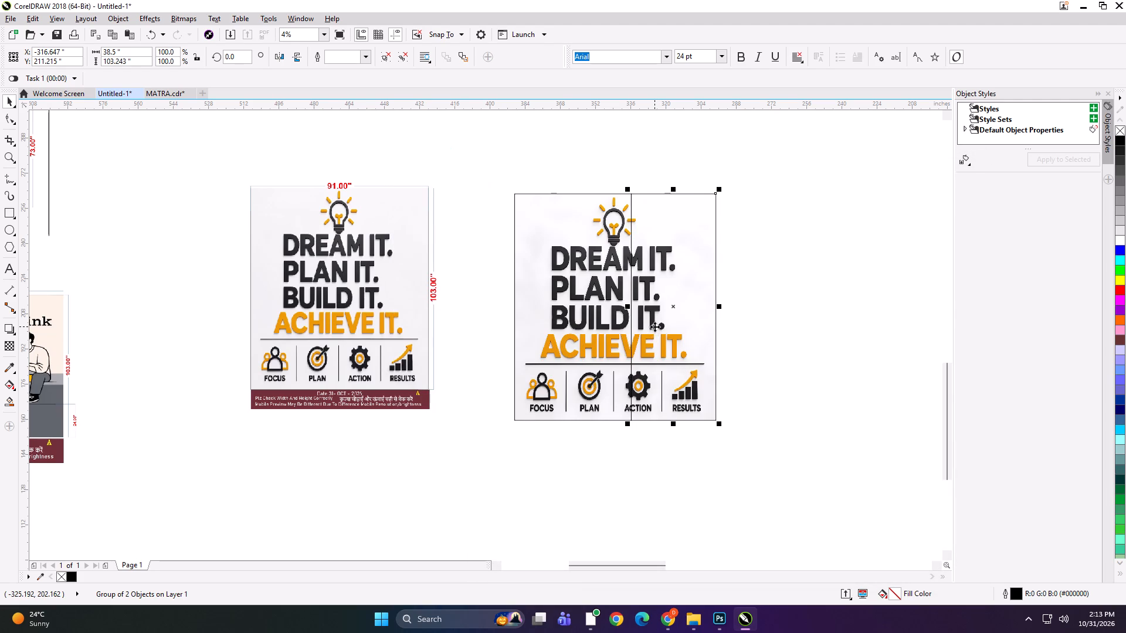
Move the two DREAM IT panels closer to the 91x103 proof and group all three objects.
{"action": "left_click", "coordinate": [534, 227], "text": "shift"}
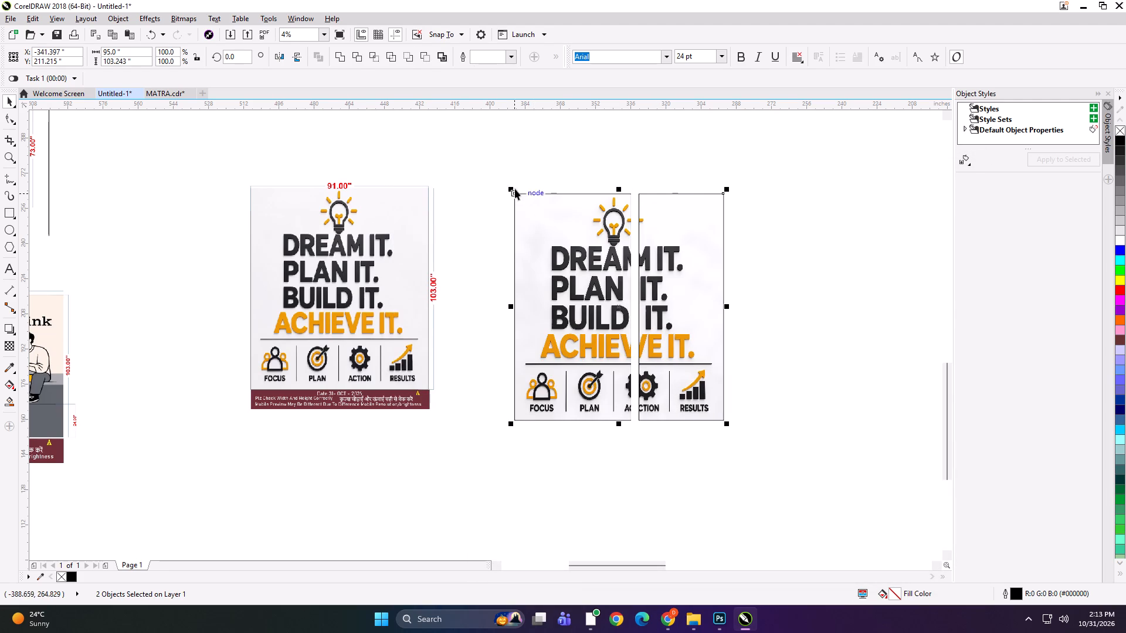
{"action": "left_click_drag", "start_coordinate": [560, 272], "coordinate": [514, 263]}
{"action": "left_click", "coordinate": [379, 277], "text": "shift"}
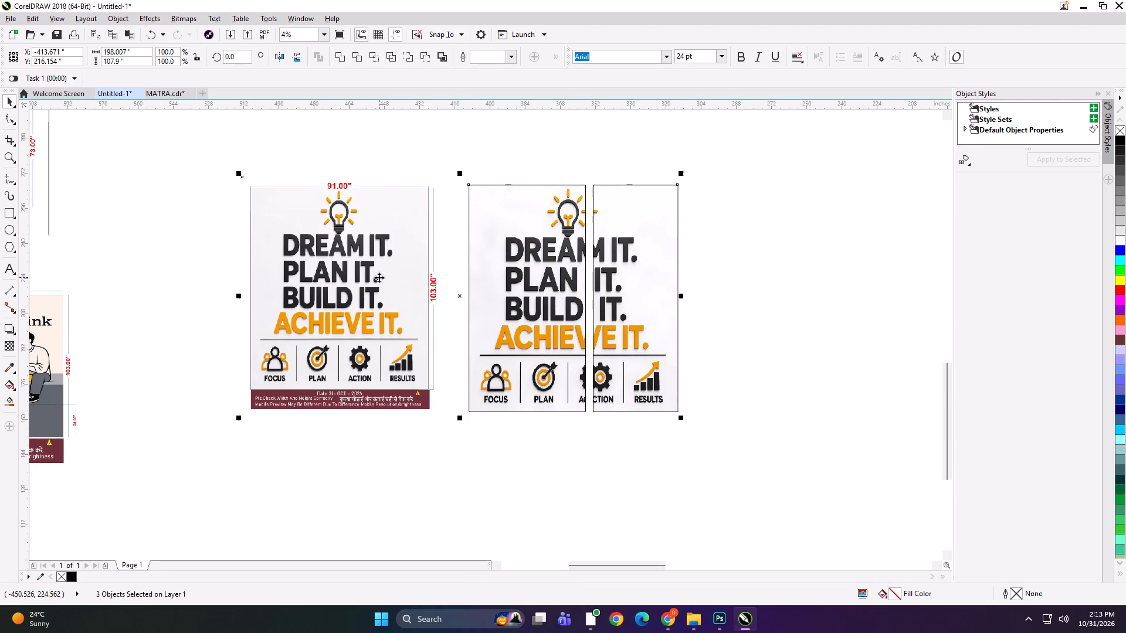
{"action": "key", "text": "ctrl+g"}
Scale the grouped DREAM IT proof and panels down proportionally to about 3.8 x 2.1 inches.
{"action": "left_click_drag", "start_coordinate": [685, 420], "coordinate": [477, 321], "text": "shift"}
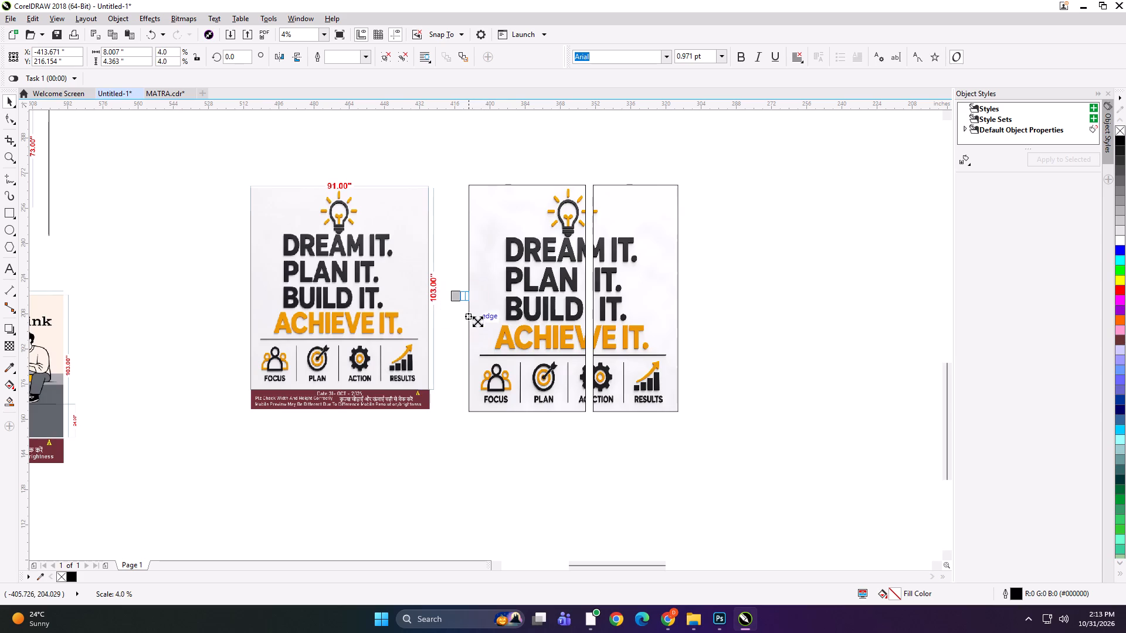
{"action": "left_click_drag", "start_coordinate": [477, 321], "coordinate": [474, 321], "text": "shift"}
{"action": "scroll", "coordinate": [462, 295], "scroll_direction": "up", "scroll_amount": 4}
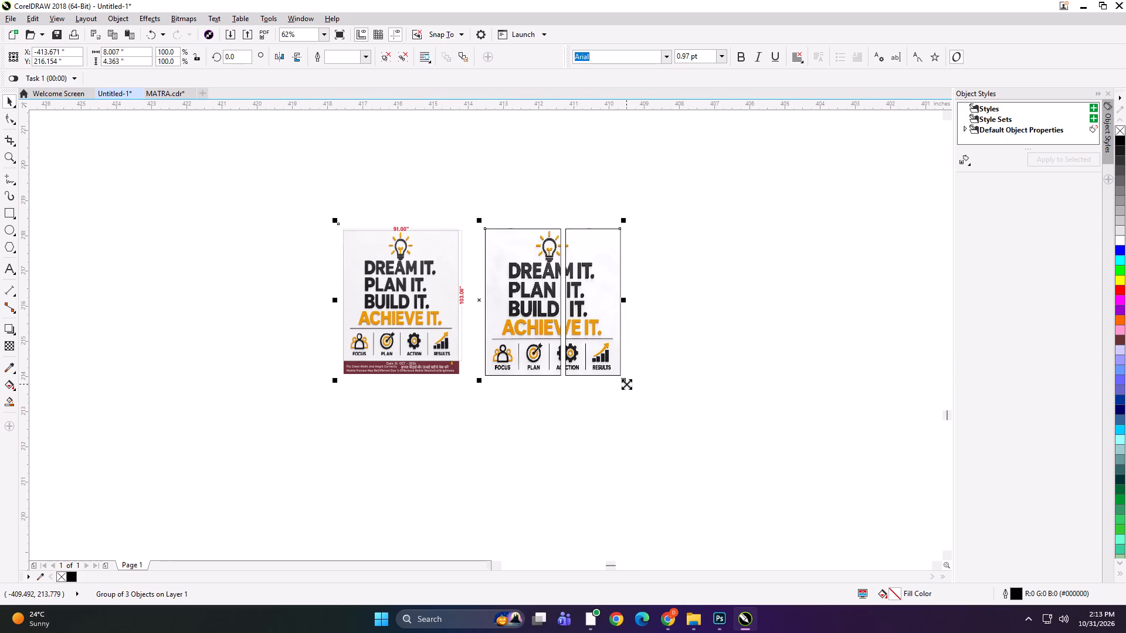
{"action": "left_click_drag", "start_coordinate": [619, 383], "coordinate": [590, 371], "text": "shift"}
{"action": "left_click", "coordinate": [558, 353], "text": "shift"}
{"action": "left_click", "coordinate": [613, 362]}
{"action": "left_click_drag", "start_coordinate": [625, 382], "coordinate": [554, 351], "text": "shift"}
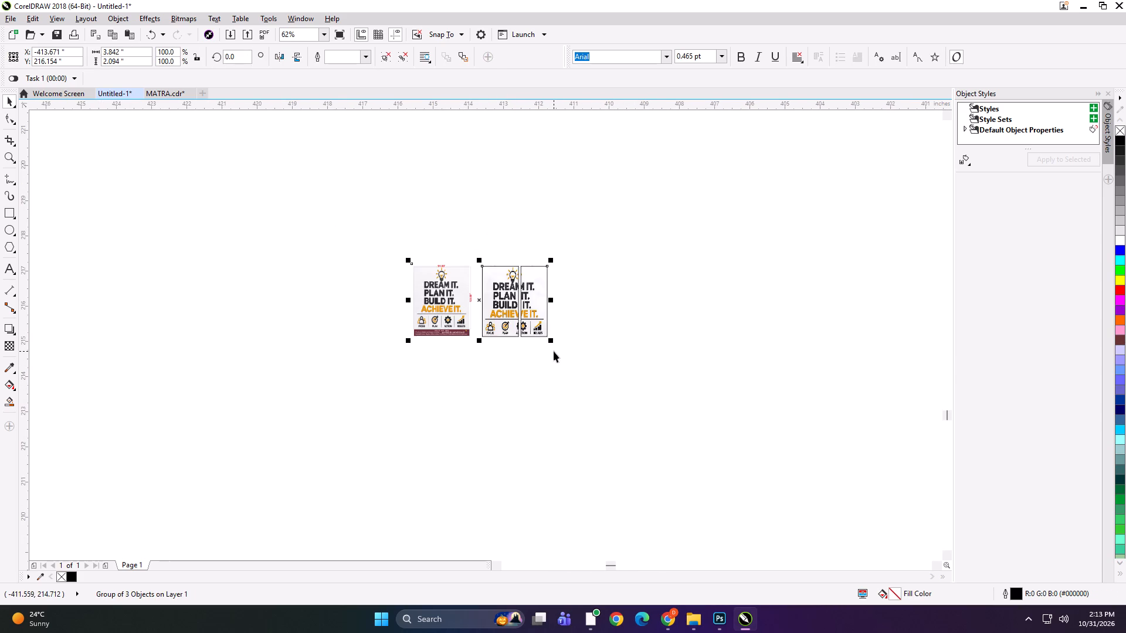
Export the reduced reference group as "SFGD" into the "91x103 B" folder, accepting the export settings.
{"action": "key", "text": "ctrl+e"}
{"action": "type", "text": "SFGD"}
{"action": "key", "text": "Return"}
{"action": "key", "text": "Return"}
{"action": "key", "text": "Return"}
Delete the reduced DREAM IT reference group from the drawing.
{"action": "key", "text": "Delete"}
{"action": "key", "text": "F4"}
{"action": "left_click", "coordinate": [474, 362]}
Move the Better Learning artwork and its 145x73 proof apart so they no longer overlap.
{"action": "scroll", "coordinate": [42, 305], "scroll_direction": "up", "scroll_amount": 1}
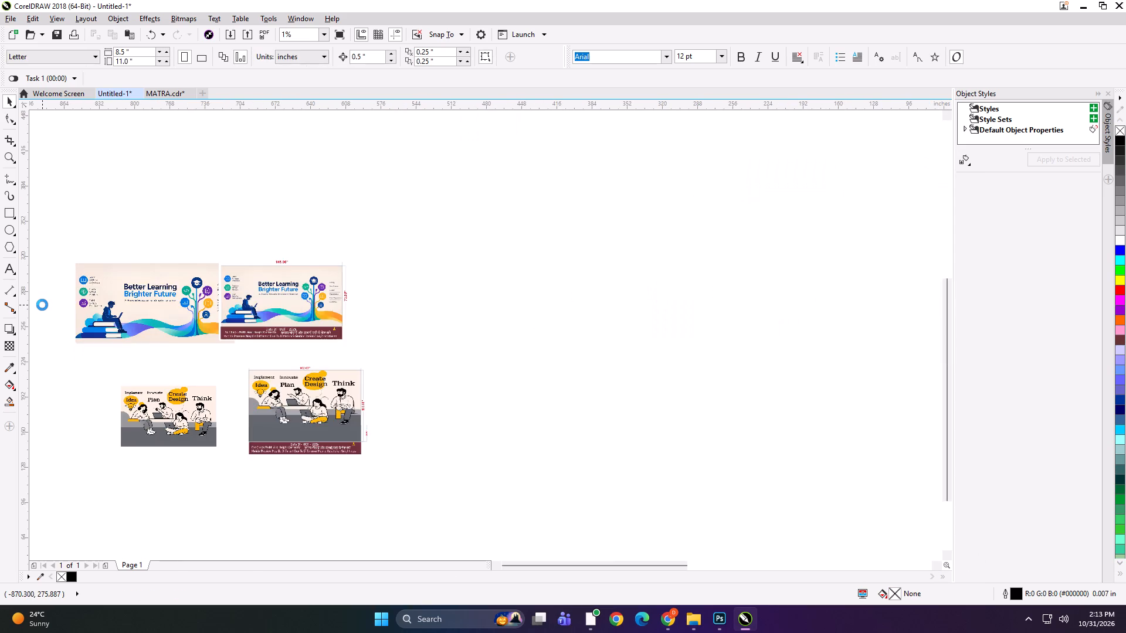
{"action": "scroll", "coordinate": [42, 305], "scroll_direction": "up", "scroll_amount": 1}
{"action": "left_click", "coordinate": [520, 298]}
{"action": "left_click_drag", "start_coordinate": [528, 296], "coordinate": [593, 274]}
{"action": "left_click_drag", "start_coordinate": [412, 278], "coordinate": [400, 267]}
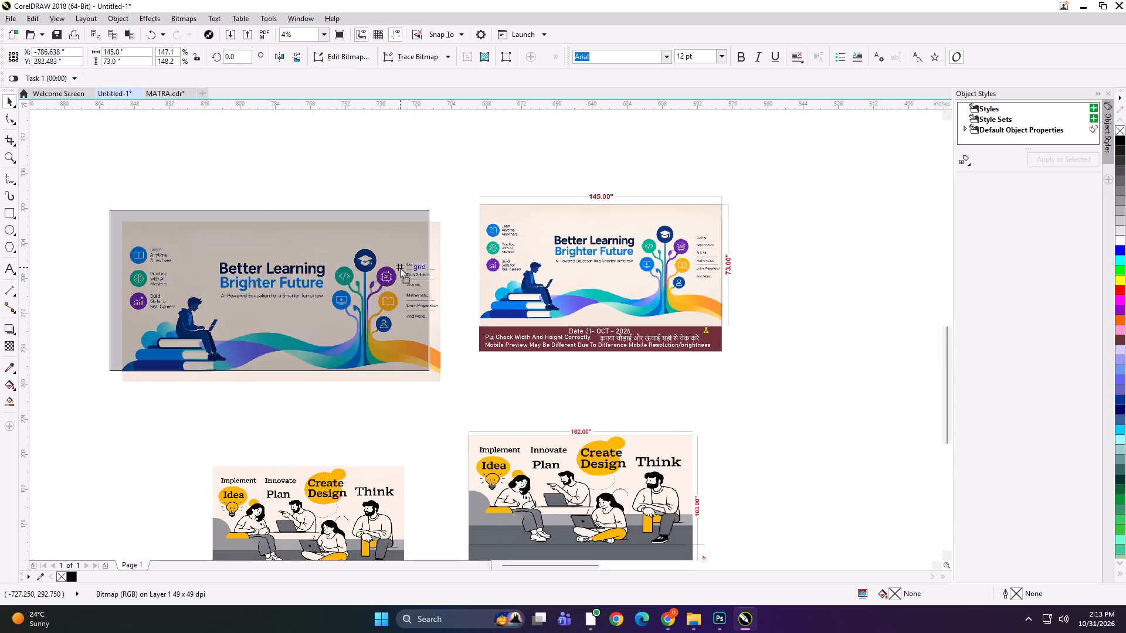
{"action": "left_click_drag", "start_coordinate": [400, 267], "coordinate": [399, 267]}
{"action": "left_click", "coordinate": [219, 268]}
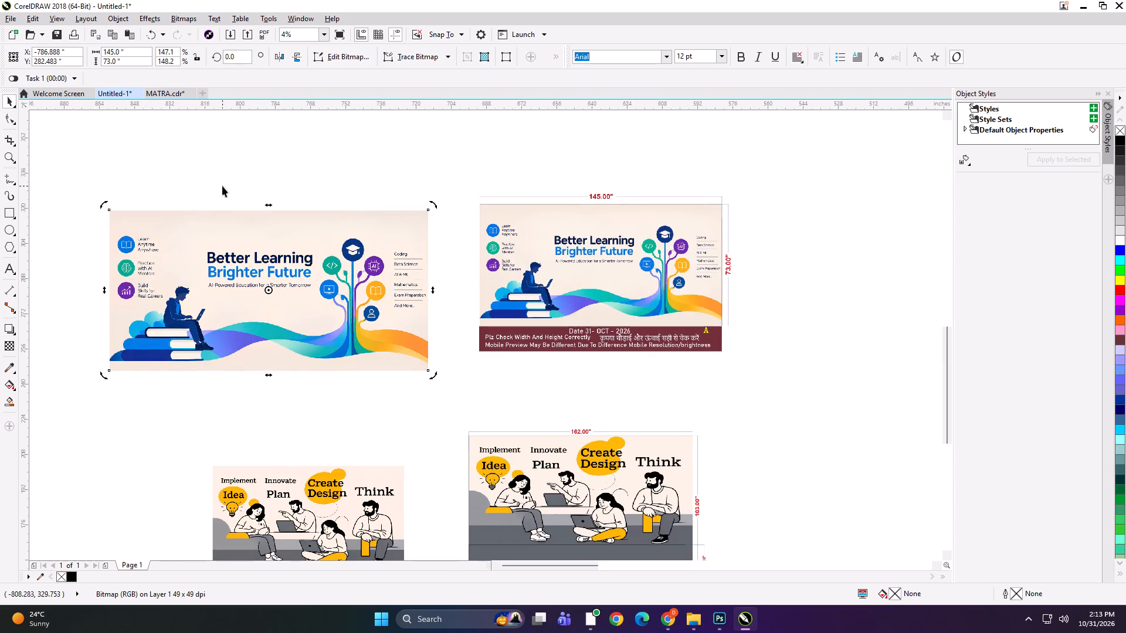
{"action": "left_click", "coordinate": [229, 155]}
Add a rectangle over the Better Learning artwork and set its width to 49 inches, keeping the 73-inch height.
{"action": "left_click", "coordinate": [246, 274]}
{"action": "double_click", "coordinate": [4, 213], "text": "shift"}
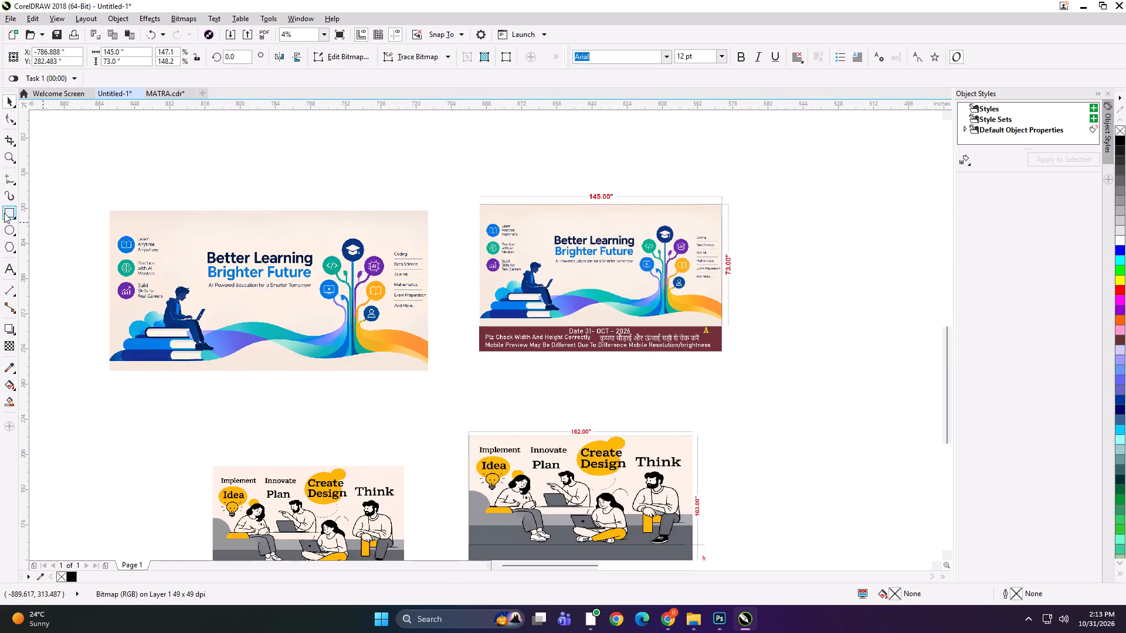
{"action": "key", "text": "shift+space"}
{"action": "left_click", "coordinate": [131, 54]}
{"action": "key", "text": "ctrl+a"}
{"action": "type", "text": "49"}
{"action": "key", "text": "Return"}
Align the 49 x 73 inch frame to the artwork's left edge.
{"action": "double_click", "coordinate": [155, 244], "text": "shift"}
{"action": "left_click", "coordinate": [193, 252], "text": "shift"}
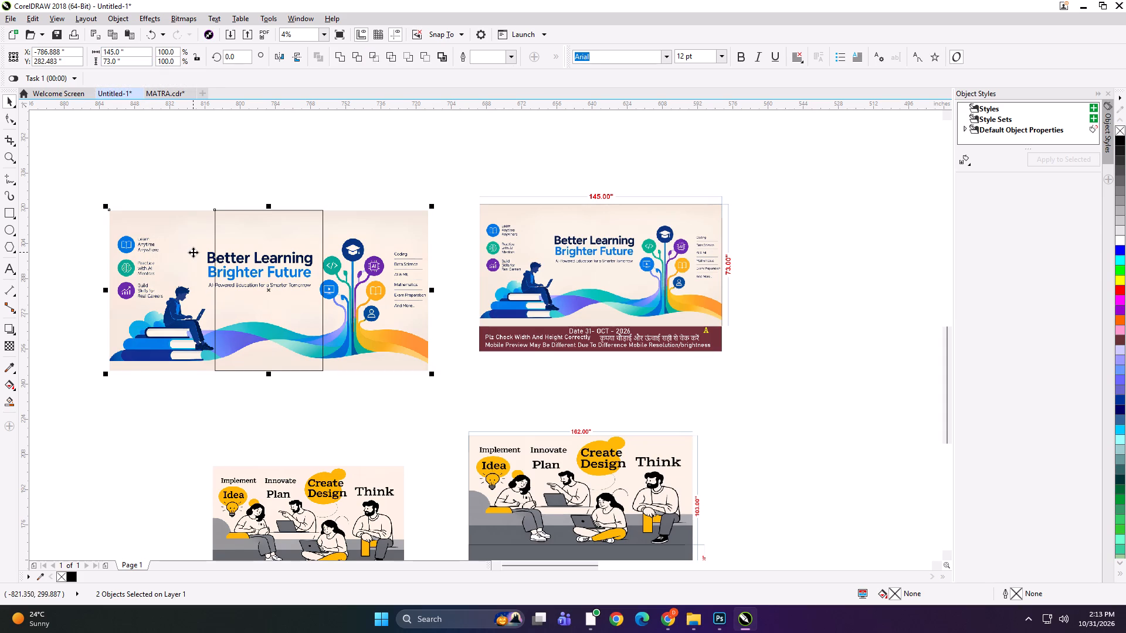
{"action": "key", "text": "l"}
{"action": "left_click", "coordinate": [176, 160]}
{"action": "left_click", "coordinate": [181, 227]}
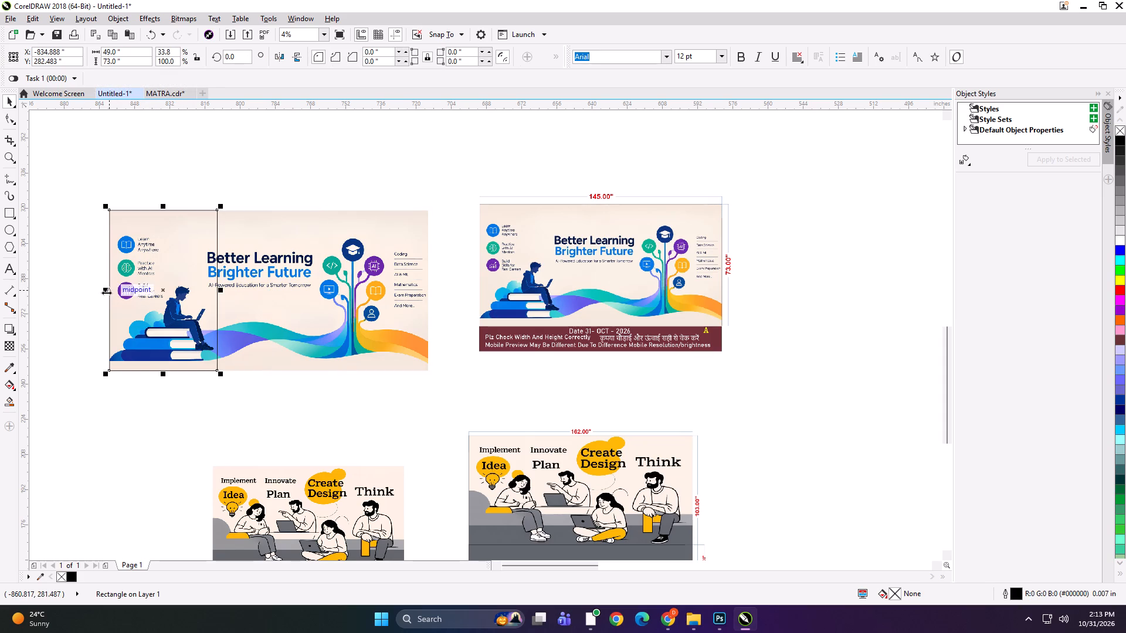
Mirror-copy the frame twice to the right, nudging each copy 0.5 inch left to overlap its neighbour.
{"action": "left_click_drag", "start_coordinate": [106, 292], "coordinate": [246, 286]}
{"action": "right_click", "coordinate": [244, 287], "text": "ctrl"}
{"action": "key", "text": "Left"}
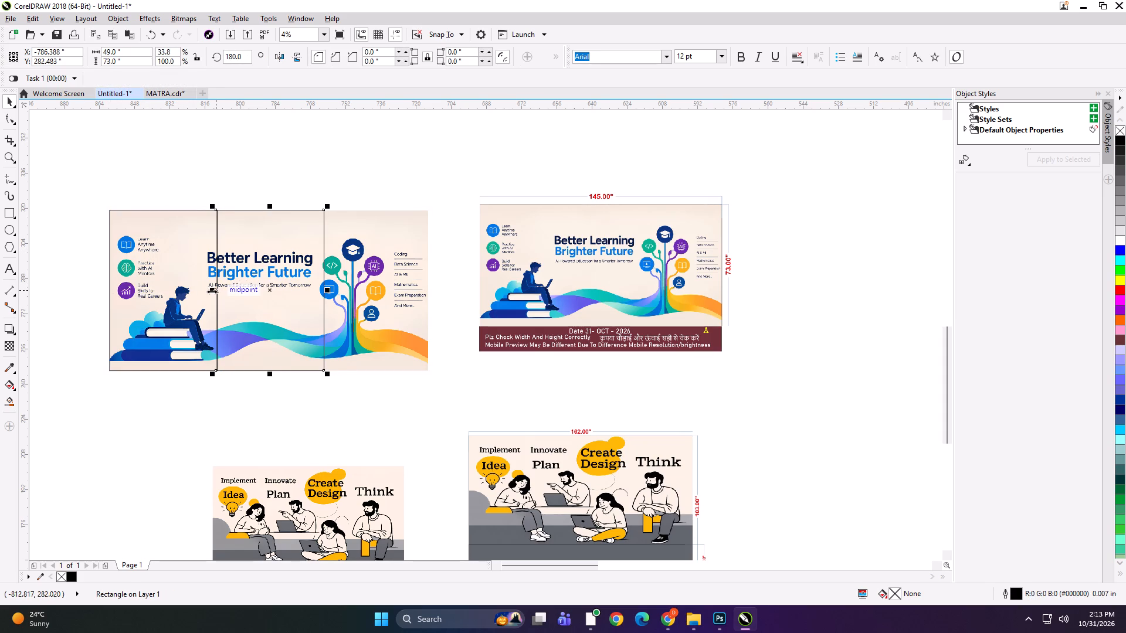
{"action": "left_click_drag", "start_coordinate": [212, 291], "coordinate": [383, 291]}
{"action": "right_click", "coordinate": [383, 291], "text": "ctrl"}
{"action": "key", "text": "Left"}
Narrow the third frame to 48 inches so it ends at the artwork's right edge.
{"action": "scroll", "coordinate": [421, 295], "scroll_direction": "up", "scroll_amount": 2}
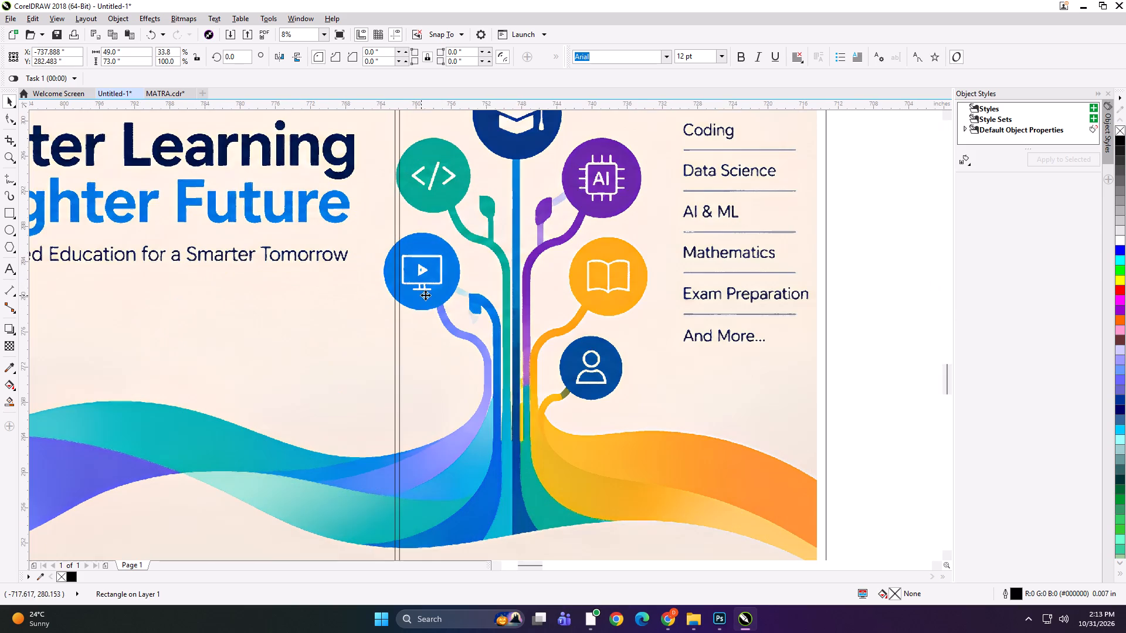
{"action": "left_click_drag", "start_coordinate": [831, 275], "coordinate": [823, 275]}
{"action": "scroll", "coordinate": [650, 265], "scroll_direction": "down", "scroll_amount": 1}
{"action": "scroll", "coordinate": [515, 304], "scroll_direction": "down", "scroll_amount": 1}
Group the three frames, place the artwork inside them, and ungroup the result into separate panels.
{"action": "left_click", "coordinate": [283, 271], "text": "shift"}
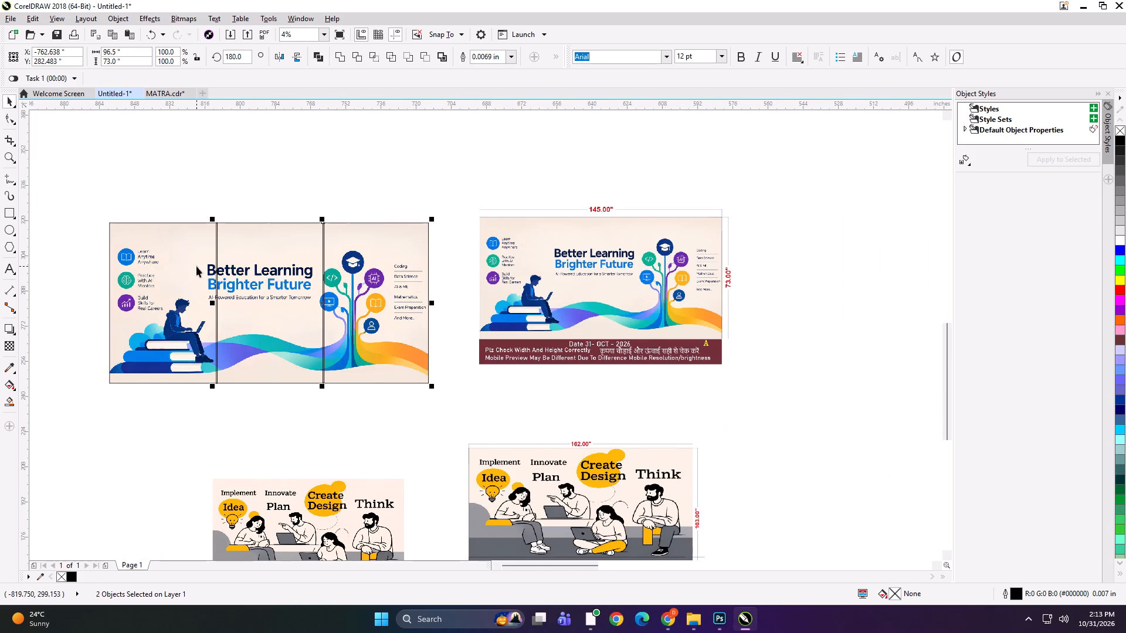
{"action": "left_click", "coordinate": [196, 266], "text": "shift"}
{"action": "key", "text": "ctrl+g"}
{"action": "left_click", "coordinate": [205, 159]}
{"action": "left_click", "coordinate": [244, 268], "text": "alt"}
{"action": "key", "text": "shift+Return"}
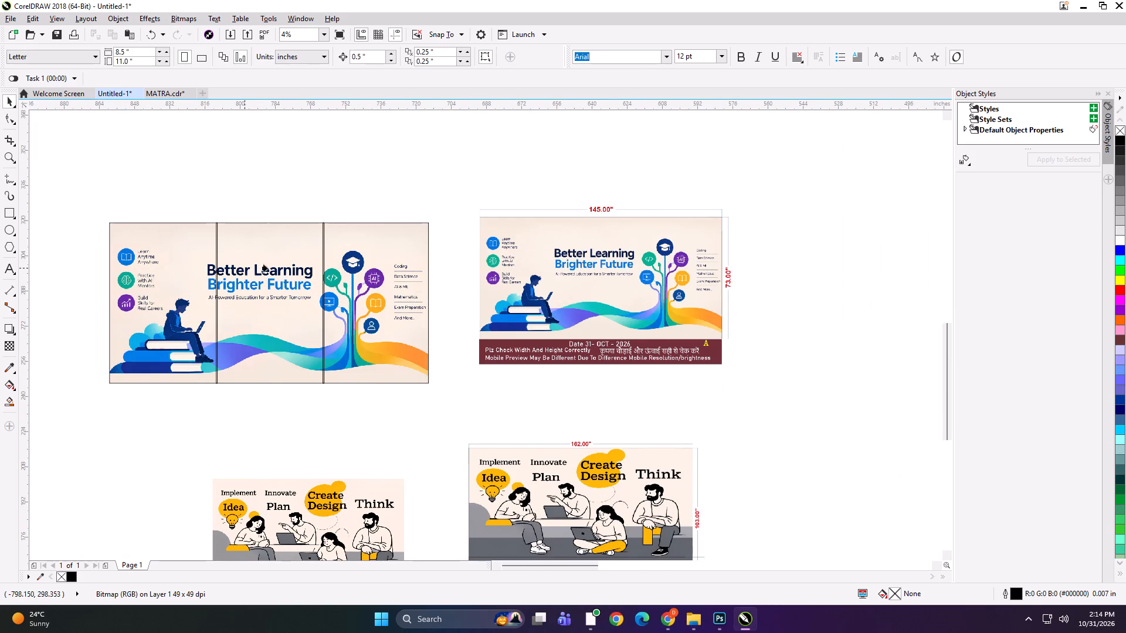
{"action": "left_click", "coordinate": [315, 248]}
{"action": "key", "text": "ctrl+u"}
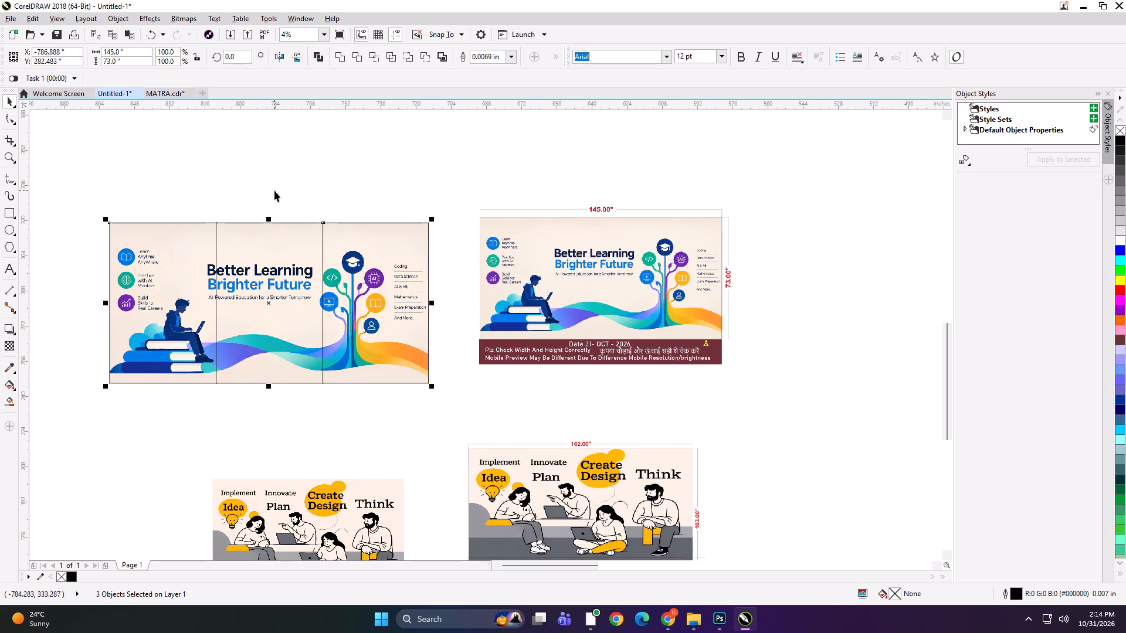
{"action": "left_click", "coordinate": [274, 190]}
Add the text label "145*73 PANEL 1" on the first panel's top edge.
{"action": "left_click", "coordinate": [9, 267]}
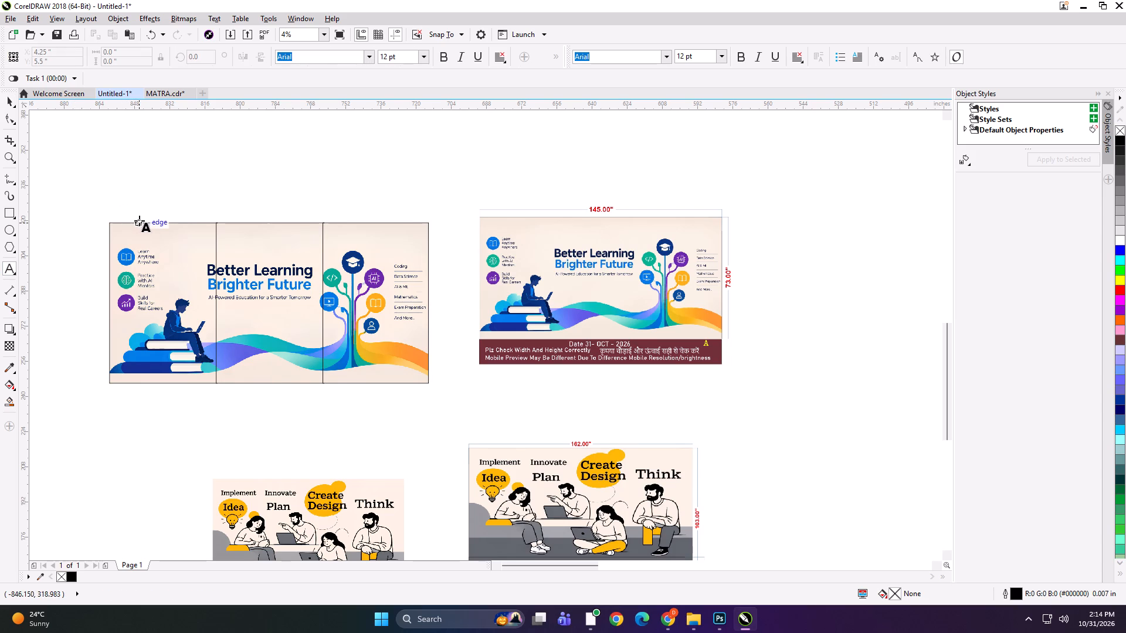
{"action": "left_click", "coordinate": [139, 220]}
{"action": "type", "text": "145*"}
{"action": "type", "text": "73"}
{"action": "key", "text": "space"}
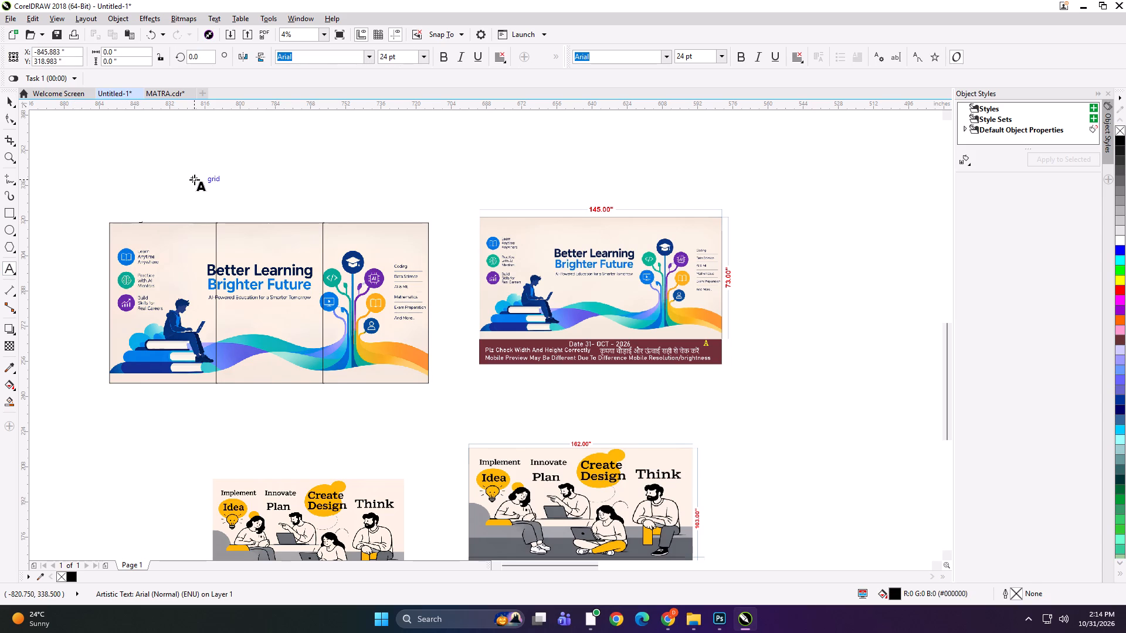
{"action": "type", "text": "PANEL 1"}
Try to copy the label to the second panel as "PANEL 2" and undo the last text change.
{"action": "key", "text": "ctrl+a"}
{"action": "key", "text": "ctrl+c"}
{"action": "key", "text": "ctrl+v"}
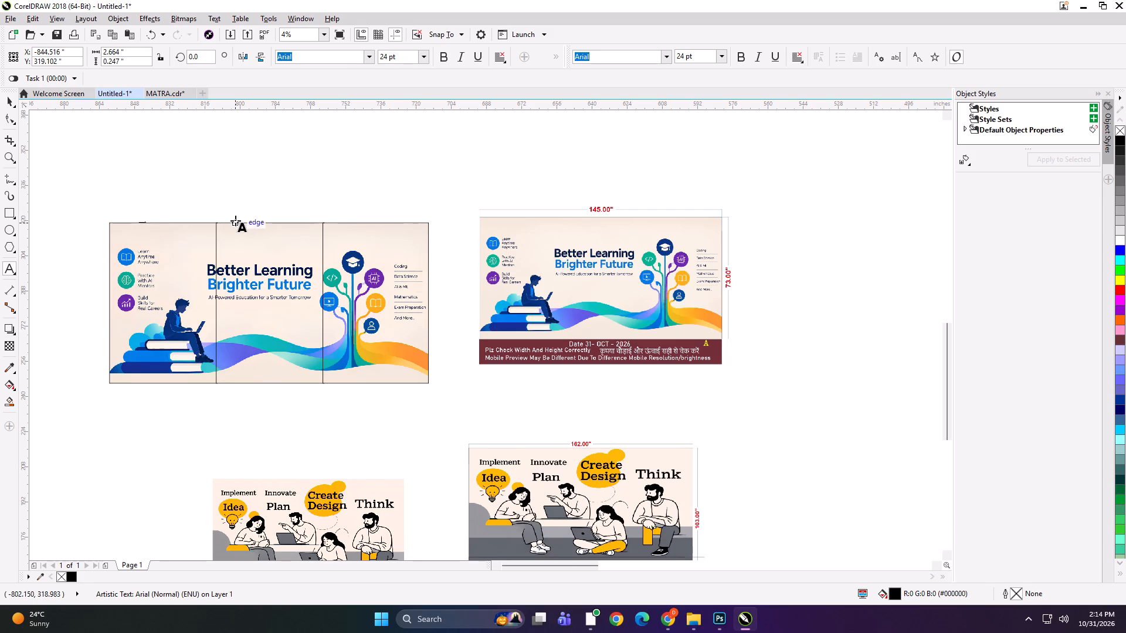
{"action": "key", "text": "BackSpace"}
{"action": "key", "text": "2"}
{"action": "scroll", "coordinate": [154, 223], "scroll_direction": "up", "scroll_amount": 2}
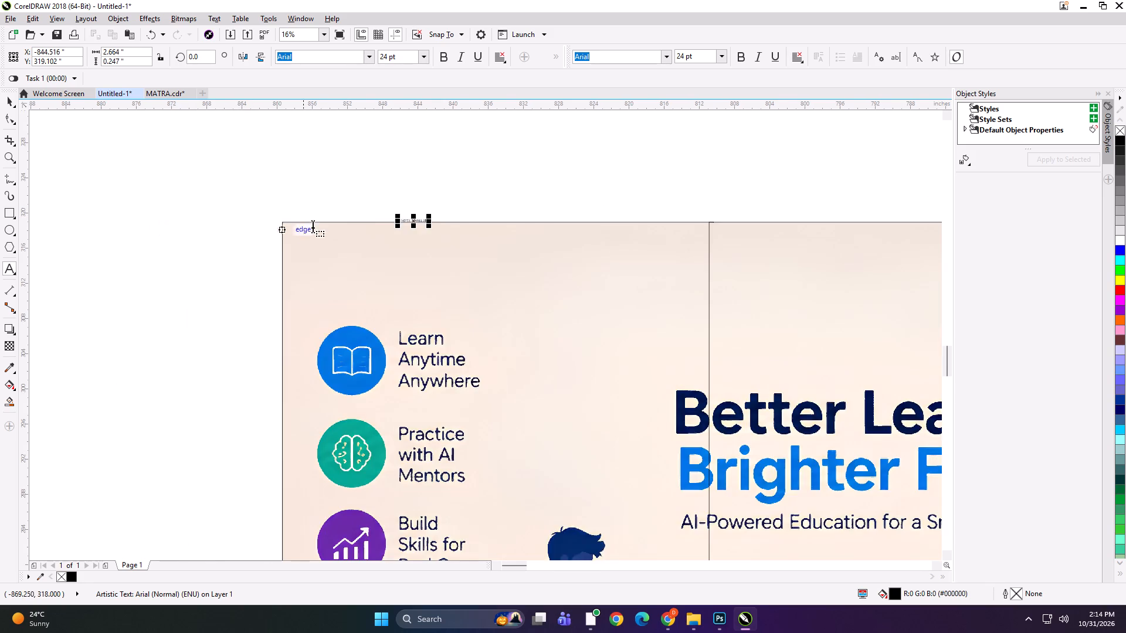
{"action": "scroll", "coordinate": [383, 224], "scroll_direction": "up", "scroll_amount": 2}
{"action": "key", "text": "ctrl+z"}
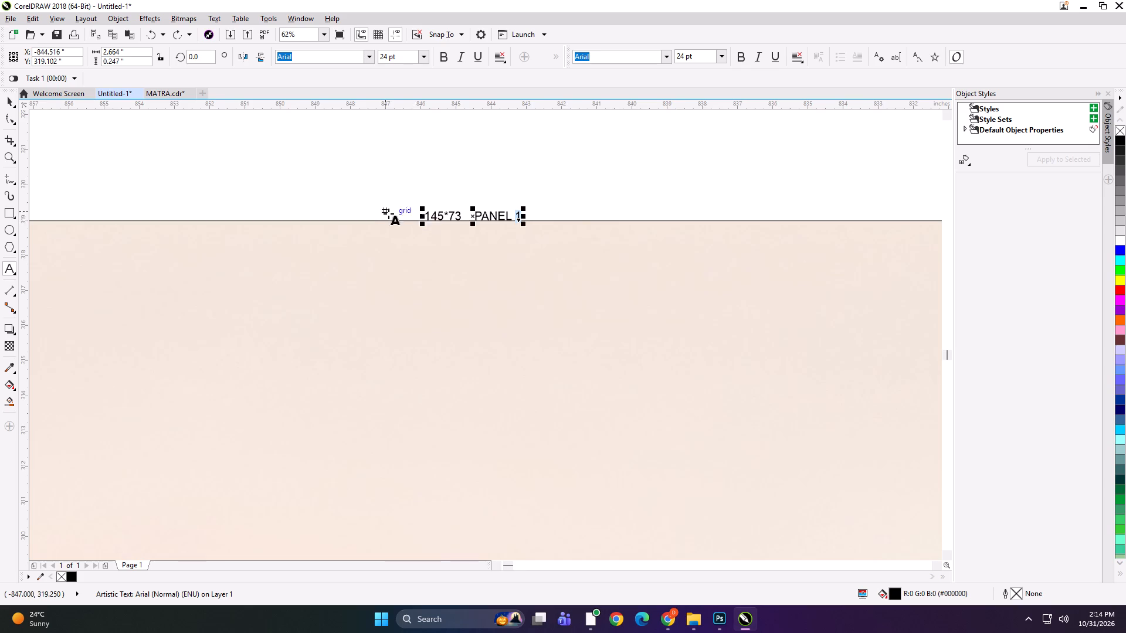
Copy the first label onto the second panel's top edge and change it to "145*73 PANEL 2".
{"action": "scroll", "coordinate": [387, 213], "scroll_direction": "down", "scroll_amount": 3}
{"action": "key", "text": "ctrl+a"}
{"action": "scroll", "coordinate": [248, 278], "scroll_direction": "up", "scroll_amount": 2}
{"action": "key", "text": "ctrl+c"}
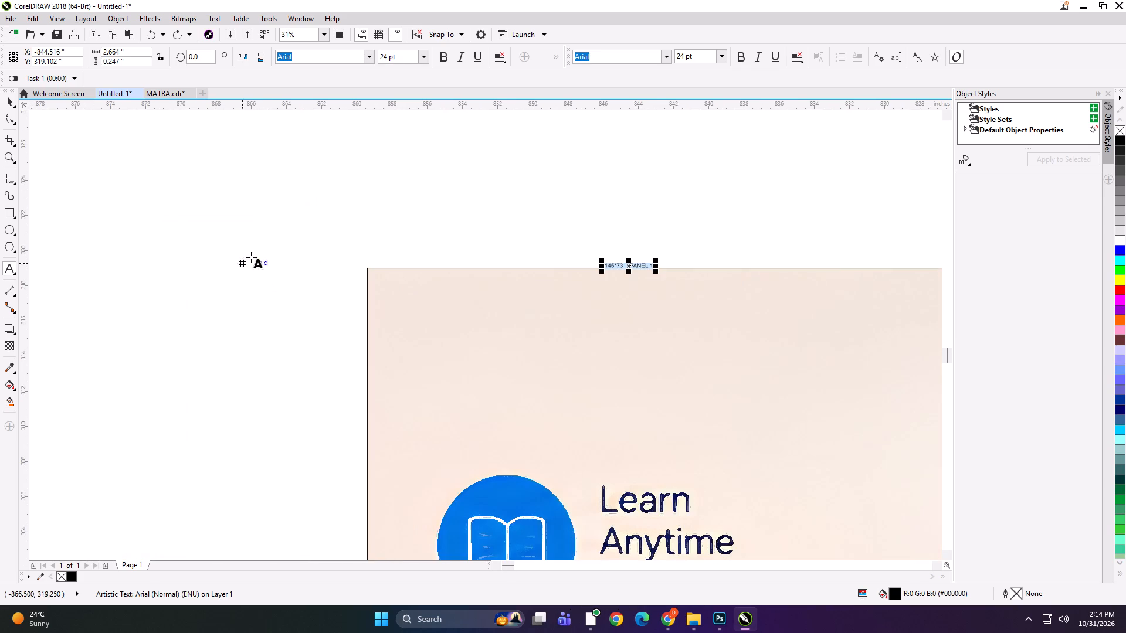
{"action": "scroll", "coordinate": [189, 243], "scroll_direction": "down", "scroll_amount": 2}
{"action": "left_click", "coordinate": [479, 294]}
{"action": "scroll", "coordinate": [483, 300], "scroll_direction": "up", "scroll_amount": 2}
{"action": "key", "text": "ctrl+v"}
{"action": "key", "text": "BackSpace"}
{"action": "key", "text": "2"}
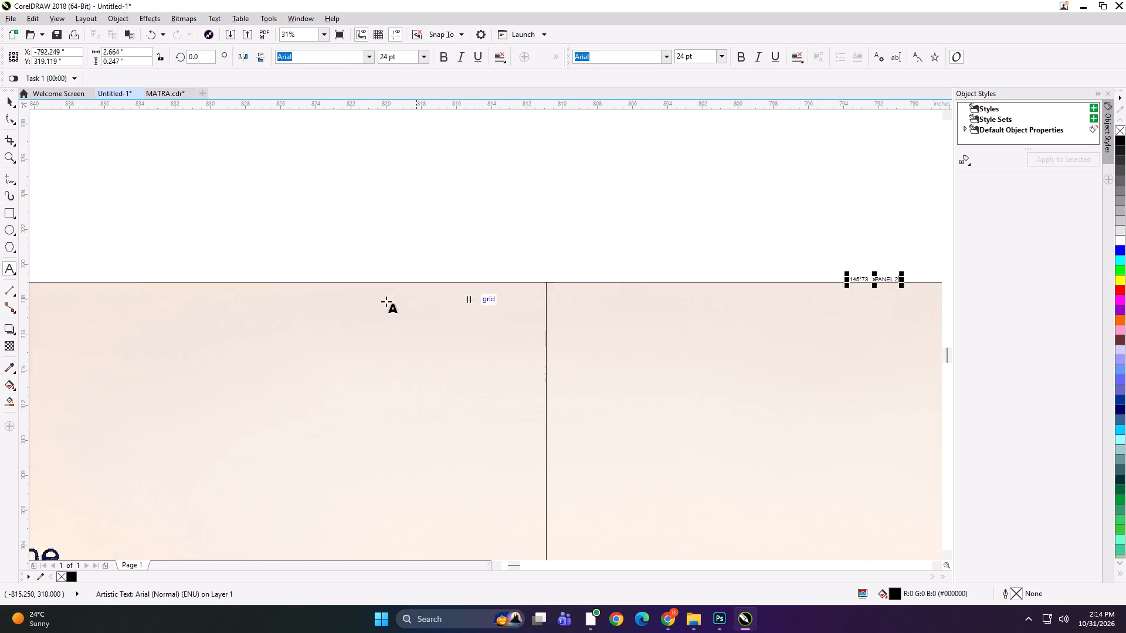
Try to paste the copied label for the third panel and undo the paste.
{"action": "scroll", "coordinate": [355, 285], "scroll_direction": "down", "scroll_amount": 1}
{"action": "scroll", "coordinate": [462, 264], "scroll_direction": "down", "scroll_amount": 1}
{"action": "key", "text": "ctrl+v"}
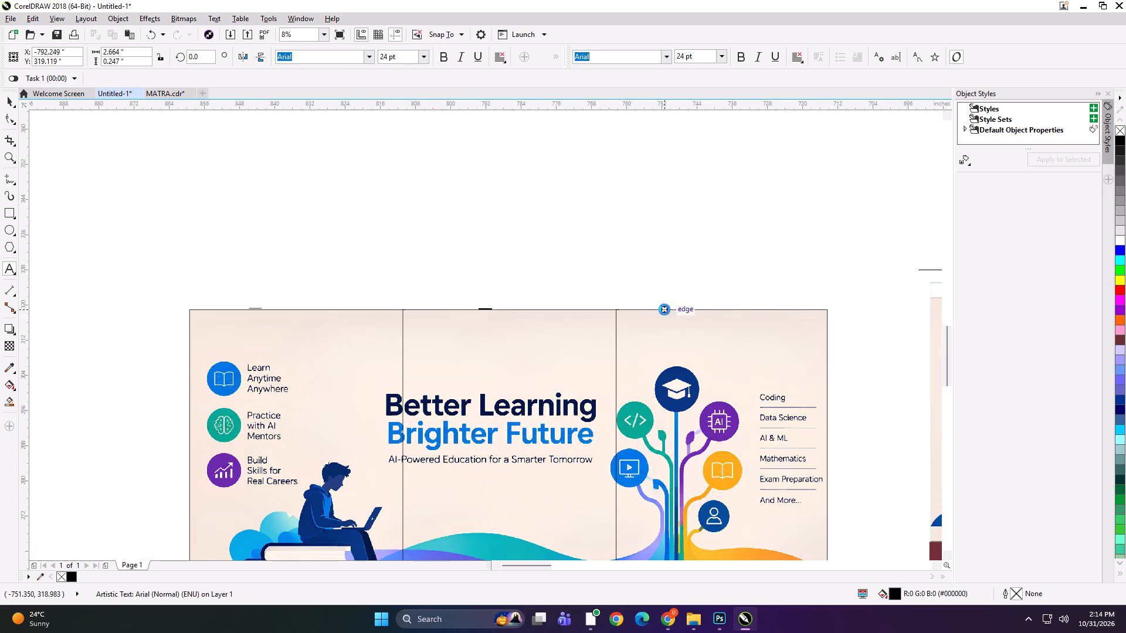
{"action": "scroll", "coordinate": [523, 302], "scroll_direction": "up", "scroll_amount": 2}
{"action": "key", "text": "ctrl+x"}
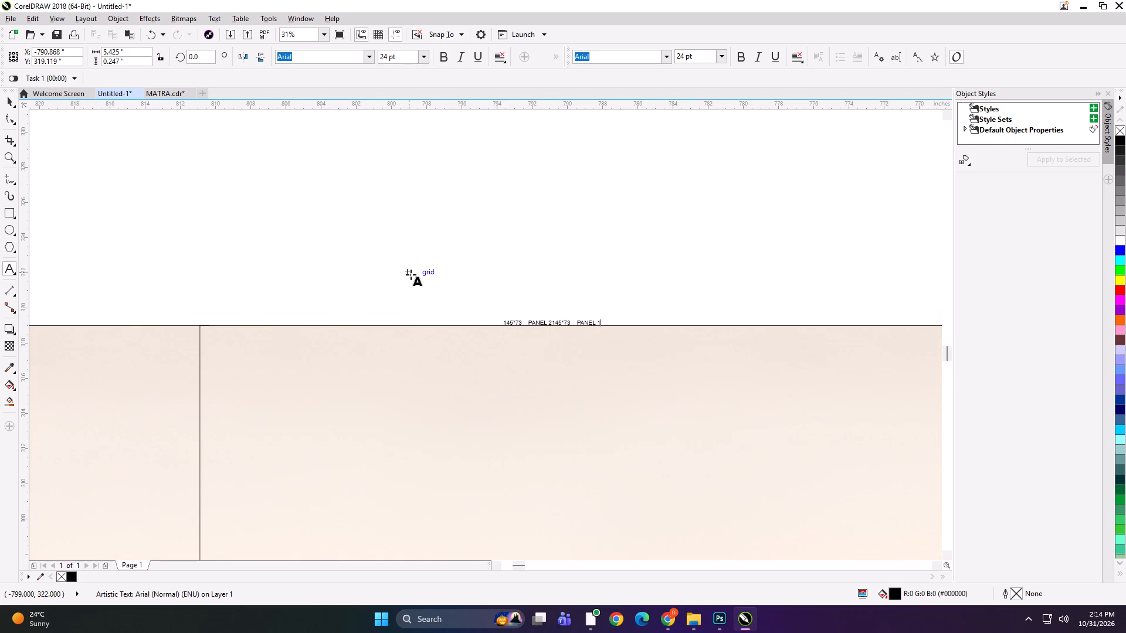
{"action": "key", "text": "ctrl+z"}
Paste the label onto the third panel's top edge and change it to "145*73 PANEL 3".
{"action": "scroll", "coordinate": [370, 272], "scroll_direction": "down", "scroll_amount": 2}
{"action": "left_click", "coordinate": [567, 283]}
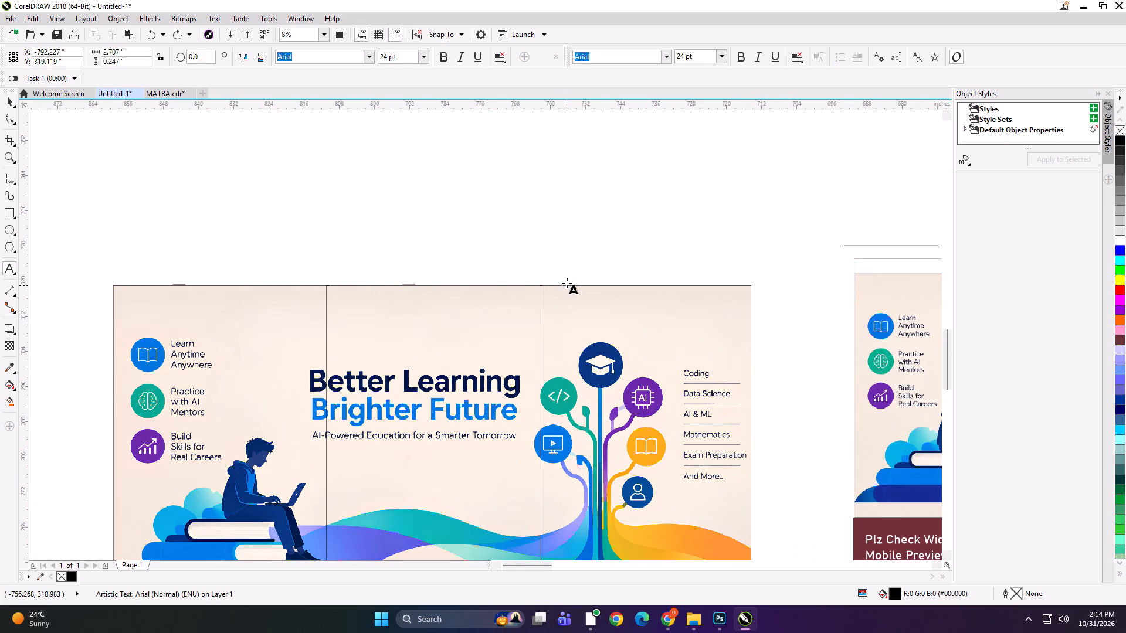
{"action": "scroll", "coordinate": [571, 285], "scroll_direction": "up", "scroll_amount": 2}
{"action": "key", "text": "ctrl+v"}
{"action": "key", "text": "BackSpace"}
{"action": "key", "text": "3"}
{"action": "scroll", "coordinate": [568, 284], "scroll_direction": "down", "scroll_amount": 4}
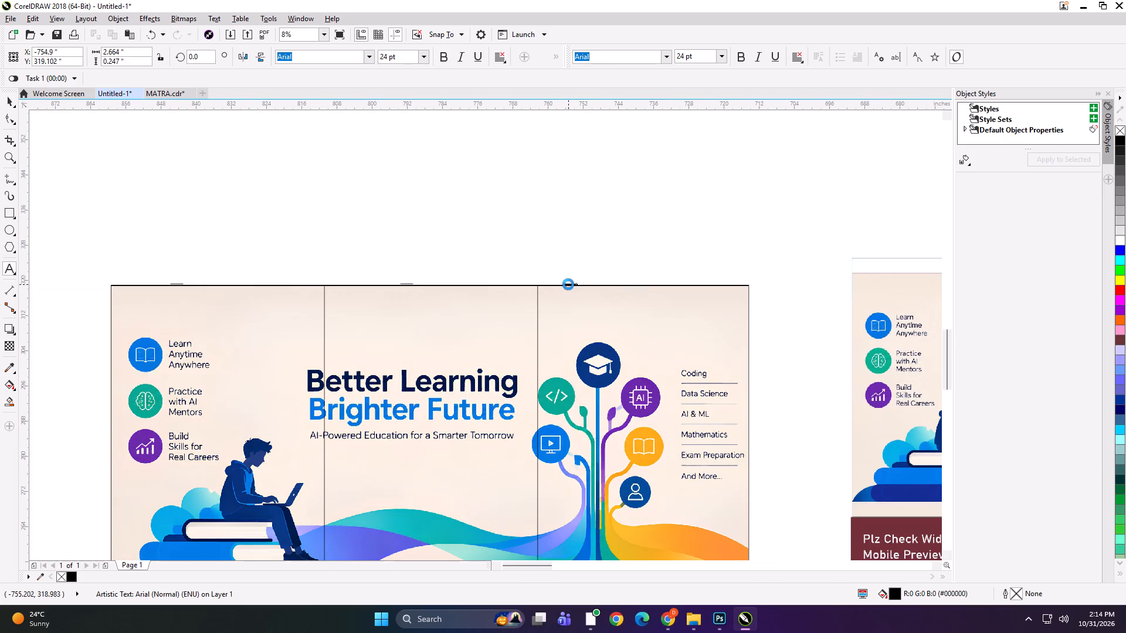
Group each of the three labels with its own Better Learning panel.
{"action": "left_click", "coordinate": [6, 100]}
{"action": "left_click", "coordinate": [565, 328], "text": "shift"}
{"action": "key", "text": "ctrl+g"}
{"action": "left_click_drag", "start_coordinate": [456, 226], "coordinate": [409, 282]}
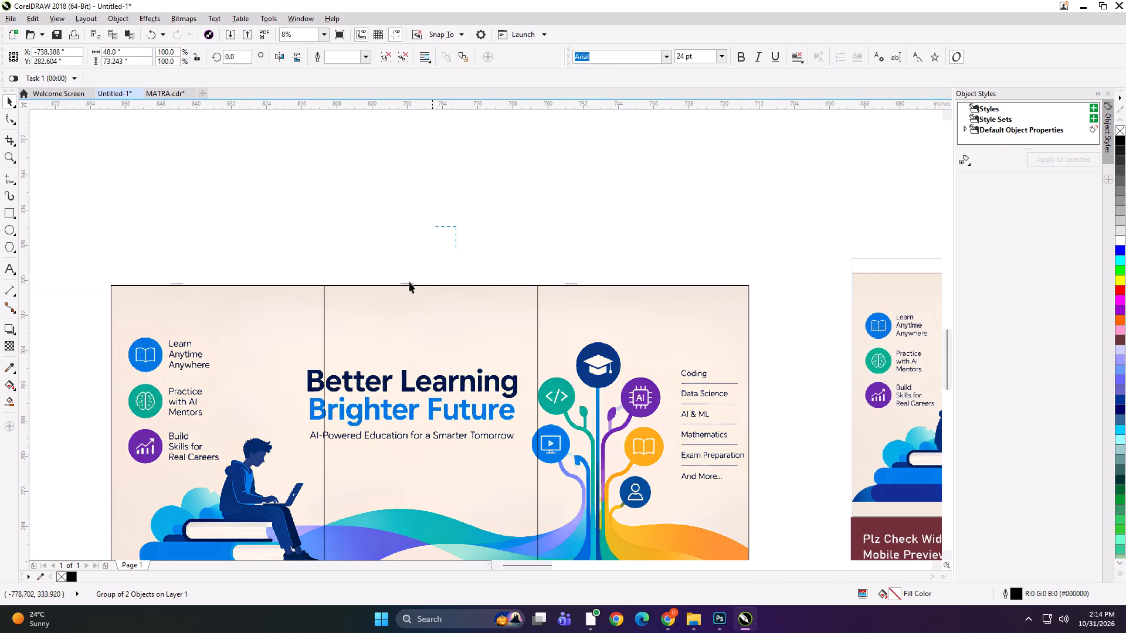
{"action": "left_click_drag", "start_coordinate": [409, 282], "coordinate": [385, 340]}
{"action": "left_click", "coordinate": [397, 341], "text": "shift"}
{"action": "key", "text": "ctrl+g"}
{"action": "left_click_drag", "start_coordinate": [264, 215], "coordinate": [165, 335]}
{"action": "left_click", "coordinate": [185, 335], "text": "shift"}
{"action": "scroll", "coordinate": [229, 266], "scroll_direction": "down", "scroll_amount": 1}
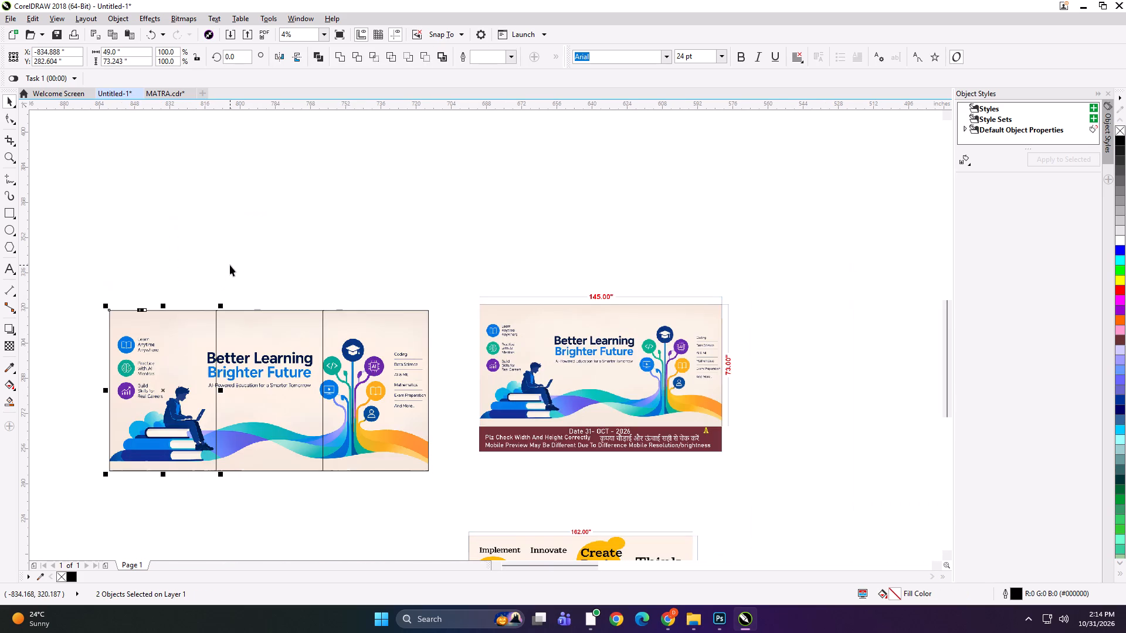
{"action": "key", "text": "ctrl+g"}
Start exporting the first Better Learning panel and create a folder named 145x73 inside WALL PRADISE's New folder as its destination.
{"action": "key", "text": "ctrl+e"}
{"action": "left_click", "coordinate": [524, 195]}
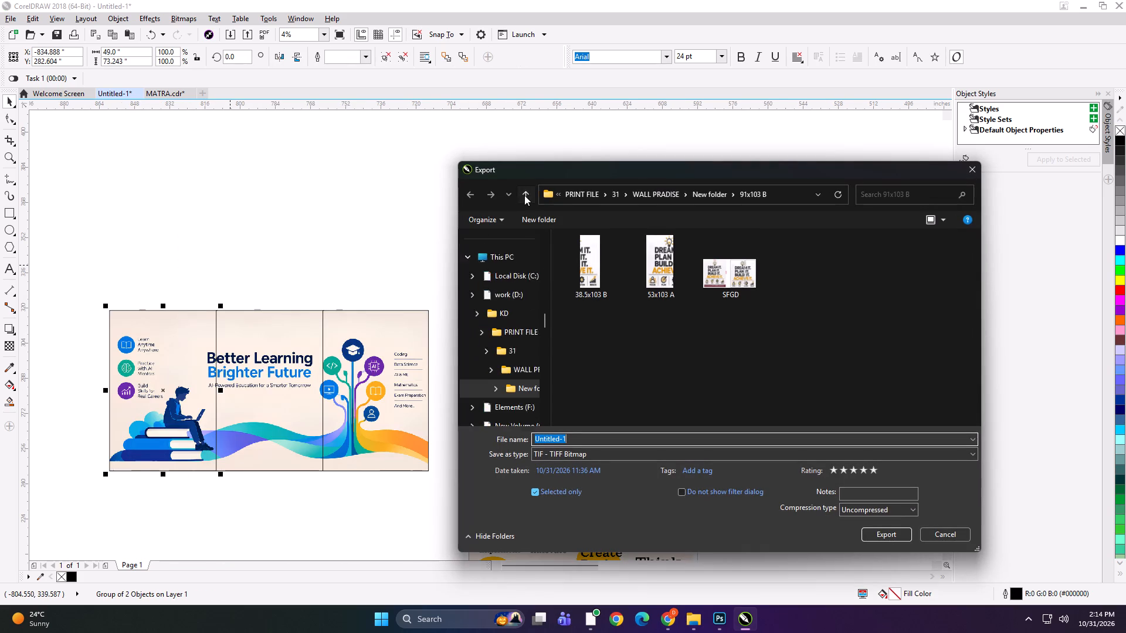
{"action": "left_click_drag", "start_coordinate": [621, 171], "coordinate": [252, 331]}
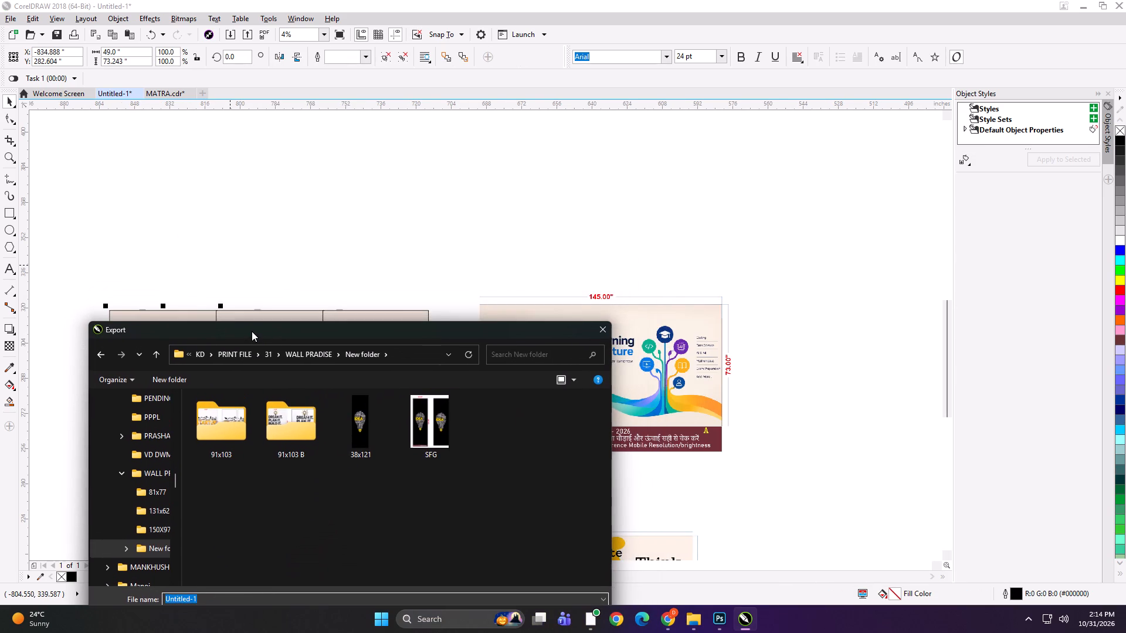
{"action": "left_click_drag", "start_coordinate": [252, 331], "coordinate": [223, 175]}
{"action": "left_click", "coordinate": [159, 223]}
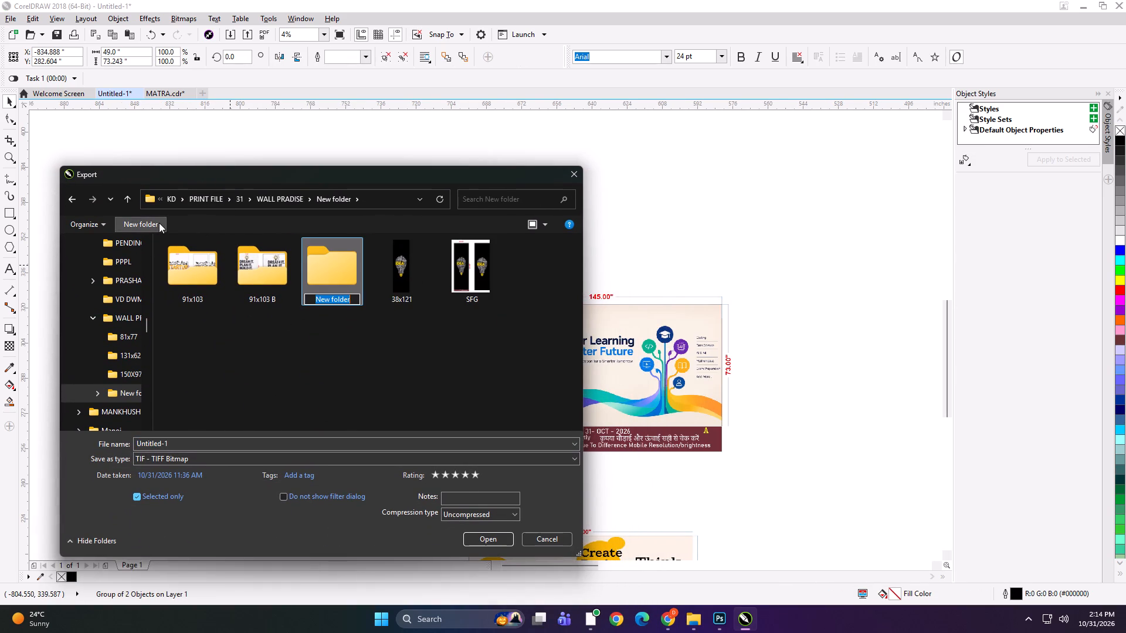
{"action": "type", "text": "145x73"}
{"action": "key", "text": "Return"}
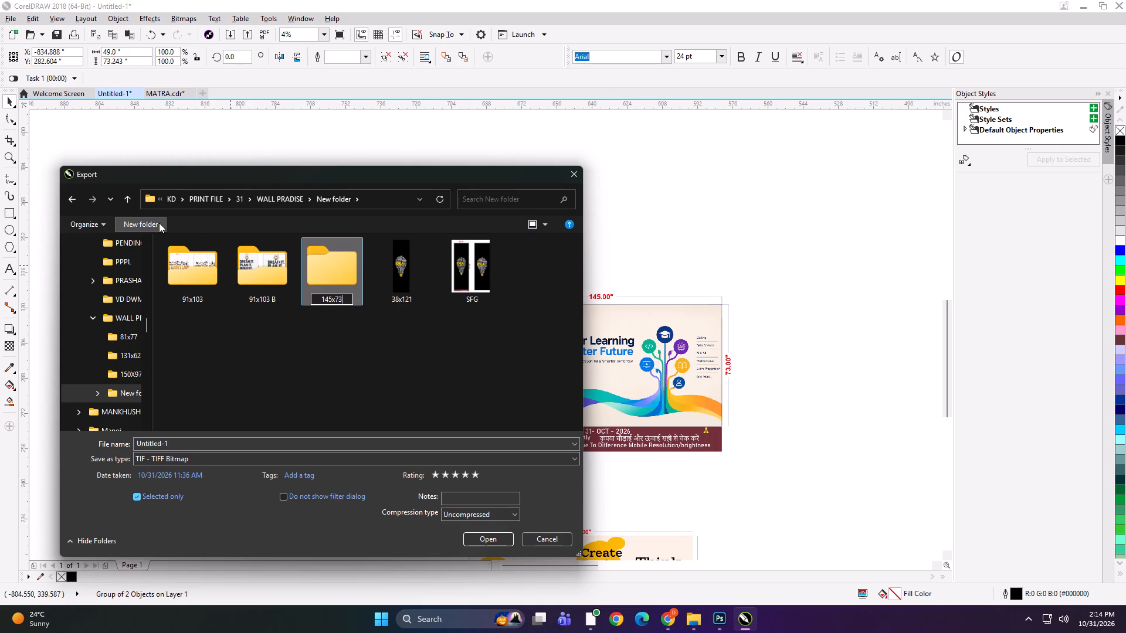
{"action": "double_click", "coordinate": [313, 276]}
Export the first Better Learning panel as a TIFF named "49x73 A".
{"action": "left_click", "coordinate": [260, 439]}
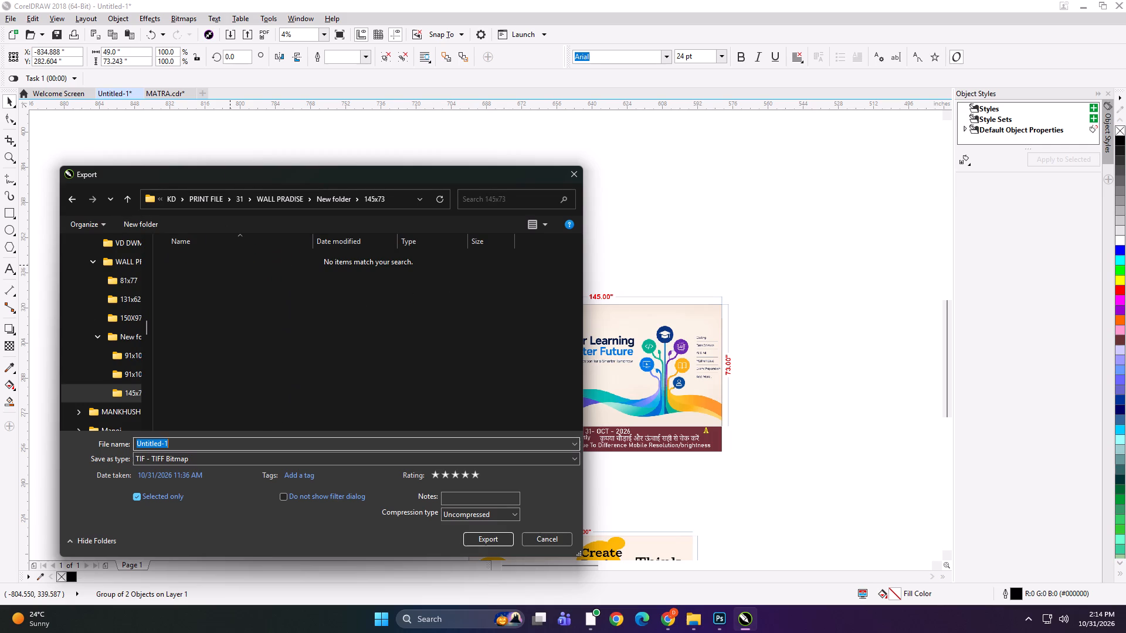
{"action": "type", "text": "49x10"}
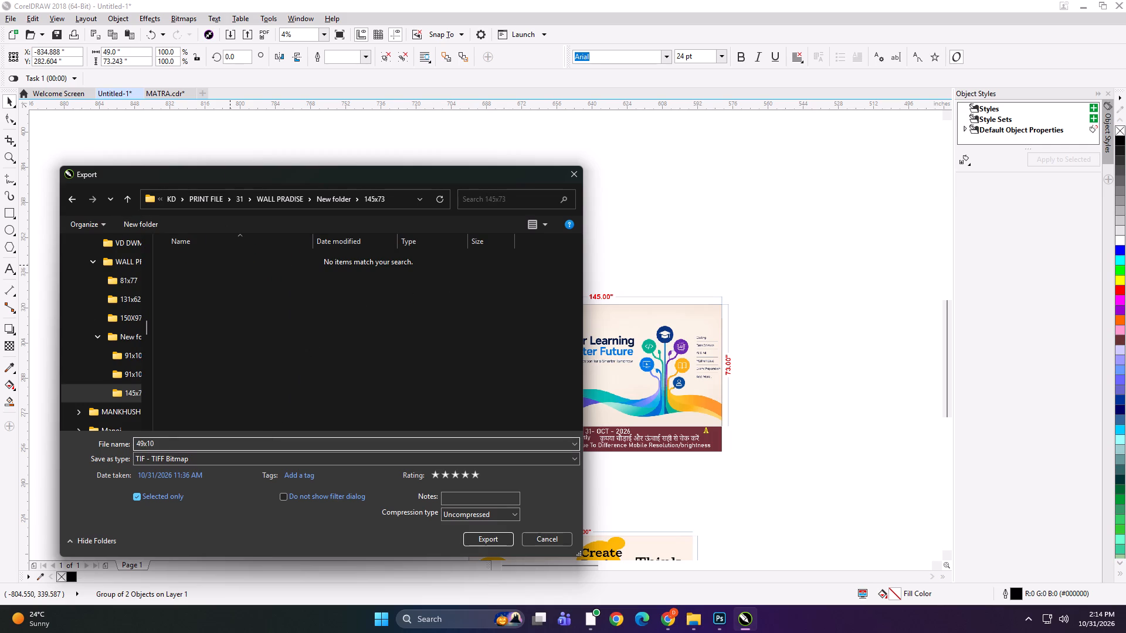
{"action": "key", "text": "BackSpace"}
{"action": "key", "text": "BackSpace"}
{"action": "type", "text": "73 A"}
{"action": "key", "text": "space"}
{"action": "key", "text": "Return"}
{"action": "key", "text": "Return"}
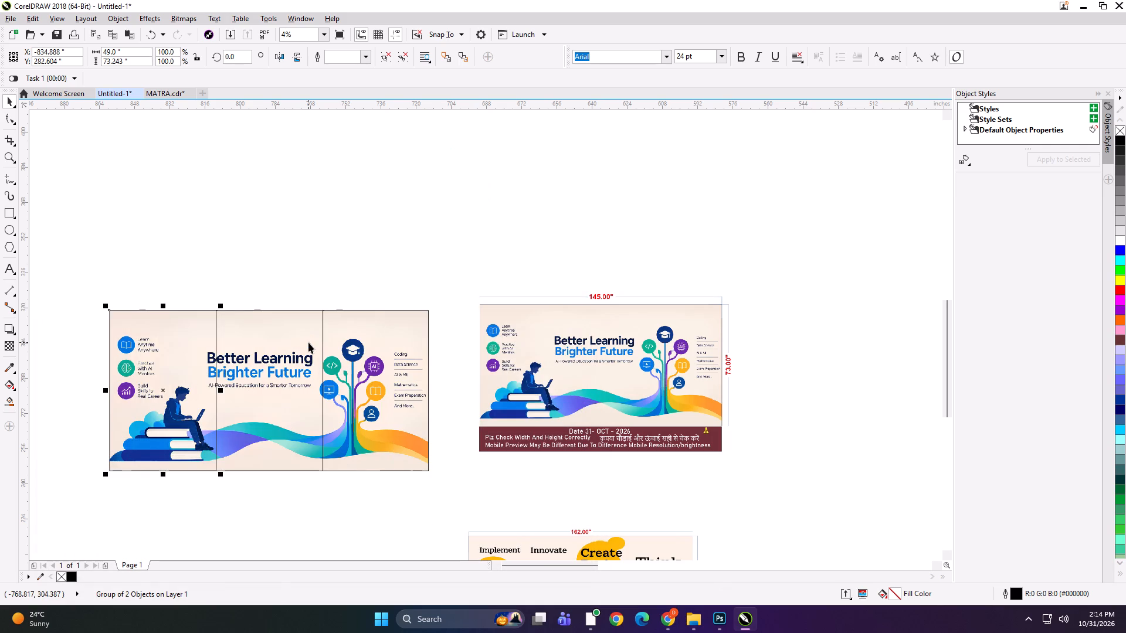
Export the middle Better Learning panel to the 145x73 folder as a TIFF named "49x73 B".
{"action": "left_click", "coordinate": [308, 342]}
{"action": "key", "text": "ctrl+e"}
{"action": "left_click", "coordinate": [189, 284]}
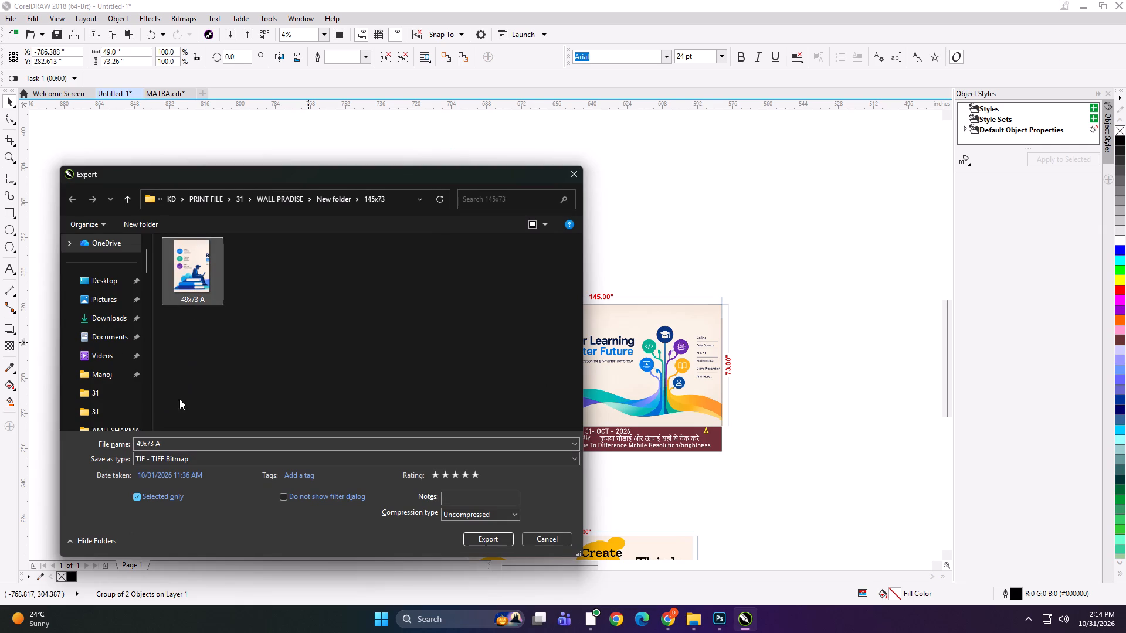
{"action": "double_click", "coordinate": [164, 441]}
{"action": "key", "text": "b"}
{"action": "key", "text": "Return"}
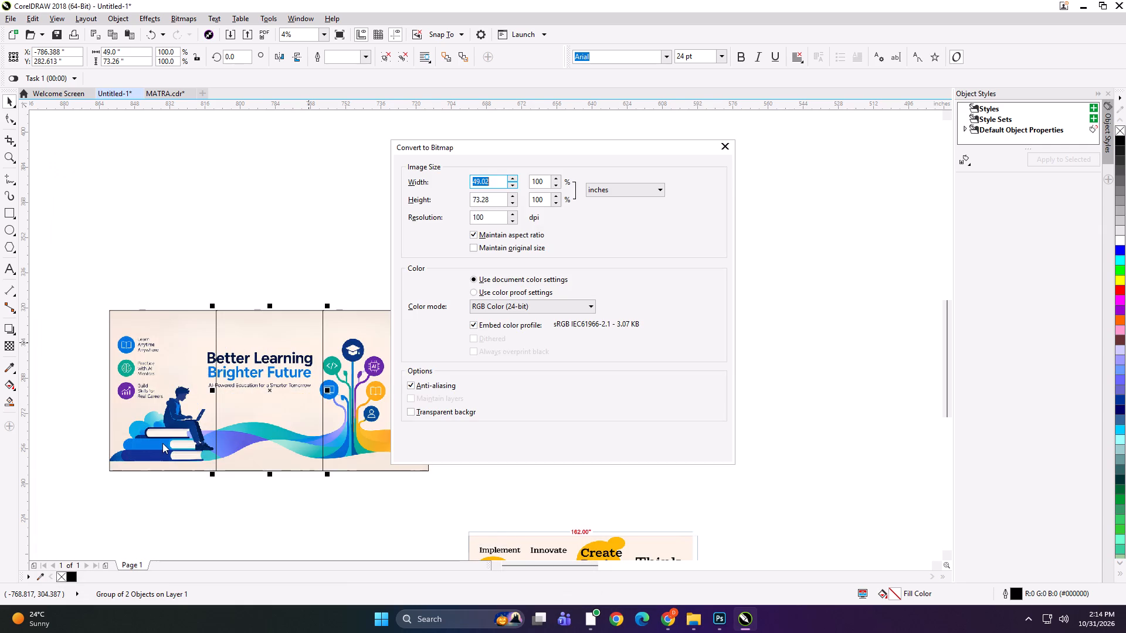
{"action": "key", "text": "Return"}
Export the third Better Learning panel to the 145x73 folder as a TIFF named "48x73 C".
{"action": "double_click", "coordinate": [340, 363]}
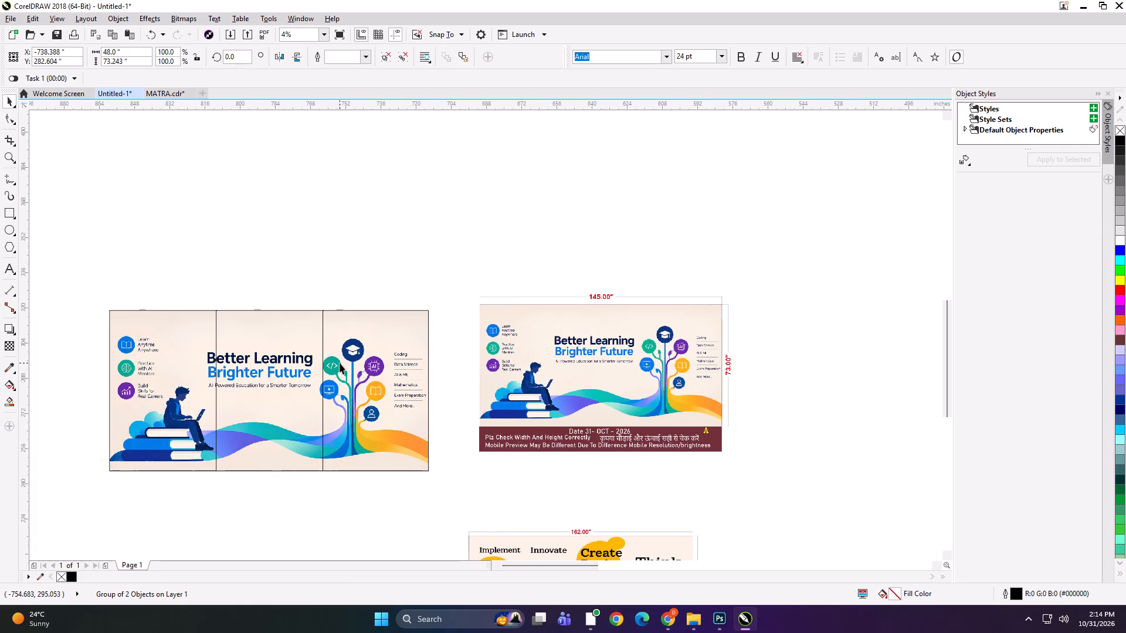
{"action": "key", "text": "ctrl+e"}
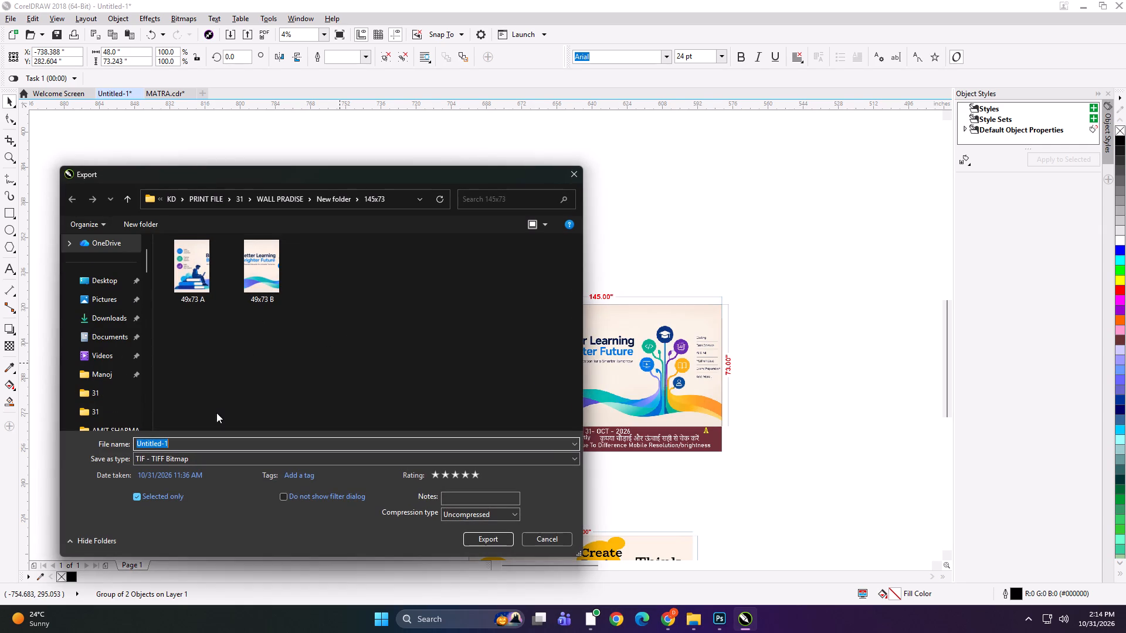
{"action": "left_click", "coordinate": [253, 292]}
{"action": "double_click", "coordinate": [168, 444]}
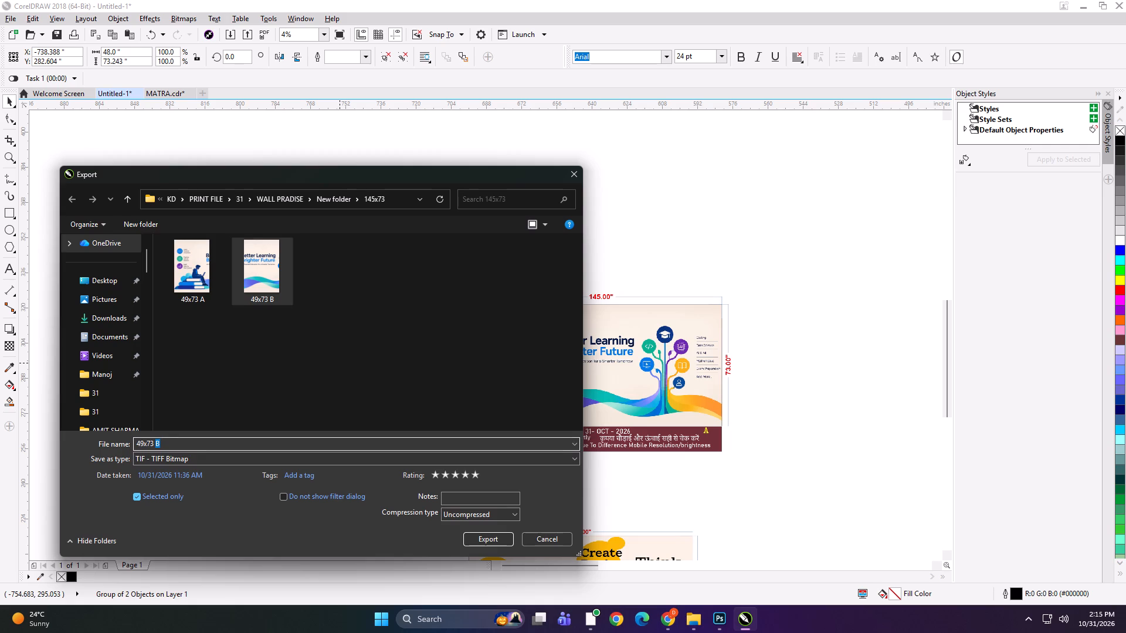
{"action": "key", "text": "c"}
{"action": "key", "text": "Left"}
{"action": "key", "text": "Left"}
{"action": "key", "text": "Left"}
{"action": "key", "text": "Left"}
{"action": "key", "text": "Left"}
{"action": "key", "text": "BackSpace"}
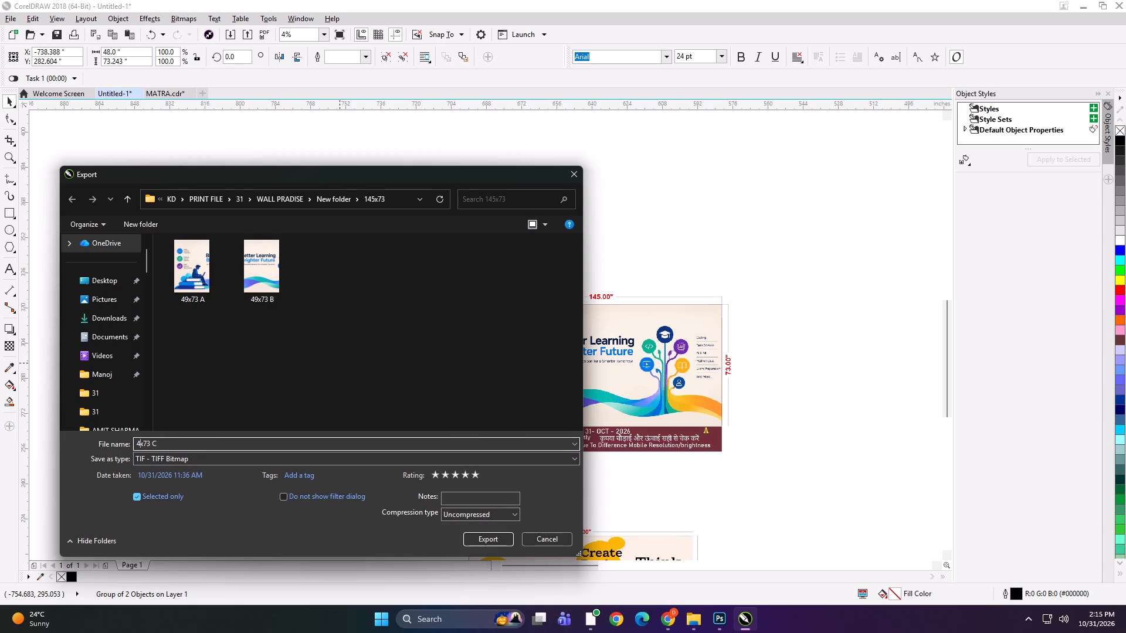
{"action": "key", "text": "8"}
{"action": "key", "text": "Return"}
{"action": "key", "text": "Return"}
Spread the panels apart by nudging the third one about 5 inches right and the first about 5 inches left.
{"action": "key", "text": "Right"}
{"action": "key", "text": "Right"}
{"action": "key", "text": "Right"}
{"action": "key", "text": "Right"}
{"action": "key", "text": "Right"}
{"action": "key", "text": "Right"}
{"action": "key", "text": "Right"}
{"action": "key", "text": "Right"}
{"action": "key", "text": "Right"}
{"action": "key", "text": "Right"}
{"action": "key", "text": "Right"}
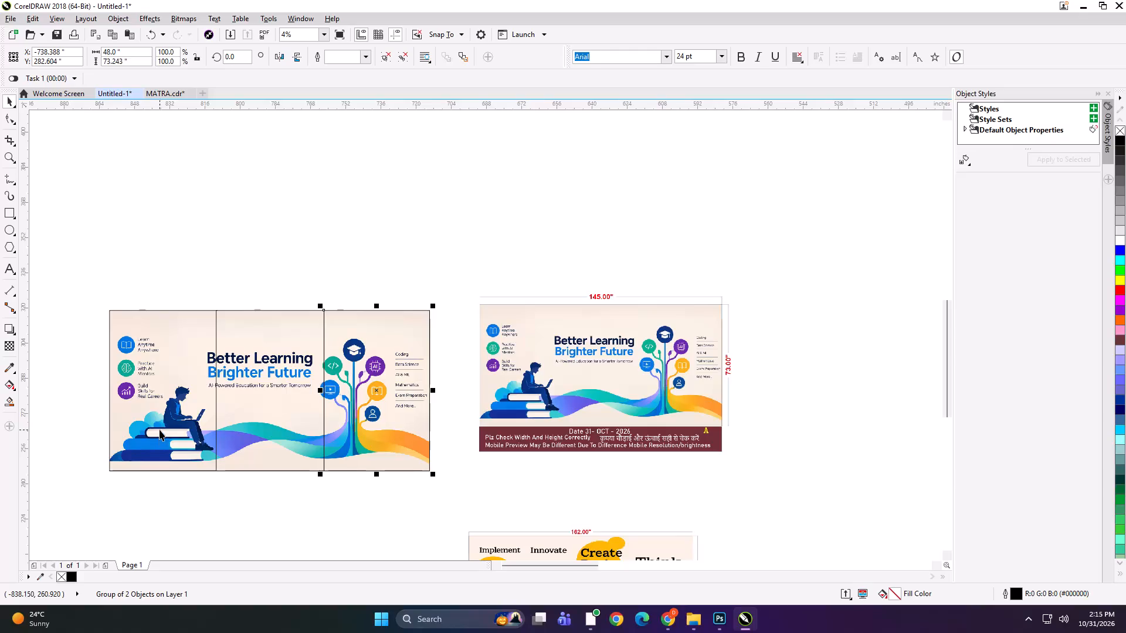
{"action": "left_click", "coordinate": [159, 420]}
{"action": "key", "text": "Left"}
{"action": "key", "text": "Left"}
{"action": "key", "text": "Left"}
{"action": "key", "text": "Left"}
{"action": "key", "text": "Left"}
{"action": "key", "text": "Left"}
{"action": "key", "text": "Left"}
{"action": "key", "text": "Left"}
{"action": "key", "text": "Left"}
{"action": "key", "text": "Left"}
{"action": "key", "text": "Left"}
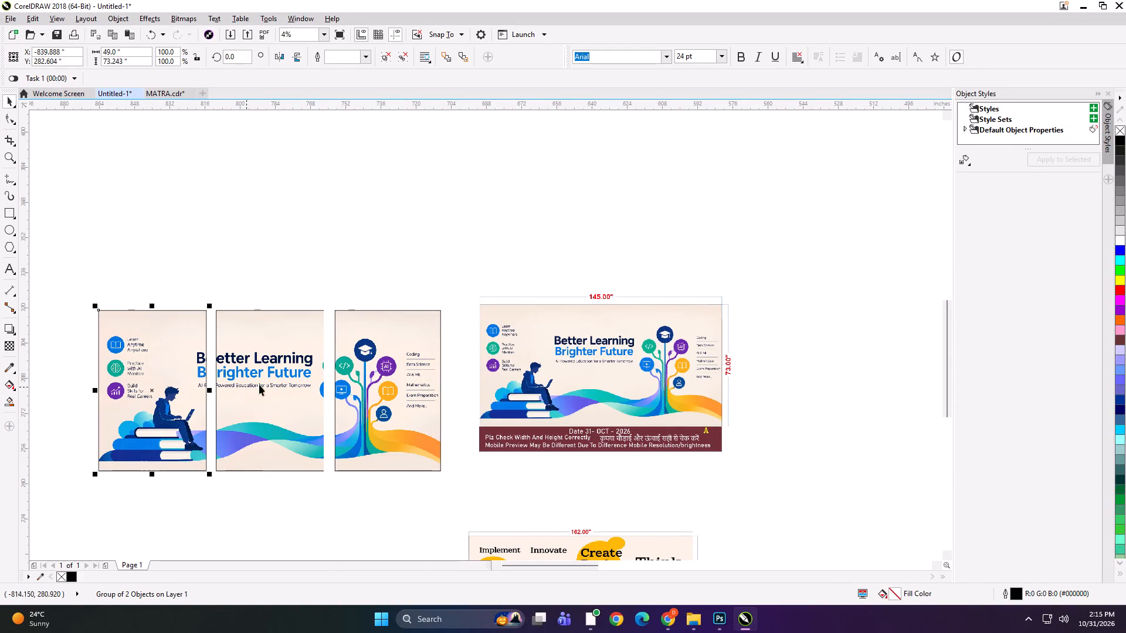
Scale the three separated panels together to about 149 inches wide and move them close beside the dimensioned reference preview.
{"action": "left_click", "coordinate": [272, 383], "text": "shift"}
{"action": "left_click", "coordinate": [371, 413], "text": "shift"}
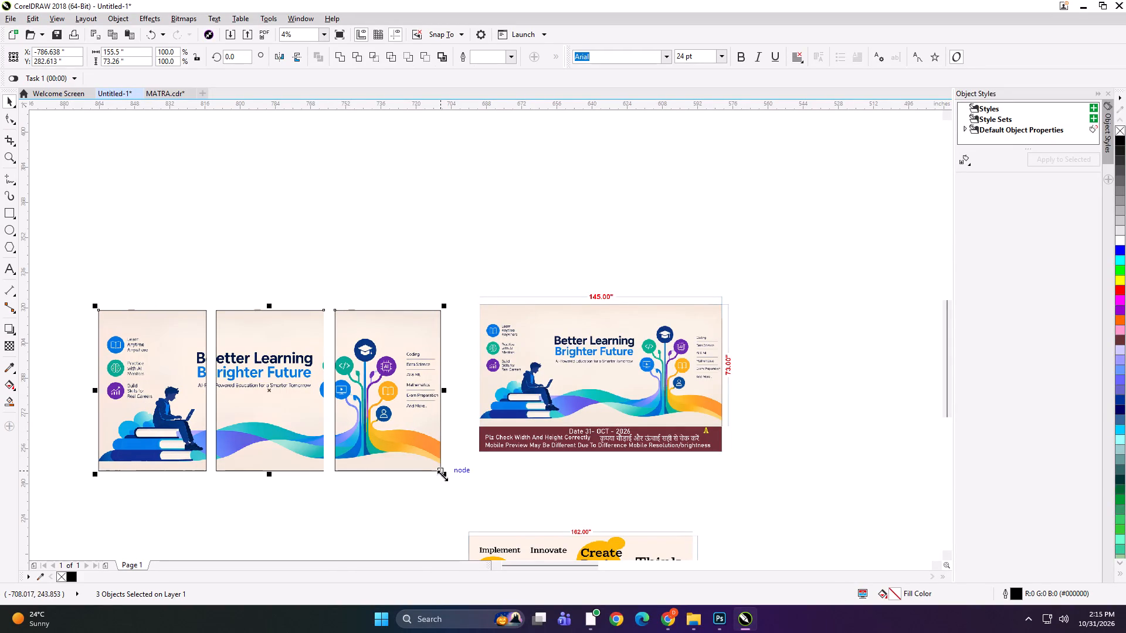
{"action": "left_click_drag", "start_coordinate": [442, 475], "coordinate": [428, 471]}
{"action": "left_click_drag", "start_coordinate": [398, 400], "coordinate": [442, 384]}
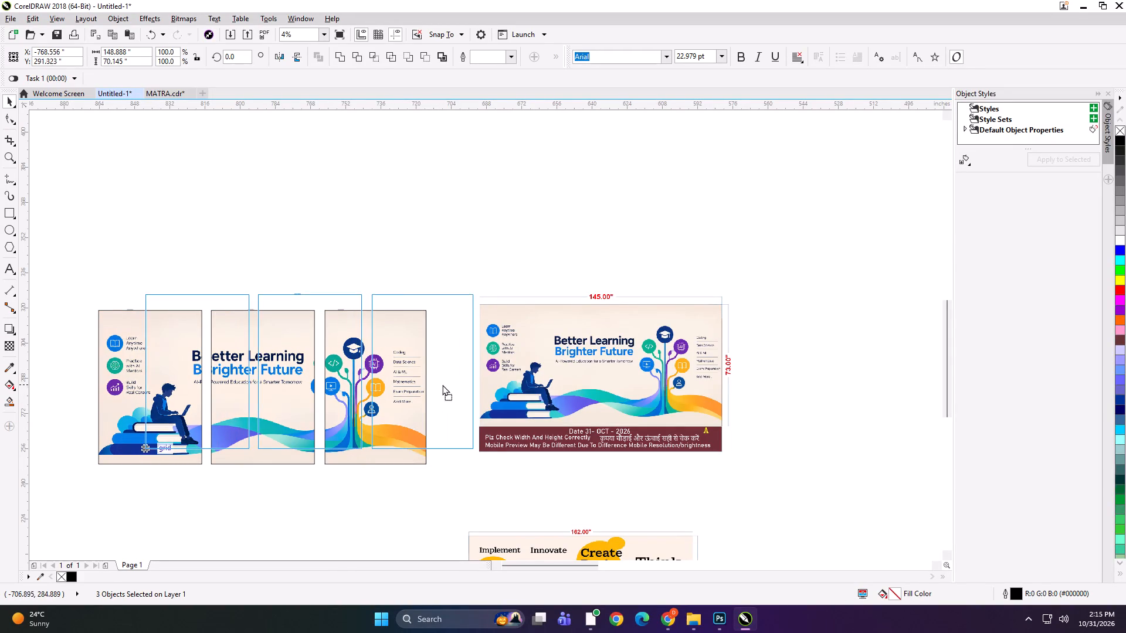
{"action": "left_click_drag", "start_coordinate": [442, 384], "coordinate": [434, 385]}
Group the three panels with the 145x73 reference preview and shrink the group to about 10.6 inches wide.
{"action": "left_click", "coordinate": [430, 387]}
{"action": "left_click", "coordinate": [561, 352], "text": "shift"}
{"action": "key", "text": "ctrl+g"}
{"action": "left_click_drag", "start_coordinate": [748, 459], "coordinate": [461, 412], "text": "shift"}
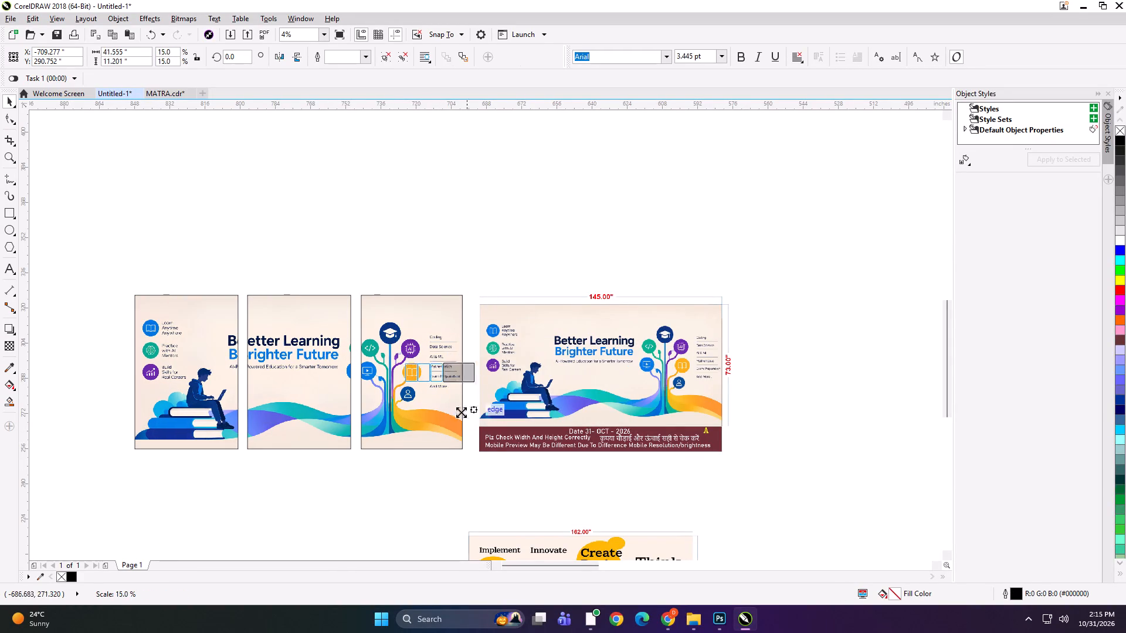
{"action": "left_click_drag", "start_coordinate": [461, 412], "coordinate": [455, 406], "text": "shift"}
Export the shrunken Better Learning group as "SGD" and delete it from the page.
{"action": "scroll", "coordinate": [447, 379], "scroll_direction": "up", "scroll_amount": 1}
{"action": "scroll", "coordinate": [516, 355], "scroll_direction": "up", "scroll_amount": 1}
{"action": "scroll", "coordinate": [773, 383], "scroll_direction": "up", "scroll_amount": 2}
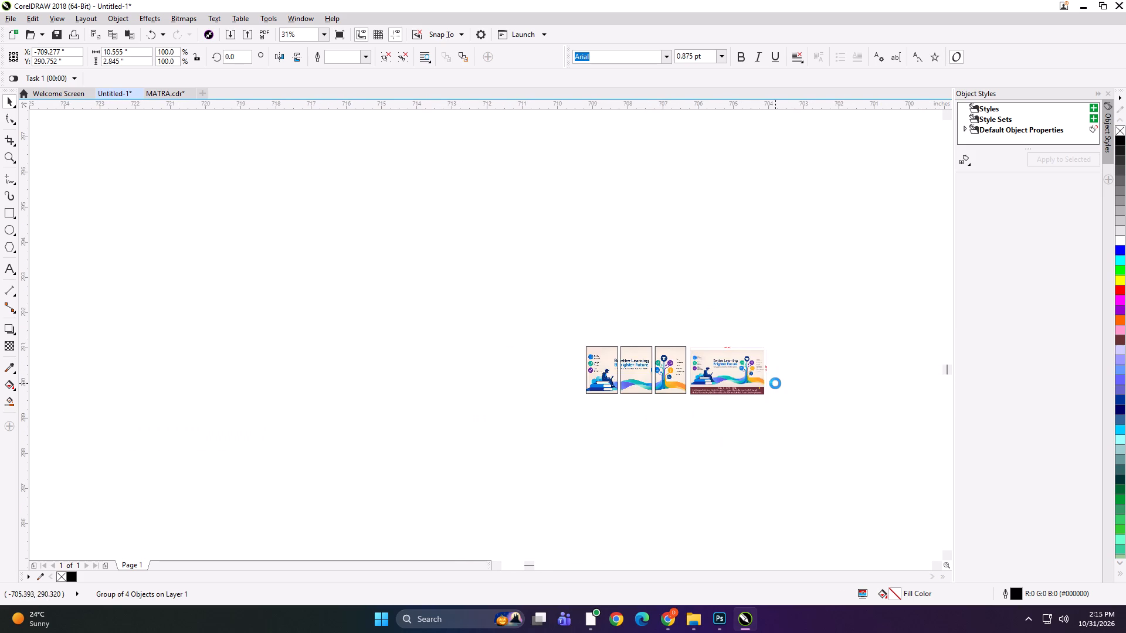
{"action": "left_click_drag", "start_coordinate": [702, 381], "coordinate": [651, 370]}
{"action": "left_click", "coordinate": [720, 399], "text": "shift"}
{"action": "left_click_drag", "start_coordinate": [720, 399], "coordinate": [695, 399], "text": "shift"}
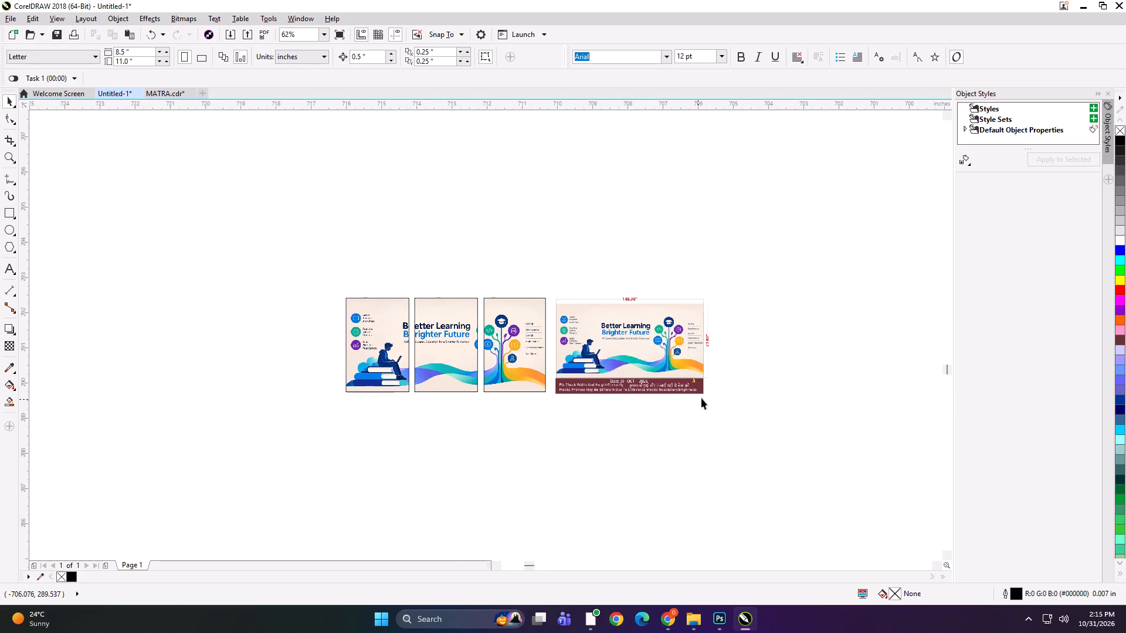
{"action": "left_click", "coordinate": [696, 384]}
{"action": "left_click_drag", "start_coordinate": [723, 399], "coordinate": [704, 401], "text": "shift"}
{"action": "key", "text": "ctrl+e"}
{"action": "type", "text": "SGD"}
{"action": "key", "text": "Return"}
{"action": "key", "text": "Return"}
{"action": "key", "text": "Return"}
{"action": "key", "text": "Return"}
{"action": "key", "text": "Return"}
{"action": "key", "text": "Delete"}
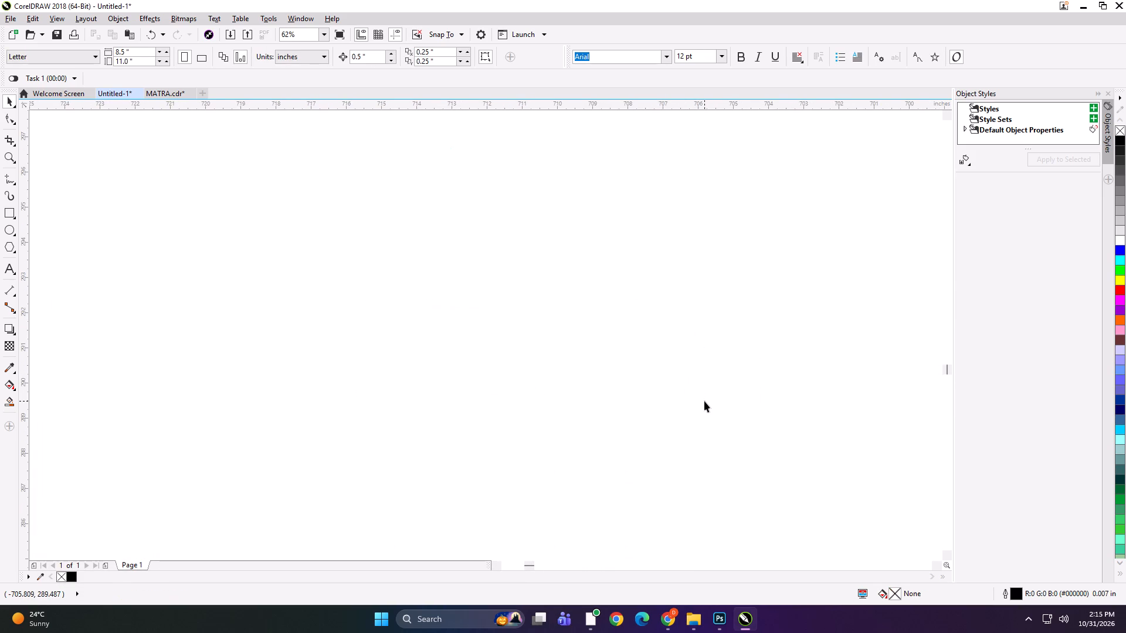
Resize the Create Design Think artwork bitmap to 162 inches wide by 103 inches high.
{"action": "key", "text": "F4"}
{"action": "scroll", "coordinate": [89, 393], "scroll_direction": "up", "scroll_amount": 2}
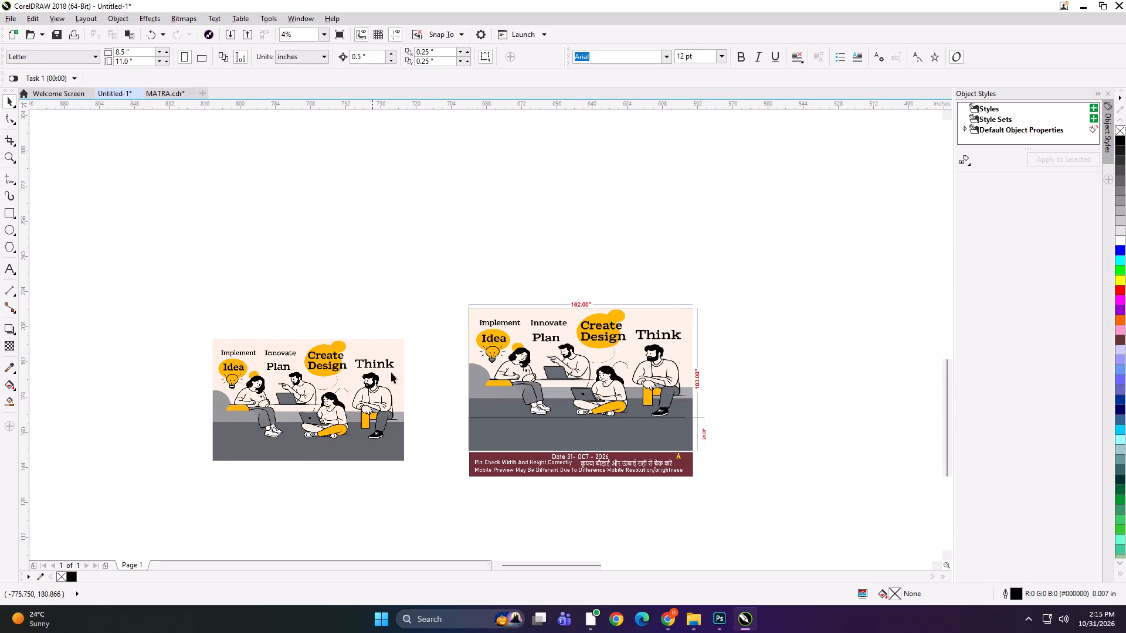
{"action": "left_click", "coordinate": [511, 372]}
{"action": "left_click", "coordinate": [347, 383], "text": "shift"}
{"action": "key", "text": "shift+F2"}
{"action": "left_click", "coordinate": [287, 155]}
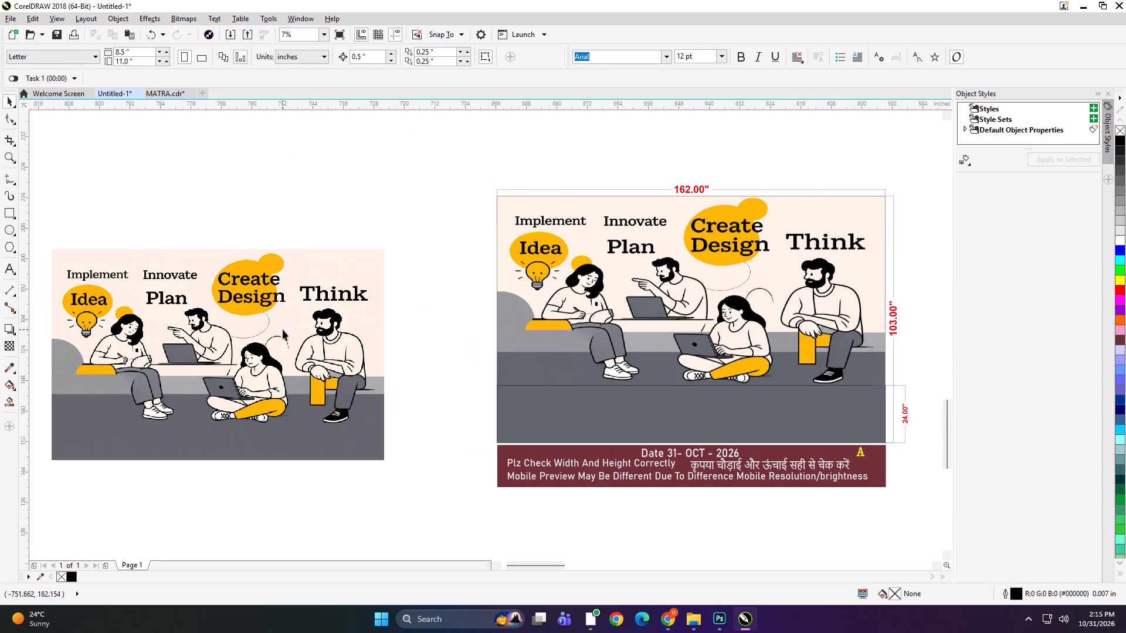
{"action": "left_click", "coordinate": [283, 329]}
{"action": "left_click", "coordinate": [130, 49]}
{"action": "key", "text": "ctrl+a"}
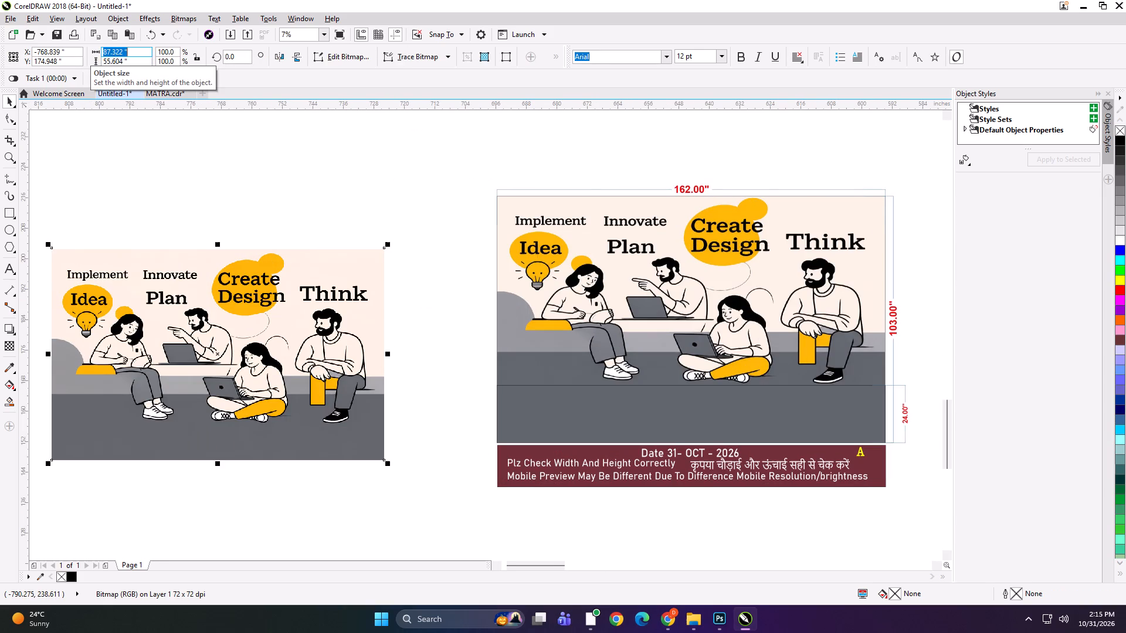
{"action": "type", "text": "162"}
{"action": "key", "text": "Tab"}
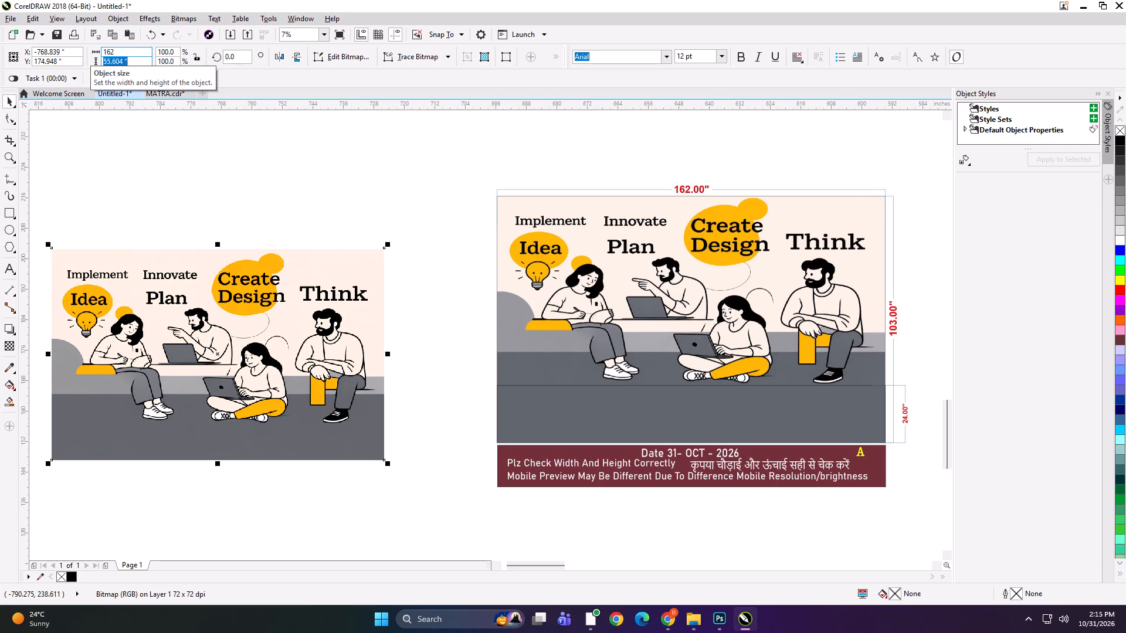
{"action": "type", "text": "103"}
{"action": "key", "text": "Return"}
Enlarge the 162x103 reference preview to about 157 inches wide and arrange it side by side with the resized artwork.
{"action": "scroll", "coordinate": [502, 269], "scroll_direction": "down", "scroll_amount": 1}
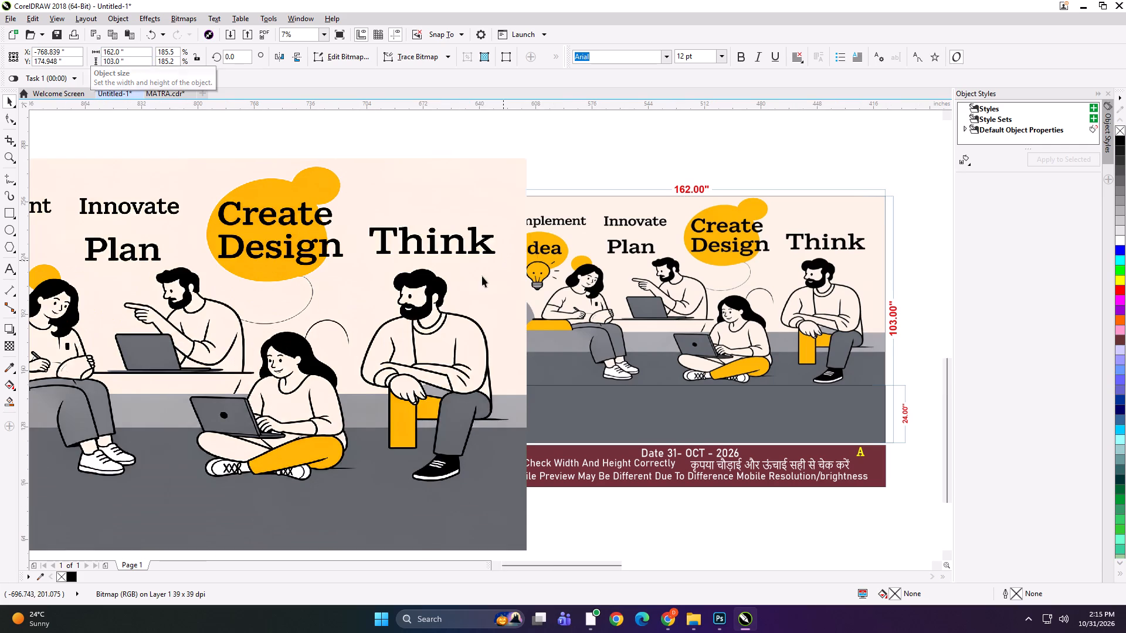
{"action": "left_click", "coordinate": [541, 294]}
{"action": "left_click_drag", "start_coordinate": [489, 300], "coordinate": [518, 285]}
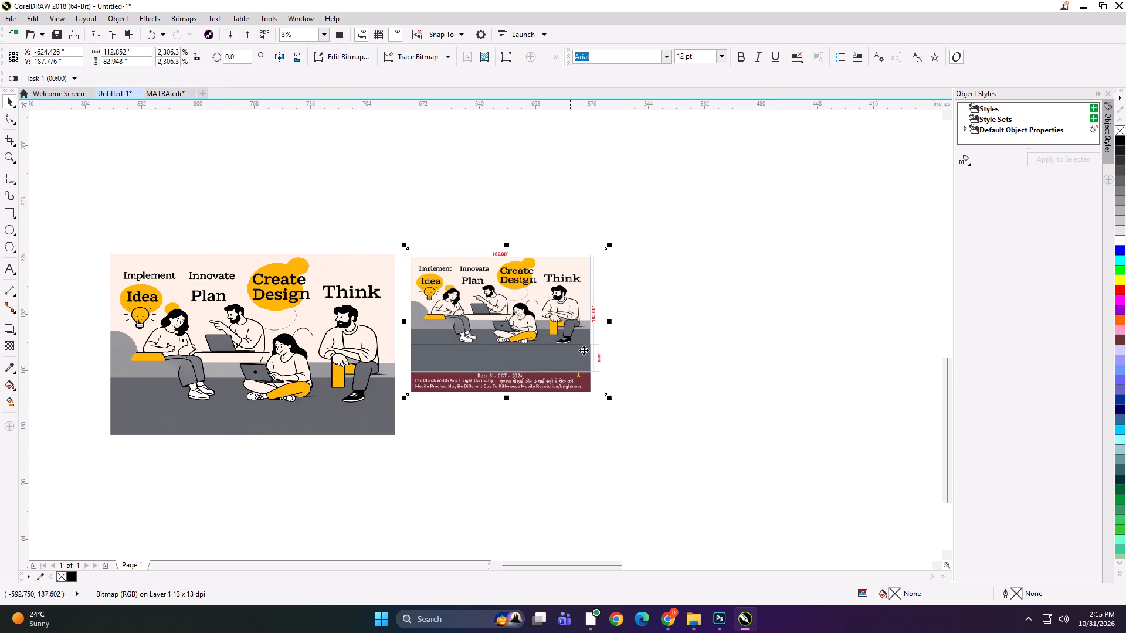
{"action": "left_click_drag", "start_coordinate": [611, 397], "coordinate": [742, 455]}
{"action": "left_click_drag", "start_coordinate": [584, 380], "coordinate": [605, 384]}
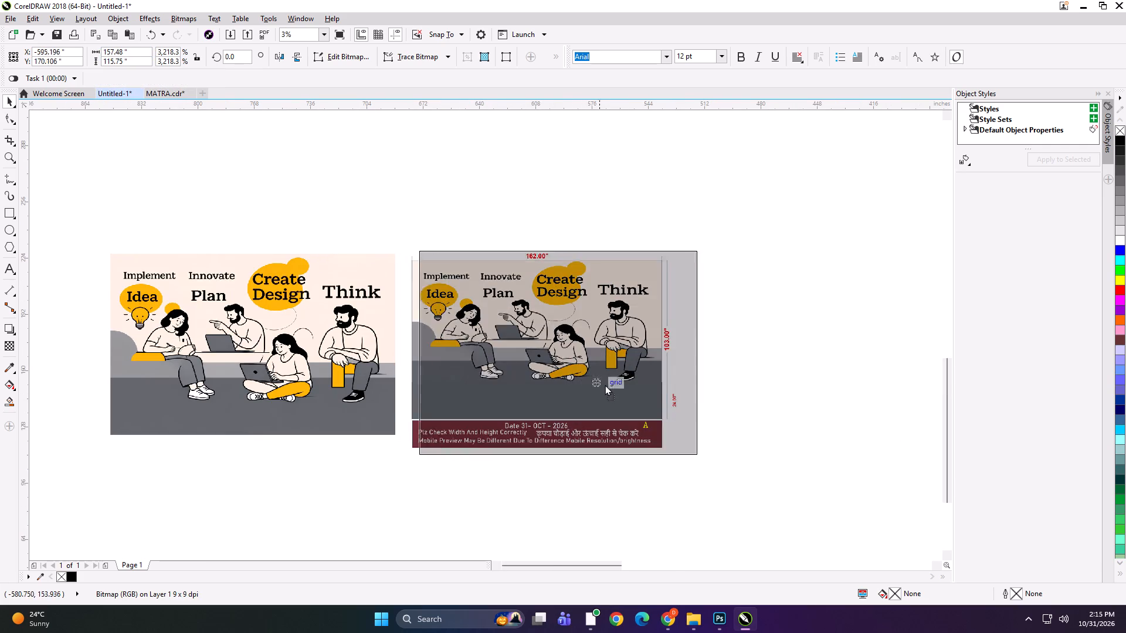
{"action": "left_click_drag", "start_coordinate": [605, 384], "coordinate": [612, 386]}
{"action": "left_click_drag", "start_coordinate": [583, 373], "coordinate": [591, 367]}
{"action": "left_click_drag", "start_coordinate": [358, 332], "coordinate": [362, 341]}
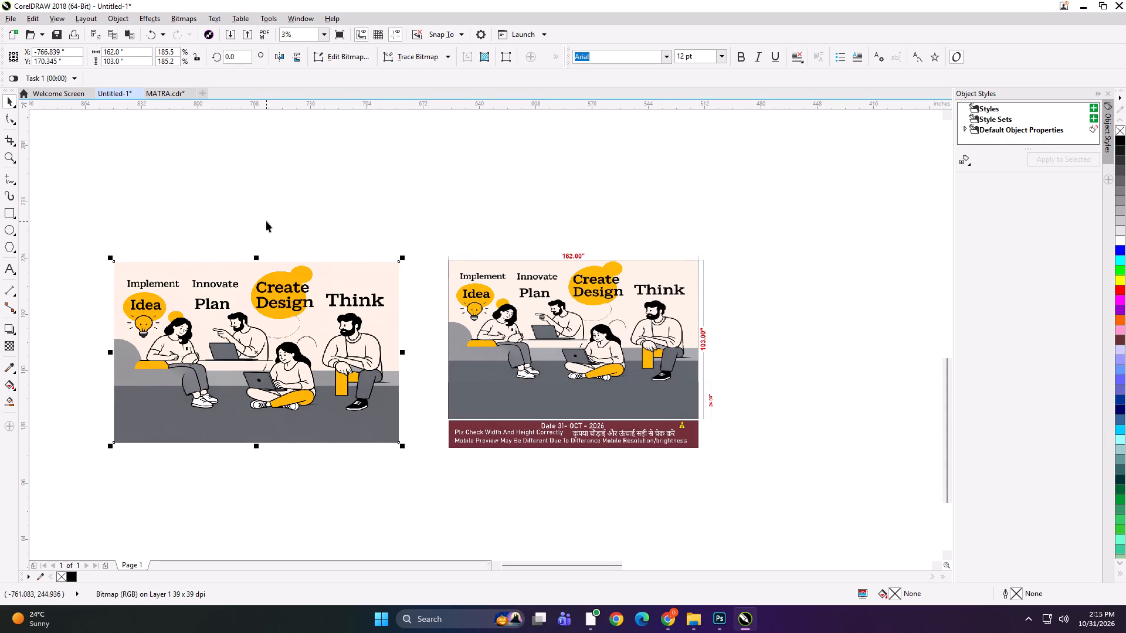
Add a rectangle framing the whole artwork, set its width to 53 inches and align it to the artwork's left edge.
{"action": "double_click", "coordinate": [9, 216], "text": "shift"}
{"action": "key", "text": "shift+space"}
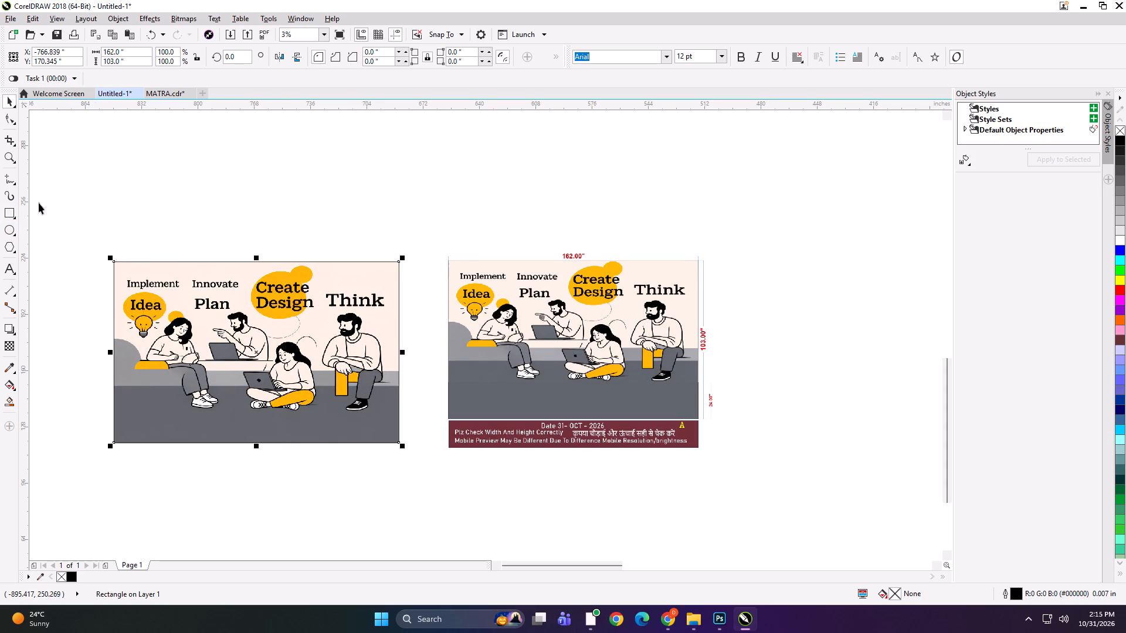
{"action": "left_click", "coordinate": [132, 56]}
{"action": "key", "text": "ctrl+a"}
{"action": "type", "text": "53"}
{"action": "key", "text": "Return"}
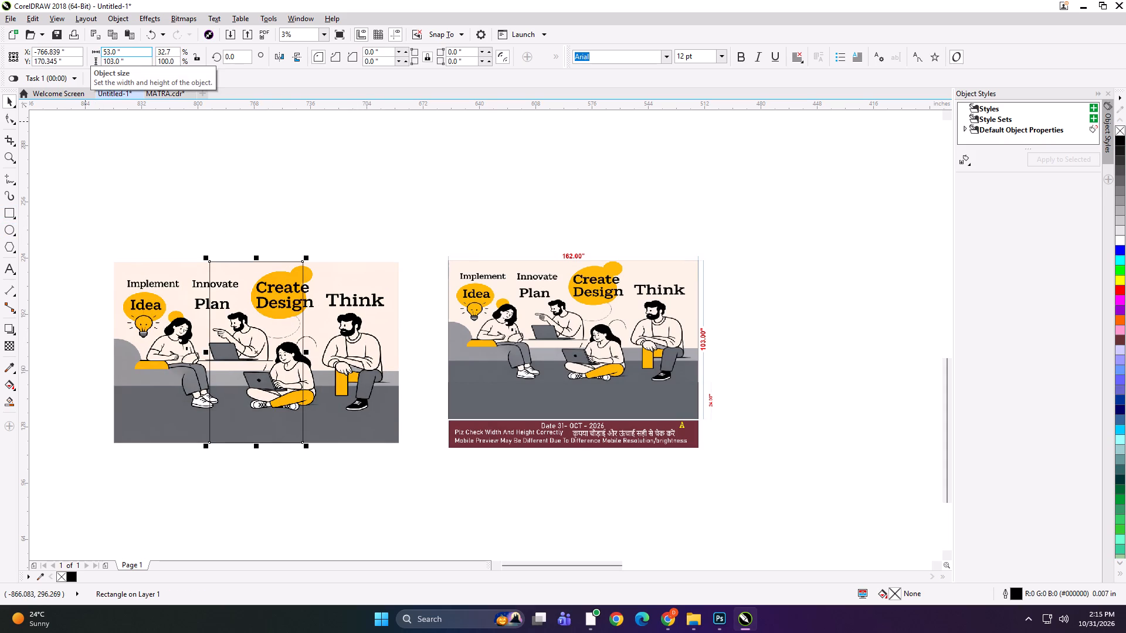
{"action": "left_click", "coordinate": [147, 318], "text": "shift"}
{"action": "key", "text": "l"}
{"action": "left_click", "coordinate": [161, 219]}
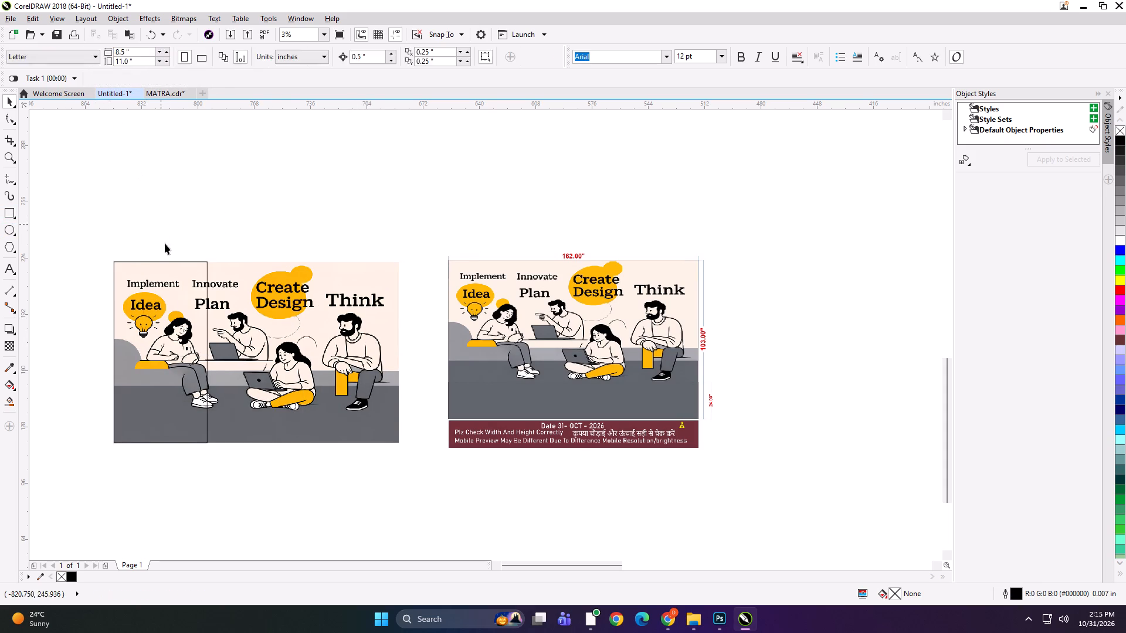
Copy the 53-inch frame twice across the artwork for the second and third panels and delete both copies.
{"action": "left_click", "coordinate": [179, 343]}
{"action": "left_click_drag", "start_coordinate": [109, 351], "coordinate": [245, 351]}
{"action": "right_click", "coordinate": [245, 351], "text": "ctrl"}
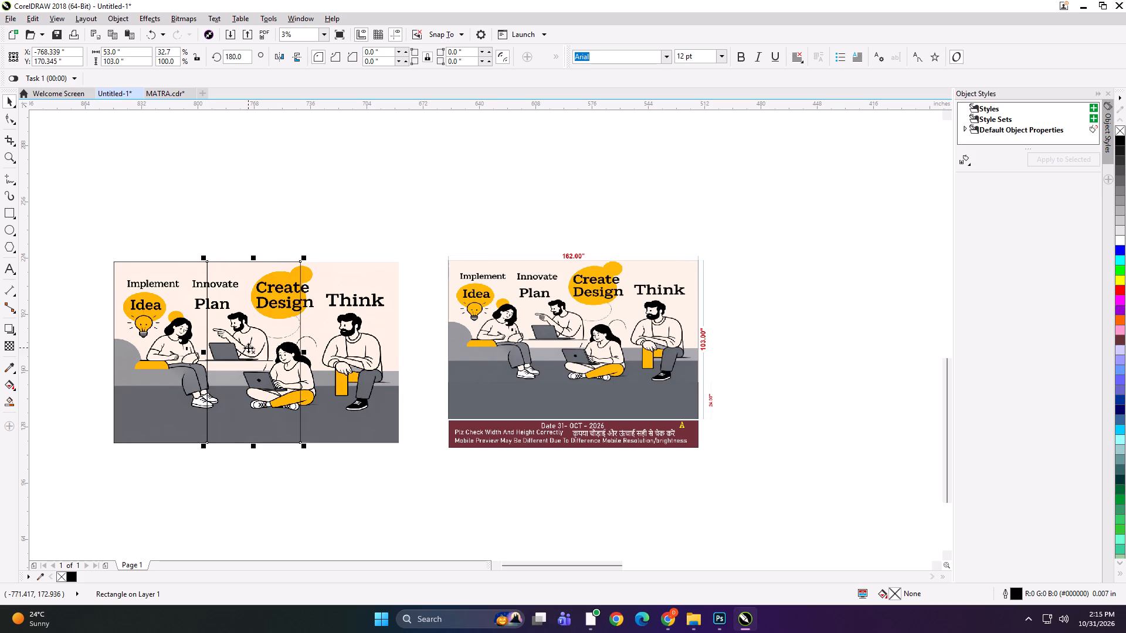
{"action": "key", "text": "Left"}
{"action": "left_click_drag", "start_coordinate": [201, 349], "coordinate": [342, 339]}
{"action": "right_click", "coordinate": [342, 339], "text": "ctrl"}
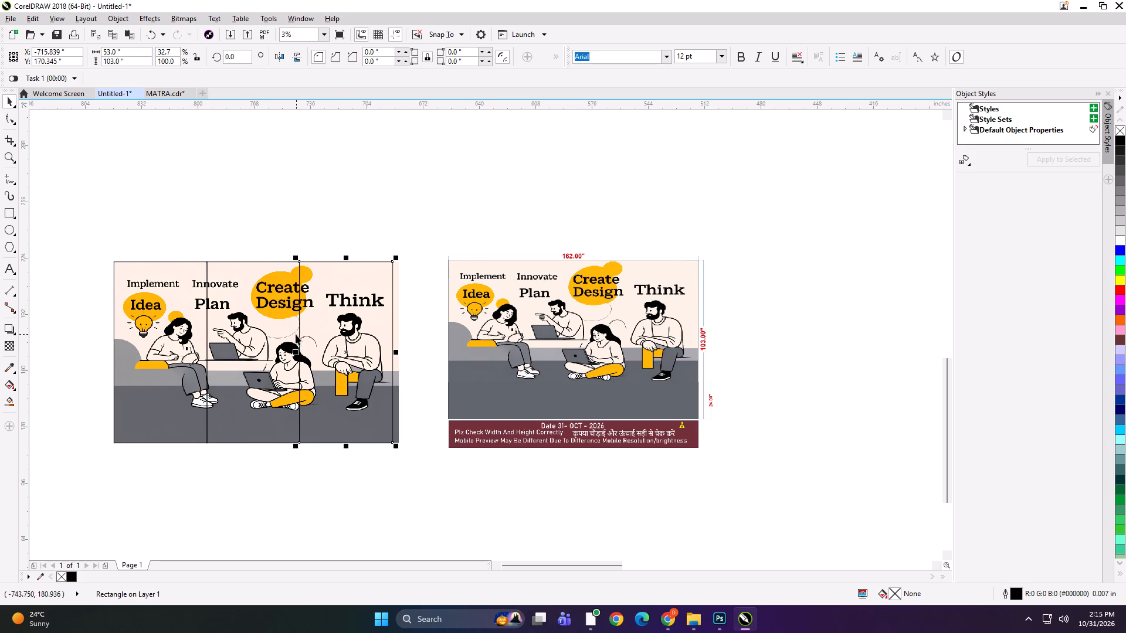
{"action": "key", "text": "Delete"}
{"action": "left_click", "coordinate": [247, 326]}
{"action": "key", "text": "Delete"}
Set the first panel frame's width to 59 inches and align it to the artwork's left edge.
{"action": "left_click", "coordinate": [177, 309]}
{"action": "left_click", "coordinate": [130, 47]}
{"action": "key", "text": "ctrl+a"}
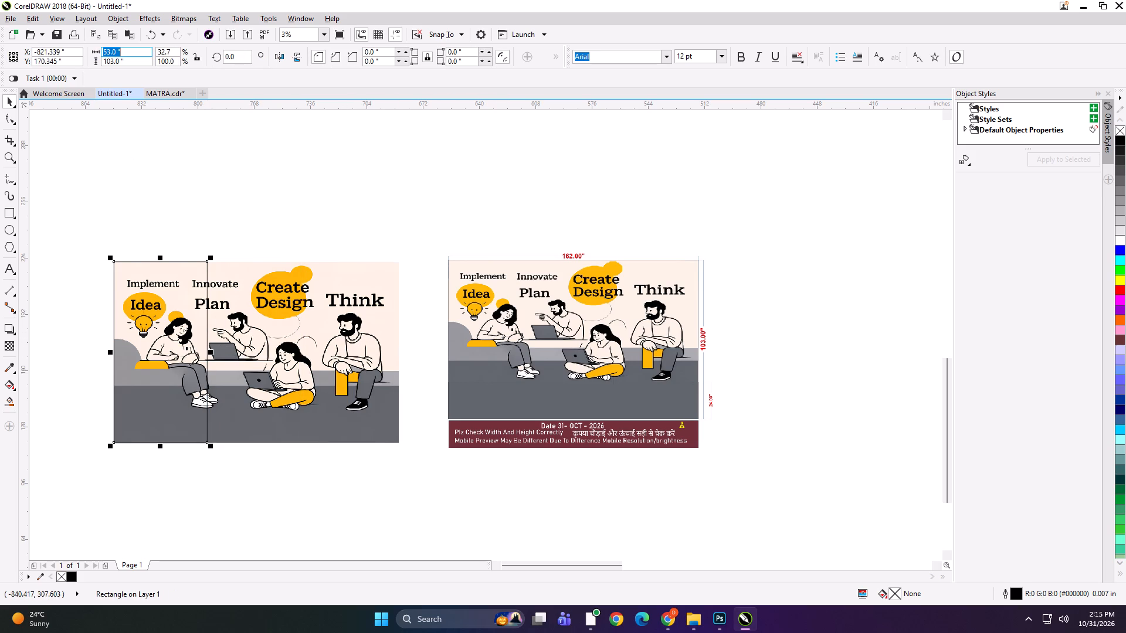
{"action": "key", "text": "5"}
{"action": "key", "text": "Return"}
{"action": "left_click", "coordinate": [276, 291], "text": "shift"}
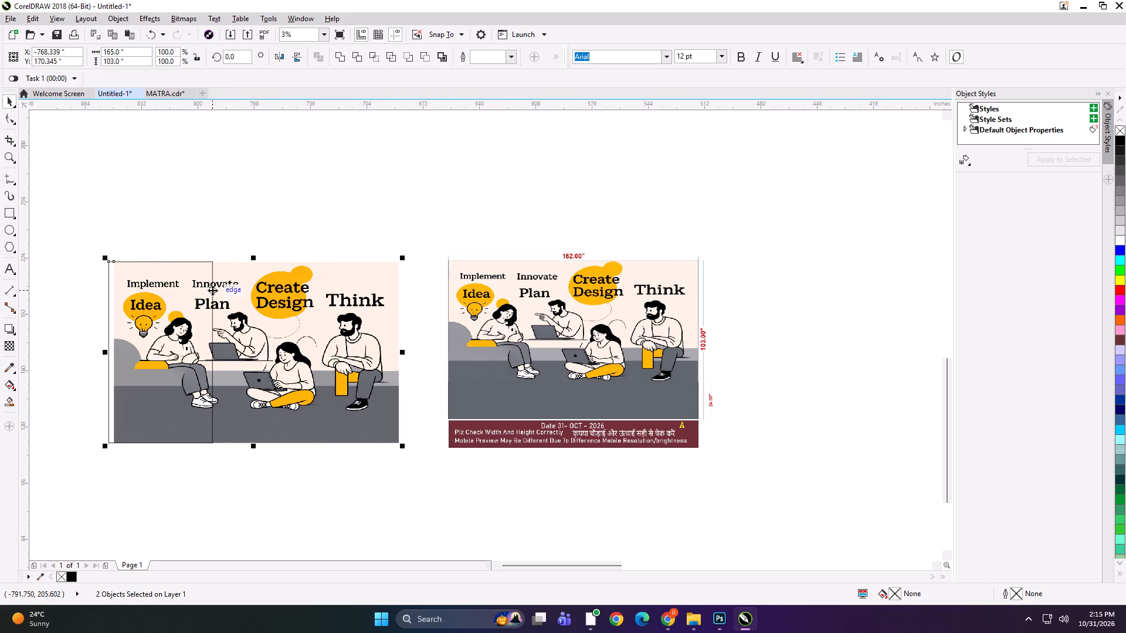
{"action": "key", "text": "l"}
{"action": "left_click", "coordinate": [148, 210]}
Copy the 59-inch frame across the artwork for the second and third panels, overlapping adjacent frames by 0.5 inch.
{"action": "left_click", "coordinate": [164, 312]}
{"action": "left_click_drag", "start_coordinate": [110, 351], "coordinate": [239, 354]}
{"action": "right_click", "coordinate": [239, 354], "text": "ctrl"}
{"action": "key", "text": "Left"}
{"action": "left_click_drag", "start_coordinate": [213, 355], "coordinate": [400, 364]}
{"action": "right_click", "coordinate": [399, 364], "text": "ctrl"}
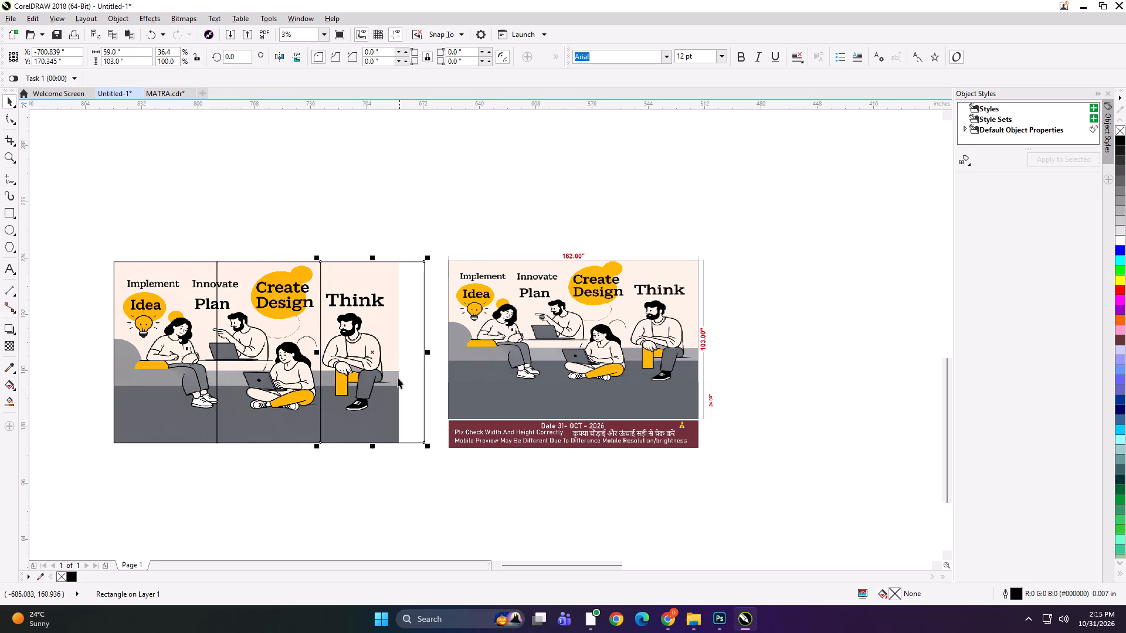
{"action": "key", "text": "Left"}
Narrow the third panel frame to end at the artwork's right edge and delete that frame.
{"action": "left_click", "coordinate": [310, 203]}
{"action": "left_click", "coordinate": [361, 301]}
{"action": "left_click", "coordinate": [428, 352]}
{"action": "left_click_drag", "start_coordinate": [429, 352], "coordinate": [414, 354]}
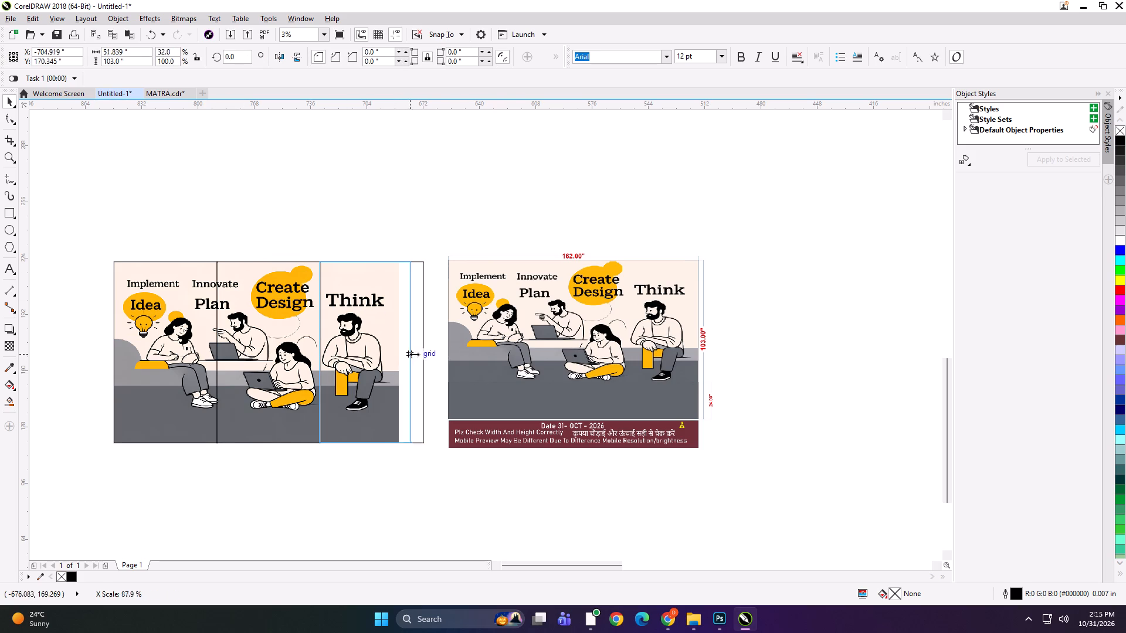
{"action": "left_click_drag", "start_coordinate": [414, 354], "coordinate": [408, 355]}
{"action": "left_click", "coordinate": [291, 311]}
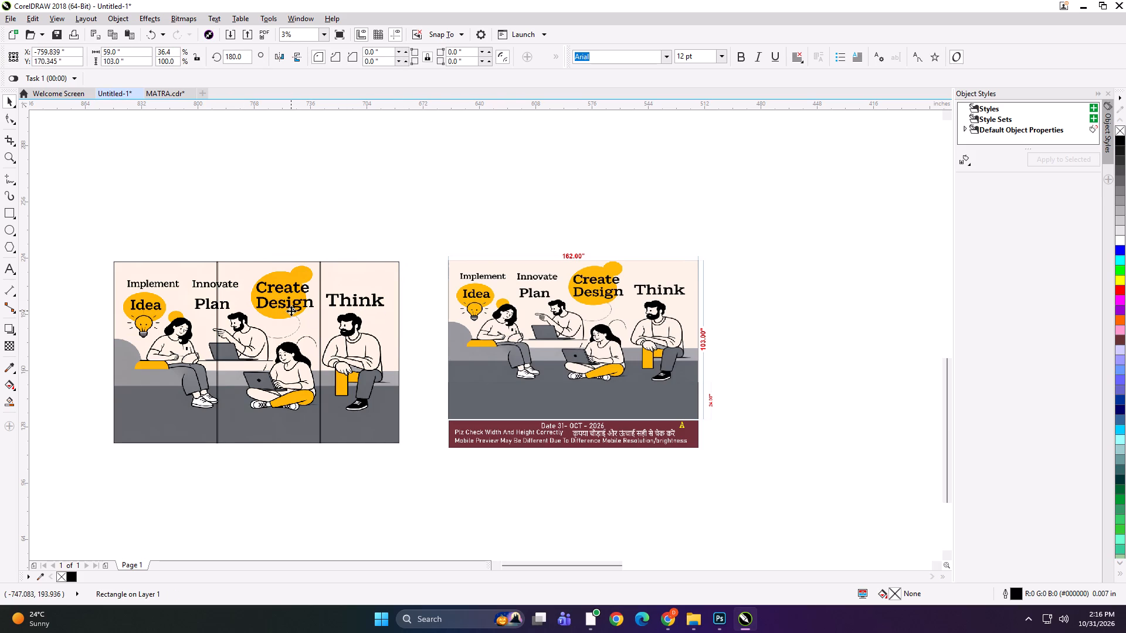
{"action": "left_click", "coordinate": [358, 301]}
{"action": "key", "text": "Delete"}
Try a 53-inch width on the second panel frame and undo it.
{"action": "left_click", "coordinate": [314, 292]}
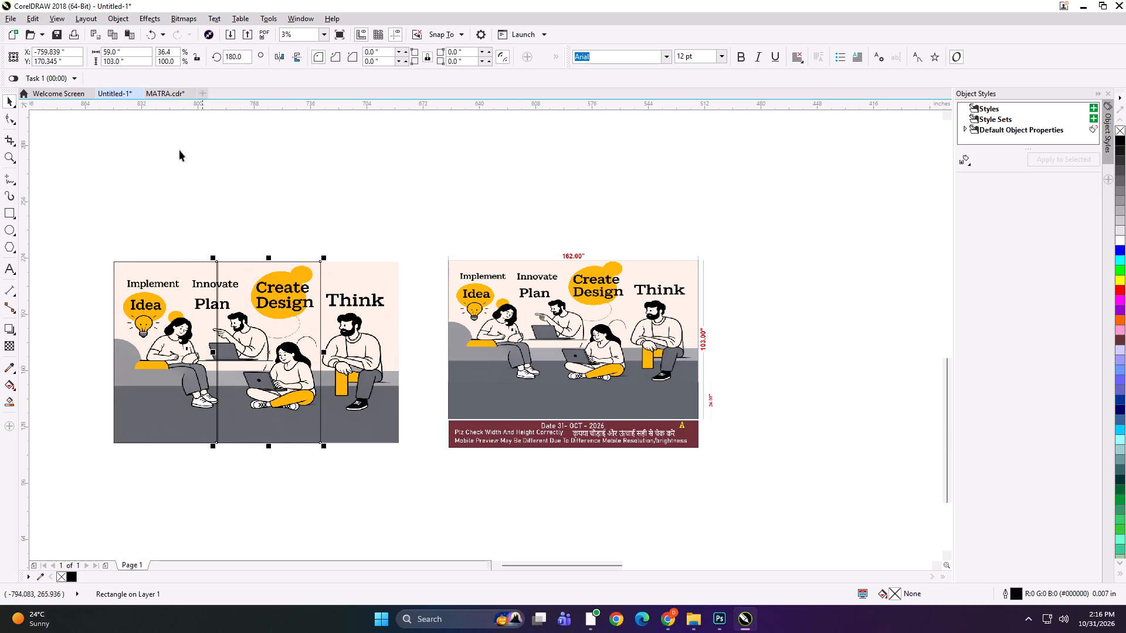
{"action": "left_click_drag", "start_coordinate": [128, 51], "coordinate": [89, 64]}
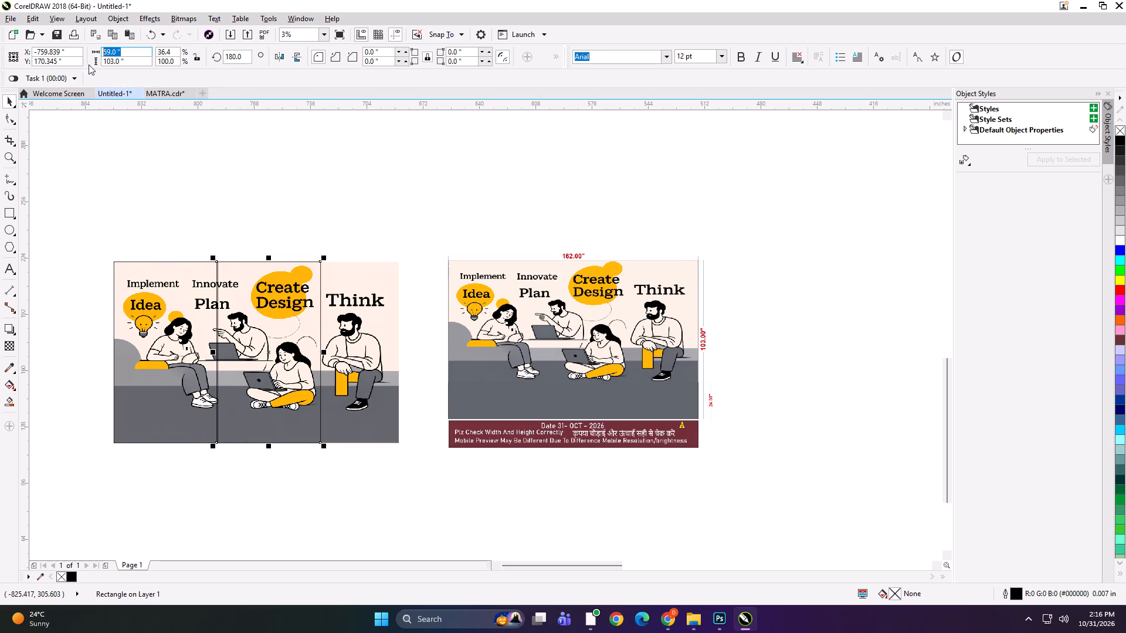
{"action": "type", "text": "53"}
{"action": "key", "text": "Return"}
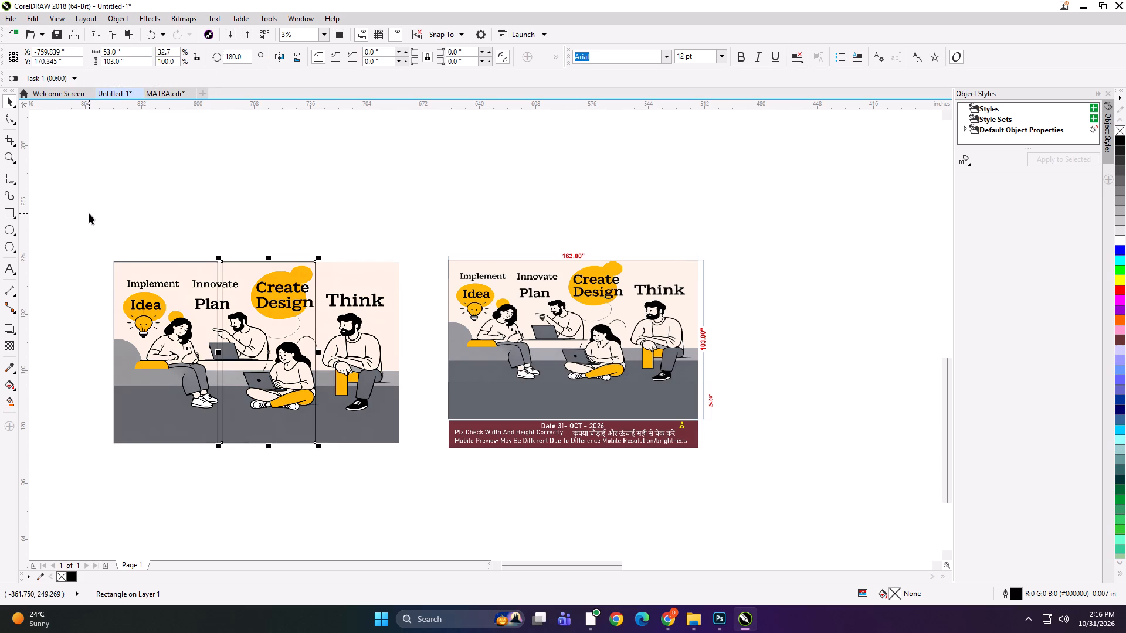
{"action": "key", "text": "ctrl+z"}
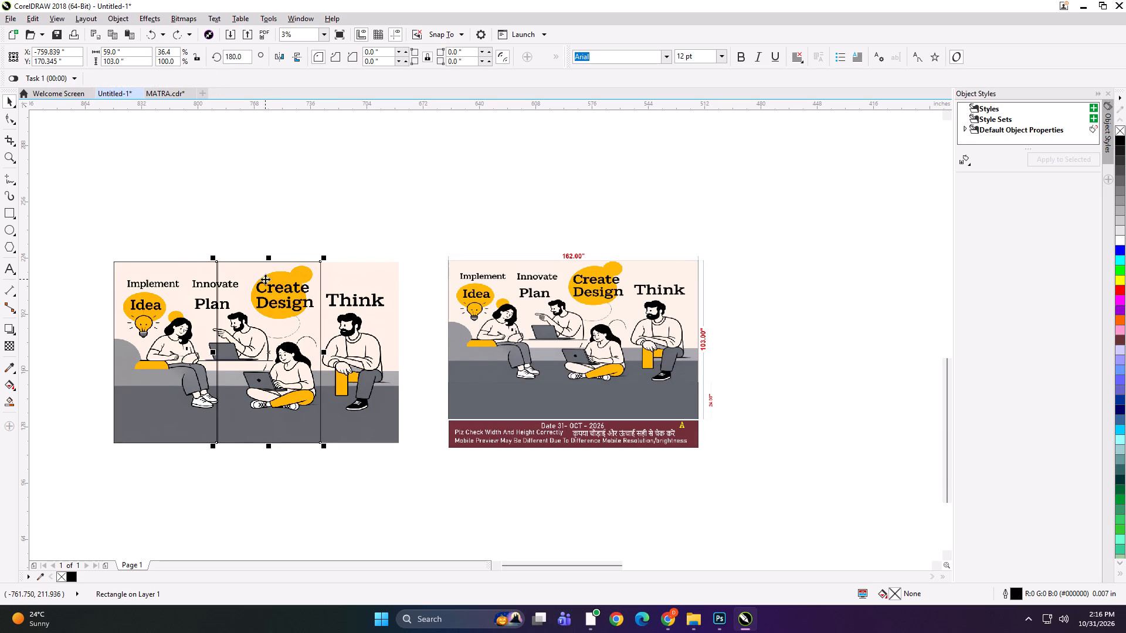
Set the second panel frame's width to 53 inches and place it beside the first frame with a 0.5-inch overlap.
{"action": "left_click", "coordinate": [129, 52]}
{"action": "key", "text": "ctrl+a"}
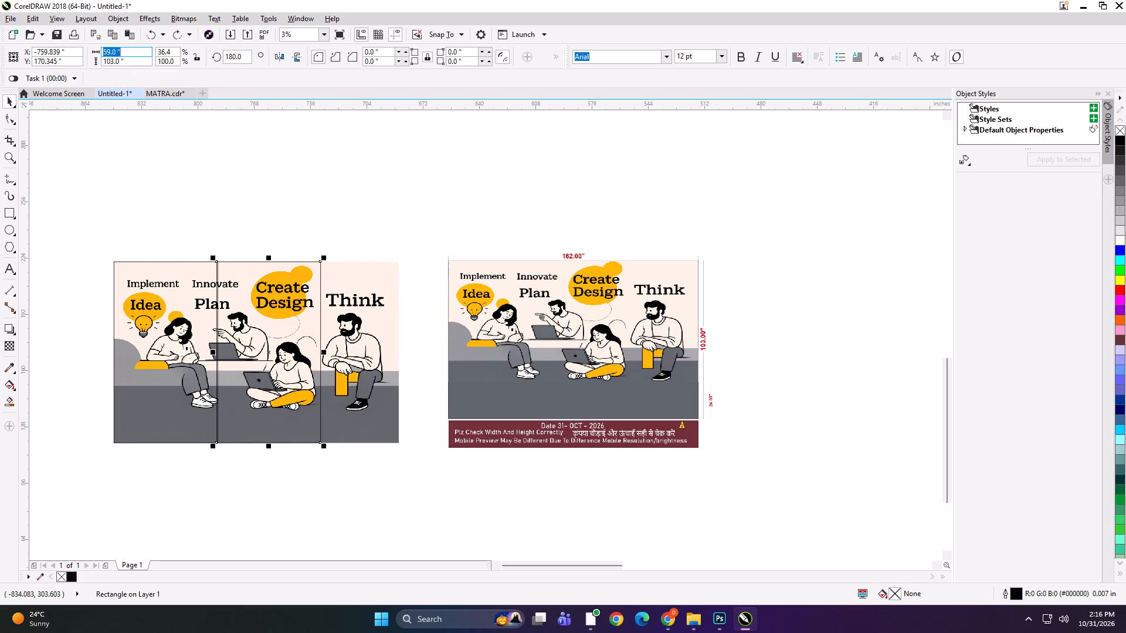
{"action": "type", "text": "53"}
{"action": "key", "text": "Return"}
{"action": "left_click", "coordinate": [155, 324], "text": "shift"}
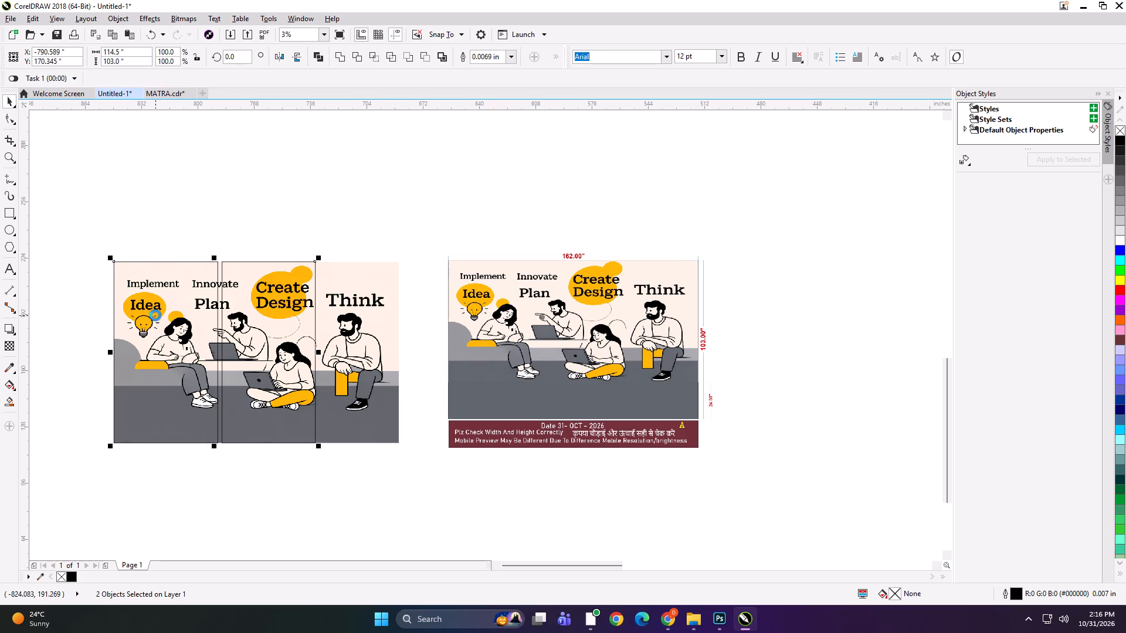
{"action": "key", "text": "t"}
{"action": "key", "text": "r"}
{"action": "left_click", "coordinate": [141, 203]}
{"action": "left_click", "coordinate": [153, 325]}
{"action": "left_click_drag", "start_coordinate": [120, 351], "coordinate": [254, 350], "text": "ctrl"}
{"action": "scroll", "coordinate": [233, 338], "scroll_direction": "up", "scroll_amount": 1}
{"action": "key", "text": "Left"}
Copy the 53-inch frame to the third panel, overlapping the second frame by 0.5 inch.
{"action": "left_click_drag", "start_coordinate": [306, 366], "coordinate": [306, 367]}
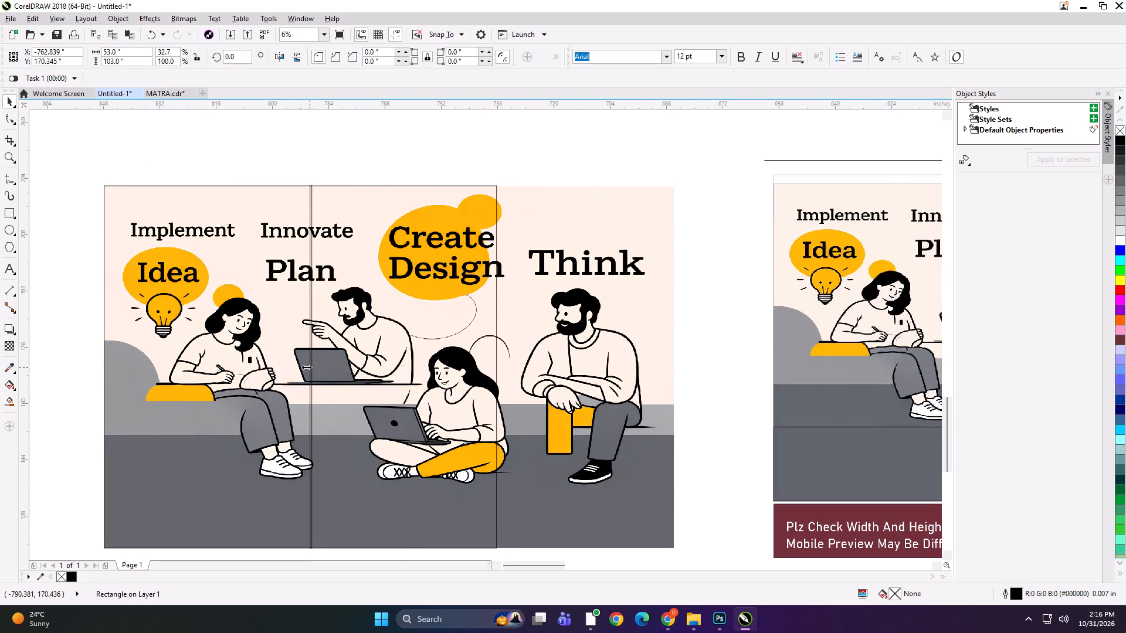
{"action": "left_click_drag", "start_coordinate": [306, 367], "coordinate": [695, 375]}
{"action": "right_click", "coordinate": [695, 375], "text": "ctrl"}
{"action": "key", "text": "Left"}
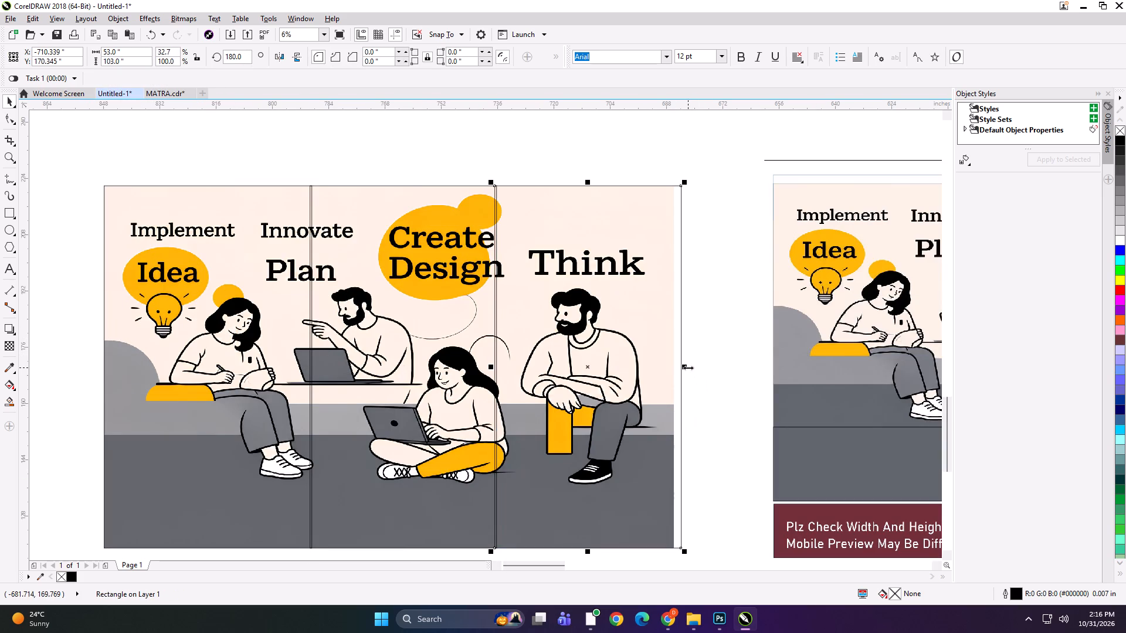
Narrow the third panel frame to 51 inches so it ends at the artwork's right edge.
{"action": "left_click", "coordinate": [688, 367]}
{"action": "left_click_drag", "start_coordinate": [688, 367], "coordinate": [679, 367]}
{"action": "left_click", "coordinate": [656, 358]}
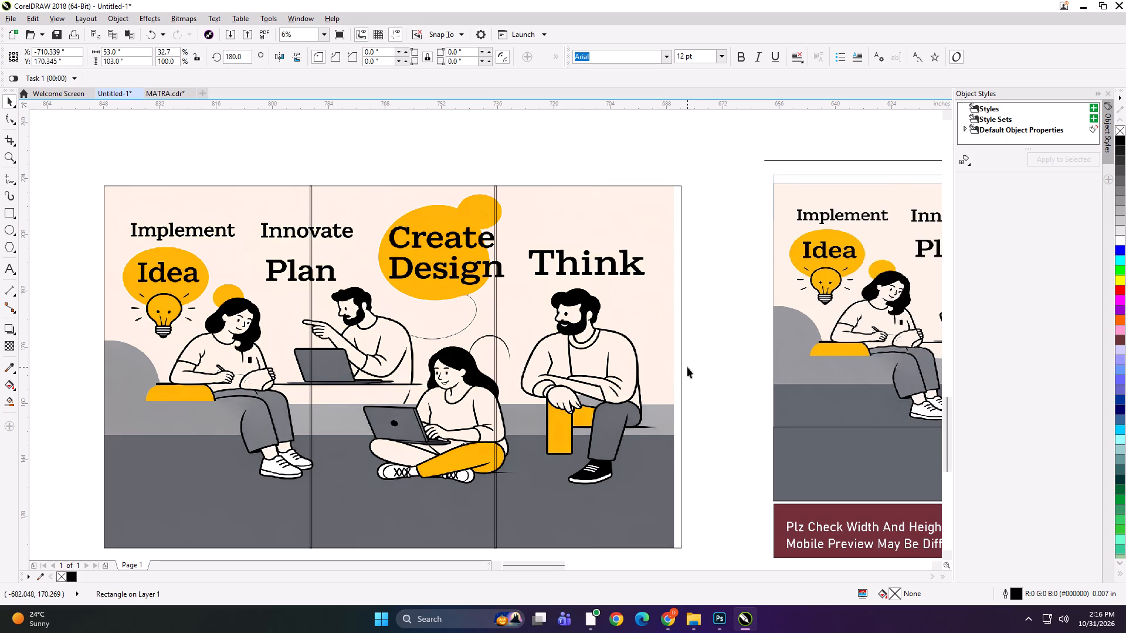
{"action": "left_click", "coordinate": [687, 367]}
{"action": "left_click_drag", "start_coordinate": [687, 367], "coordinate": [681, 367]}
{"action": "scroll", "coordinate": [671, 373], "scroll_direction": "up", "scroll_amount": 2}
{"action": "left_click", "coordinate": [642, 373]}
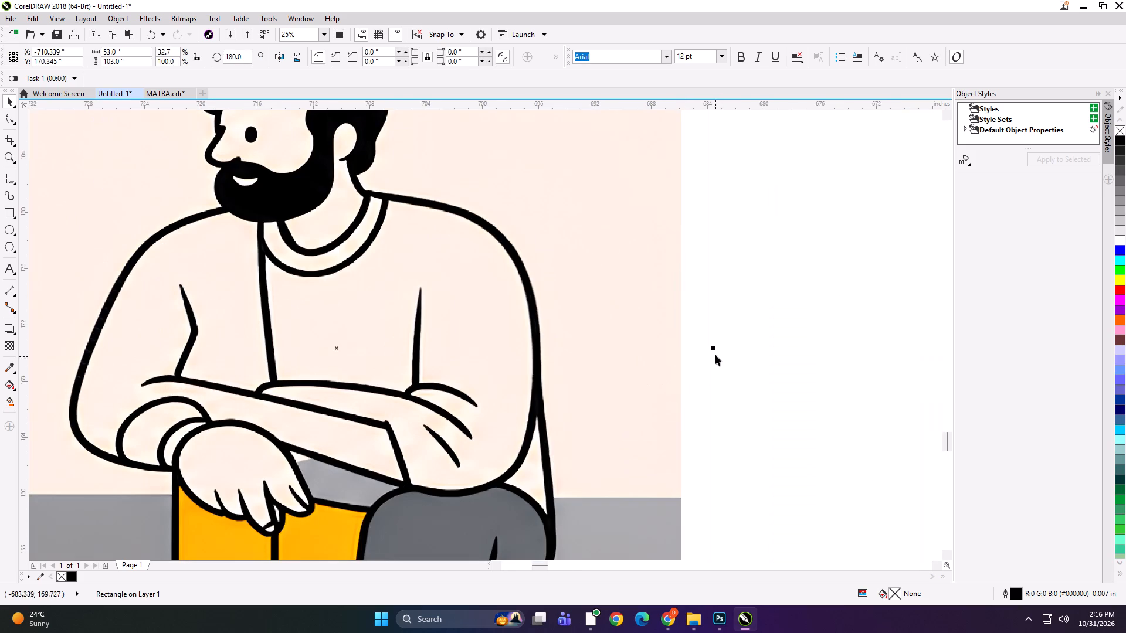
{"action": "left_click_drag", "start_coordinate": [714, 348], "coordinate": [687, 349]}
{"action": "scroll", "coordinate": [557, 325], "scroll_direction": "down", "scroll_amount": 2}
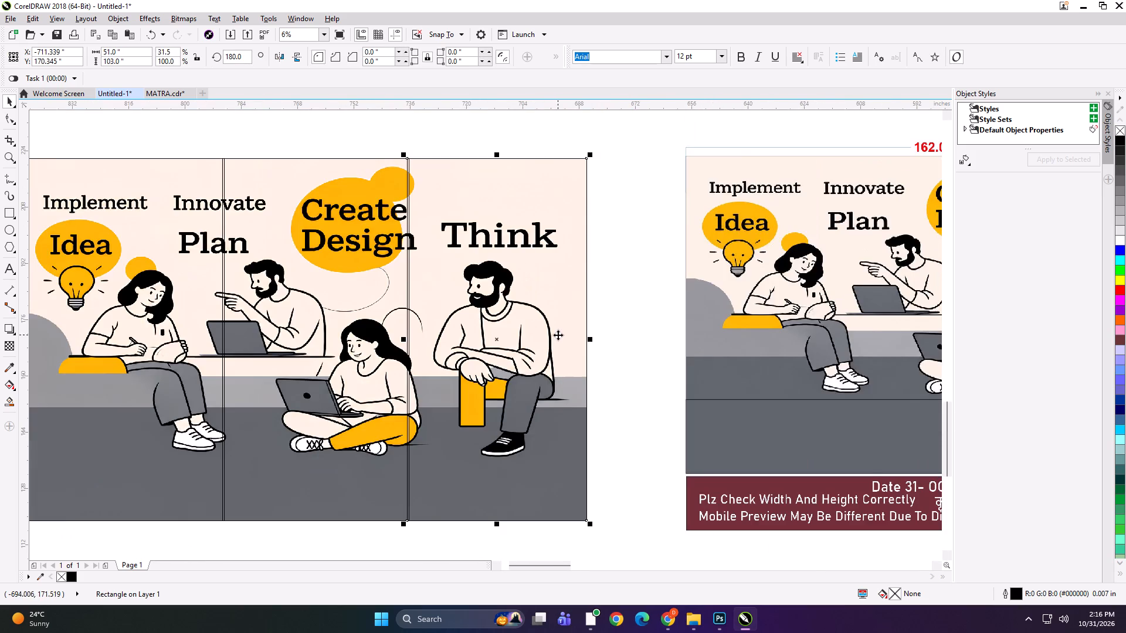
Group the three panel frames.
{"action": "scroll", "coordinate": [505, 331], "scroll_direction": "down", "scroll_amount": 1}
{"action": "left_click", "coordinate": [252, 319], "text": "shift"}
{"action": "left_click", "coordinate": [186, 315], "text": "shift"}
{"action": "key", "text": "ctrl+g"}
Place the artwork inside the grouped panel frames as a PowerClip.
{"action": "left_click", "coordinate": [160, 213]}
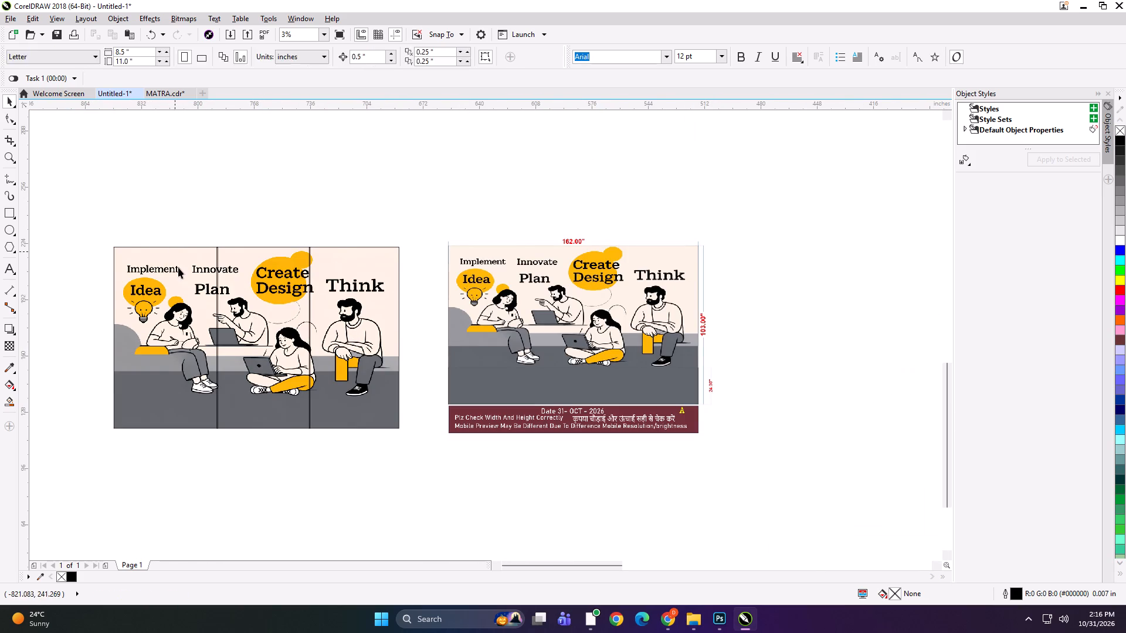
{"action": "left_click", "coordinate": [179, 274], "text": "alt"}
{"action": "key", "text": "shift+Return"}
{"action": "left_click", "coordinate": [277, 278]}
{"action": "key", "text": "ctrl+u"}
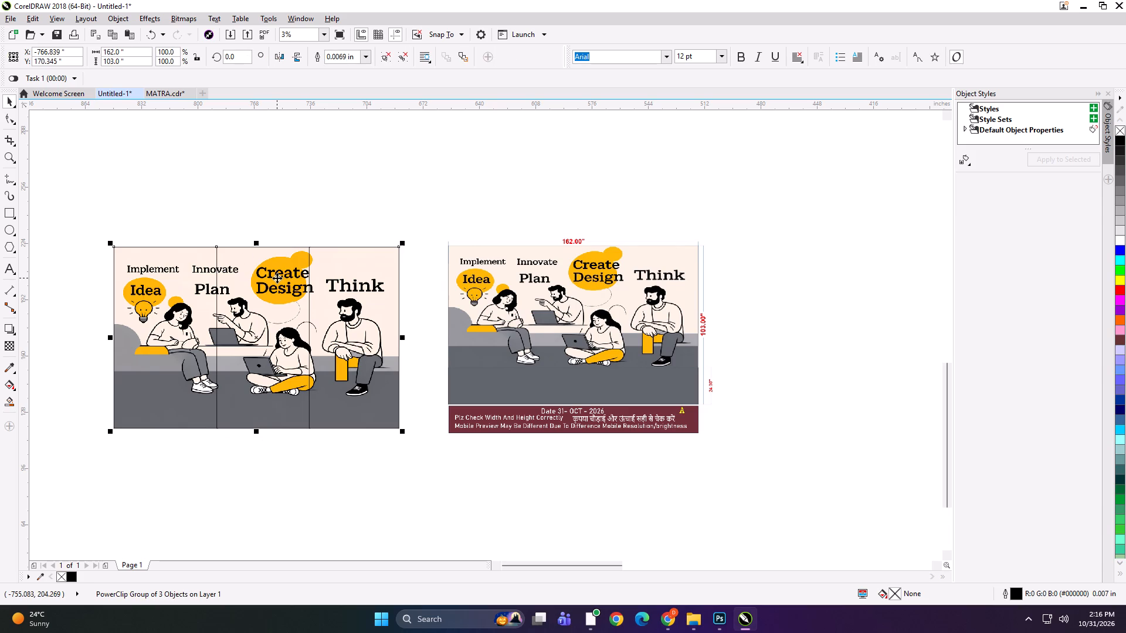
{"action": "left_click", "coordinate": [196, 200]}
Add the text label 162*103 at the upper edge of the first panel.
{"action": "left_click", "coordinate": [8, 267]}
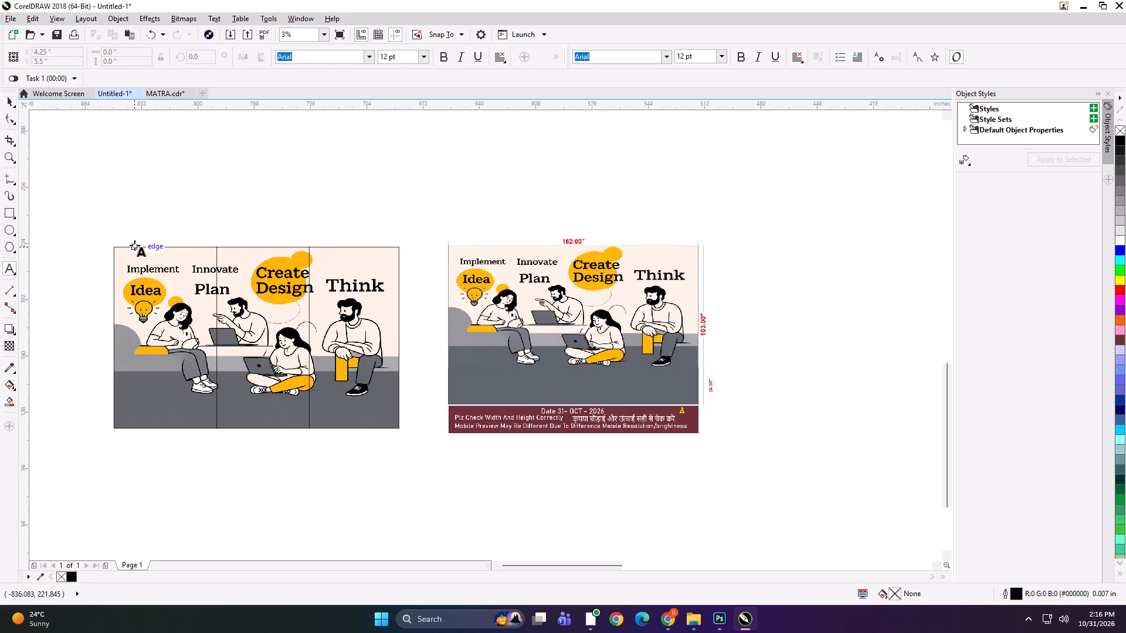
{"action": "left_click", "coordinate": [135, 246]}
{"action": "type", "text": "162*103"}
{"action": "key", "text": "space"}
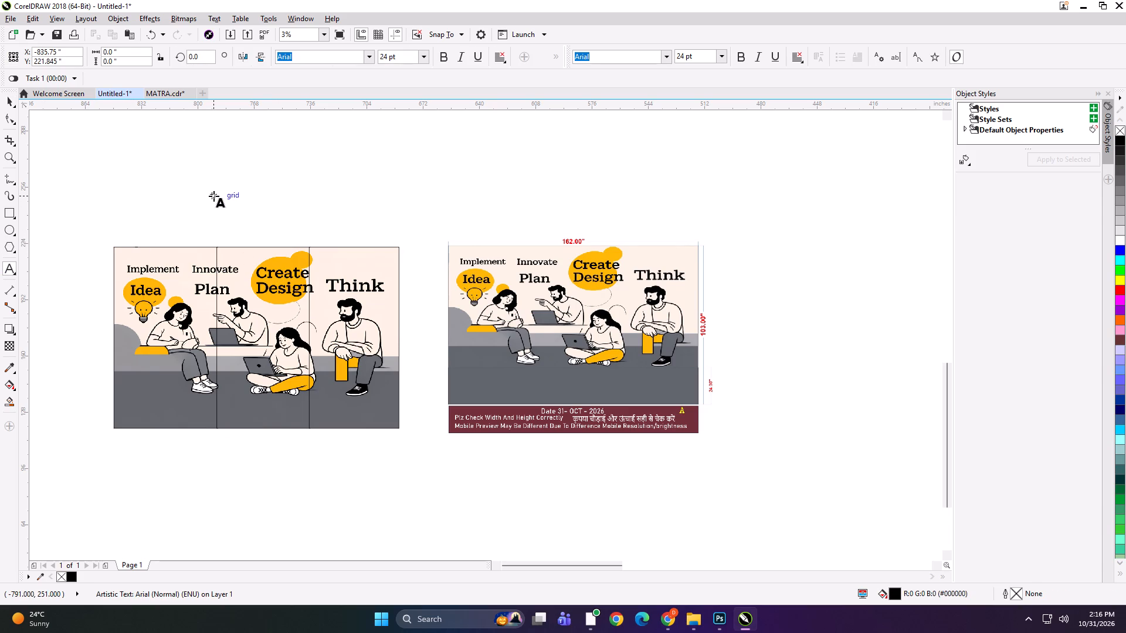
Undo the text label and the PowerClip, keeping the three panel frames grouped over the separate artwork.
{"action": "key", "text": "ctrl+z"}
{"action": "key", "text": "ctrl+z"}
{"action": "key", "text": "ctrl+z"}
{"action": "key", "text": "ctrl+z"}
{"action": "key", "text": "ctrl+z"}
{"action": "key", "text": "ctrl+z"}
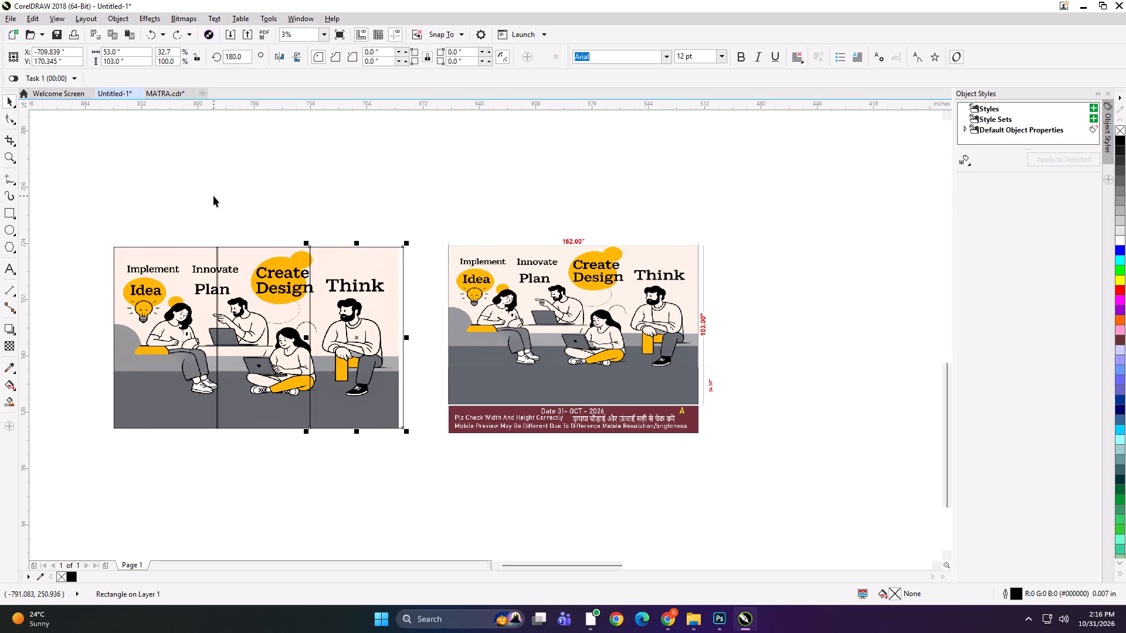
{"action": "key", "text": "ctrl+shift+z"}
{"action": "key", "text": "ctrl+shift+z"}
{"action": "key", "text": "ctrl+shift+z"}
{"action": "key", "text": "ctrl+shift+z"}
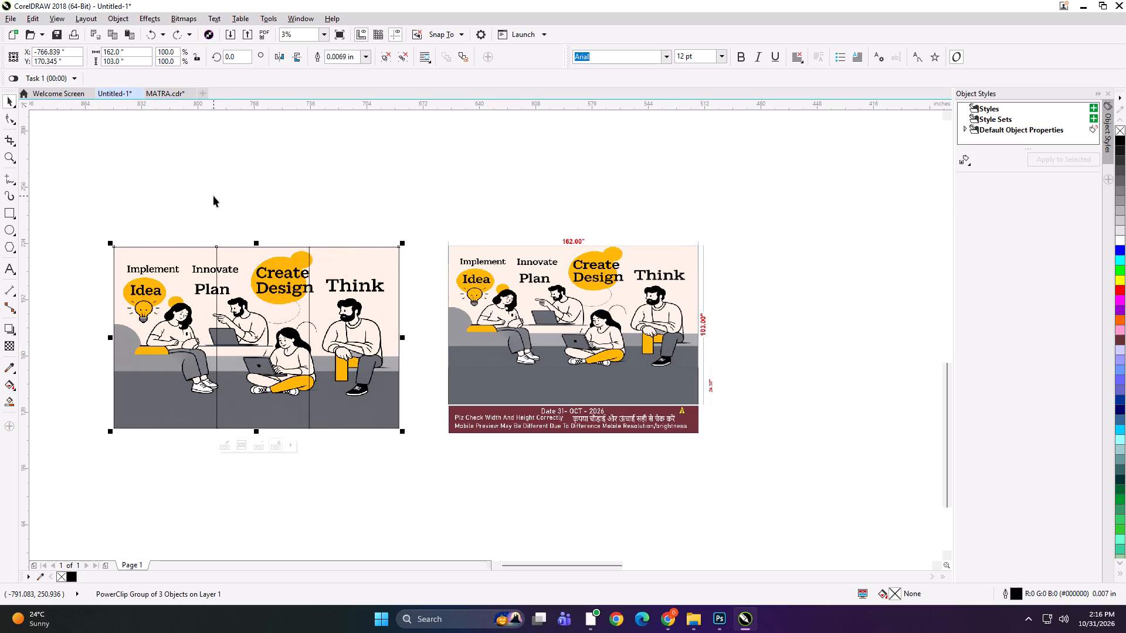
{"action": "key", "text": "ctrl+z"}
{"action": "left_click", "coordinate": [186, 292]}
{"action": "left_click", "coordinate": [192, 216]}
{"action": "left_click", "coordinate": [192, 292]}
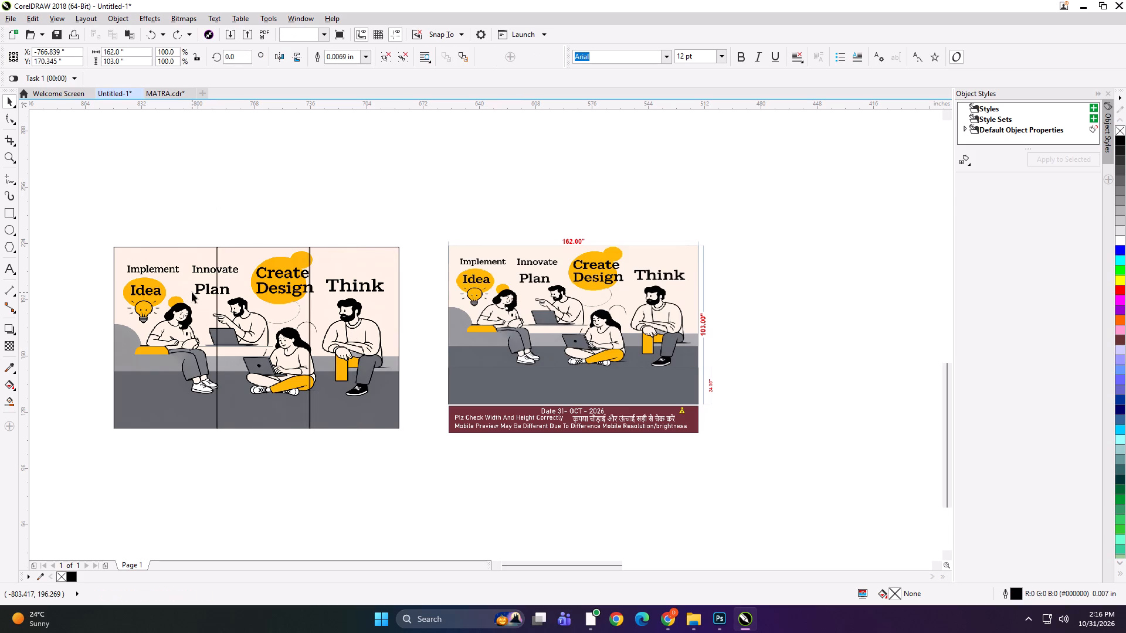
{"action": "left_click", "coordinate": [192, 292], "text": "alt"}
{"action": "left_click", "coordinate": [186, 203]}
Add a rectangle around the panel group, set its height to 24 inches and align it to the artwork's bottom edge.
{"action": "left_click", "coordinate": [180, 297]}
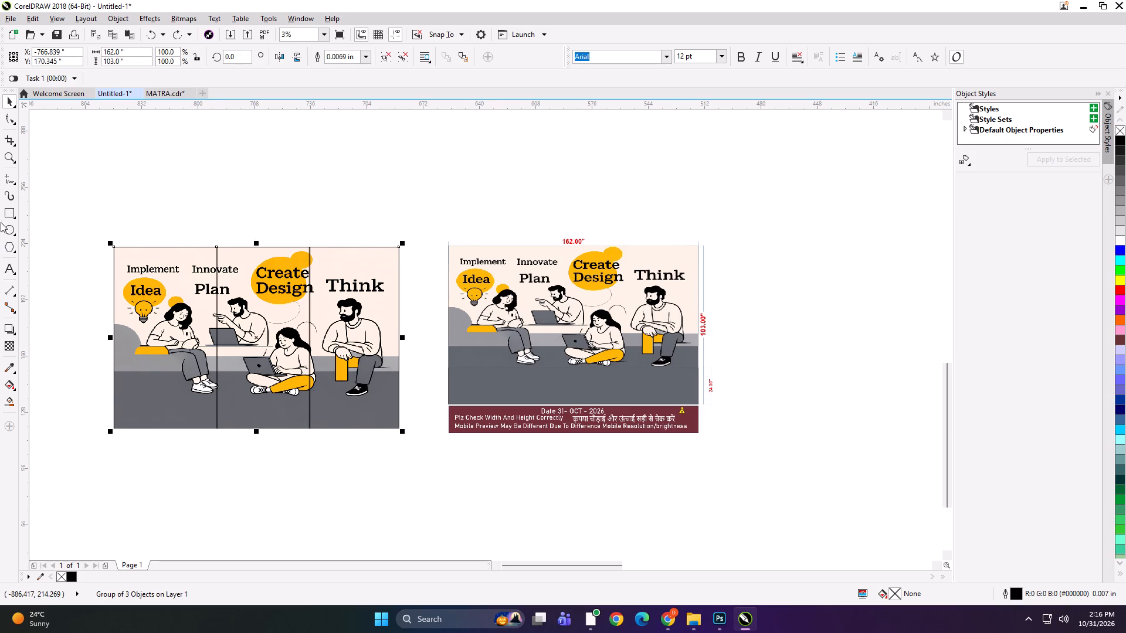
{"action": "double_click", "coordinate": [6, 212], "text": "shift"}
{"action": "key", "text": "shift+space"}
{"action": "left_click_drag", "start_coordinate": [140, 62], "coordinate": [98, 70]}
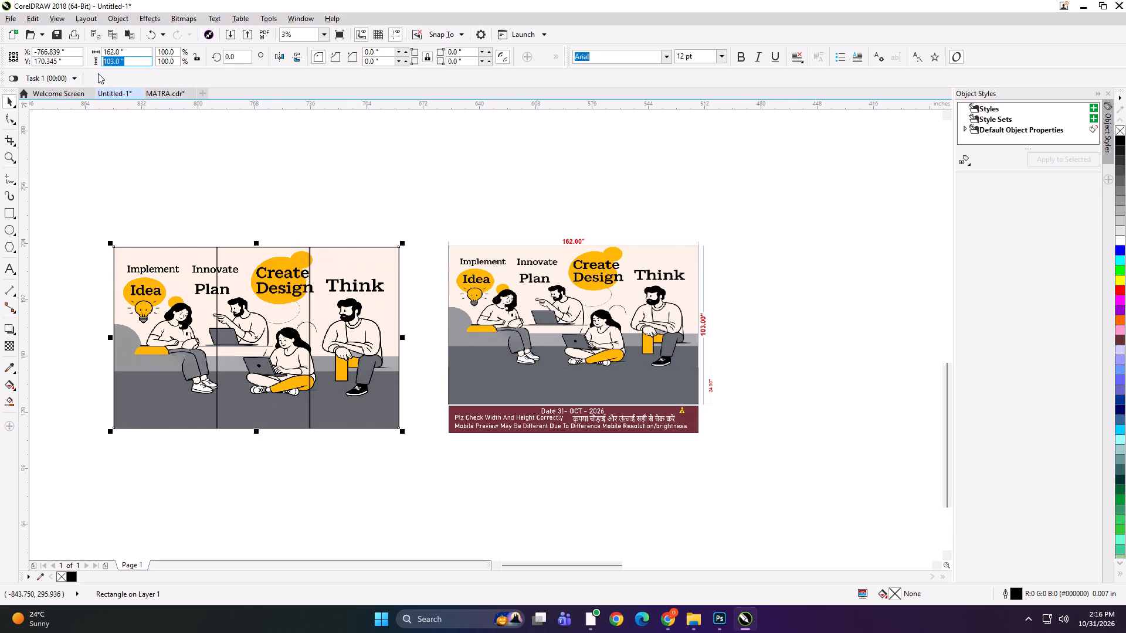
{"action": "scroll", "coordinate": [754, 419], "scroll_direction": "up", "scroll_amount": 1}
{"action": "type", "text": "24"}
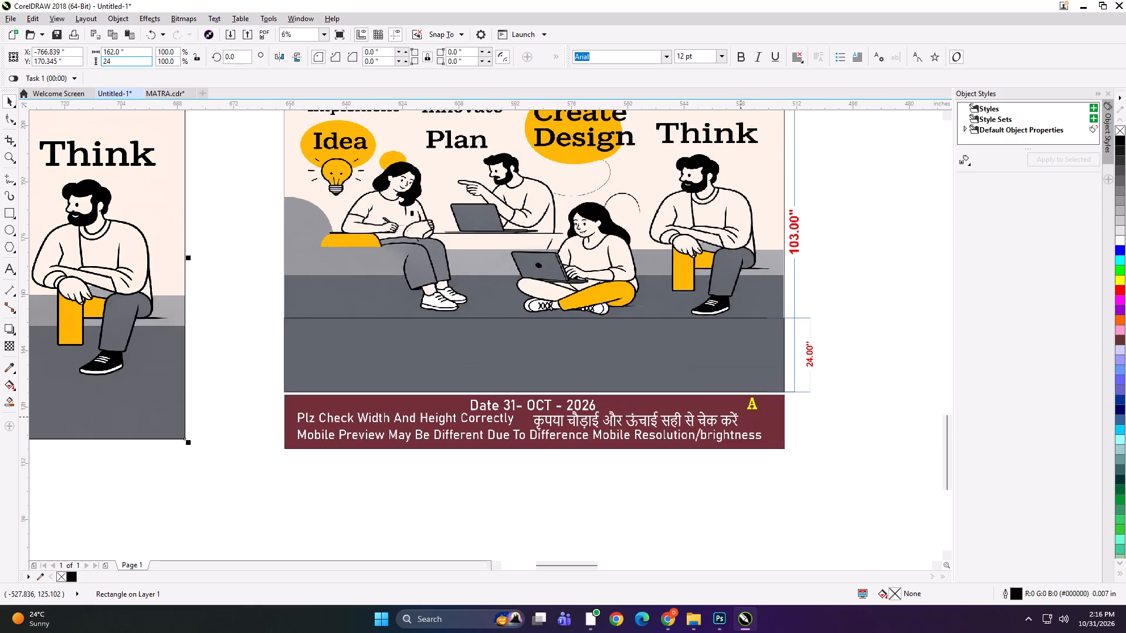
{"action": "key", "text": "Return"}
{"action": "scroll", "coordinate": [735, 418], "scroll_direction": "down", "scroll_amount": 1}
{"action": "left_click", "coordinate": [121, 357], "text": "shift"}
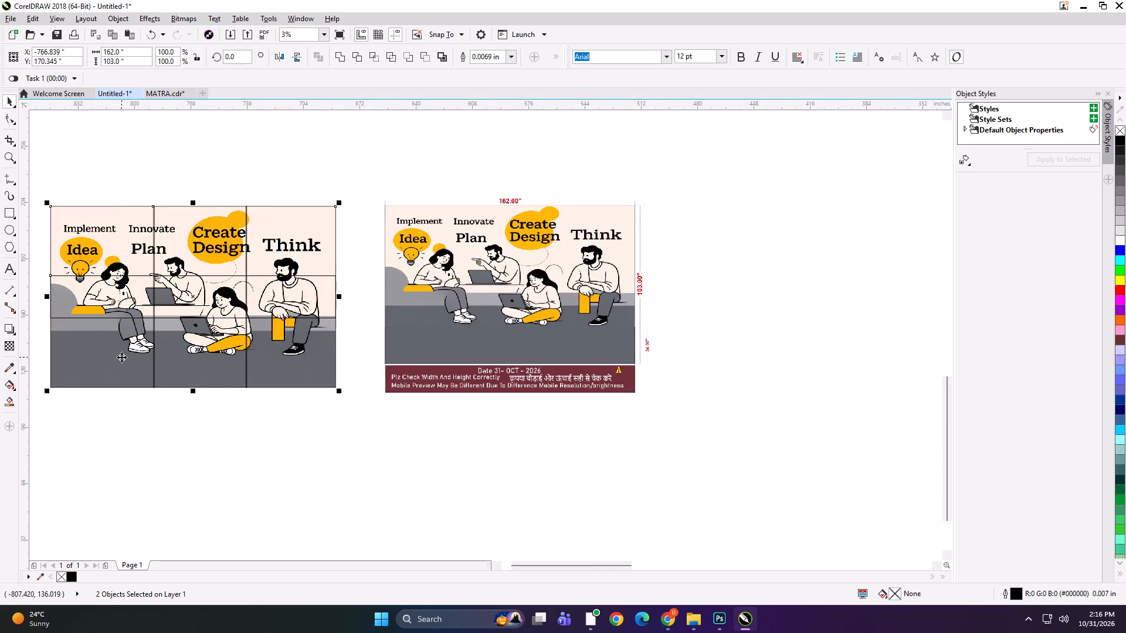
{"action": "key", "text": "b"}
{"action": "left_click", "coordinate": [144, 458]}
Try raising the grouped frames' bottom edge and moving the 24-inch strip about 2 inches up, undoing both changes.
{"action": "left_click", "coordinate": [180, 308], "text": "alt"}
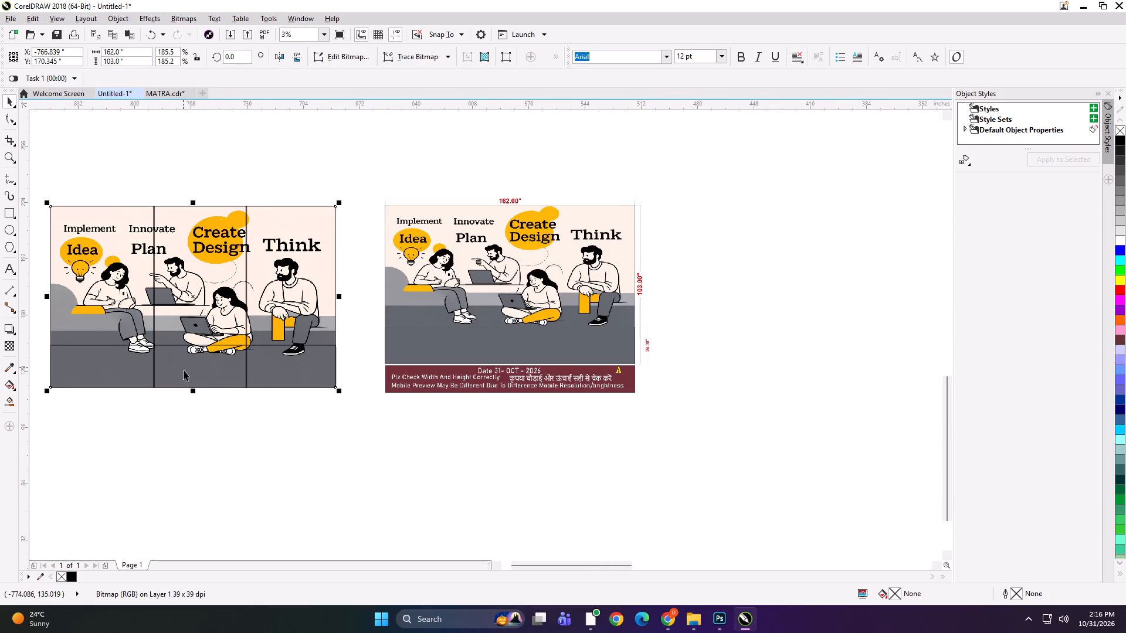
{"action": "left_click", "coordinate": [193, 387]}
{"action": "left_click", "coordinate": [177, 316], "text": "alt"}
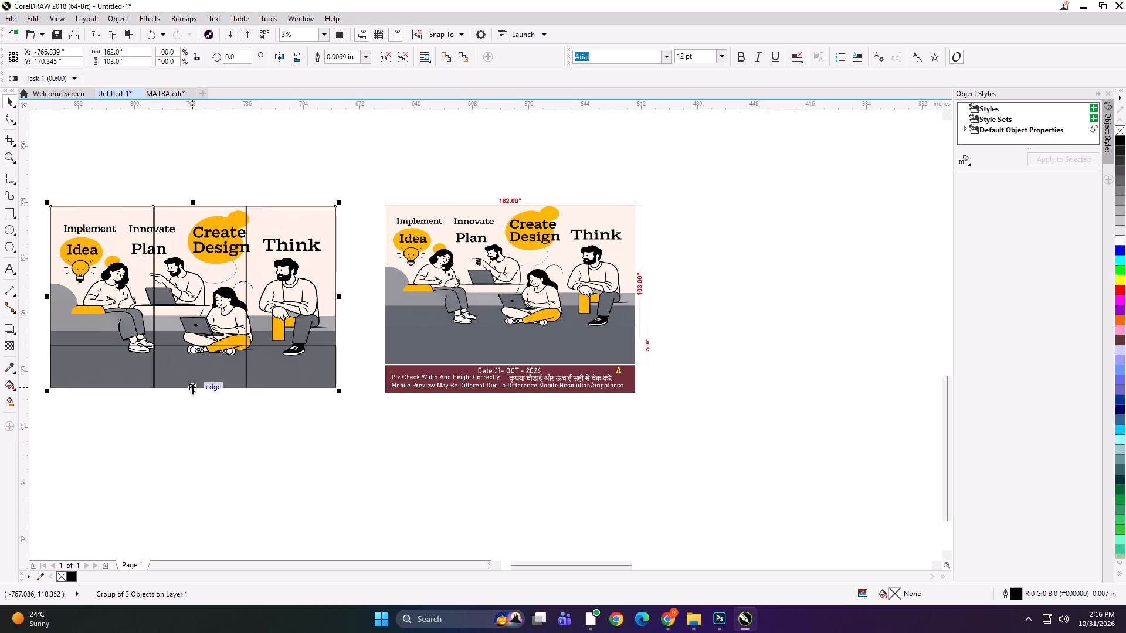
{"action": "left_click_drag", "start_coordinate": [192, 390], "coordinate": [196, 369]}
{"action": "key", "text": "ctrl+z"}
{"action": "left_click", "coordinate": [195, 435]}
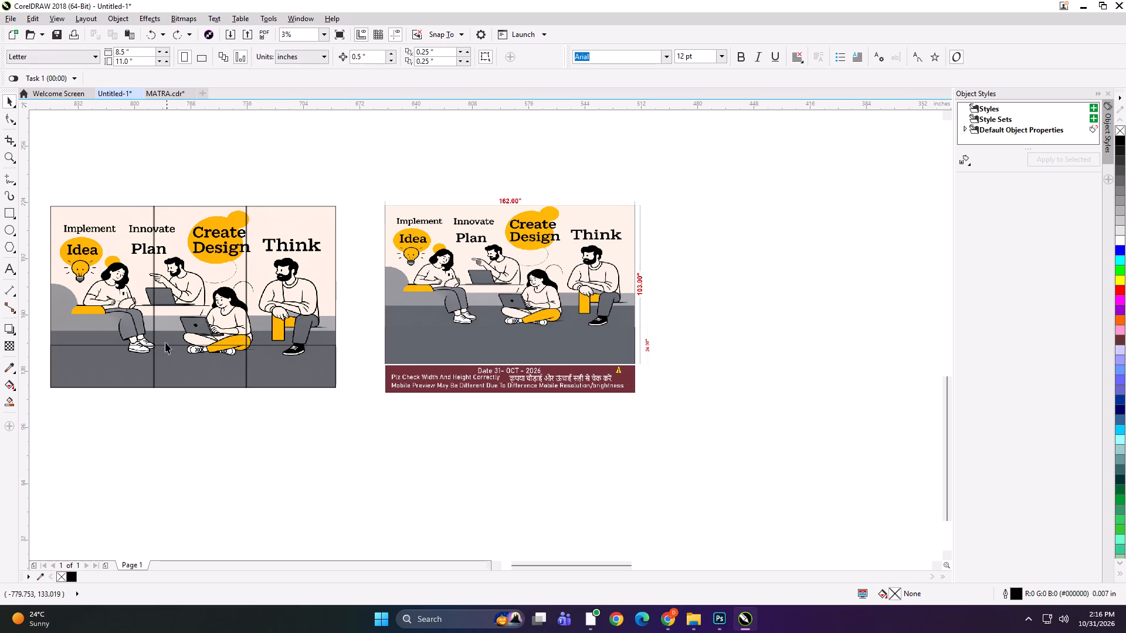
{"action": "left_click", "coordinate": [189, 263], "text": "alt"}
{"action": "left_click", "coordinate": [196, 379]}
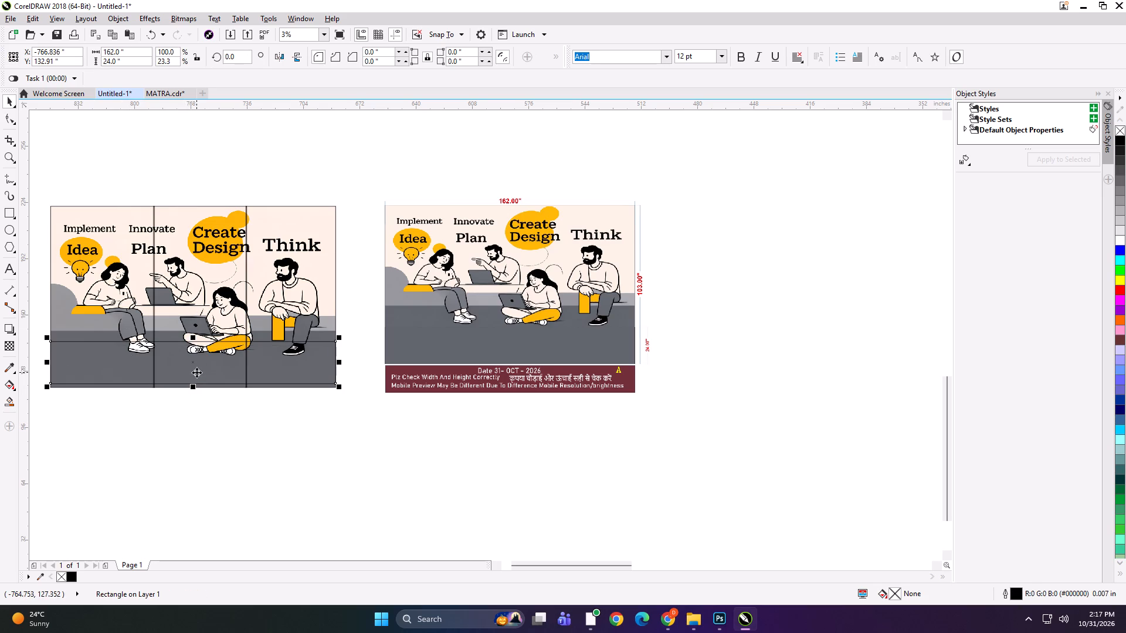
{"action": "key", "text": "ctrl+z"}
Raise the 162x103 artwork's bottom edge above the panel frames' bottom, compressing the bitmap to about 94.8 inches high.
{"action": "left_click", "coordinate": [195, 440]}
{"action": "scroll", "coordinate": [342, 318], "scroll_direction": "down", "scroll_amount": 1}
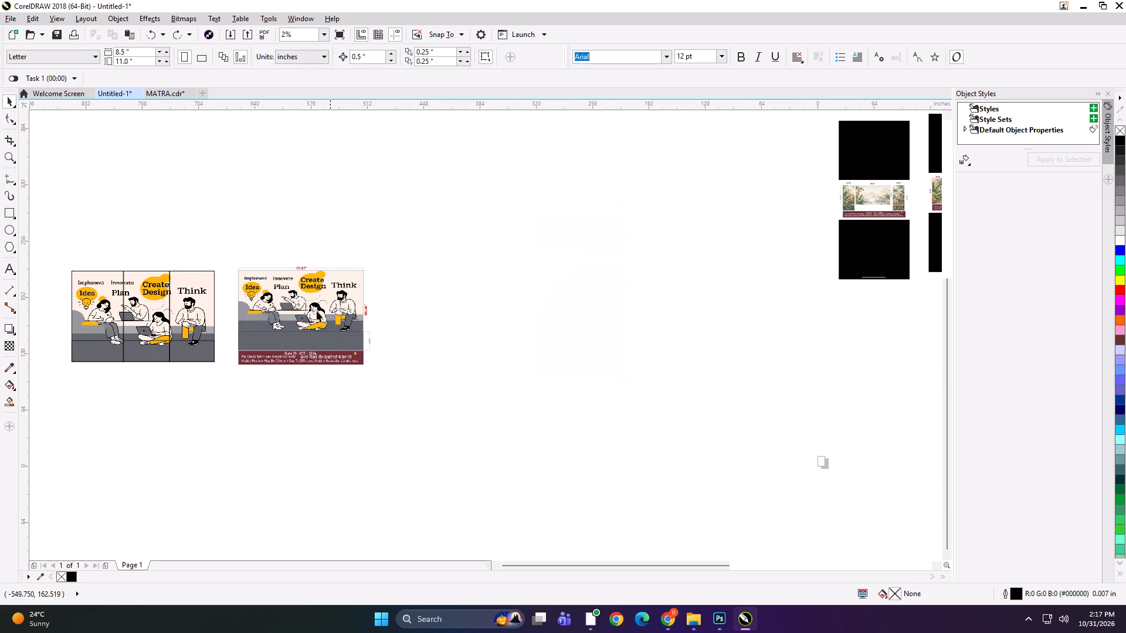
{"action": "left_click", "coordinate": [667, 186]}
{"action": "left_click", "coordinate": [108, 307], "text": "alt"}
{"action": "left_click", "coordinate": [110, 307], "text": "alt"}
{"action": "scroll", "coordinate": [110, 309], "scroll_direction": "up", "scroll_amount": 1}
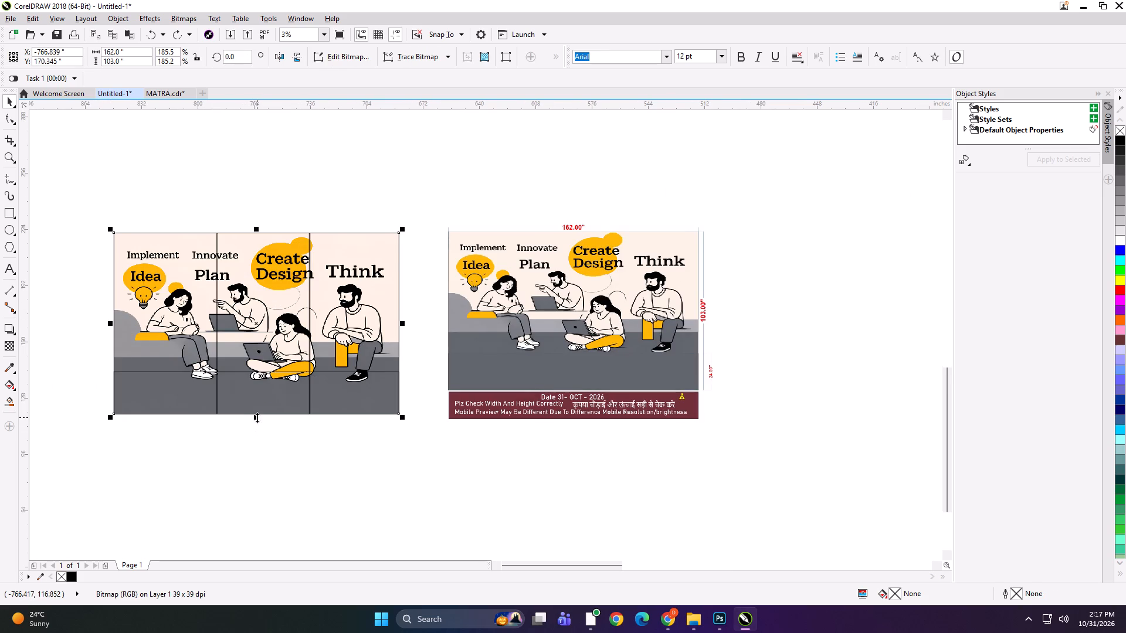
{"action": "left_click_drag", "start_coordinate": [257, 416], "coordinate": [264, 404]}
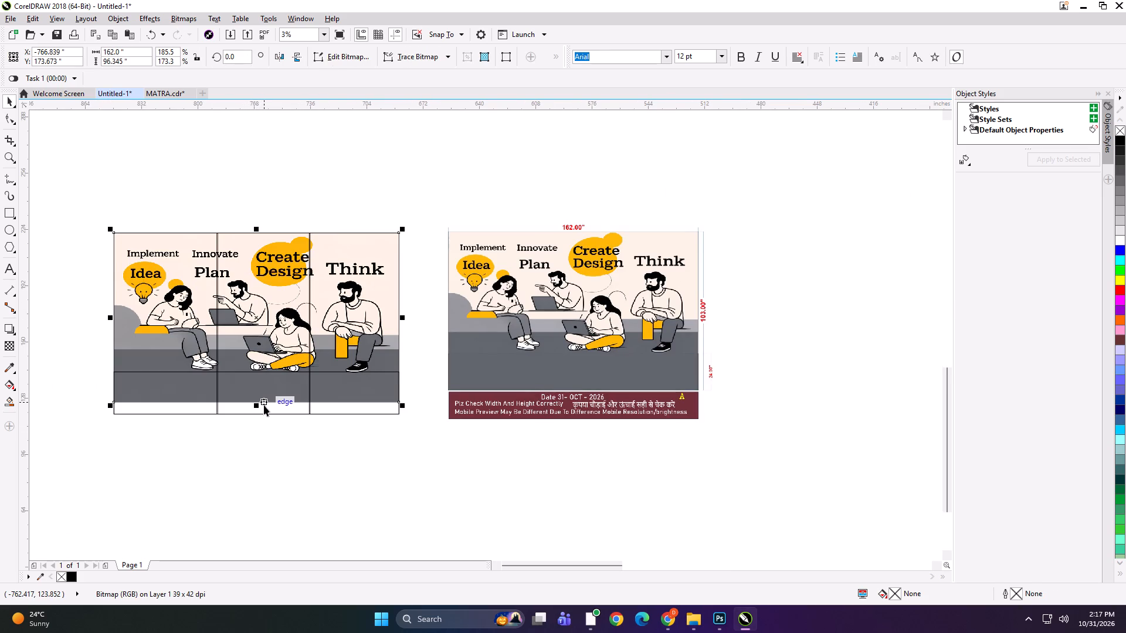
{"action": "scroll", "coordinate": [728, 367], "scroll_direction": "up", "scroll_amount": 1}
{"action": "scroll", "coordinate": [714, 350], "scroll_direction": "down", "scroll_amount": 1}
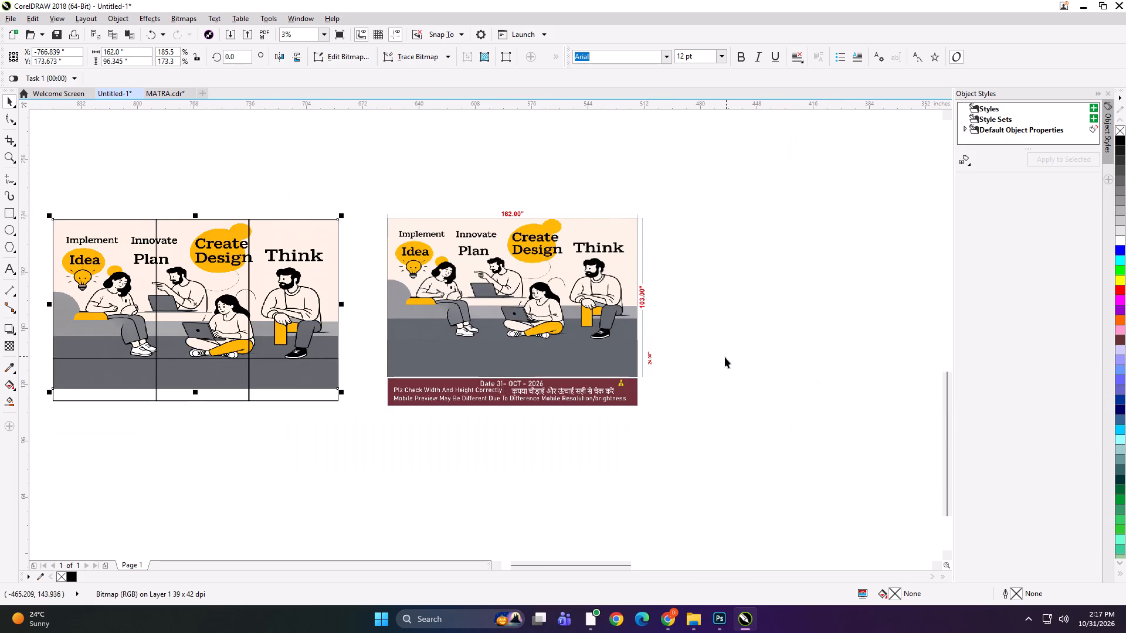
{"action": "scroll", "coordinate": [172, 358], "scroll_direction": "up", "scroll_amount": 1}
{"action": "scroll", "coordinate": [226, 407], "scroll_direction": "up", "scroll_amount": 1}
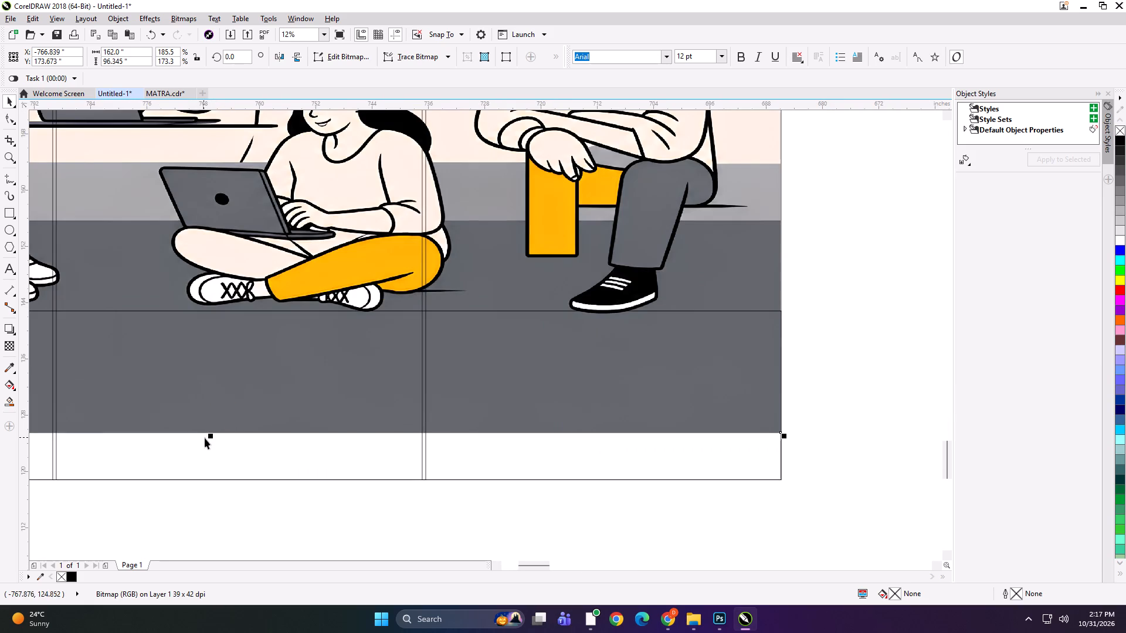
{"action": "left_click_drag", "start_coordinate": [210, 437], "coordinate": [215, 426]}
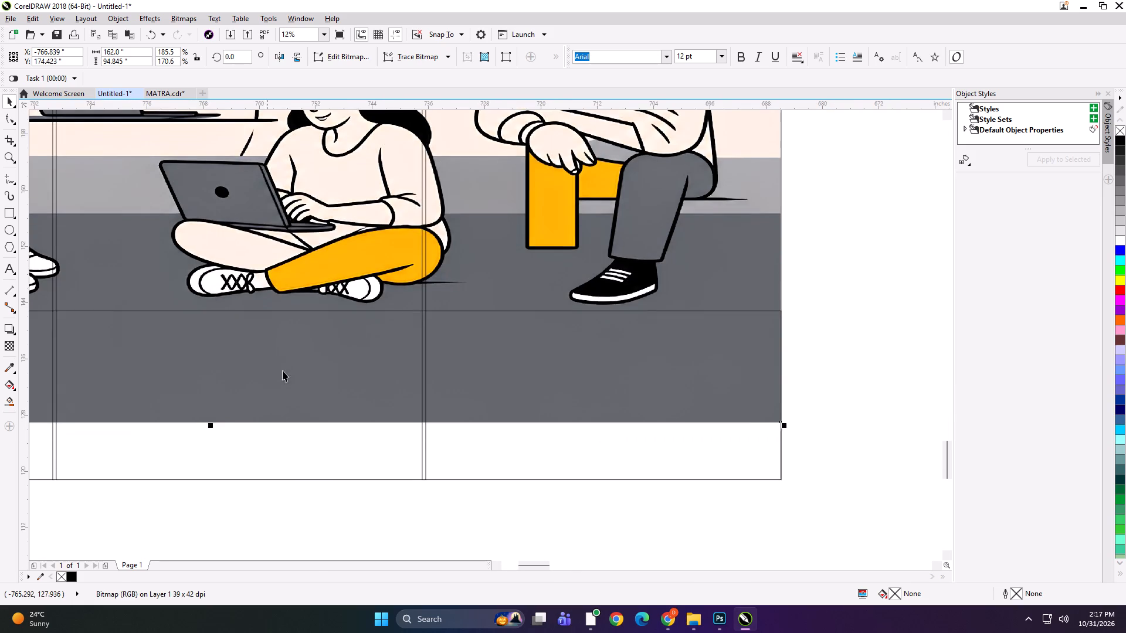
Duplicate the artwork bitmap in place and crop the copy's upper edge down to the level of the Plan and Design lettering.
{"action": "scroll", "coordinate": [332, 348], "scroll_direction": "down", "scroll_amount": 2}
{"action": "key", "text": "plus"}
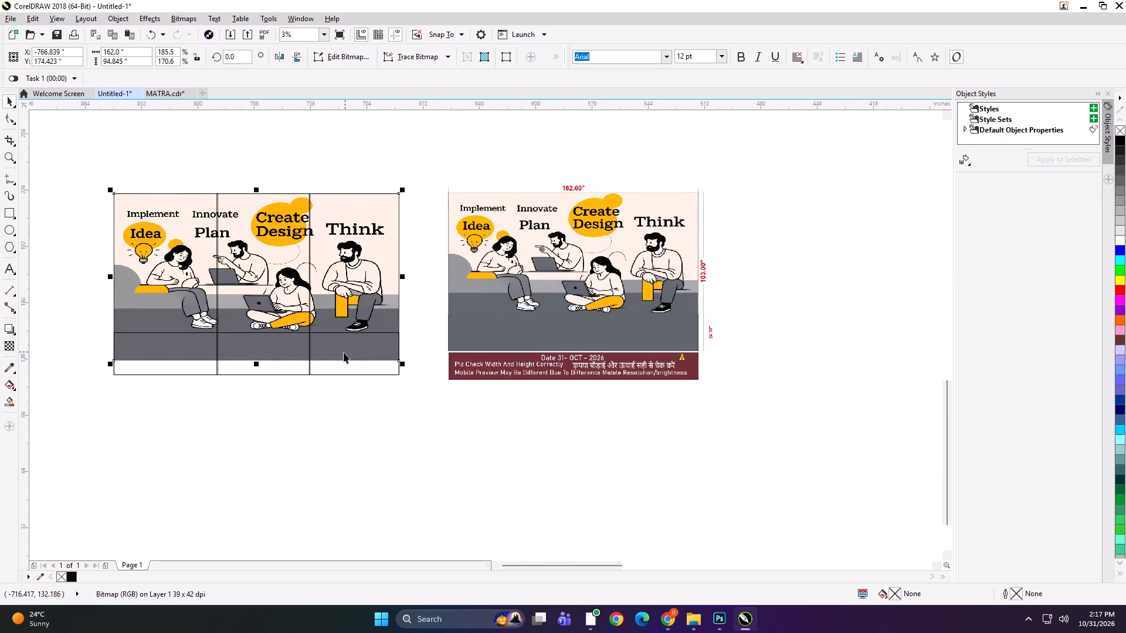
{"action": "key", "text": "F10"}
{"action": "left_click_drag", "start_coordinate": [96, 171], "coordinate": [156, 219]}
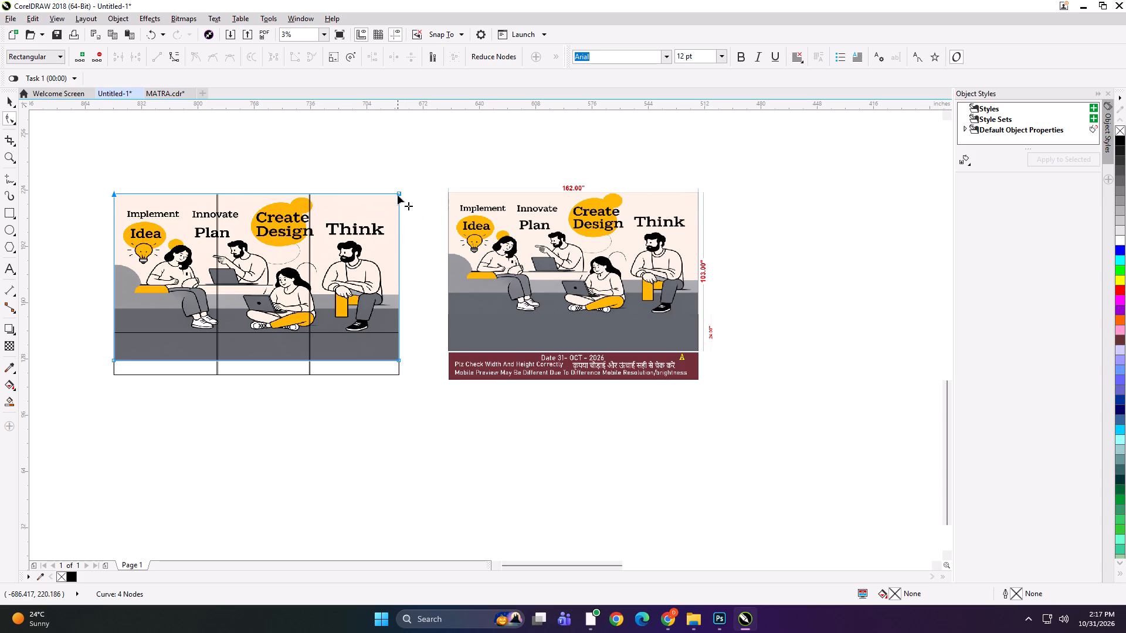
{"action": "left_click_drag", "start_coordinate": [398, 195], "coordinate": [399, 226], "text": "shift"}
{"action": "left_click", "coordinate": [390, 331], "text": "shift"}
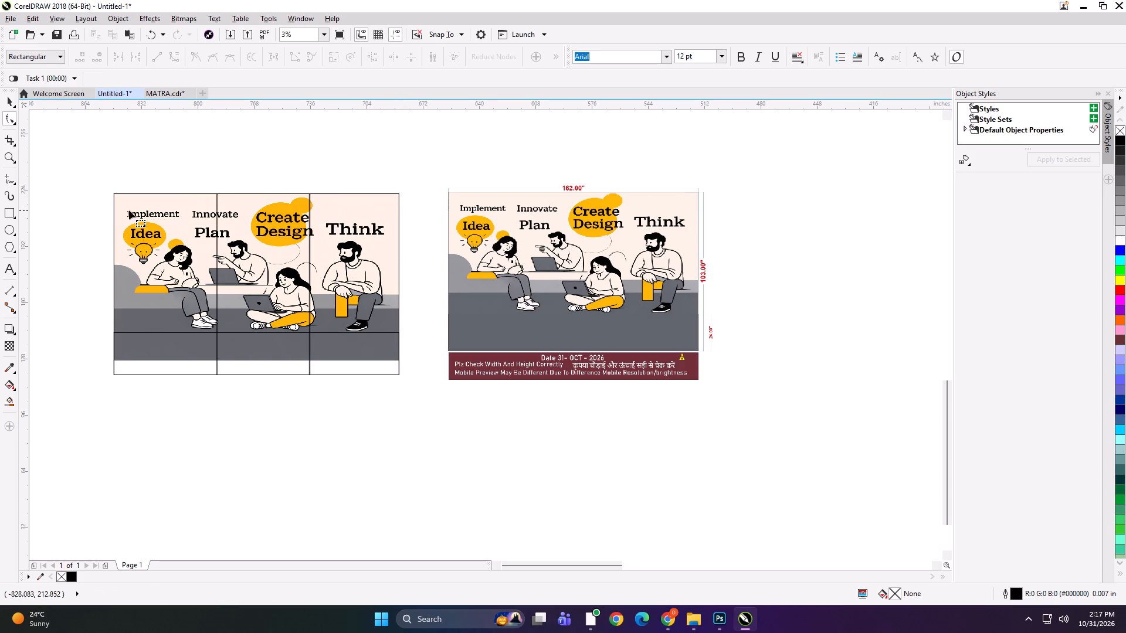
Lower the copy's two upper crop nodes to just below the figures' feet, leaving a floor strip about 16.2 inches high.
{"action": "key", "text": "space"}
{"action": "left_click", "coordinate": [140, 315]}
{"action": "double_click", "coordinate": [140, 315]}
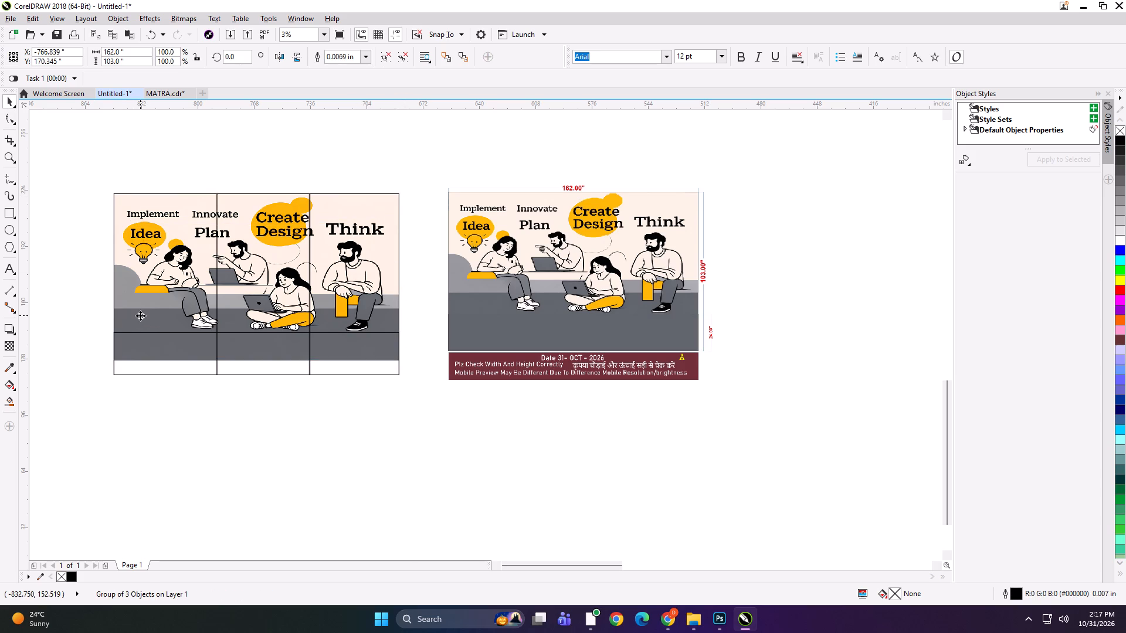
{"action": "key", "text": "F10"}
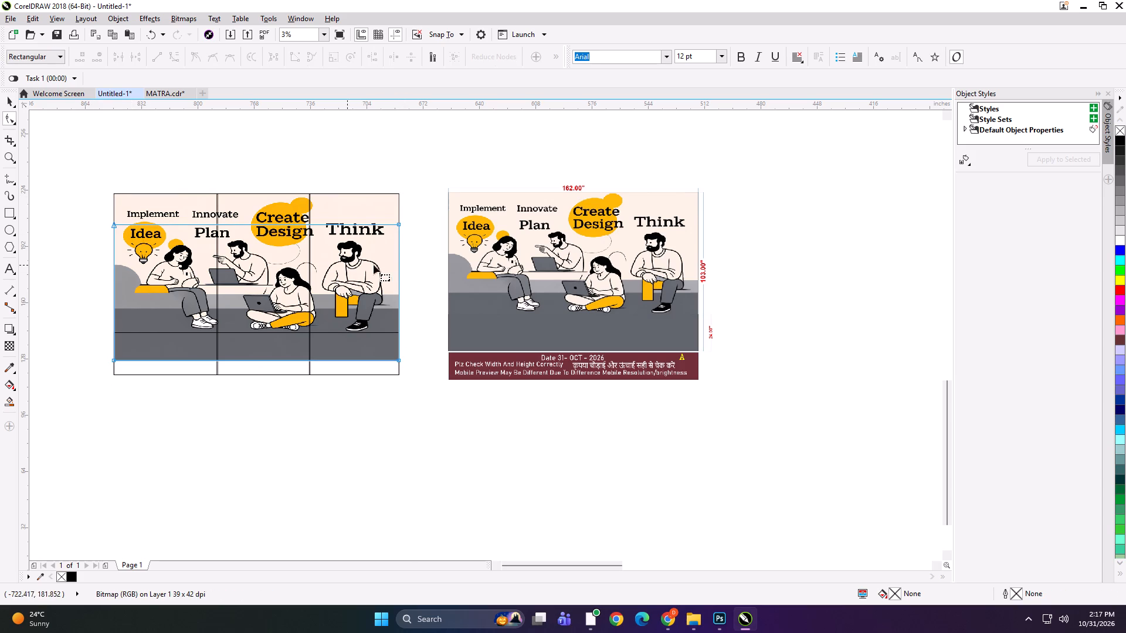
{"action": "left_click_drag", "start_coordinate": [93, 215], "coordinate": [430, 267]}
{"action": "key", "text": "Down"}
{"action": "key", "text": "Down"}
{"action": "key", "text": "Down"}
{"action": "key", "text": "Down"}
{"action": "key", "text": "Down"}
{"action": "key", "text": "Down"}
{"action": "key", "text": "Down"}
{"action": "key", "text": "Down"}
{"action": "key", "text": "Down"}
{"action": "key", "text": "Down"}
{"action": "key", "text": "Down"}
{"action": "key", "text": "Down"}
{"action": "key", "text": "Down"}
{"action": "key", "text": "Down"}
{"action": "key", "text": "Down"}
{"action": "key", "text": "Down"}
{"action": "key", "text": "Down"}
{"action": "key", "text": "Down"}
{"action": "key", "text": "Down"}
{"action": "key", "text": "Down"}
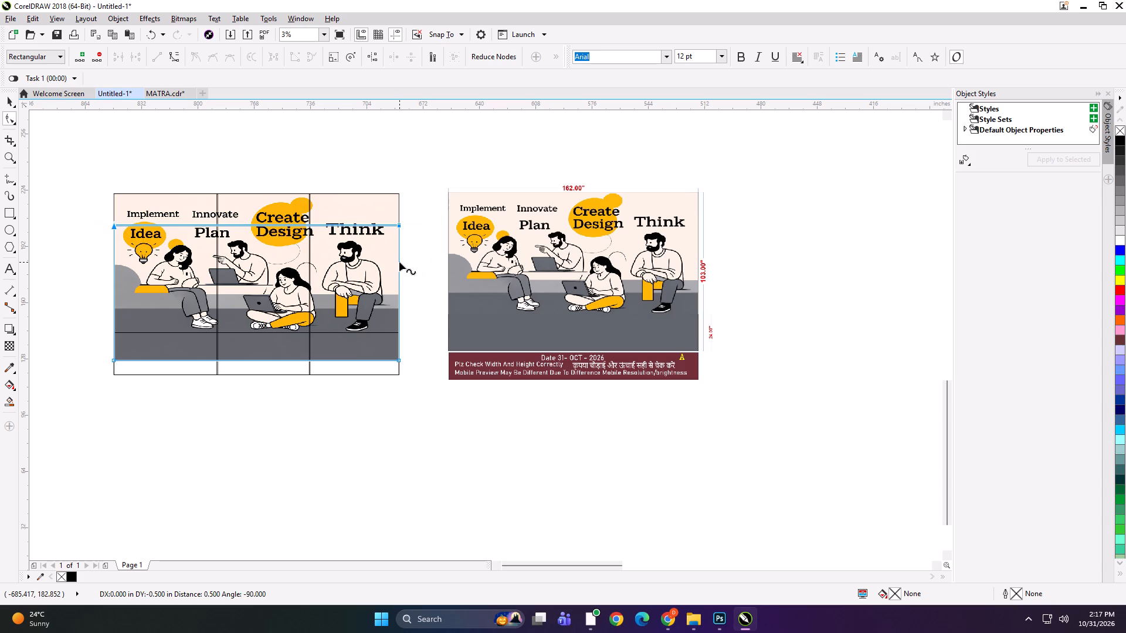
{"action": "scroll", "coordinate": [267, 341], "scroll_direction": "up", "scroll_amount": 2}
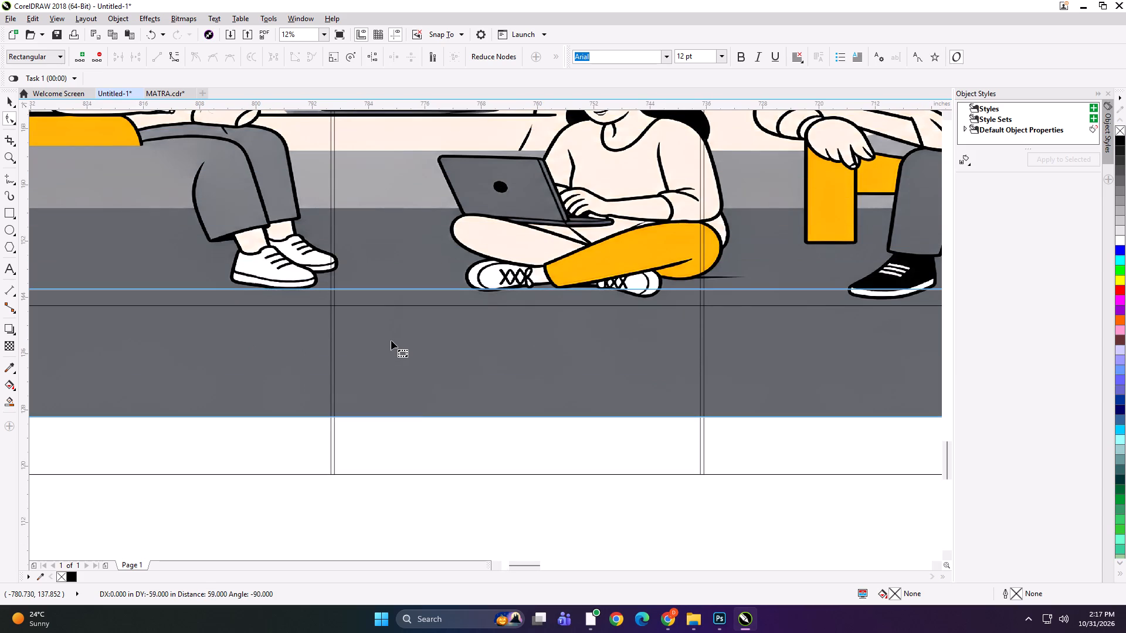
{"action": "key", "text": "Down"}
{"action": "key", "text": "Down"}
{"action": "key", "text": "Down"}
{"action": "key", "text": "Down"}
{"action": "key", "text": "space"}
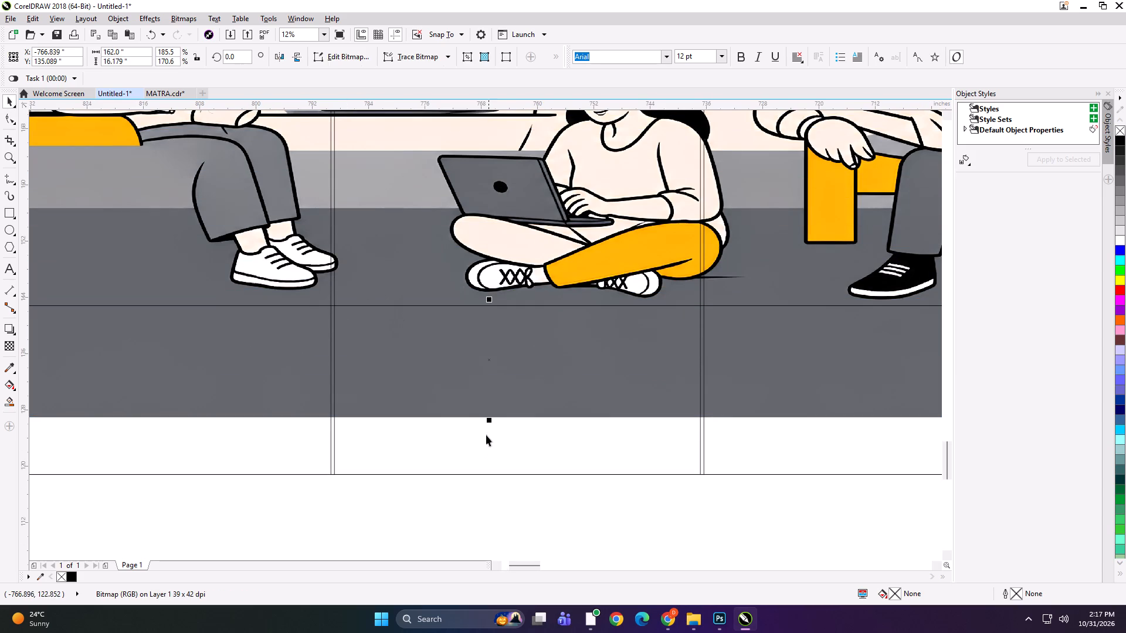
Stretch the cropped floor strip down to the panel frames' bottom edge, making it about 24.3 inches high.
{"action": "left_click_drag", "start_coordinate": [489, 423], "coordinate": [493, 481]}
{"action": "scroll", "coordinate": [457, 281], "scroll_direction": "down", "scroll_amount": 1}
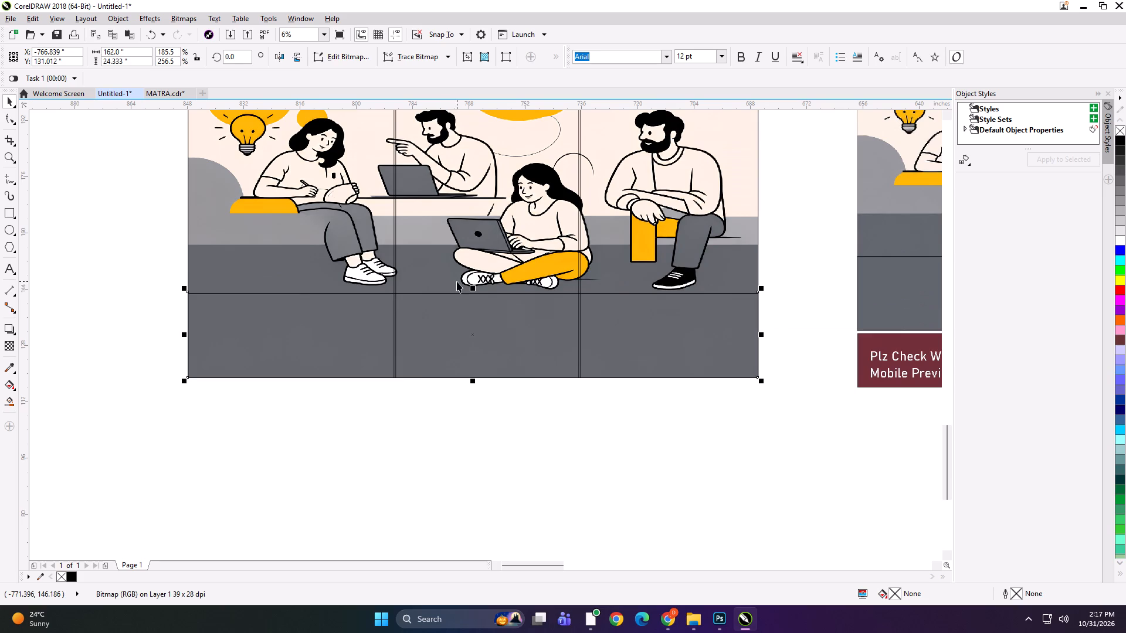
Delete the 24-inch-high rectangle lying over the floor area.
{"action": "left_click", "coordinate": [429, 385]}
{"action": "left_click", "coordinate": [443, 342]}
{"action": "key", "text": "Delete"}
PowerClip the artwork and the stretched floor strip into the grouped panel frames, and ungroup them into three separate panels.
{"action": "scroll", "coordinate": [385, 353], "scroll_direction": "down", "scroll_amount": 1}
{"action": "left_click", "coordinate": [271, 237], "text": "alt"}
{"action": "key", "text": "shift+Return"}
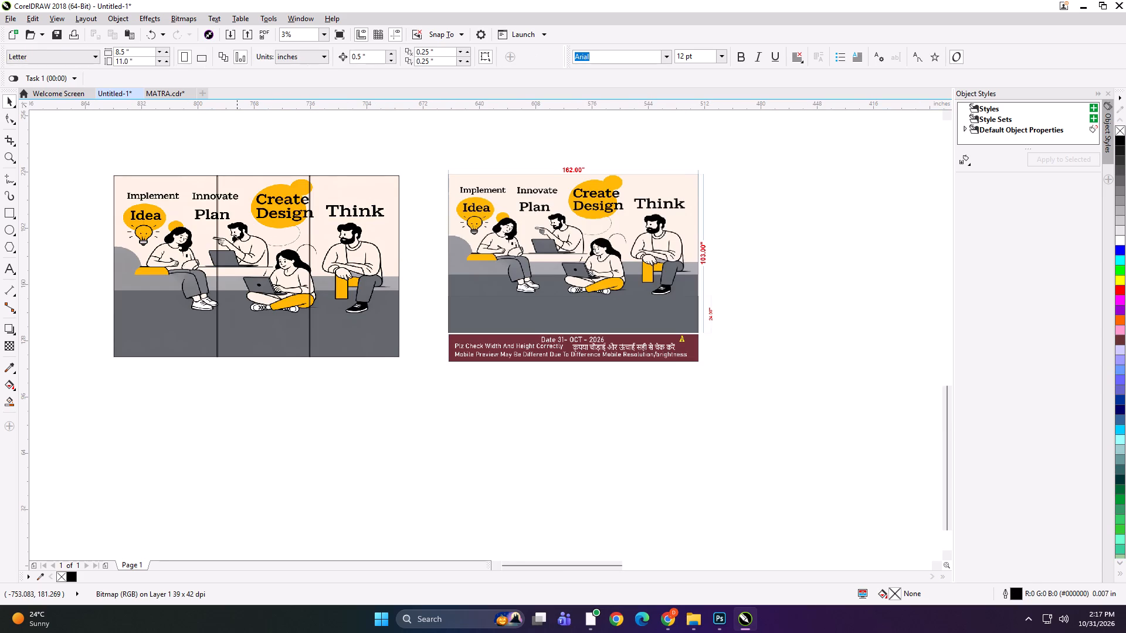
{"action": "left_click", "coordinate": [241, 230]}
{"action": "left_click_drag", "start_coordinate": [73, 230], "coordinate": [438, 398]}
{"action": "key", "text": "shift+Return"}
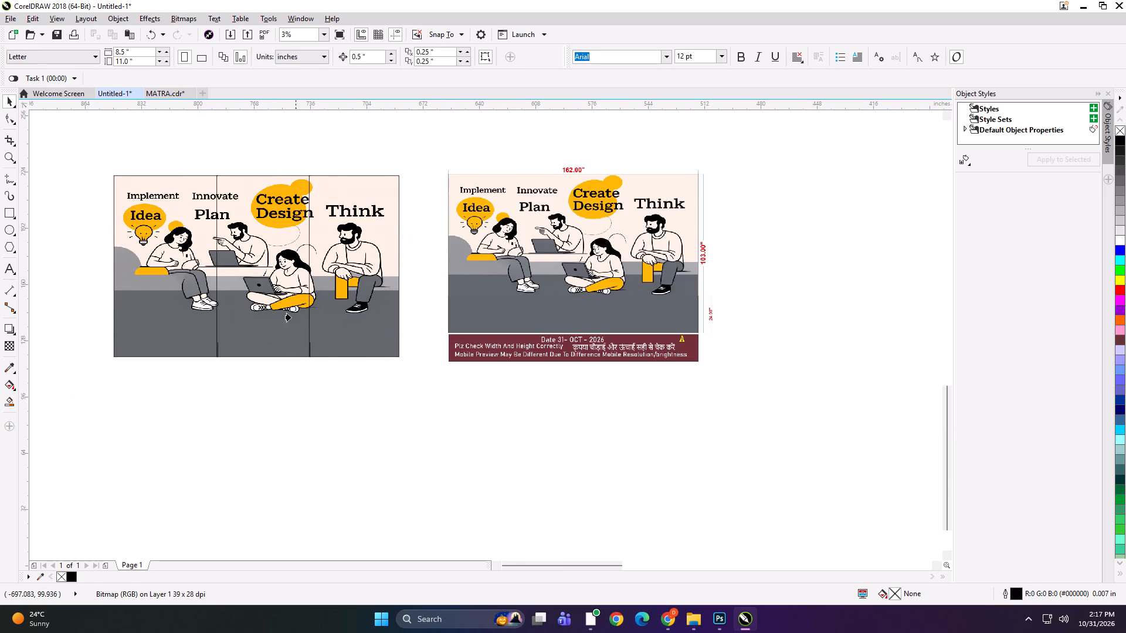
{"action": "left_click", "coordinate": [243, 236]}
{"action": "key", "text": "ctrl+u"}
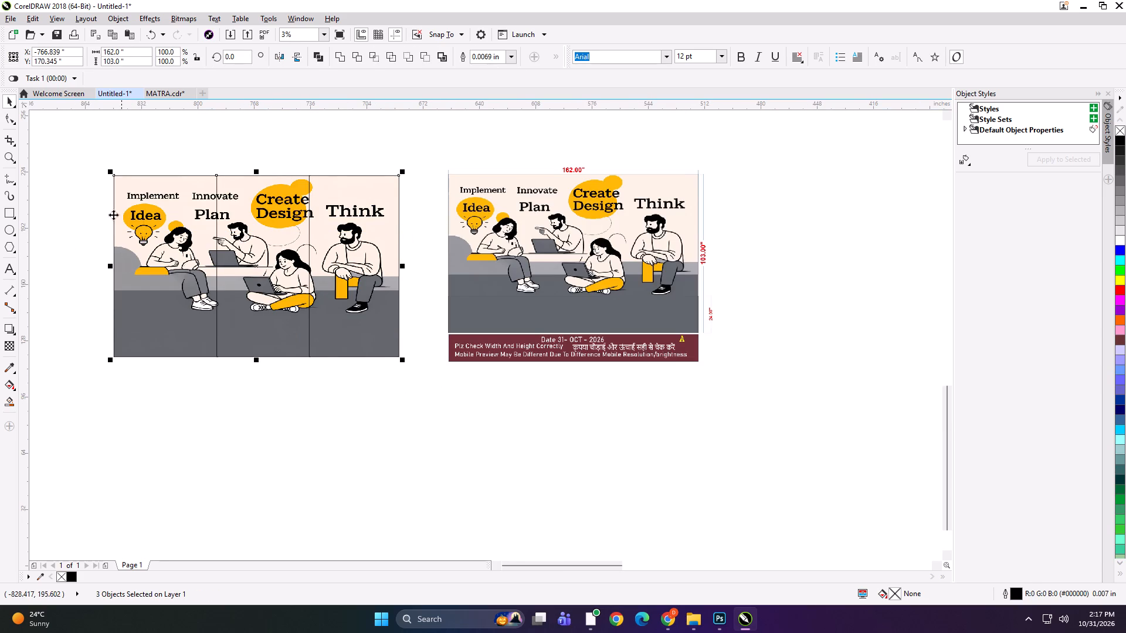
Add the text label "162*103 PANEL 1" at the first panel's upper edge and copy its text.
{"action": "left_click", "coordinate": [65, 206]}
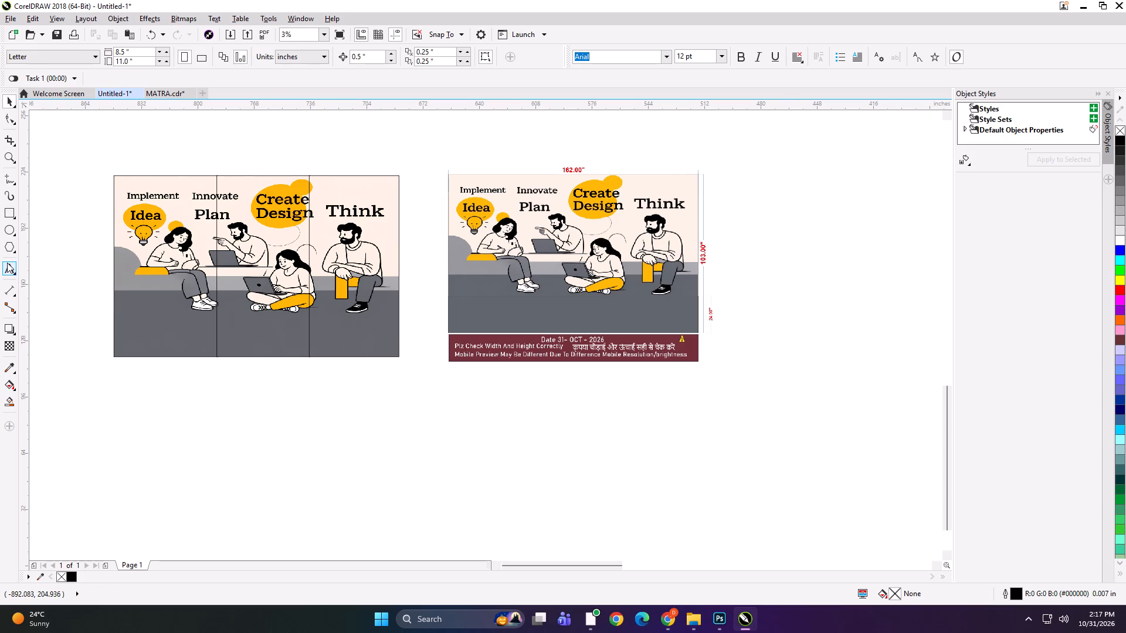
{"action": "left_click", "coordinate": [7, 263]}
{"action": "left_click", "coordinate": [142, 173]}
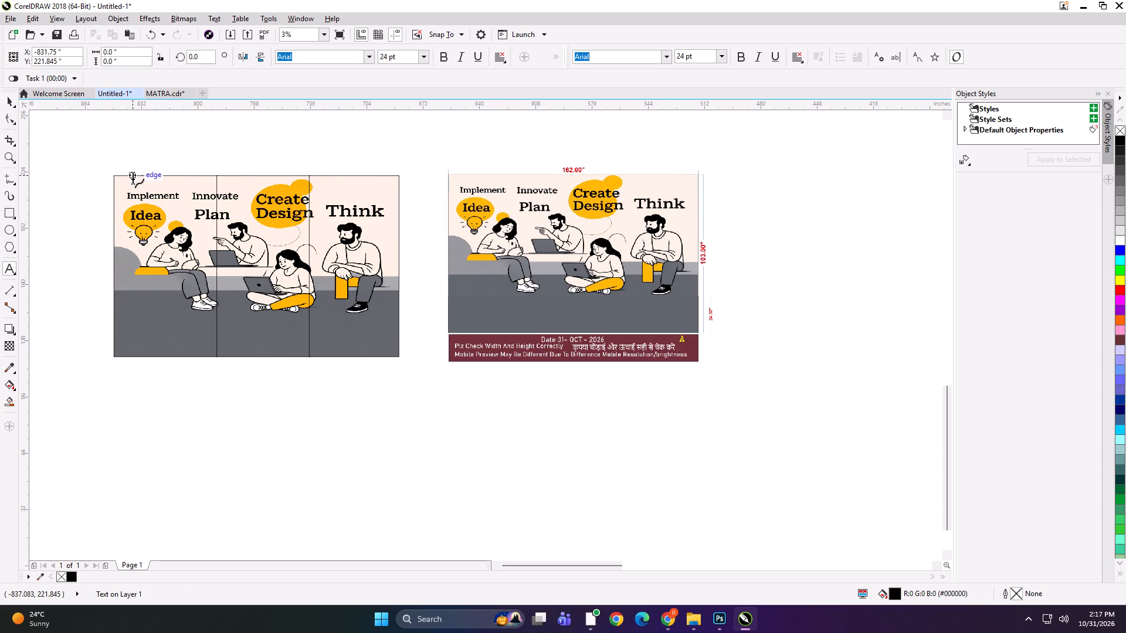
{"action": "type", "text": "162*"}
{"action": "type", "text": "103 PANEL 1"}
{"action": "key", "text": "ctrl+a"}
{"action": "key", "text": "ctrl+c"}
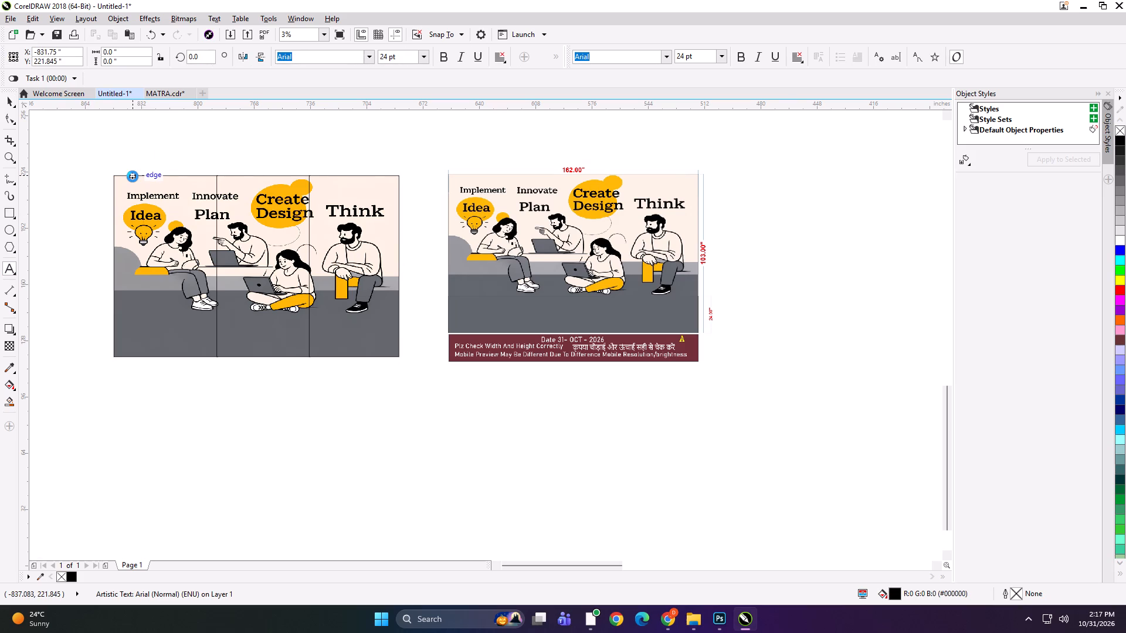
Paste the label onto the upper edges of the second and third panels, changing them to PANEL 2 and PANEL 3.
{"action": "left_click", "coordinate": [243, 173]}
{"action": "key", "text": "ctrl+v"}
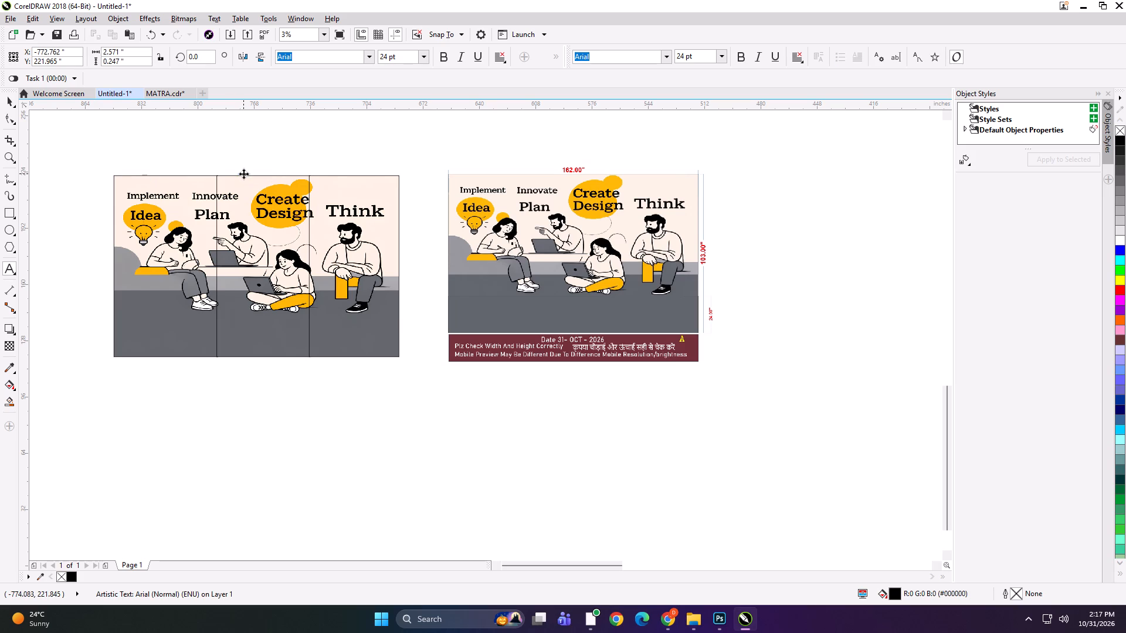
{"action": "key", "text": "BackSpace"}
{"action": "key", "text": "2"}
{"action": "left_click", "coordinate": [327, 173]}
{"action": "key", "text": "ctrl+v"}
{"action": "key", "text": "BackSpace"}
{"action": "key", "text": "3"}
{"action": "left_click", "coordinate": [6, 106]}
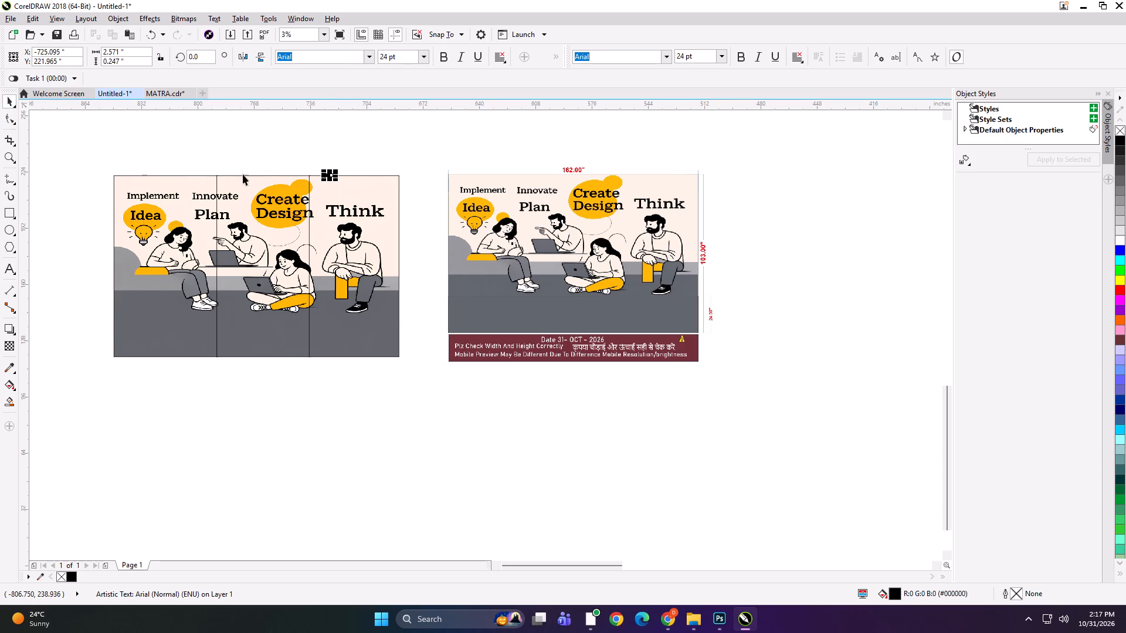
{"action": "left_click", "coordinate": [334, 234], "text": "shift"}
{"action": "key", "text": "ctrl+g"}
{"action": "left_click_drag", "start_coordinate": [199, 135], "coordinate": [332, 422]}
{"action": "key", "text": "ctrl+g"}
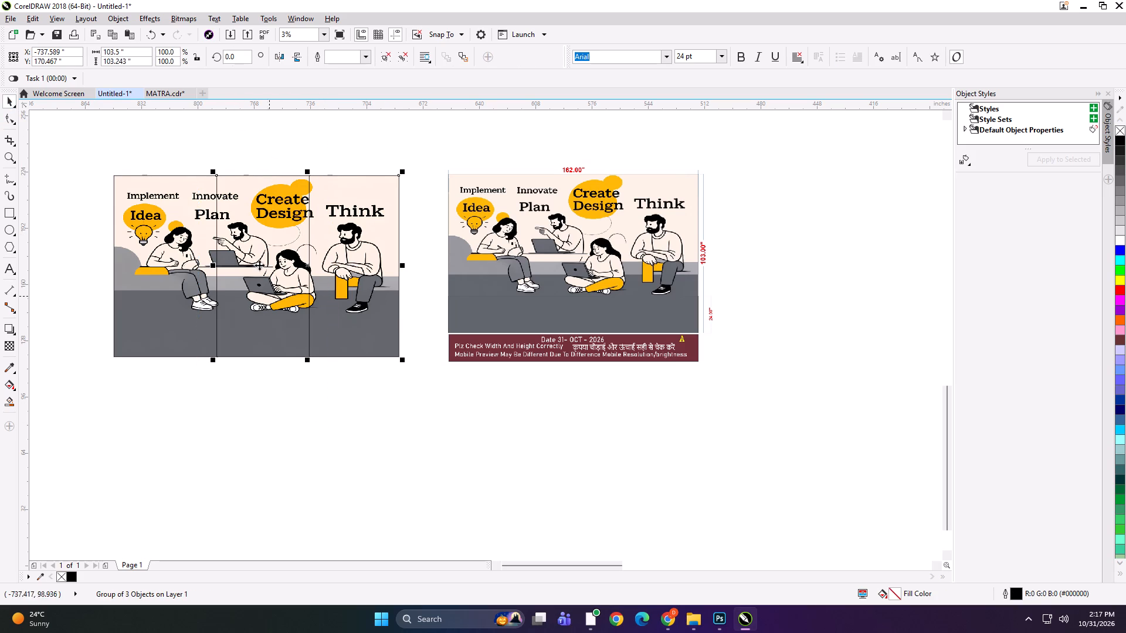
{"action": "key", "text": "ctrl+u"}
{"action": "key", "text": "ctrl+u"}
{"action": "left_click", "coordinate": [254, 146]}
Group each of the three panels with its own label, working from the third panel to the first.
{"action": "left_click_drag", "start_coordinate": [291, 149], "coordinate": [442, 466]}
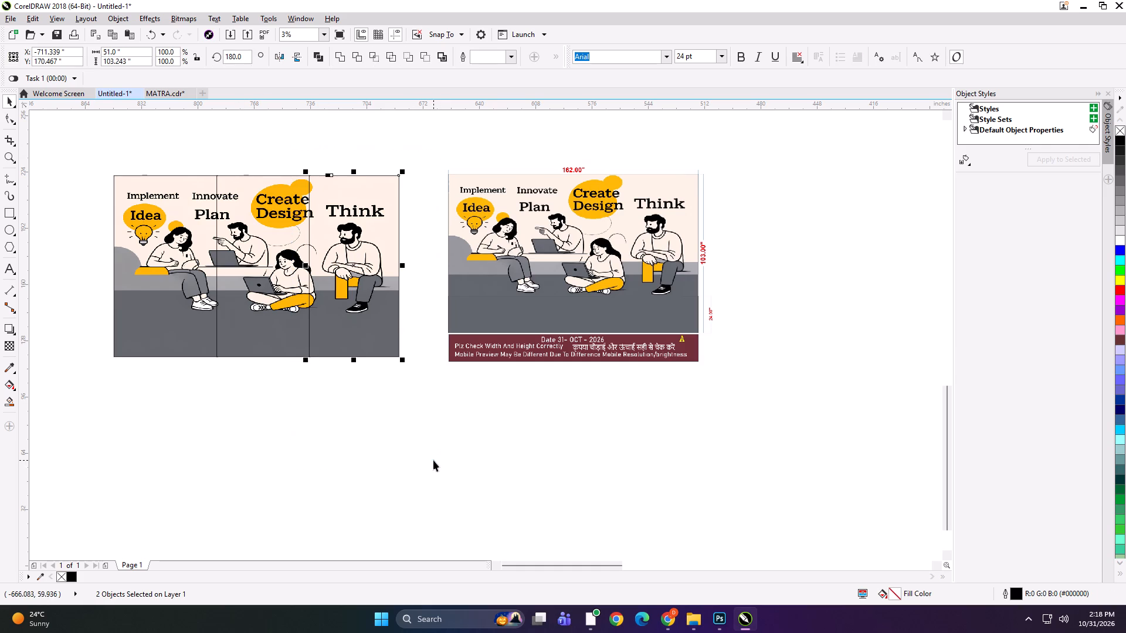
{"action": "key", "text": "ctrl+g"}
{"action": "left_click_drag", "start_coordinate": [198, 144], "coordinate": [327, 395]}
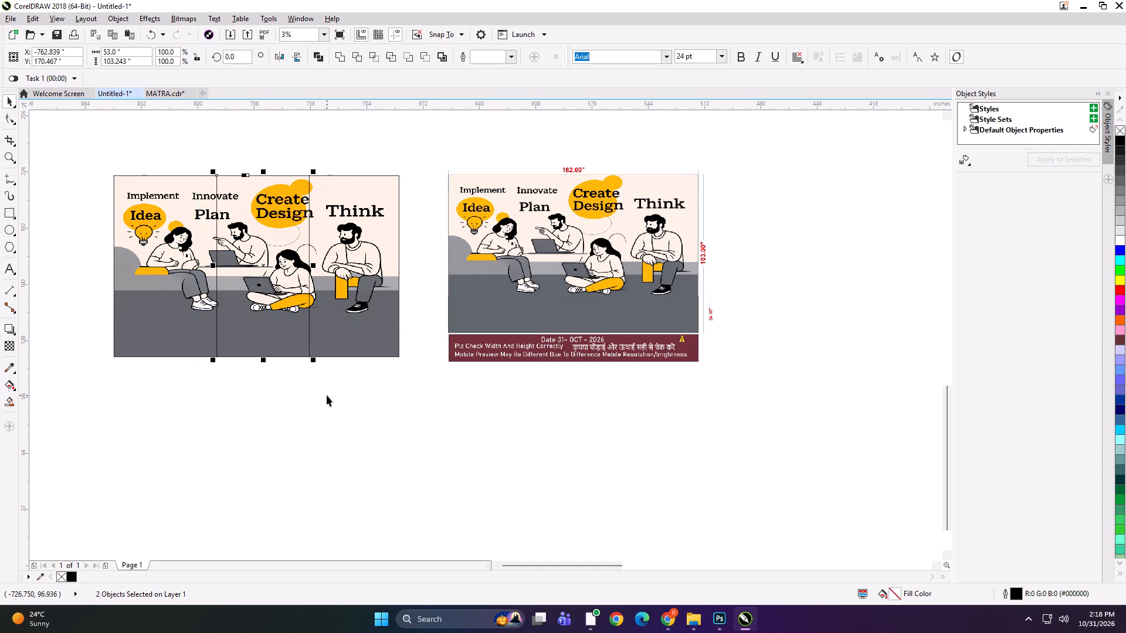
{"action": "key", "text": "ctrl+g"}
{"action": "left_click_drag", "start_coordinate": [84, 158], "coordinate": [246, 417]}
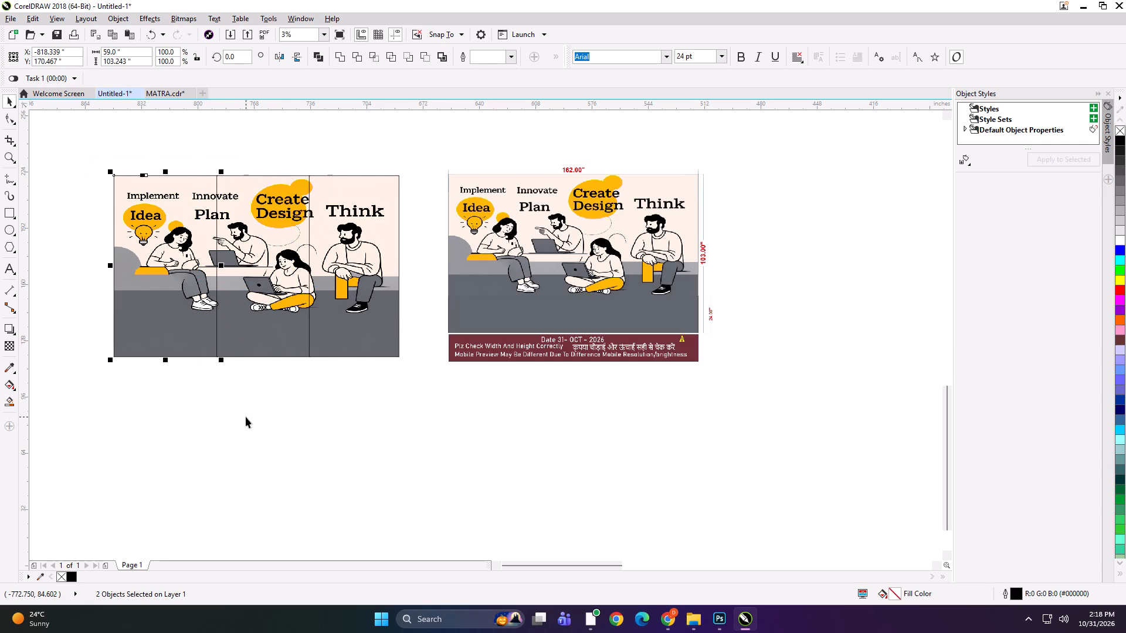
{"action": "key", "text": "ctrl+g"}
Begin exporting the first panel and create a folder named 162x103 inside WALL PRADISE's New folder.
{"action": "key", "text": "ctrl+e"}
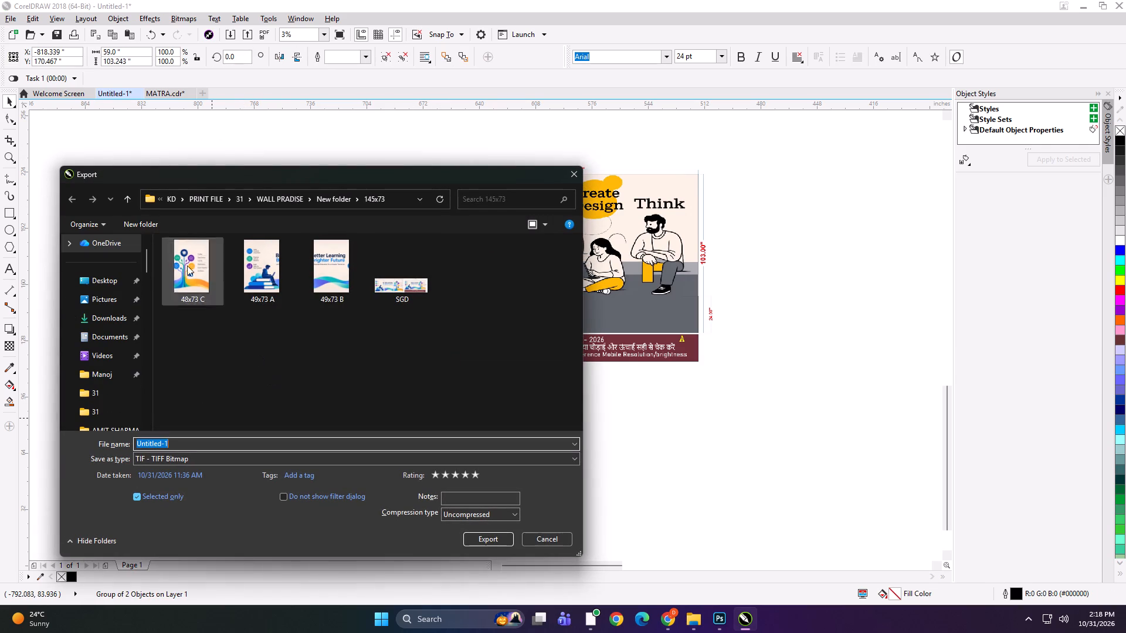
{"action": "left_click", "coordinate": [127, 197]}
{"action": "left_click", "coordinate": [138, 219]}
{"action": "type", "text": "162x03"}
{"action": "key", "text": "space"}
{"action": "key", "text": "BackSpace"}
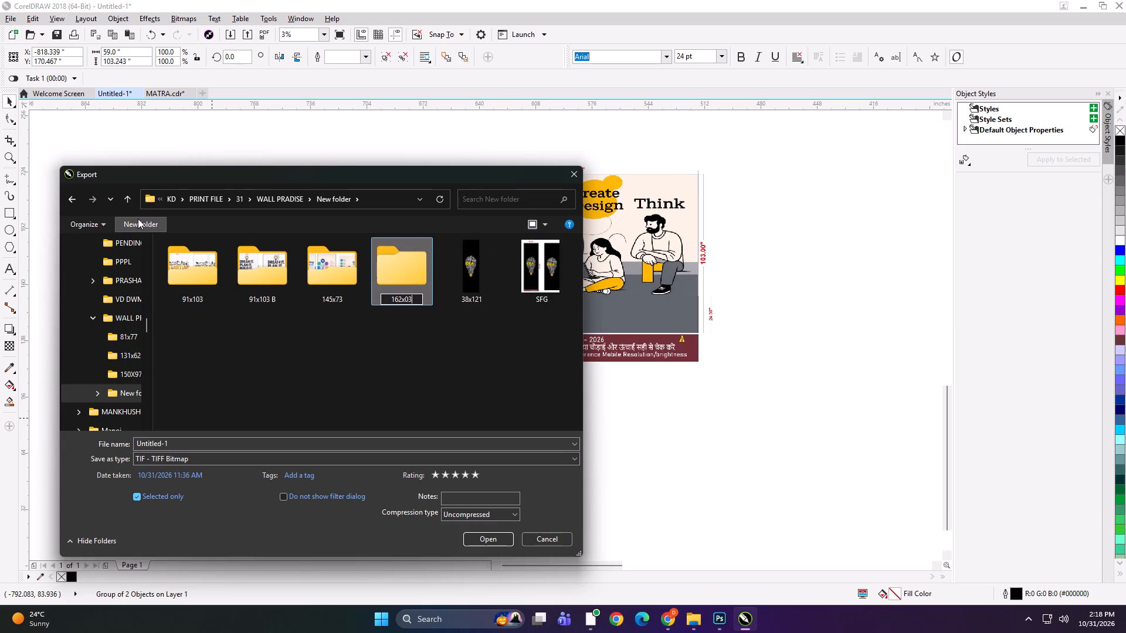
{"action": "key", "text": "BackSpace"}
{"action": "key", "text": "BackSpace"}
{"action": "type", "text": "103"}
{"action": "key", "text": "space"}
{"action": "key", "text": "Return"}
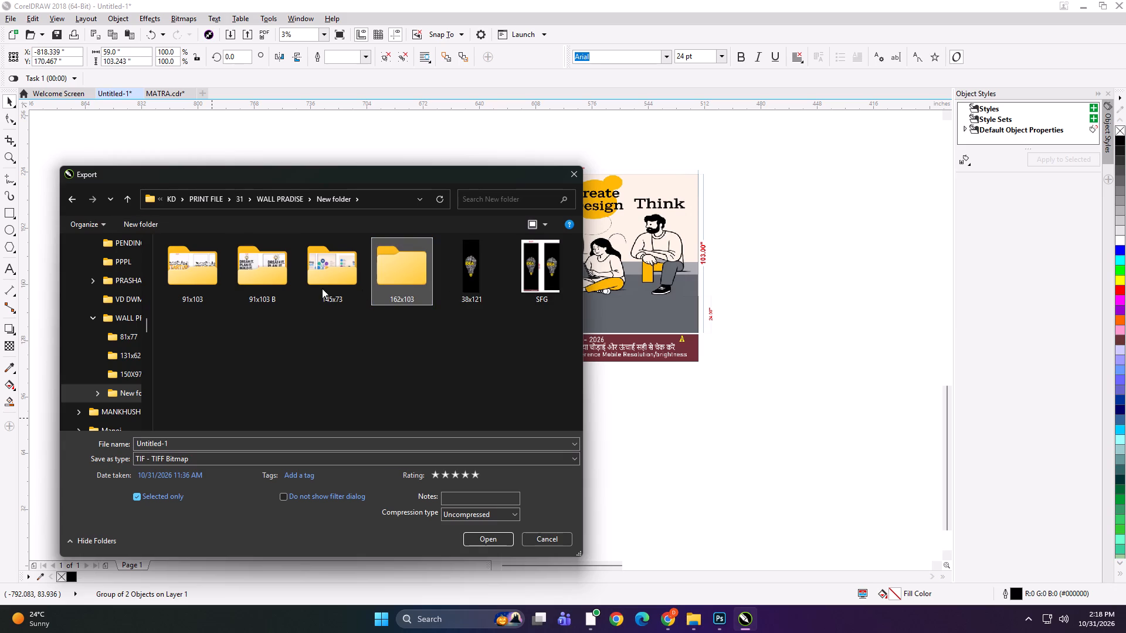
Export the first panel into the 162x103 folder as an uncompressed TIFF named 59x103 A.
{"action": "double_click", "coordinate": [389, 280]}
{"action": "left_click", "coordinate": [301, 444]}
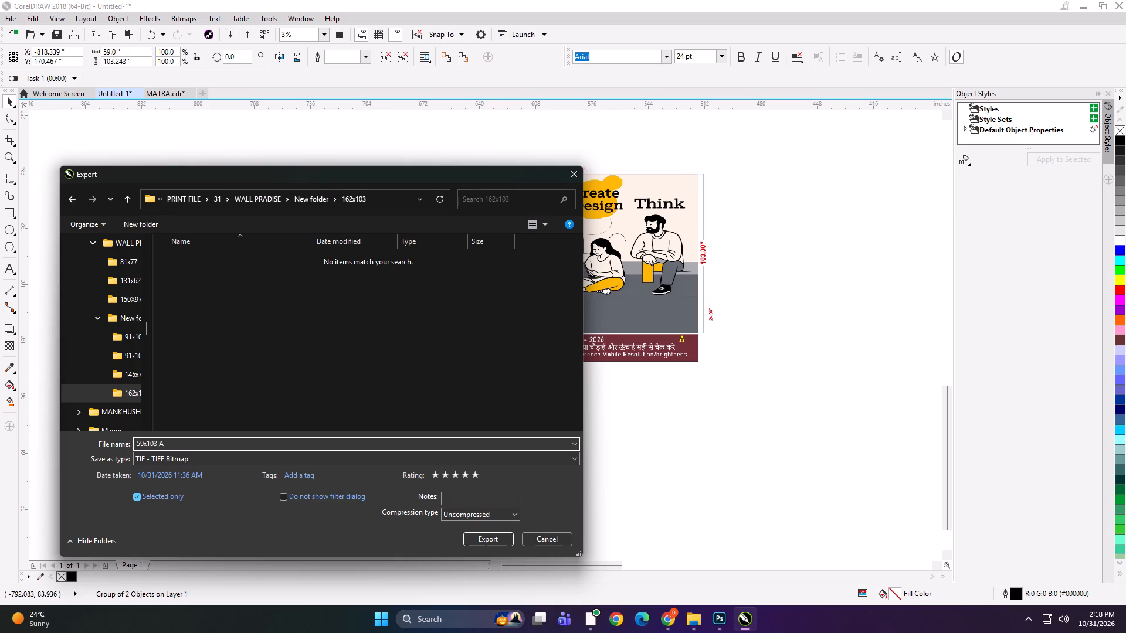
{"action": "key", "text": "Return"}
{"action": "key", "text": "Return"}
Export the middle panel into the 162x103 folder as an uncompressed TIFF named 53x103 B.
{"action": "left_click", "coordinate": [275, 281]}
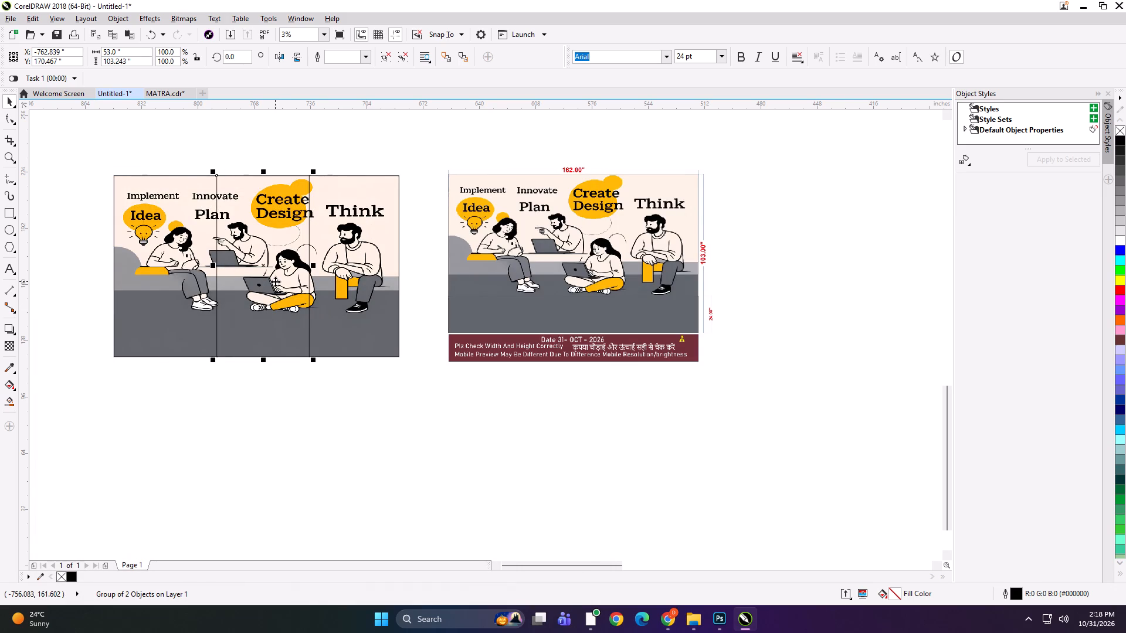
{"action": "key", "text": "ctrl+e"}
{"action": "key", "text": "ctrl+e"}
{"action": "left_click", "coordinate": [211, 274]}
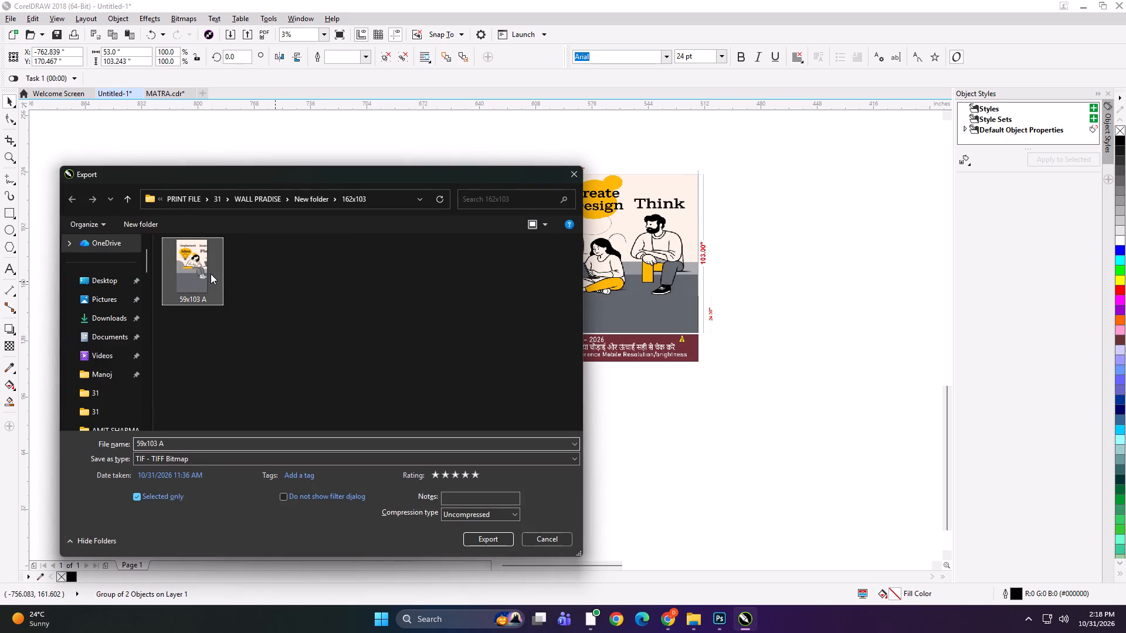
{"action": "left_click", "coordinate": [169, 444]}
{"action": "type", "text": "3x103 B"}
{"action": "key", "text": "Return"}
{"action": "key", "text": "Return"}
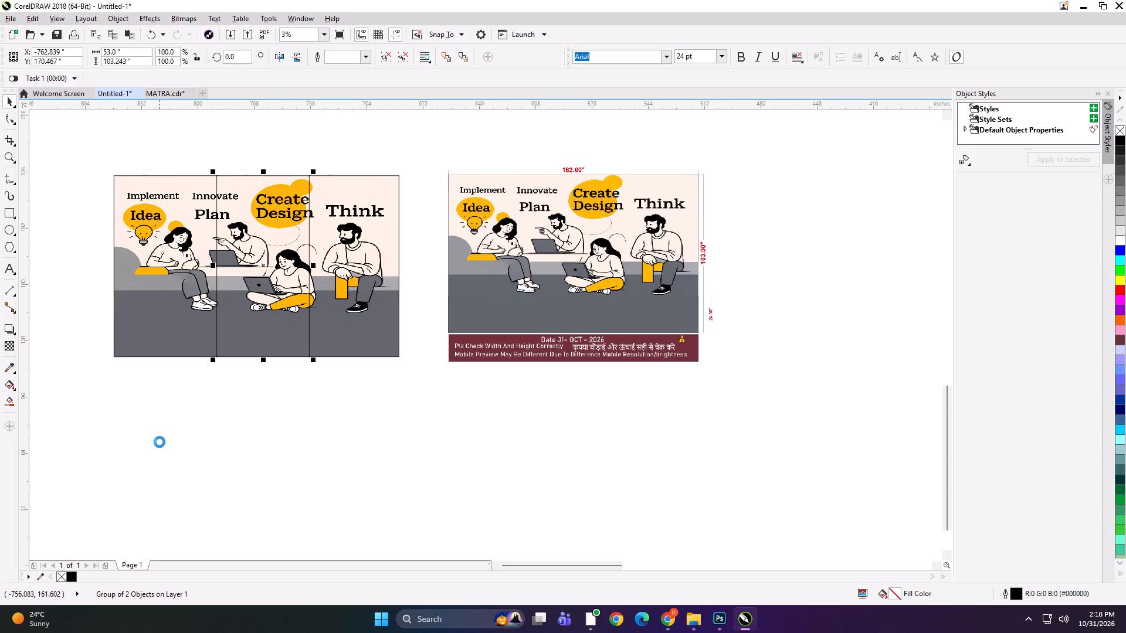
Export the third panel into the 162x103 folder as an uncompressed TIFF named 51x103 C.
{"action": "left_click", "coordinate": [335, 328]}
{"action": "key", "text": "ctrl+e"}
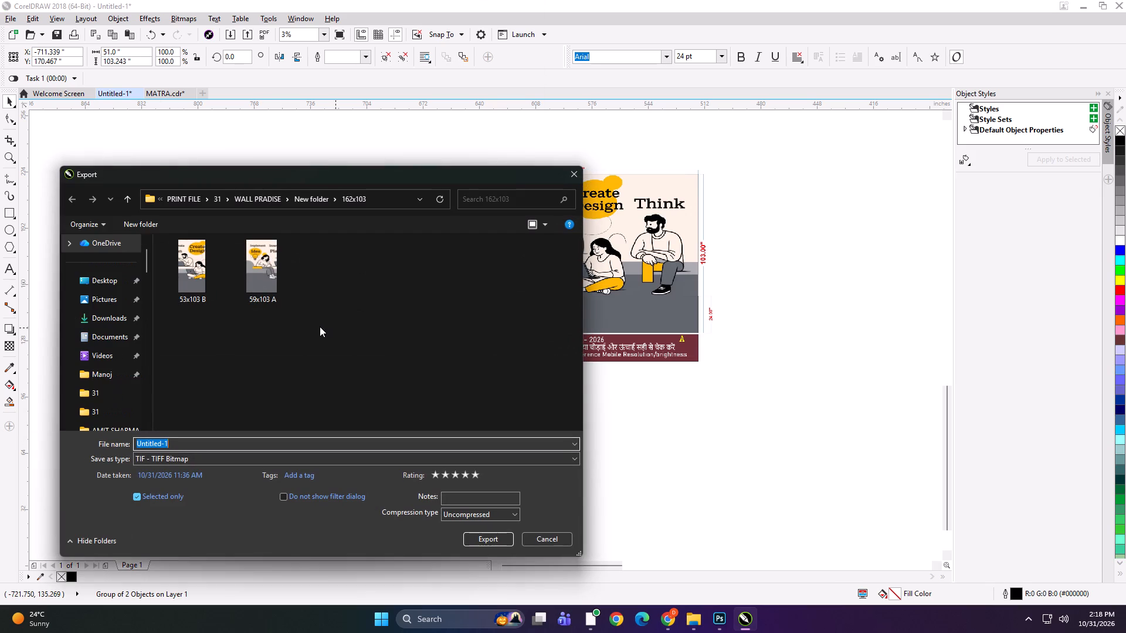
{"action": "type", "text": "51x103 C"}
{"action": "key", "text": "Return"}
{"action": "key", "text": "Return"}
Nudge the third panel 11 inches to the right, away from the middle panel.
{"action": "key", "text": "Right"}
{"action": "key", "text": "Right"}
{"action": "key", "text": "Right"}
{"action": "key", "text": "Right"}
{"action": "key", "text": "Right"}
{"action": "key", "text": "Right"}
{"action": "key", "text": "Right"}
{"action": "key", "text": "Right"}
{"action": "key", "text": "Right"}
{"action": "key", "text": "Right"}
{"action": "key", "text": "Right"}
{"action": "key", "text": "Right"}
{"action": "key", "text": "Right"}
{"action": "key", "text": "Right"}
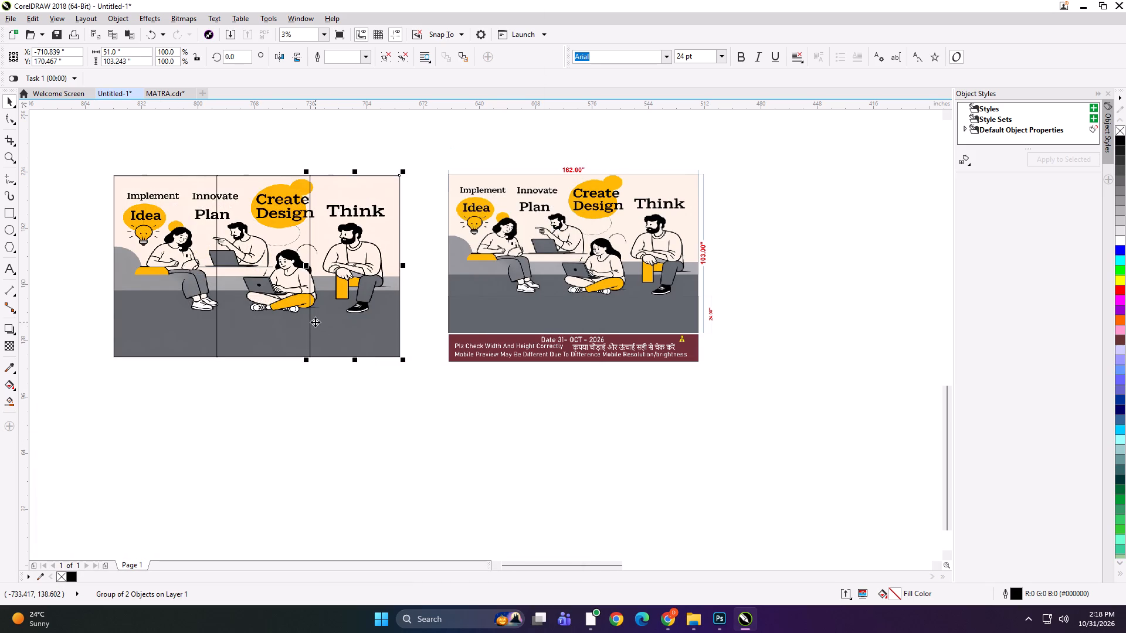
{"action": "key", "text": "Right"}
{"action": "key", "text": "Right"}
{"action": "key", "text": "Right"}
{"action": "key", "text": "Right"}
{"action": "key", "text": "Right"}
{"action": "key", "text": "Right"}
{"action": "key", "text": "Right"}
{"action": "key", "text": "Right"}
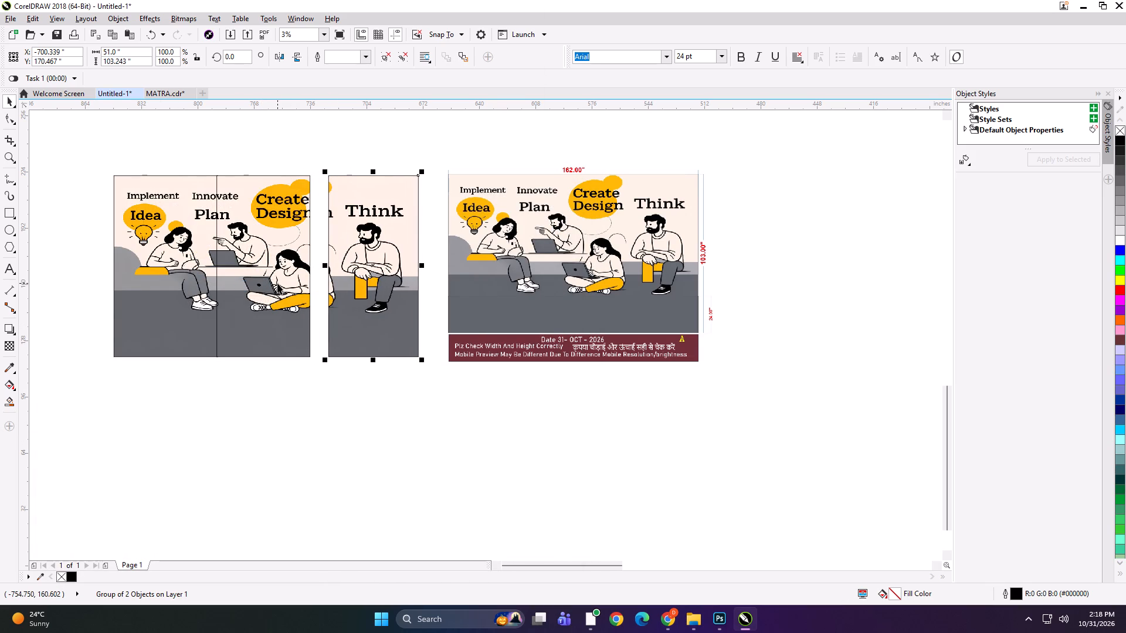
Nudge the middle panel about 5.5 inches to the right to leave gaps on both sides.
{"action": "left_click", "coordinate": [277, 283]}
{"action": "key", "text": "Right"}
{"action": "key", "text": "Right"}
{"action": "key", "text": "Right"}
{"action": "key", "text": "Right"}
{"action": "key", "text": "Right"}
{"action": "key", "text": "Right"}
{"action": "key", "text": "Right"}
{"action": "key", "text": "Right"}
{"action": "key", "text": "Right"}
{"action": "key", "text": "Right"}
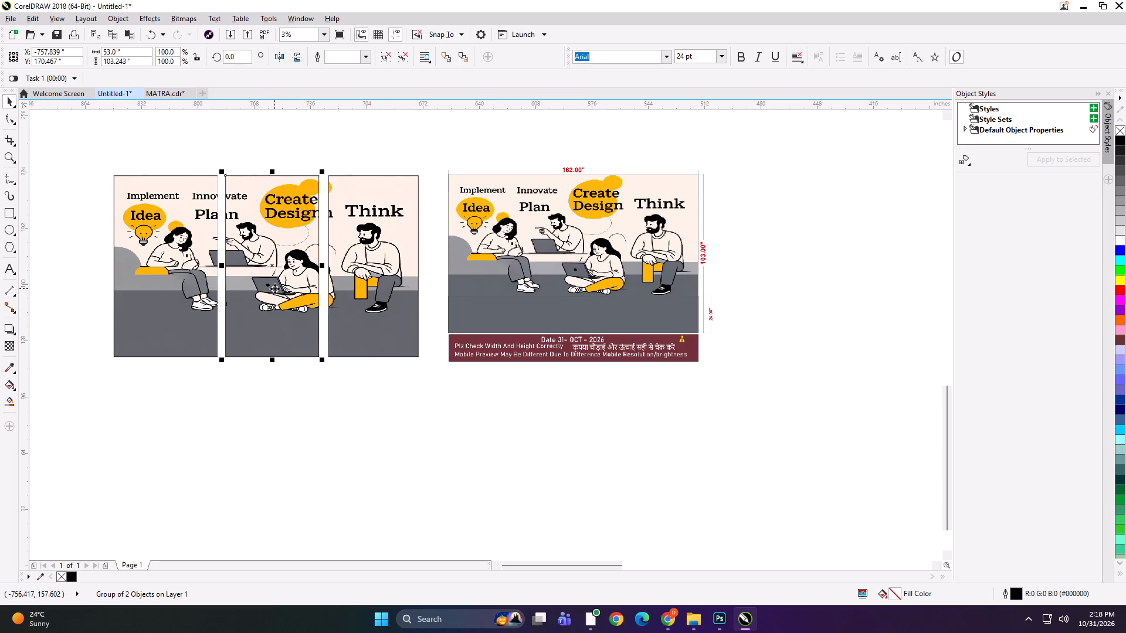
{"action": "key", "text": "Right"}
Shift all three panels slightly toward the 162x103 reference image and group them together with it.
{"action": "left_click", "coordinate": [168, 259]}
{"action": "left_click", "coordinate": [260, 253], "text": "shift"}
{"action": "left_click", "coordinate": [344, 255], "text": "shift"}
{"action": "left_click", "coordinate": [350, 257]}
{"action": "left_click_drag", "start_coordinate": [352, 257], "coordinate": [361, 254]}
{"action": "left_click", "coordinate": [476, 256], "text": "shift"}
{"action": "key", "text": "ctrl+g"}
Scale the grouped panels and reference image down proportionally to about 7.27 by 2.48 inches.
{"action": "left_click_drag", "start_coordinate": [727, 372], "coordinate": [496, 309], "text": "shift"}
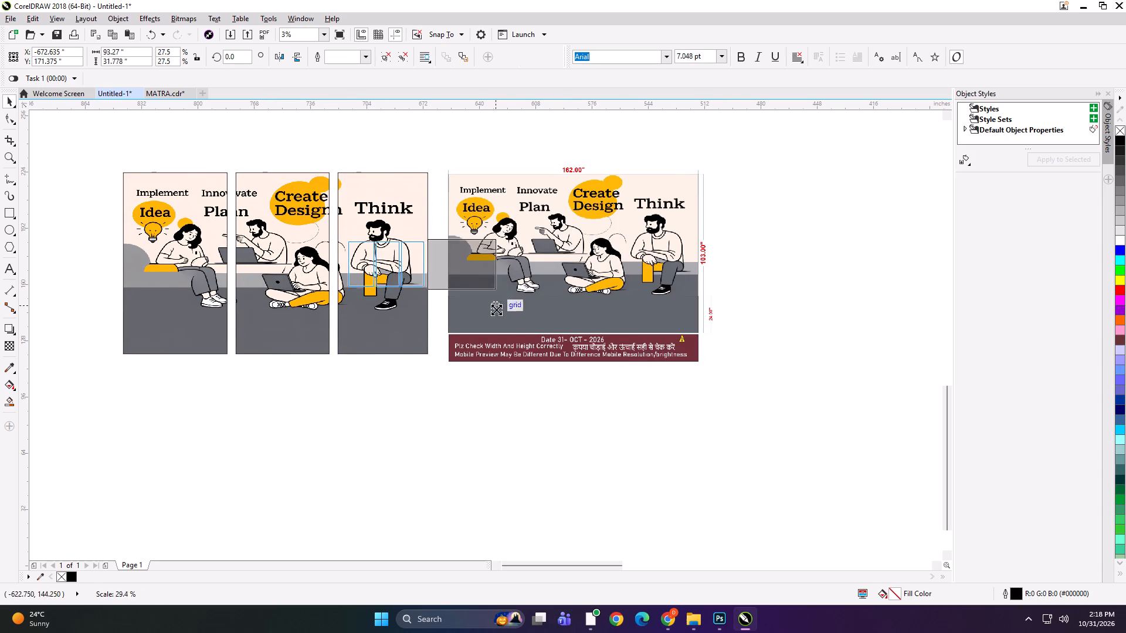
{"action": "left_click_drag", "start_coordinate": [496, 309], "coordinate": [443, 291], "text": "shift"}
{"action": "scroll", "coordinate": [426, 264], "scroll_direction": "up", "scroll_amount": 1}
{"action": "scroll", "coordinate": [663, 263], "scroll_direction": "up", "scroll_amount": 3}
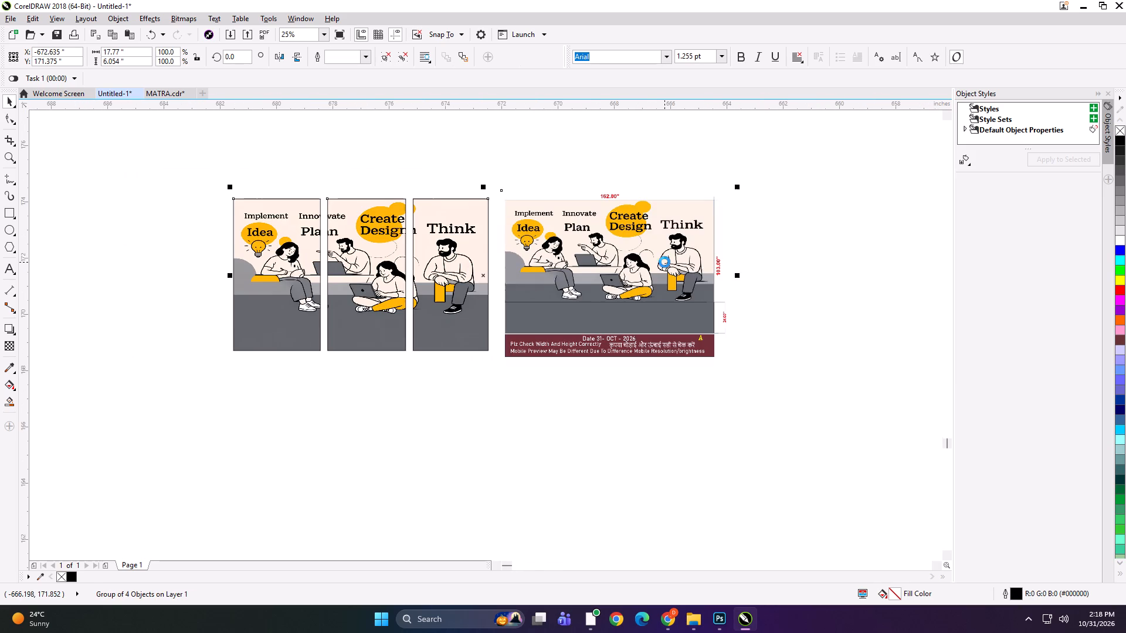
{"action": "left_click_drag", "start_coordinate": [735, 366], "coordinate": [625, 340], "text": "shift"}
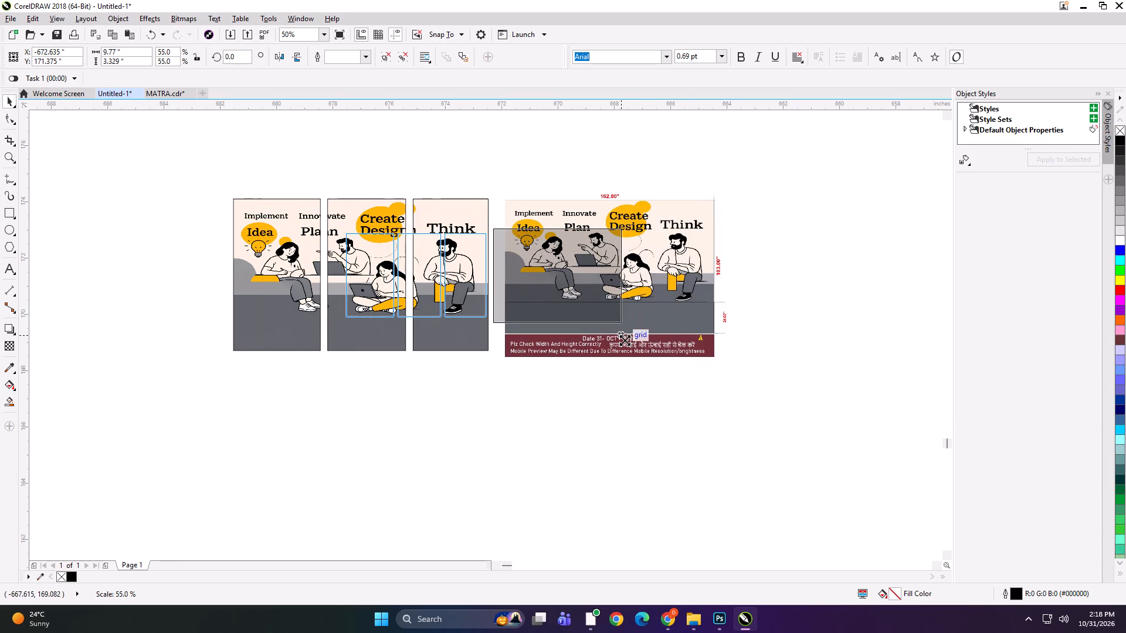
{"action": "left_click_drag", "start_coordinate": [625, 340], "coordinate": [589, 318], "text": "shift"}
Export the reduced group into the 162x103 folder as an uncompressed TIFF named FSFGSDG.
{"action": "key", "text": "ctrl+e"}
{"action": "type", "text": "FSFGSDG"}
{"action": "key", "text": "Return"}
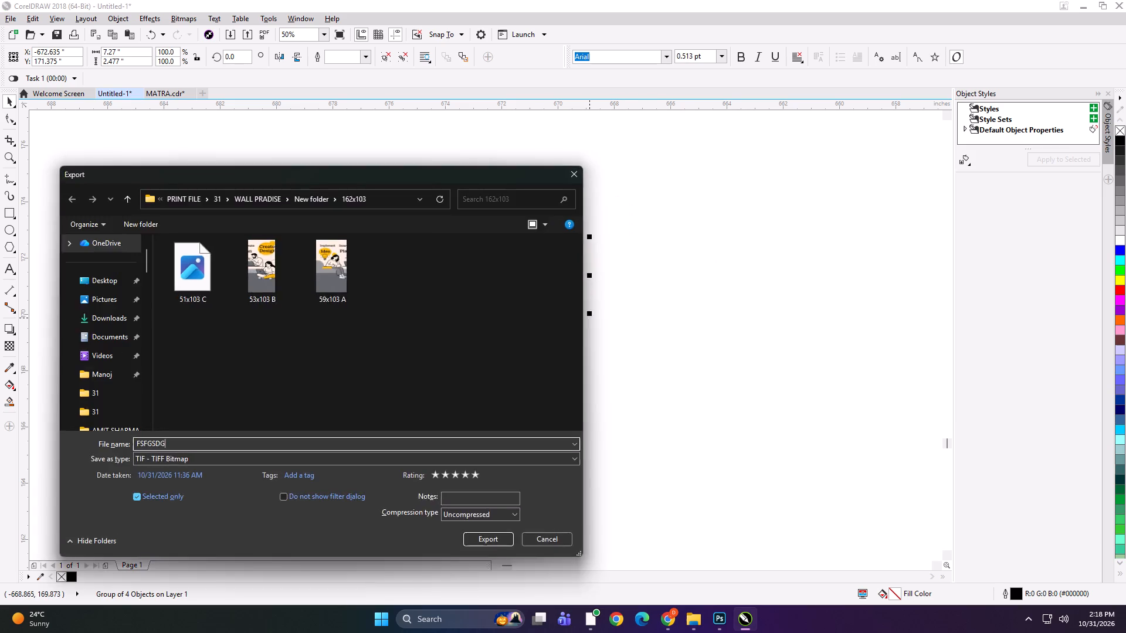
{"action": "key", "text": "Return"}
{"action": "key", "text": "Return"}
{"action": "key", "text": "Return"}
{"action": "key", "text": "Return"}
Delete the reduced group of panels and reference image from the page.
{"action": "key", "text": "Delete"}
Select the tiny two-object world-map artwork in the open area above the lower row and enlarge it proportionally.
{"action": "key", "text": "F4"}
{"action": "left_click", "coordinate": [470, 314]}
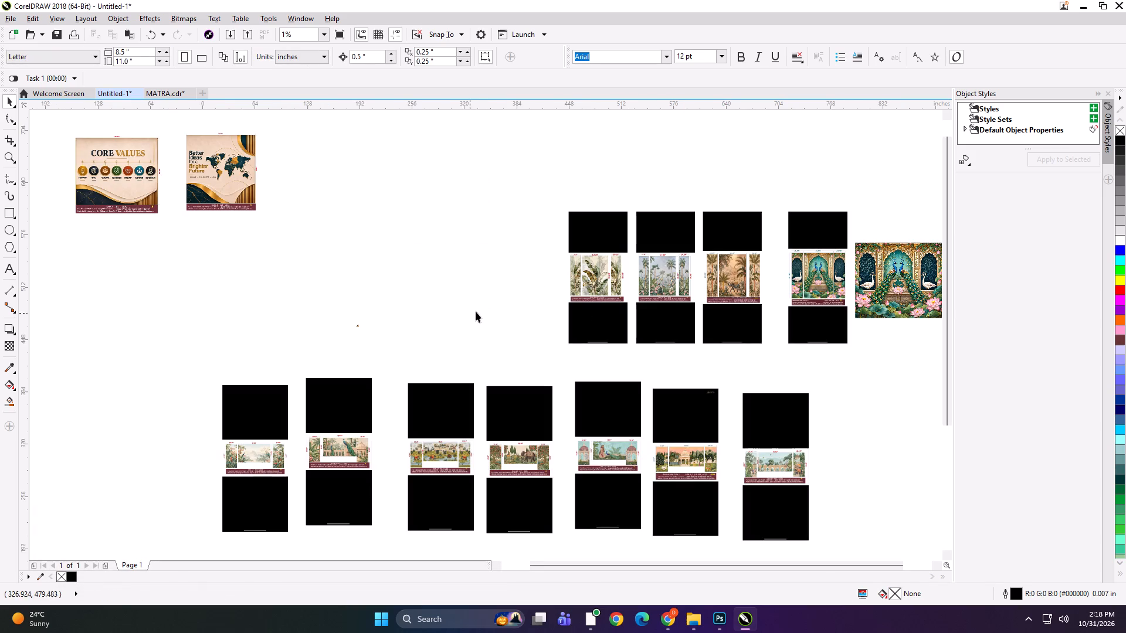
{"action": "left_click", "coordinate": [434, 292]}
{"action": "scroll", "coordinate": [615, 296], "scroll_direction": "down", "scroll_amount": 3}
{"action": "left_click_drag", "start_coordinate": [606, 312], "coordinate": [562, 335]}
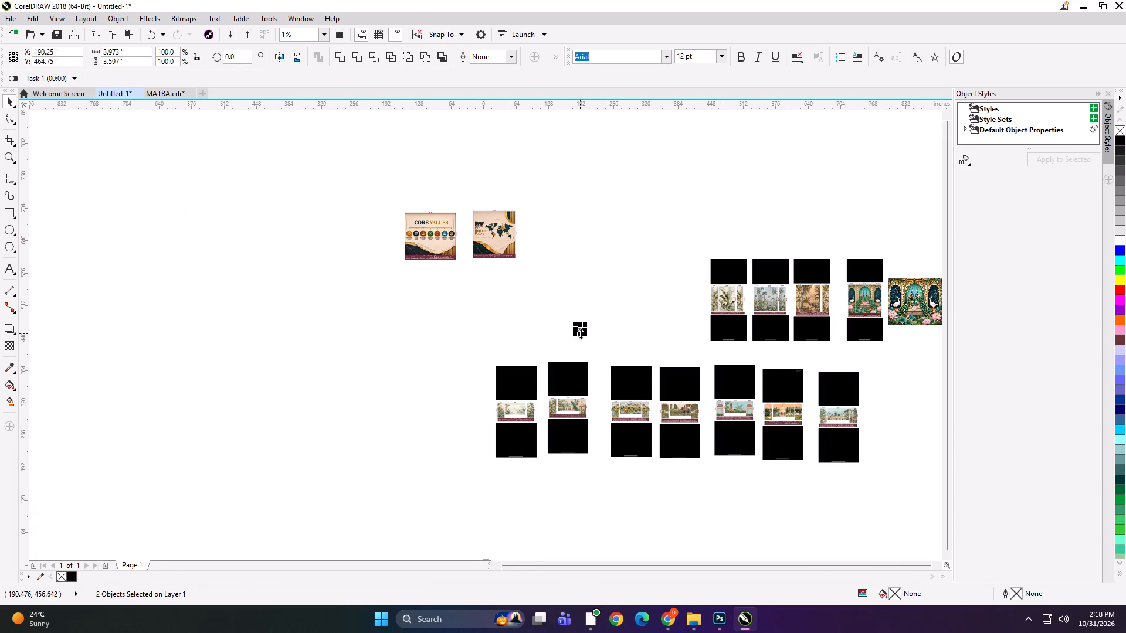
{"action": "left_click_drag", "start_coordinate": [584, 333], "coordinate": [626, 369], "text": "shift"}
{"action": "left_click", "coordinate": [596, 338]}
{"action": "left_click", "coordinate": [606, 287]}
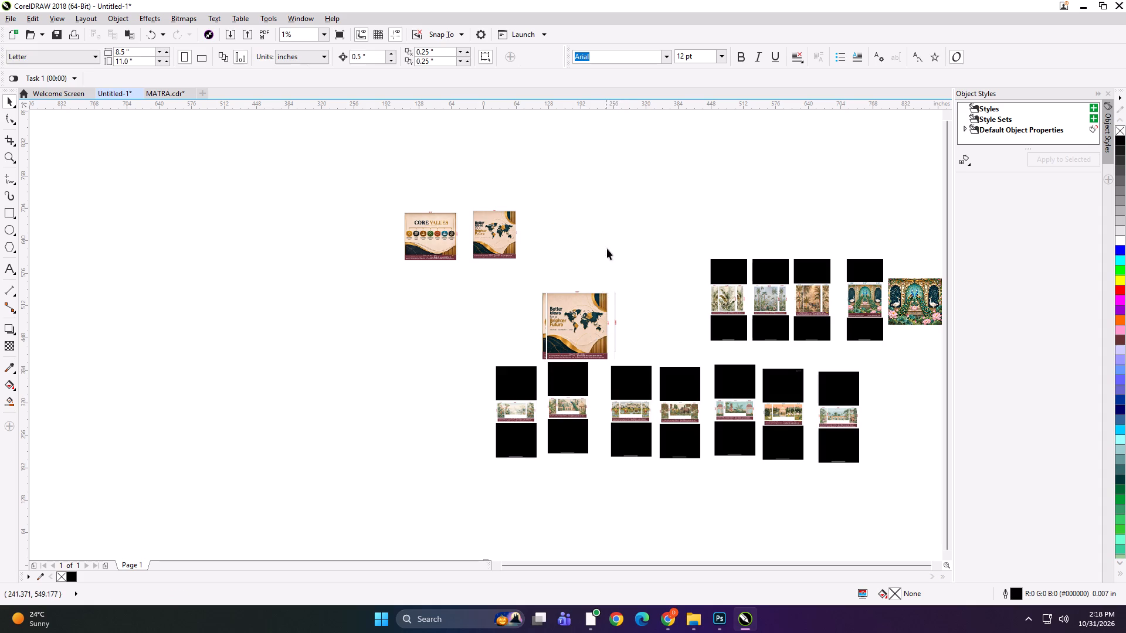
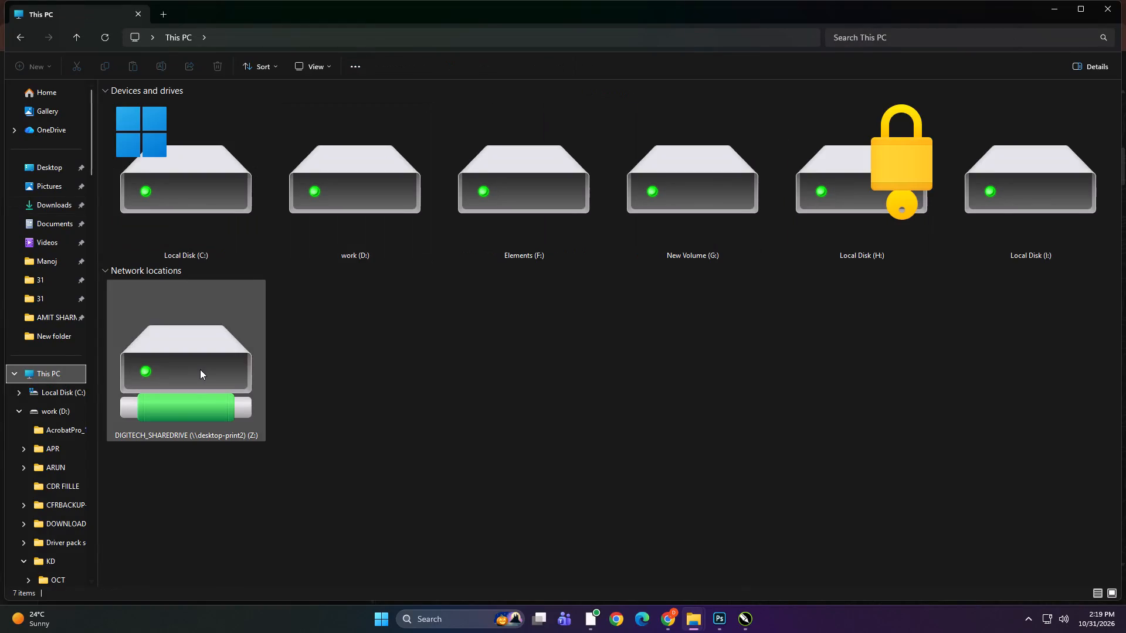
Check the contents of the WALL PRADISE folder inside Print, 31 on the DIGITECH_SHAREDRIVE (Z:) network drive.
{"action": "scroll", "coordinate": [194, 249], "scroll_direction": "up", "scroll_amount": 3}
{"action": "double_click", "coordinate": [170, 246]}
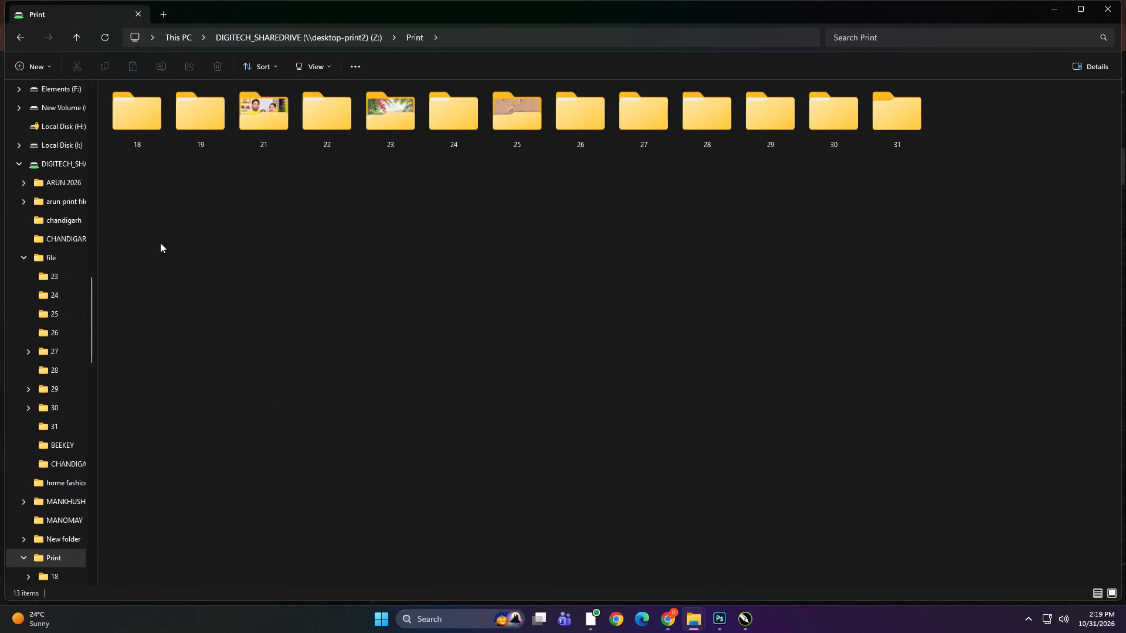
{"action": "double_click", "coordinate": [911, 101]}
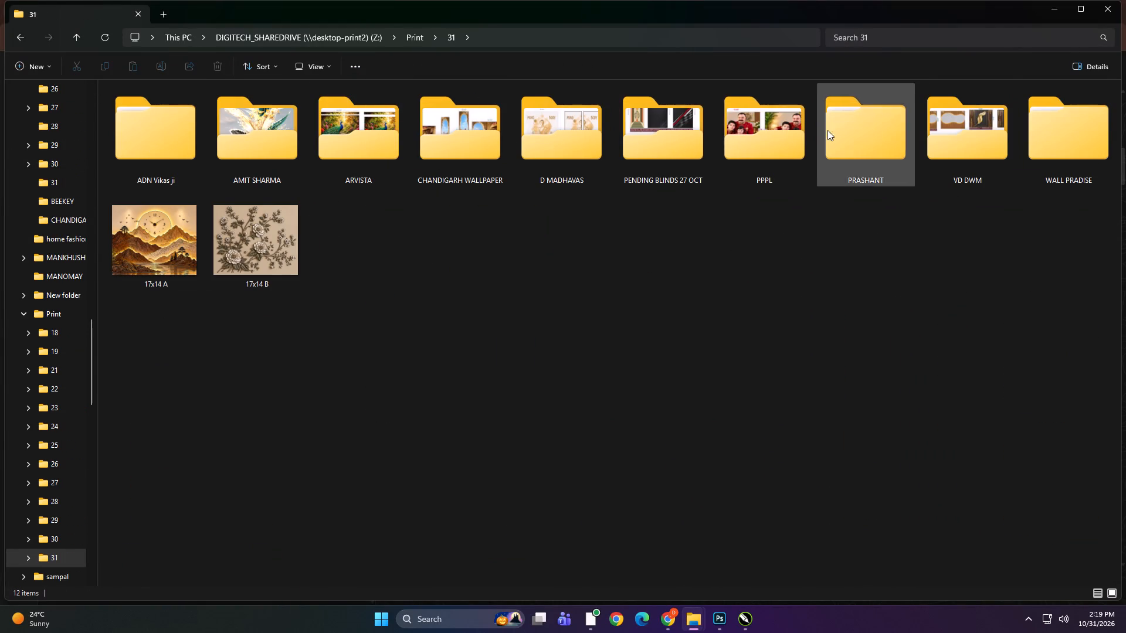
{"action": "double_click", "coordinate": [1063, 137]}
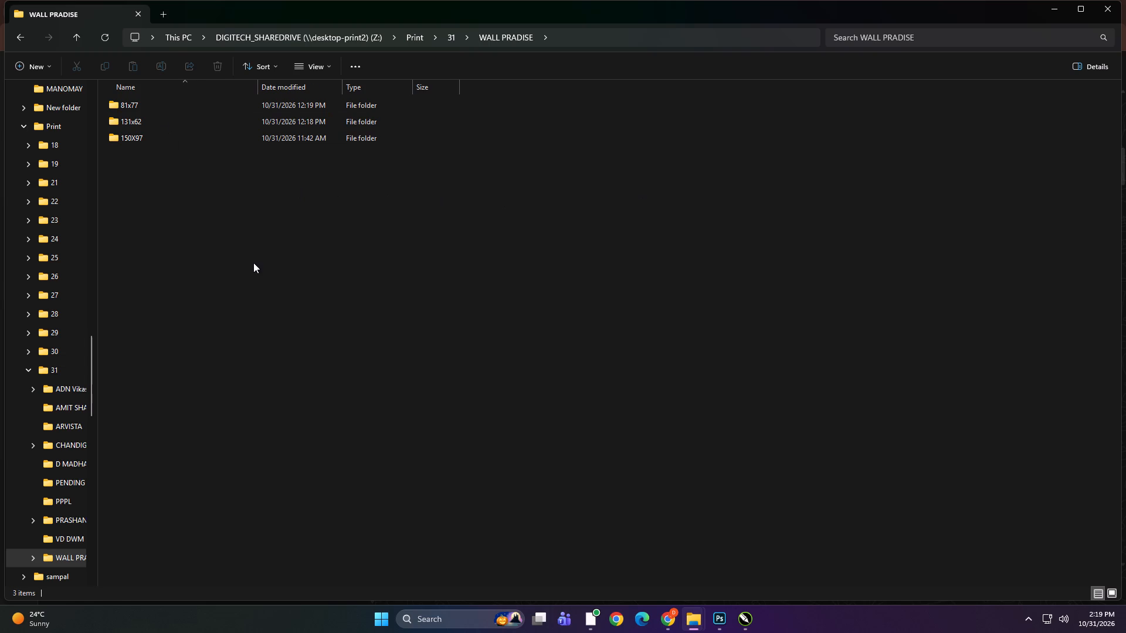
{"action": "left_click", "coordinate": [253, 263]}
Open the local WALL PRADISE folder on the work (D:) drive, inside KD, PRINT FILE, 31.
{"action": "scroll", "coordinate": [23, 383], "scroll_direction": "up", "scroll_amount": 5}
{"action": "left_click", "coordinate": [53, 369]}
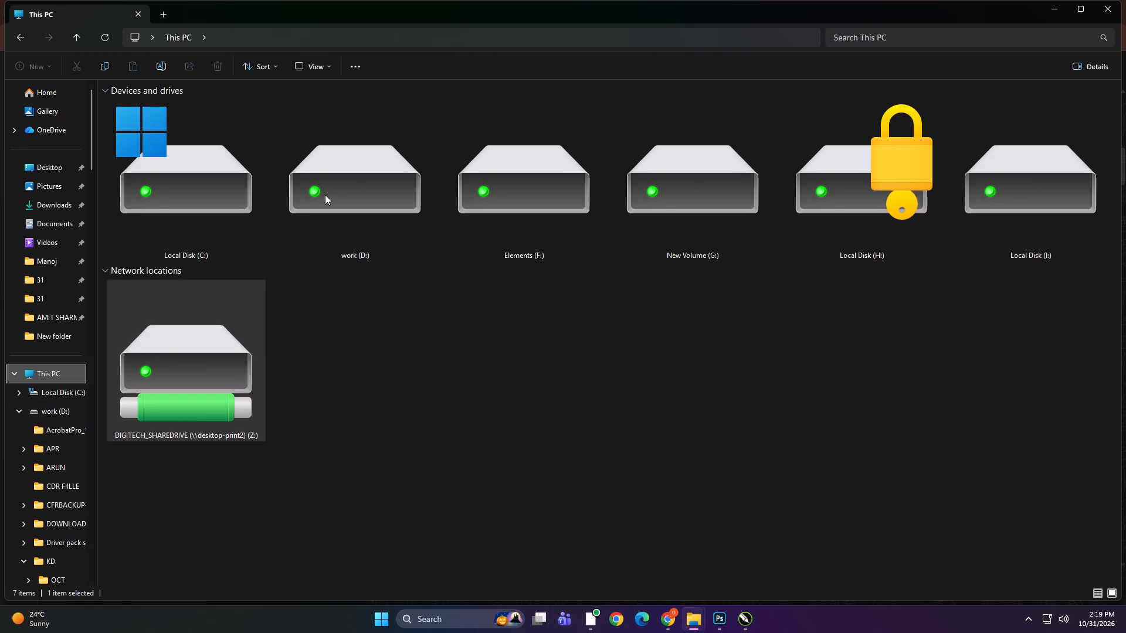
{"action": "left_click", "coordinate": [325, 195]}
{"action": "double_click", "coordinate": [342, 181]}
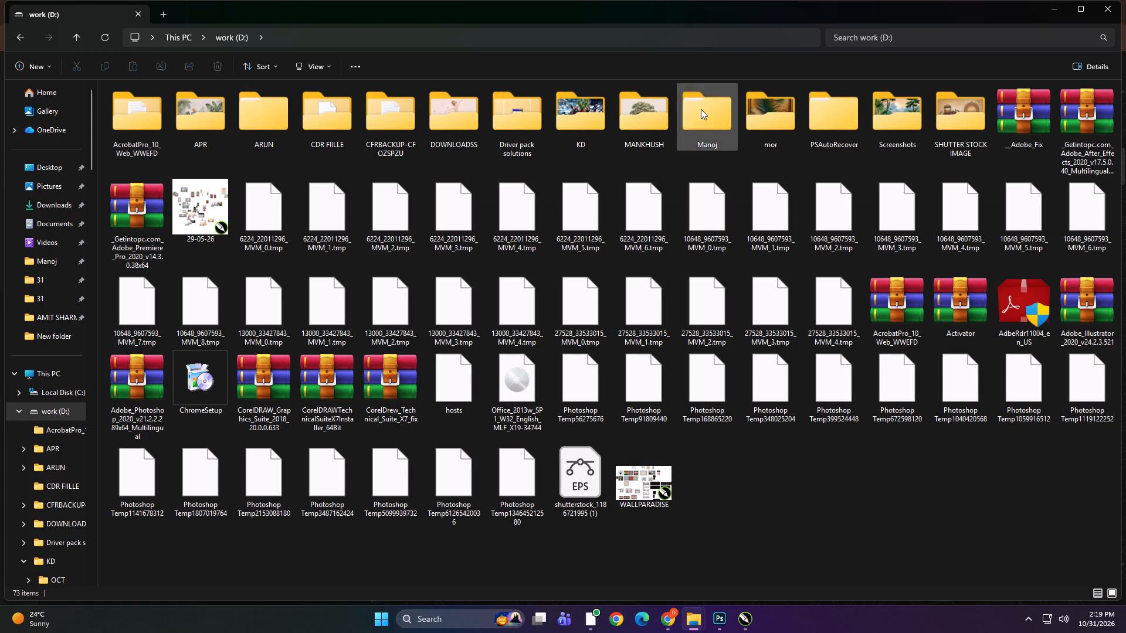
{"action": "double_click", "coordinate": [578, 104]}
{"action": "double_click", "coordinate": [488, 183]}
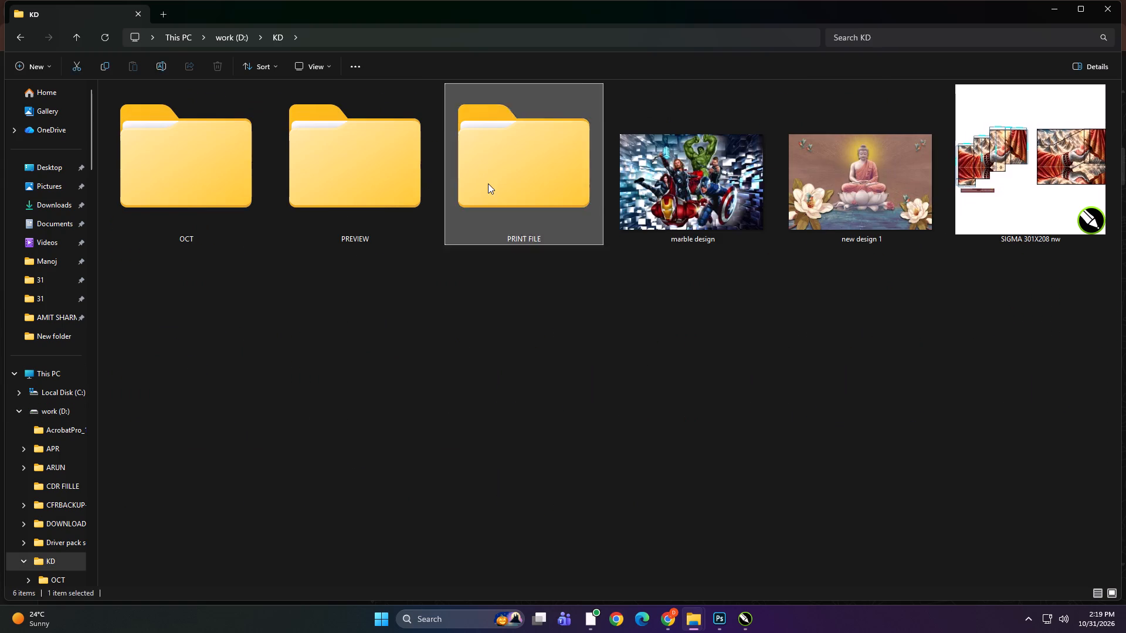
{"action": "double_click", "coordinate": [525, 254]}
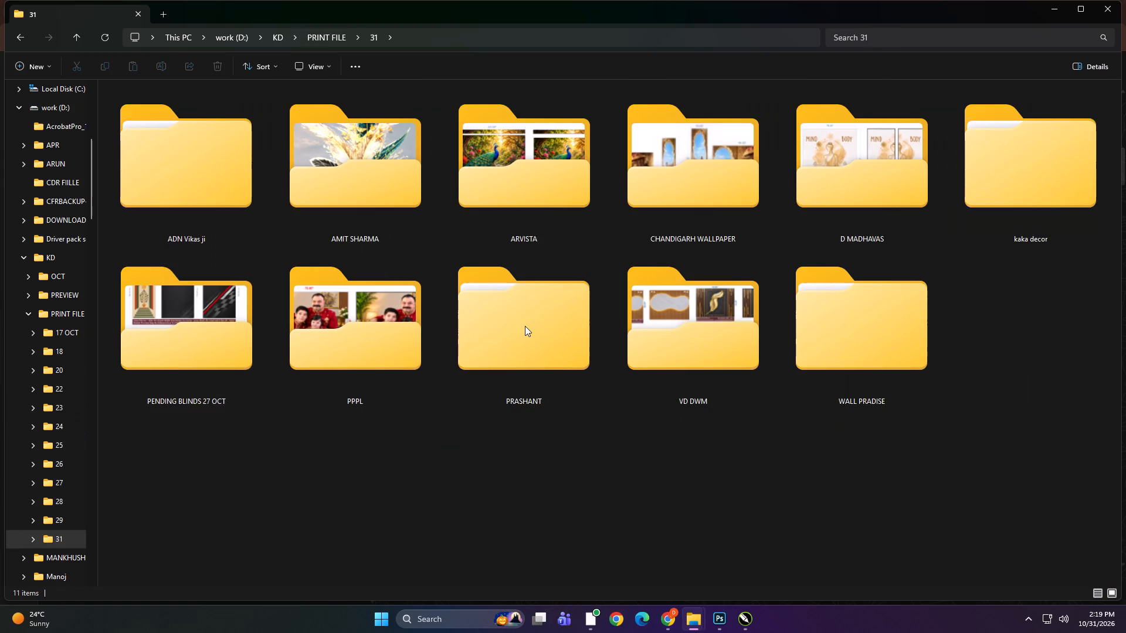
{"action": "left_click", "coordinate": [1000, 326]}
{"action": "double_click", "coordinate": [906, 328]}
{"action": "scroll", "coordinate": [375, 329], "scroll_direction": "up", "scroll_amount": 5, "text": "ctrl"}
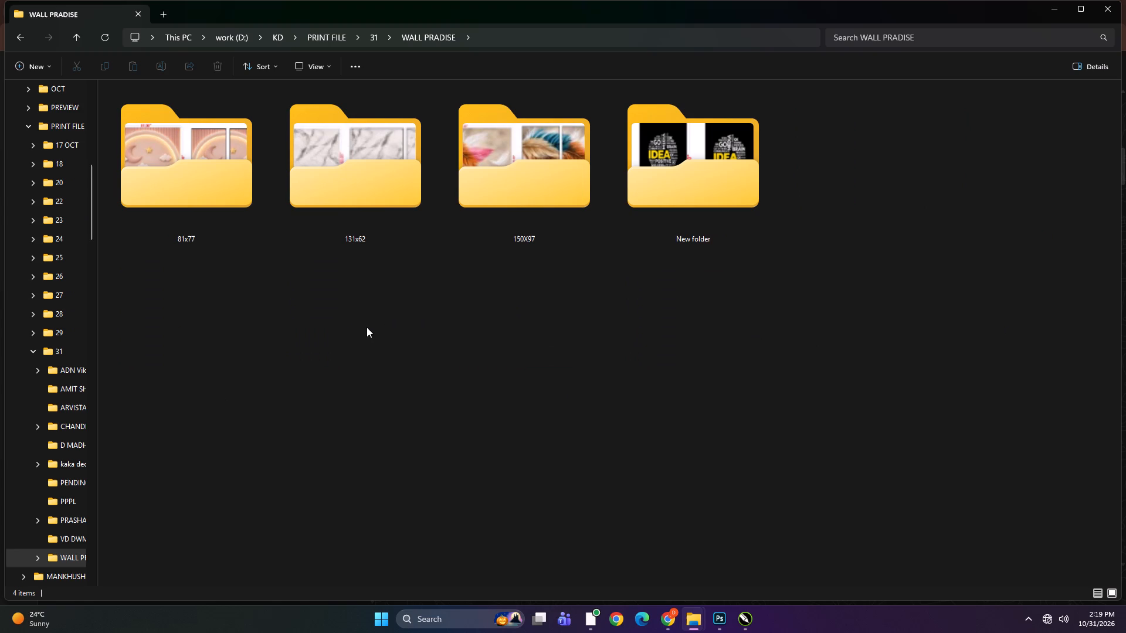
Copy all the folders and images inside WALL PRADISE's New folder.
{"action": "left_click", "coordinate": [559, 324]}
{"action": "left_click", "coordinate": [682, 191]}
{"action": "double_click", "coordinate": [682, 191]}
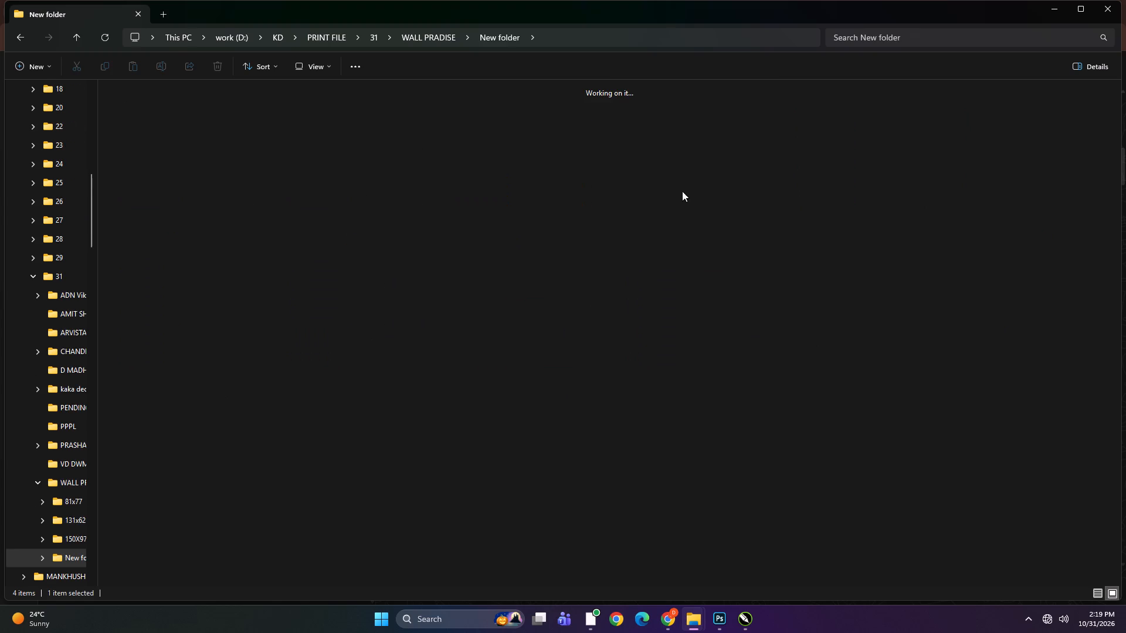
{"action": "left_click", "coordinate": [414, 258]}
{"action": "key", "text": "ctrl+a"}
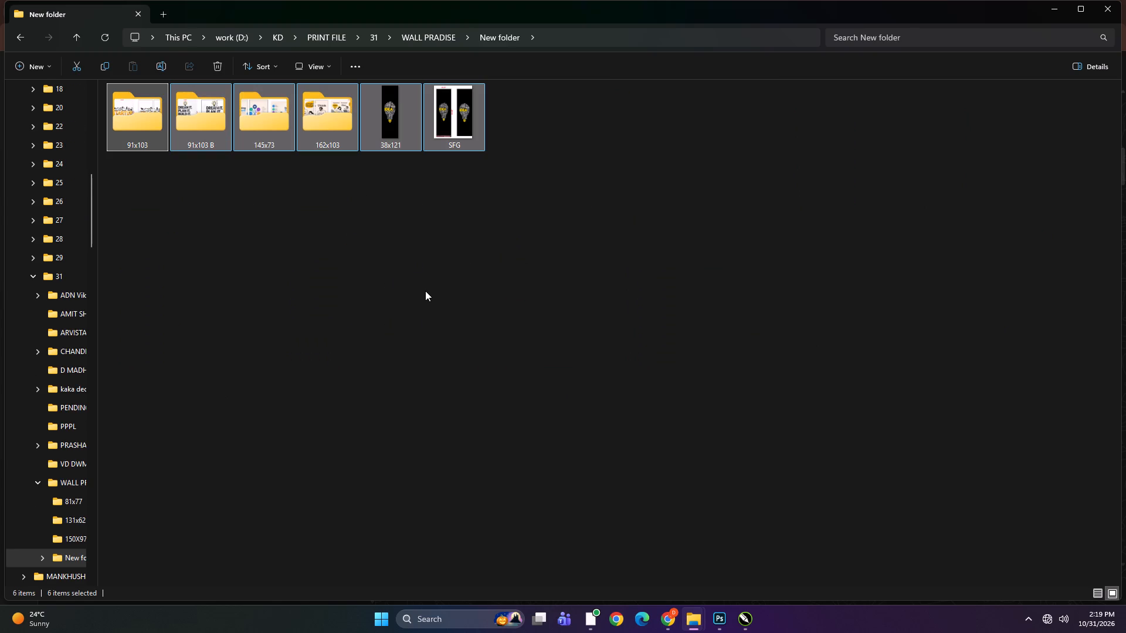
{"action": "key", "text": "ctrl+c"}
Open WALL PRADISE inside Print, 31 on the DIGITECH_SHAREDRIVE (Z:) network drive as the destination for the copied items.
{"action": "scroll", "coordinate": [65, 370], "scroll_direction": "up", "scroll_amount": 5}
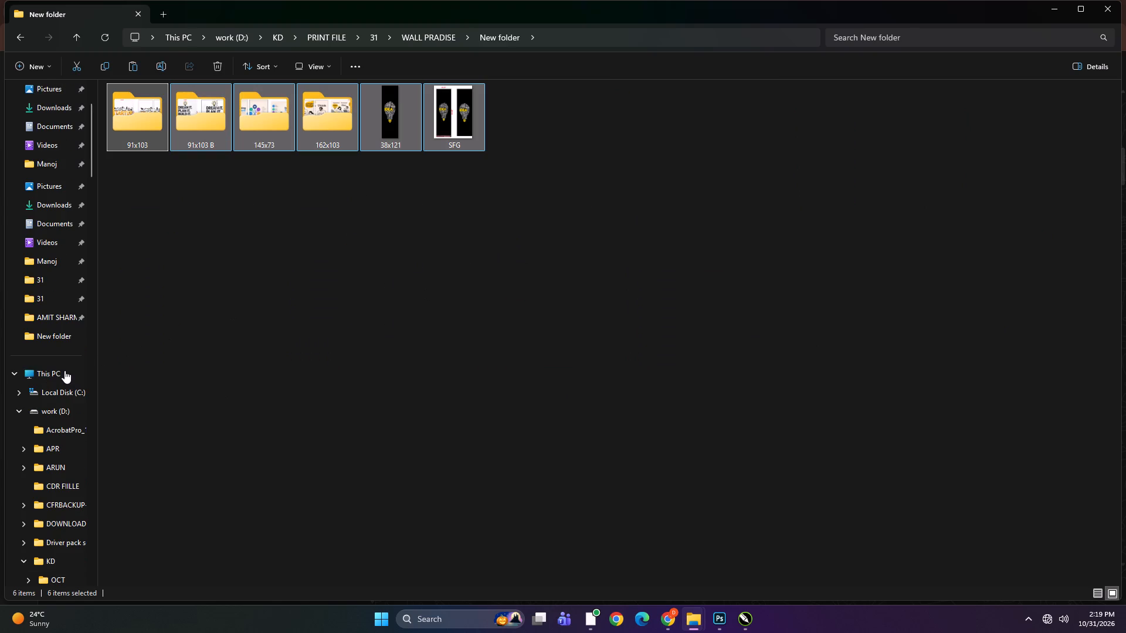
{"action": "left_click", "coordinate": [65, 370]}
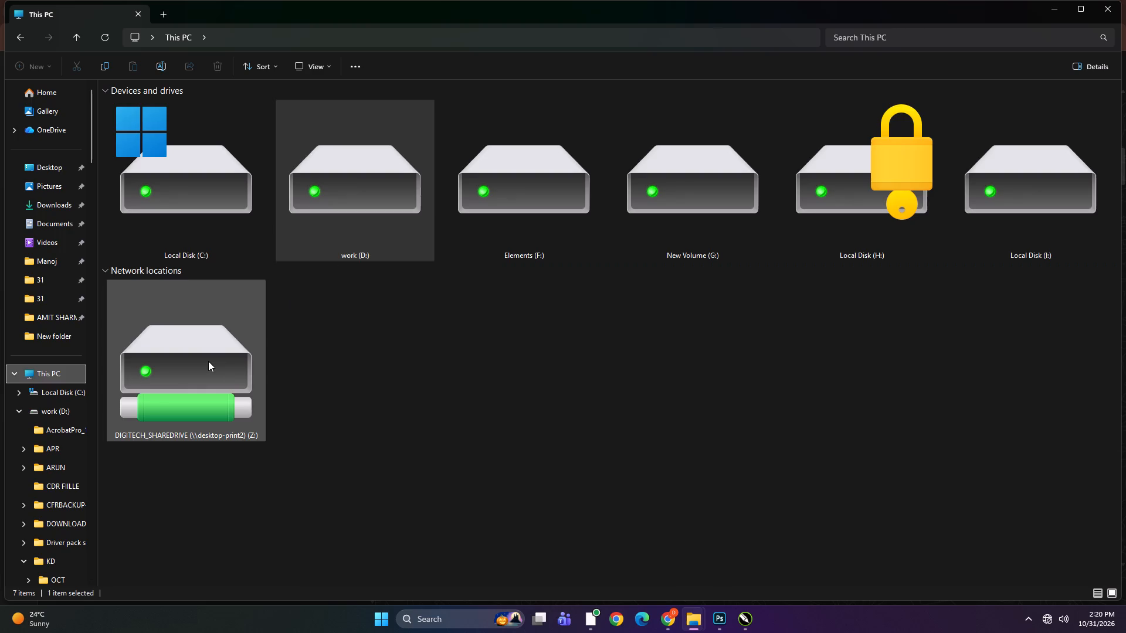
{"action": "double_click", "coordinate": [208, 361]}
{"action": "left_click", "coordinate": [591, 154]}
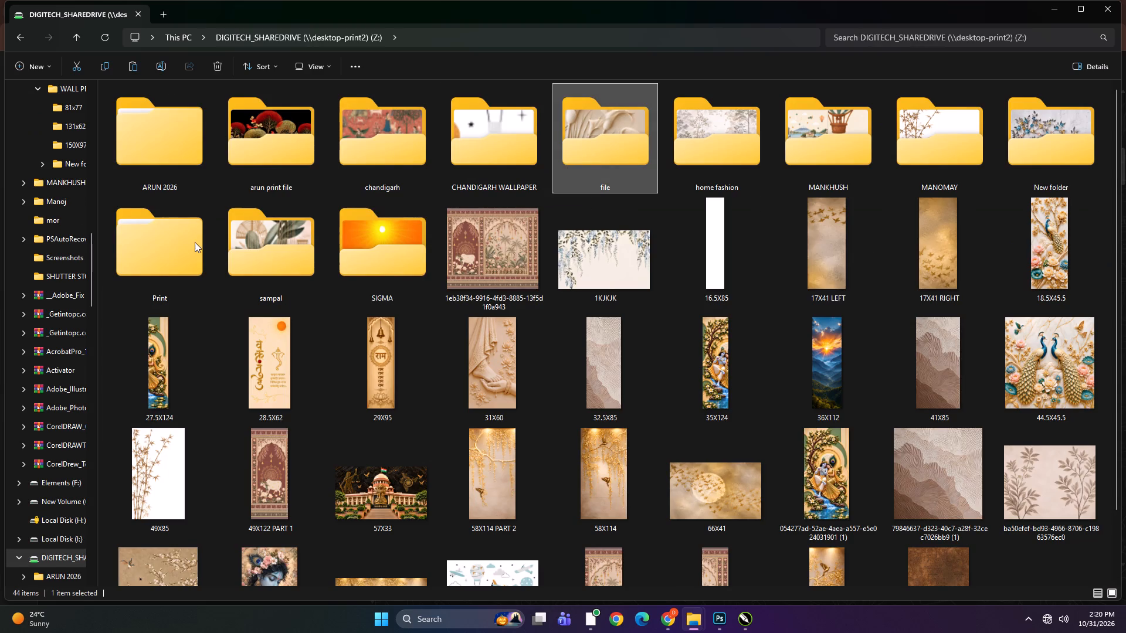
{"action": "double_click", "coordinate": [195, 242]}
{"action": "double_click", "coordinate": [905, 104]}
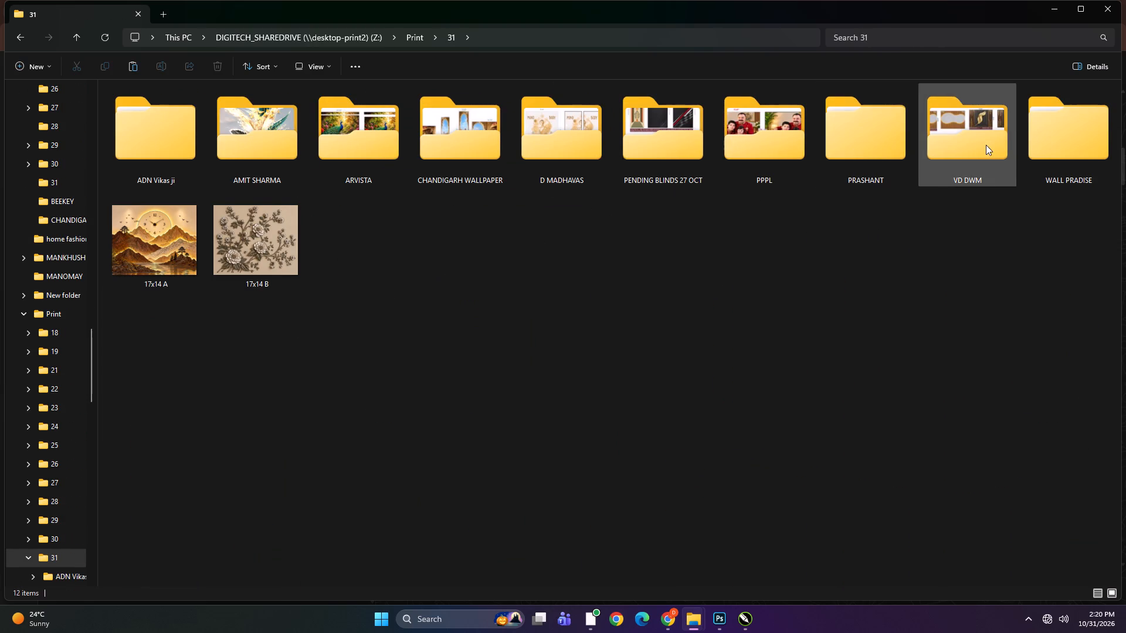
{"action": "left_click", "coordinate": [1042, 140]}
{"action": "triple_click", "coordinate": [1042, 140]}
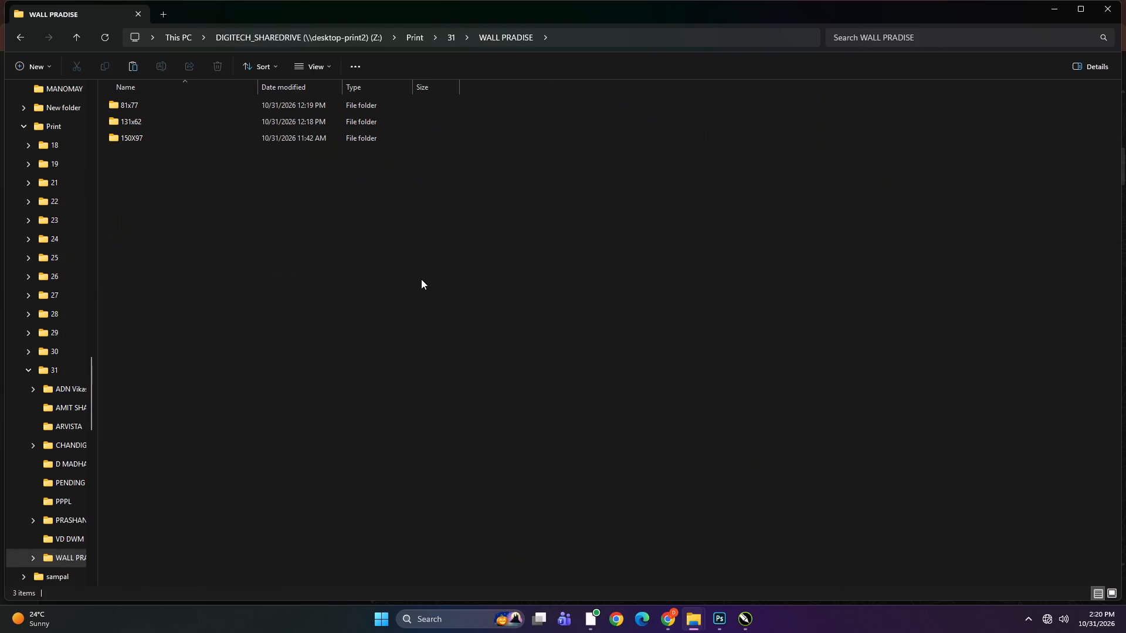
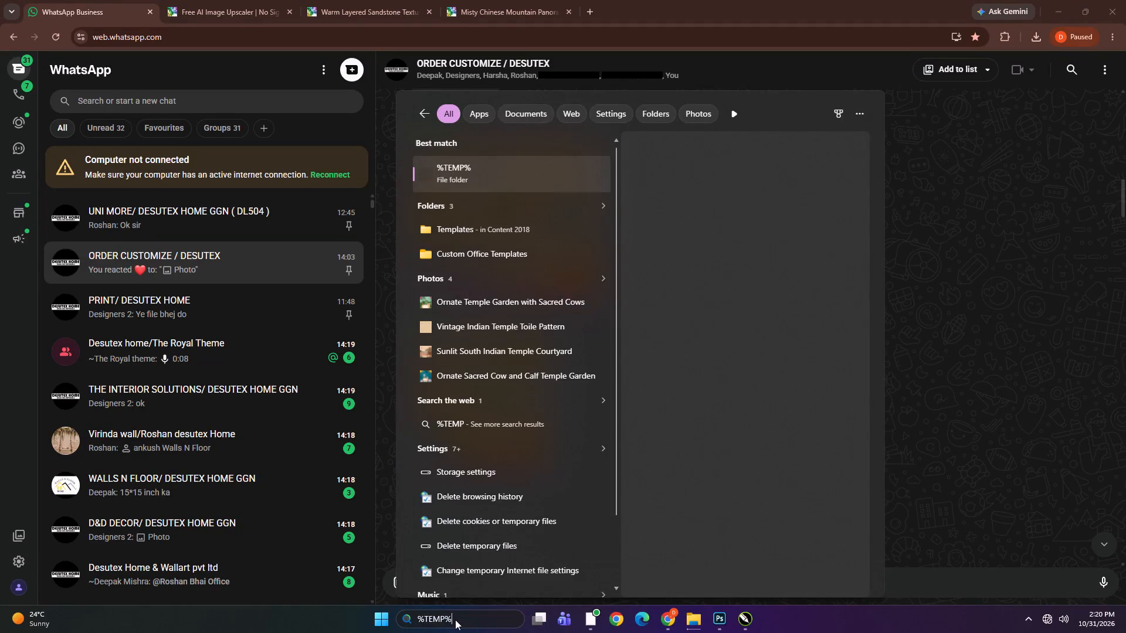
Delete all files and folders in the local Temp folder, retrying the in-use items once before skipping all of them.
{"action": "key", "text": "ctrl+a"}
{"action": "key", "text": "Delete"}
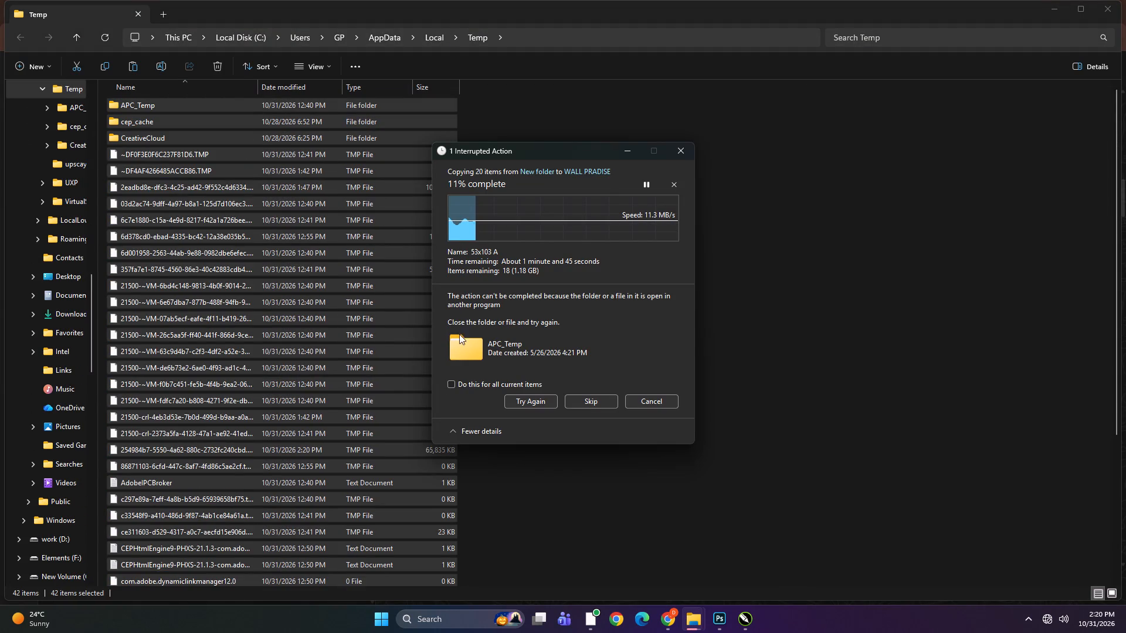
{"action": "left_click", "coordinate": [466, 380]}
{"action": "double_click", "coordinate": [535, 393]}
{"action": "left_click", "coordinate": [535, 403]}
{"action": "left_click", "coordinate": [502, 385]}
{"action": "left_click", "coordinate": [584, 398]}
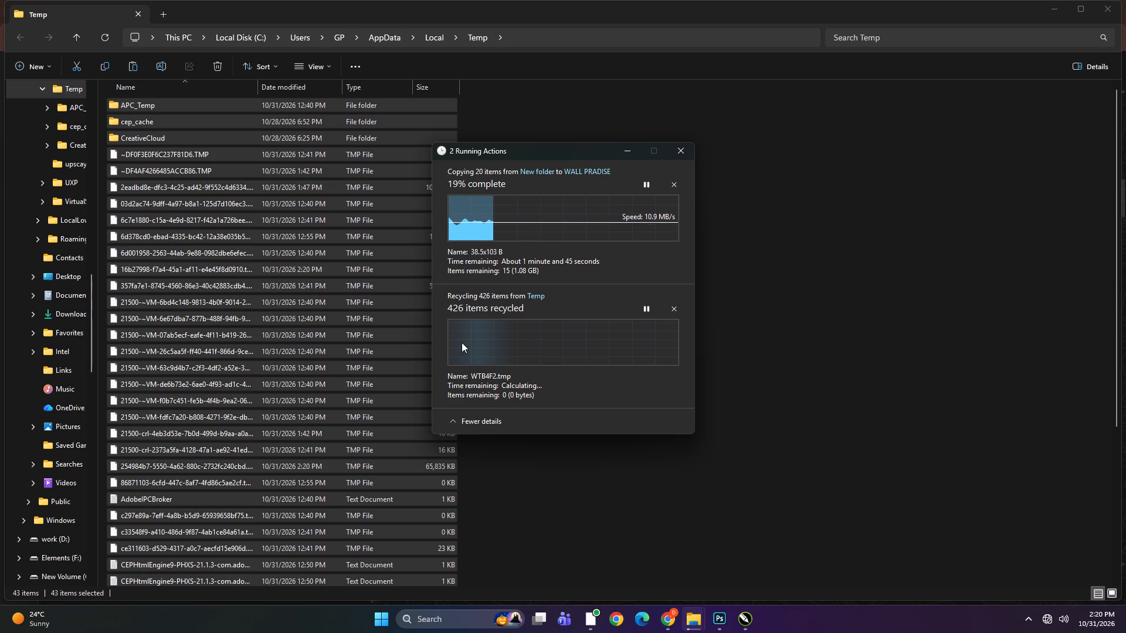
{"action": "left_click", "coordinate": [798, 427]}
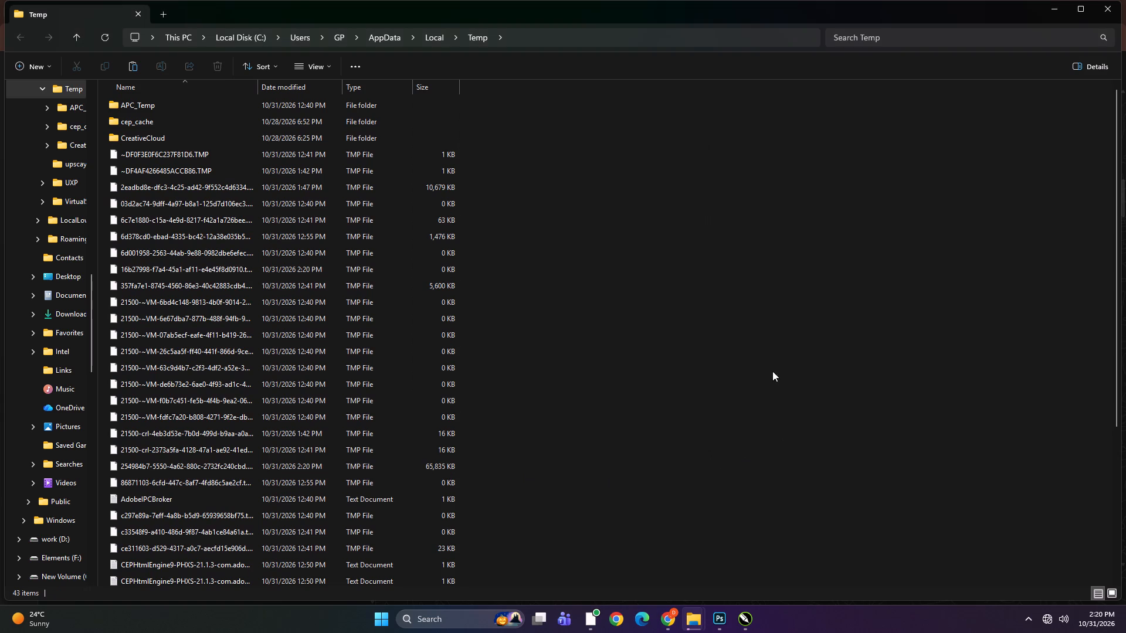
Switch to Photoshop with the STARTUP artwork document.
{"action": "left_click", "coordinate": [727, 619]}
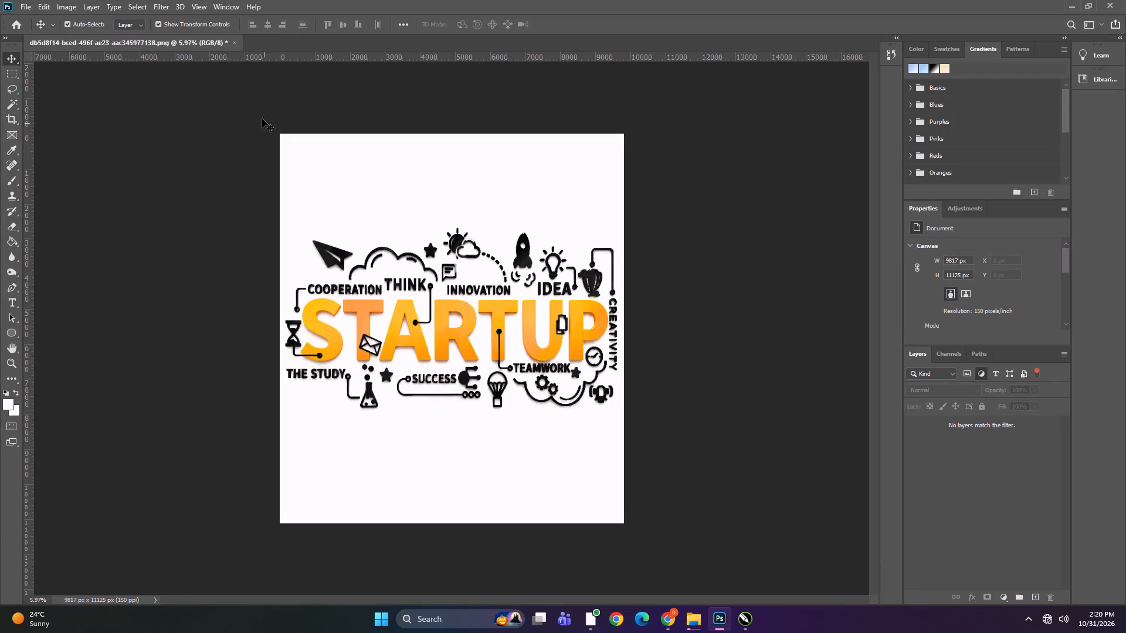
Close the STARTUP artwork document without saving its changes and minimize Photoshop.
{"action": "left_click", "coordinate": [235, 38]}
{"action": "left_click", "coordinate": [235, 40]}
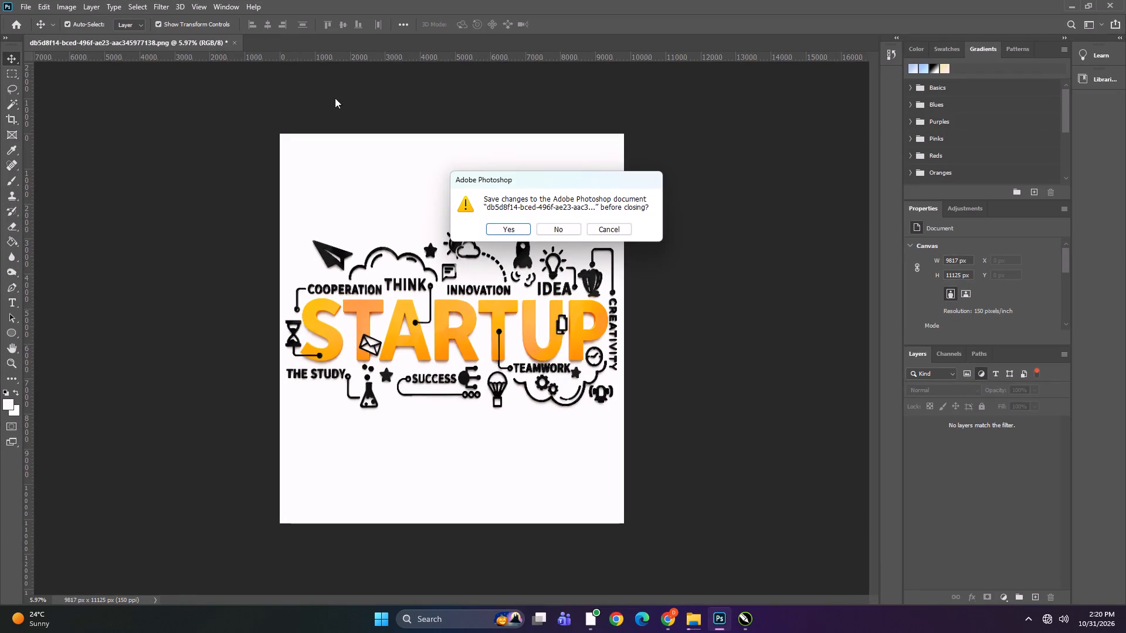
{"action": "left_click", "coordinate": [556, 226]}
{"action": "left_click", "coordinate": [1072, 0]}
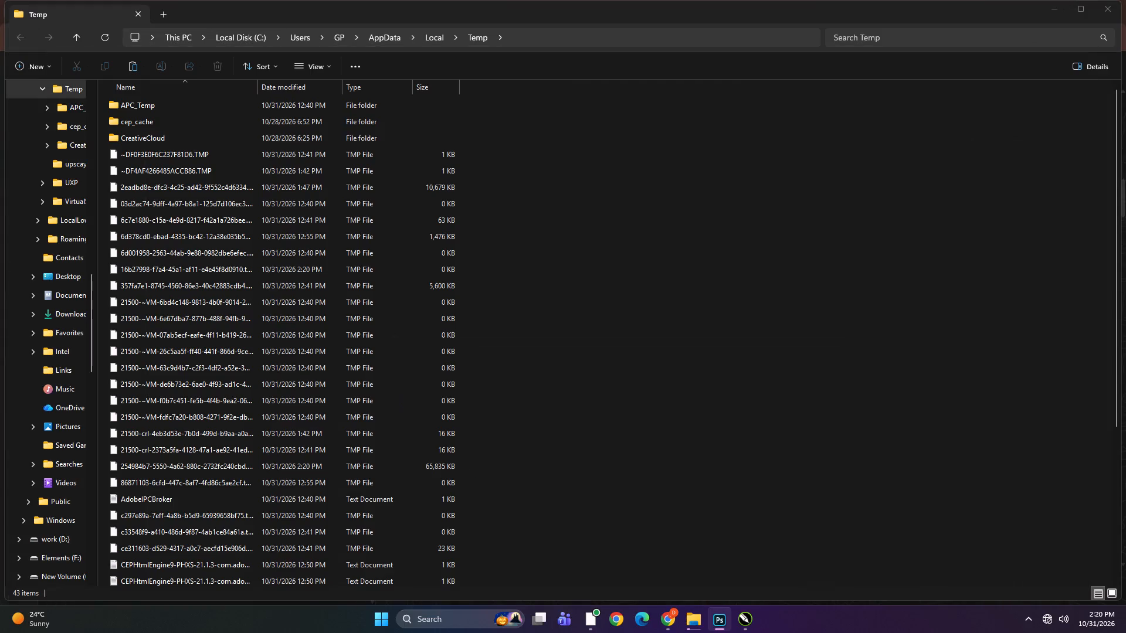
Switch to File Explorer and check the progress of the copy from New folder to WALL PRADISE.
{"action": "left_click", "coordinate": [703, 617]}
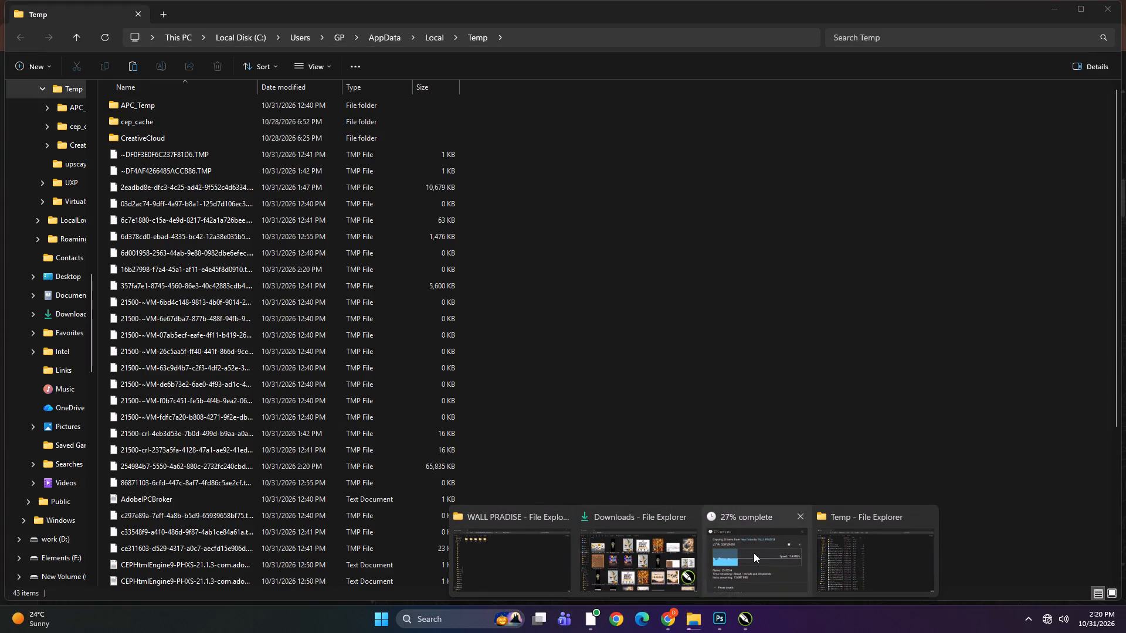
{"action": "left_click", "coordinate": [851, 564]}
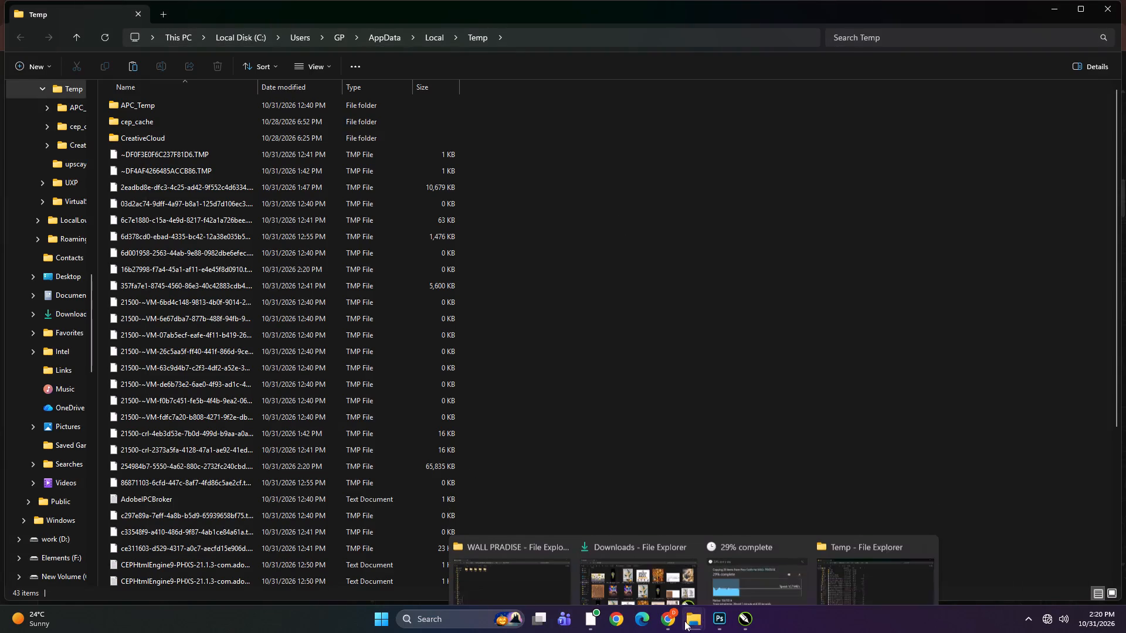
{"action": "left_click", "coordinate": [684, 621]}
{"action": "left_click", "coordinate": [740, 553]}
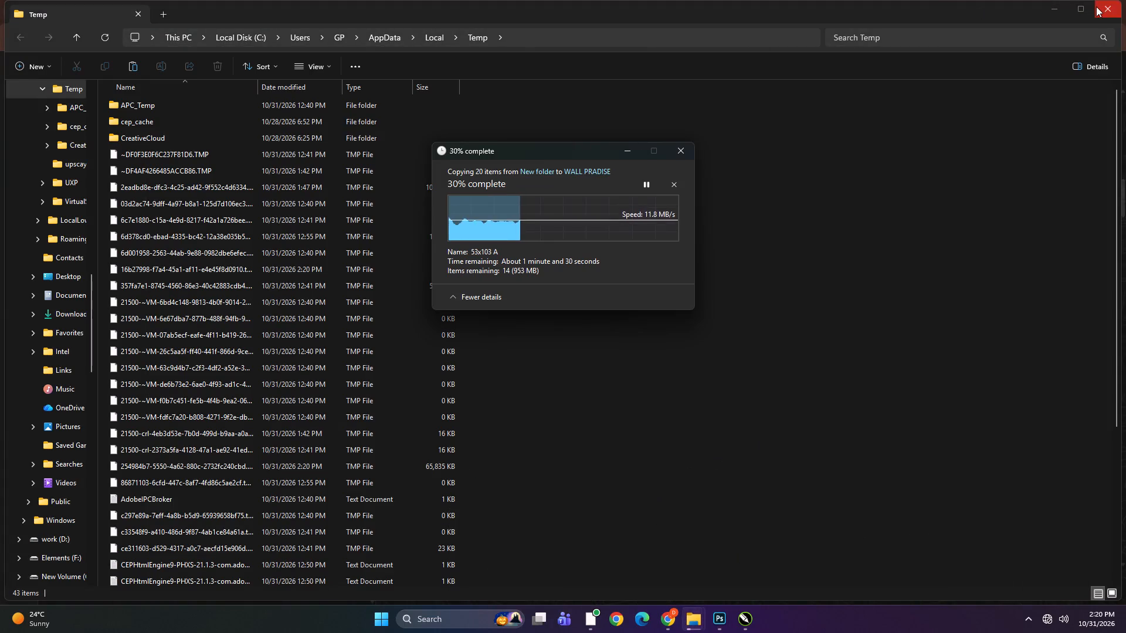
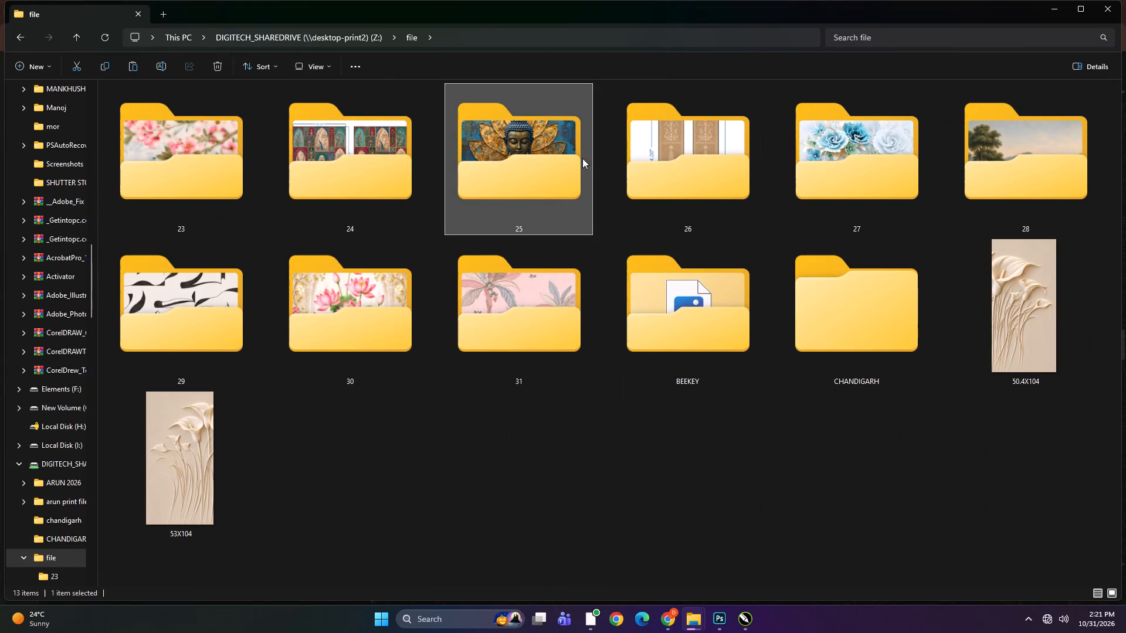
Open folder 31 inside the file folder on the DIGITECH_SHAREDRIVE (Z:) network drive.
{"action": "left_click", "coordinate": [832, 318]}
{"action": "left_click", "coordinate": [691, 319]}
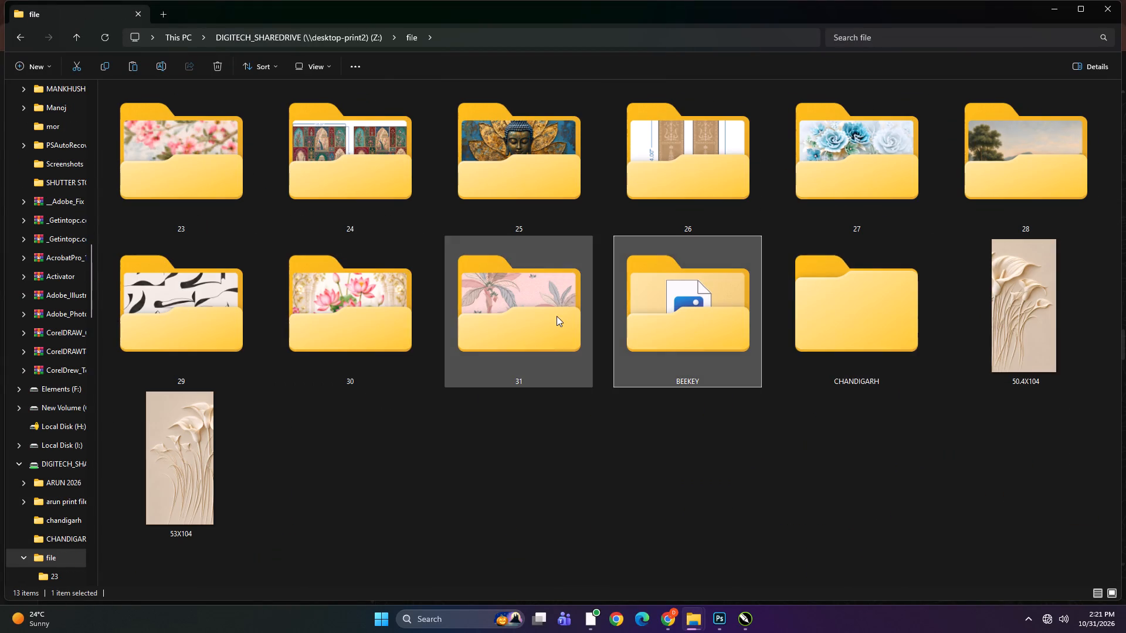
{"action": "double_click", "coordinate": [557, 316]}
{"action": "scroll", "coordinate": [555, 403], "scroll_direction": "up", "scroll_amount": 6, "text": "ctrl"}
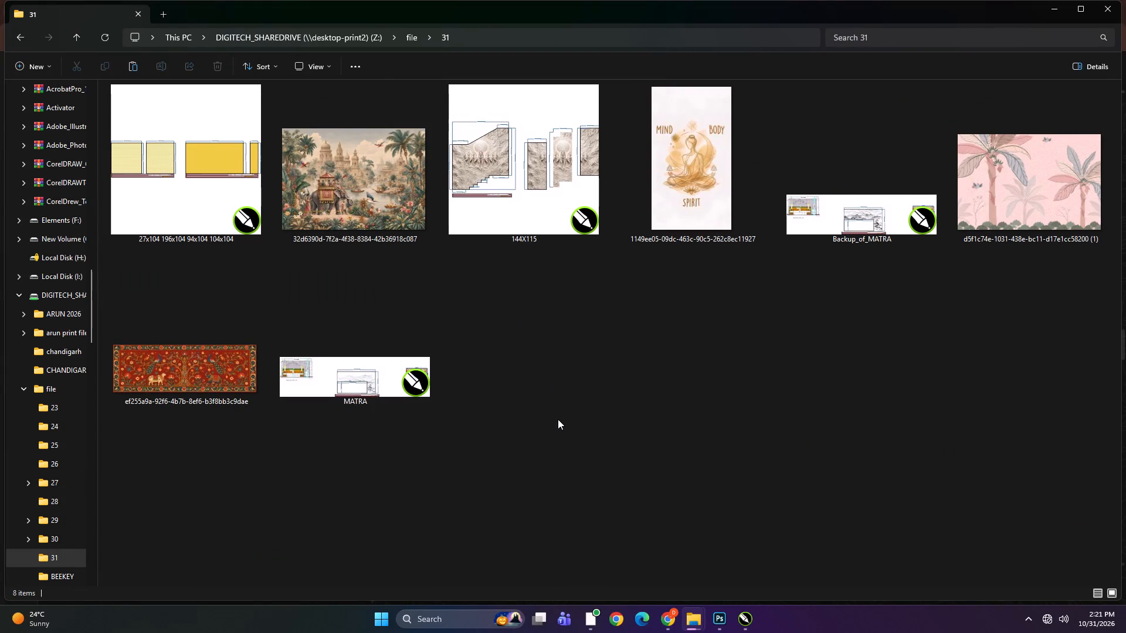
{"action": "scroll", "coordinate": [558, 419], "scroll_direction": "down", "scroll_amount": 3, "text": "ctrl"}
{"action": "scroll", "coordinate": [558, 427], "scroll_direction": "up", "scroll_amount": 15, "text": "ctrl"}
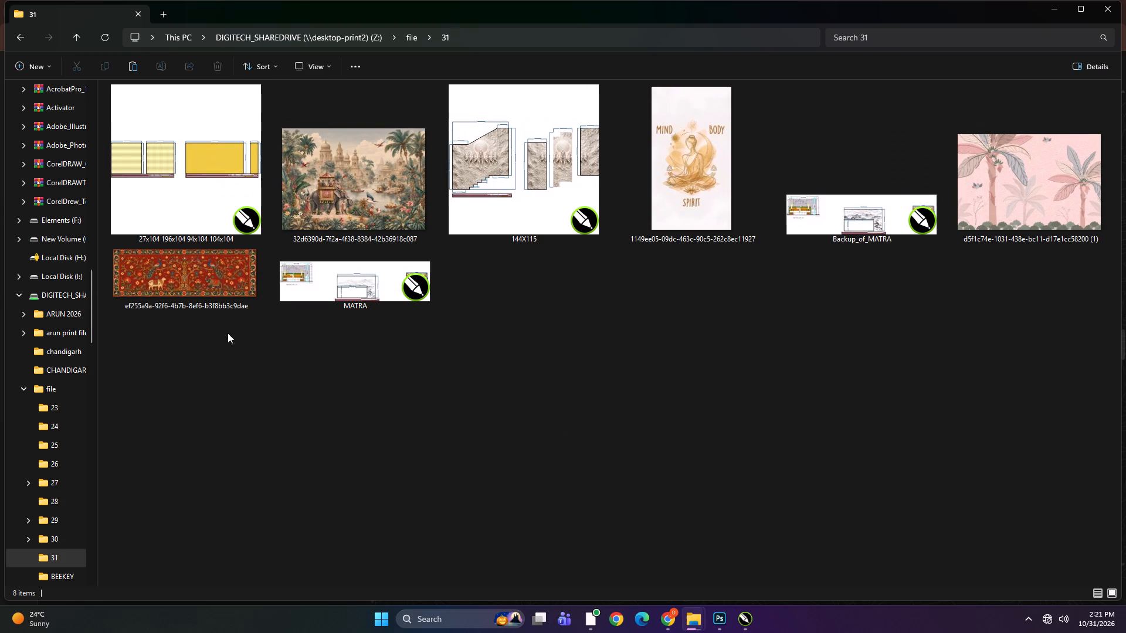
Bring the red tree-and-animals panel and pink palm mural images into the Untitled-1 document in CorelDRAW, in the empty area below the CORE VALUES artwork.
{"action": "left_click", "coordinate": [150, 273]}
{"action": "left_click", "coordinate": [1017, 222], "text": "ctrl"}
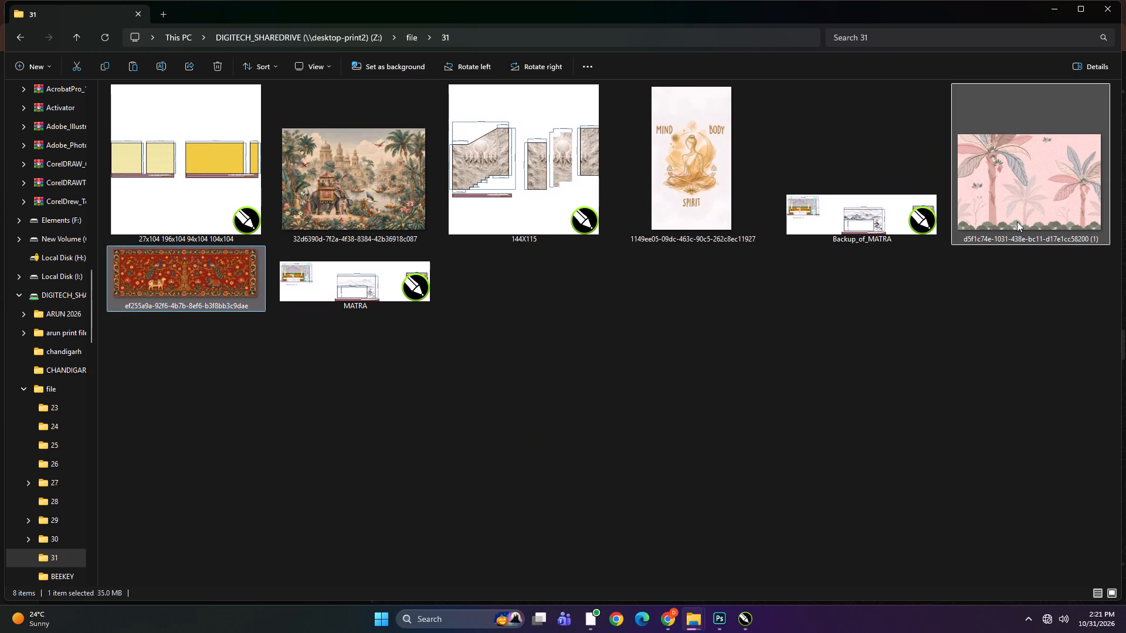
{"action": "left_click_drag", "start_coordinate": [150, 268], "coordinate": [593, 486]}
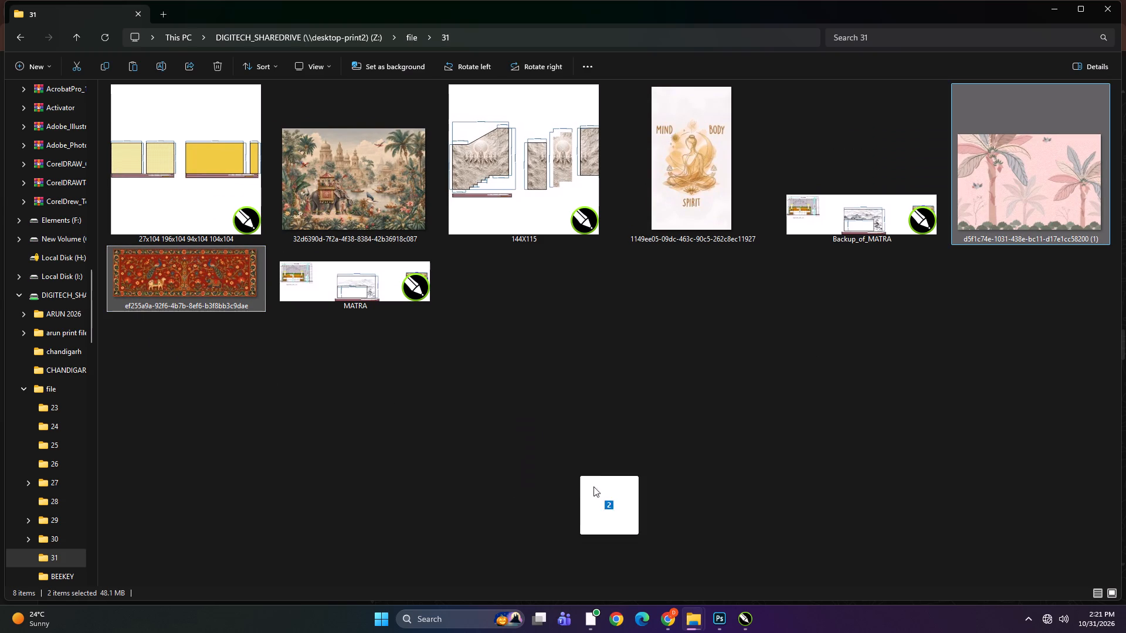
{"action": "left_click_drag", "start_coordinate": [593, 486], "coordinate": [403, 424]}
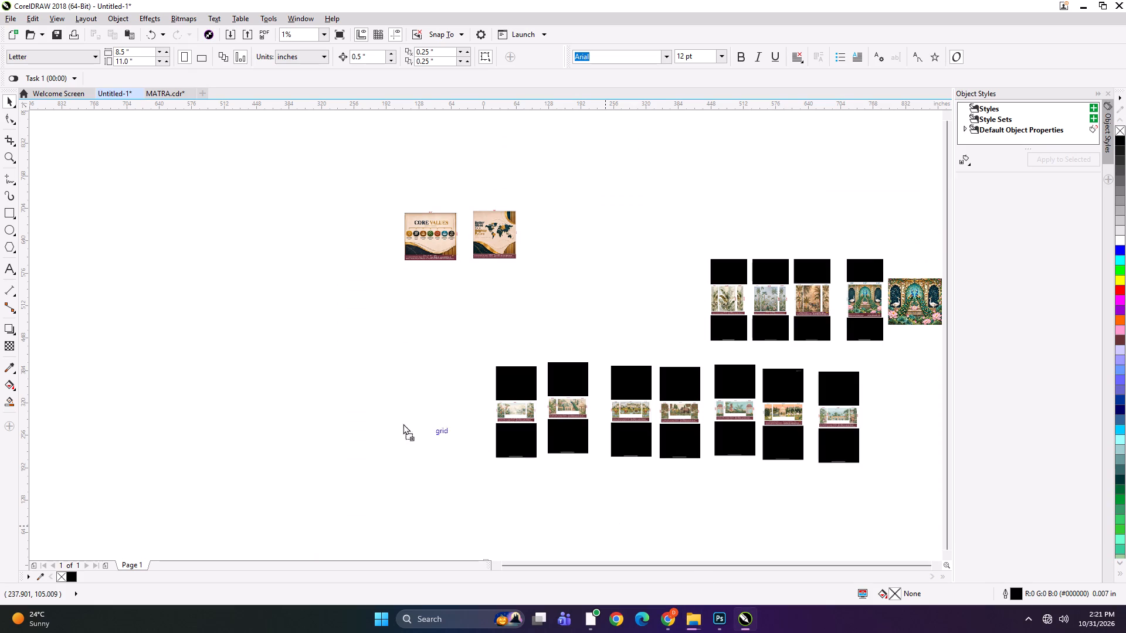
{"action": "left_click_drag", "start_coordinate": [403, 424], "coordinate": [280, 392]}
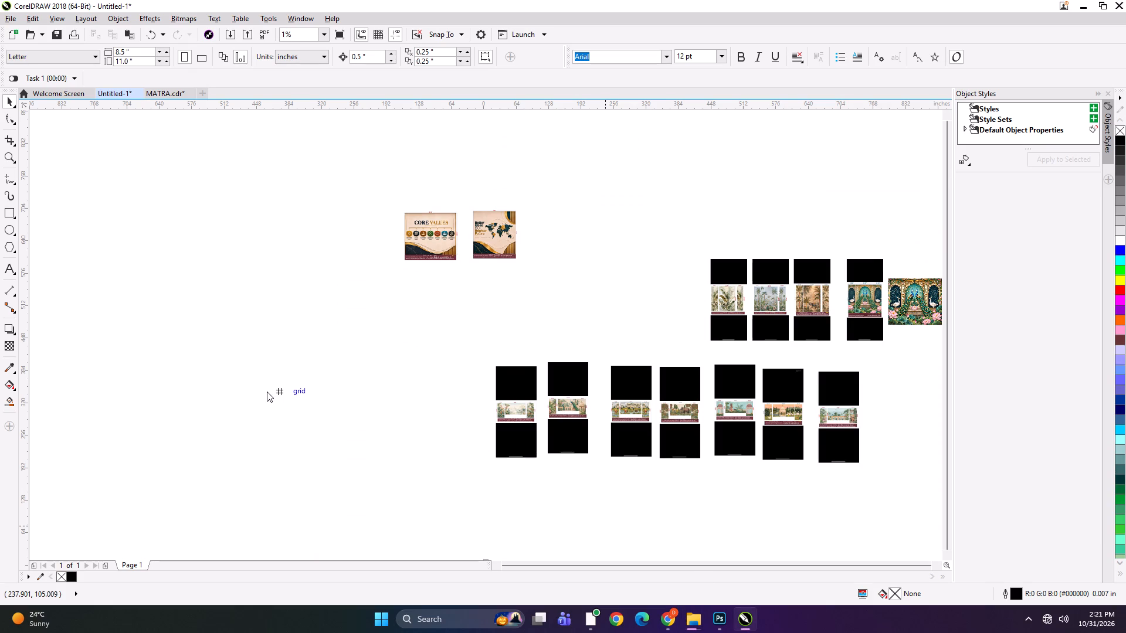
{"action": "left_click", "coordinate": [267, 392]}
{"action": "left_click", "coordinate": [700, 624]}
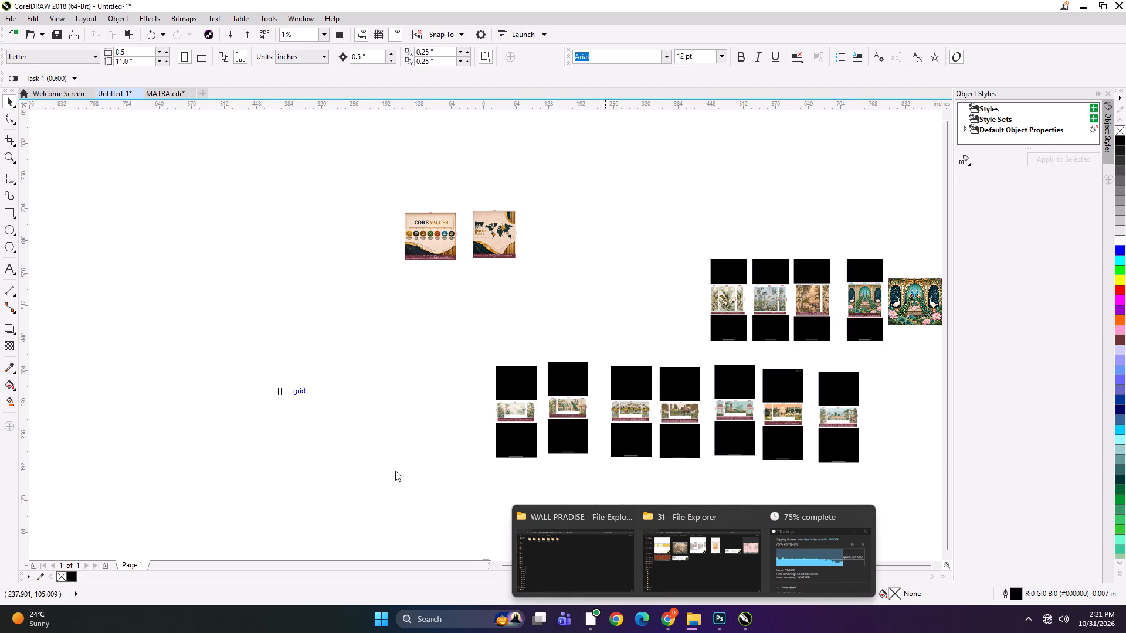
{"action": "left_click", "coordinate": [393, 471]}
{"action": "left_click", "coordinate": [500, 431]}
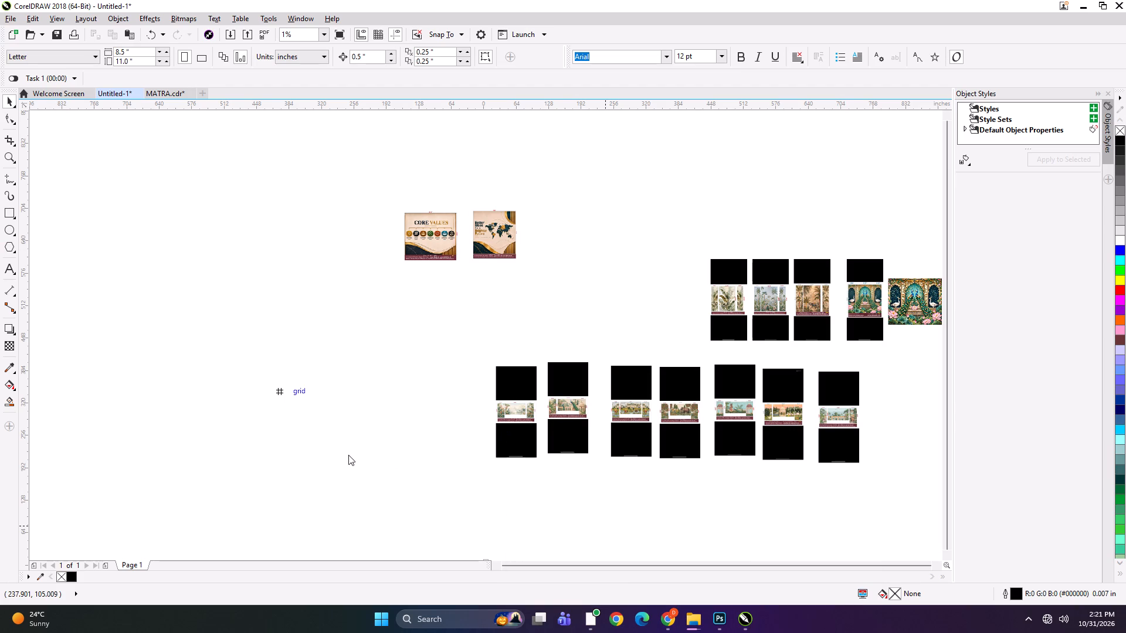
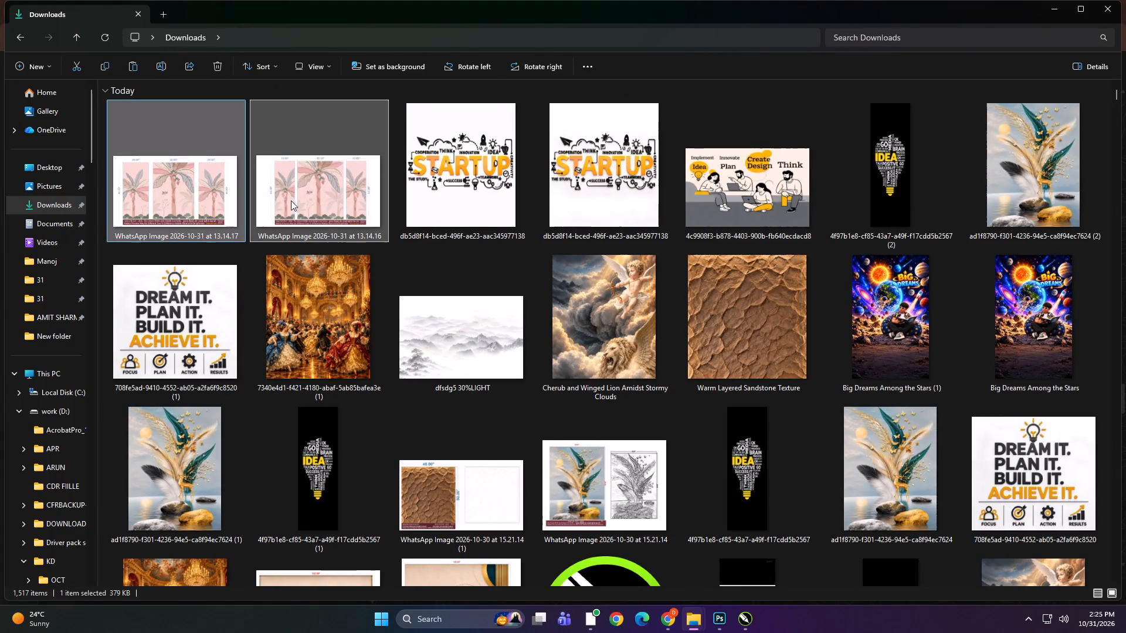
Switch to CorelDRAW and place the two WhatsApp palm mural reference images, enlarged and stacked one above the other in empty space.
{"action": "left_click_drag", "start_coordinate": [186, 185], "coordinate": [639, 557]}
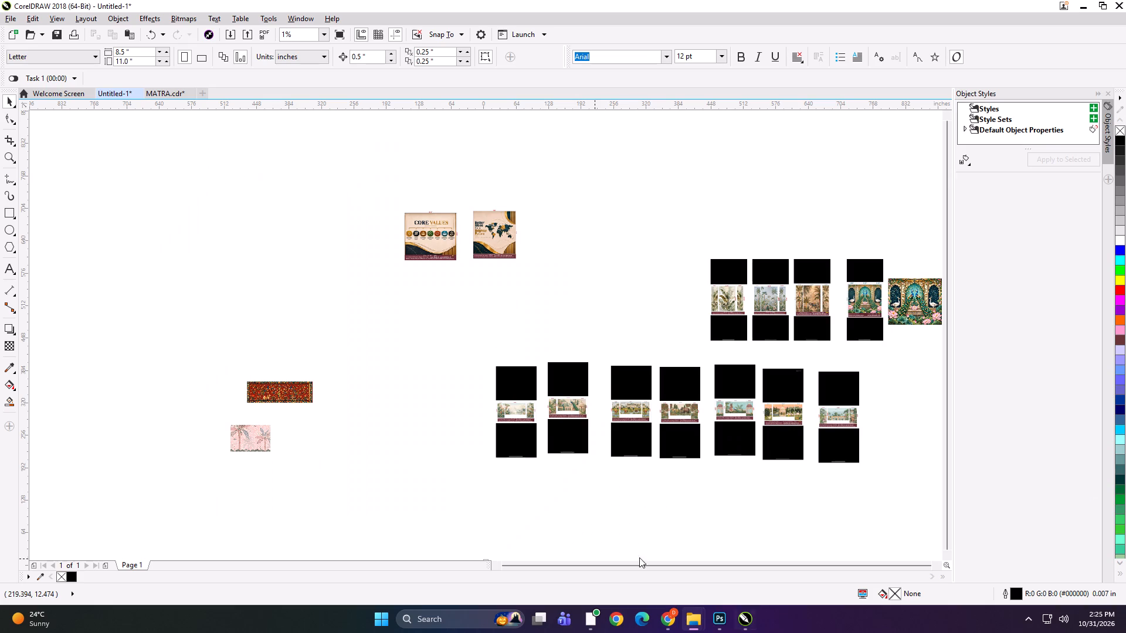
{"action": "left_click_drag", "start_coordinate": [639, 557], "coordinate": [253, 312]}
{"action": "left_click_drag", "start_coordinate": [227, 298], "coordinate": [274, 339]}
{"action": "left_click", "coordinate": [257, 314], "text": "shift"}
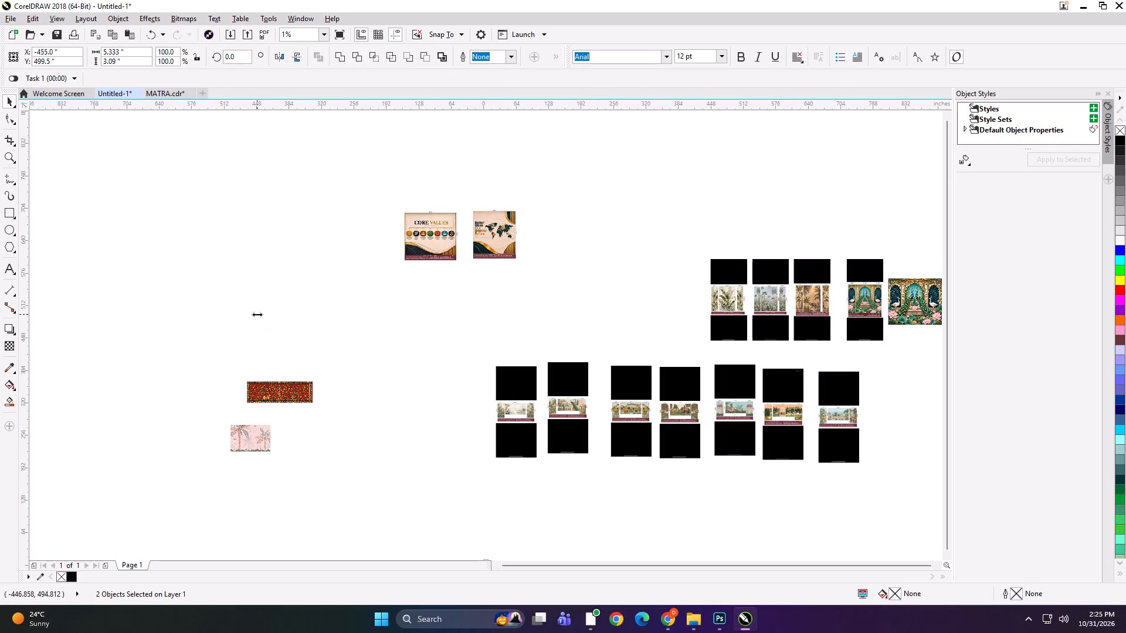
{"action": "left_click_drag", "start_coordinate": [257, 318], "coordinate": [319, 353], "text": "shift"}
{"action": "left_click", "coordinate": [345, 376]}
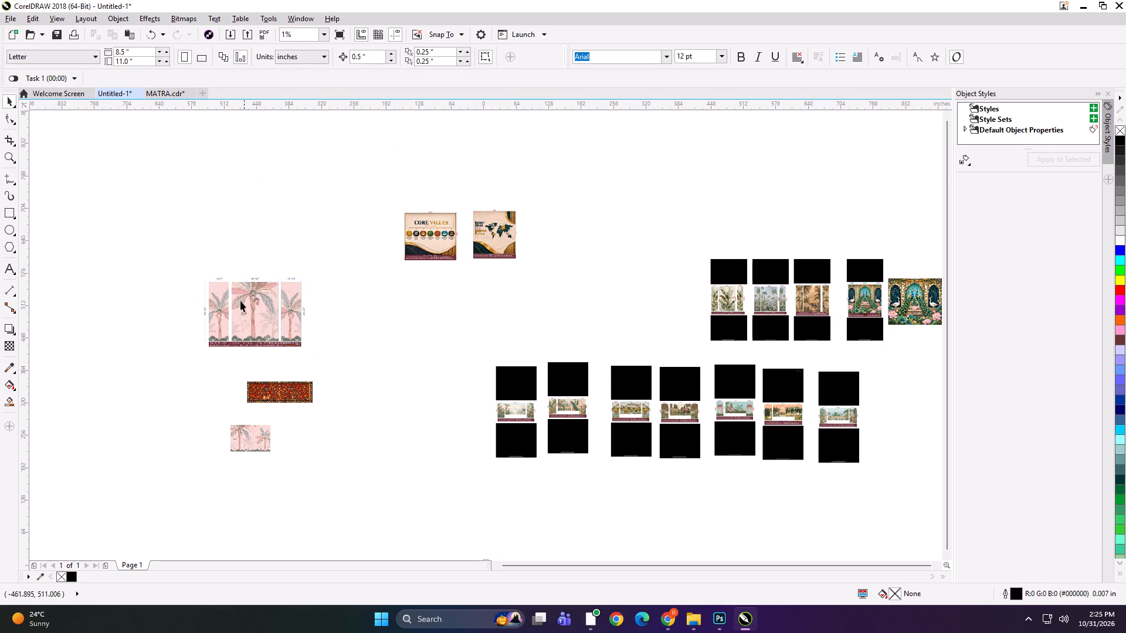
{"action": "left_click_drag", "start_coordinate": [240, 300], "coordinate": [125, 249]}
{"action": "left_click_drag", "start_coordinate": [233, 307], "coordinate": [118, 353]}
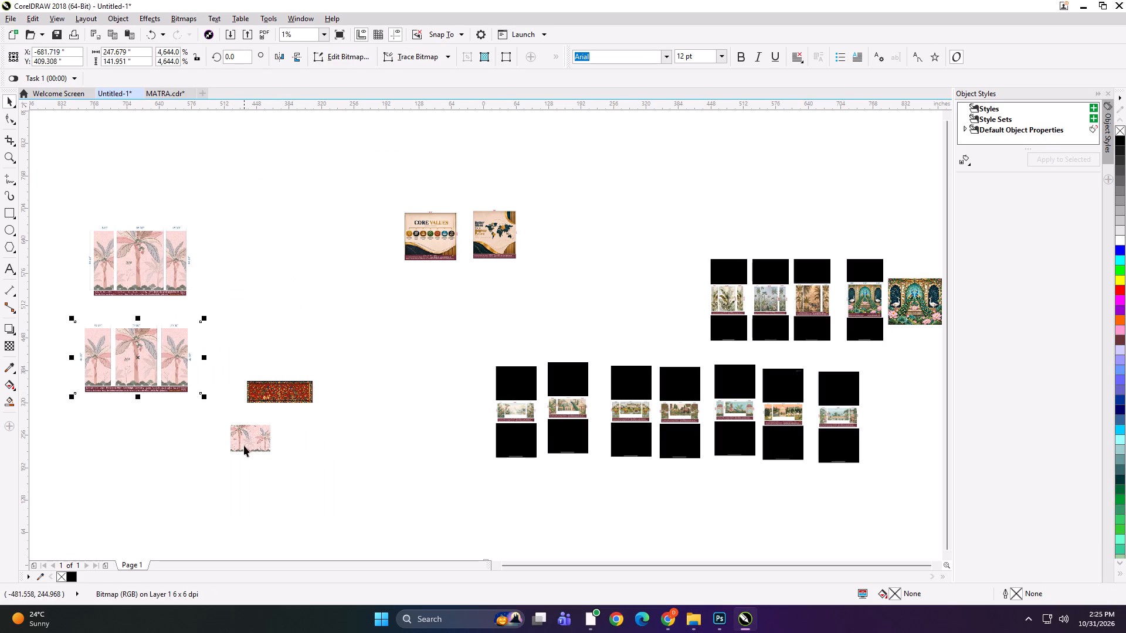
Move the pink palm artwork beside the upper reference image and the red patterned strip below both references.
{"action": "left_click_drag", "start_coordinate": [245, 444], "coordinate": [225, 275]}
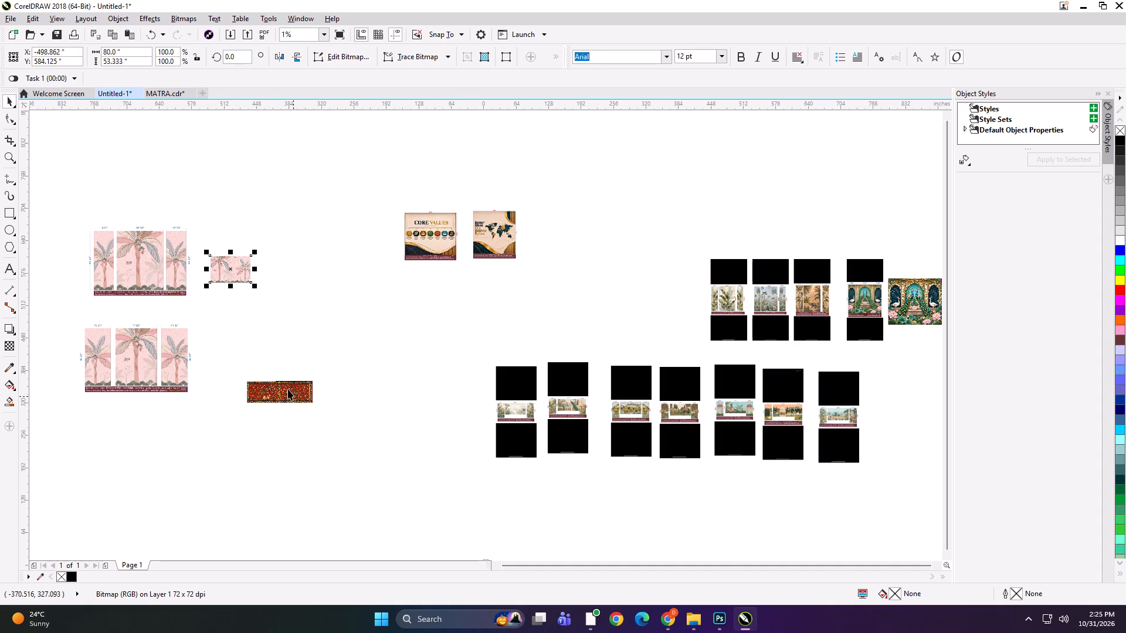
{"action": "left_click_drag", "start_coordinate": [288, 389], "coordinate": [184, 471]}
{"action": "left_click", "coordinate": [317, 465]}
{"action": "scroll", "coordinate": [55, 244], "scroll_direction": "up", "scroll_amount": 1}
{"action": "scroll", "coordinate": [199, 283], "scroll_direction": "down", "scroll_amount": 1}
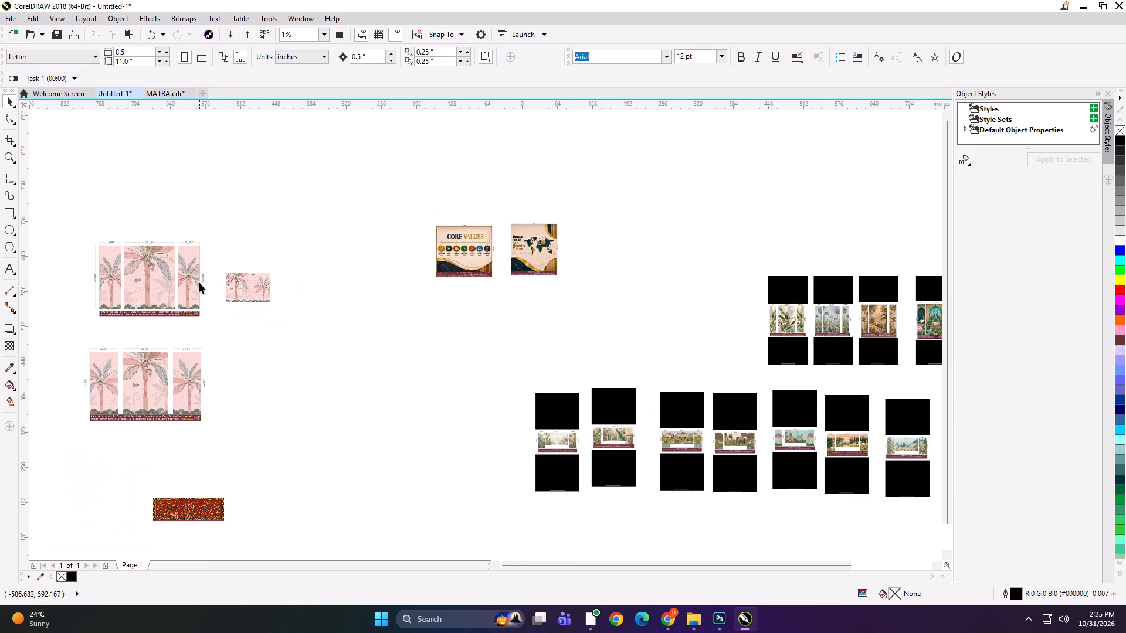
Position the pink palm artwork in clear space beside the reference marked 15, 35 and 15 inches wide.
{"action": "scroll", "coordinate": [102, 288], "scroll_direction": "up", "scroll_amount": 1}
{"action": "left_click", "coordinate": [484, 307]}
{"action": "left_click", "coordinate": [501, 284]}
{"action": "scroll", "coordinate": [309, 264], "scroll_direction": "up", "scroll_amount": 1}
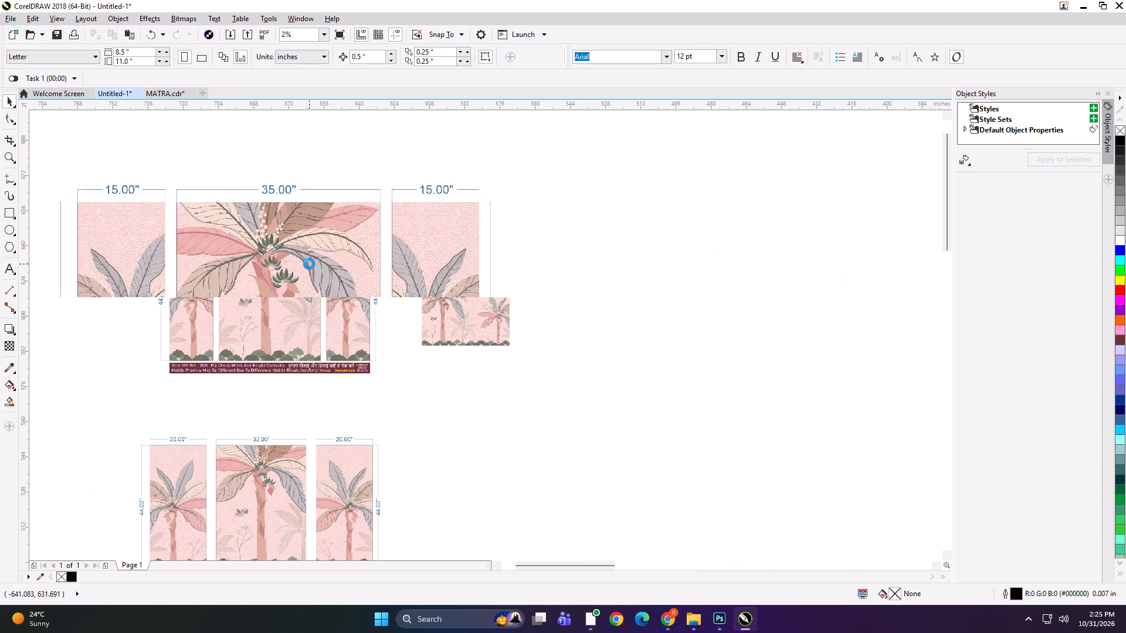
{"action": "left_click_drag", "start_coordinate": [636, 360], "coordinate": [632, 296]}
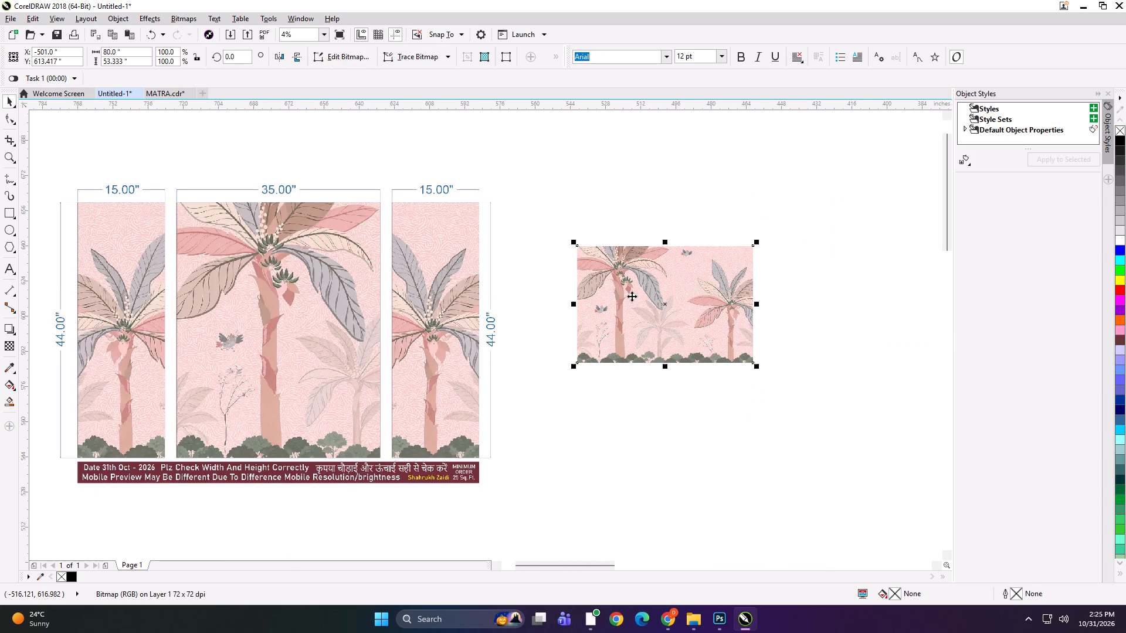
{"action": "scroll", "coordinate": [629, 251], "scroll_direction": "down", "scroll_amount": 1}
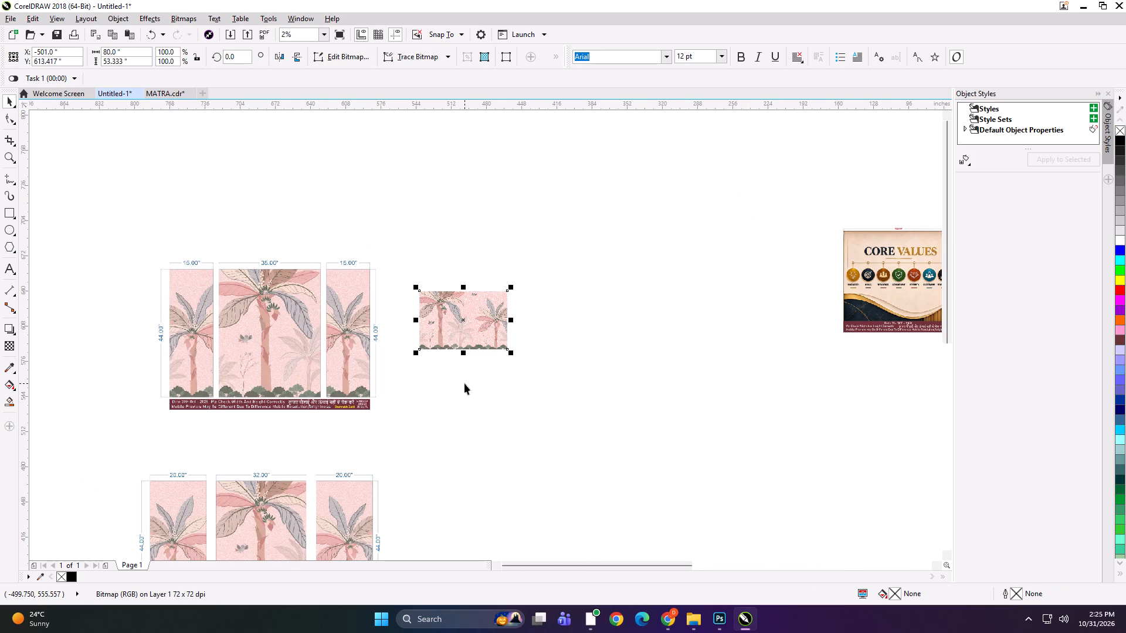
{"action": "scroll", "coordinate": [331, 309], "scroll_direction": "up", "scroll_amount": 1}
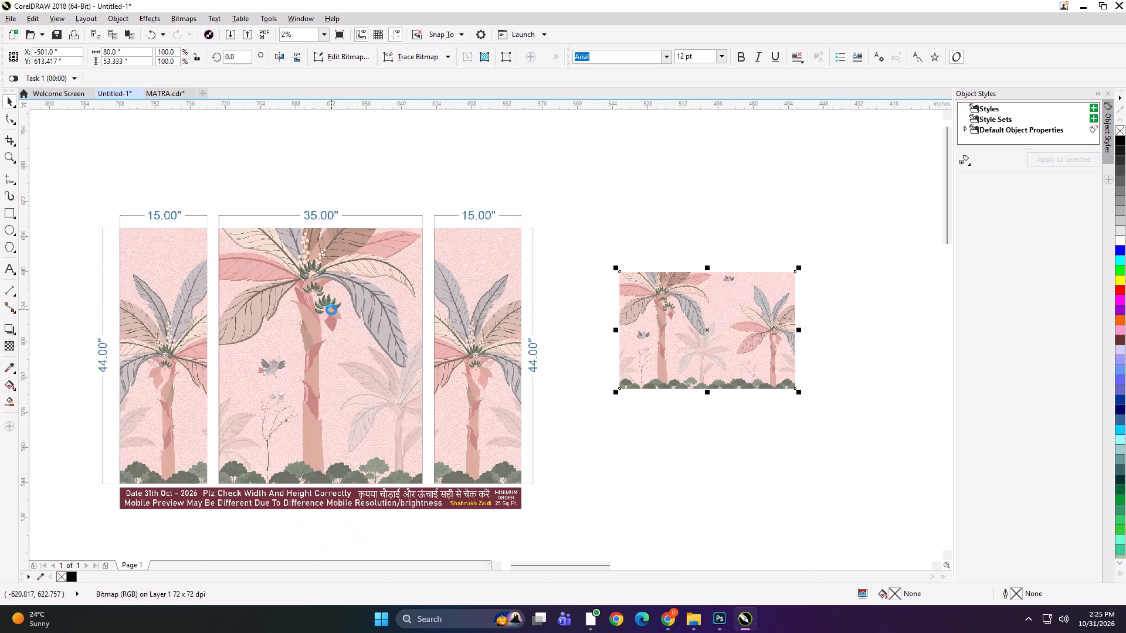
{"action": "left_click_drag", "start_coordinate": [722, 308], "coordinate": [728, 294]}
{"action": "left_click", "coordinate": [728, 294]}
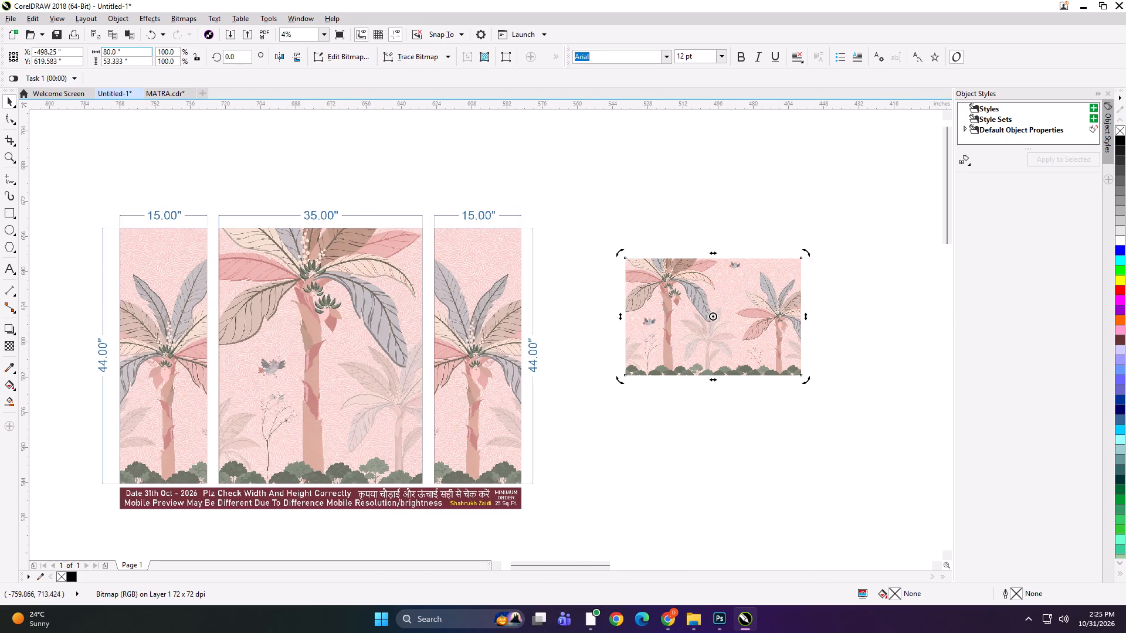
{"action": "left_click", "coordinate": [716, 181]}
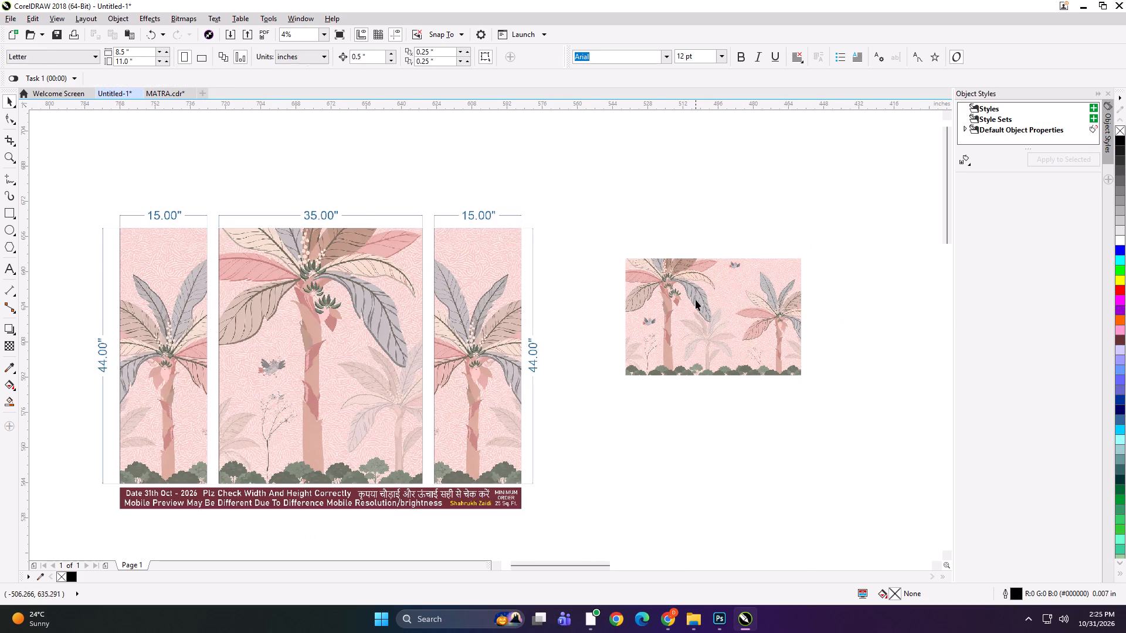
Draw a rectangular frame over the palm artwork and narrow it to 42.25 in wide around the large palm.
{"action": "left_click", "coordinate": [696, 301]}
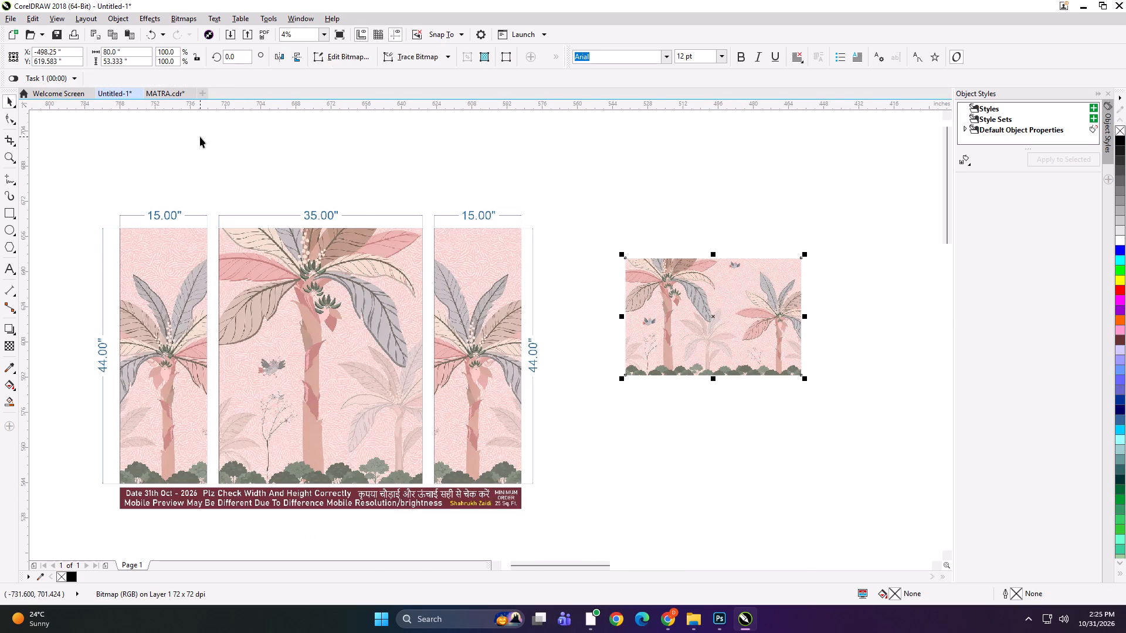
{"action": "double_click", "coordinate": [11, 212], "text": "shift"}
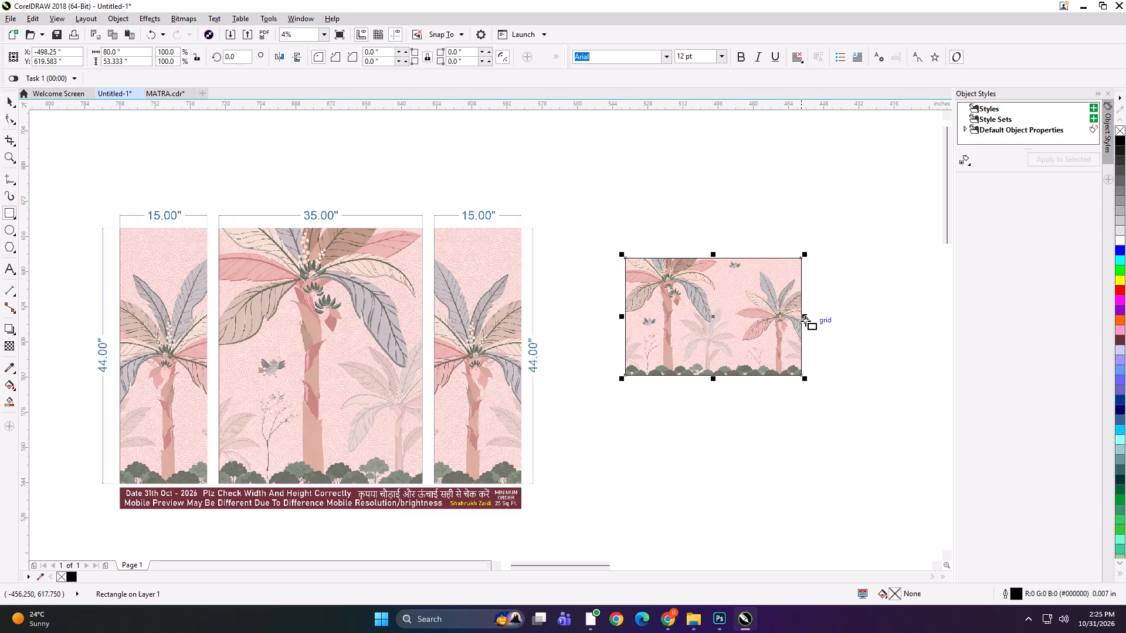
{"action": "key", "text": "space"}
{"action": "left_click_drag", "start_coordinate": [806, 316], "coordinate": [801, 318]}
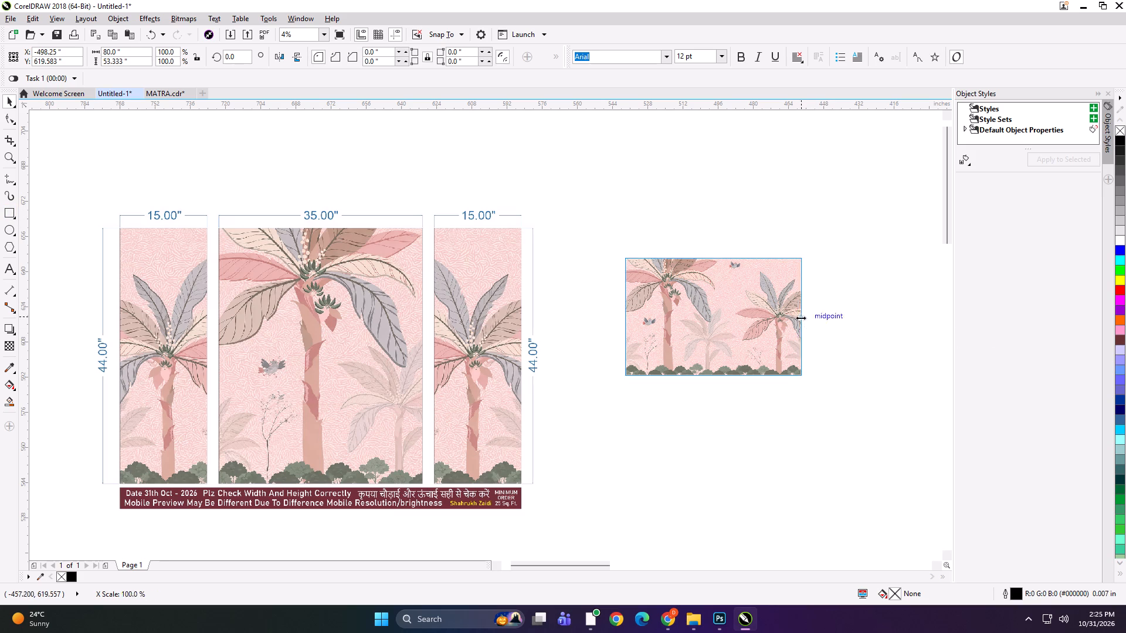
{"action": "left_click_drag", "start_coordinate": [801, 318], "coordinate": [748, 318]}
{"action": "left_click_drag", "start_coordinate": [747, 318], "coordinate": [722, 316]}
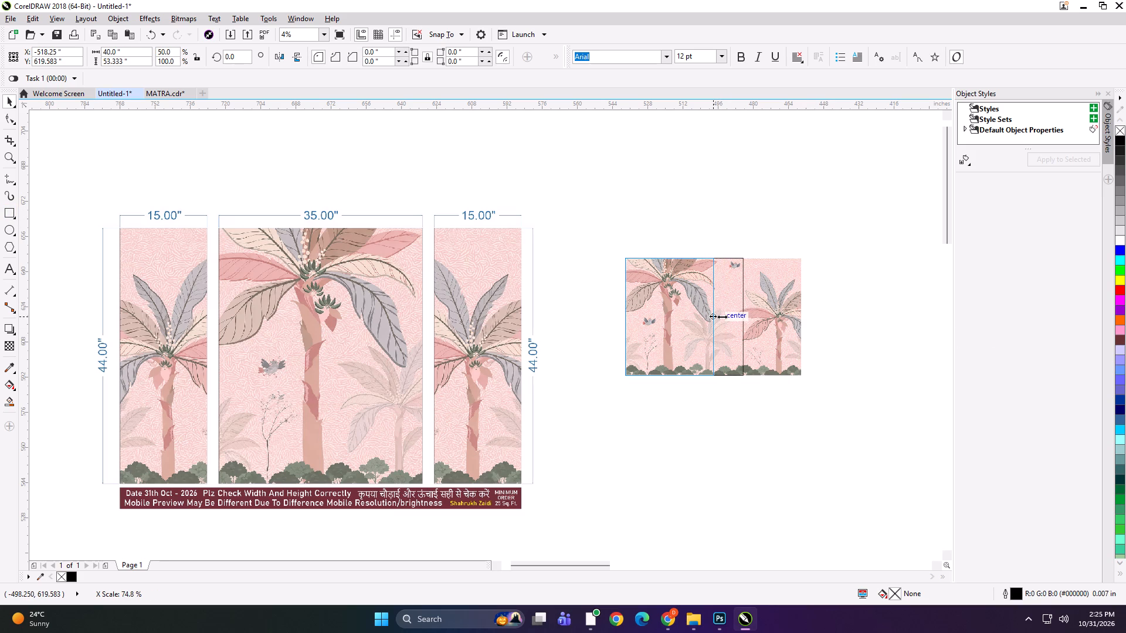
{"action": "left_click_drag", "start_coordinate": [722, 316], "coordinate": [725, 316]}
{"action": "scroll", "coordinate": [728, 287], "scroll_direction": "up", "scroll_amount": 2}
{"action": "left_click_drag", "start_coordinate": [703, 406], "coordinate": [694, 399]}
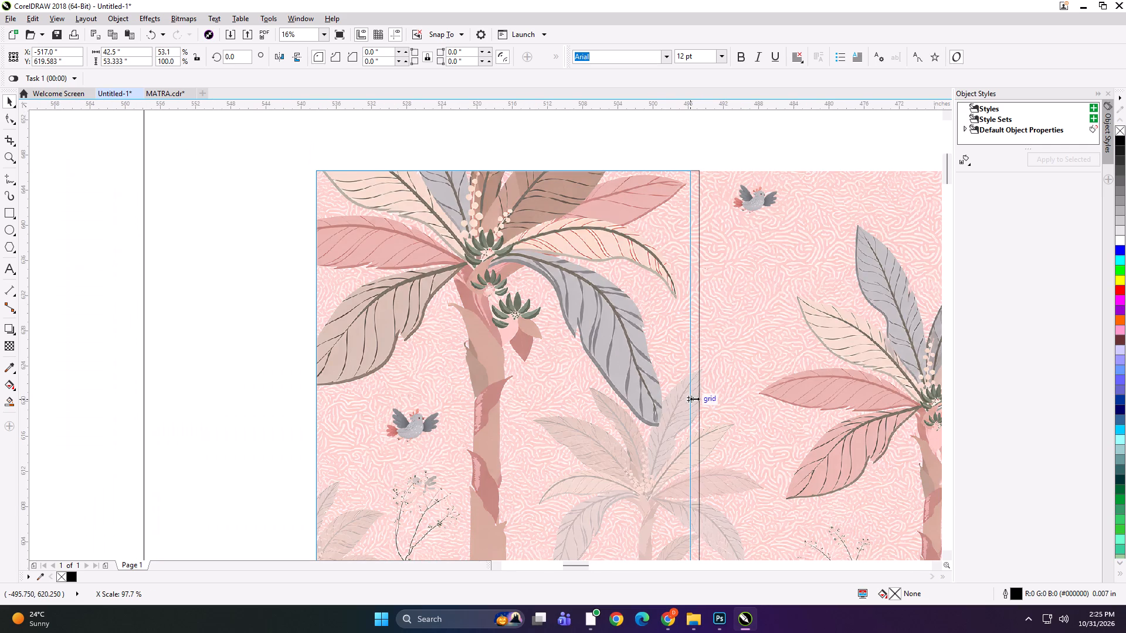
{"action": "left_click_drag", "start_coordinate": [694, 399], "coordinate": [691, 396]}
Mirror a copy of the frame onto the rest of the artwork and fit it to 37.75 in wide.
{"action": "scroll", "coordinate": [541, 335], "scroll_direction": "down", "scroll_amount": 1}
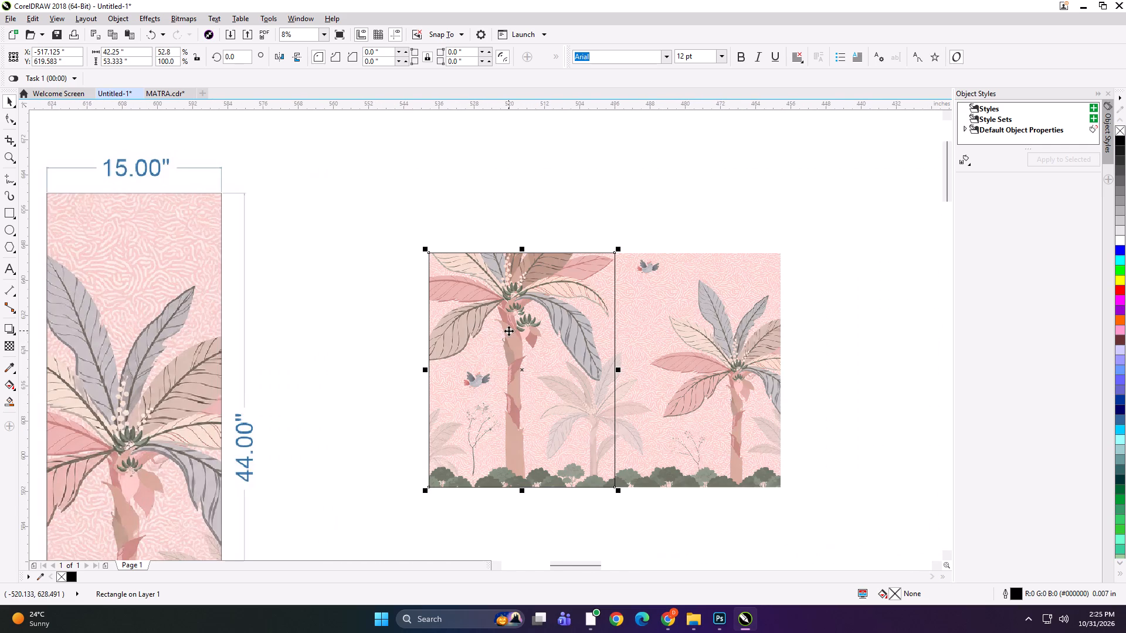
{"action": "scroll", "coordinate": [540, 306], "scroll_direction": "down", "scroll_amount": 1}
{"action": "left_click_drag", "start_coordinate": [479, 338], "coordinate": [636, 342]}
{"action": "right_click", "coordinate": [636, 341], "text": "ctrl"}
{"action": "left_click_drag", "start_coordinate": [676, 341], "coordinate": [669, 341]}
Narrow the second frame to 18.25 in wide around the smaller palm, keeping its outer edge on the artwork's edge.
{"action": "scroll", "coordinate": [657, 326], "scroll_direction": "down", "scroll_amount": 1}
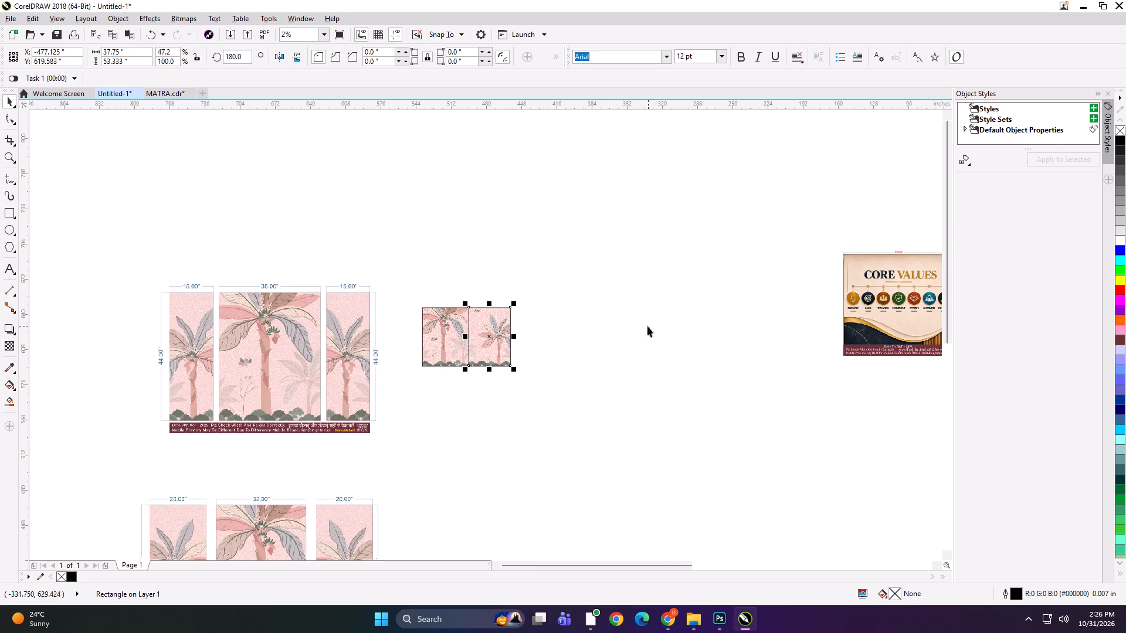
{"action": "scroll", "coordinate": [377, 349], "scroll_direction": "up", "scroll_amount": 1}
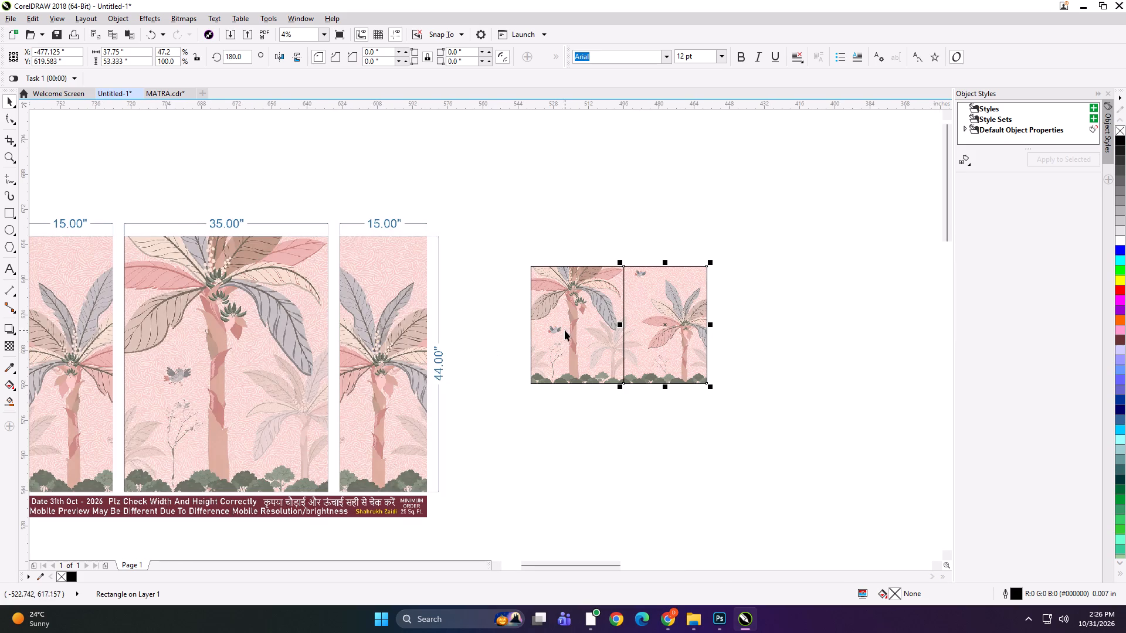
{"action": "left_click_drag", "start_coordinate": [619, 326], "coordinate": [647, 325]}
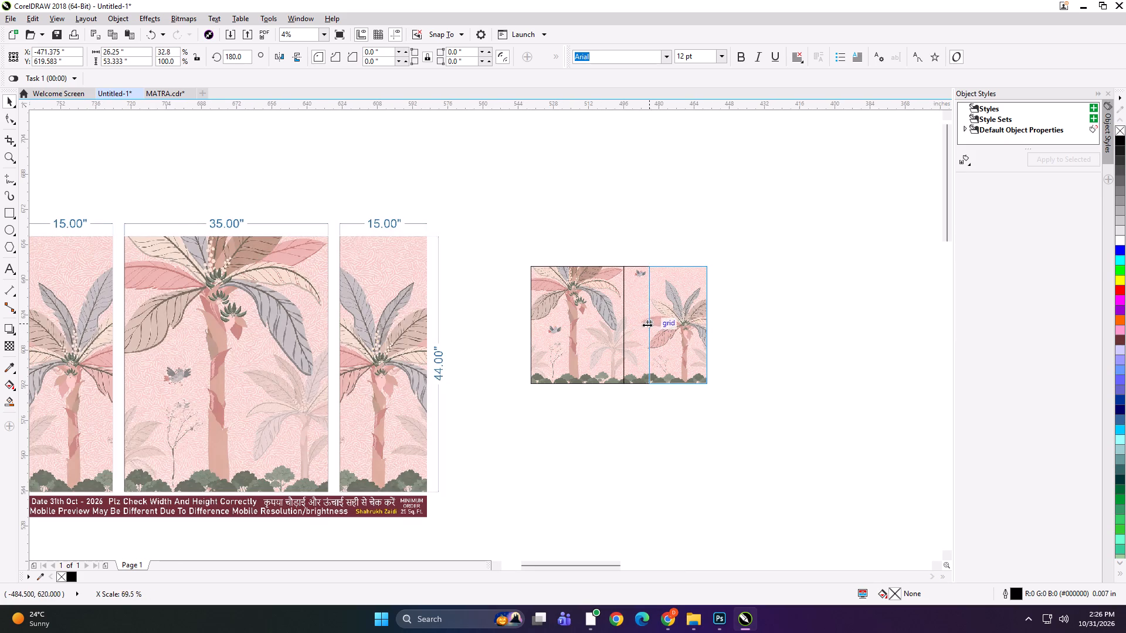
{"action": "left_click_drag", "start_coordinate": [647, 325], "coordinate": [657, 325]}
{"action": "scroll", "coordinate": [661, 300], "scroll_direction": "up", "scroll_amount": 2}
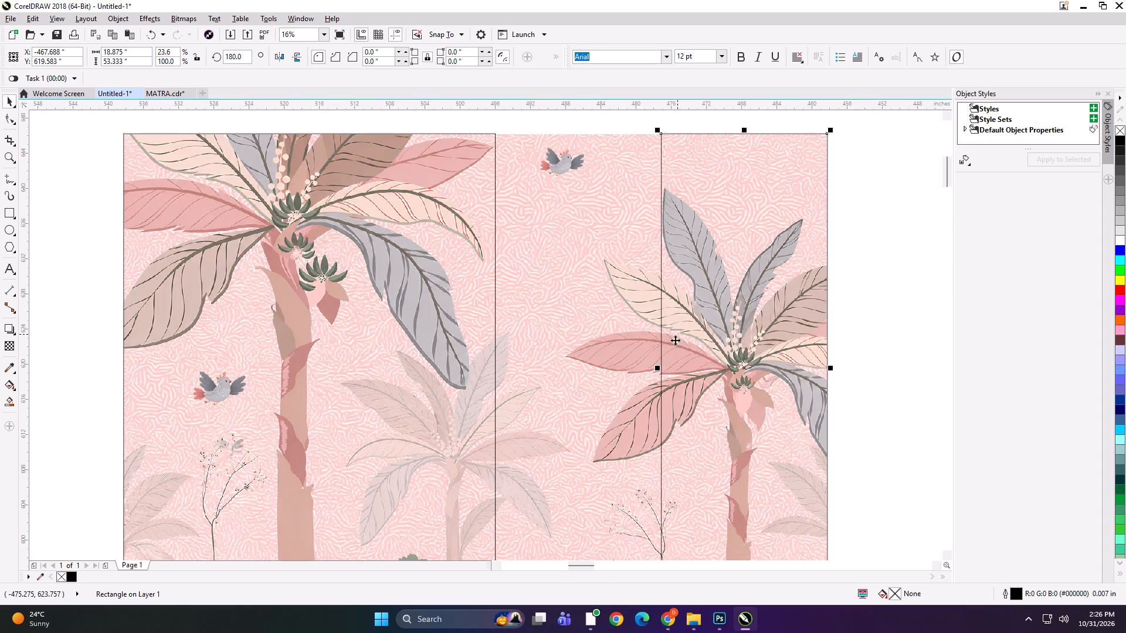
{"action": "left_click_drag", "start_coordinate": [657, 372], "coordinate": [661, 356]}
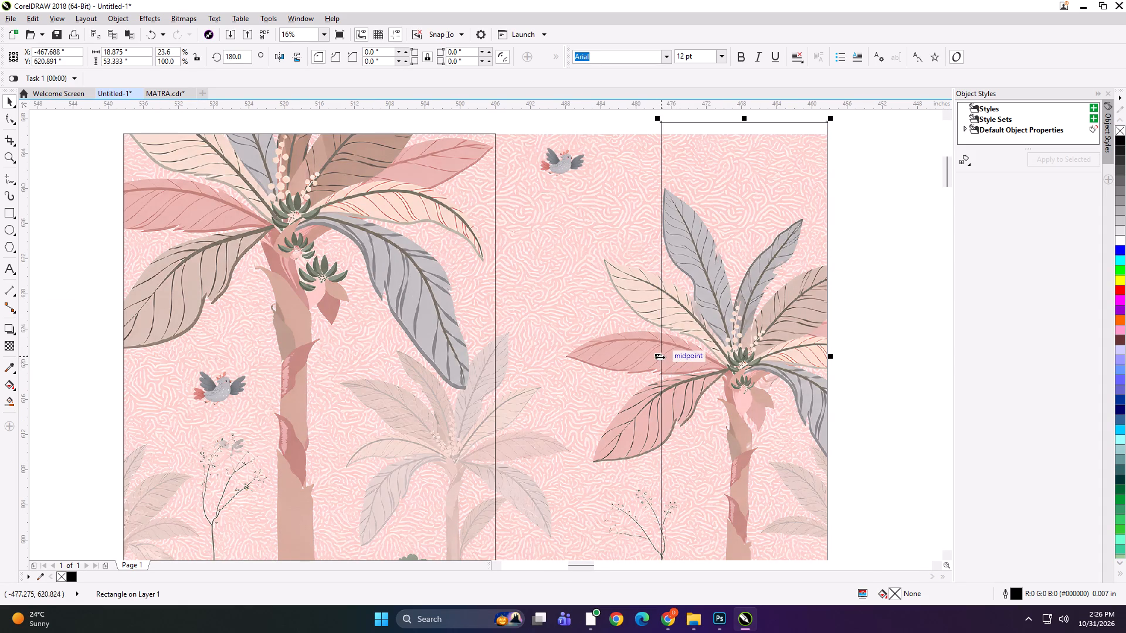
{"action": "key", "text": "ctrl+z"}
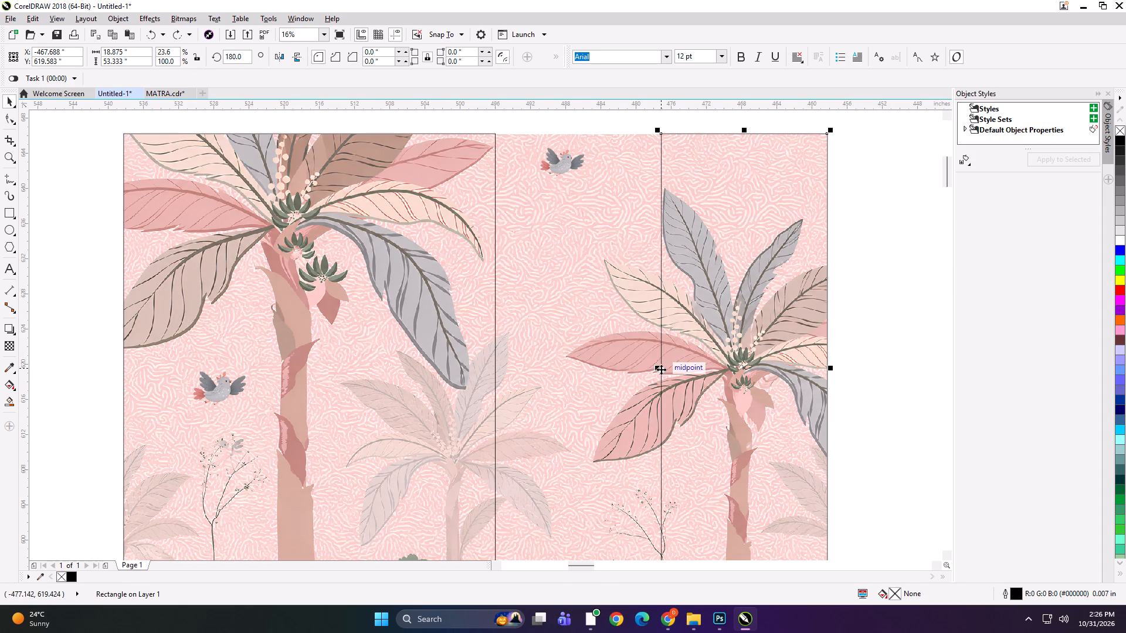
{"action": "left_click_drag", "start_coordinate": [656, 369], "coordinate": [660, 360]}
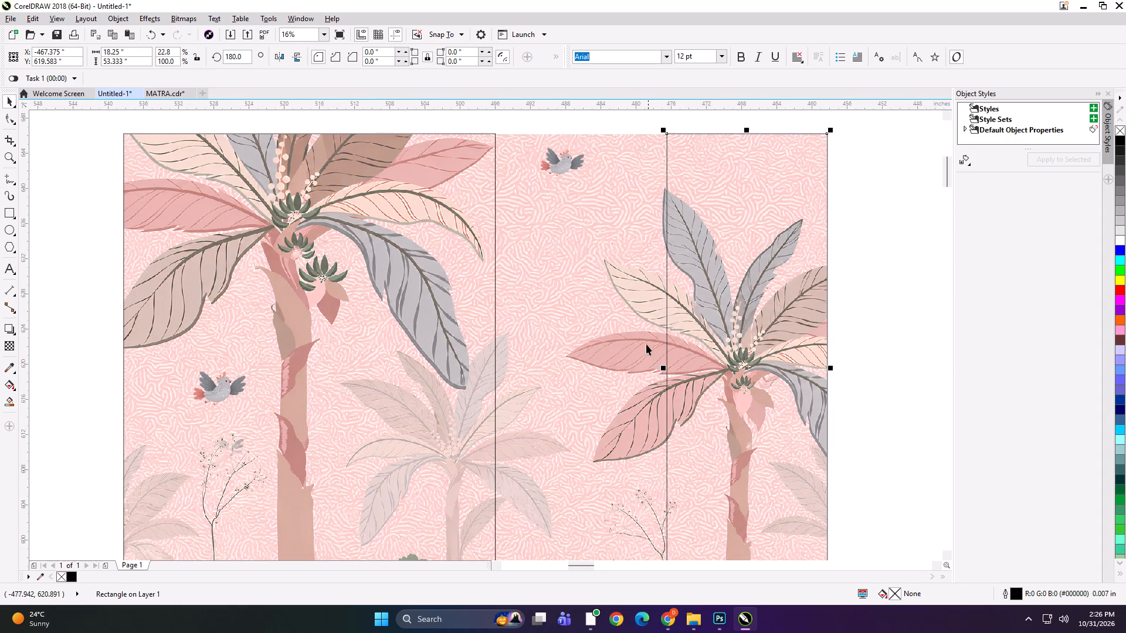
Group the two frames, PowerClip the palm artwork inside them, and ungroup the result into separate panels.
{"action": "scroll", "coordinate": [621, 287], "scroll_direction": "down", "scroll_amount": 1}
{"action": "left_click", "coordinate": [486, 294], "text": "shift"}
{"action": "key", "text": "ctrl+g"}
{"action": "left_click", "coordinate": [608, 300]}
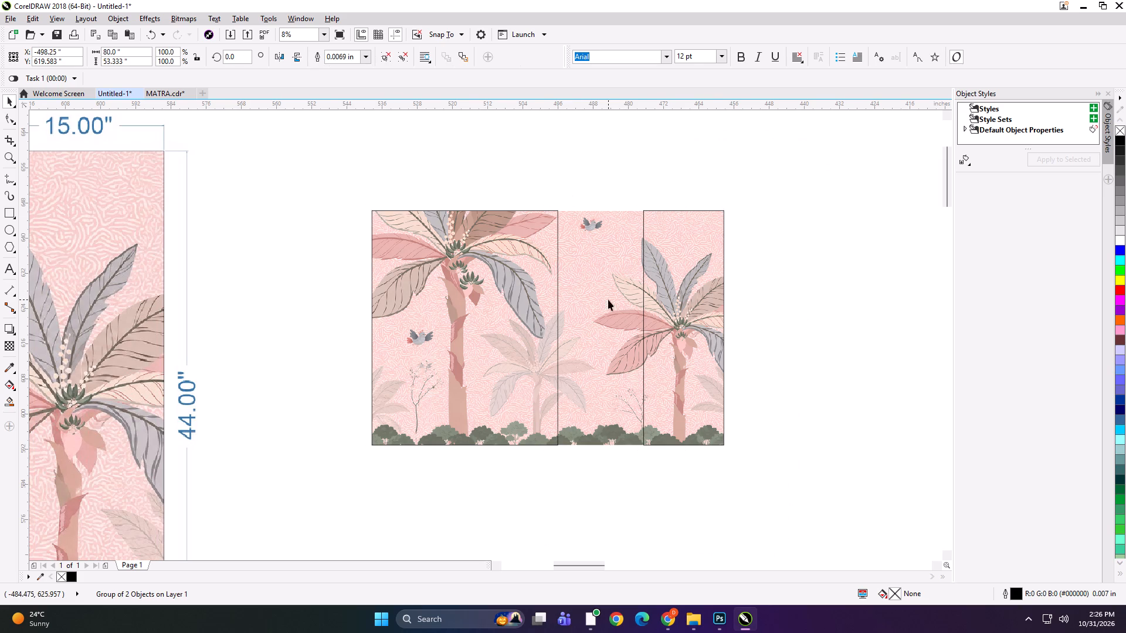
{"action": "key", "text": "shift+Return"}
{"action": "left_click", "coordinate": [502, 289]}
{"action": "scroll", "coordinate": [618, 282], "scroll_direction": "down", "scroll_amount": 1}
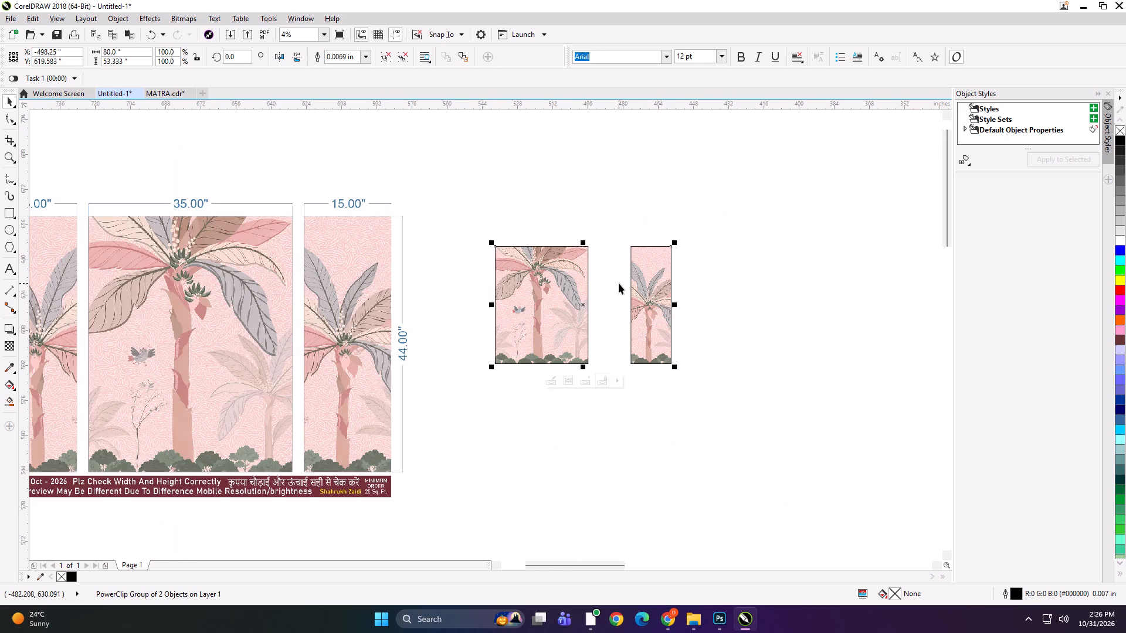
{"action": "key", "text": "ctrl+u"}
{"action": "key", "text": "ctrl+u"}
{"action": "key", "text": "ctrl+u"}
{"action": "left_click", "coordinate": [592, 213]}
Move the two palm reference images together farther up and away from the clipped panels.
{"action": "scroll", "coordinate": [608, 262], "scroll_direction": "down", "scroll_amount": 1}
{"action": "left_click", "coordinate": [318, 491]}
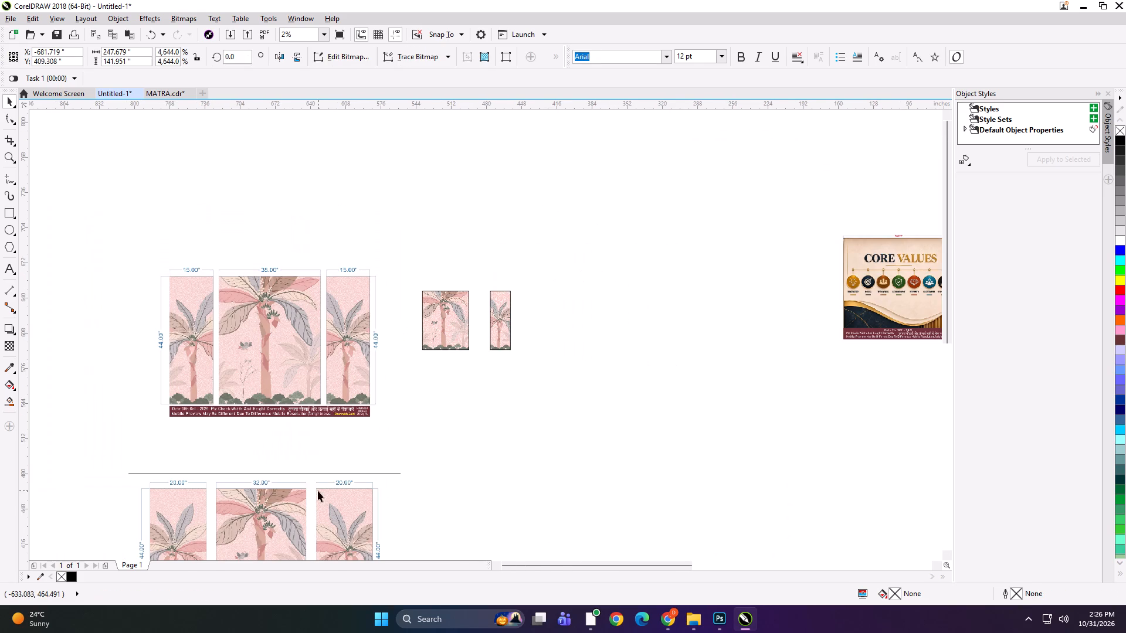
{"action": "double_click", "coordinate": [302, 392]}
{"action": "left_click", "coordinate": [299, 511], "text": "shift"}
{"action": "left_click", "coordinate": [291, 409]}
{"action": "left_click_drag", "start_coordinate": [289, 385], "coordinate": [286, 379]}
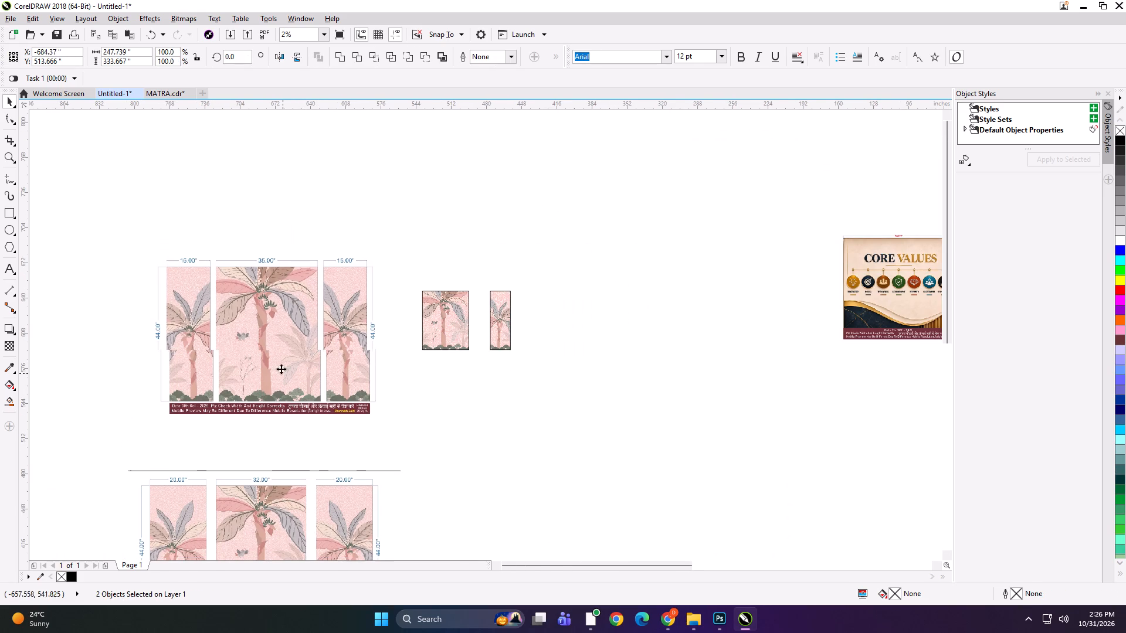
{"action": "left_click_drag", "start_coordinate": [289, 373], "coordinate": [267, 285]}
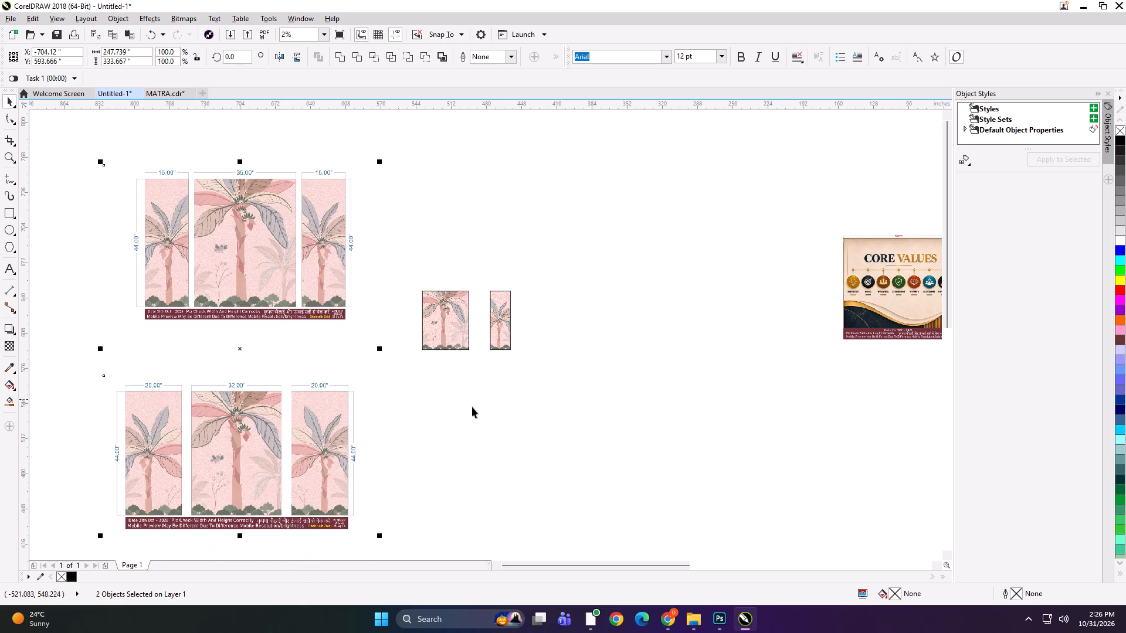
{"action": "left_click", "coordinate": [491, 410]}
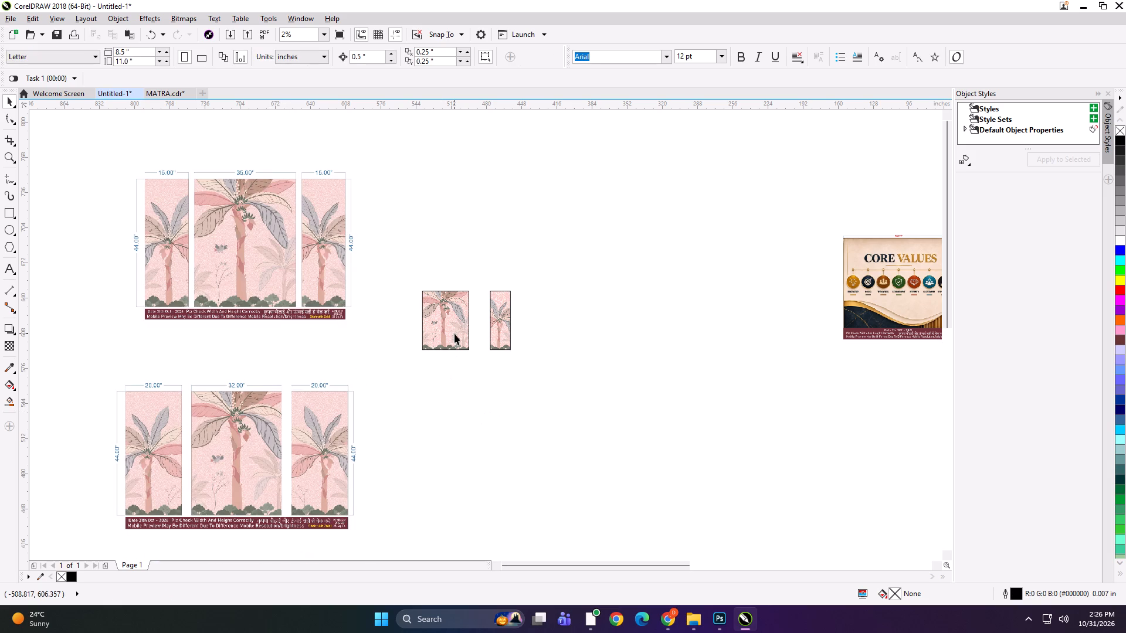
Resize the wide large-palm panel to 35 in wide and 44 in high.
{"action": "left_click", "coordinate": [455, 333]}
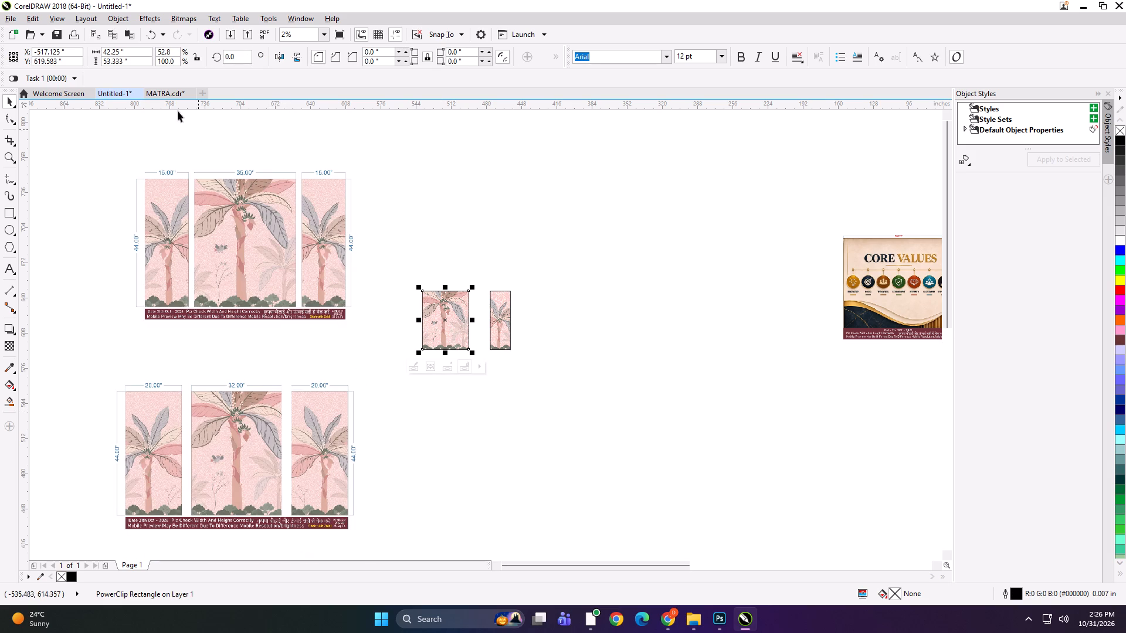
{"action": "double_click", "coordinate": [132, 50]}
{"action": "key", "text": "ctrl+a"}
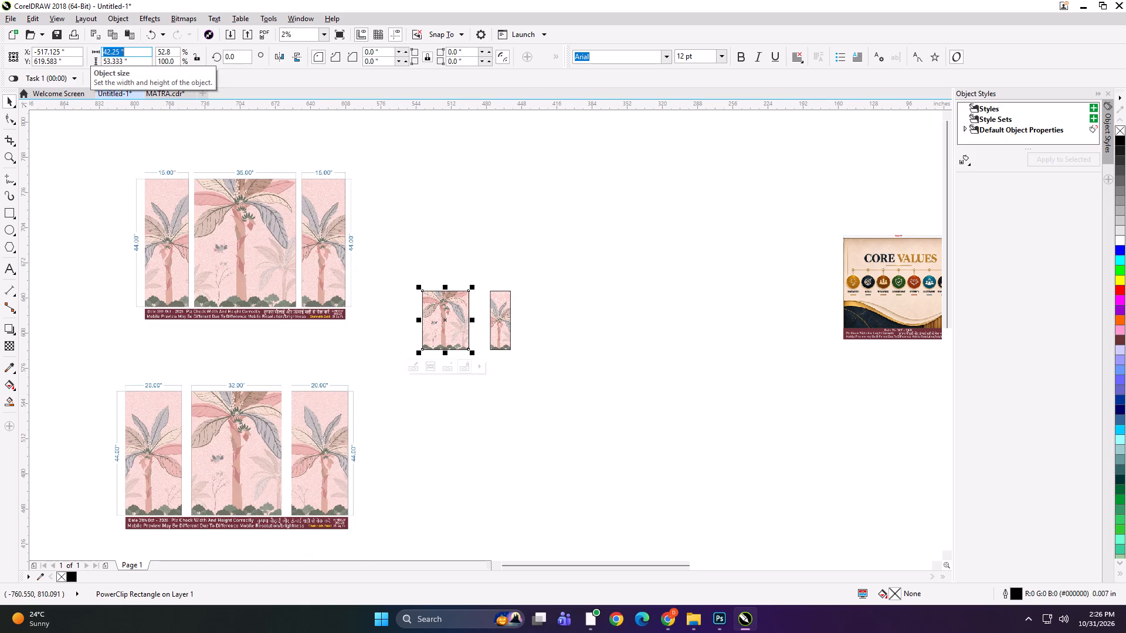
{"action": "type", "text": "35"}
{"action": "key", "text": "Tab"}
{"action": "type", "text": "44"}
{"action": "key", "text": "Return"}
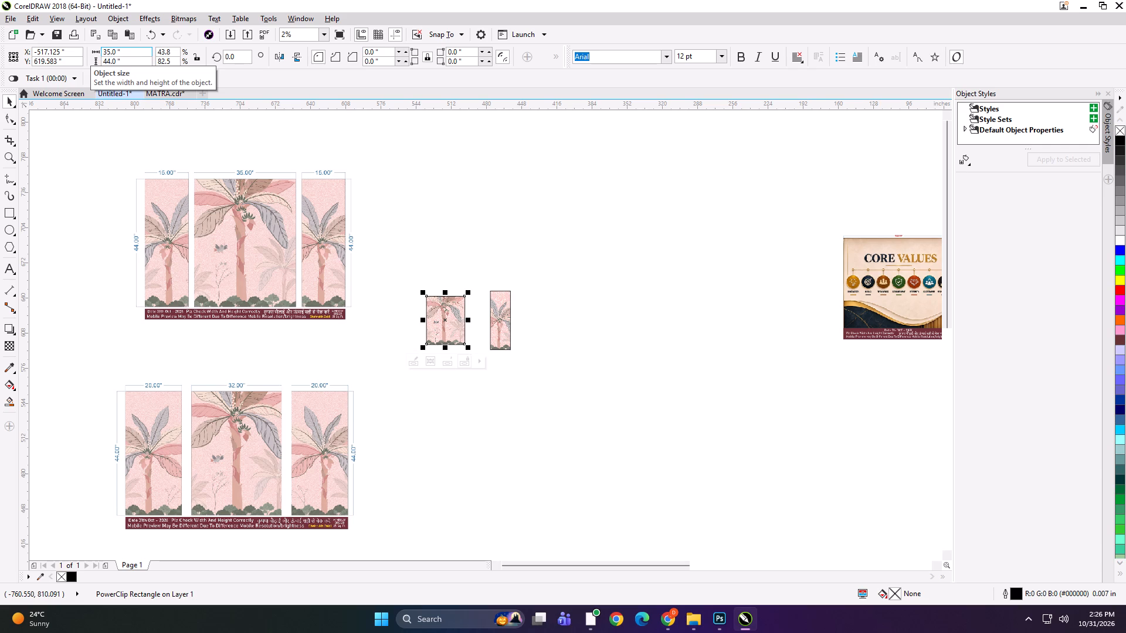
Resize the narrow small-palm panel to 15 in wide and 44 in high.
{"action": "left_click", "coordinate": [468, 268]}
{"action": "left_click_drag", "start_coordinate": [469, 269], "coordinate": [544, 389]}
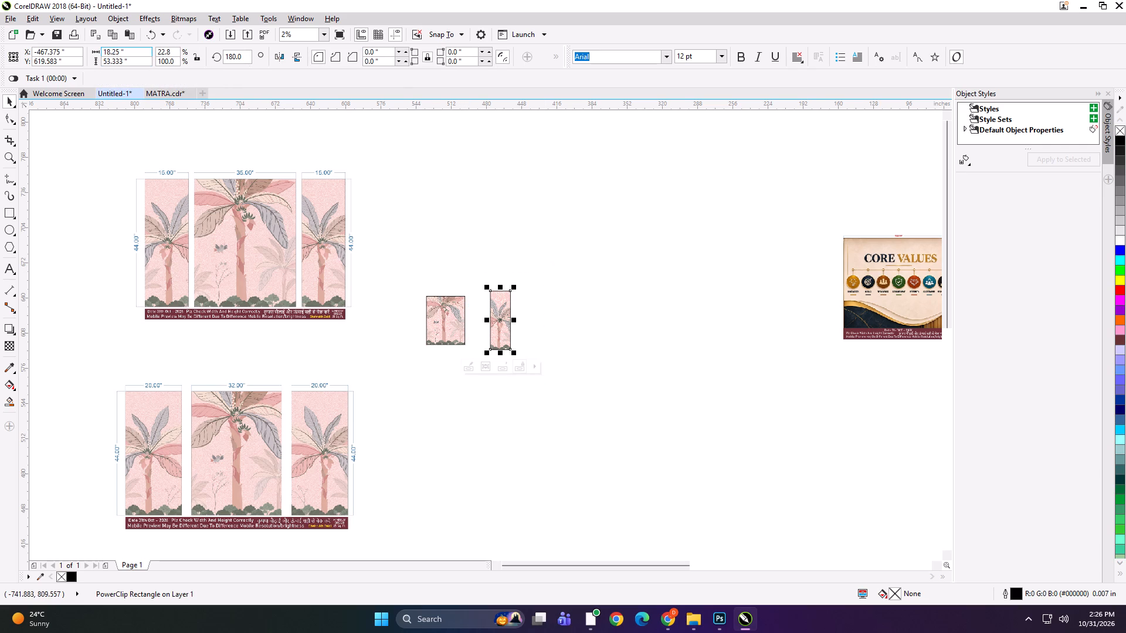
{"action": "double_click", "coordinate": [133, 53]}
{"action": "key", "text": "ctrl+a"}
{"action": "type", "text": "15"}
{"action": "key", "text": "Tab"}
{"action": "type", "text": "44"}
{"action": "key", "text": "Return"}
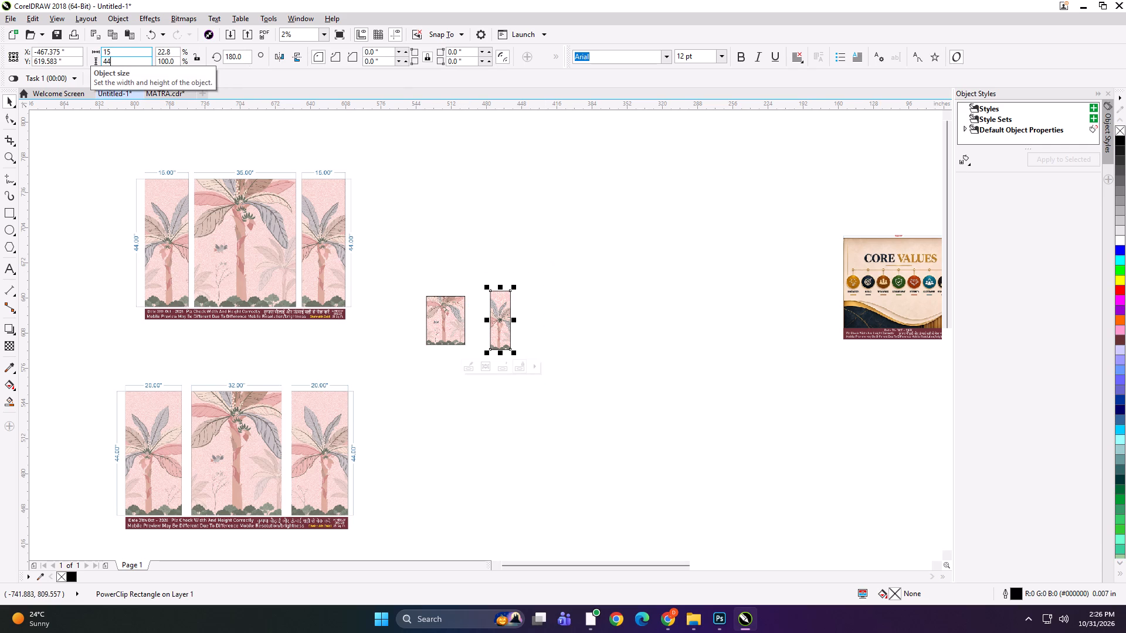
Duplicate the narrow small-palm panel on the opposite side of the centre panel and mirror the copy horizontally.
{"action": "scroll", "coordinate": [151, 256], "scroll_direction": "up", "scroll_amount": 1}
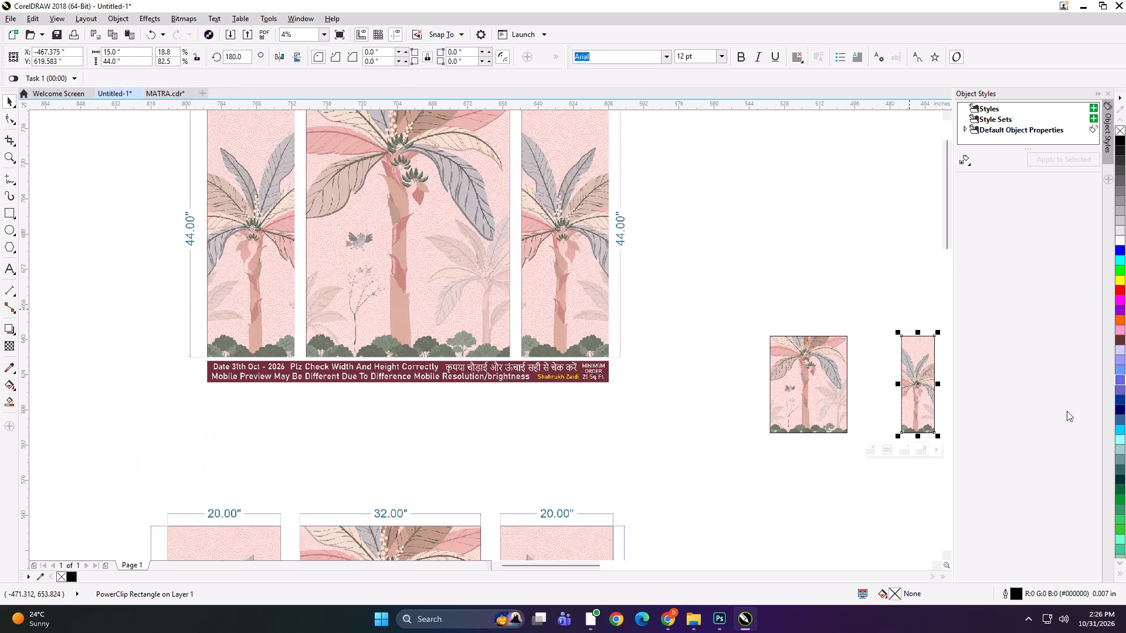
{"action": "left_click_drag", "start_coordinate": [915, 389], "coordinate": [732, 391]}
{"action": "right_click", "coordinate": [730, 391]}
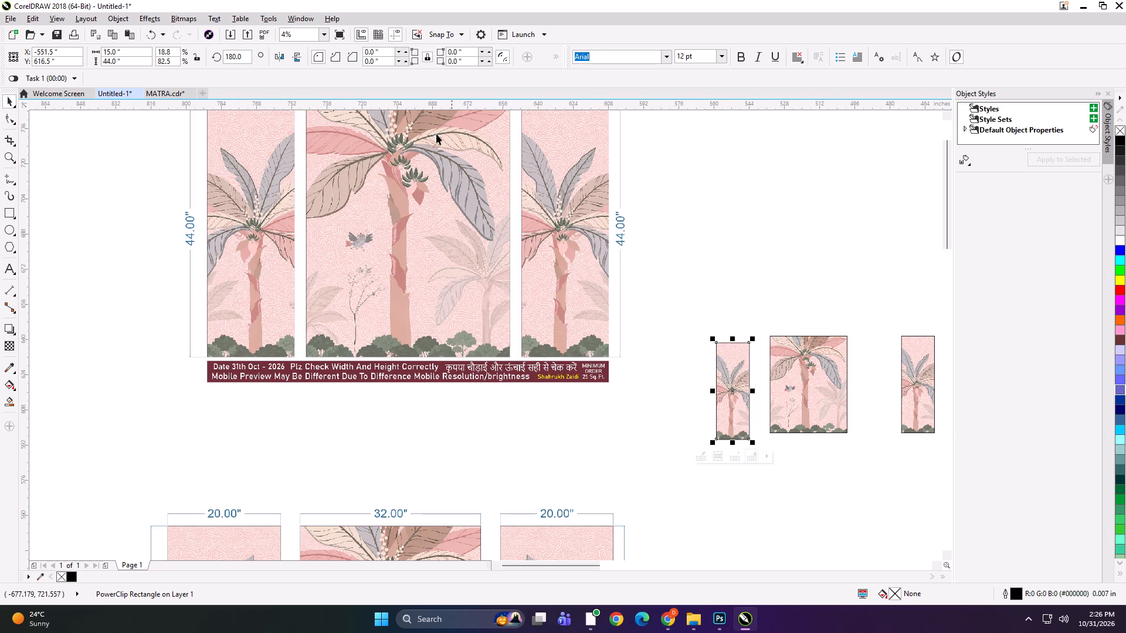
{"action": "left_click", "coordinate": [281, 50]}
Align the top edges of the three palm panels.
{"action": "scroll", "coordinate": [815, 374], "scroll_direction": "down", "scroll_amount": 1}
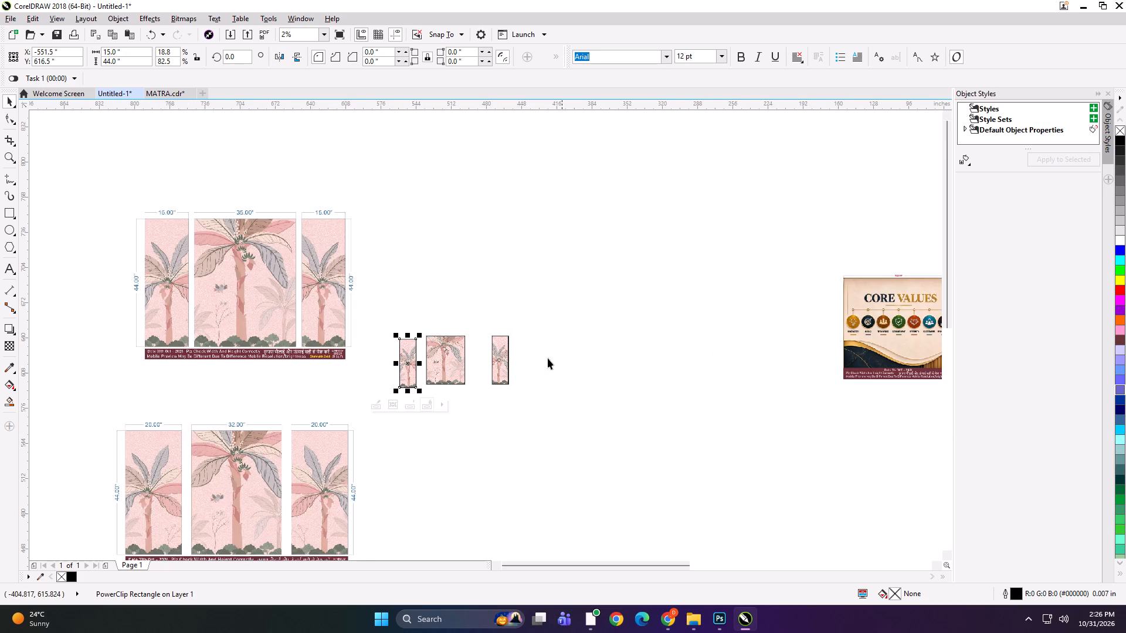
{"action": "scroll", "coordinate": [547, 358], "scroll_direction": "up", "scroll_amount": 1}
{"action": "left_click_drag", "start_coordinate": [699, 286], "coordinate": [425, 445]}
{"action": "key", "text": "t"}
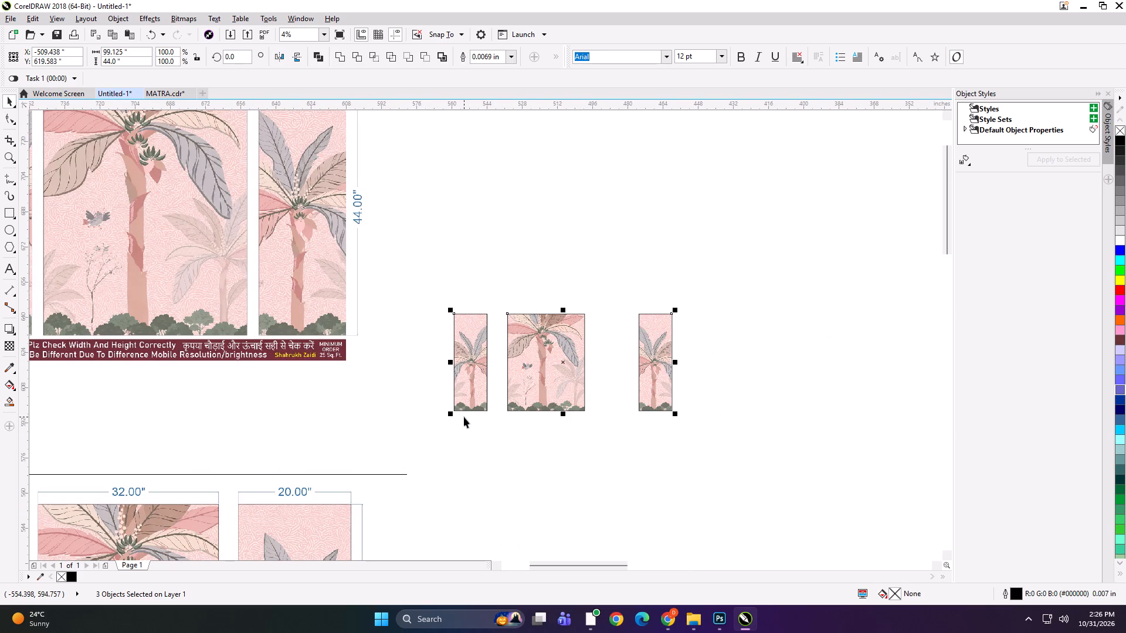
Shrink the 15/35/15 in palm reference image and place it just beside the three panels.
{"action": "left_click", "coordinate": [346, 327]}
{"action": "left_click", "coordinate": [409, 374], "text": "shift"}
{"action": "left_click_drag", "start_coordinate": [409, 374], "coordinate": [277, 307], "text": "shift"}
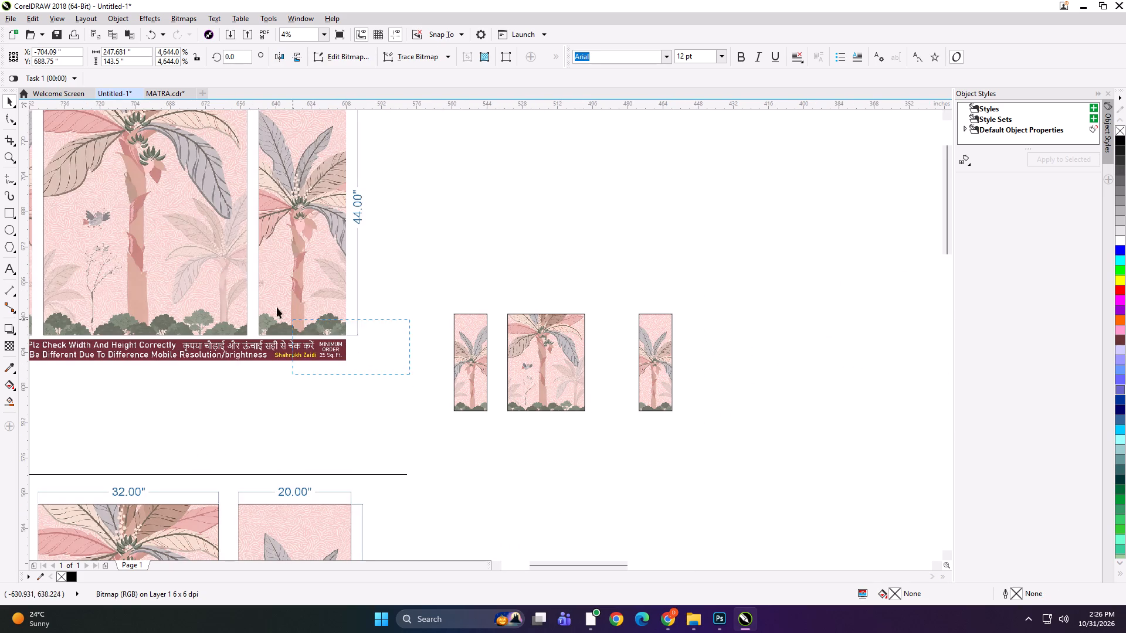
{"action": "left_click_drag", "start_coordinate": [277, 307], "coordinate": [262, 294], "text": "shift"}
{"action": "left_click", "coordinate": [266, 267]}
{"action": "left_click_drag", "start_coordinate": [277, 282], "coordinate": [307, 316]}
{"action": "left_click_drag", "start_coordinate": [442, 410], "coordinate": [262, 292], "text": "shift"}
{"action": "left_click_drag", "start_coordinate": [194, 249], "coordinate": [375, 347]}
Shrink the 20/32/20 in palm reference image to about 48 in wide and place it below the first reference.
{"action": "left_click_drag", "start_coordinate": [338, 515], "coordinate": [366, 456]}
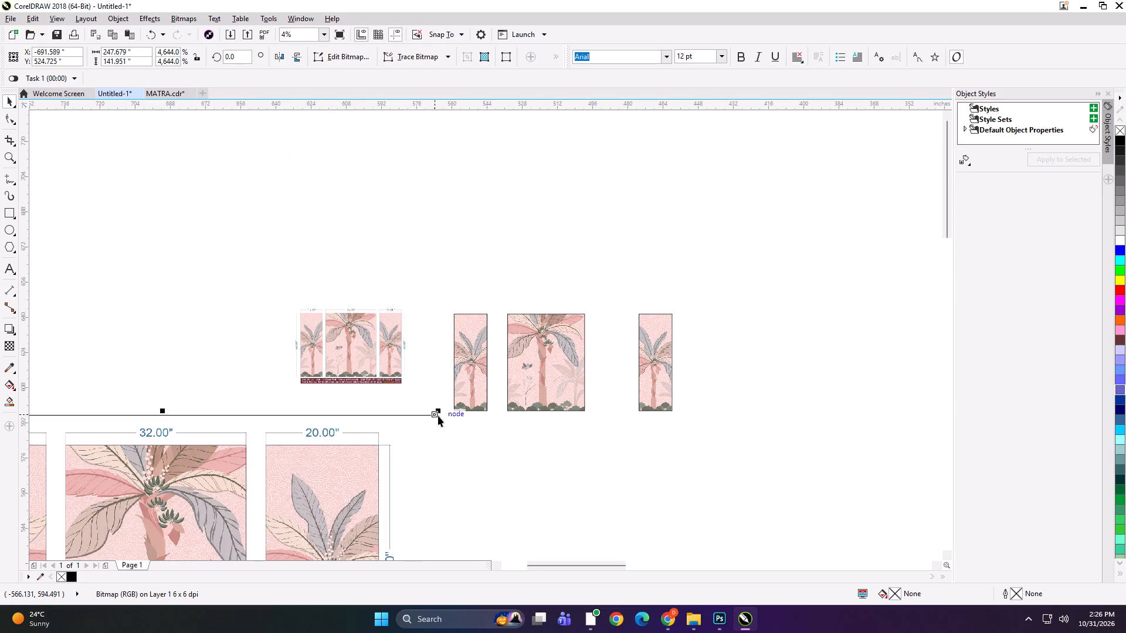
{"action": "left_click_drag", "start_coordinate": [438, 411], "coordinate": [374, 505], "text": "shift"}
{"action": "left_click_drag", "start_coordinate": [213, 530], "coordinate": [371, 441]}
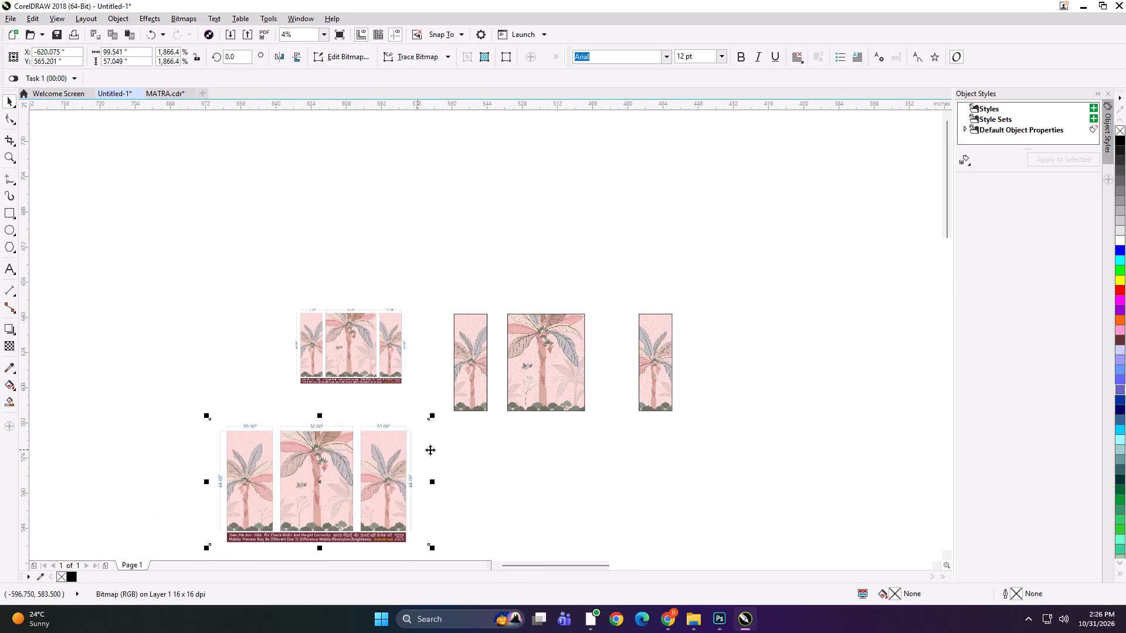
{"action": "left_click_drag", "start_coordinate": [432, 417], "coordinate": [417, 450], "text": "shift"}
{"action": "left_click_drag", "start_coordinate": [323, 474], "coordinate": [369, 454]}
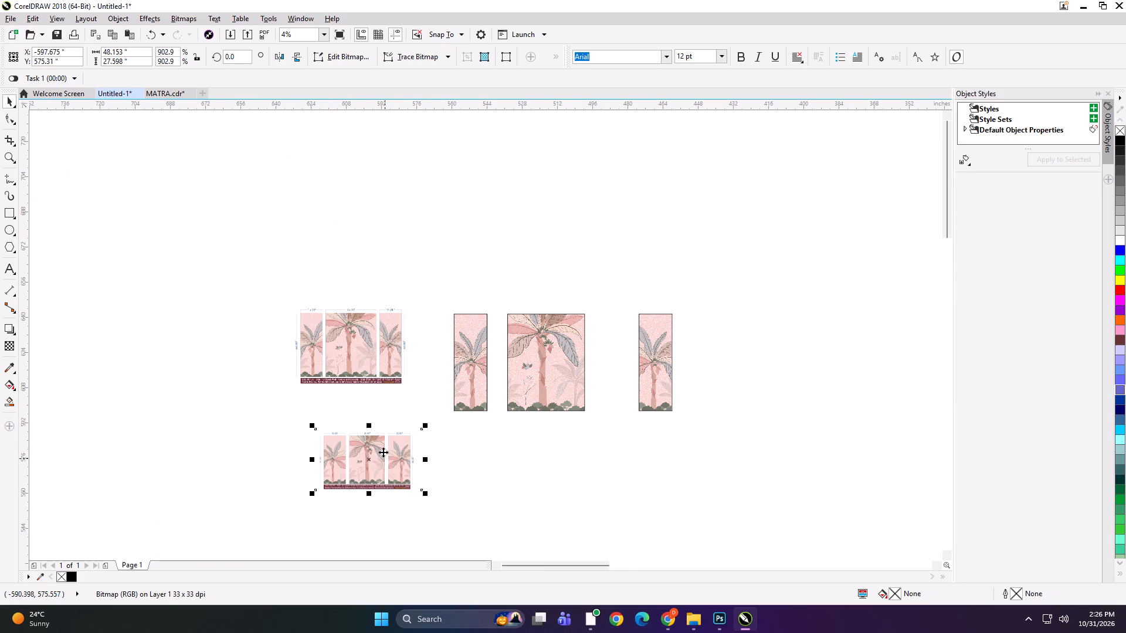
Move the three palm panels together slightly up and closer to the reference images.
{"action": "left_click_drag", "start_coordinate": [245, 267], "coordinate": [788, 540]}
{"action": "key", "text": "shift+F2"}
{"action": "left_click", "coordinate": [402, 199]}
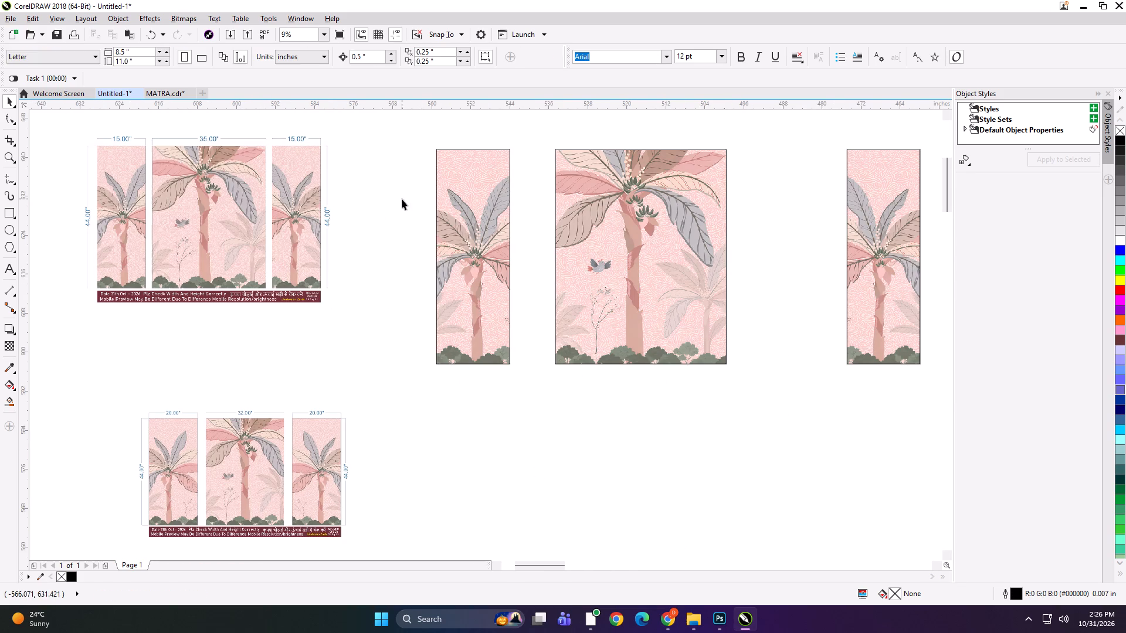
{"action": "left_click", "coordinate": [493, 210]}
{"action": "left_click", "coordinate": [608, 218], "text": "shift"}
{"action": "left_click", "coordinate": [854, 247], "text": "shift"}
{"action": "left_click", "coordinate": [668, 264]}
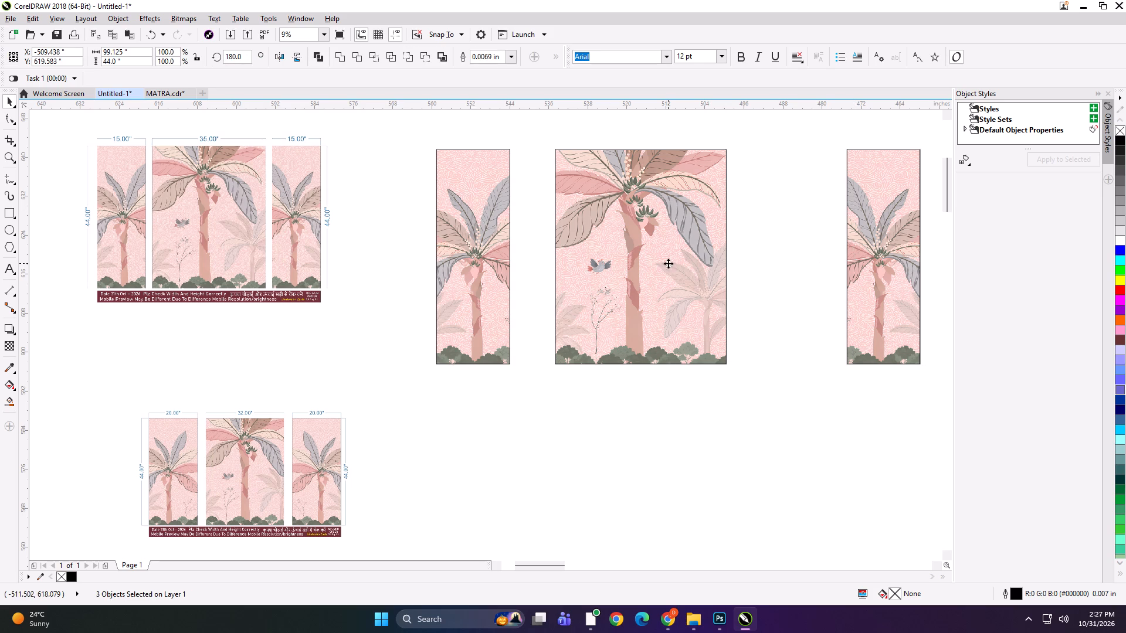
{"action": "left_click", "coordinate": [585, 255]}
{"action": "left_click_drag", "start_coordinate": [640, 279], "coordinate": [586, 270]}
{"action": "left_click", "coordinate": [601, 411]}
{"action": "left_click", "coordinate": [488, 323]}
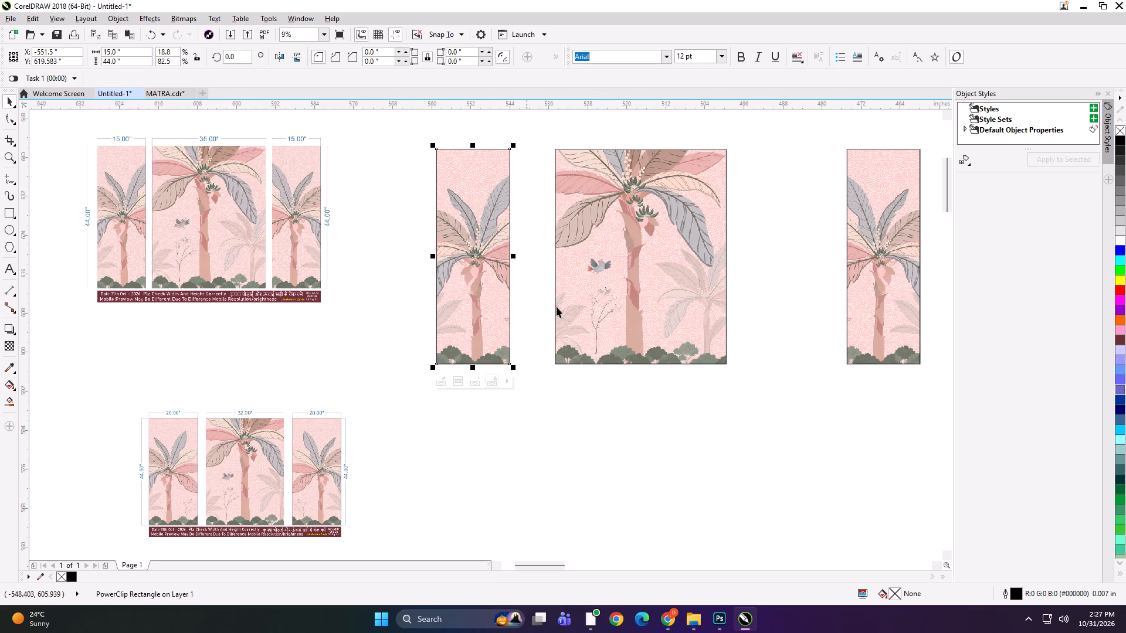
{"action": "left_click", "coordinate": [635, 289], "text": "shift"}
{"action": "left_click", "coordinate": [899, 296], "text": "shift"}
{"action": "left_click_drag", "start_coordinate": [670, 267], "coordinate": [601, 254]}
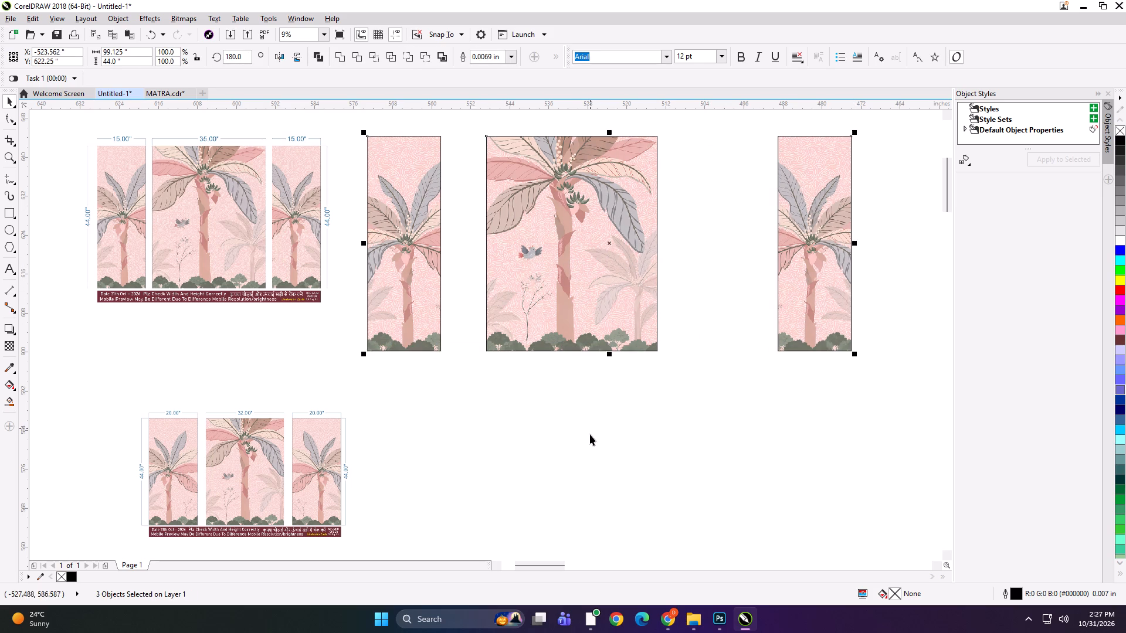
Nudge the left palm panel towards the centre panel, leaving only a narrow gap.
{"action": "left_click", "coordinate": [590, 435]}
{"action": "left_click", "coordinate": [423, 219]}
{"action": "key", "text": "Right"}
{"action": "key", "text": "Right"}
{"action": "key", "text": "Right"}
{"action": "key", "text": "Right"}
{"action": "key", "text": "Right"}
{"action": "key", "text": "Right"}
{"action": "key", "text": "Right"}
{"action": "key", "text": "Right"}
{"action": "key", "text": "Right"}
{"action": "key", "text": "Right"}
{"action": "key", "text": "Right"}
{"action": "key", "text": "Right"}
{"action": "key", "text": "Right"}
{"action": "key", "text": "Right"}
{"action": "key", "text": "Right"}
{"action": "key", "text": "Right"}
{"action": "key", "text": "Right"}
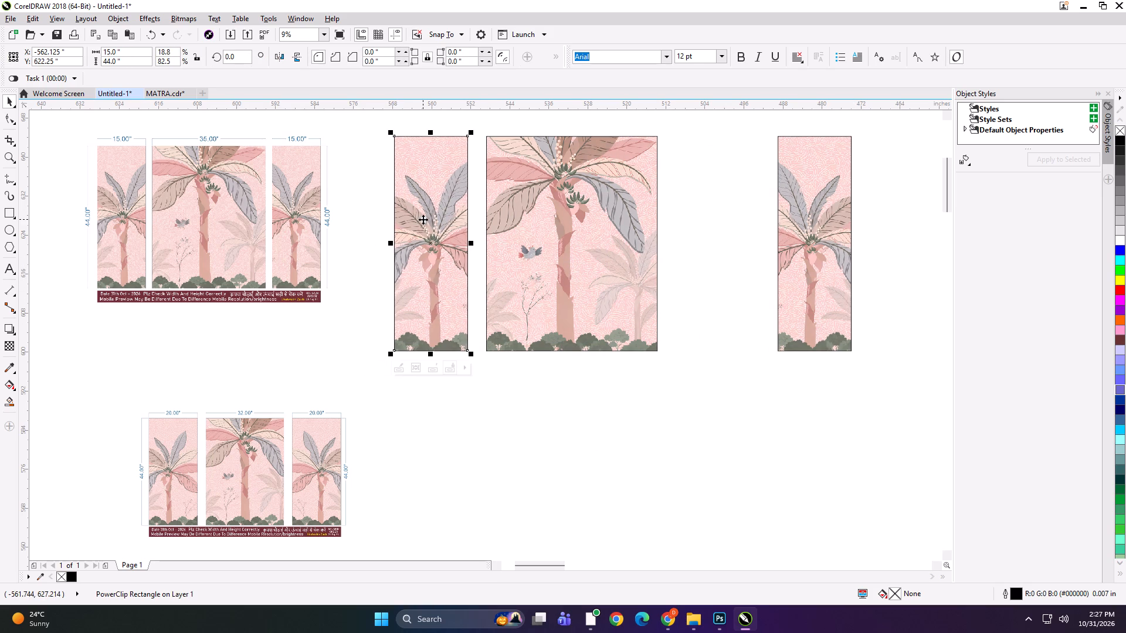
{"action": "key", "text": "Right"}
Nudge the right palm panel towards the centre panel, leaving a matching narrow gap.
{"action": "left_click", "coordinate": [795, 244]}
{"action": "key", "text": "Left"}
{"action": "key", "text": "Left"}
{"action": "key", "text": "Left"}
{"action": "key", "text": "Left"}
{"action": "key", "text": "Left"}
{"action": "key", "text": "Left"}
{"action": "key", "text": "Left"}
{"action": "key", "text": "Left"}
{"action": "key", "text": "Left"}
{"action": "key", "text": "Left"}
{"action": "key", "text": "Left"}
{"action": "key", "text": "Left"}
{"action": "key", "text": "Left"}
{"action": "key", "text": "Left"}
{"action": "key", "text": "Left"}
{"action": "key", "text": "Left"}
{"action": "key", "text": "Left"}
{"action": "key", "text": "Left"}
{"action": "key", "text": "Left"}
{"action": "key", "text": "Left"}
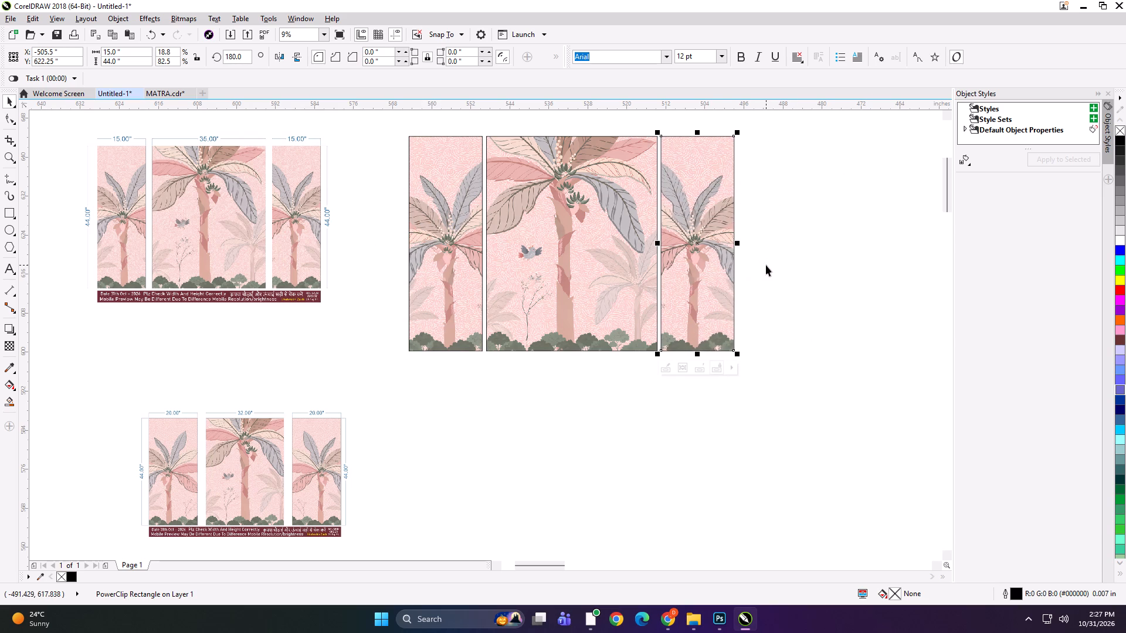
{"action": "left_click", "coordinate": [765, 161]}
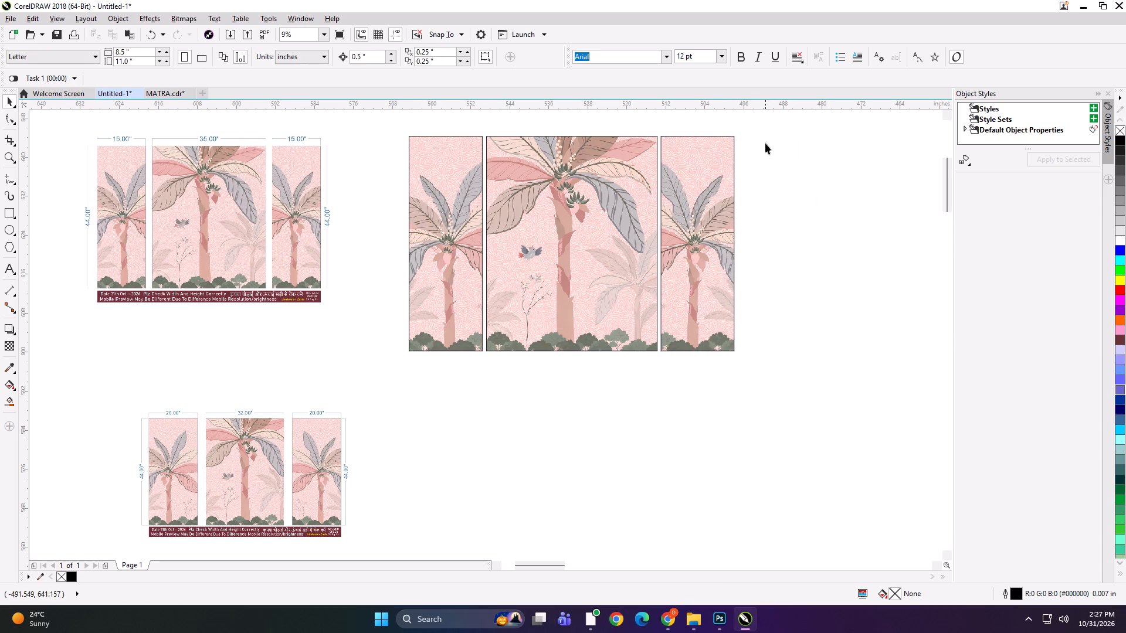
Duplicate the three-panel set below the original and shift the 20/32/20 in reference slightly away from the copy.
{"action": "left_click_drag", "start_coordinate": [764, 118], "coordinate": [623, 372]}
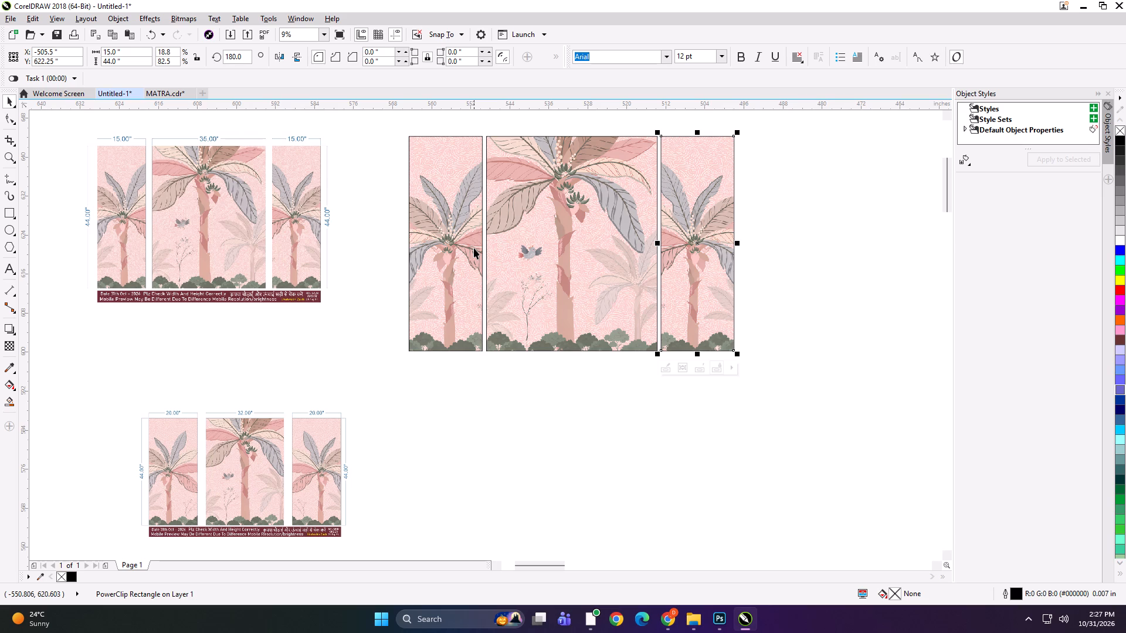
{"action": "left_click", "coordinate": [568, 221]}
{"action": "left_click", "coordinate": [443, 233]}
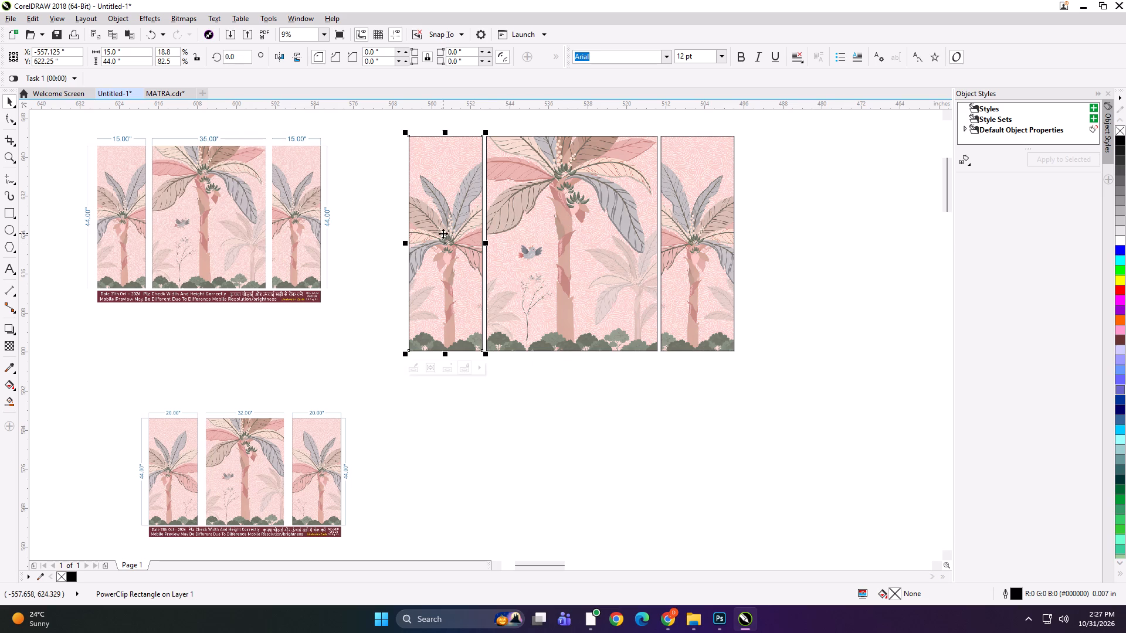
{"action": "left_click", "coordinate": [544, 227], "text": "shift"}
{"action": "left_click", "coordinate": [685, 249], "text": "shift"}
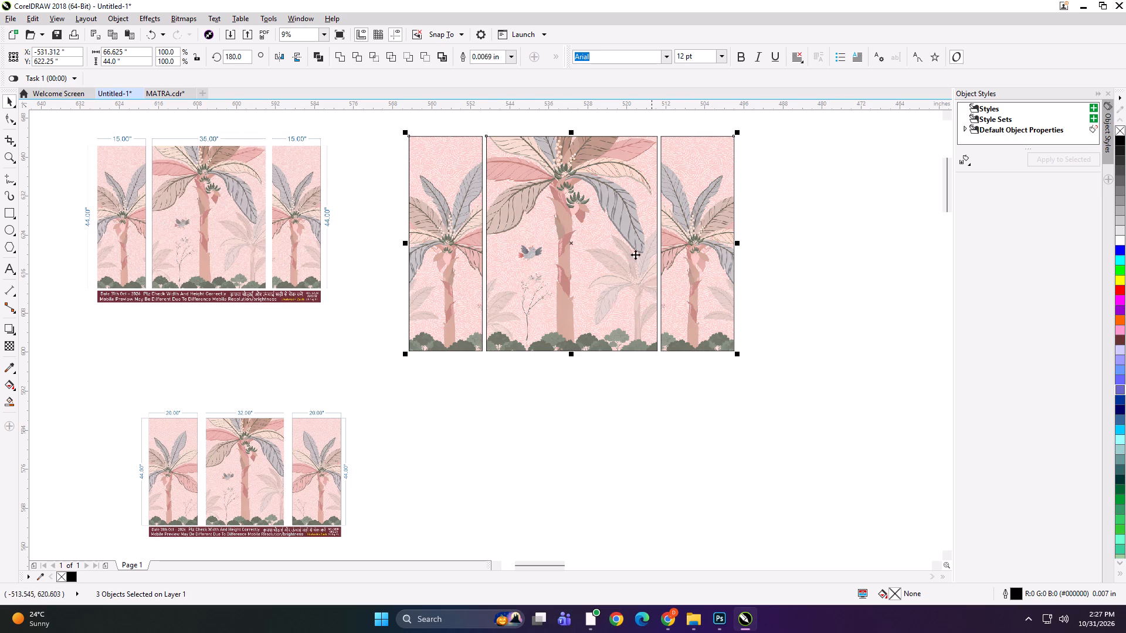
{"action": "left_click_drag", "start_coordinate": [570, 246], "coordinate": [555, 462]}
{"action": "right_click", "coordinate": [555, 462]}
{"action": "scroll", "coordinate": [563, 217], "scroll_direction": "down", "scroll_amount": 1}
{"action": "scroll", "coordinate": [480, 340], "scroll_direction": "up", "scroll_amount": 1}
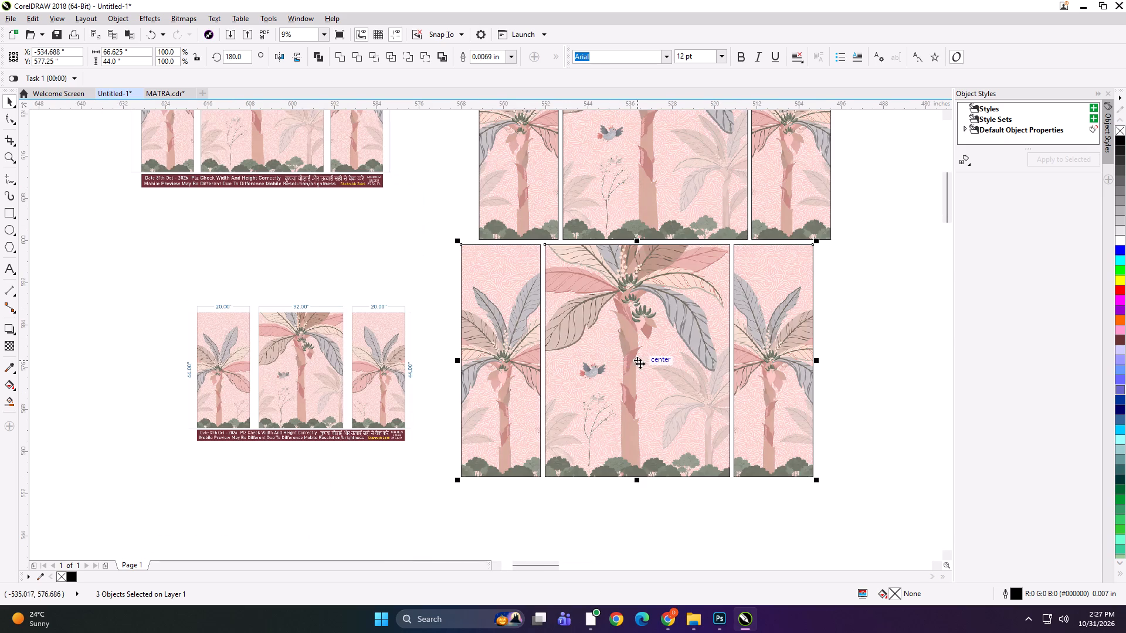
{"action": "left_click_drag", "start_coordinate": [636, 358], "coordinate": [637, 400]}
{"action": "left_click_drag", "start_coordinate": [382, 359], "coordinate": [359, 362]}
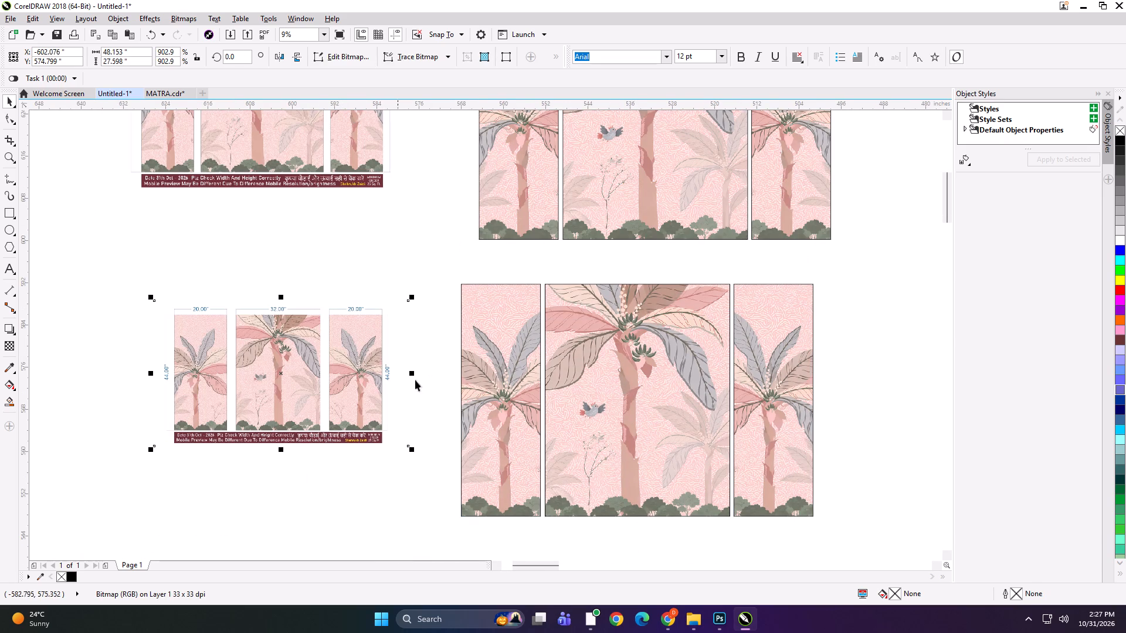
Set the width of both side panels in the lower set to 20 in.
{"action": "left_click", "coordinate": [524, 339]}
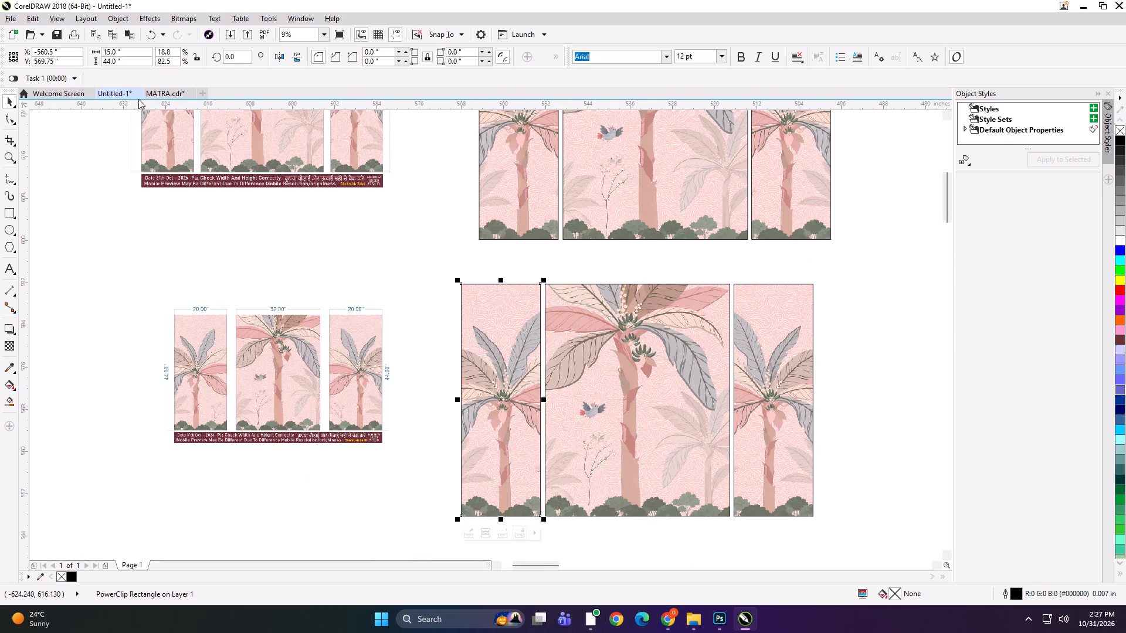
{"action": "left_click", "coordinate": [135, 55]}
{"action": "key", "text": "ctrl+a"}
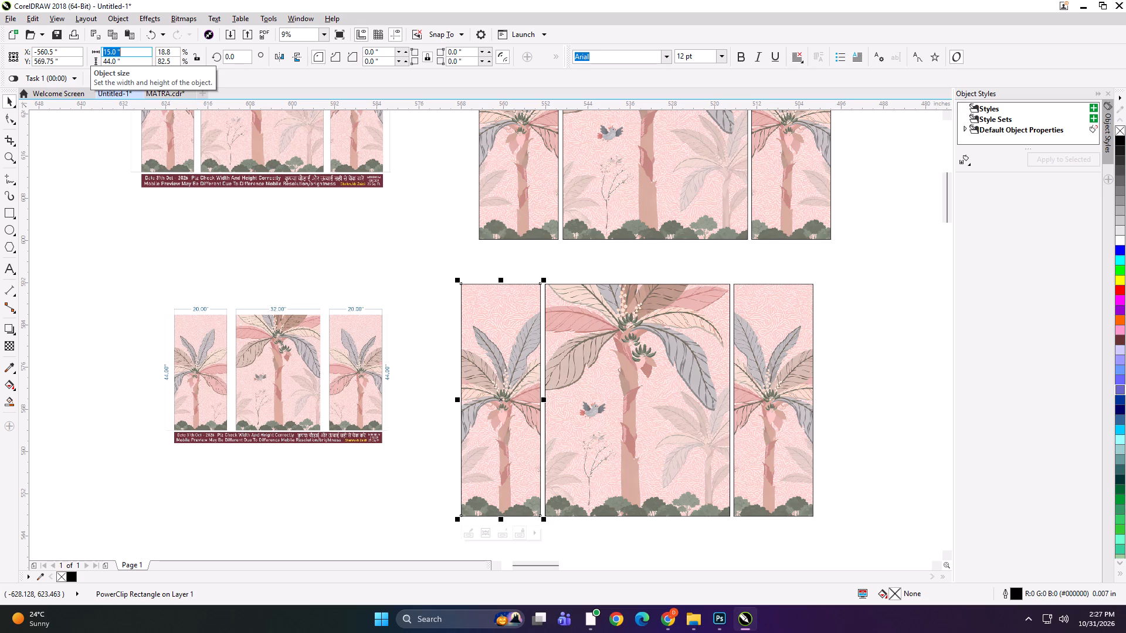
{"action": "type", "text": "20"}
{"action": "key", "text": "Return"}
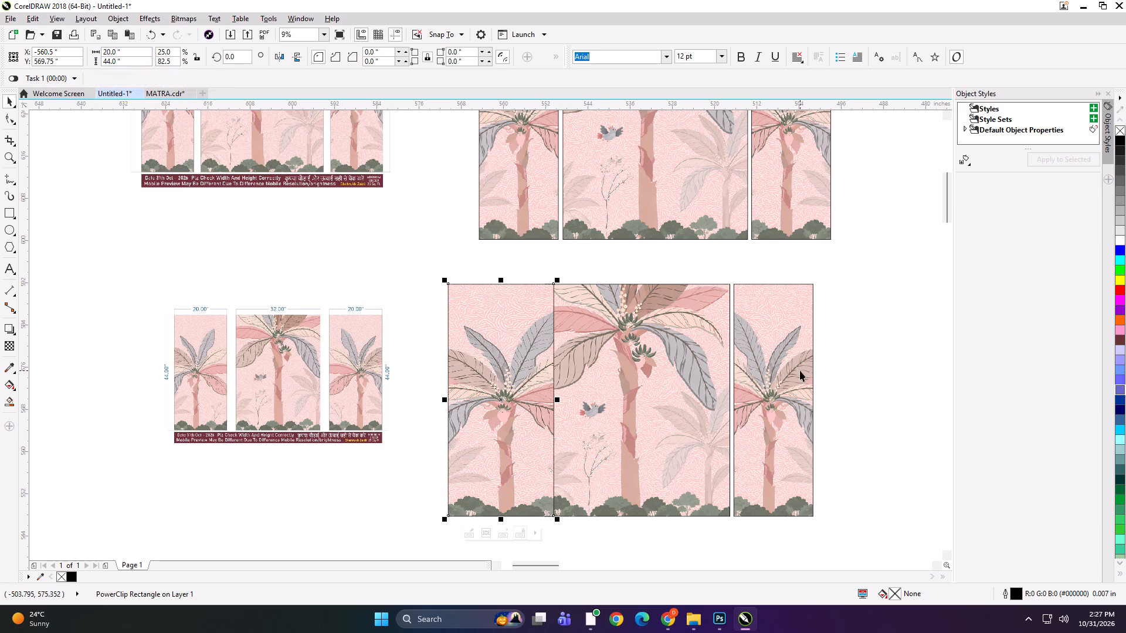
{"action": "left_click", "coordinate": [800, 370]}
{"action": "key", "text": "ctrl+r"}
Set the width of the centre panel in the lower set to 32 in.
{"action": "left_click", "coordinate": [666, 326]}
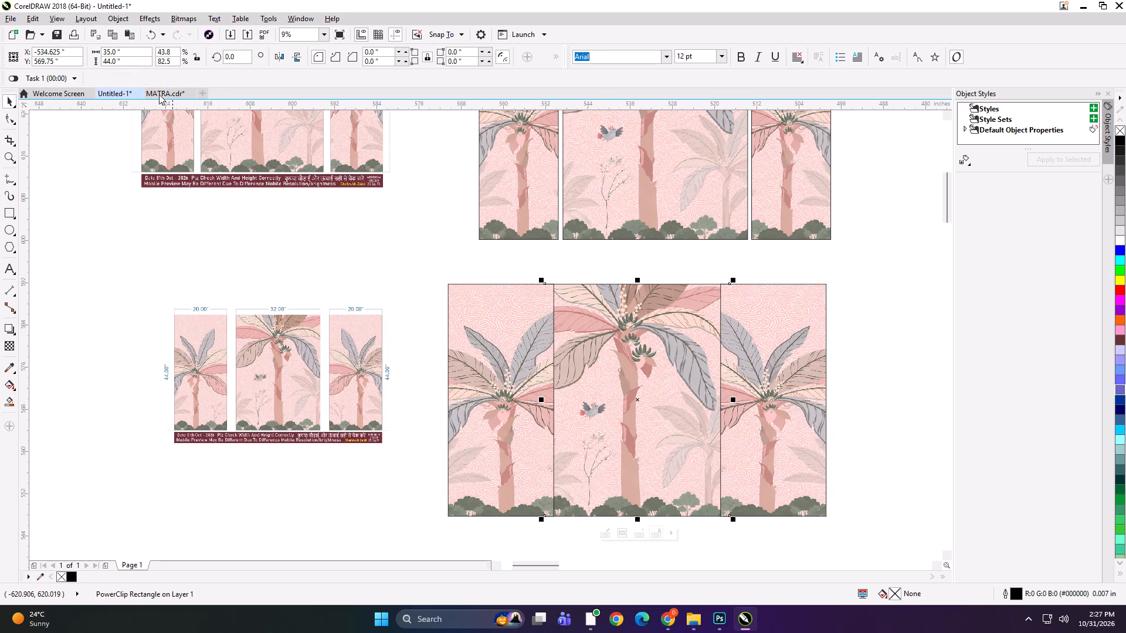
{"action": "left_click_drag", "start_coordinate": [131, 53], "coordinate": [76, 57]}
{"action": "type", "text": "32"}
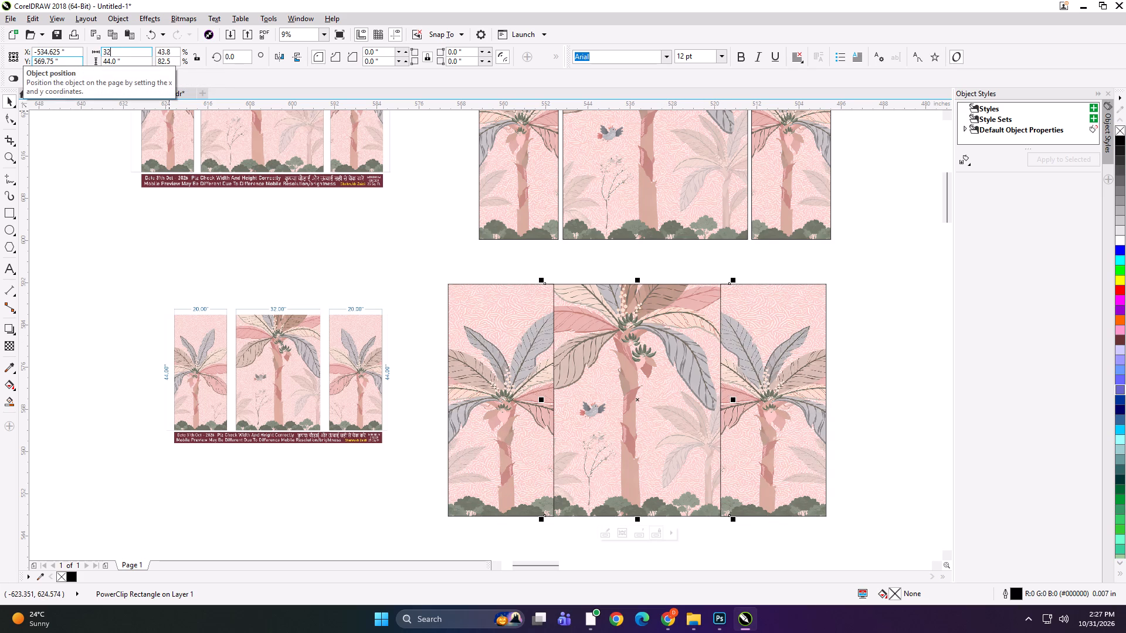
{"action": "key", "text": "Return"}
Move the 20/32/20 in reference image farther away from the widened lower panels.
{"action": "left_click_drag", "start_coordinate": [361, 342], "coordinate": [299, 342]}
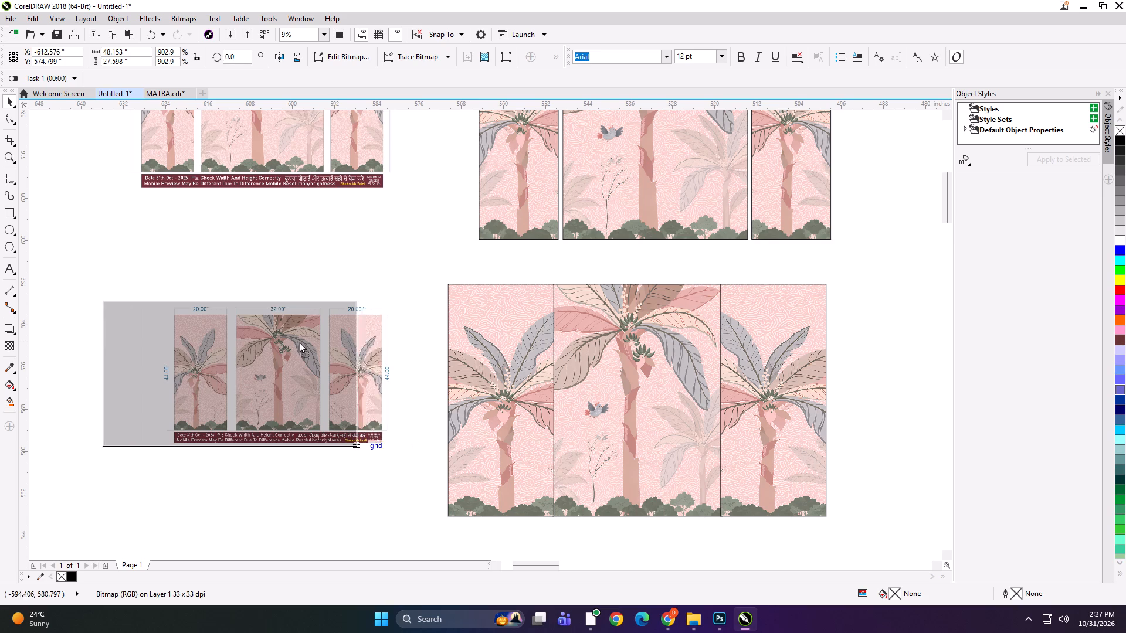
{"action": "left_click_drag", "start_coordinate": [299, 342], "coordinate": [291, 342]}
Move both side panels of the lower set outward so they clear the centre panel.
{"action": "left_click_drag", "start_coordinate": [478, 367], "coordinate": [452, 367]}
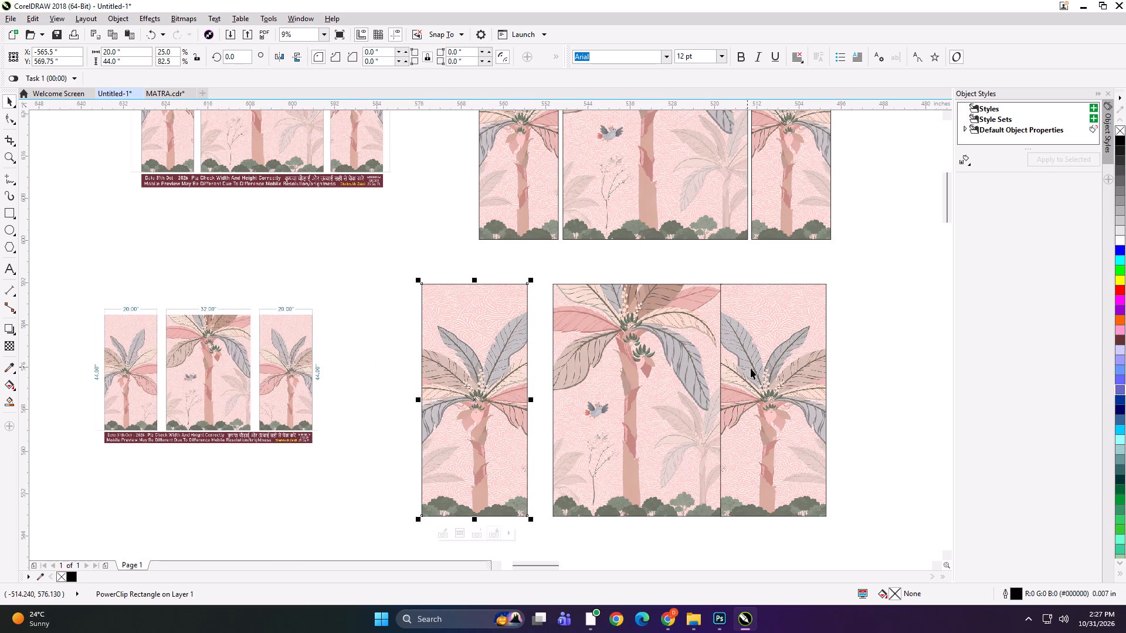
{"action": "left_click", "coordinate": [753, 368]}
{"action": "left_click_drag", "start_coordinate": [752, 378], "coordinate": [765, 378]}
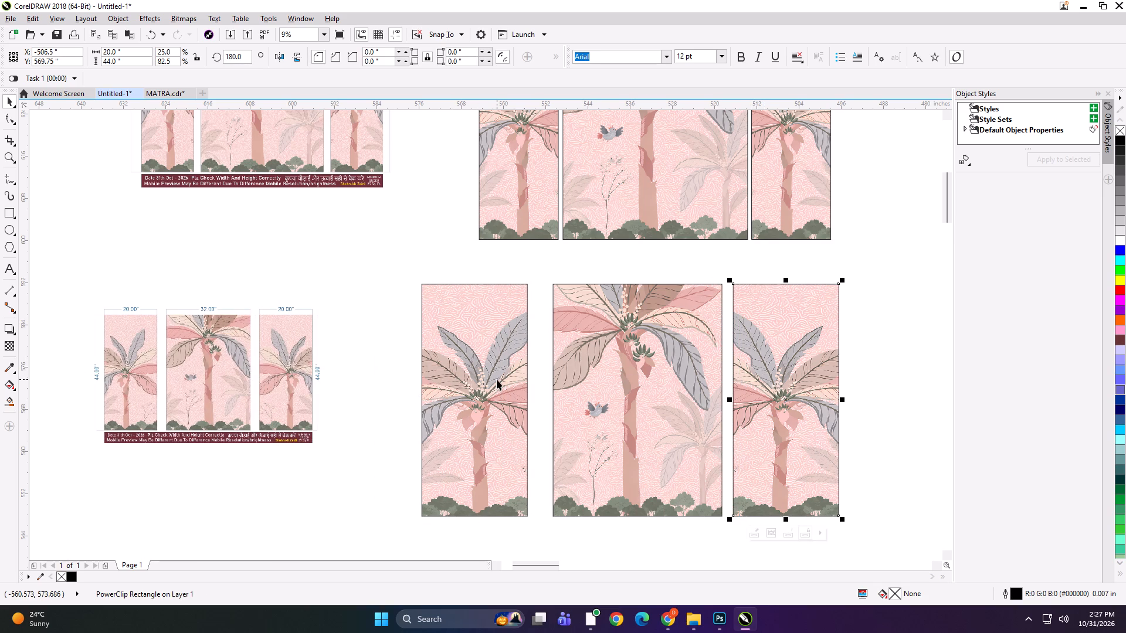
{"action": "key", "text": "Right"}
Nudge the lower set's left panel back towards the centre panel, leaving a narrow gap.
{"action": "left_click", "coordinate": [497, 379]}
{"action": "key", "text": "Right"}
{"action": "key", "text": "Right"}
{"action": "key", "text": "Right"}
{"action": "key", "text": "Right"}
{"action": "key", "text": "Right"}
{"action": "key", "text": "Right"}
{"action": "key", "text": "Right"}
{"action": "key", "text": "Right"}
{"action": "key", "text": "Right"}
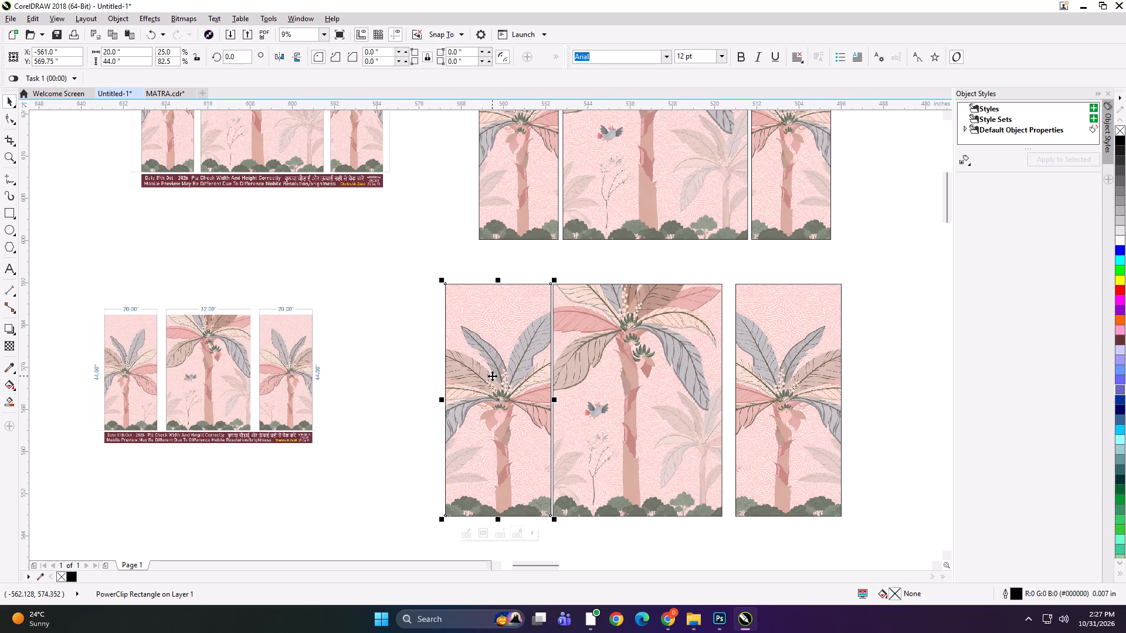
{"action": "key", "text": "Left"}
Nudge the lower set's right panel towards the centre panel to a narrow gap and check the spacing up close.
{"action": "left_click", "coordinate": [742, 359]}
{"action": "key", "text": "Left"}
{"action": "key", "text": "Left"}
{"action": "key", "text": "Left"}
{"action": "key", "text": "Left"}
{"action": "key", "text": "Left"}
{"action": "key", "text": "Right"}
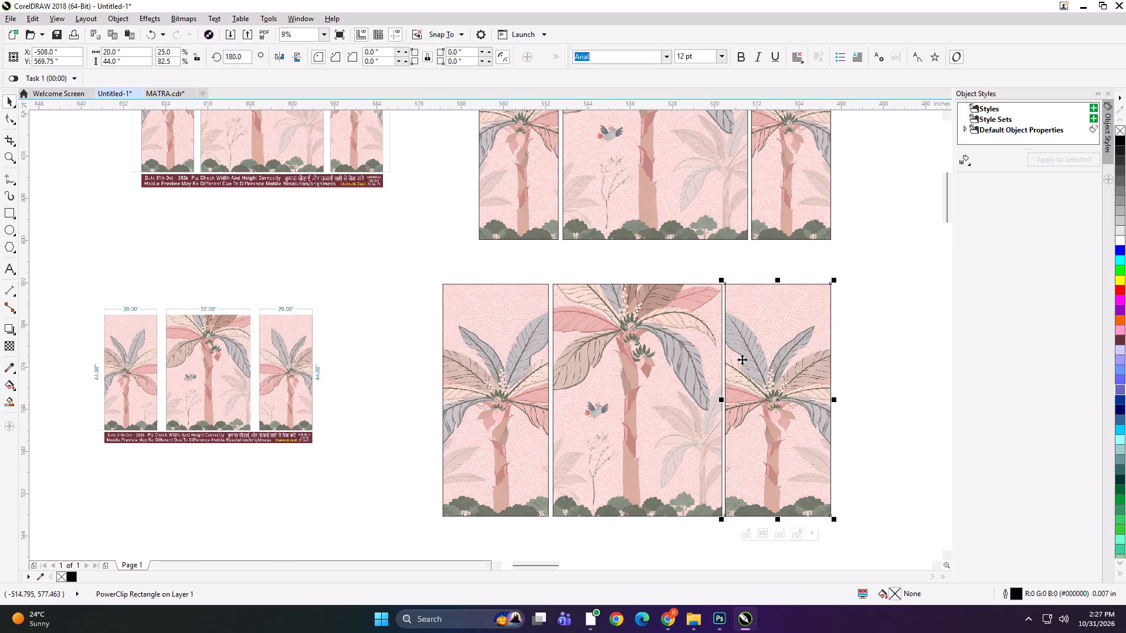
{"action": "key", "text": "Right"}
{"action": "scroll", "coordinate": [740, 360], "scroll_direction": "up", "scroll_amount": 1}
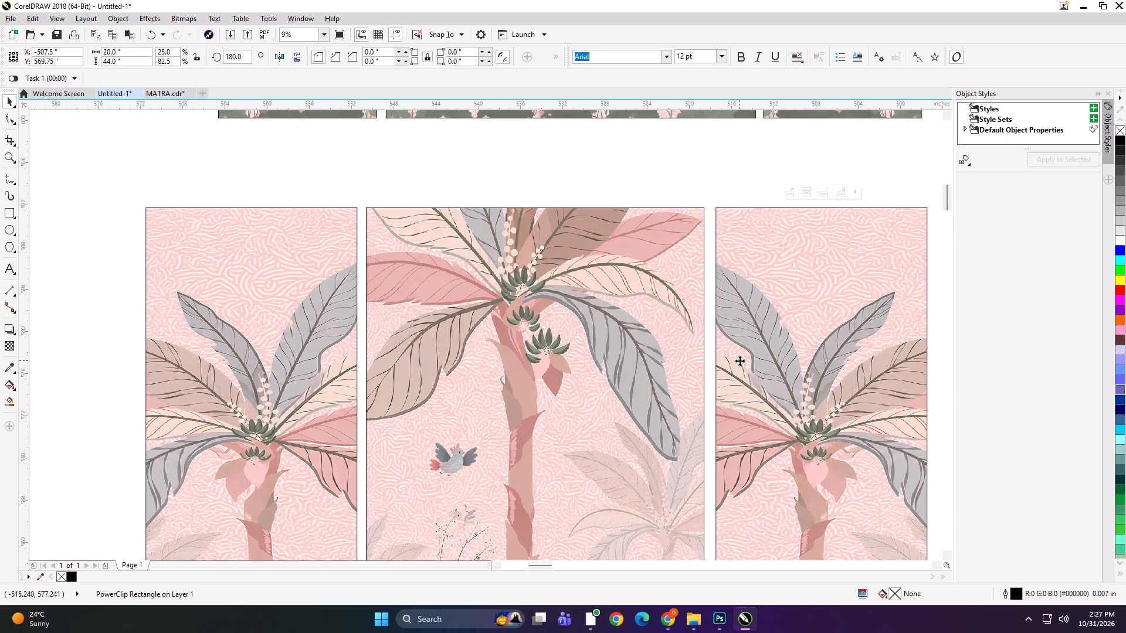
{"action": "scroll", "coordinate": [737, 361], "scroll_direction": "up", "scroll_amount": 1}
{"action": "scroll", "coordinate": [735, 358], "scroll_direction": "down", "scroll_amount": 3}
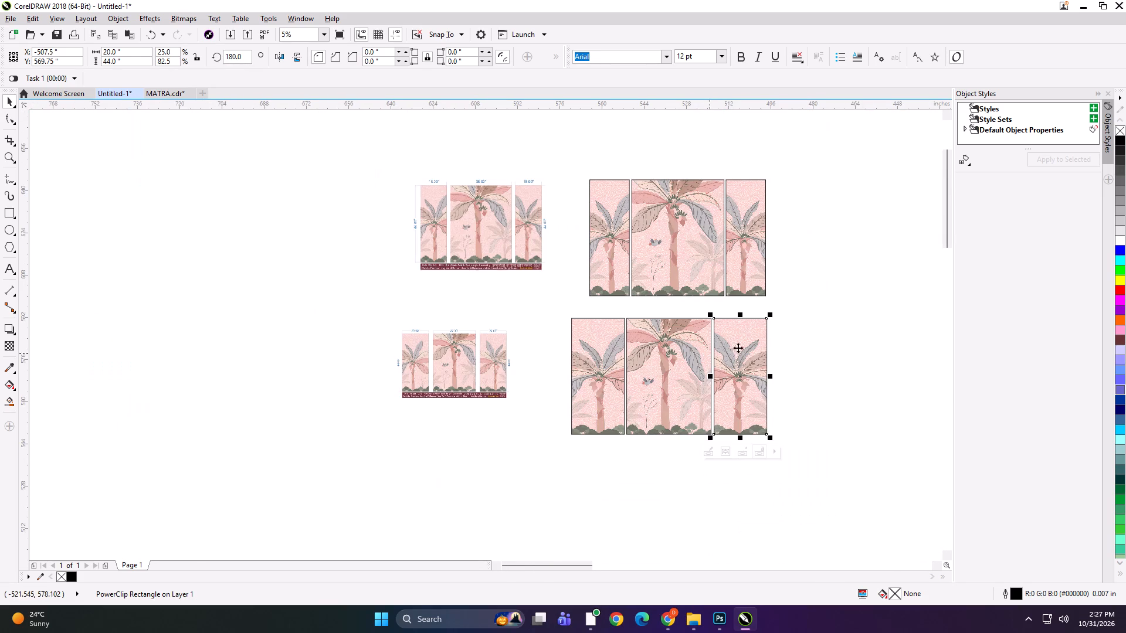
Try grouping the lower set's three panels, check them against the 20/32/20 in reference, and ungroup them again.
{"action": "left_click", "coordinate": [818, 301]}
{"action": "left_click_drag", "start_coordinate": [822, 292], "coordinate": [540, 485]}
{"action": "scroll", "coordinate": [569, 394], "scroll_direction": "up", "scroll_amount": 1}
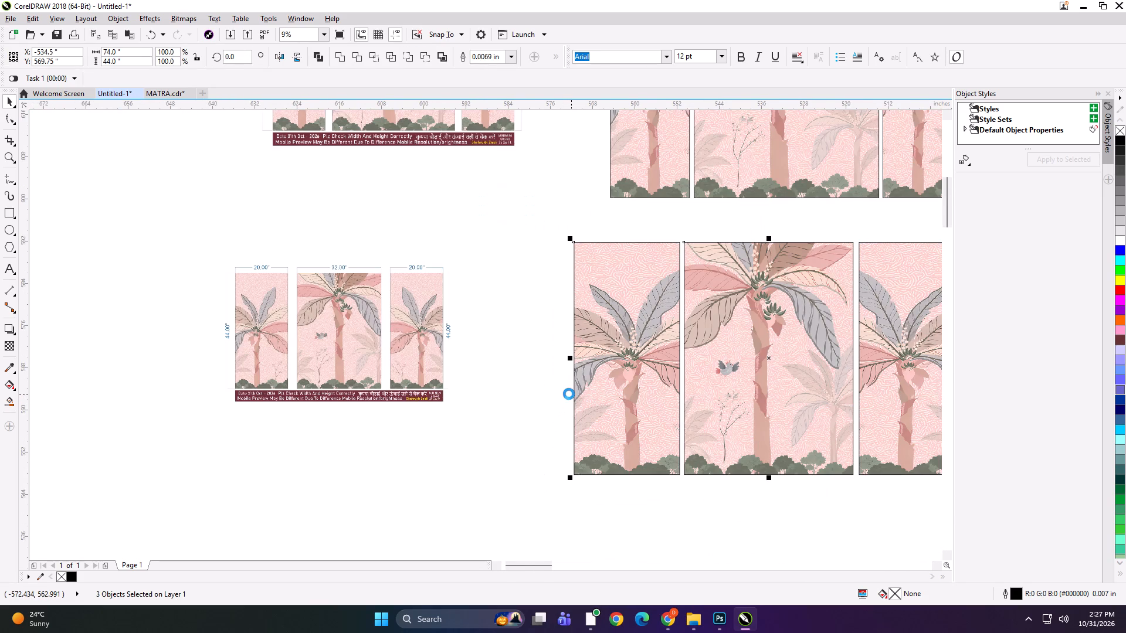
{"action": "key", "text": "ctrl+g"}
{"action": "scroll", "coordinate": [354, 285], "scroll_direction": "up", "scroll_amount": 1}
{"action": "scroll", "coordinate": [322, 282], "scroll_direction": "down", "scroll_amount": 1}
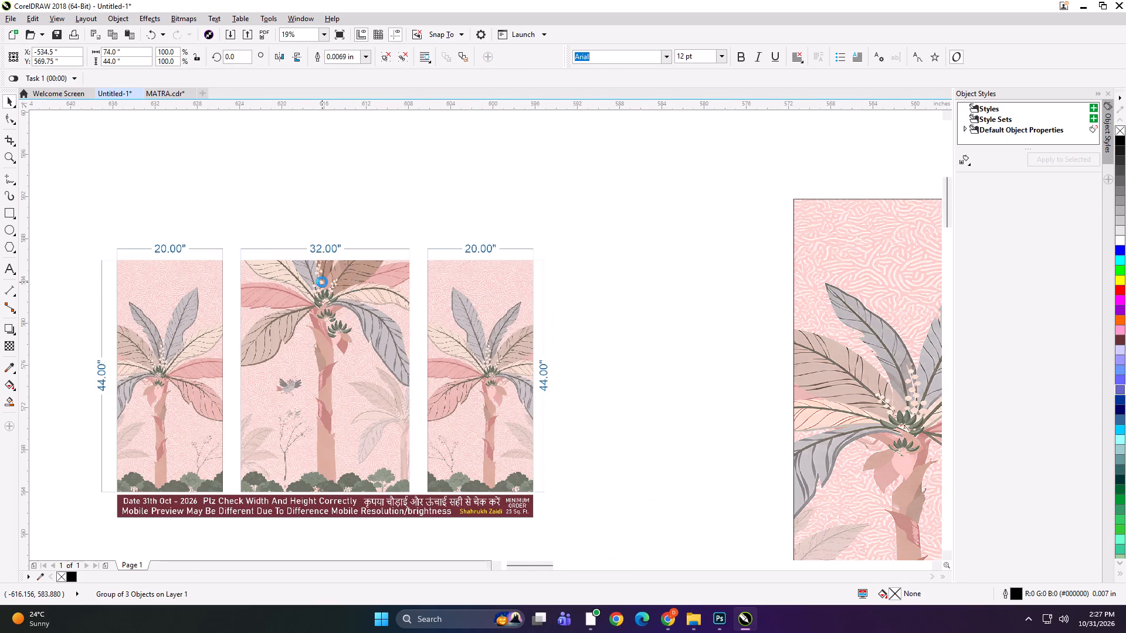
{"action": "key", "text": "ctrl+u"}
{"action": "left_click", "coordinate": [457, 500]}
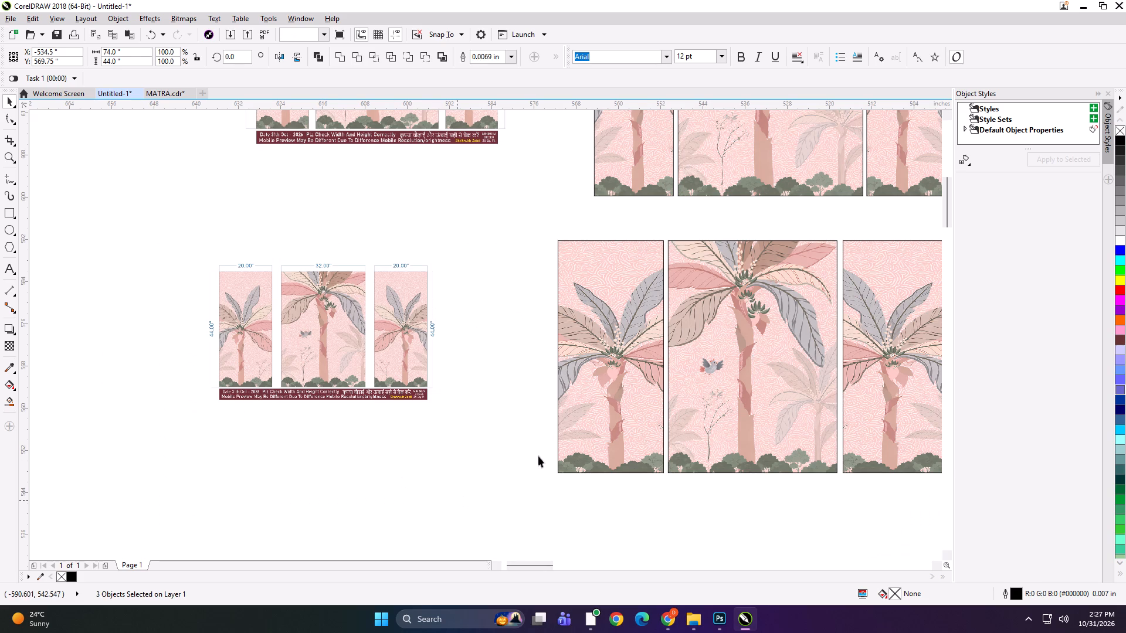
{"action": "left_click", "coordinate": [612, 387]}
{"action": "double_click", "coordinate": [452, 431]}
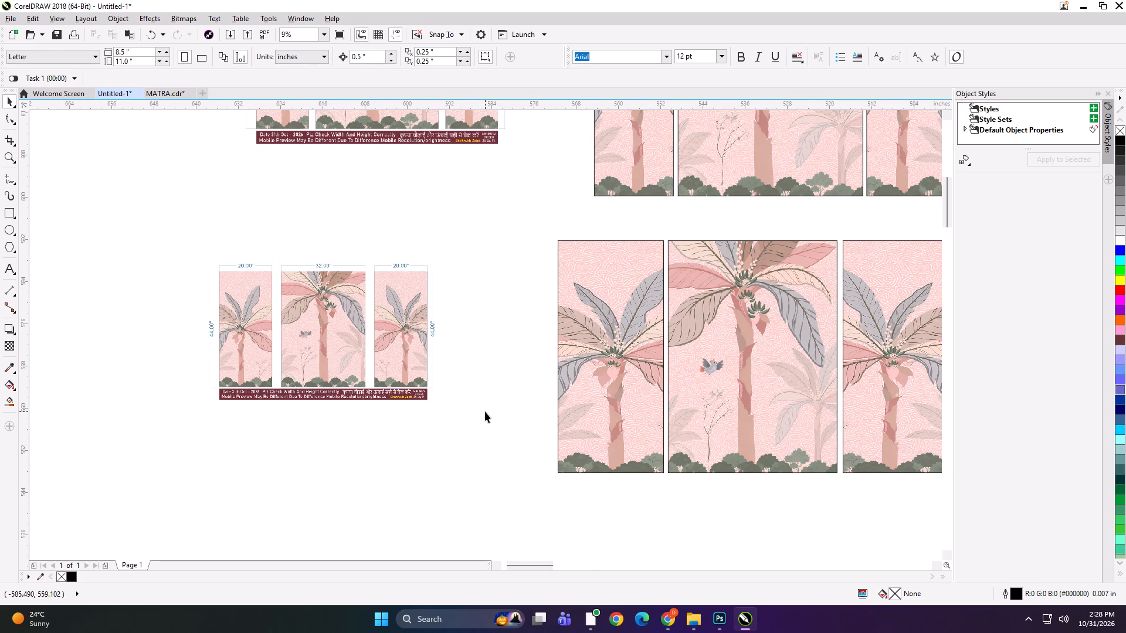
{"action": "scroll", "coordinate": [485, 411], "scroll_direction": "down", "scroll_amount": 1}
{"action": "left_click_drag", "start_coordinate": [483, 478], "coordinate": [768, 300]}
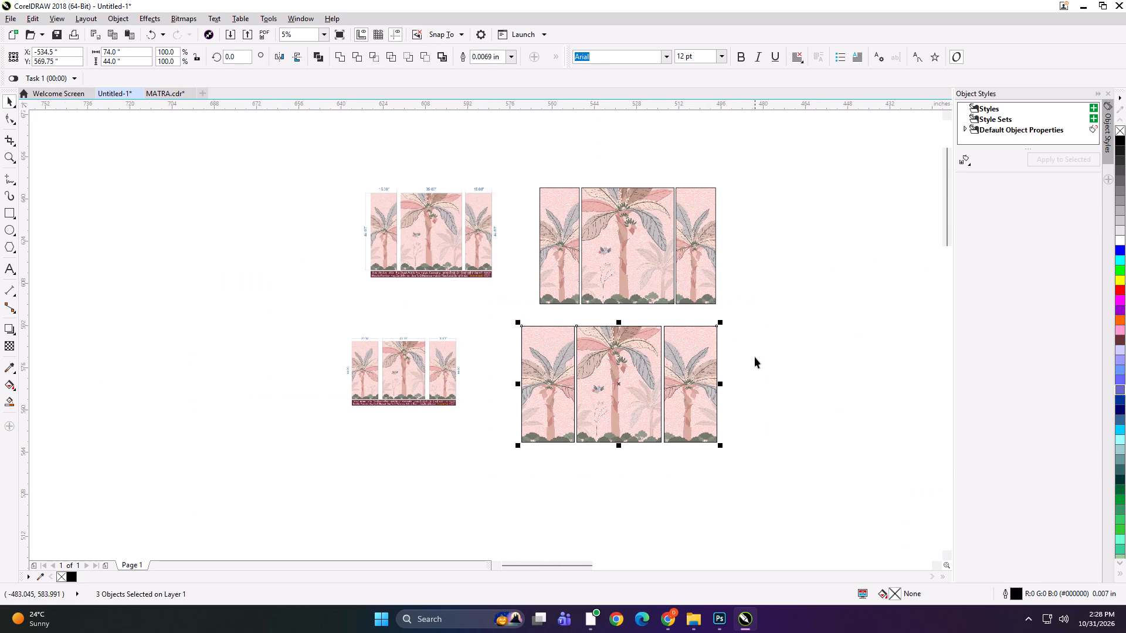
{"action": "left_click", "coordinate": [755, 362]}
Add text size labels 20*44, 32*44 and 20*44 along the top edges of the lower set's three panels.
{"action": "scroll", "coordinate": [636, 332], "scroll_direction": "up", "scroll_amount": 1}
{"action": "left_click", "coordinate": [8, 268]}
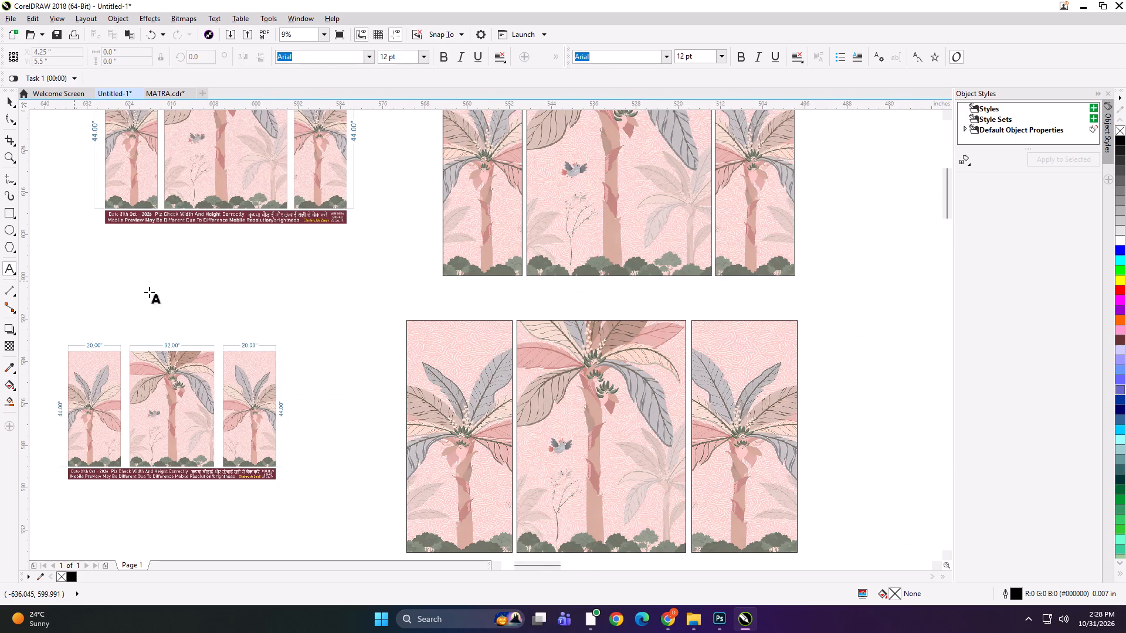
{"action": "left_click", "coordinate": [428, 318]}
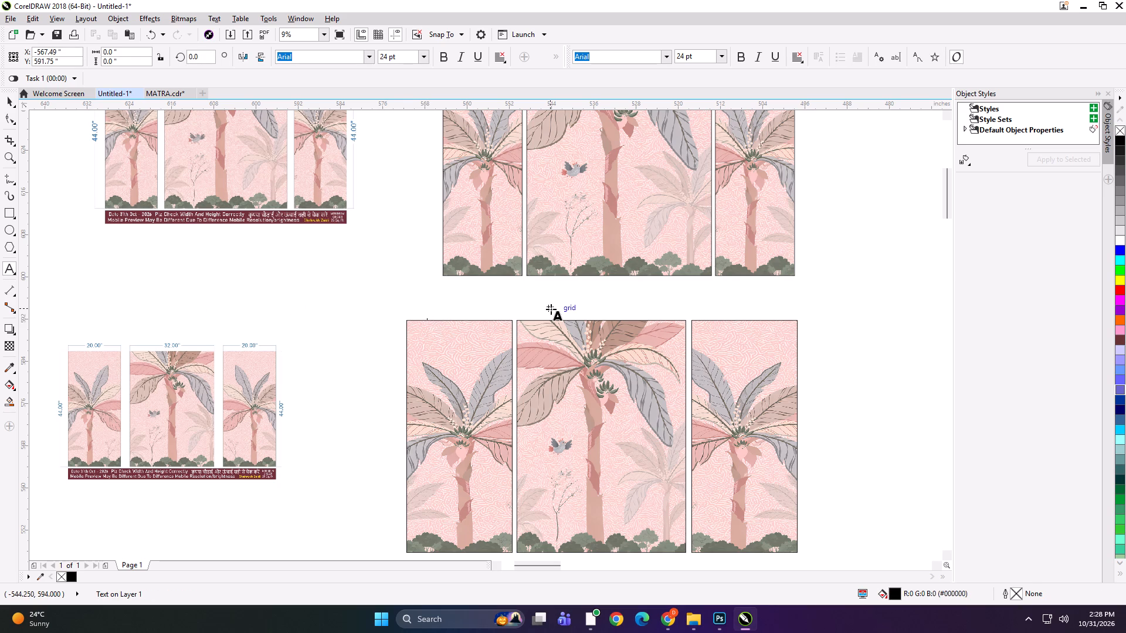
{"action": "type", "text": "20*"}
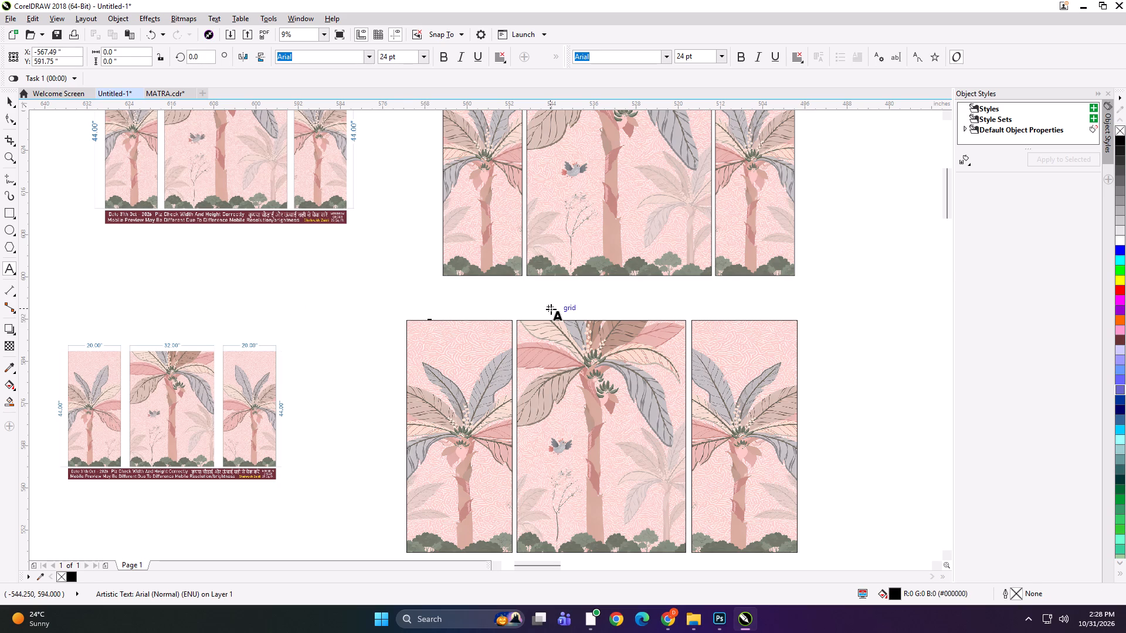
{"action": "type", "text": "44"}
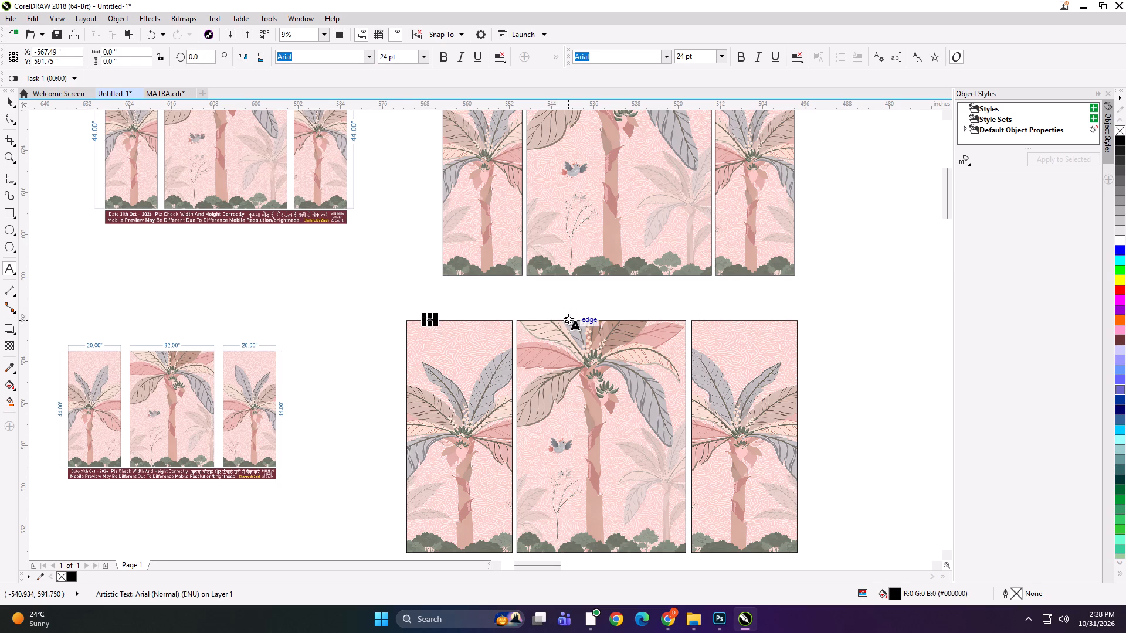
{"action": "left_click", "coordinate": [568, 318]}
{"action": "type", "text": "32*44"}
{"action": "left_click", "coordinate": [725, 318]}
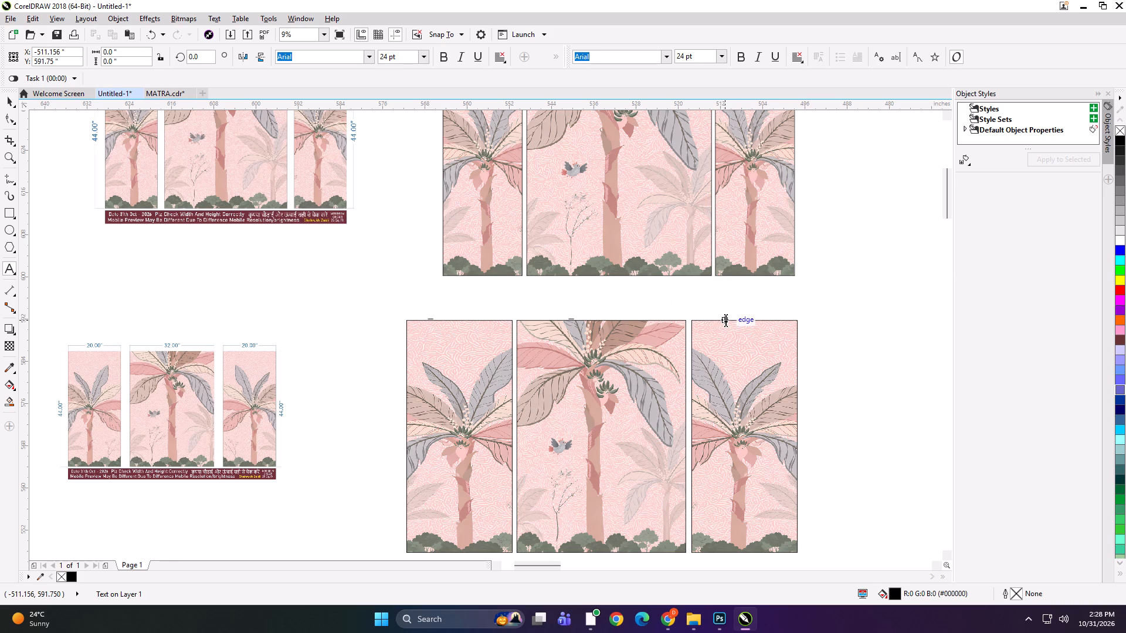
{"action": "type", "text": "20*"}
{"action": "type", "text": "44"}
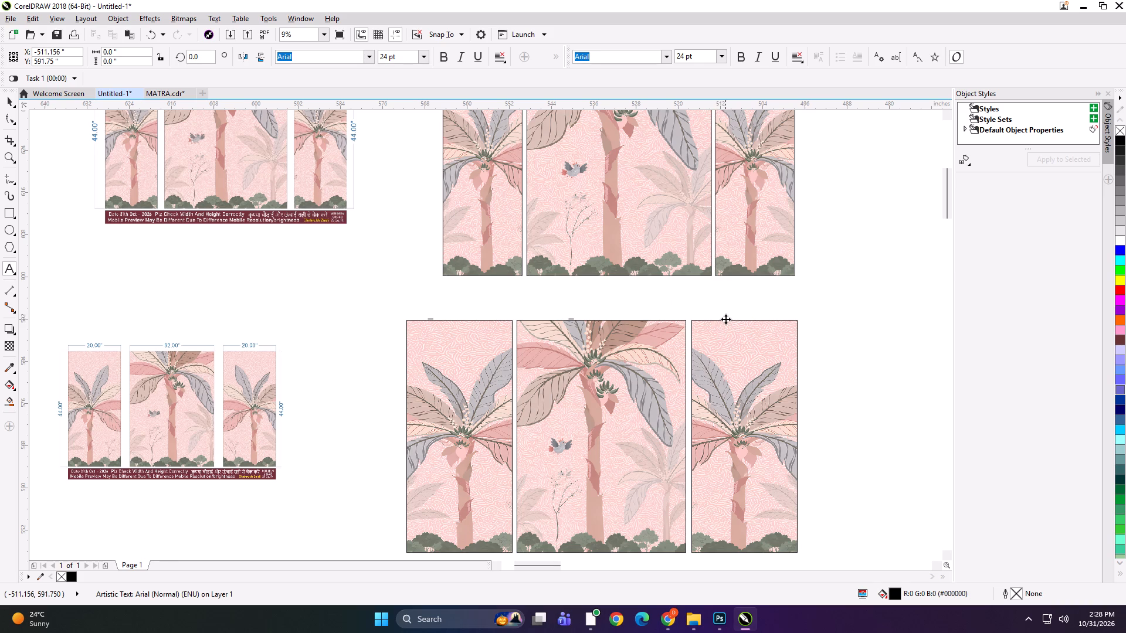
Add text size labels 15*44, 35*44 and 15*44 along the top edges of the upper set's three panels.
{"action": "scroll", "coordinate": [701, 321], "scroll_direction": "down", "scroll_amount": 1}
{"action": "double_click", "coordinate": [580, 180]}
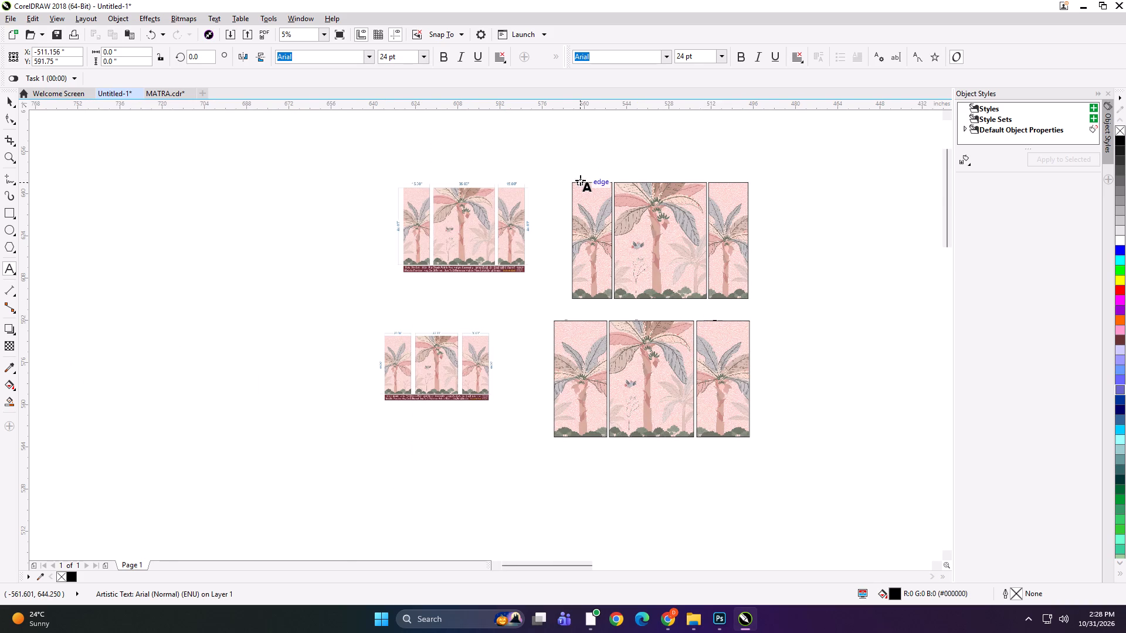
{"action": "scroll", "coordinate": [567, 161], "scroll_direction": "up", "scroll_amount": 1}
{"action": "type", "text": "15*44"}
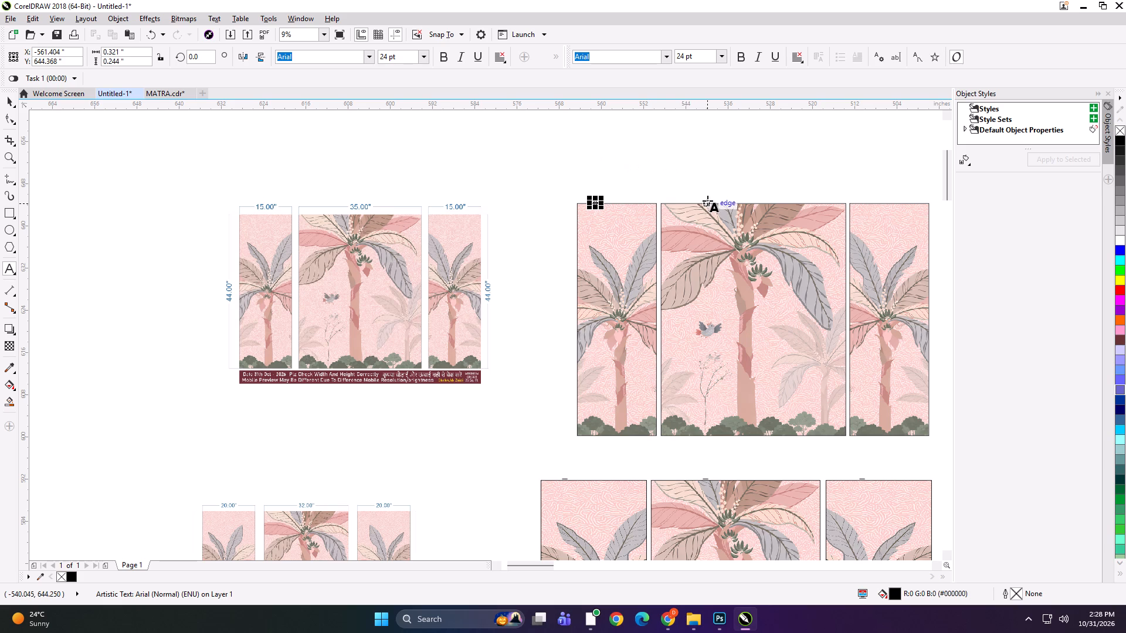
{"action": "left_click", "coordinate": [708, 201]}
{"action": "type", "text": "35*44"}
{"action": "double_click", "coordinate": [872, 202]}
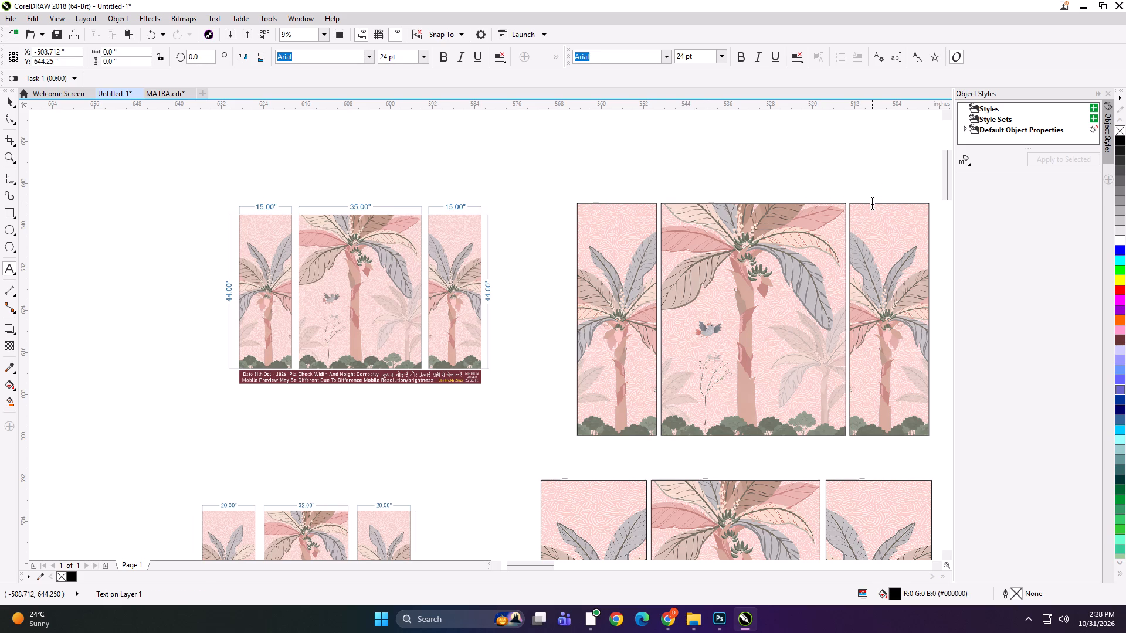
{"action": "type", "text": "15*"}
{"action": "type", "text": "44"}
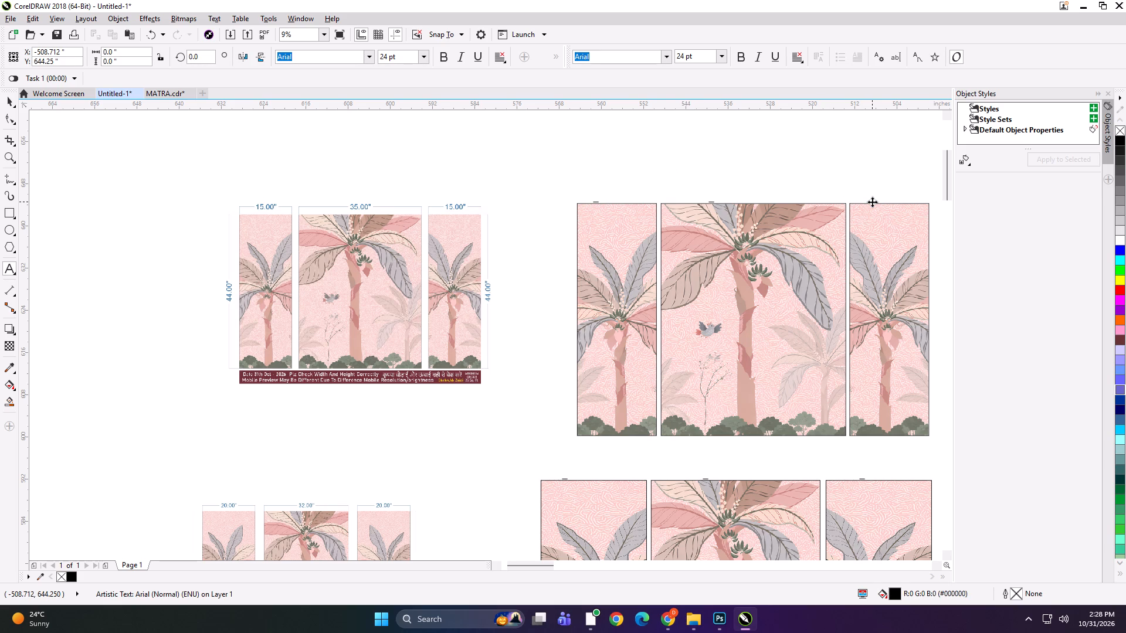
{"action": "left_click", "coordinate": [9, 101]}
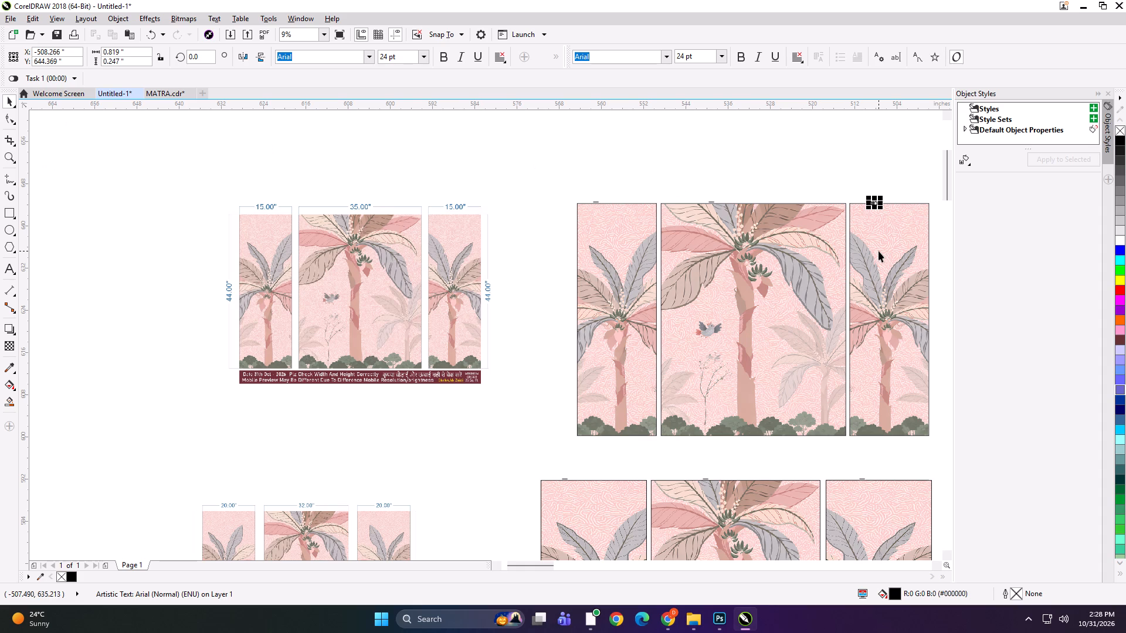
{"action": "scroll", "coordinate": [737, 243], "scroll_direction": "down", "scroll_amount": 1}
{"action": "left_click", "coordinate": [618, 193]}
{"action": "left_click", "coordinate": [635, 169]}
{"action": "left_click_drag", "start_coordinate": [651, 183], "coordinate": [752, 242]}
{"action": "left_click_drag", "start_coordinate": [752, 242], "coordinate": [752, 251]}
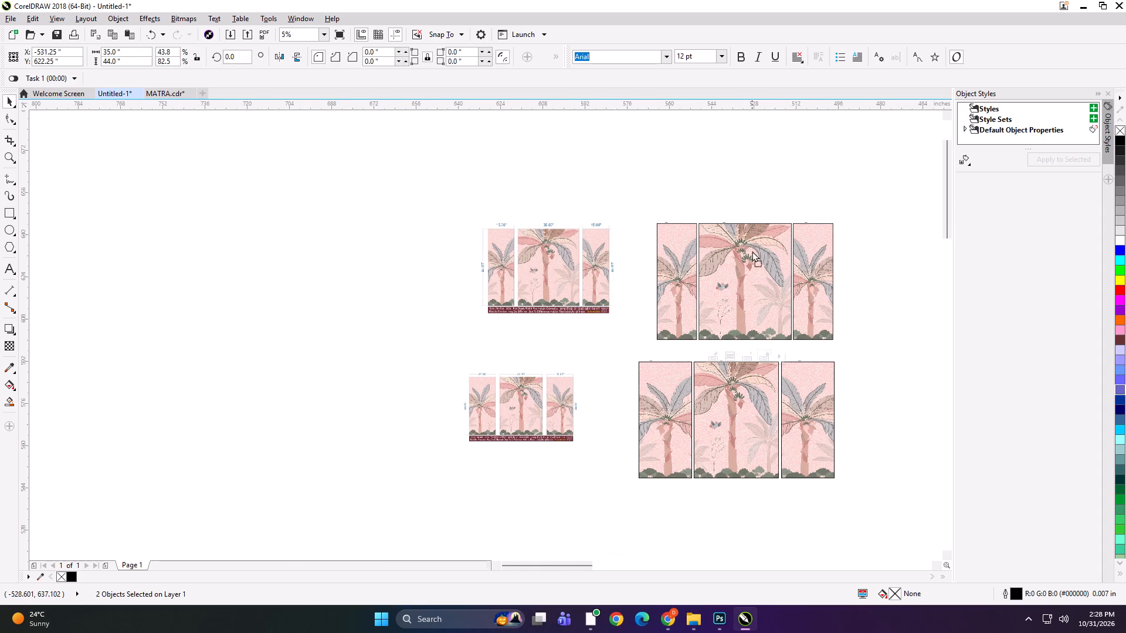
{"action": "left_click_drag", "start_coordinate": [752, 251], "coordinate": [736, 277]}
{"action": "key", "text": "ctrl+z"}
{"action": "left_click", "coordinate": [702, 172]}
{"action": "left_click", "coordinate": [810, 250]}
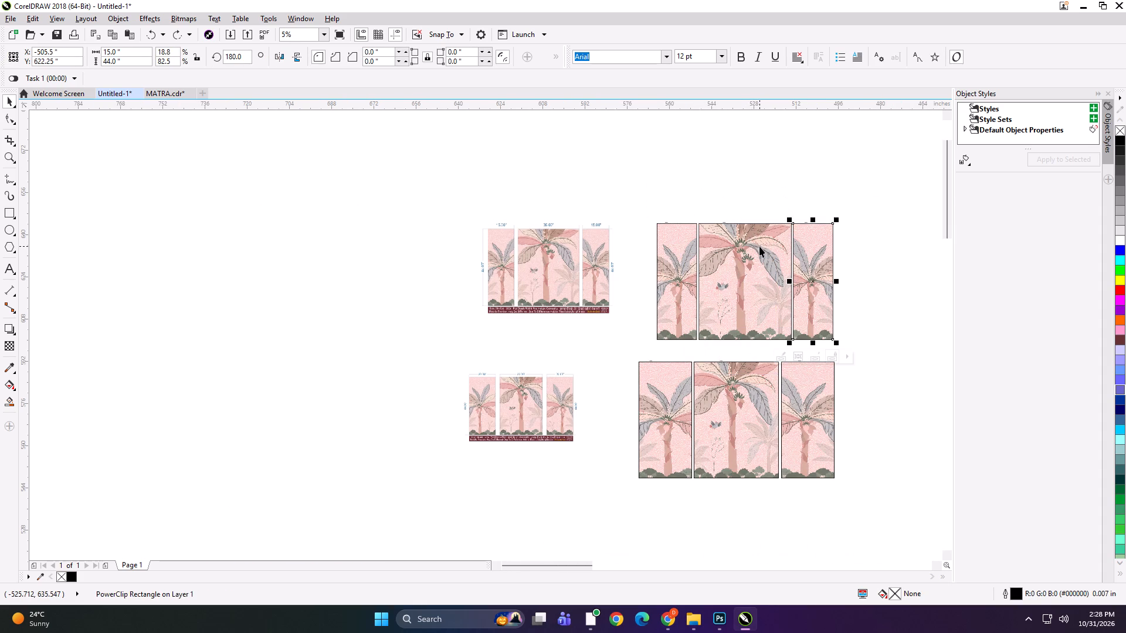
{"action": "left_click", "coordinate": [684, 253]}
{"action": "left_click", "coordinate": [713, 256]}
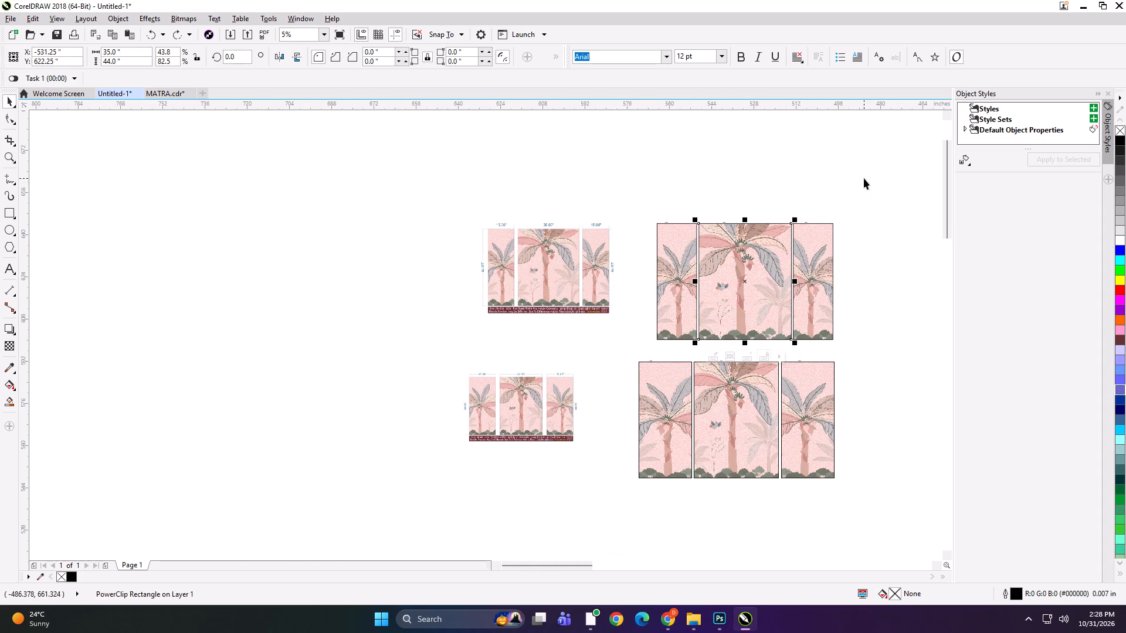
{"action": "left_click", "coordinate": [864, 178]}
Group the upper set's three panels with their size labels, and the lower set's panels with theirs as a separate group.
{"action": "left_click_drag", "start_coordinate": [896, 190], "coordinate": [652, 346]}
{"action": "key", "text": "ctrl+g"}
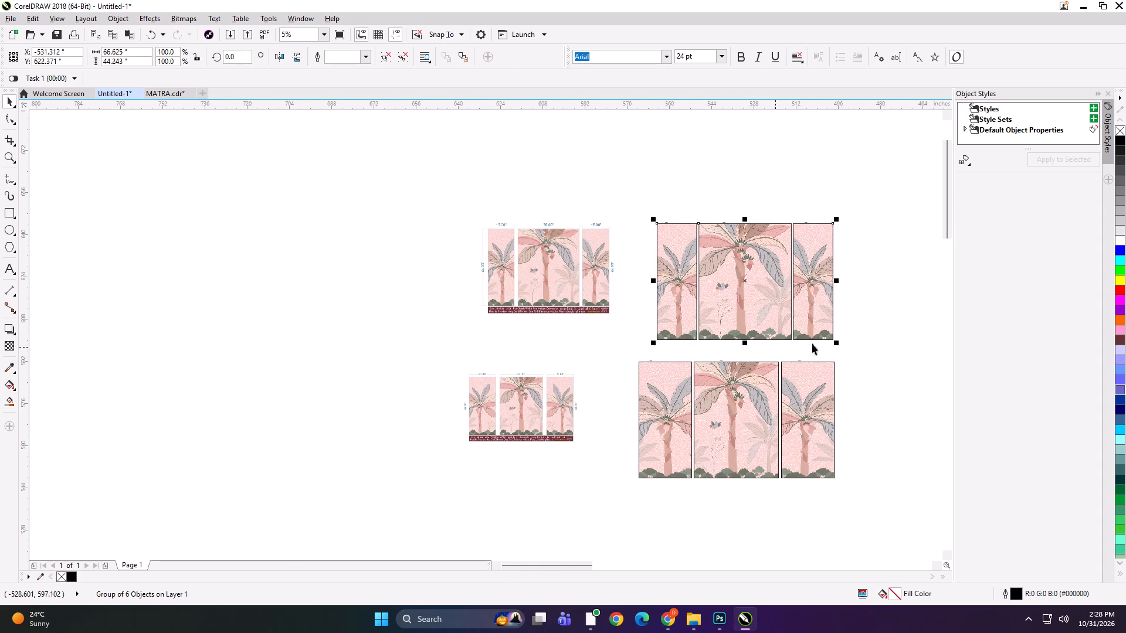
{"action": "left_click_drag", "start_coordinate": [871, 337], "coordinate": [582, 513]}
{"action": "key", "text": "ctrl+g"}
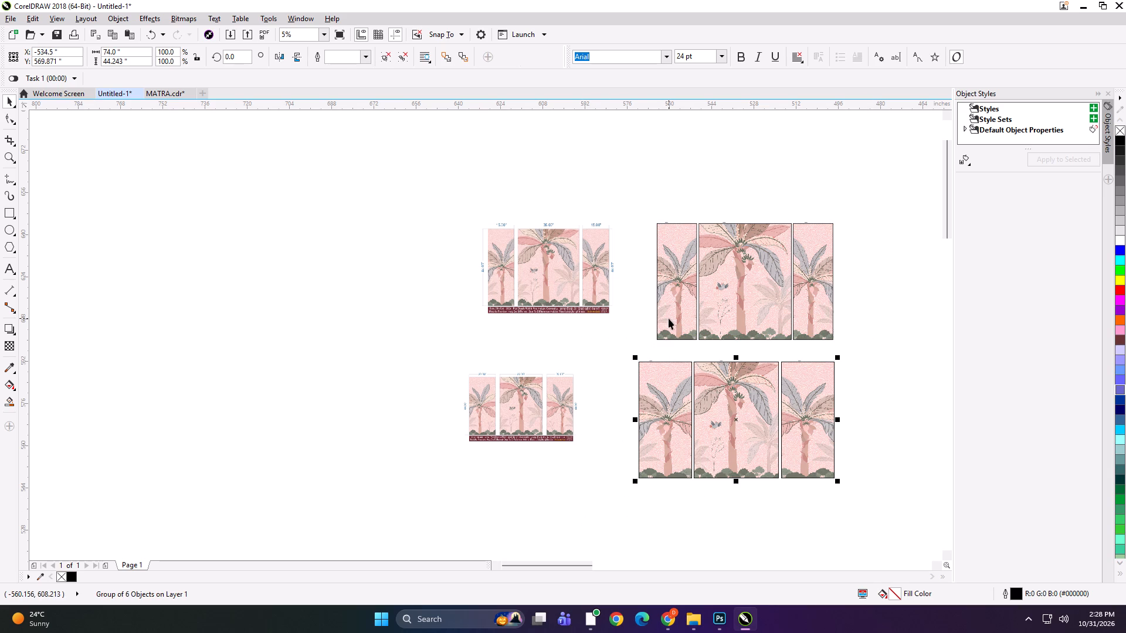
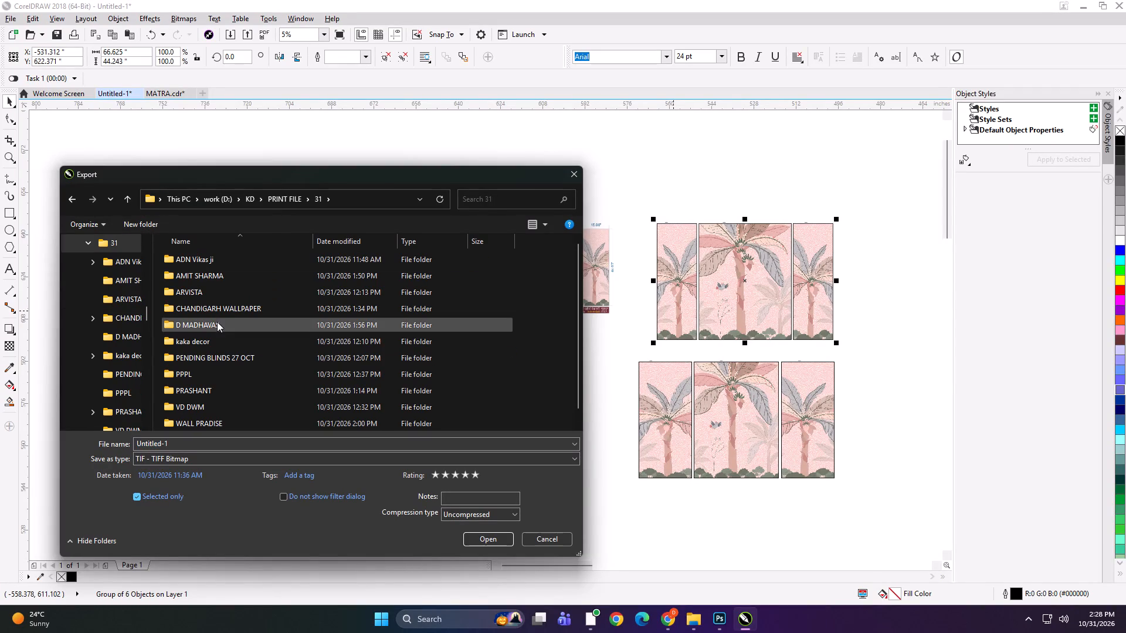
Export the upper 15/35/15 in panel group as a TIFF named 66x44 A into the Walls N Floor folder.
{"action": "scroll", "coordinate": [243, 315], "scroll_direction": "down", "scroll_amount": 2, "text": "ctrl"}
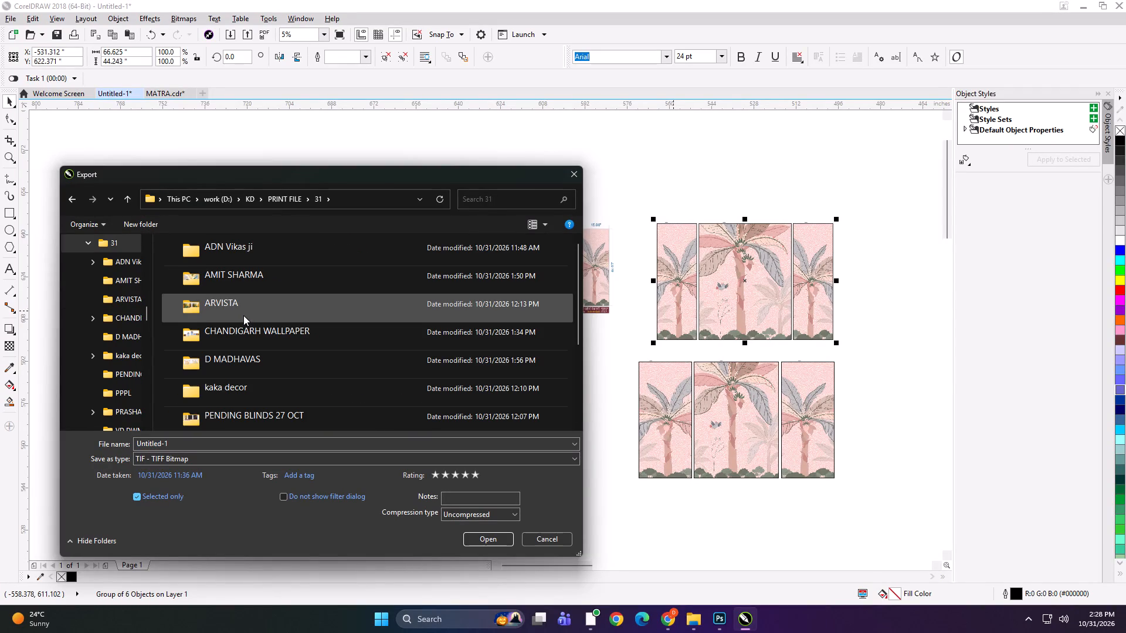
{"action": "scroll", "coordinate": [243, 315], "scroll_direction": "up", "scroll_amount": 4, "text": "ctrl"}
{"action": "double_click", "coordinate": [378, 338]}
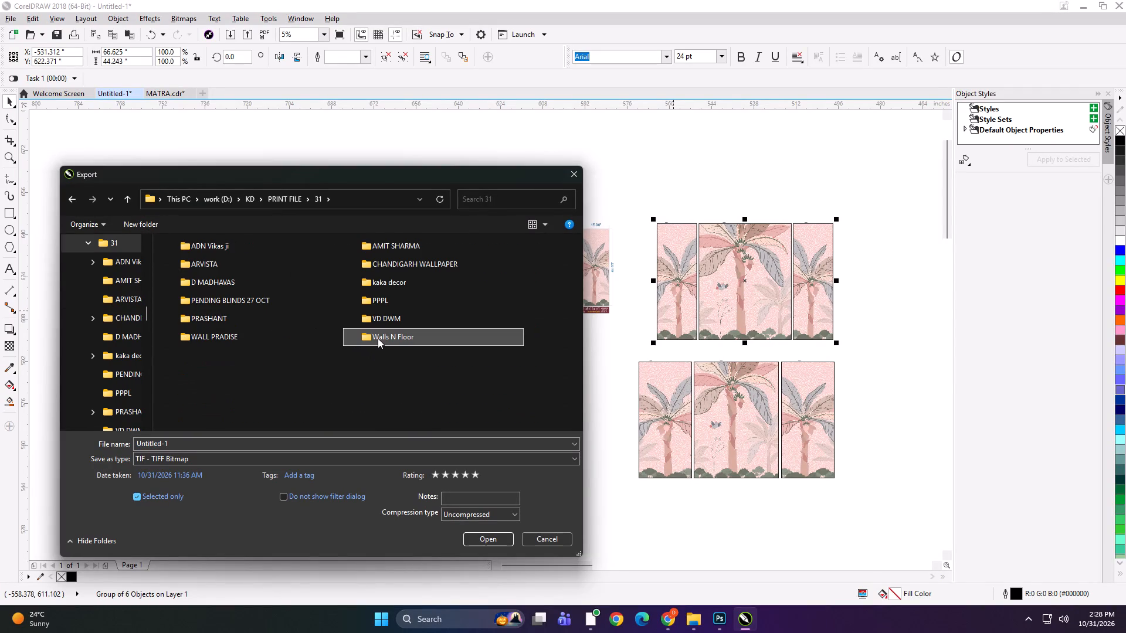
{"action": "left_click", "coordinate": [251, 446]}
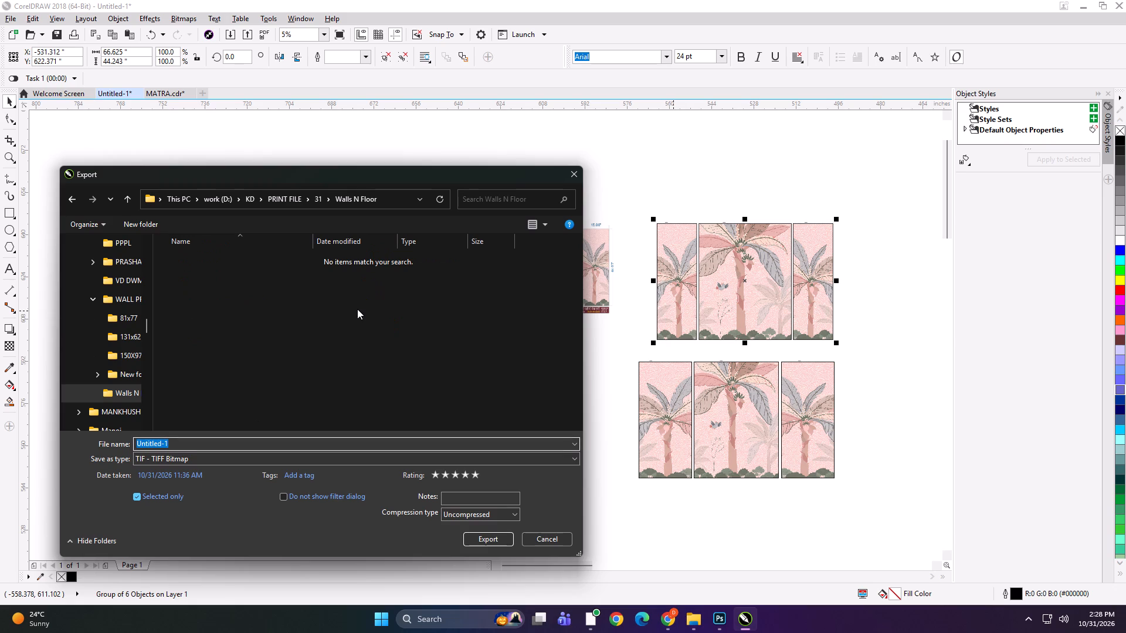
{"action": "type", "text": "66x44 A"}
{"action": "key", "text": "Return"}
{"action": "key", "text": "Return"}
Export the lower 20/32/20 in panel group as a TIFF named 74x44 B into the same folder.
{"action": "left_click", "coordinate": [701, 396]}
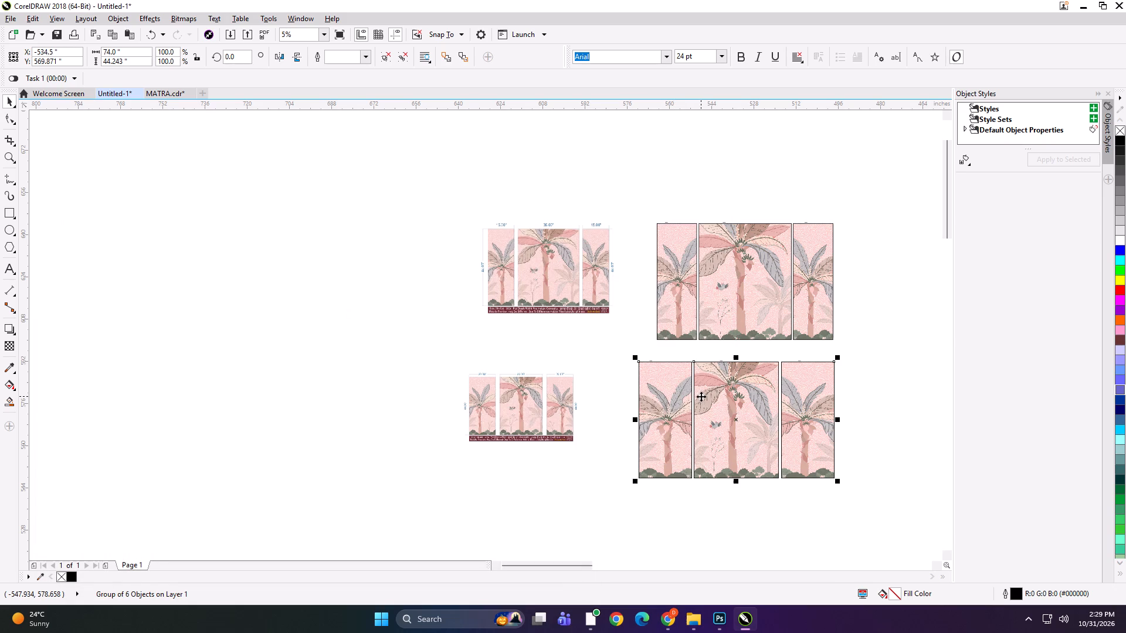
{"action": "key", "text": "ctrl+e"}
{"action": "type", "text": "70"}
{"action": "key", "text": "BackSpace"}
{"action": "type", "text": "4x44 B"}
{"action": "key", "text": "Return"}
{"action": "key", "text": "Return"}
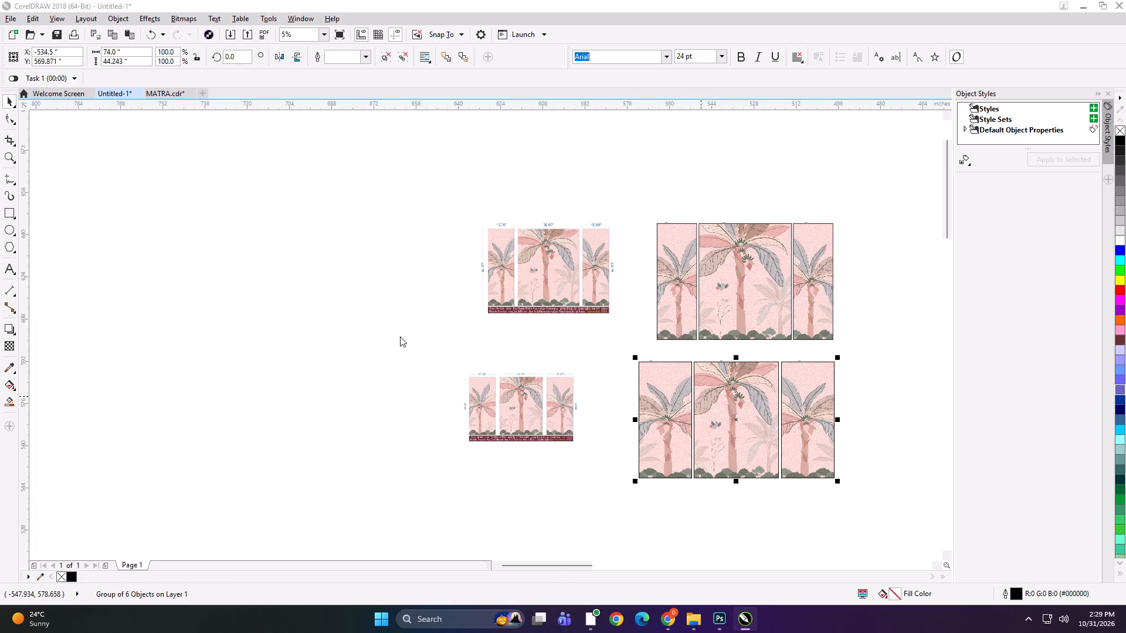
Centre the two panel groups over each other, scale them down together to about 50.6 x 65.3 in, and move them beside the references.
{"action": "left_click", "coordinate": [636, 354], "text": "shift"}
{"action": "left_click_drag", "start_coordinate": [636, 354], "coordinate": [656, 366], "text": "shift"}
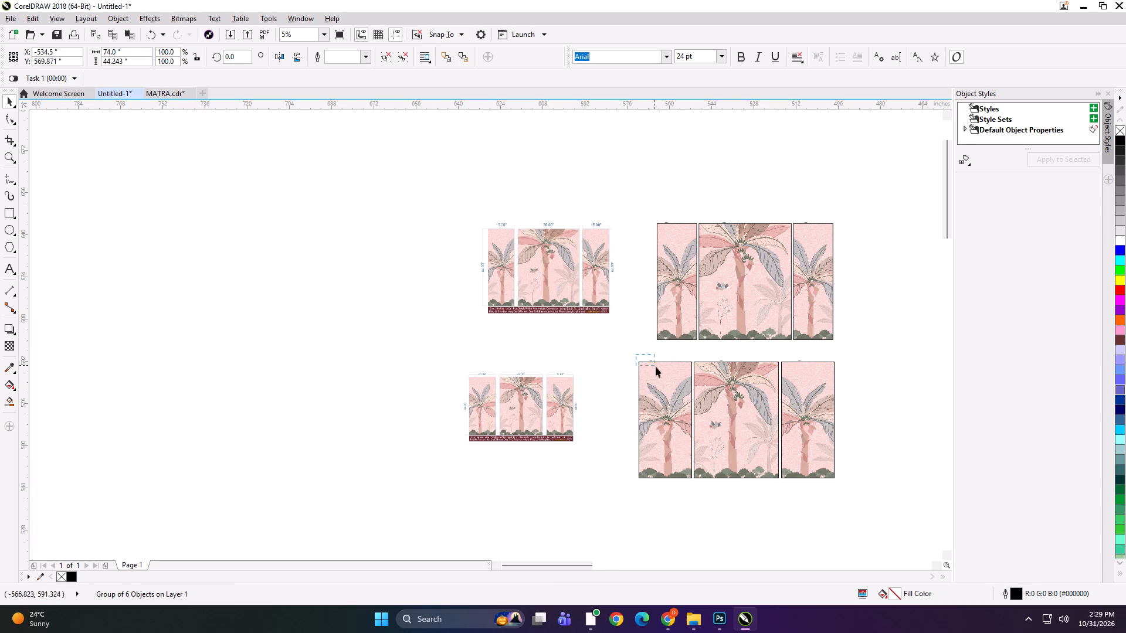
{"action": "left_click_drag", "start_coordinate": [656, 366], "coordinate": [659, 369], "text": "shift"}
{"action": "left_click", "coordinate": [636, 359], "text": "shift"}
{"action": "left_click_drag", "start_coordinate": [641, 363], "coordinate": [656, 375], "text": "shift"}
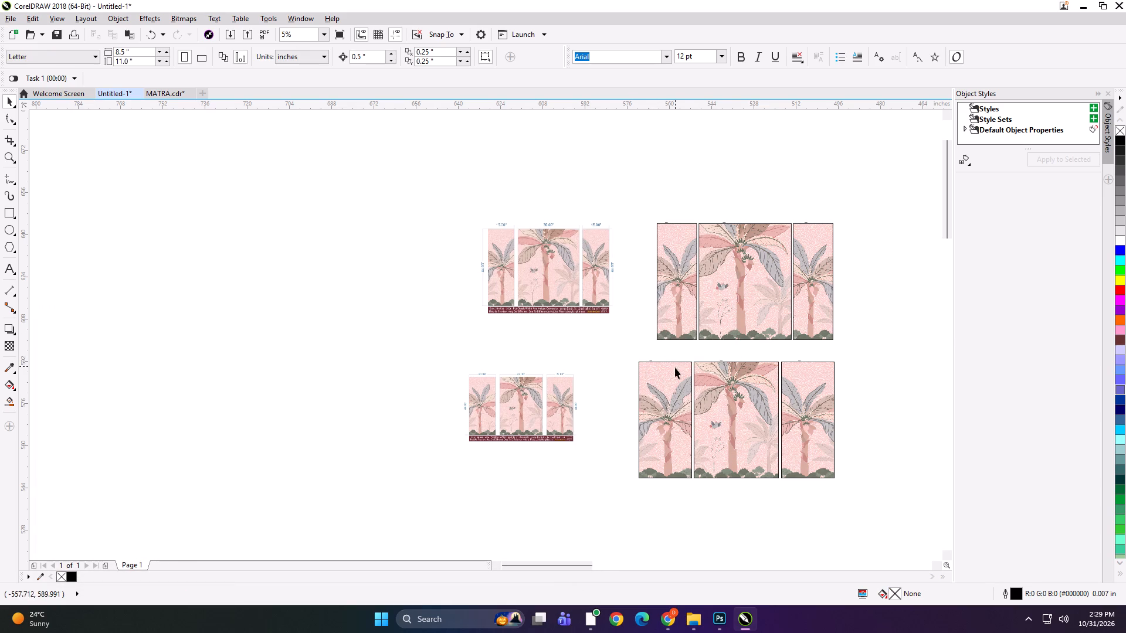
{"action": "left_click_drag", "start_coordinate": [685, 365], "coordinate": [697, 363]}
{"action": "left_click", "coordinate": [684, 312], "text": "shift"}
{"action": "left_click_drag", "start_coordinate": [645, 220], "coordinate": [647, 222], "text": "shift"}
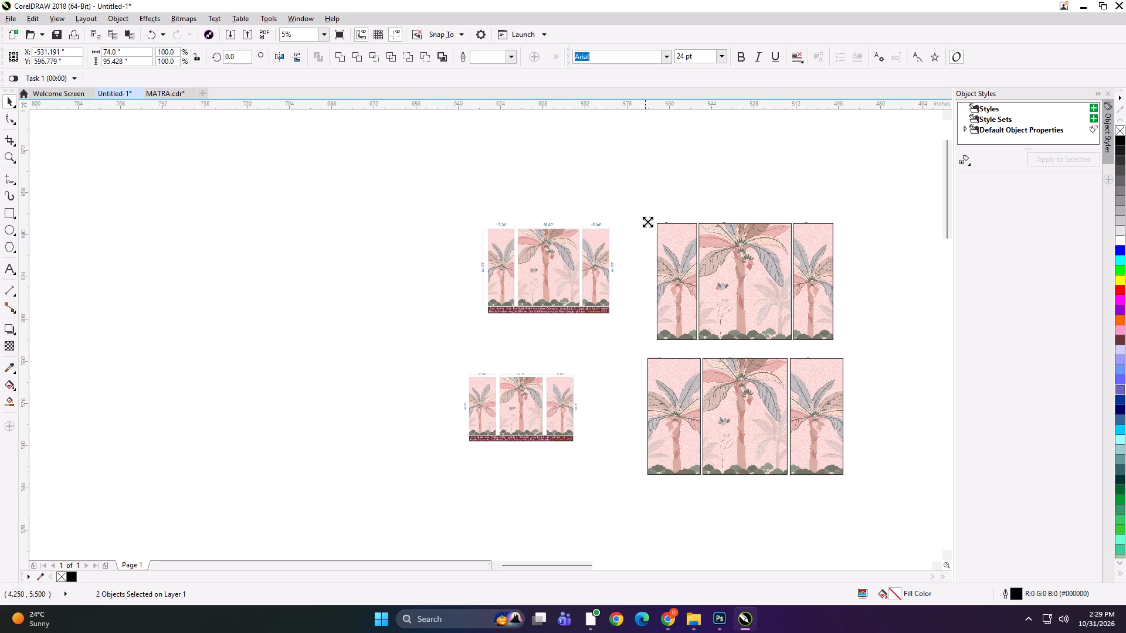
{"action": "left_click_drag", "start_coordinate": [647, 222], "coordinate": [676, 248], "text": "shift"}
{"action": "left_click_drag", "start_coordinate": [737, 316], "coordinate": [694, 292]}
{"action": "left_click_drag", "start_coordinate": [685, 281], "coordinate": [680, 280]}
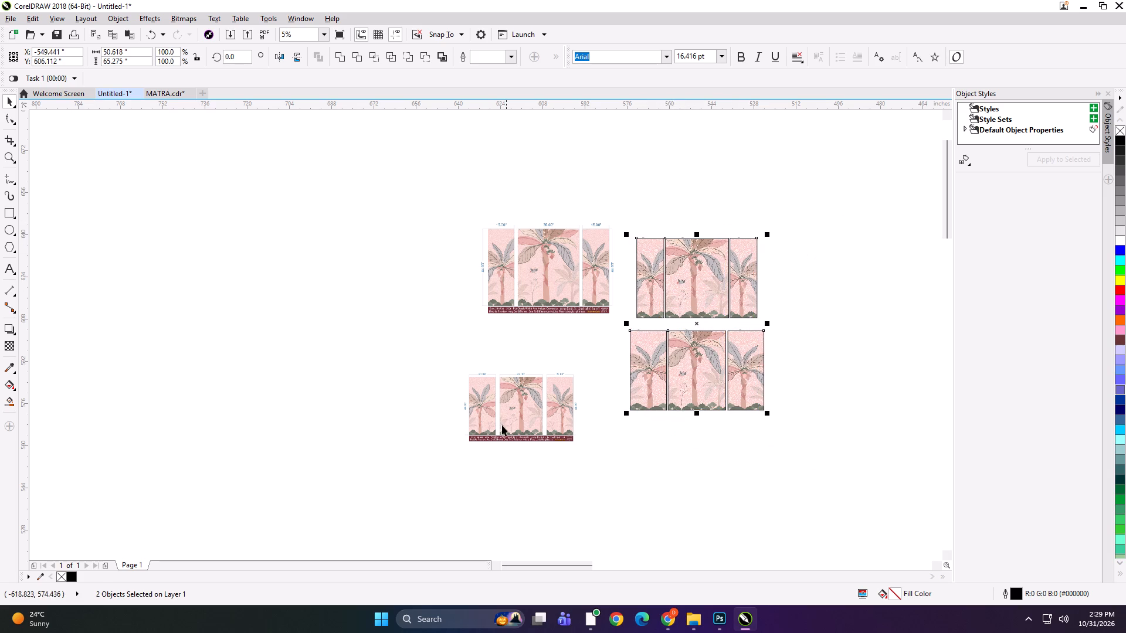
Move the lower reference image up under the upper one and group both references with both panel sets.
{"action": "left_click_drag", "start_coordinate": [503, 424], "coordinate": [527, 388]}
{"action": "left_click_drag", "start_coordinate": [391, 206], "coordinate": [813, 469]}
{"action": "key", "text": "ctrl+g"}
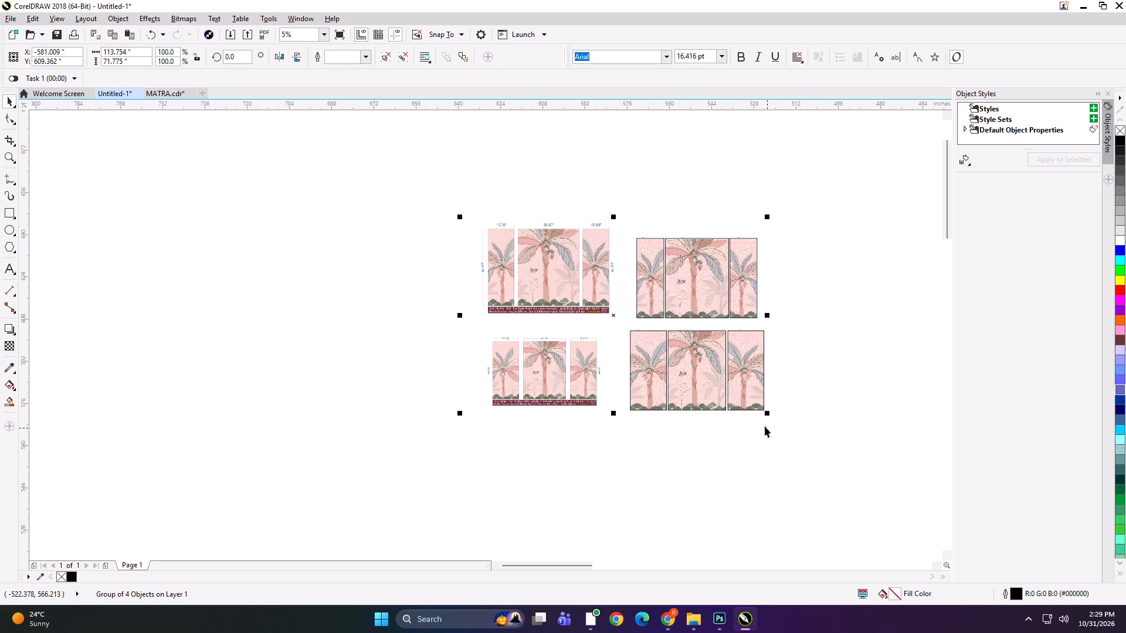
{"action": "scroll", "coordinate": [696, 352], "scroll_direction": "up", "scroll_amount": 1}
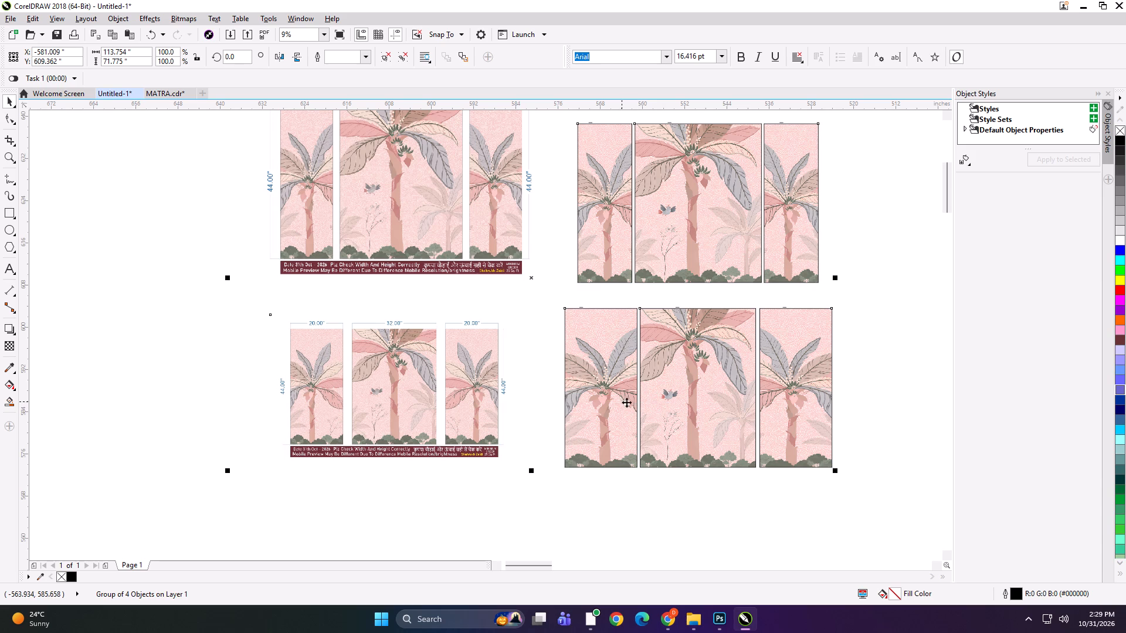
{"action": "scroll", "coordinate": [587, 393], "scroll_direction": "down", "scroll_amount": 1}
Undo the overall grouping, moves and scaling, going back until the lower set's panels and size labels are ungrouped.
{"action": "key", "text": "ctrl+z"}
{"action": "key", "text": "ctrl+z"}
{"action": "key", "text": "ctrl+z"}
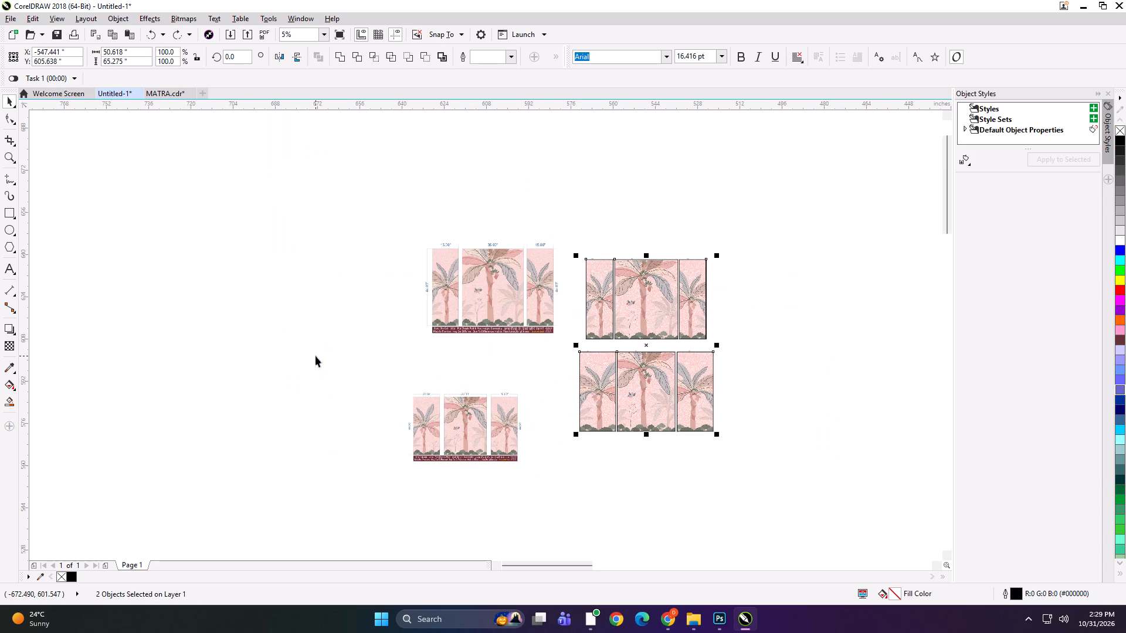
{"action": "key", "text": "ctrl+z"}
{"action": "key", "text": "ctrl+z"}
{"action": "key", "text": "ctrl+z"}
{"action": "key", "text": "ctrl+z"}
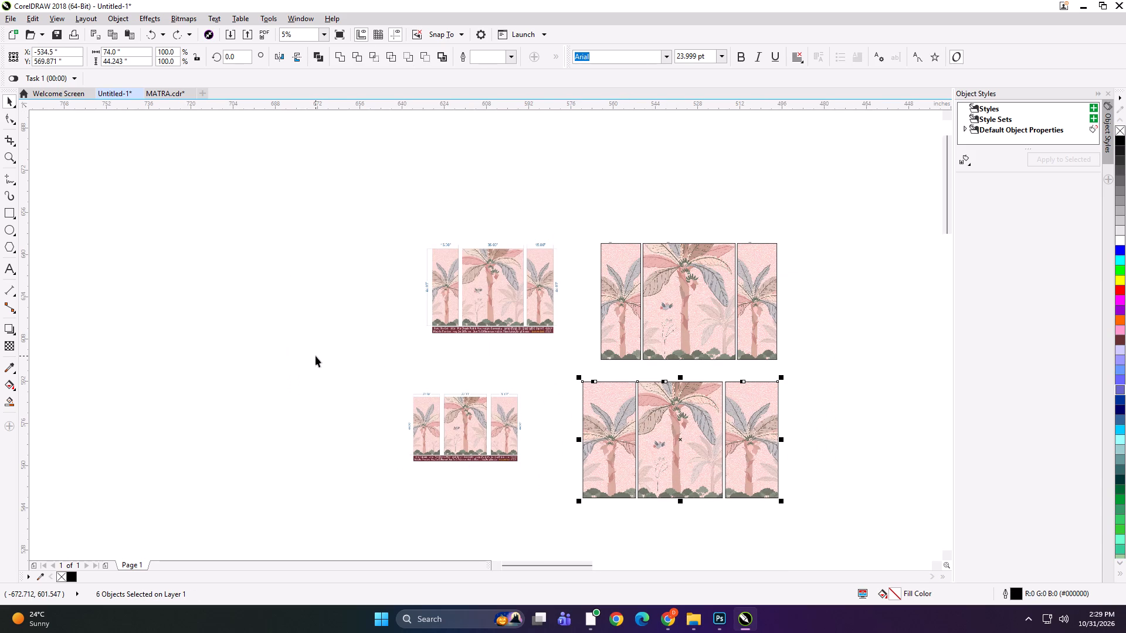
{"action": "key", "text": "ctrl+u"}
{"action": "key", "text": "ctrl+u"}
{"action": "key", "text": "ctrl+u"}
{"action": "key", "text": "ctrl+u"}
{"action": "left_click", "coordinate": [810, 413]}
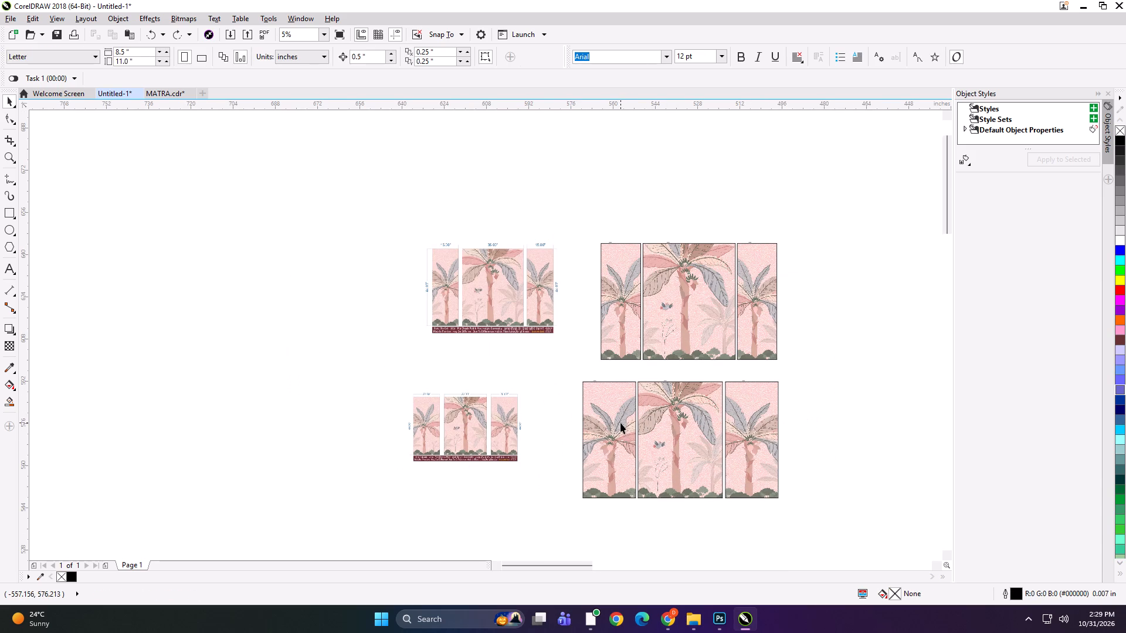
Narrow the palm artwork inside the lower set's left panel to 64 in wide, keeping its 44 in height.
{"action": "left_click", "coordinate": [620, 423], "text": "alt"}
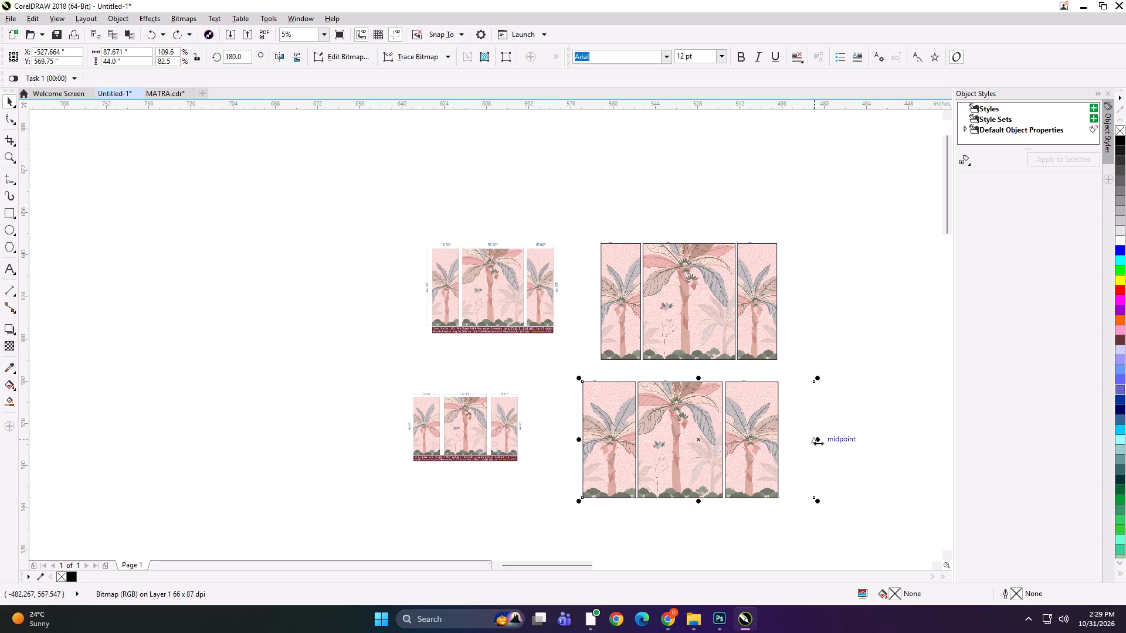
{"action": "left_click_drag", "start_coordinate": [818, 443], "coordinate": [803, 444]}
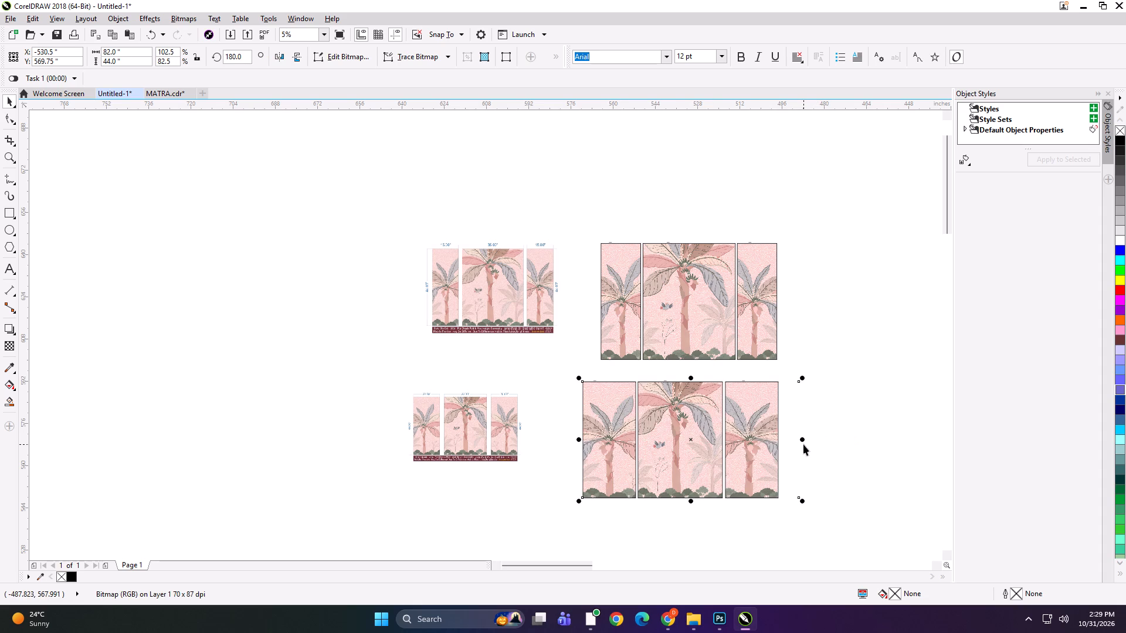
{"action": "left_click_drag", "start_coordinate": [801, 441], "coordinate": [778, 443]}
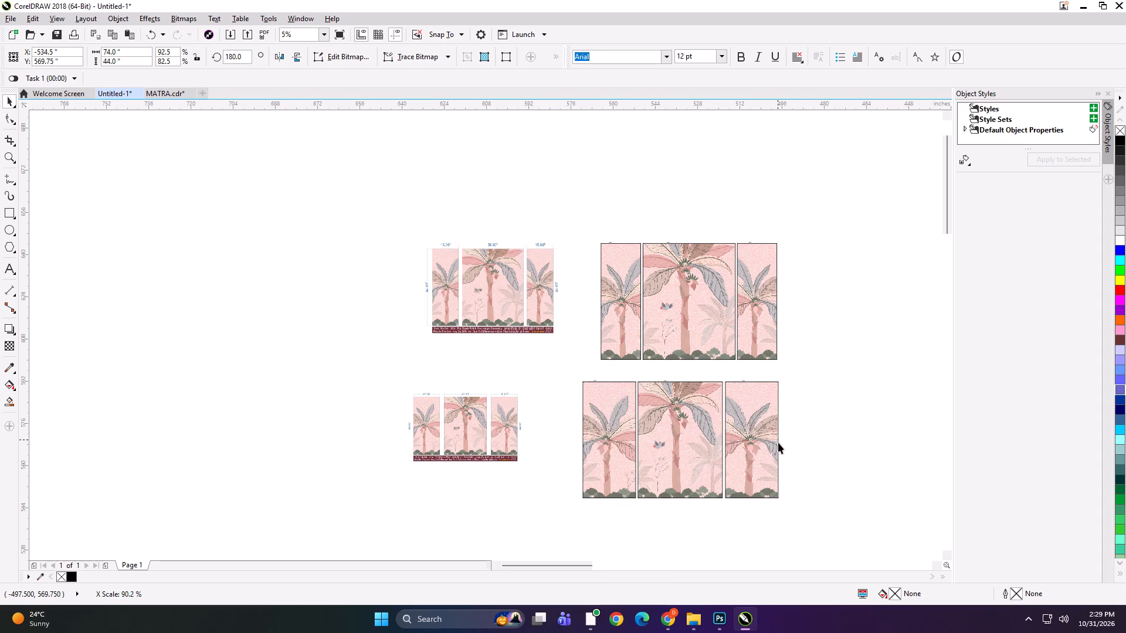
{"action": "scroll", "coordinate": [690, 527], "scroll_direction": "up", "scroll_amount": 1}
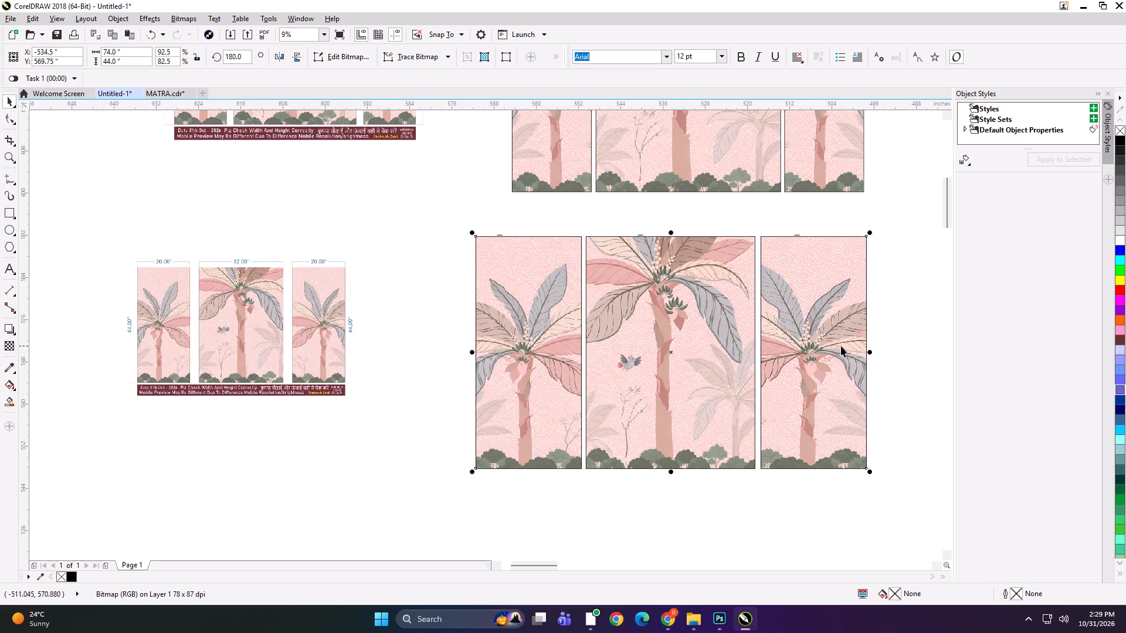
{"action": "left_click_drag", "start_coordinate": [873, 353], "coordinate": [842, 354]}
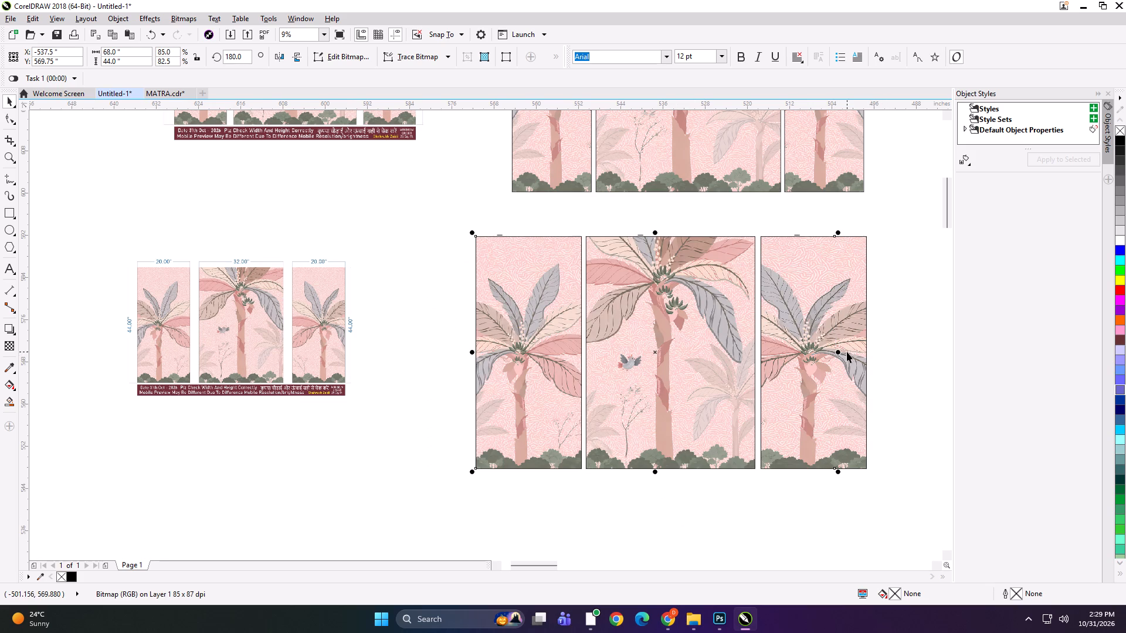
{"action": "left_click_drag", "start_coordinate": [841, 353], "coordinate": [825, 354]}
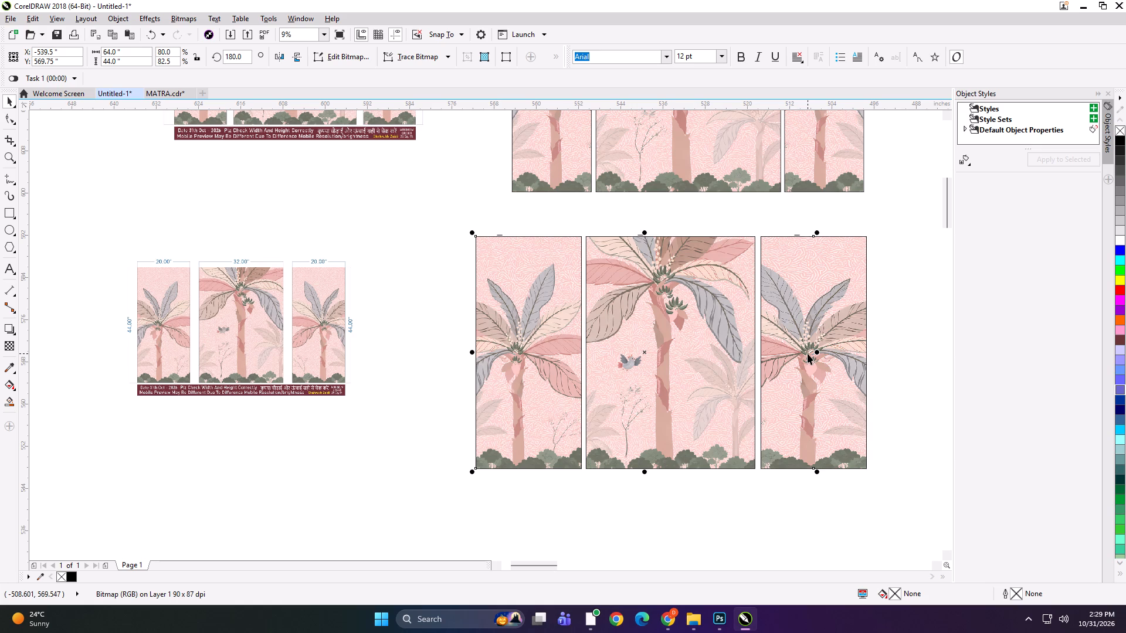
{"action": "left_click", "coordinate": [908, 361]}
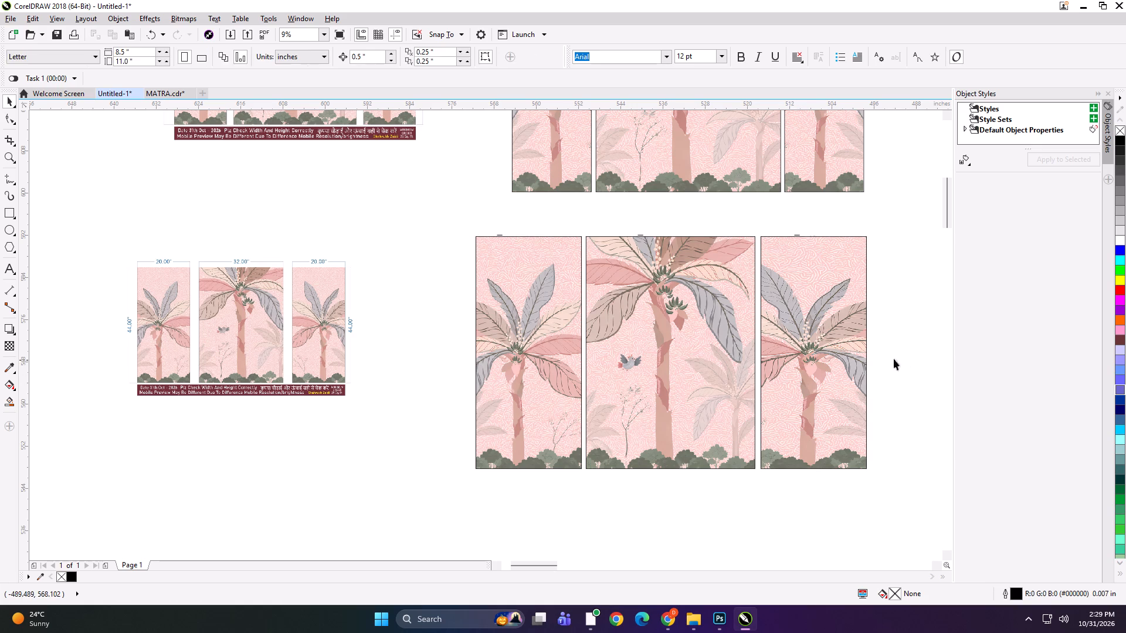
Duplicate the lower set's left panel, align the copy exactly over the right panel, and mirror it horizontally.
{"action": "left_click", "coordinate": [837, 345]}
{"action": "left_click", "coordinate": [565, 342]}
{"action": "key", "text": "plus"}
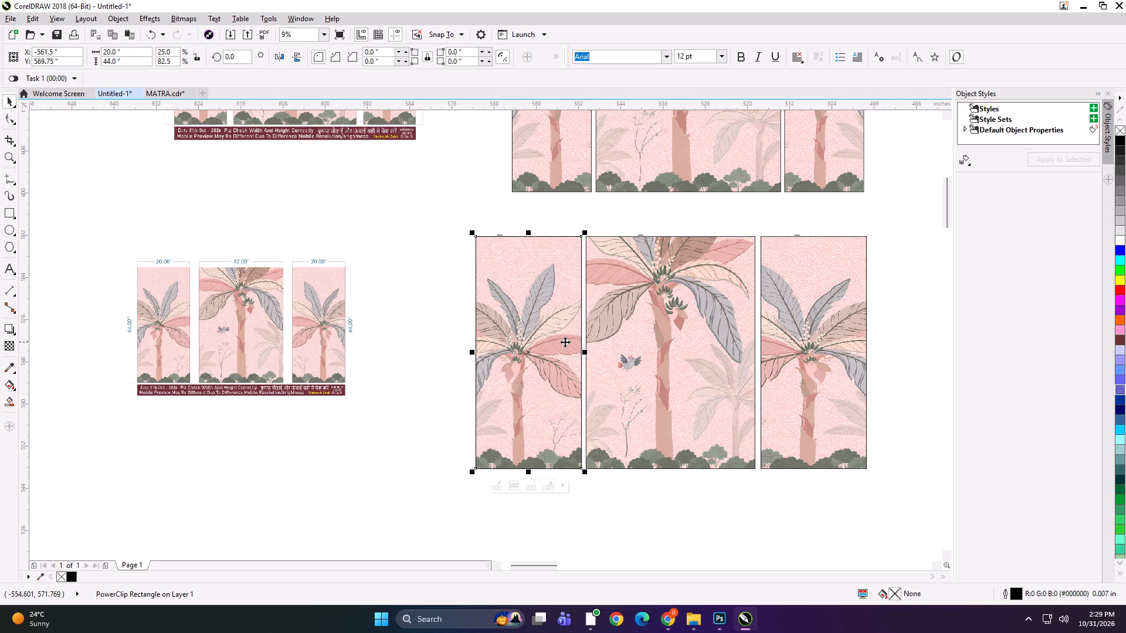
{"action": "left_click", "coordinate": [781, 321], "text": "shift"}
{"action": "type", "text": "TR"}
{"action": "left_click", "coordinate": [873, 325]}
{"action": "left_click", "coordinate": [819, 325]}
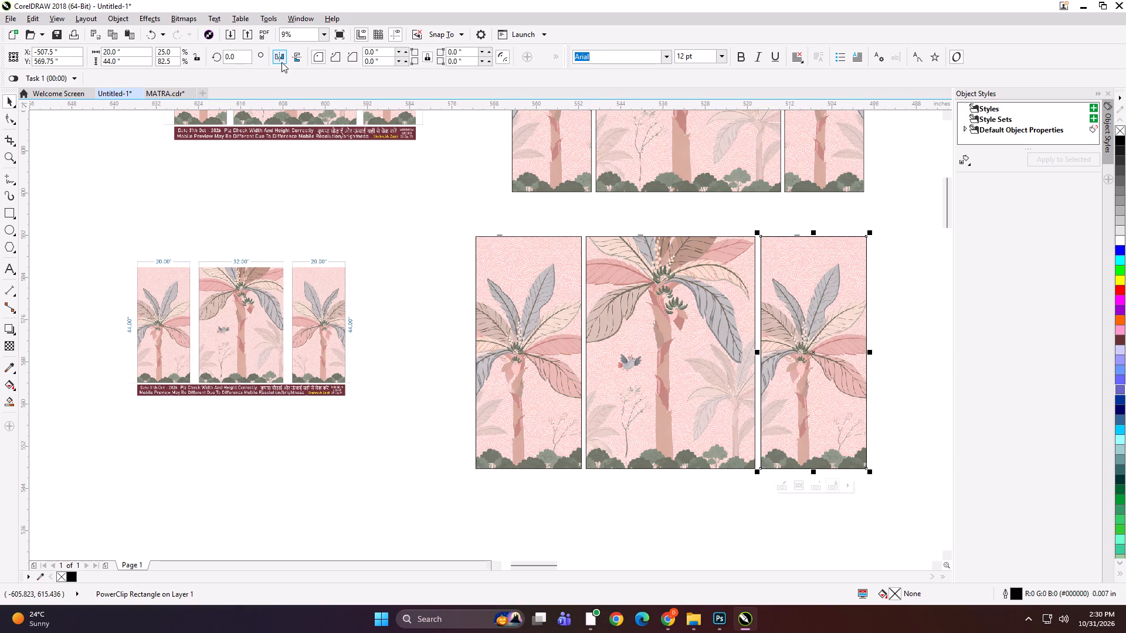
{"action": "left_click", "coordinate": [281, 62]}
{"action": "left_click", "coordinate": [611, 220]}
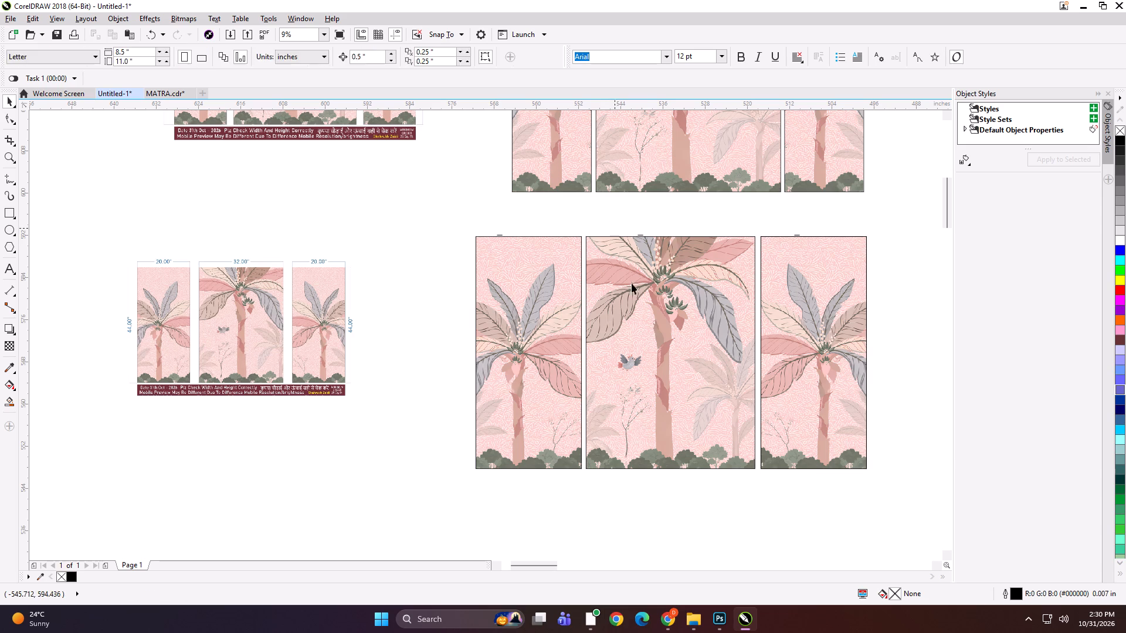
Widen the palm artwork inside the lower set's 32 in centre panel to about 64.9 in, keeping its 44 in height.
{"action": "left_click", "coordinate": [646, 324], "text": "alt"}
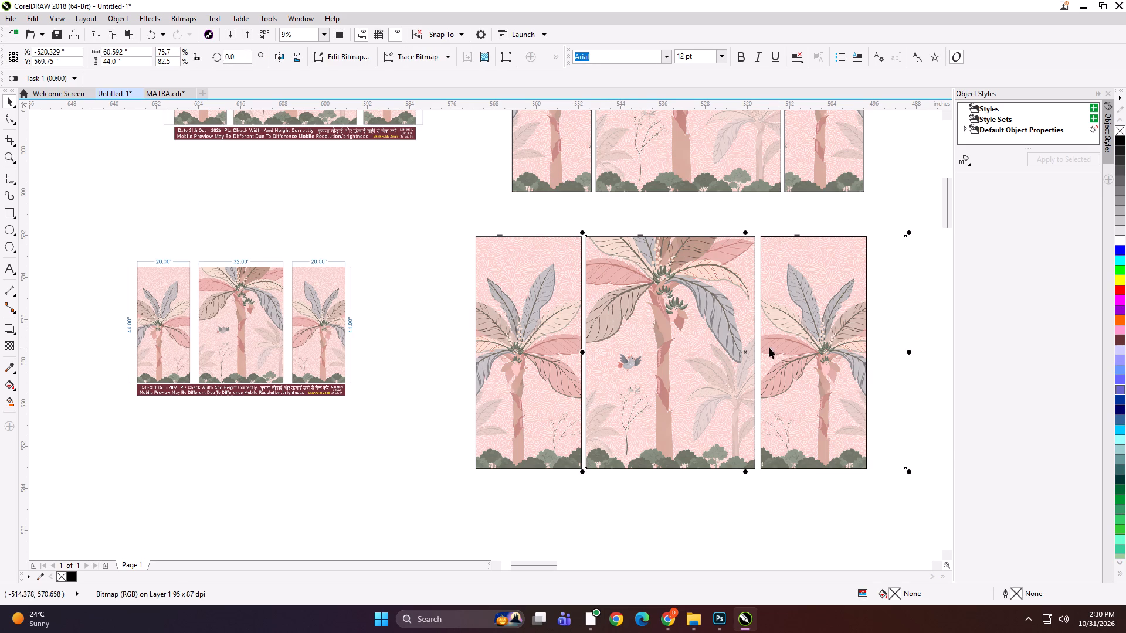
{"action": "scroll", "coordinate": [555, 345], "scroll_direction": "down", "scroll_amount": 1}
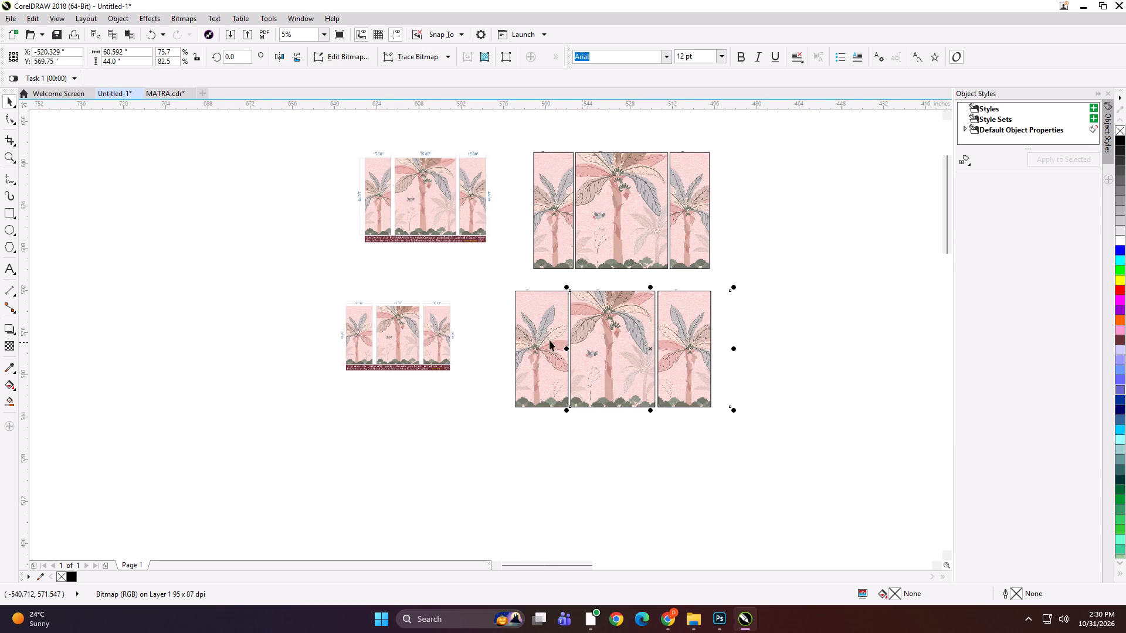
{"action": "scroll", "coordinate": [536, 340], "scroll_direction": "up", "scroll_amount": 1}
{"action": "scroll", "coordinate": [445, 277], "scroll_direction": "down", "scroll_amount": 1}
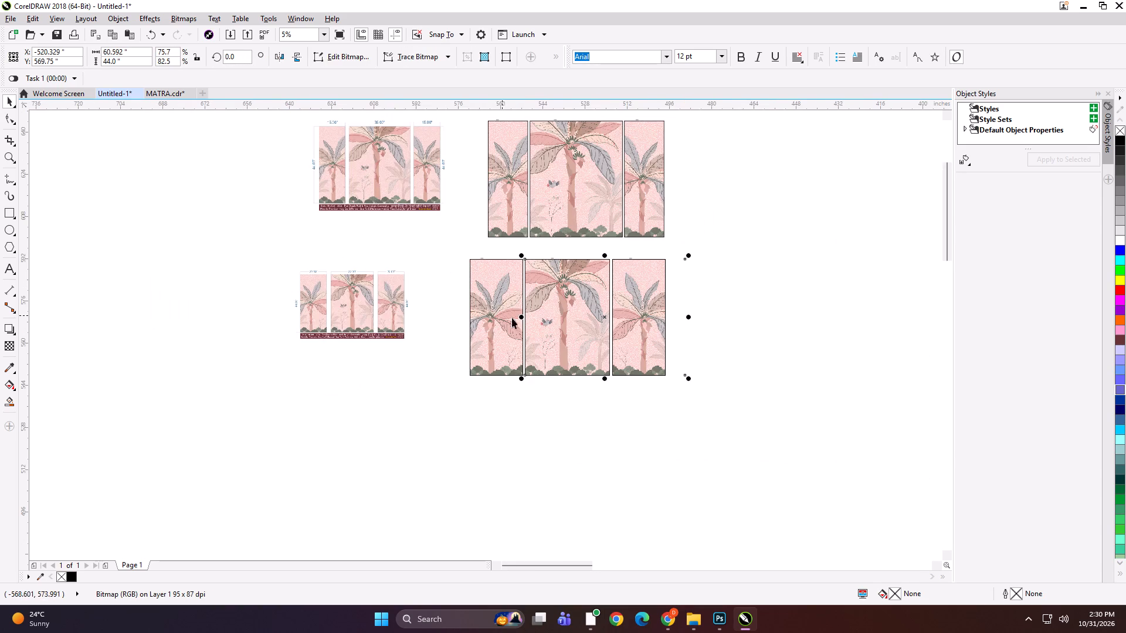
{"action": "scroll", "coordinate": [586, 322], "scroll_direction": "up", "scroll_amount": 1}
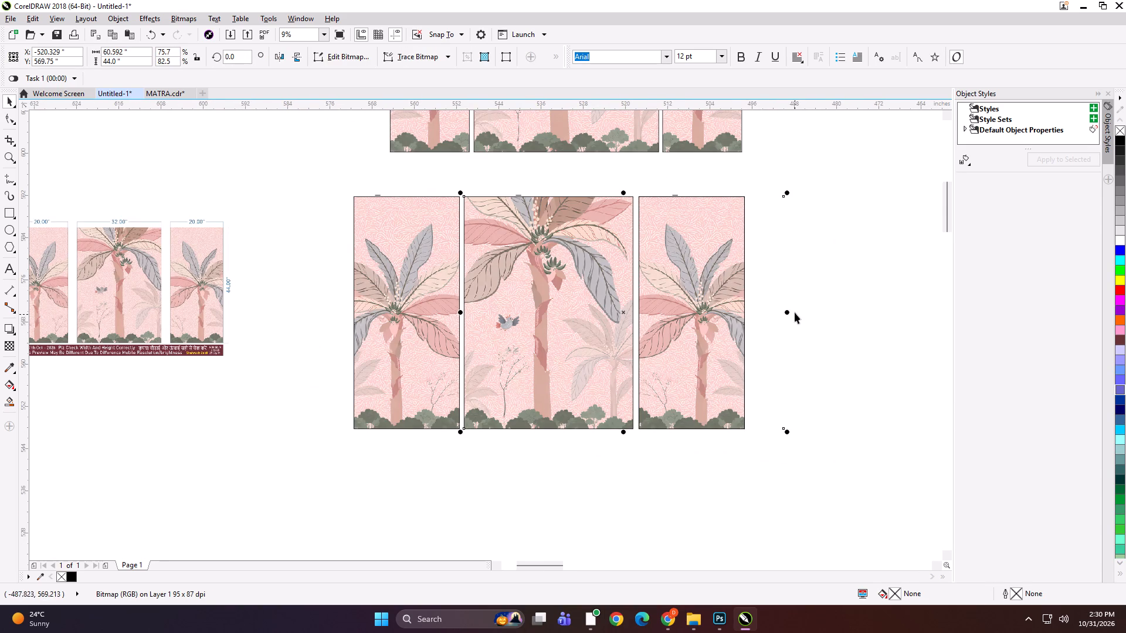
{"action": "double_click", "coordinate": [791, 314]}
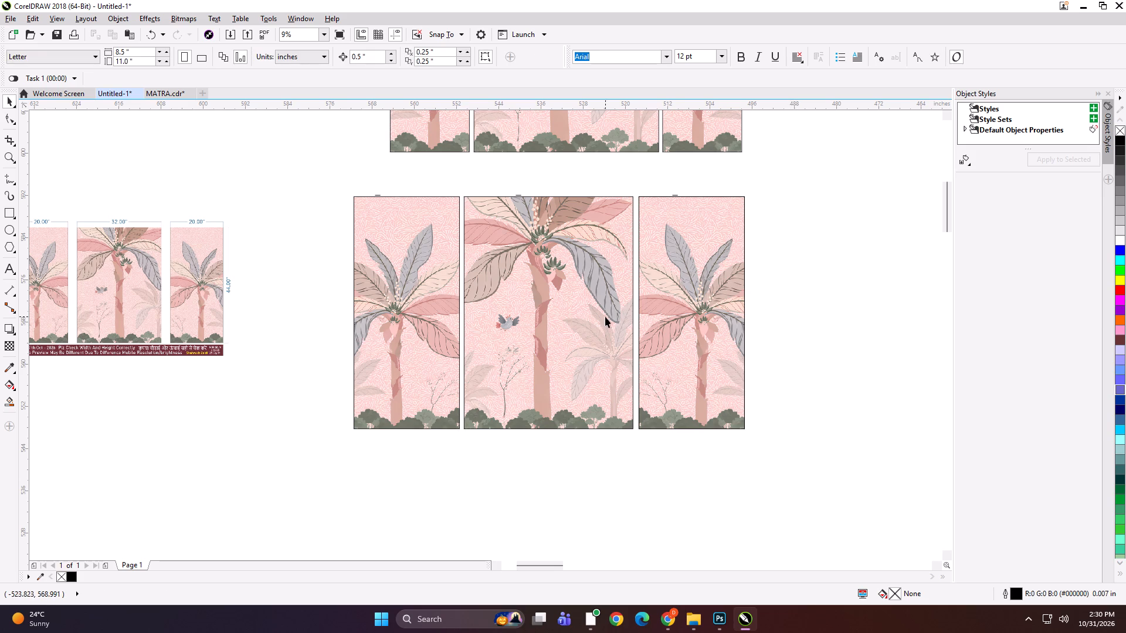
{"action": "left_click", "coordinate": [608, 321], "text": "alt"}
{"action": "left_click", "coordinate": [787, 315]}
{"action": "left_click_drag", "start_coordinate": [788, 314], "coordinate": [796, 313]}
{"action": "key", "text": "ctrl+z"}
{"action": "left_click_drag", "start_coordinate": [788, 314], "coordinate": [796, 314]}
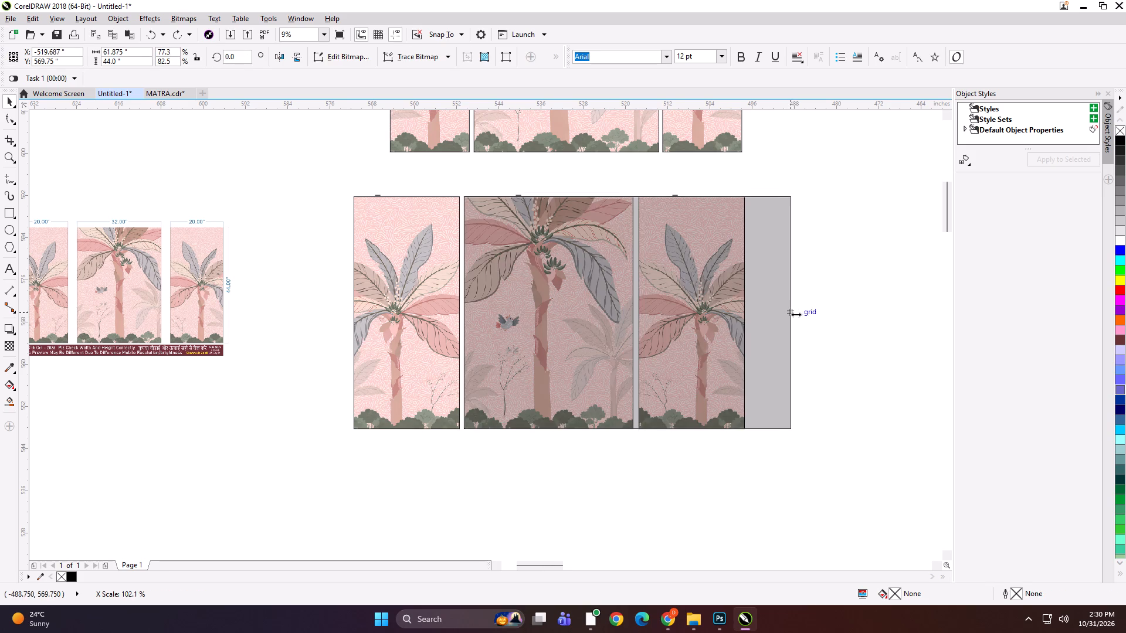
{"action": "left_click_drag", "start_coordinate": [796, 314], "coordinate": [802, 314]}
{"action": "left_click_drag", "start_coordinate": [802, 314], "coordinate": [804, 314]}
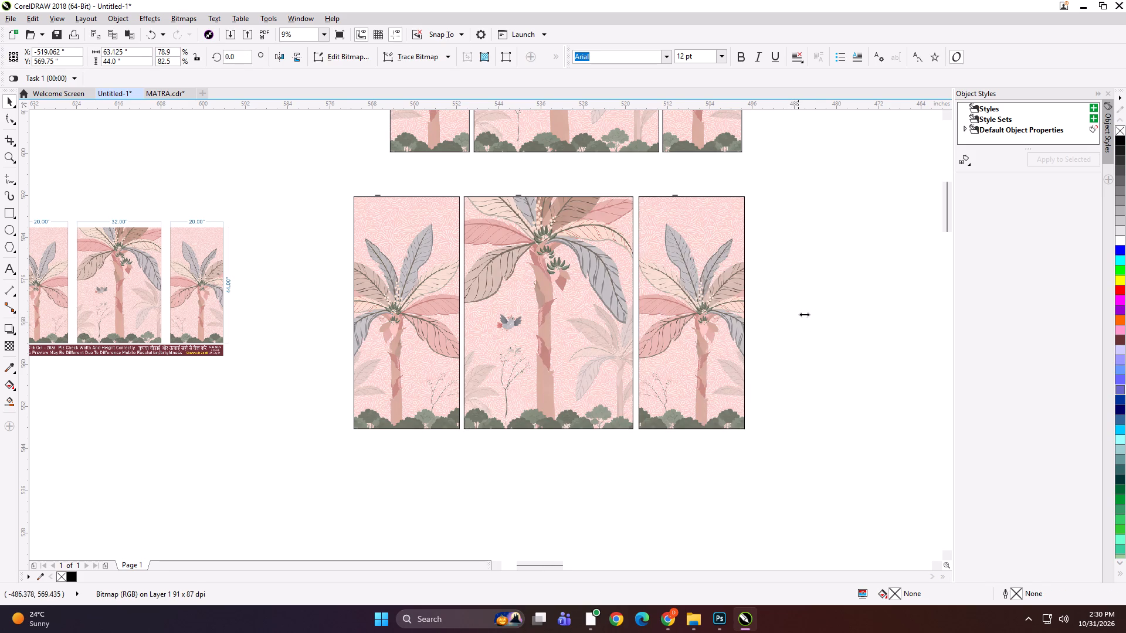
{"action": "left_click_drag", "start_coordinate": [804, 314], "coordinate": [811, 315]}
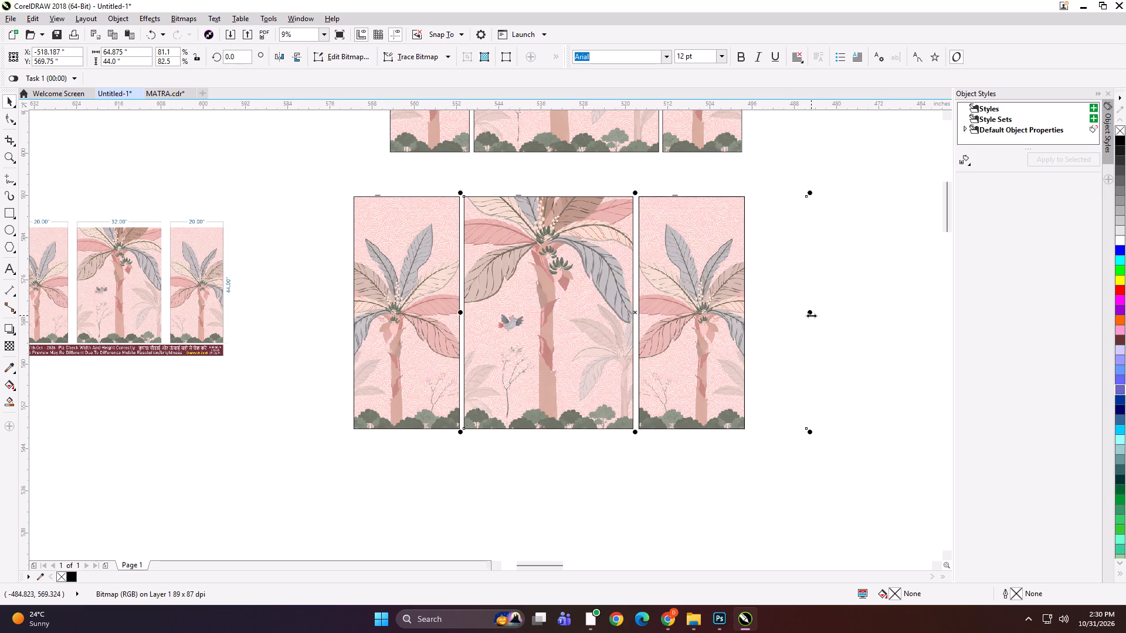
{"action": "left_click", "coordinate": [832, 335]}
Group the lower set's panels with their size labels and export the selection as a TIFF, replacing the existing file 74x44 B.
{"action": "scroll", "coordinate": [808, 332], "scroll_direction": "down", "scroll_amount": 1}
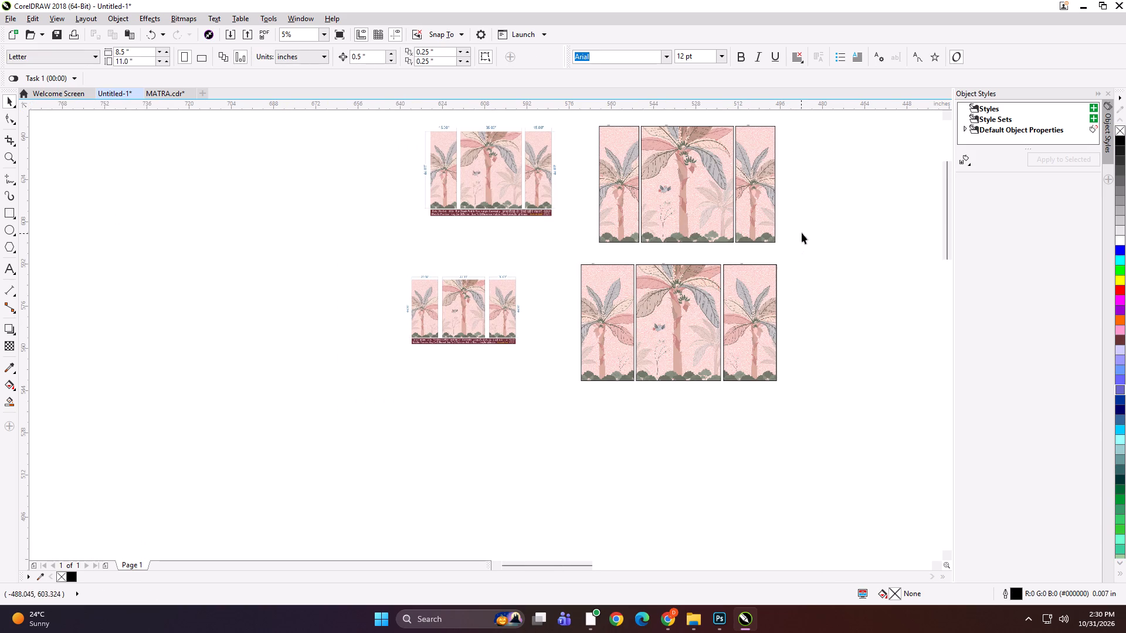
{"action": "left_click", "coordinate": [818, 224]}
{"action": "left_click_drag", "start_coordinate": [818, 224], "coordinate": [545, 441]}
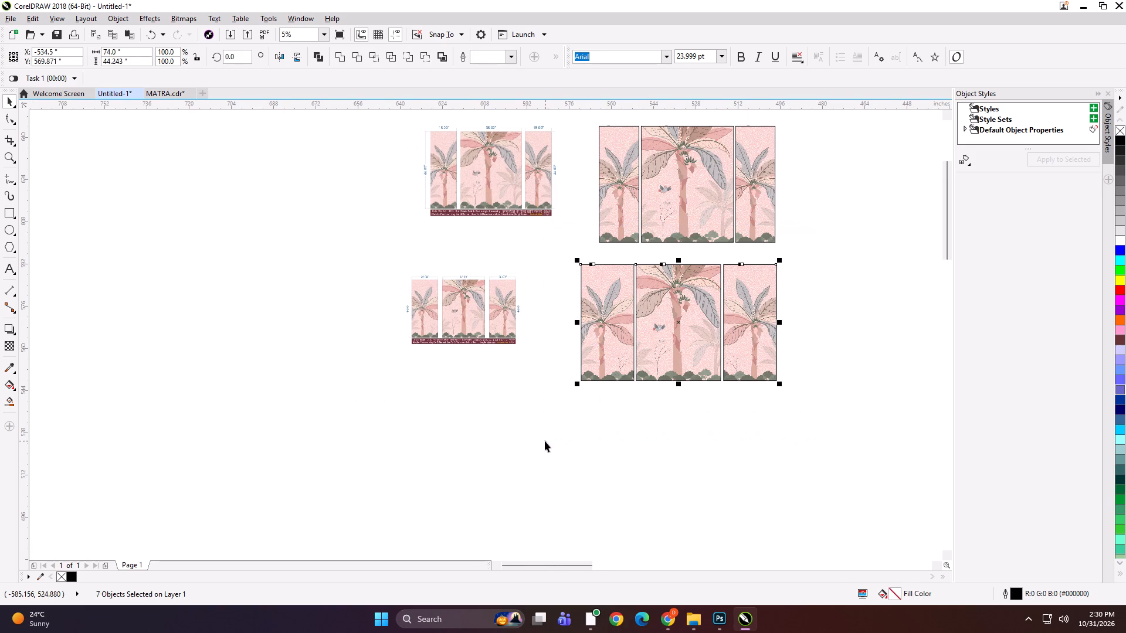
{"action": "key", "text": "ctrl+g"}
{"action": "key", "text": "ctrl+e"}
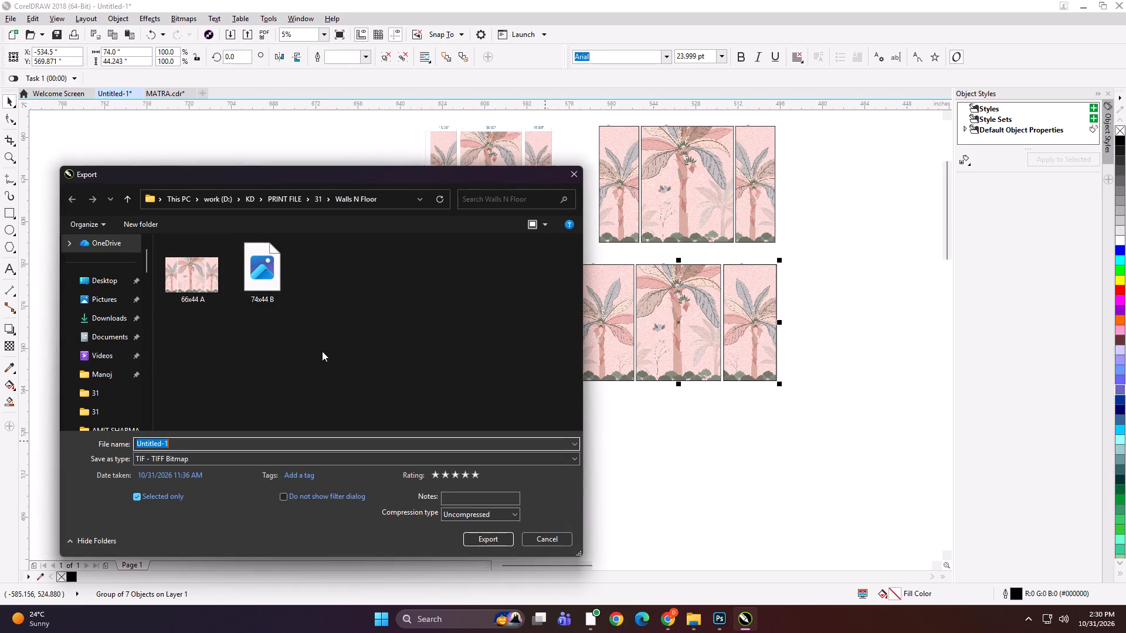
{"action": "left_click", "coordinate": [274, 274]}
{"action": "left_click", "coordinate": [479, 540]}
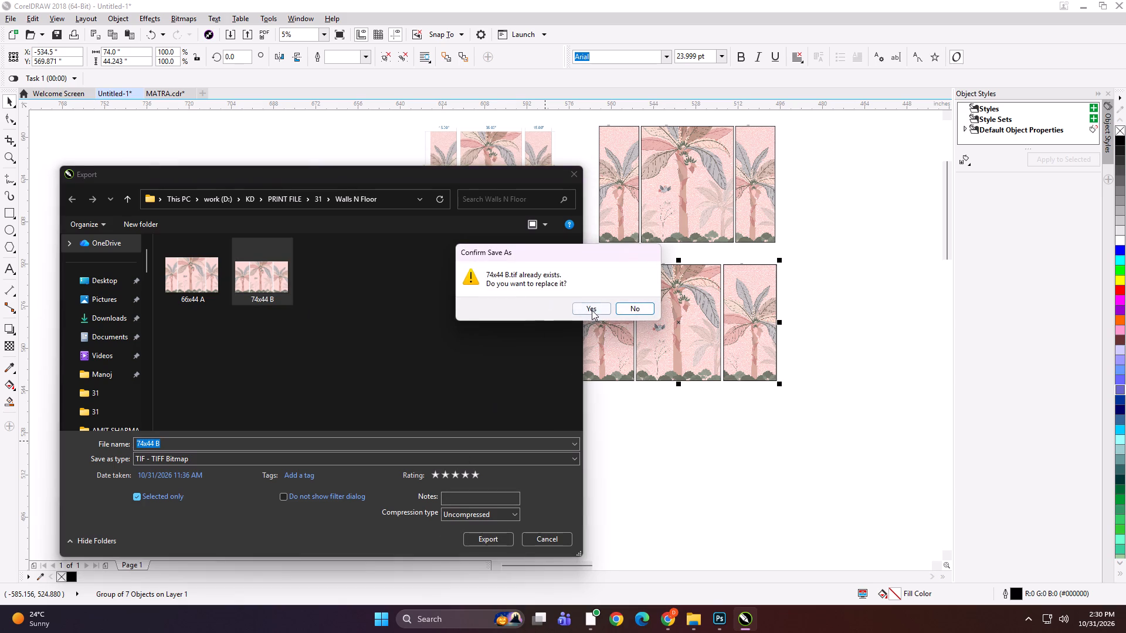
{"action": "left_click", "coordinate": [592, 310]}
{"action": "double_click", "coordinate": [595, 447]}
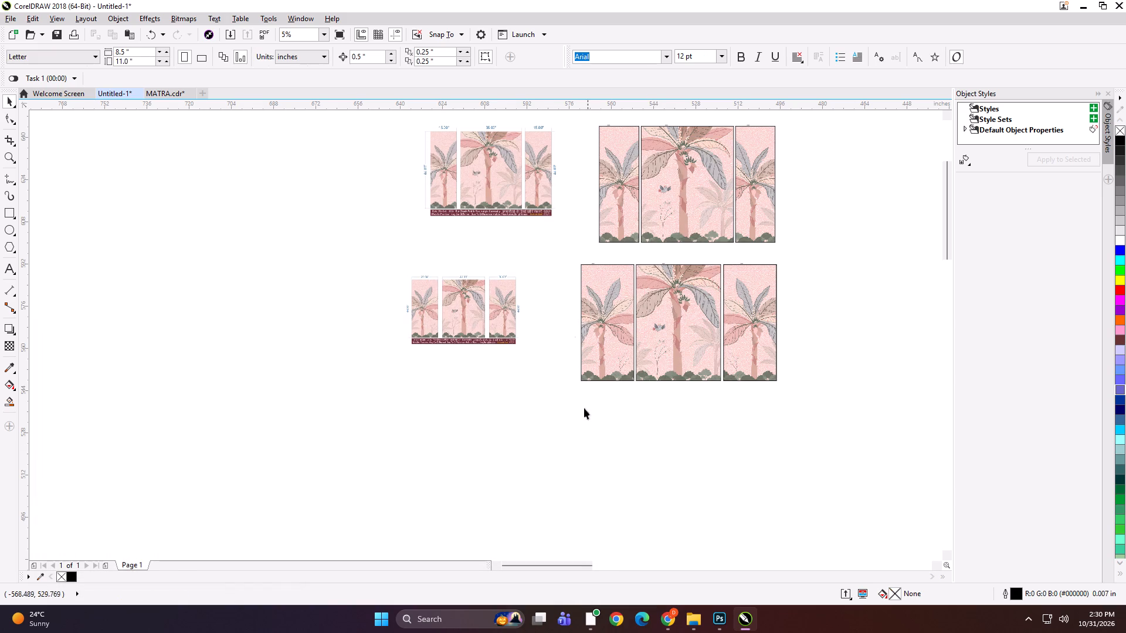
Enlarge the lower palm preview image to about 63.7 in wide and move the upper preview into line above it.
{"action": "scroll", "coordinate": [602, 166], "scroll_direction": "up", "scroll_amount": 1}
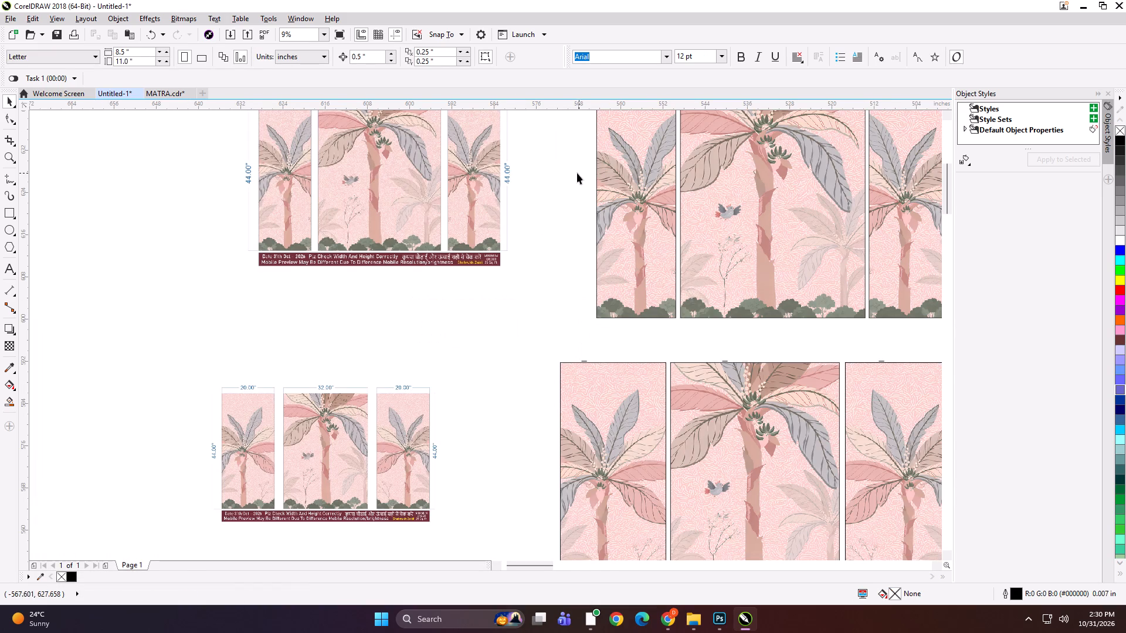
{"action": "scroll", "coordinate": [520, 177], "scroll_direction": "down", "scroll_amount": 1}
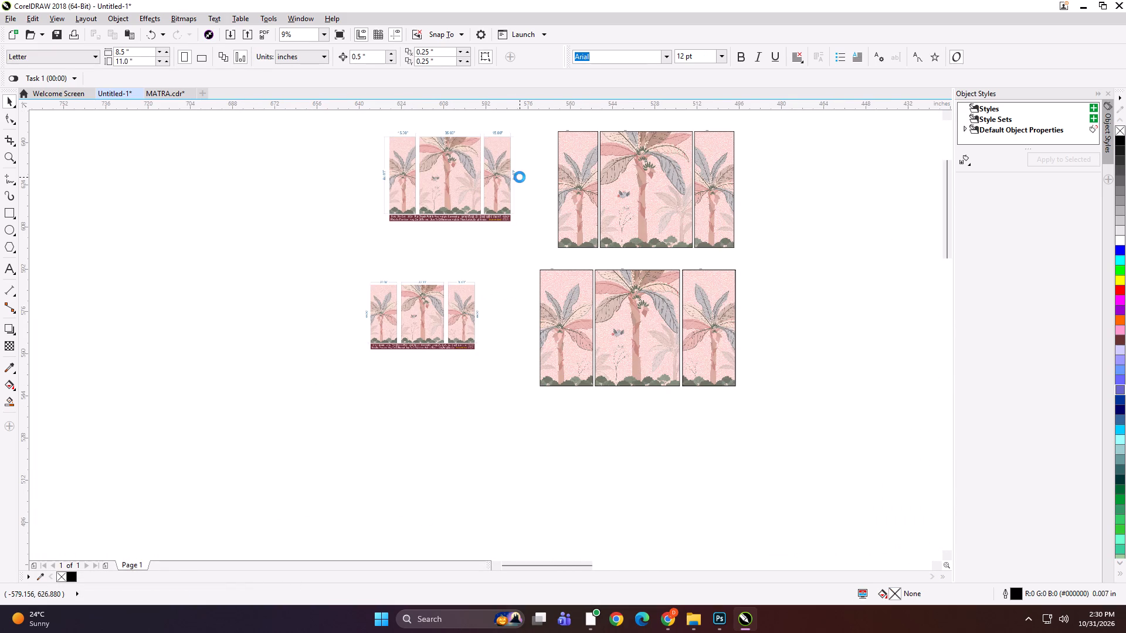
{"action": "left_click", "coordinate": [448, 302]}
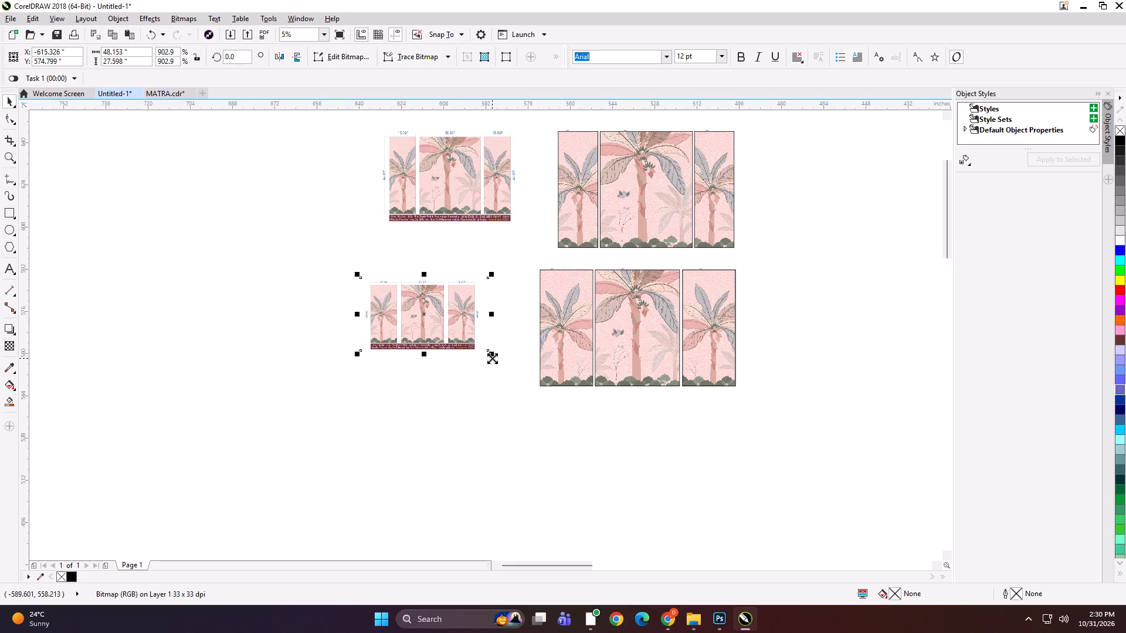
{"action": "left_click", "coordinate": [492, 358], "text": "shift"}
{"action": "left_click_drag", "start_coordinate": [492, 358], "coordinate": [510, 369], "text": "shift"}
{"action": "left_click_drag", "start_coordinate": [492, 355], "coordinate": [512, 371], "text": "shift"}
{"action": "left_click", "coordinate": [486, 322]}
{"action": "left_click", "coordinate": [494, 319]}
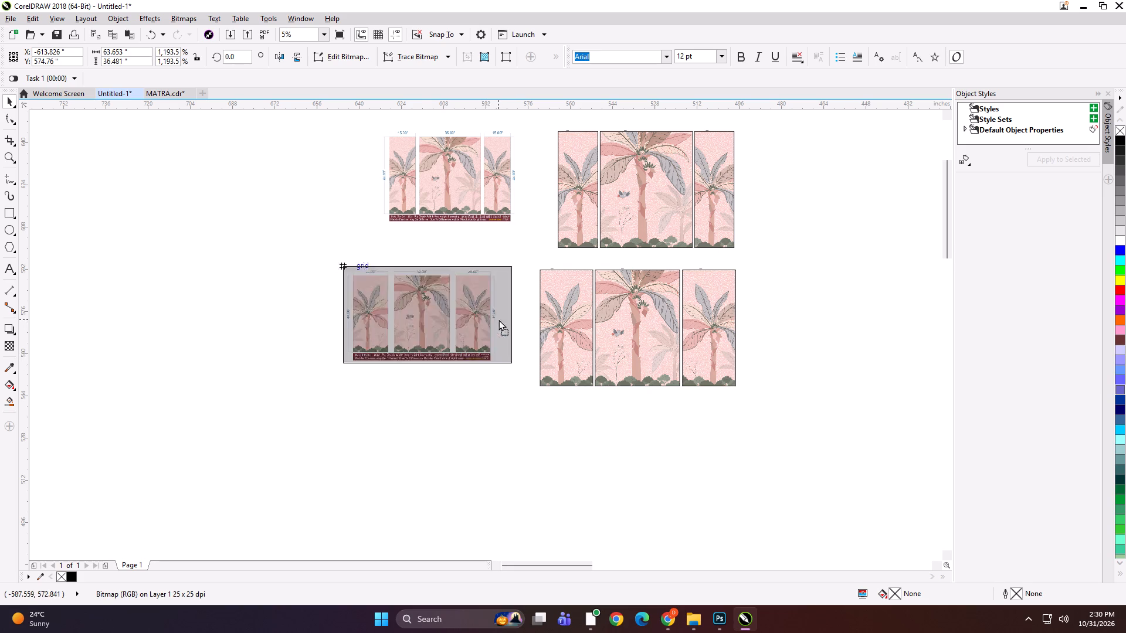
{"action": "left_click_drag", "start_coordinate": [471, 182], "coordinate": [450, 188]}
Scale both print panel sets down together to about 54 in overall width and move them closer to the preview images.
{"action": "left_click", "coordinate": [616, 182]}
{"action": "left_click", "coordinate": [642, 329], "text": "shift"}
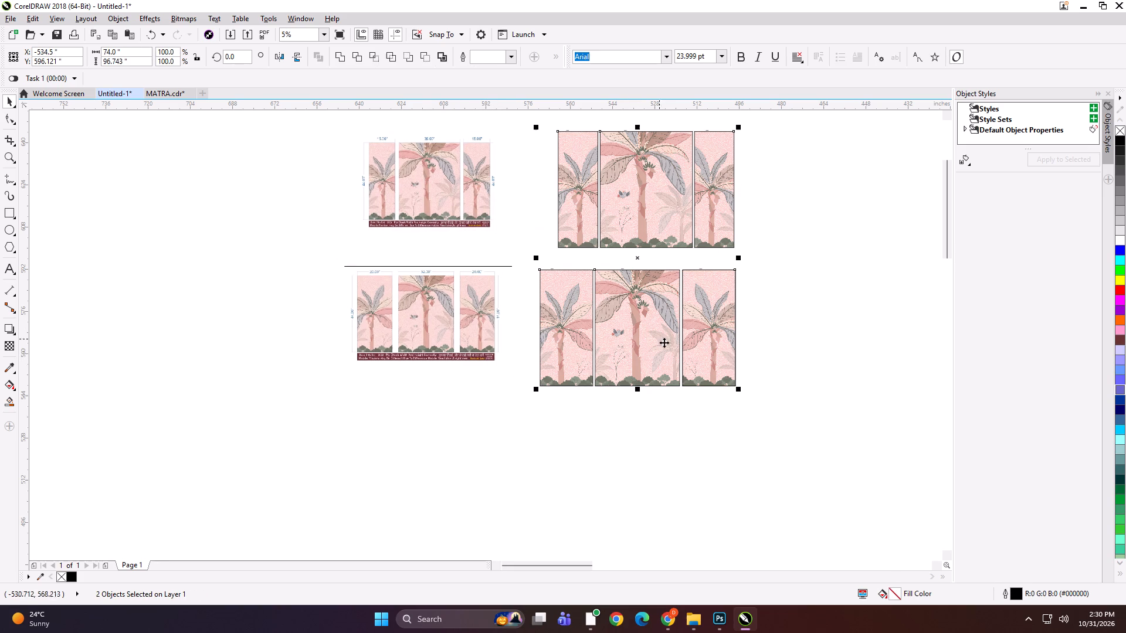
{"action": "left_click", "coordinate": [740, 390], "text": "shift"}
{"action": "left_click_drag", "start_coordinate": [735, 391], "coordinate": [715, 392], "text": "shift"}
{"action": "left_click", "coordinate": [721, 374], "text": "shift"}
{"action": "left_click_drag", "start_coordinate": [740, 391], "coordinate": [718, 388], "text": "shift"}
{"action": "left_click_drag", "start_coordinate": [653, 230], "coordinate": [618, 217]}
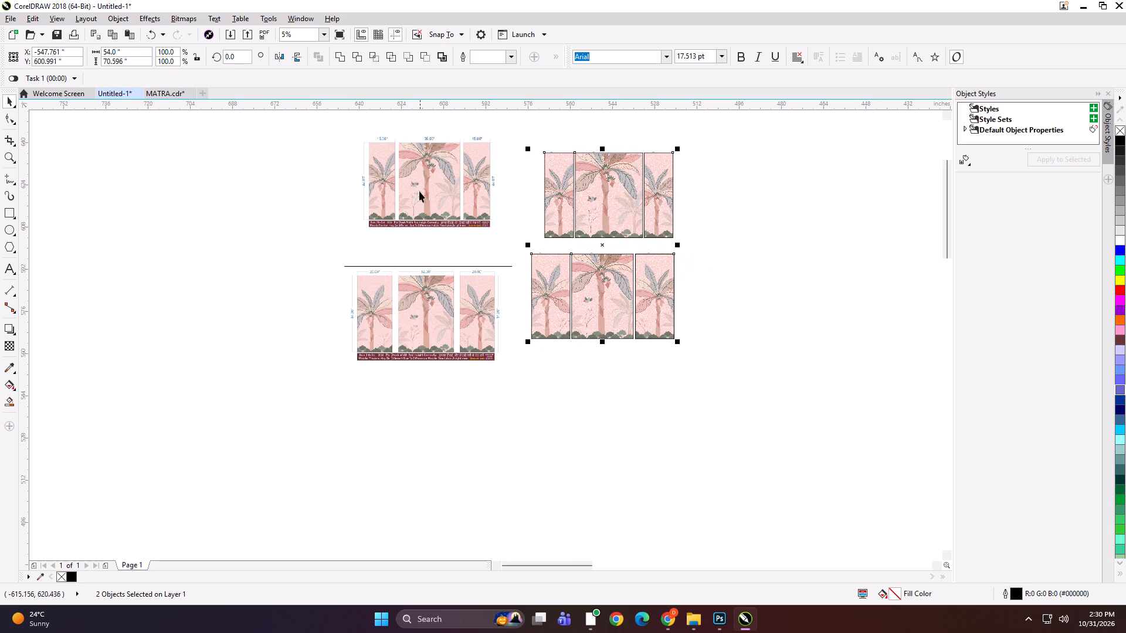
Group both preview images with both panel sets and shrink the whole group to about 3 in wide.
{"action": "left_click", "coordinate": [419, 191], "text": "shift"}
{"action": "left_click", "coordinate": [437, 309], "text": "shift"}
{"action": "key", "text": "ctrl+g"}
{"action": "left_click", "coordinate": [677, 366], "text": "shift"}
{"action": "left_click_drag", "start_coordinate": [678, 366], "coordinate": [549, 293], "text": "shift"}
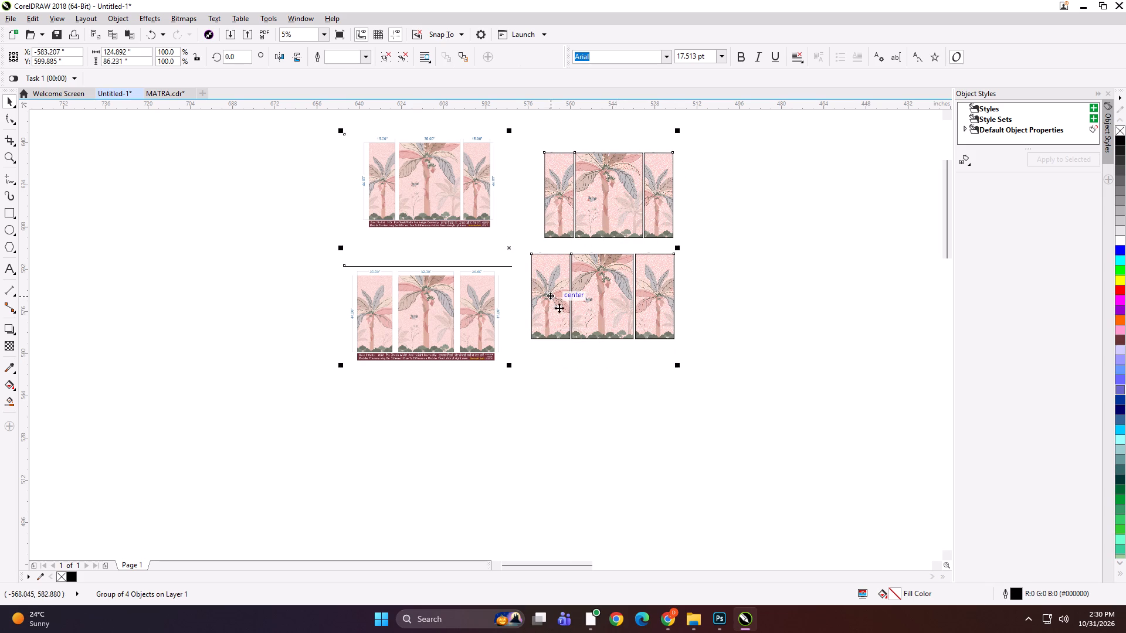
{"action": "left_click", "coordinate": [679, 363], "text": "shift"}
{"action": "left_click_drag", "start_coordinate": [679, 365], "coordinate": [531, 277], "text": "shift"}
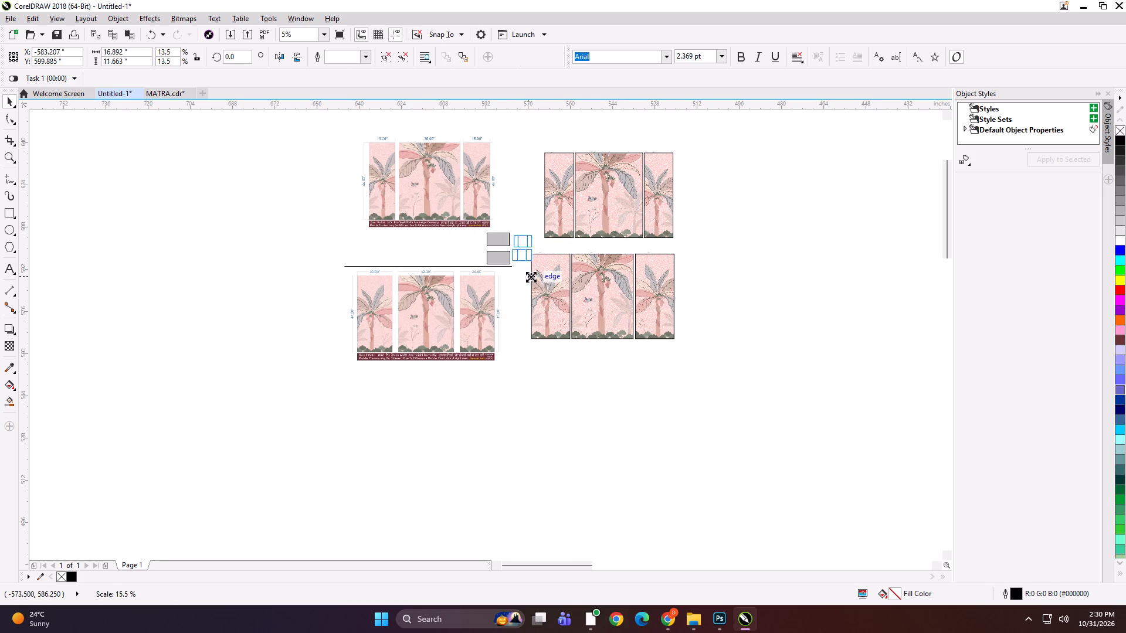
{"action": "left_click_drag", "start_coordinate": [531, 277], "coordinate": [519, 271], "text": "shift"}
{"action": "scroll", "coordinate": [513, 244], "scroll_direction": "up", "scroll_amount": 4}
{"action": "scroll", "coordinate": [428, 293], "scroll_direction": "up", "scroll_amount": 1}
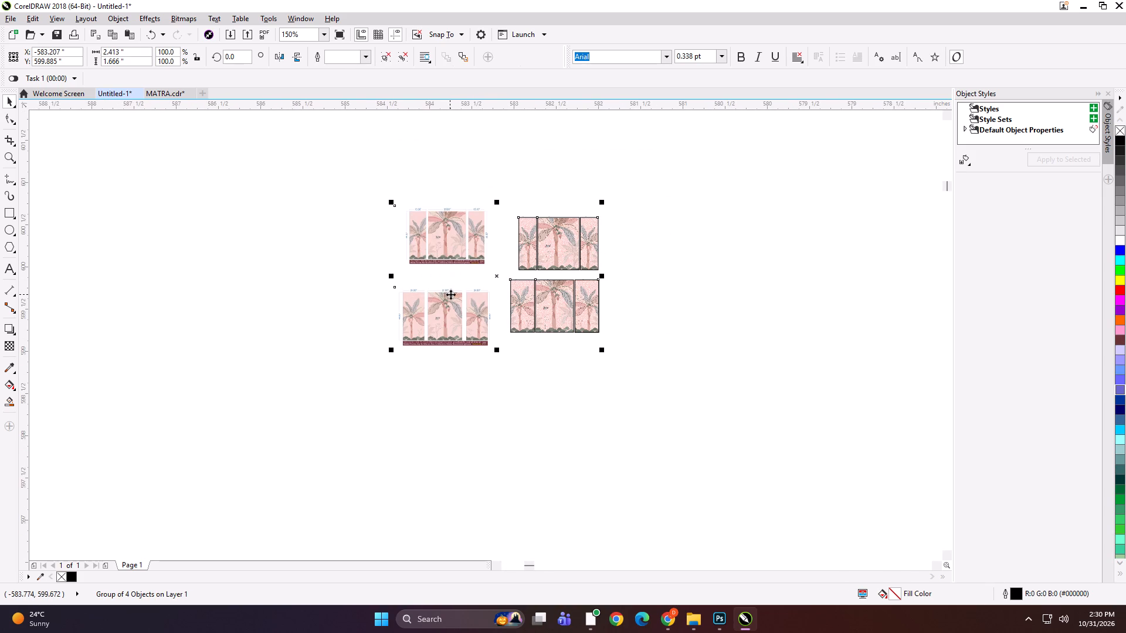
{"action": "left_click_drag", "start_coordinate": [602, 349], "coordinate": [637, 366], "text": "shift"}
Export the small group of previews and panel sets under the file name SDGDHG.
{"action": "key", "text": "ctrl+e"}
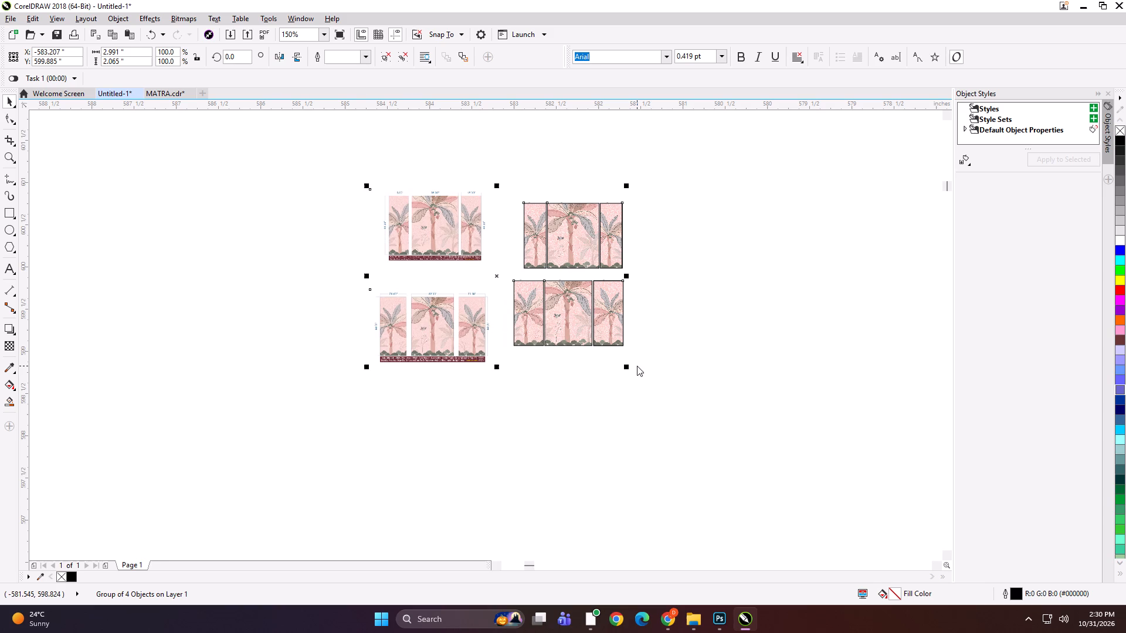
{"action": "type", "text": "SDGDHG"}
{"action": "key", "text": "Return"}
{"action": "key", "text": "Return"}
{"action": "key", "text": "Return"}
Delete the group of palm previews and panel sets from the drawing.
{"action": "key", "text": "Delete"}
Select the Core Values artwork among the remaining client designs.
{"action": "key", "text": "F4"}
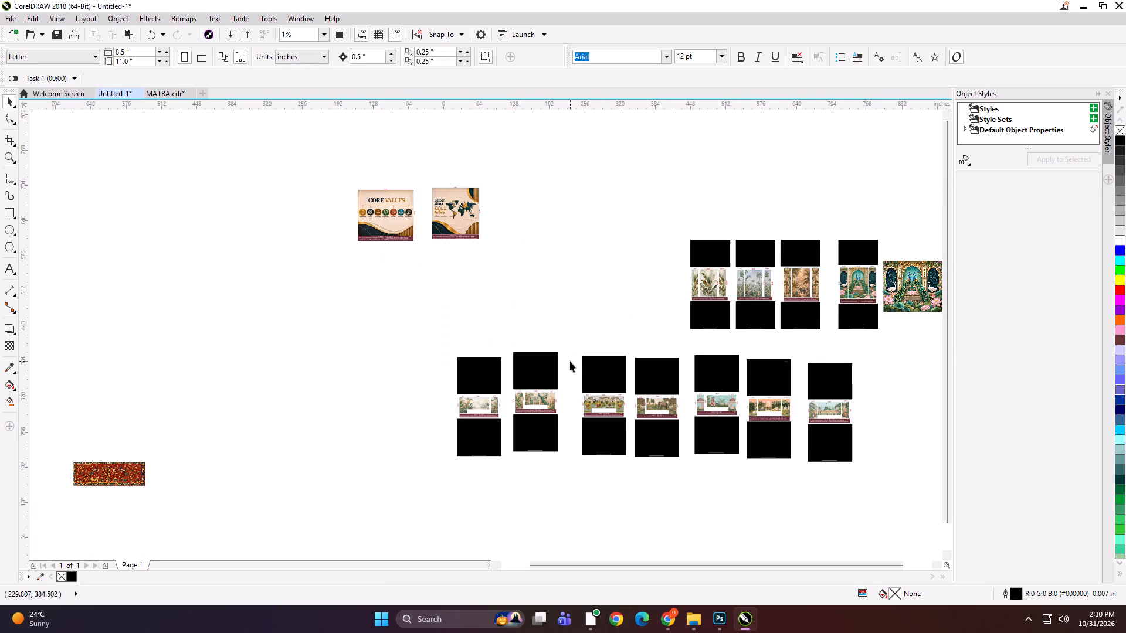
{"action": "left_click", "coordinate": [417, 222]}
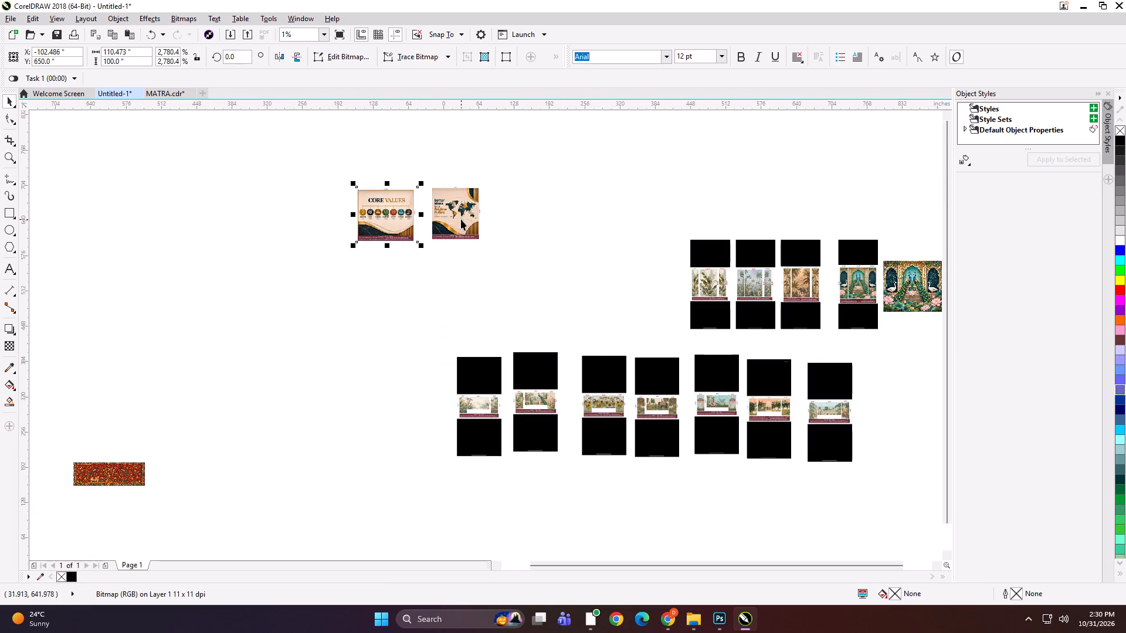
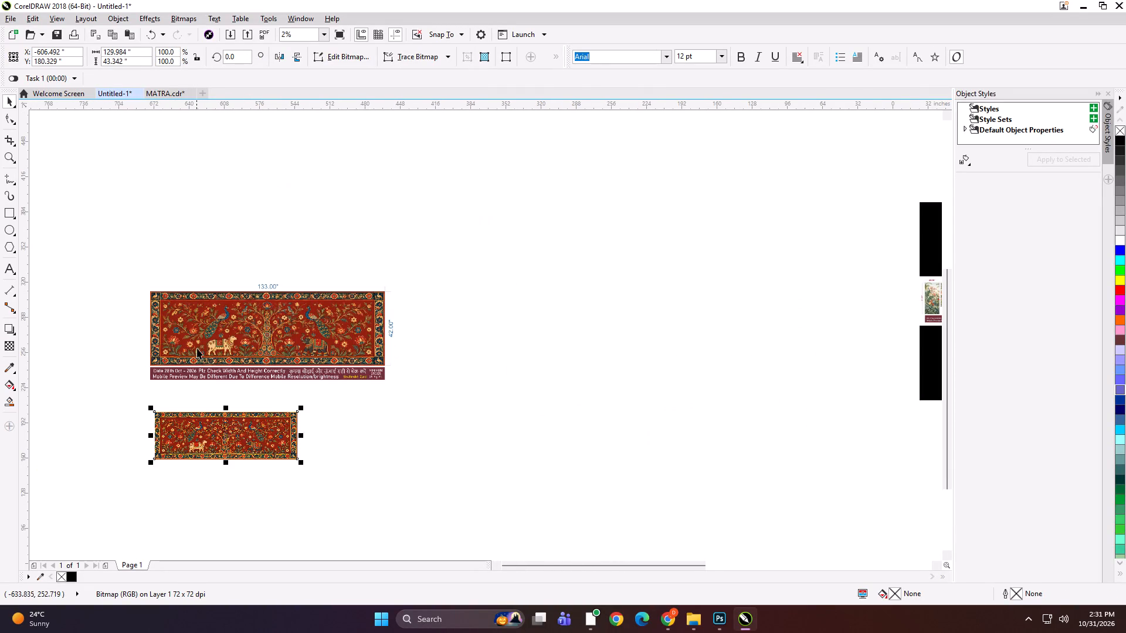
Resize the red peacock artwork below its preview to 133 in wide by 42 in high.
{"action": "scroll", "coordinate": [197, 348], "scroll_direction": "up", "scroll_amount": 1}
{"action": "left_click", "coordinate": [143, 54]}
{"action": "key", "text": "ctrl+a"}
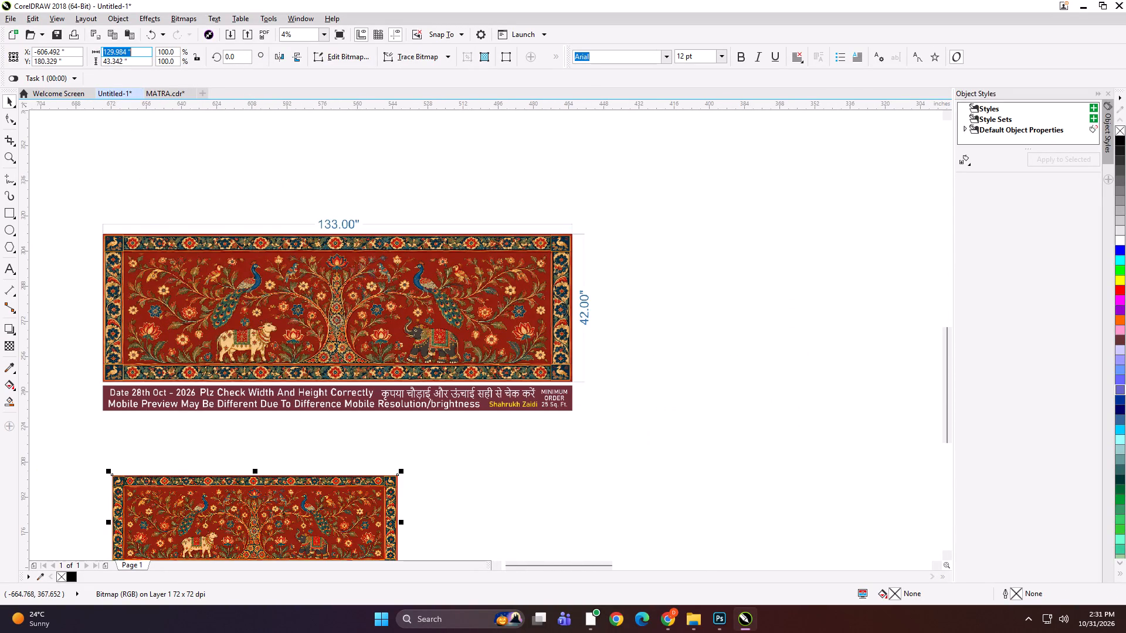
{"action": "type", "text": "133"}
{"action": "key", "text": "Tab"}
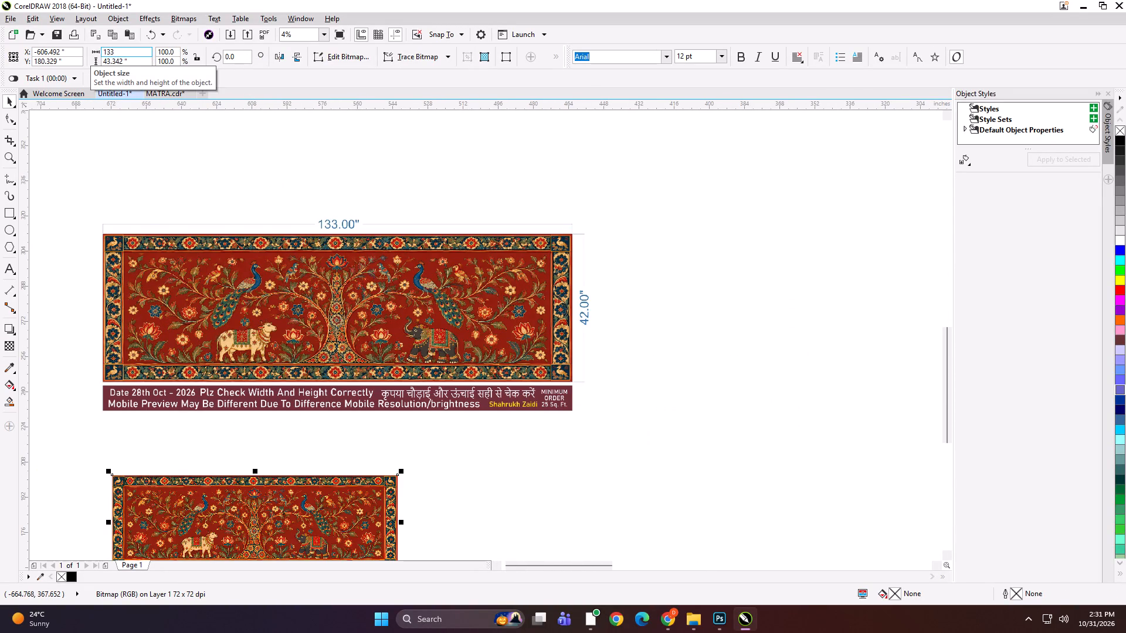
{"action": "type", "text": "42"}
{"action": "key", "text": "Return"}
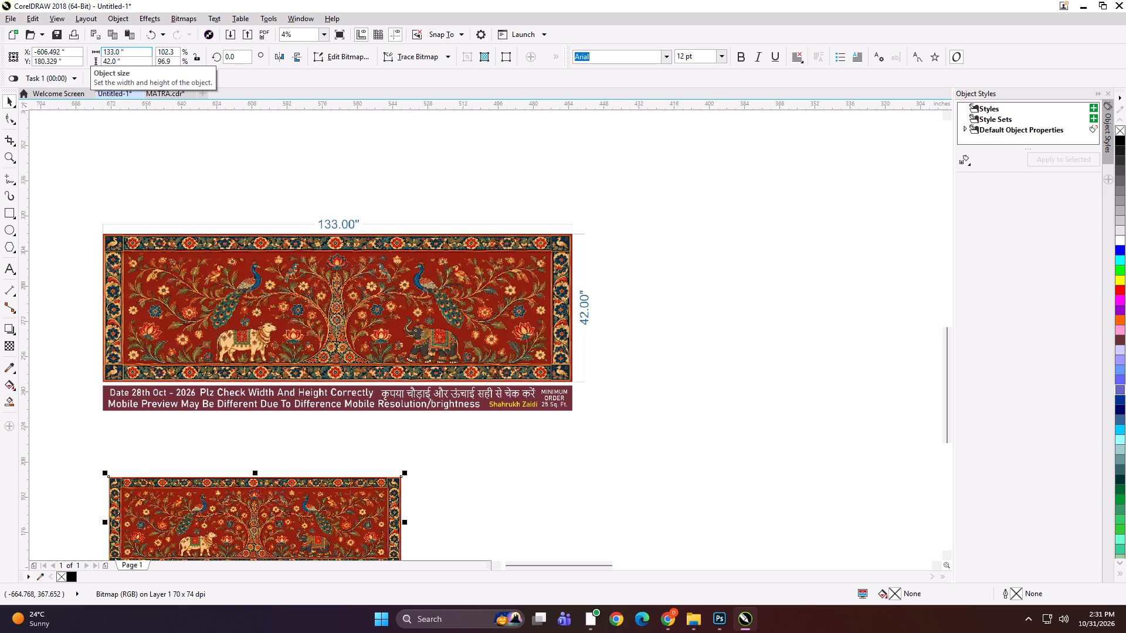
Begin exporting the resized artwork and create a folder named MANTRA inside the PRINT FILE folder 31.
{"action": "key", "text": "ctrl+e"}
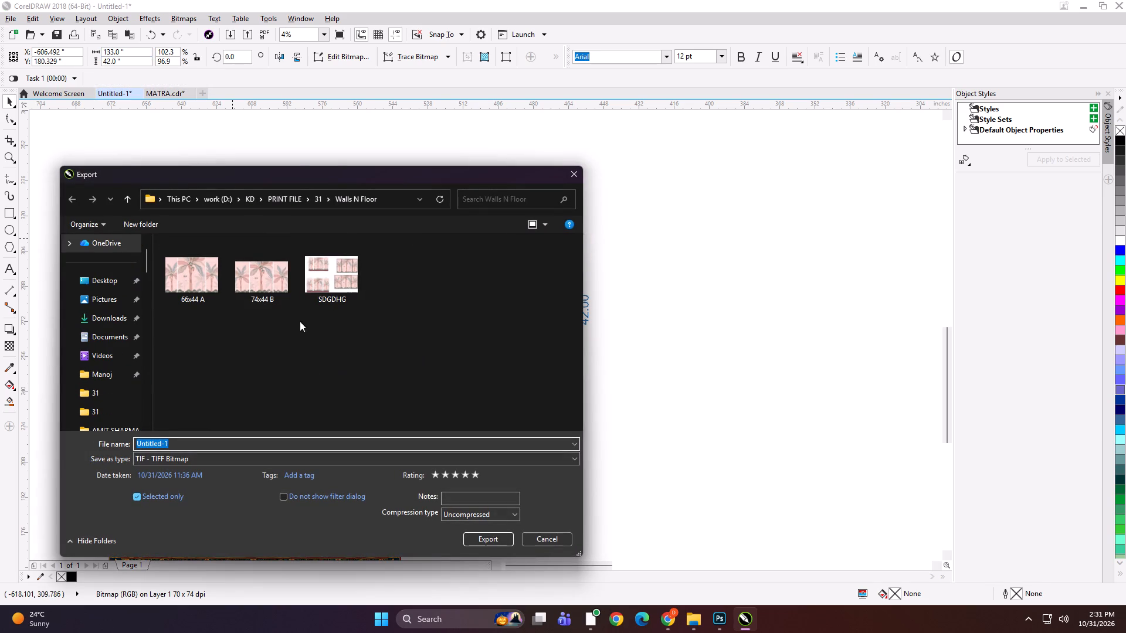
{"action": "left_click", "coordinate": [127, 195]}
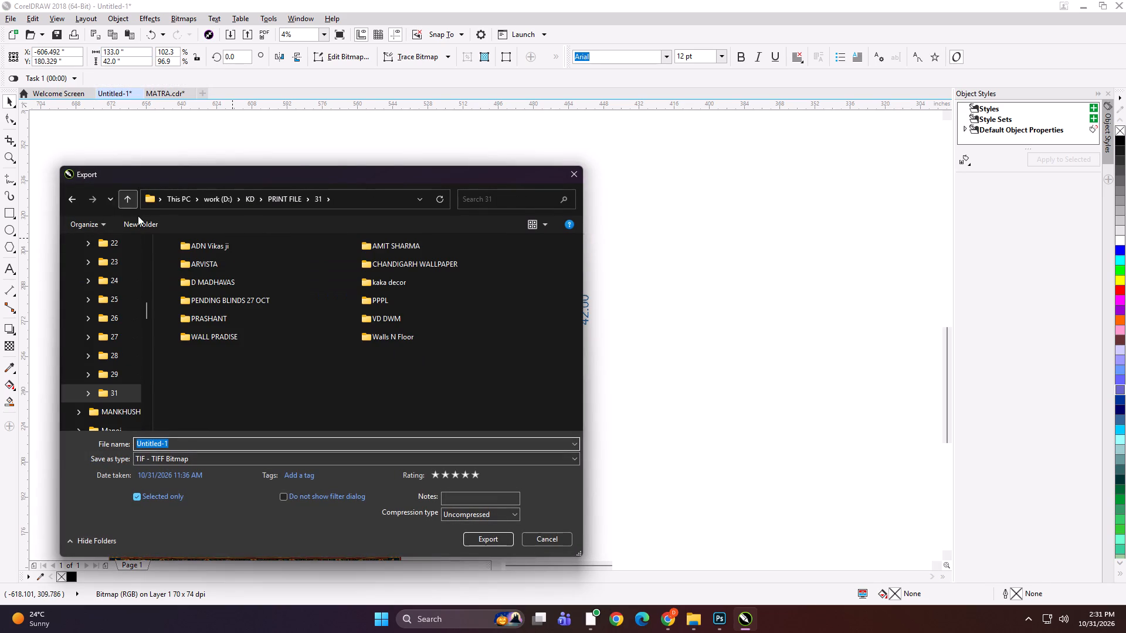
{"action": "left_click", "coordinate": [139, 219]}
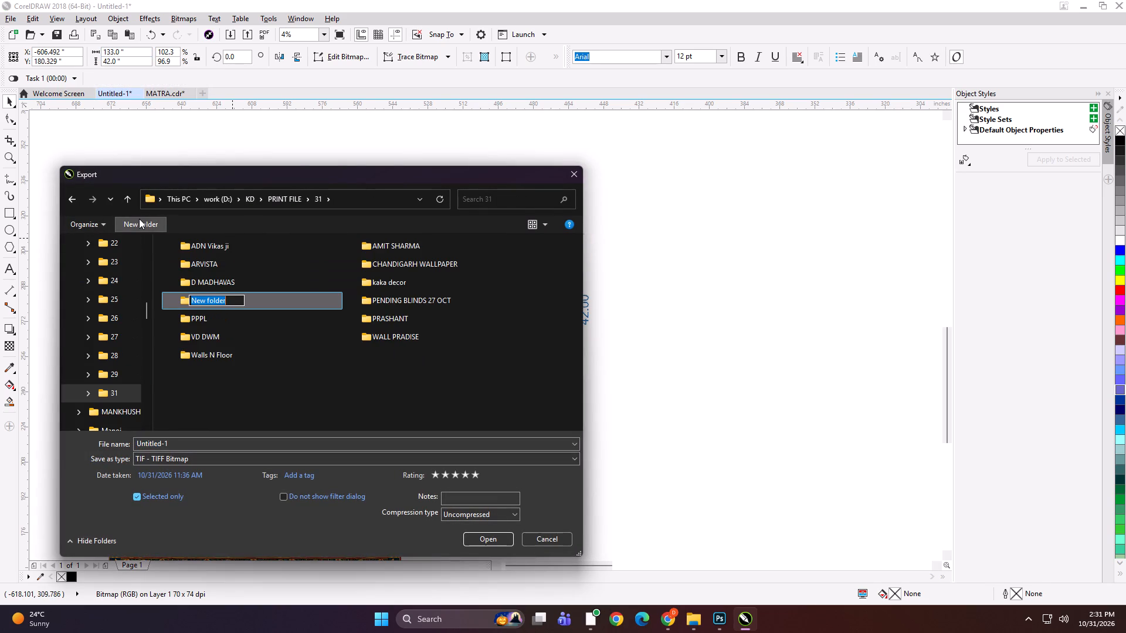
{"action": "type", "text": "MANTRA"}
{"action": "key", "text": "Return"}
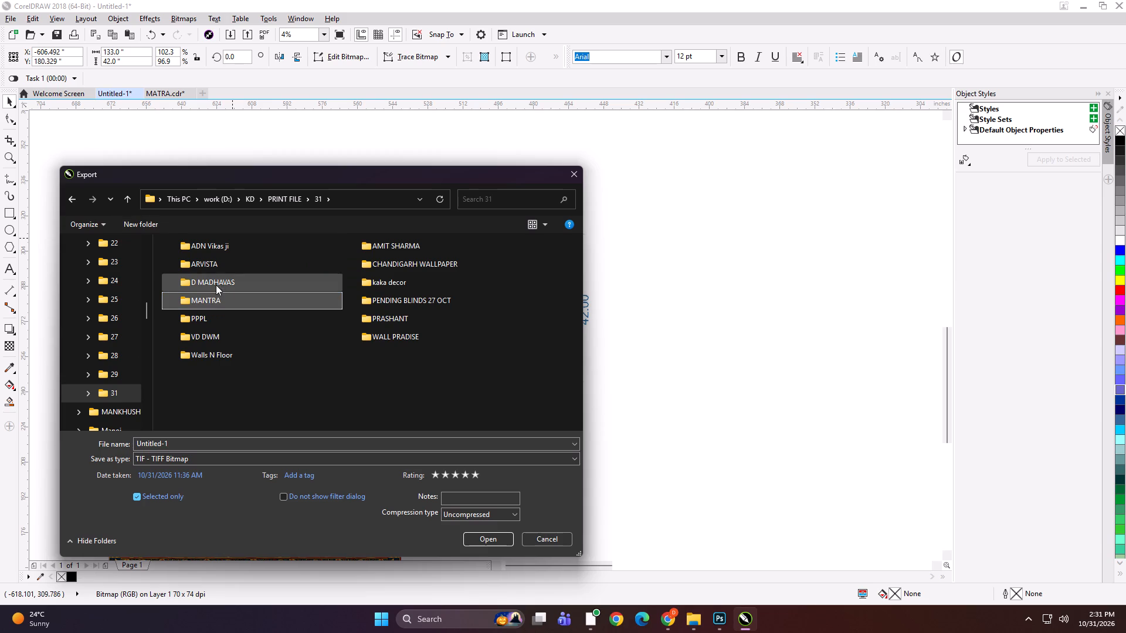
Export the red peacock artwork as a TIFF into the MANTRA folder under the file name 133x42.
{"action": "left_click", "coordinate": [233, 294]}
{"action": "left_click", "coordinate": [233, 294]}
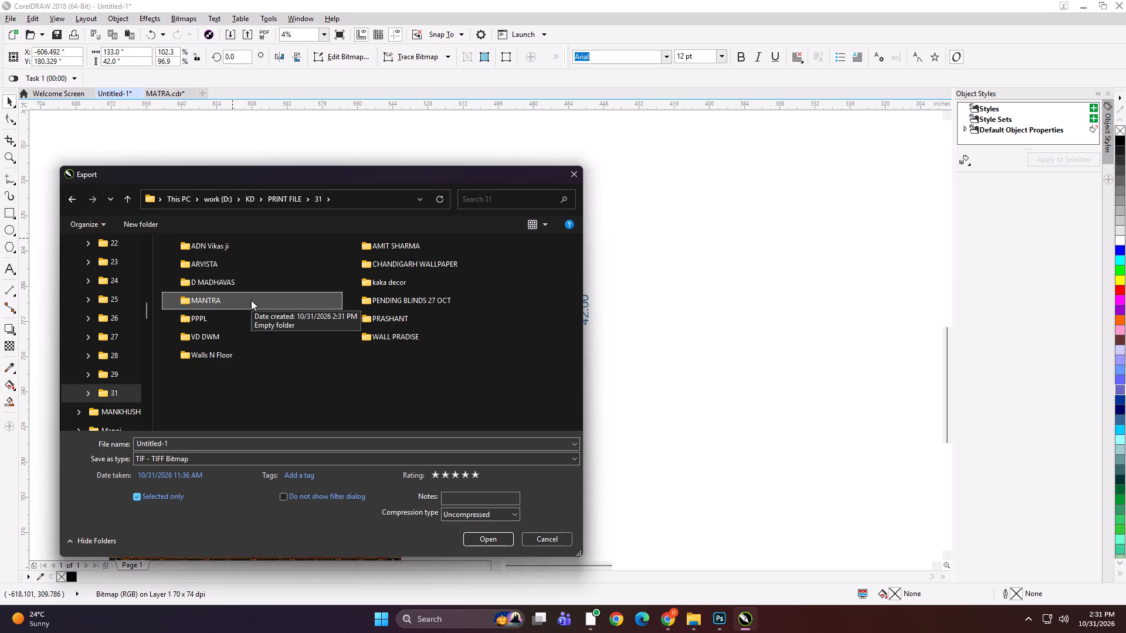
{"action": "double_click", "coordinate": [251, 300]}
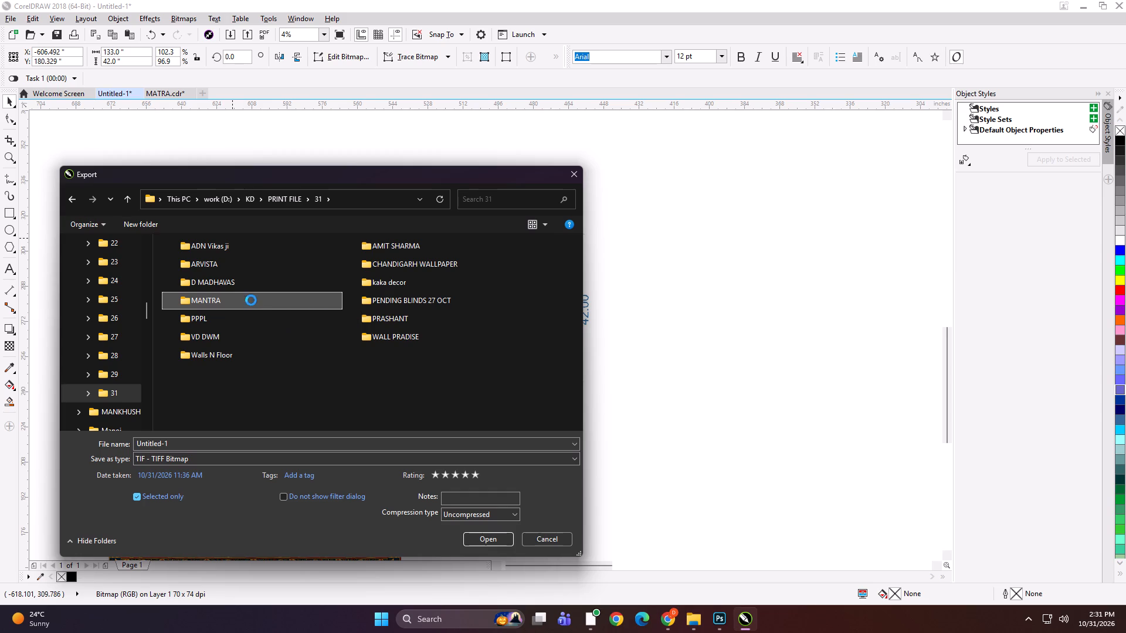
{"action": "double_click", "coordinate": [223, 443]}
{"action": "key", "text": "ctrl+a"}
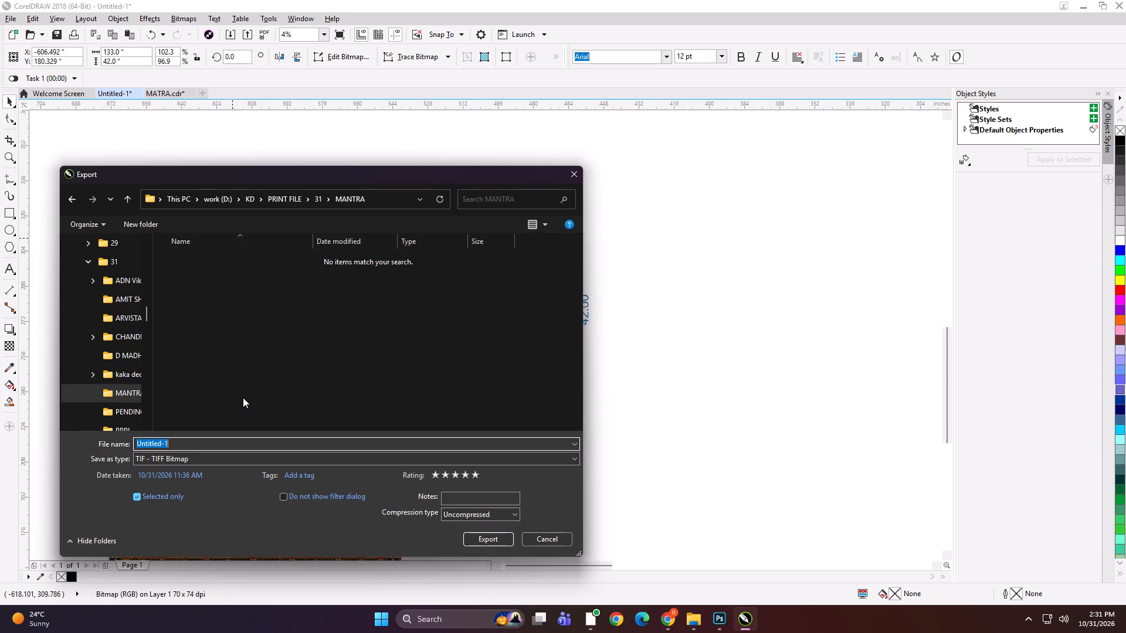
{"action": "type", "text": "133x42"}
{"action": "key", "text": "space"}
{"action": "key", "text": "Return"}
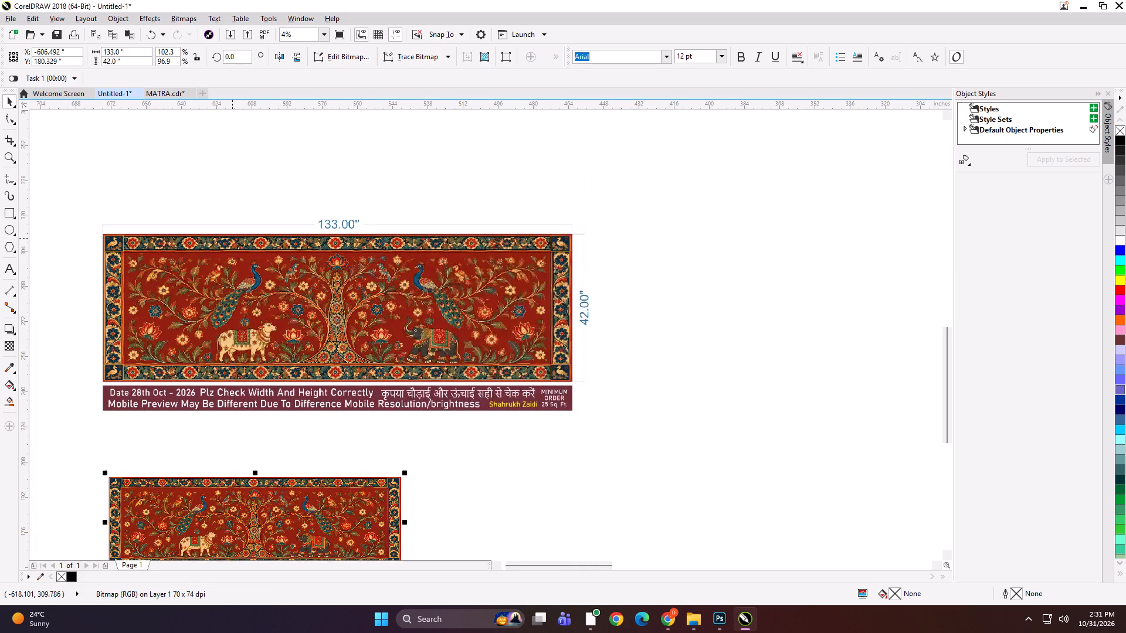
{"action": "key", "text": "Return"}
Enlarge the red peacock artwork to about 225 in wide and position it just beneath the preview.
{"action": "scroll", "coordinate": [338, 311], "scroll_direction": "down", "scroll_amount": 1}
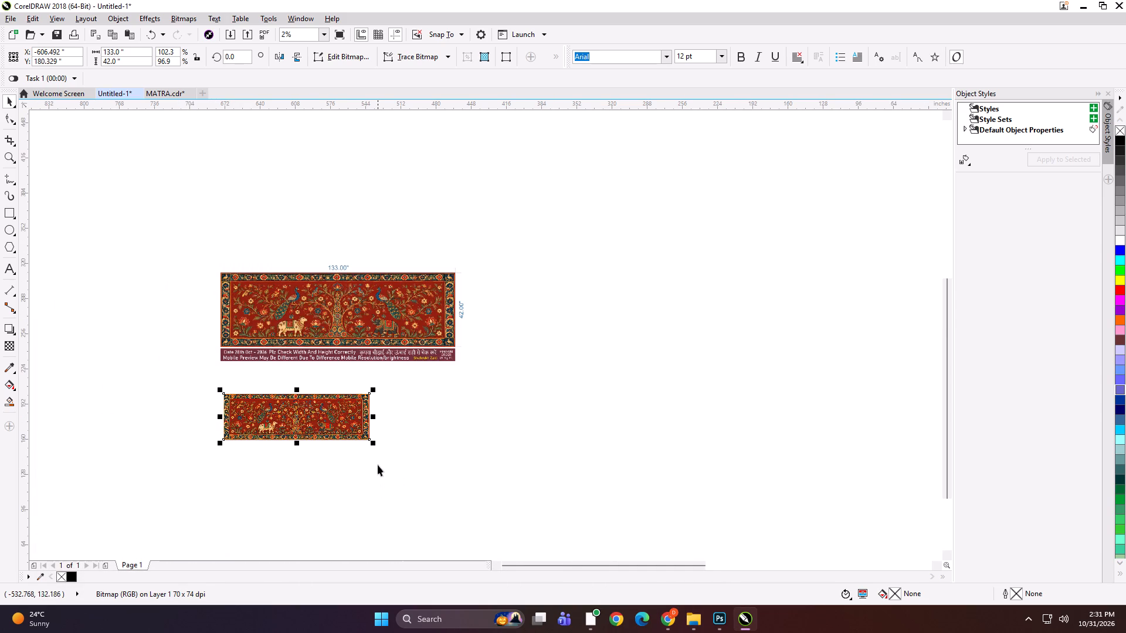
{"action": "left_click_drag", "start_coordinate": [378, 447], "coordinate": [479, 481]}
{"action": "left_click_drag", "start_coordinate": [429, 443], "coordinate": [410, 430]}
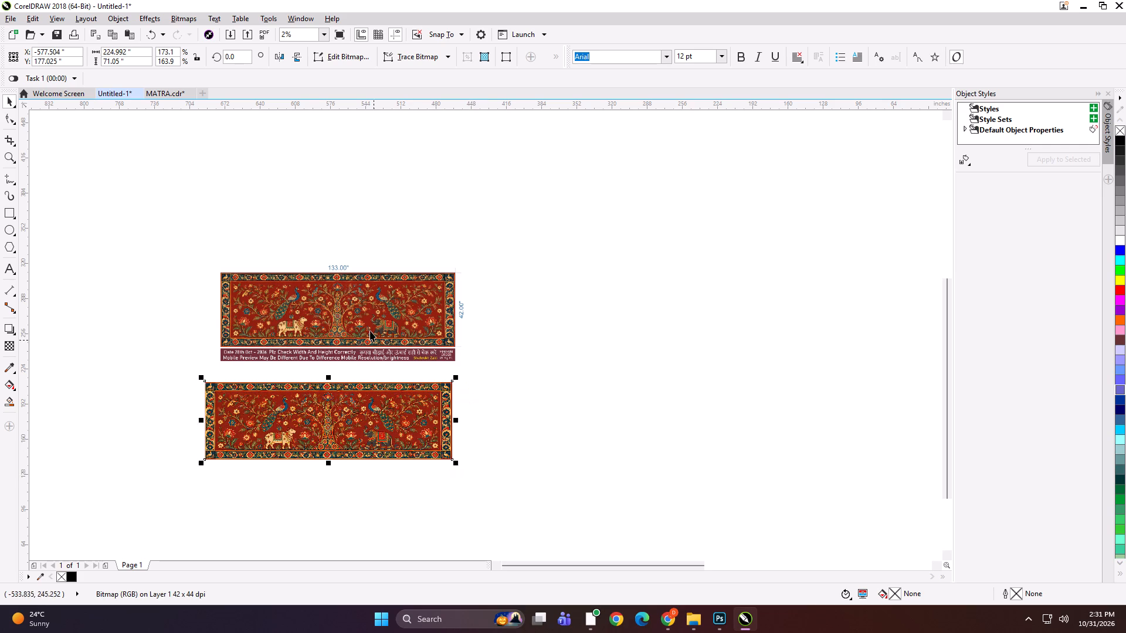
Group the red peacock artwork with its preview and shrink the group to about 4.5 in wide.
{"action": "left_click", "coordinate": [370, 330], "text": "shift"}
{"action": "key", "text": "ctrl+g"}
{"action": "left_click", "coordinate": [474, 257], "text": "shift"}
{"action": "left_click", "coordinate": [446, 356], "text": "shift"}
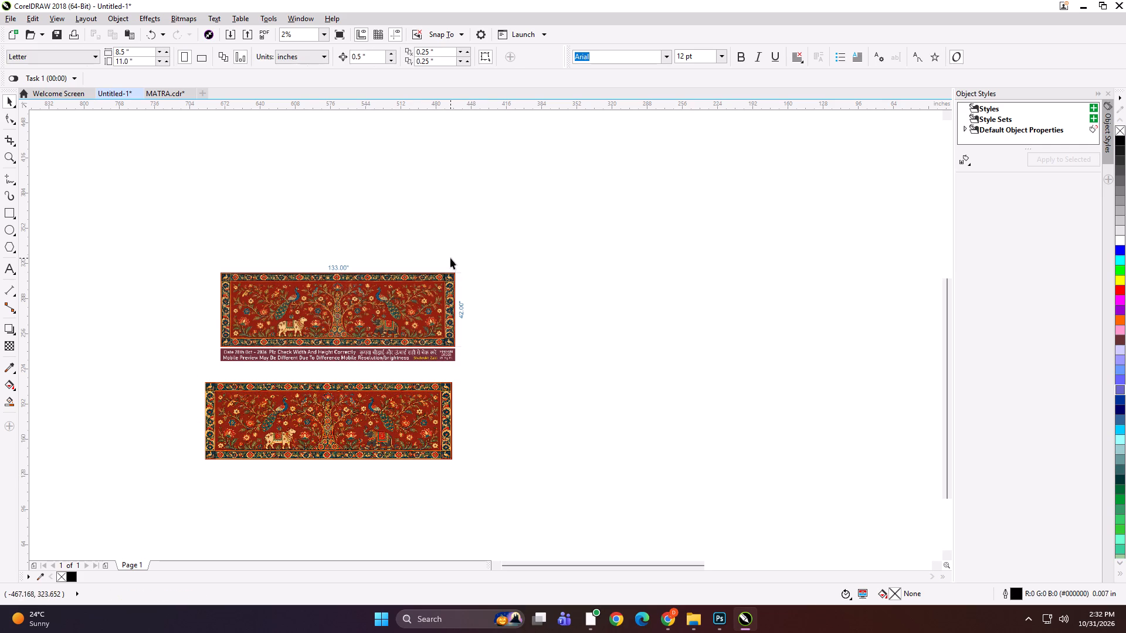
{"action": "left_click", "coordinate": [450, 280]}
{"action": "left_click_drag", "start_coordinate": [472, 257], "coordinate": [419, 349], "text": "shift"}
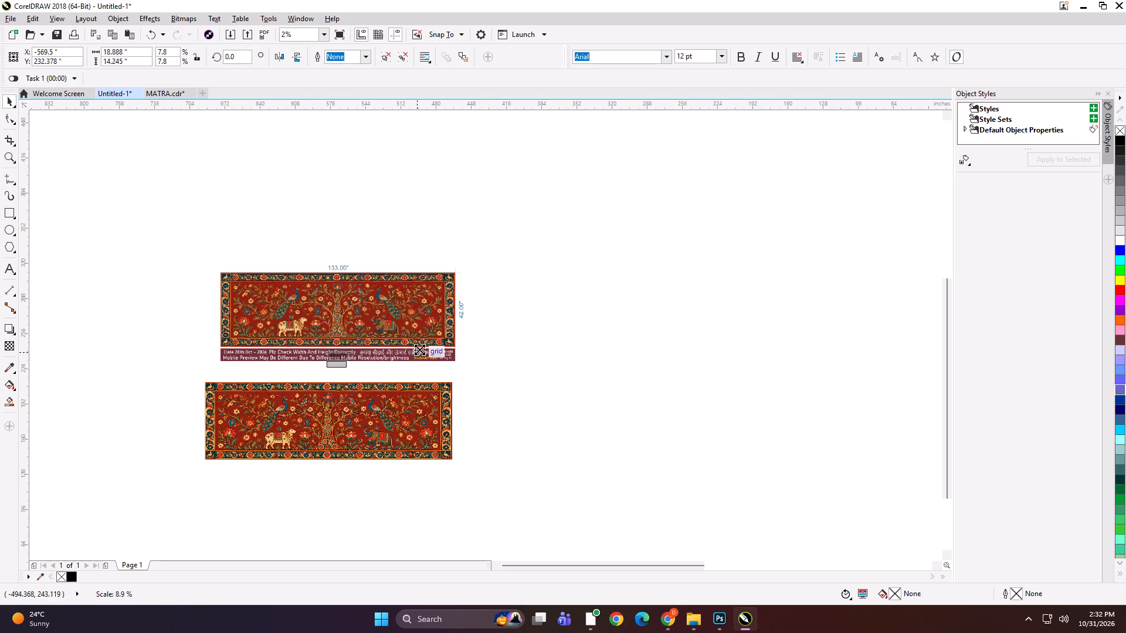
{"action": "left_click_drag", "start_coordinate": [419, 349], "coordinate": [419, 350], "text": "shift"}
{"action": "scroll", "coordinate": [354, 360], "scroll_direction": "up", "scroll_amount": 4}
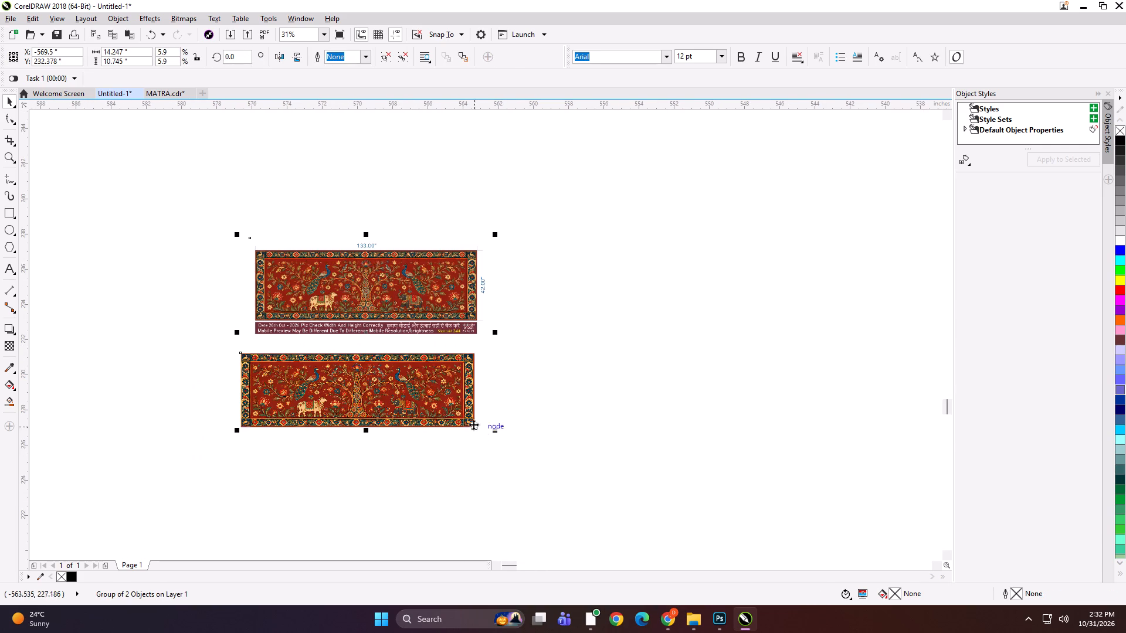
{"action": "left_click_drag", "start_coordinate": [496, 428], "coordinate": [412, 373], "text": "shift"}
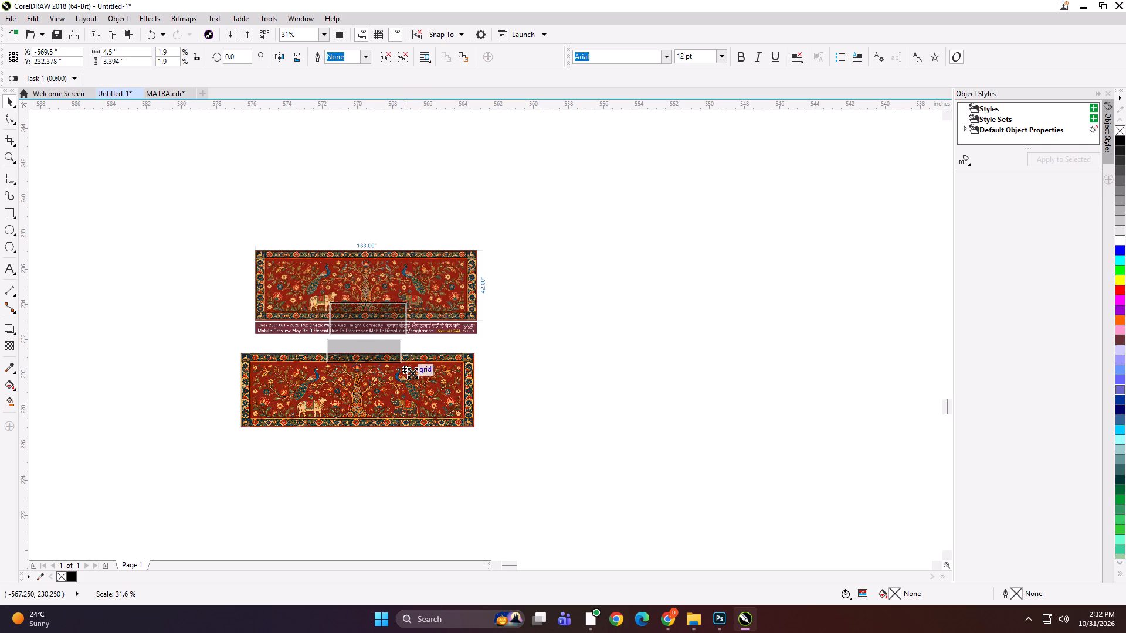
{"action": "left_click_drag", "start_coordinate": [412, 373], "coordinate": [412, 373], "text": "shift"}
Export the small group of artwork and preview under the file name SDFGDG.
{"action": "key", "text": "ctrl+e"}
{"action": "type", "text": "SDFGDG"}
{"action": "key", "text": "Return"}
{"action": "key", "text": "Return"}
{"action": "key", "text": "Return"}
{"action": "key", "text": "Return"}
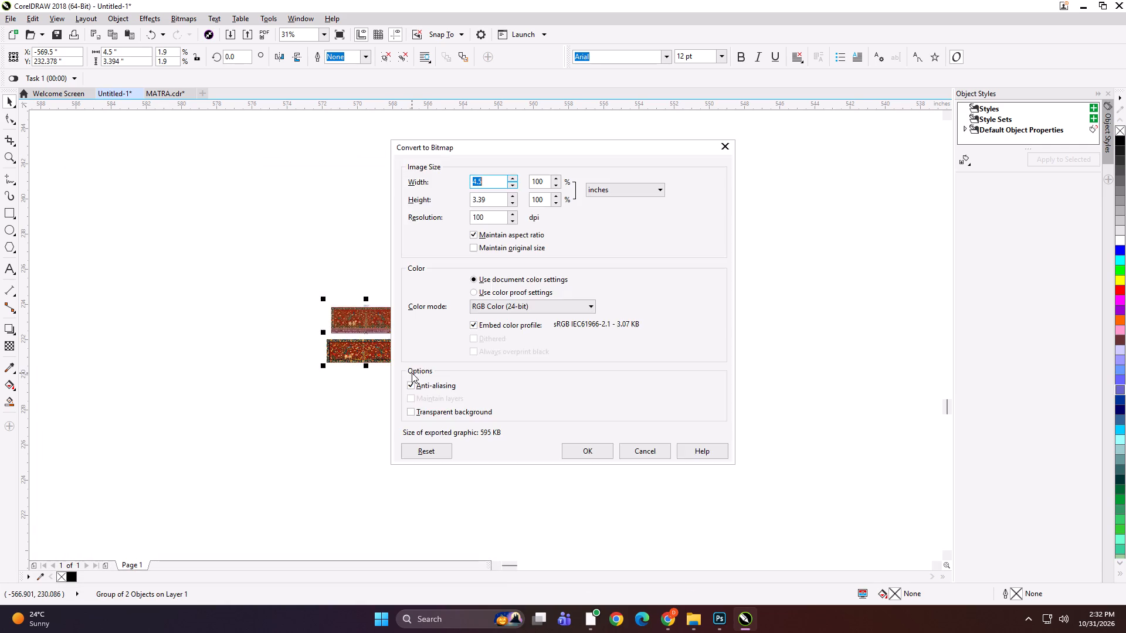
Delete the small red peacock group from the drawing.
{"action": "key", "text": "Delete"}
{"action": "key", "text": "F4"}
{"action": "scroll", "coordinate": [491, 272], "scroll_direction": "down", "scroll_amount": 3}
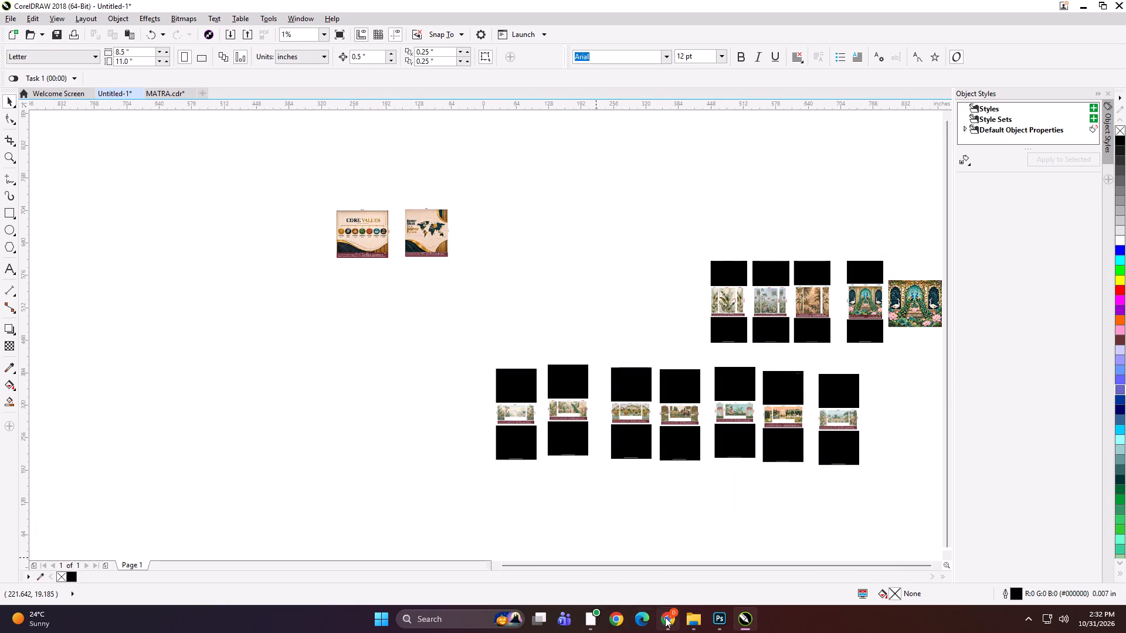
Switch to File Explorer and copy the MANTRA and Walls N Floor folders from D: > KD > PRINT FILE > 31.
{"action": "left_click", "coordinate": [686, 618]}
{"action": "left_click", "coordinate": [717, 564]}
{"action": "scroll", "coordinate": [1, 365], "scroll_direction": "up", "scroll_amount": 2}
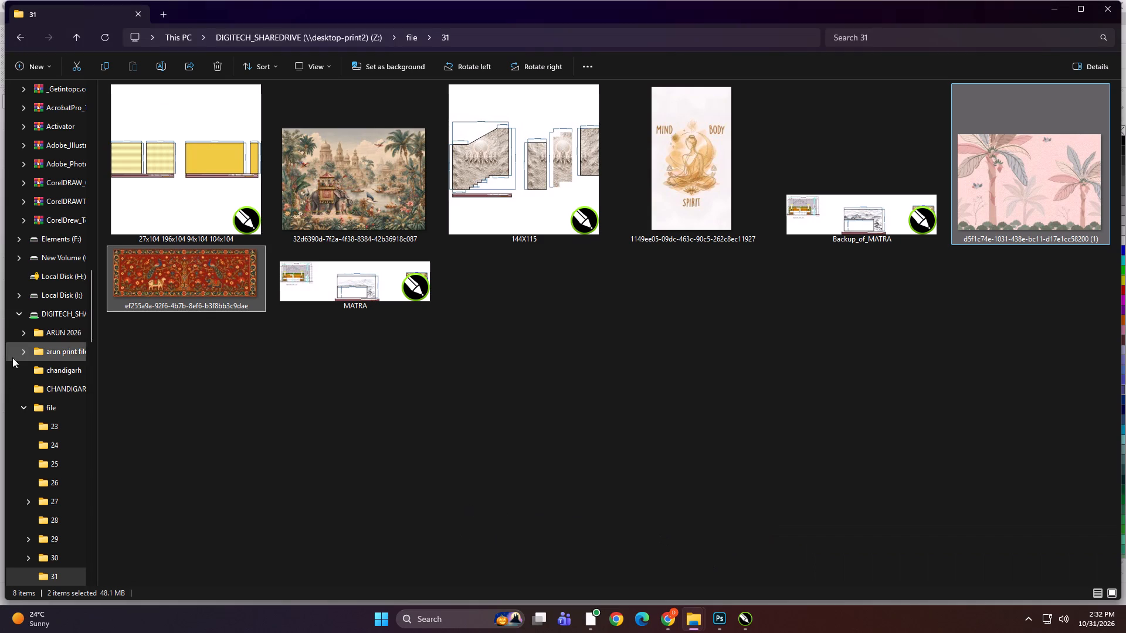
{"action": "scroll", "coordinate": [12, 358], "scroll_direction": "up", "scroll_amount": 9}
{"action": "left_click", "coordinate": [50, 380]}
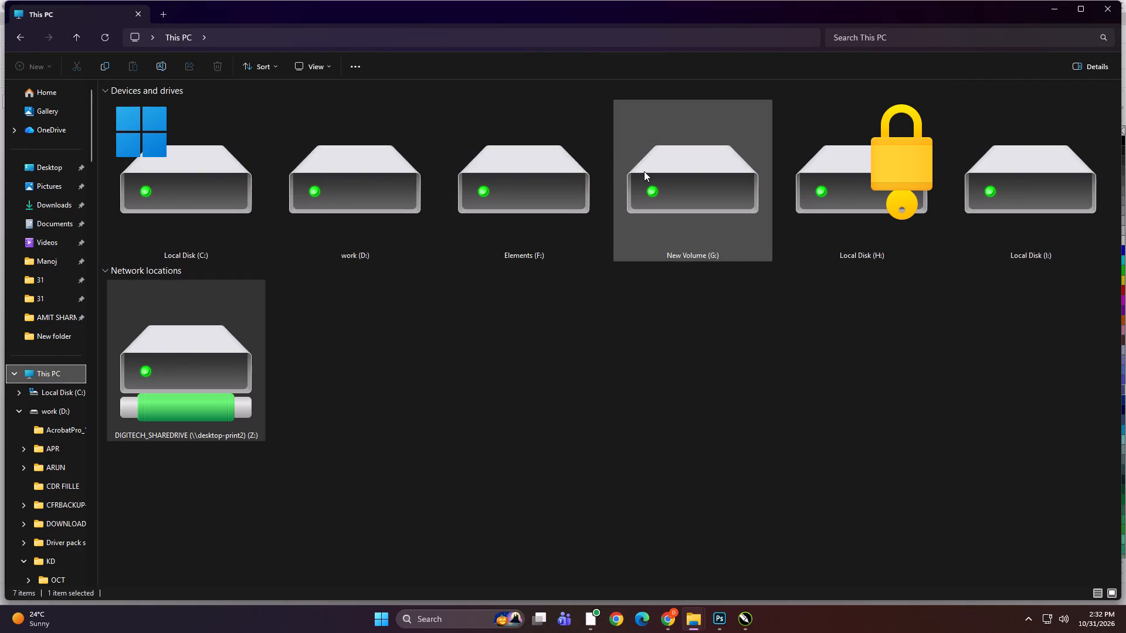
{"action": "double_click", "coordinate": [381, 175]}
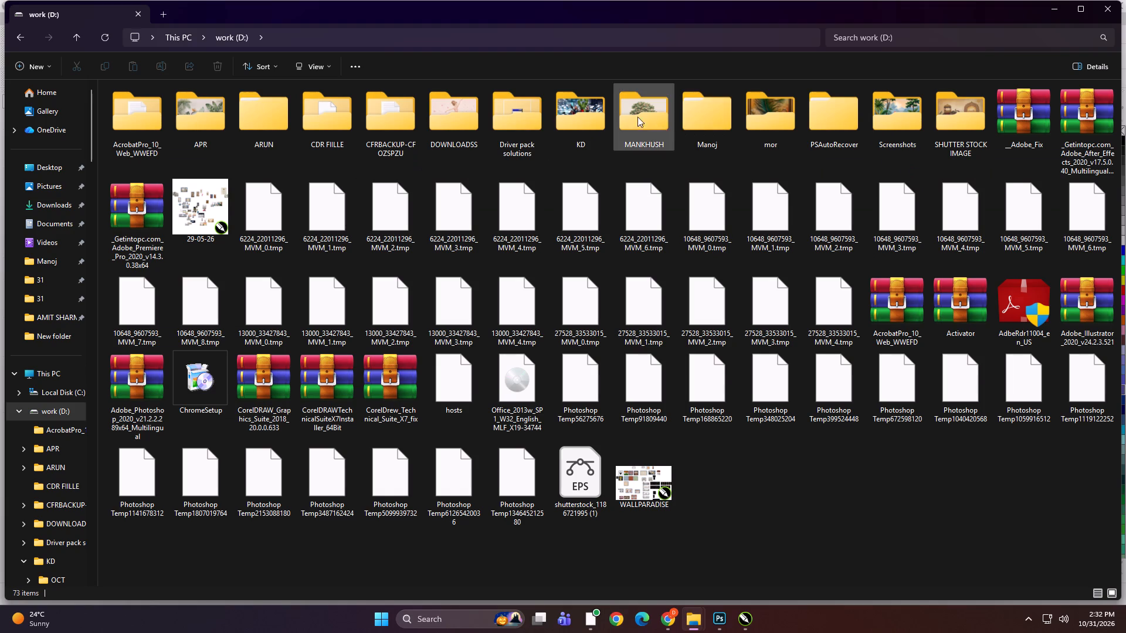
{"action": "double_click", "coordinate": [595, 110]}
{"action": "double_click", "coordinate": [528, 173]}
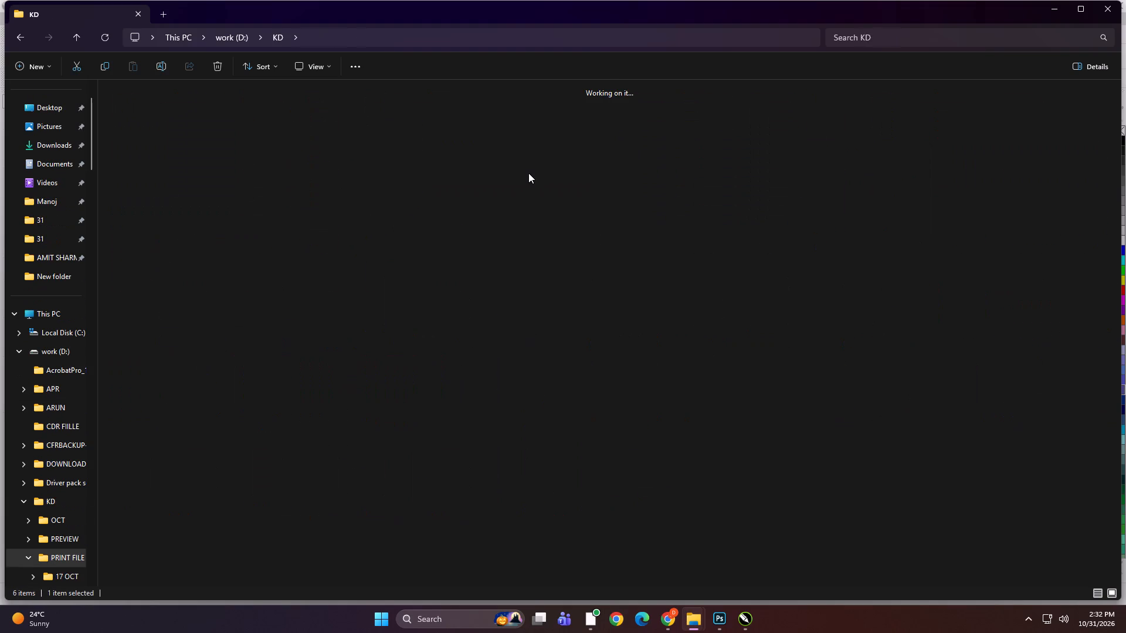
{"action": "double_click", "coordinate": [533, 278]}
{"action": "left_click", "coordinate": [228, 311]}
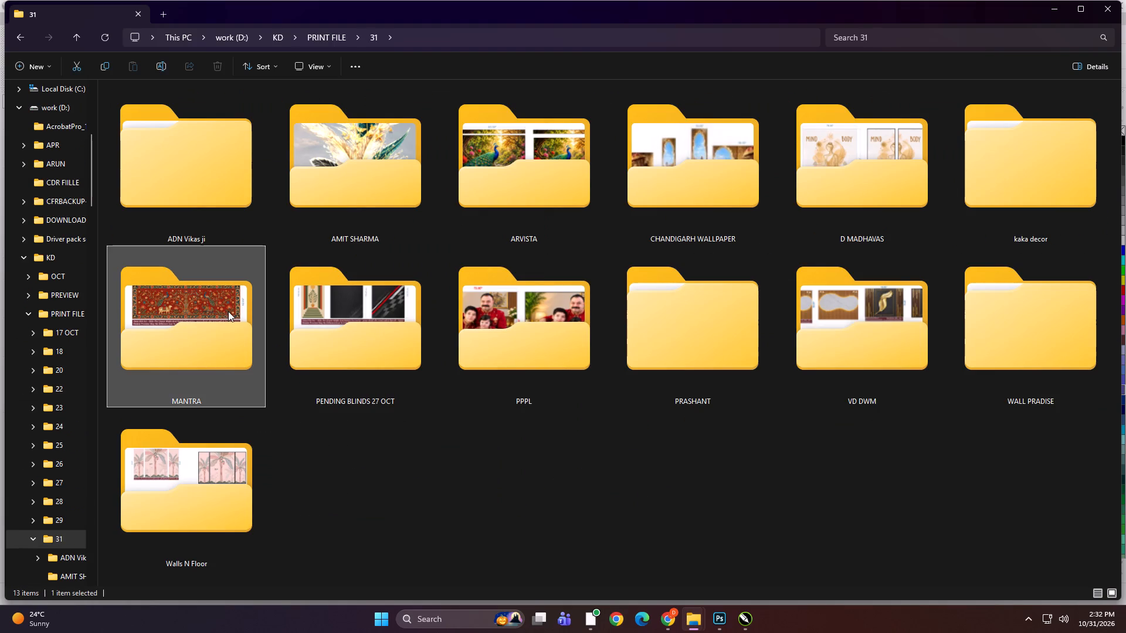
{"action": "left_click", "coordinate": [225, 470], "text": "ctrl"}
{"action": "key", "text": "ctrl+c"}
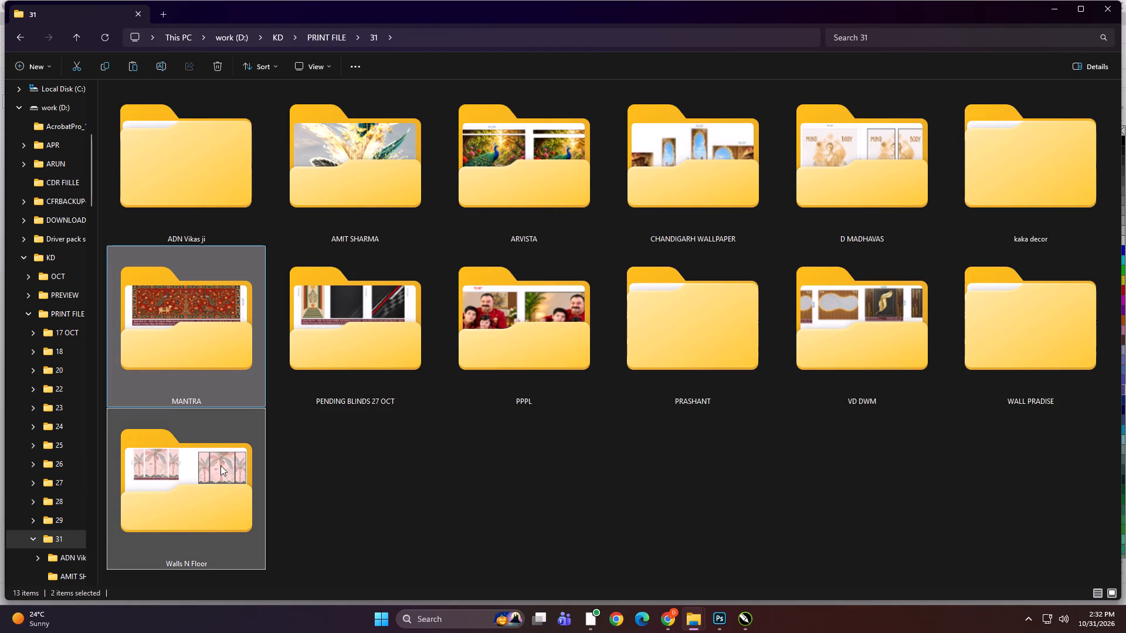
Paste the copied folders into Print > 31 on the DIGITECH_SHAREDRIVE network drive (Z:).
{"action": "scroll", "coordinate": [67, 393], "scroll_direction": "up", "scroll_amount": 5}
{"action": "left_click", "coordinate": [57, 379]}
{"action": "double_click", "coordinate": [208, 352]}
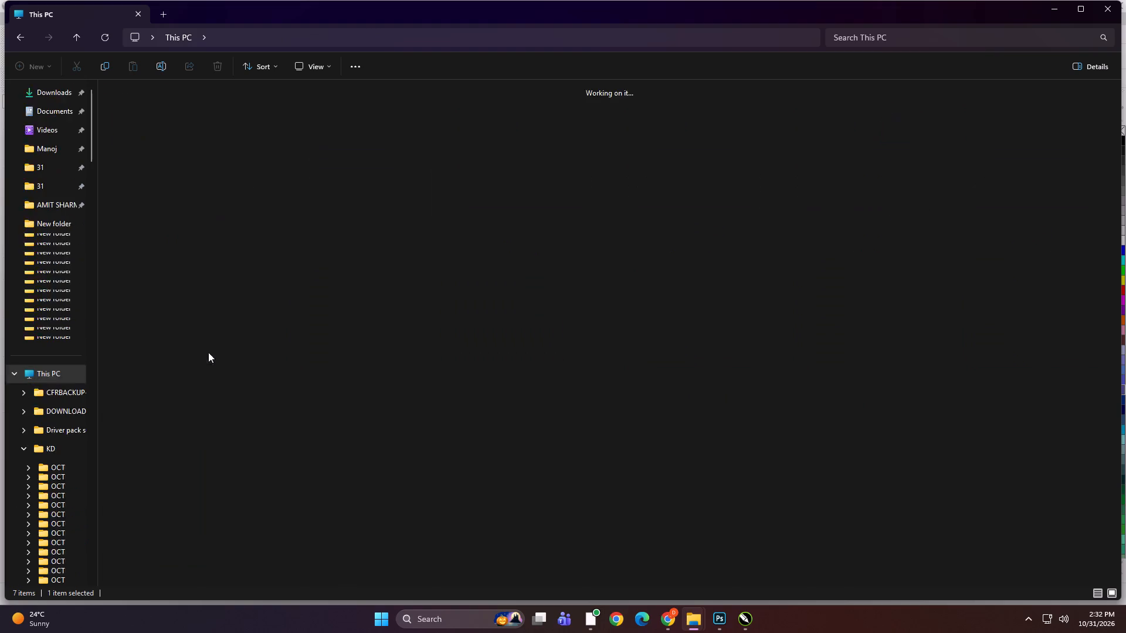
{"action": "left_click", "coordinate": [563, 168]}
{"action": "double_click", "coordinate": [168, 266]}
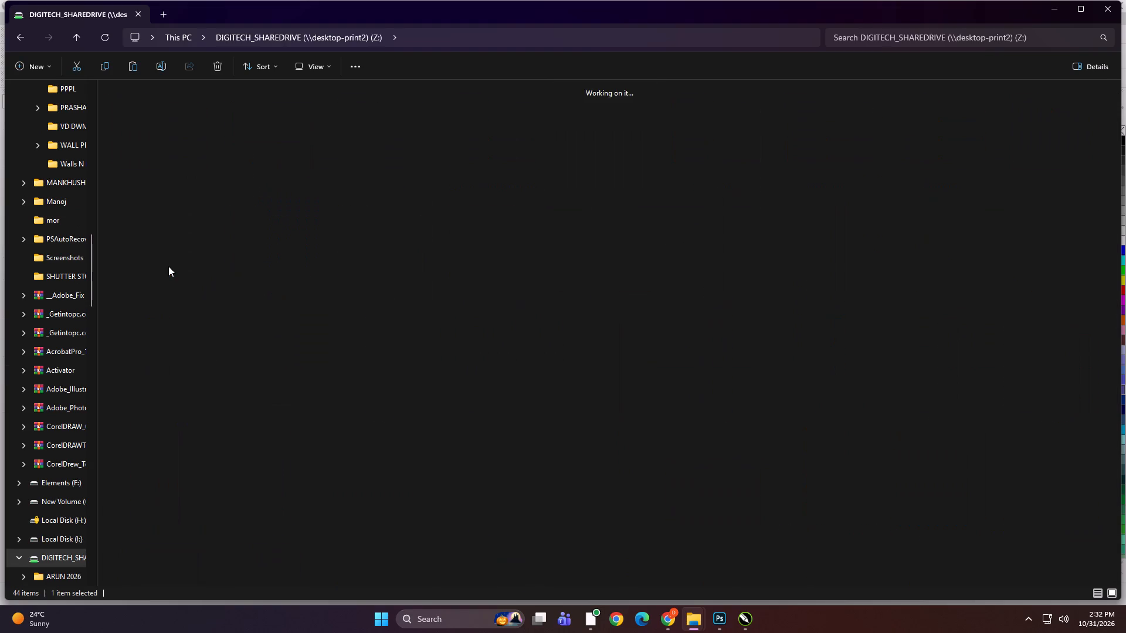
{"action": "double_click", "coordinate": [883, 118]}
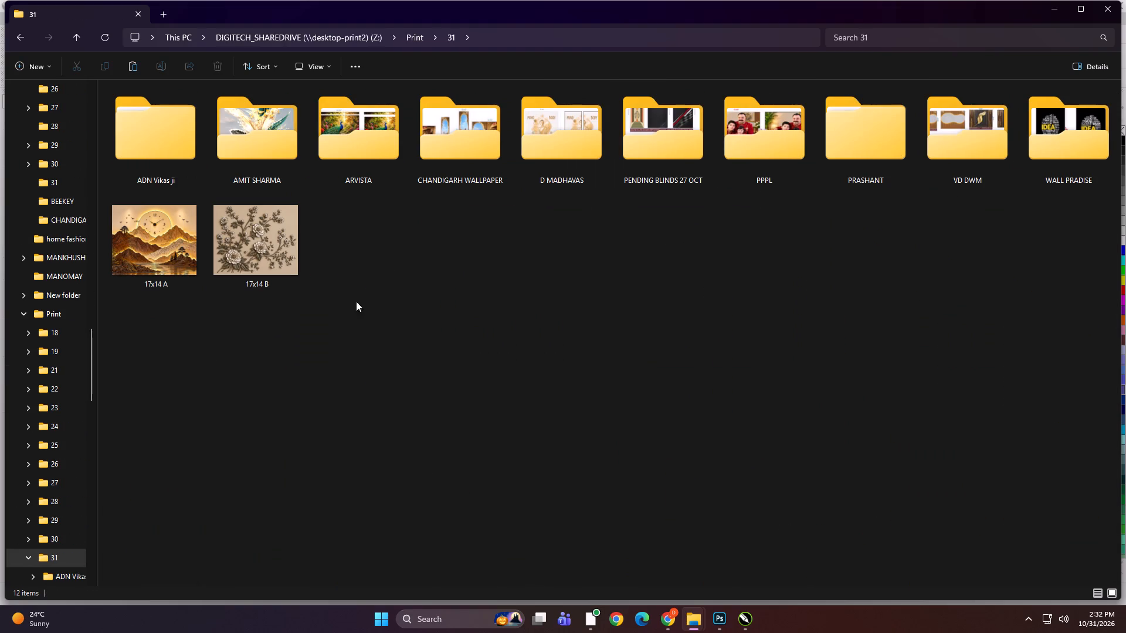
{"action": "right_click", "coordinate": [507, 316]}
{"action": "left_click", "coordinate": [525, 331]}
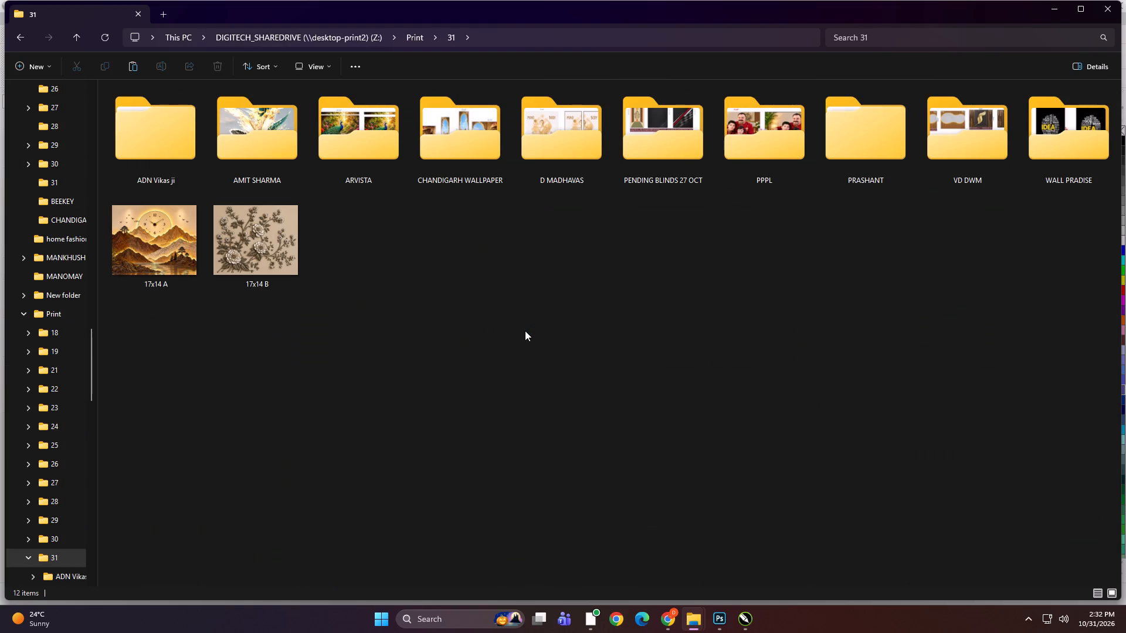
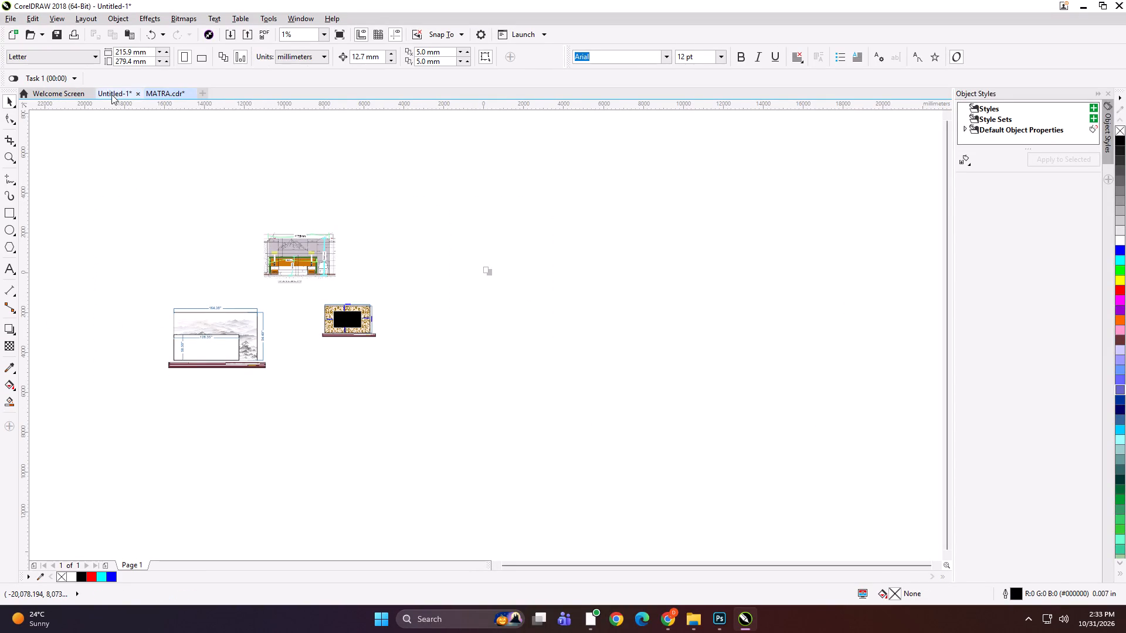
Select the CORE VALUES artwork bitmap in the Untitled-1 drawing.
{"action": "scroll", "coordinate": [374, 205], "scroll_direction": "up", "scroll_amount": 1}
{"action": "left_click", "coordinate": [185, 273]}
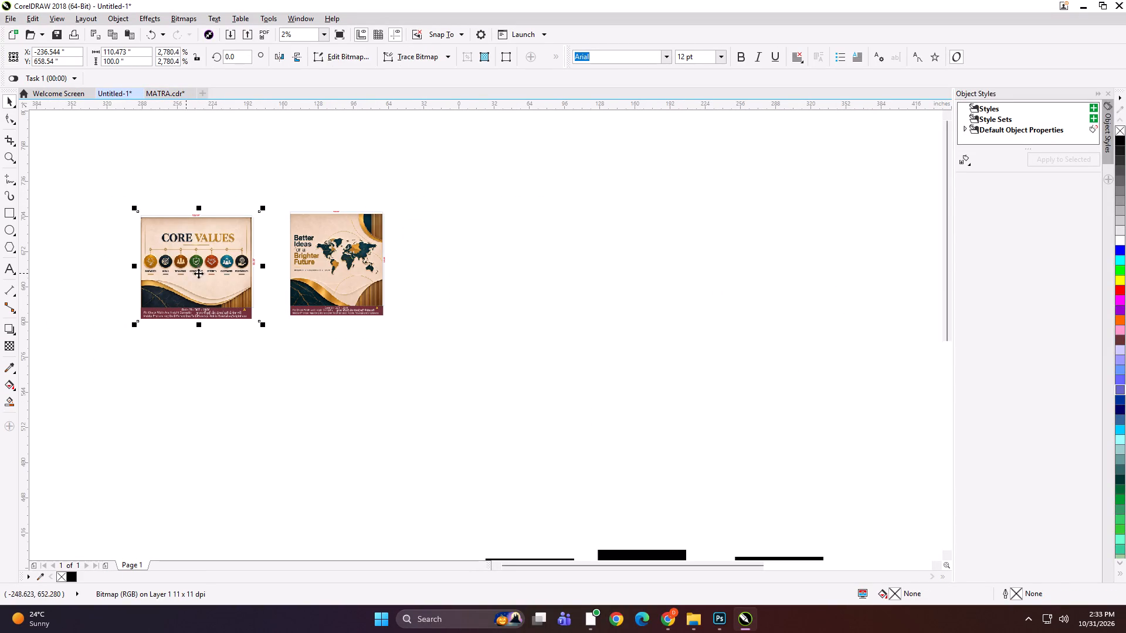
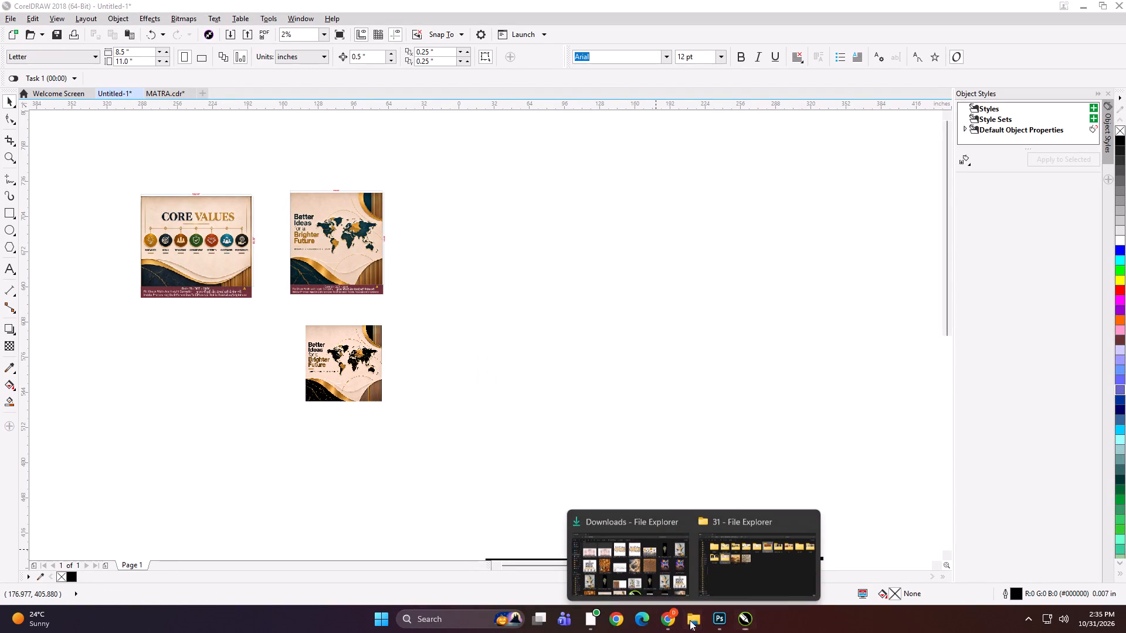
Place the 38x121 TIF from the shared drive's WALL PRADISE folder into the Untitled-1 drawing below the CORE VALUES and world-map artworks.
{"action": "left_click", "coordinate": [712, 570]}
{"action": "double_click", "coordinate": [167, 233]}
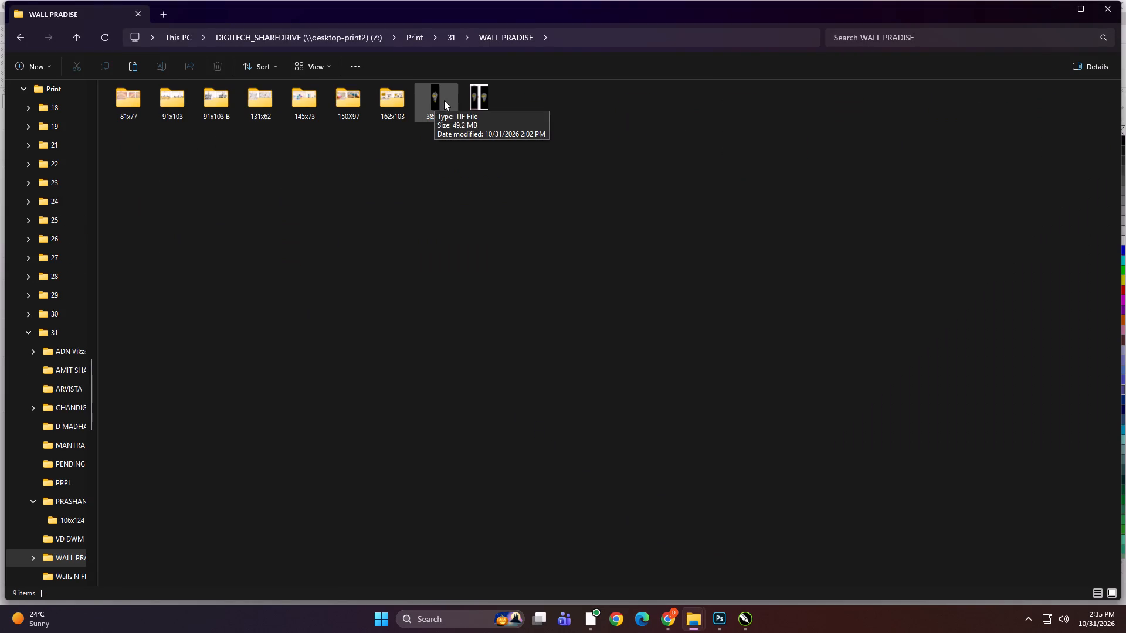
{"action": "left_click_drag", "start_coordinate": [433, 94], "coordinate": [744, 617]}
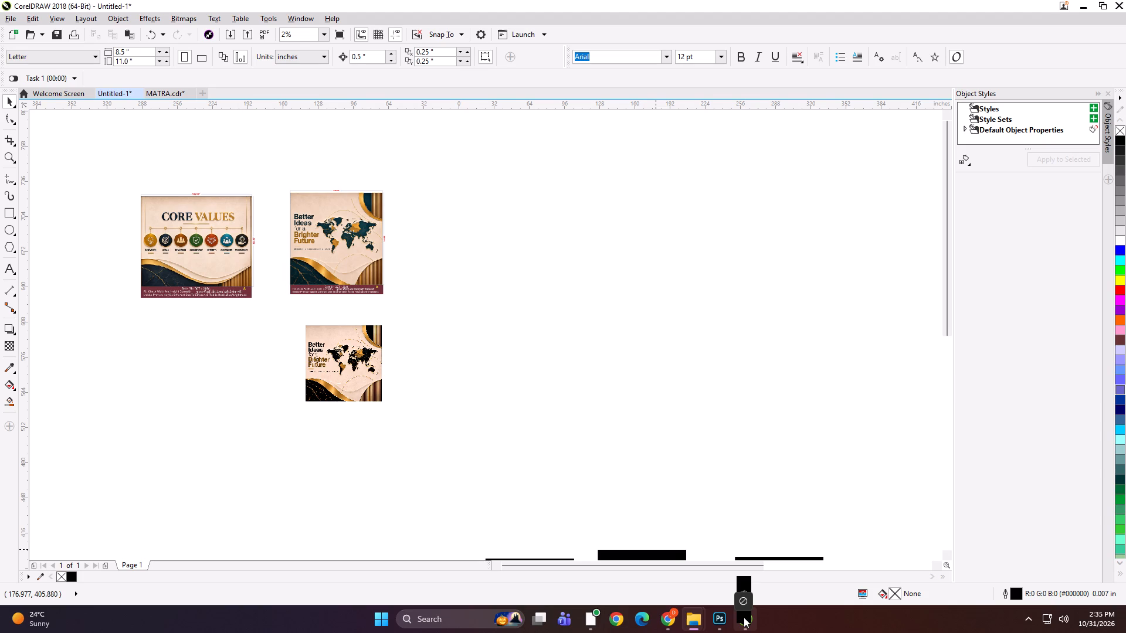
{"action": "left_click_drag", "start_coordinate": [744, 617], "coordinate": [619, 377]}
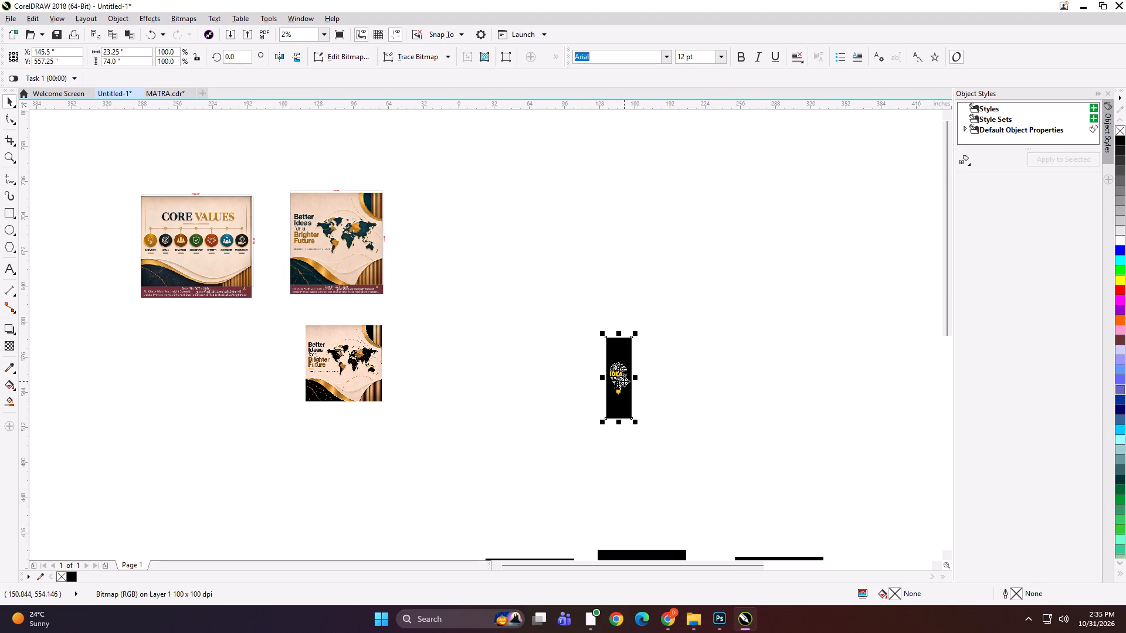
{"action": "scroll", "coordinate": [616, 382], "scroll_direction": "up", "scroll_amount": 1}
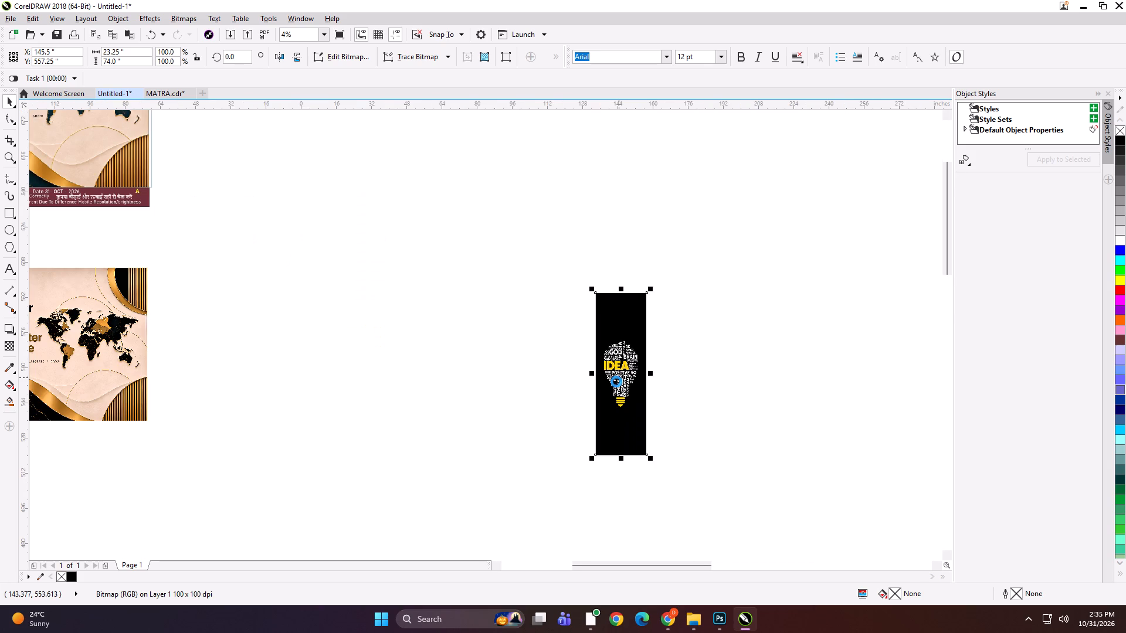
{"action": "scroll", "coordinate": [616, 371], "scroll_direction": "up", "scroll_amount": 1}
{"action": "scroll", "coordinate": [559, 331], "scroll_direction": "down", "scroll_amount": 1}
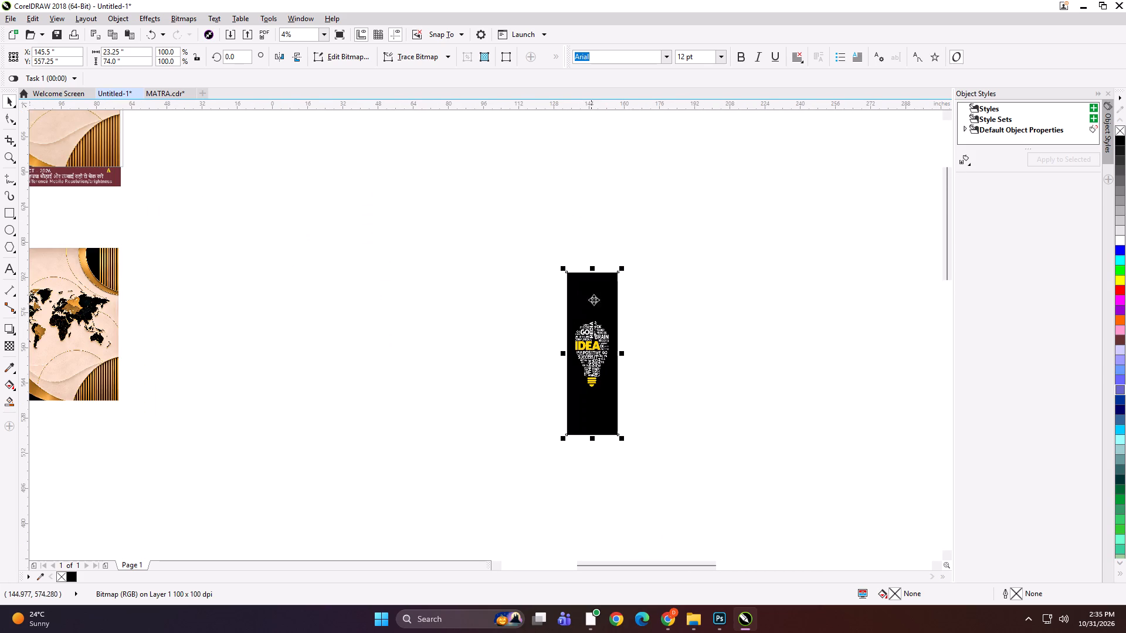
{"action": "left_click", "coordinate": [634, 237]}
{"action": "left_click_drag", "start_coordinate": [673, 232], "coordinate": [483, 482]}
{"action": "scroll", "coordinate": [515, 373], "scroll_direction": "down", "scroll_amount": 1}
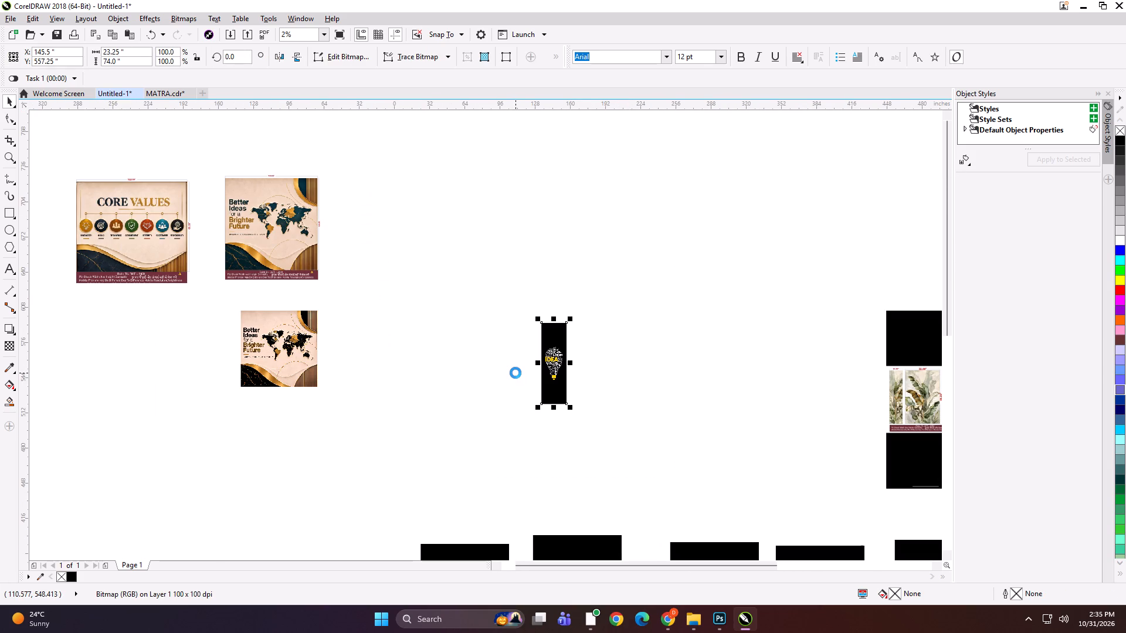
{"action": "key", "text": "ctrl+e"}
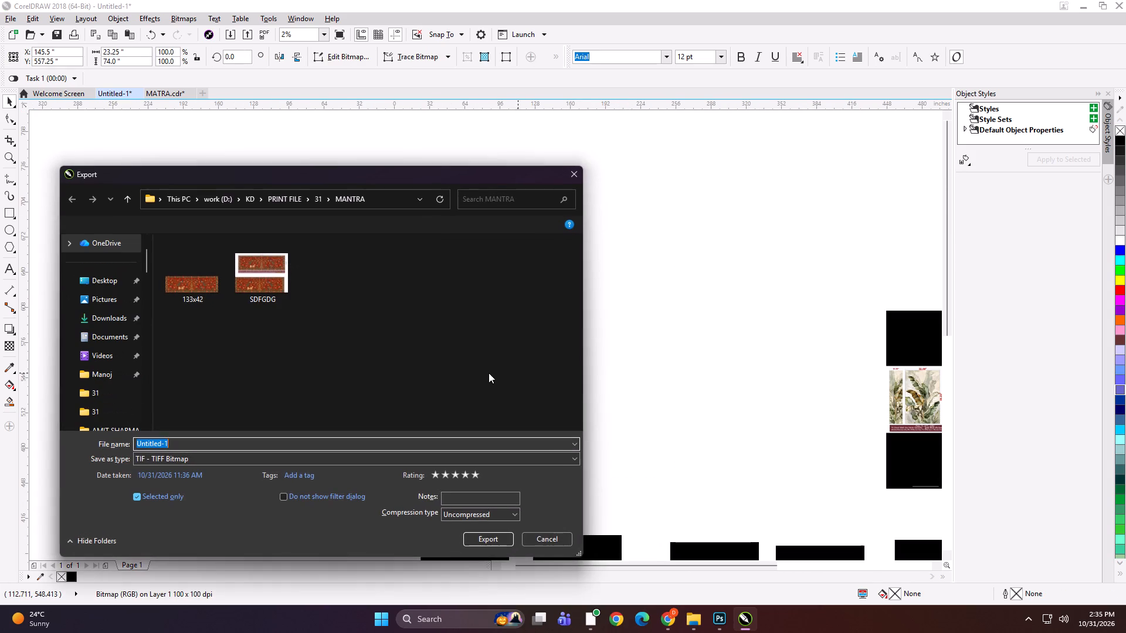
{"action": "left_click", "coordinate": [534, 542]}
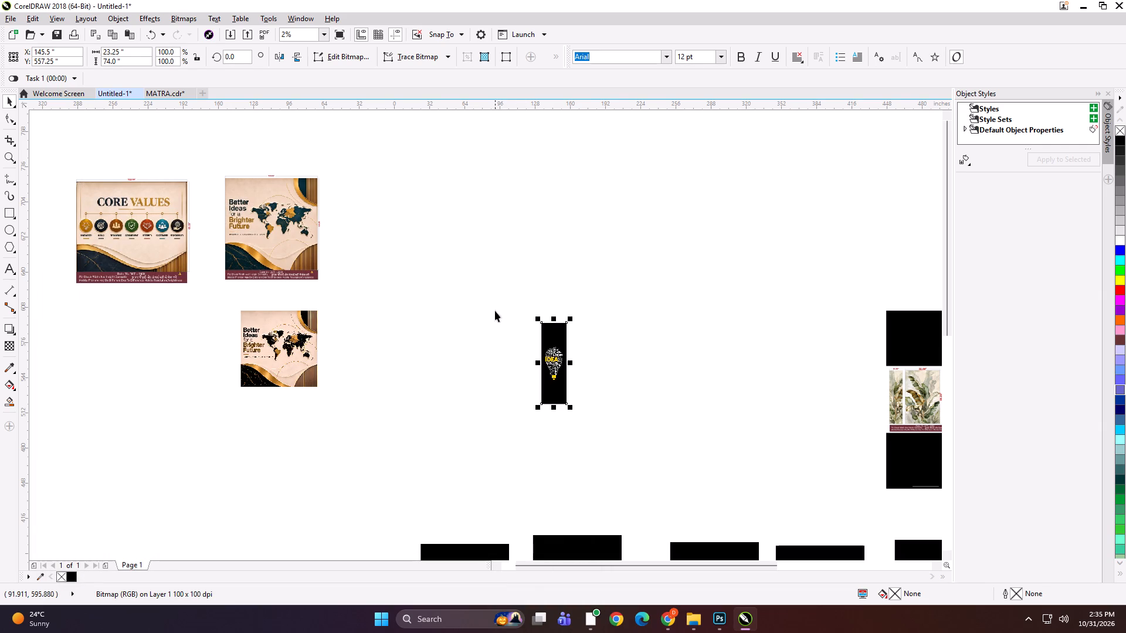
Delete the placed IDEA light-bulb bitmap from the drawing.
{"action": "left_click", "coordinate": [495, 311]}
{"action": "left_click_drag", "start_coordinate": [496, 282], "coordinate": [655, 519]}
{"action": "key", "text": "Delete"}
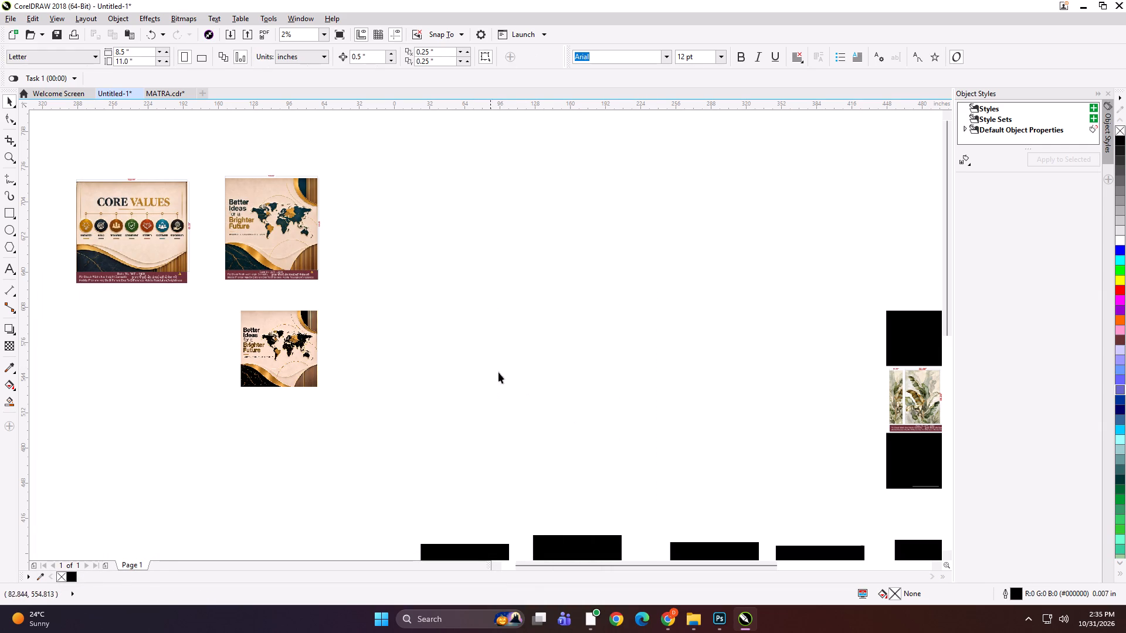
Place the 53x103 B TIF from the WALL PRADISE 162x103 folder into empty space in the Untitled-1 drawing.
{"action": "left_click", "coordinate": [694, 628]}
{"action": "left_click", "coordinate": [711, 559]}
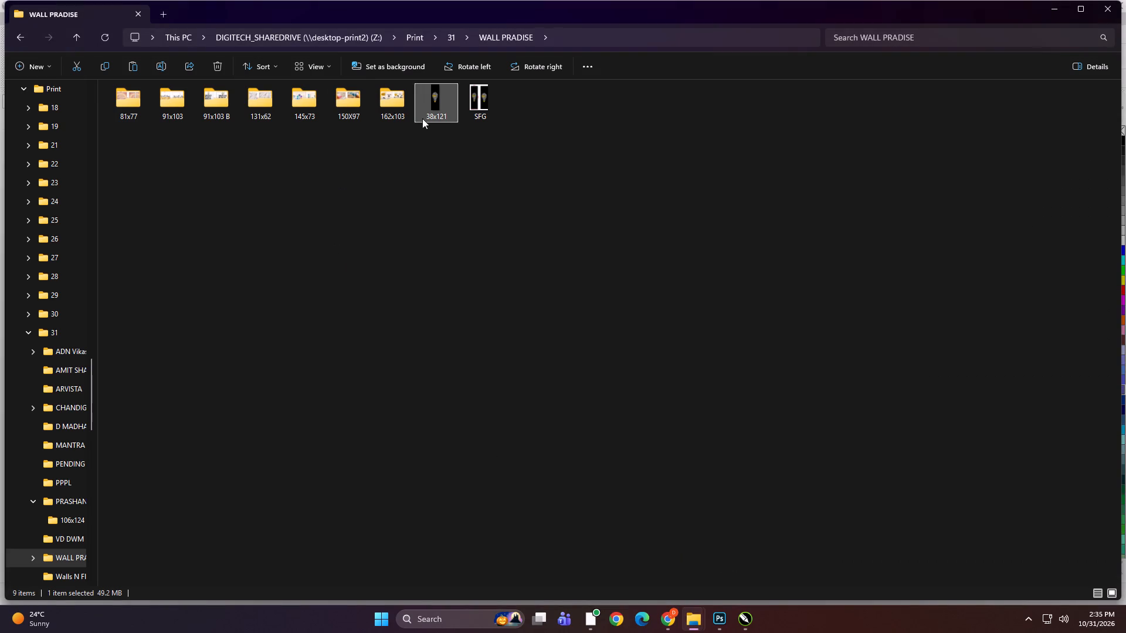
{"action": "double_click", "coordinate": [398, 103]}
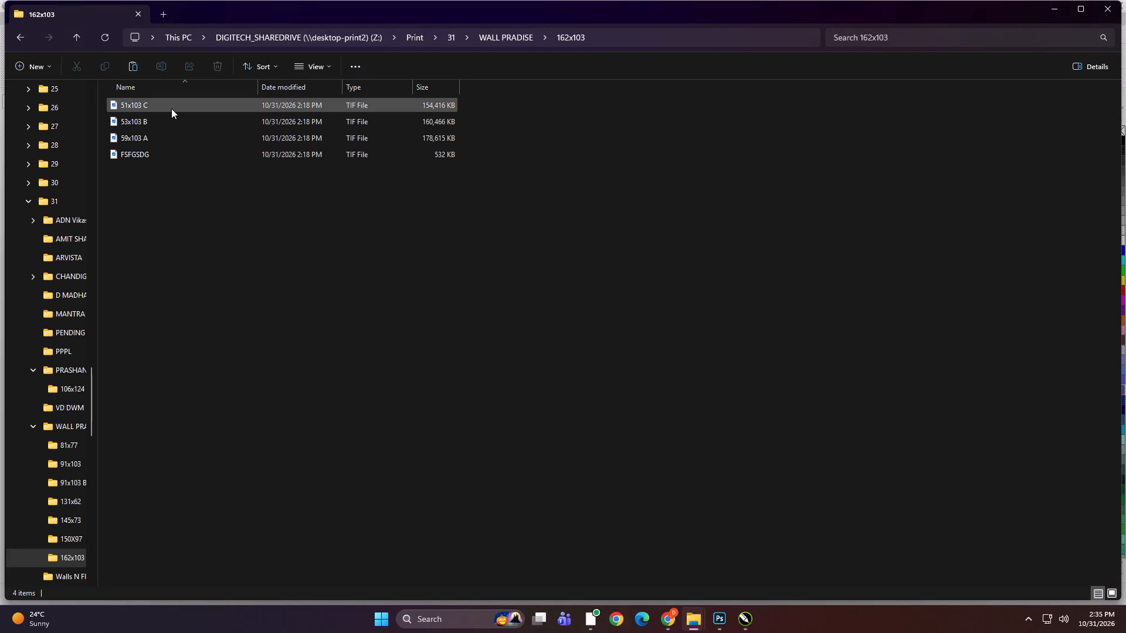
{"action": "scroll", "coordinate": [273, 350], "scroll_direction": "up", "scroll_amount": 12, "text": "ctrl"}
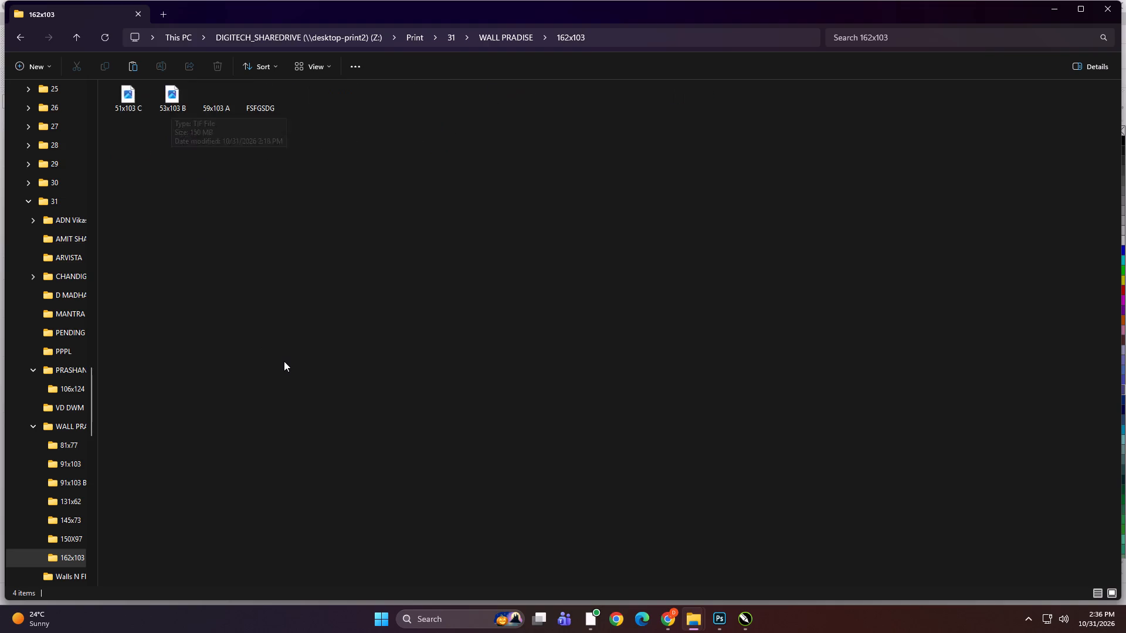
{"action": "scroll", "coordinate": [284, 361], "scroll_direction": "up", "scroll_amount": 20, "text": "ctrl"}
{"action": "scroll", "coordinate": [284, 361], "scroll_direction": "up", "scroll_amount": 10, "text": "ctrl"}
{"action": "left_click", "coordinate": [369, 176]}
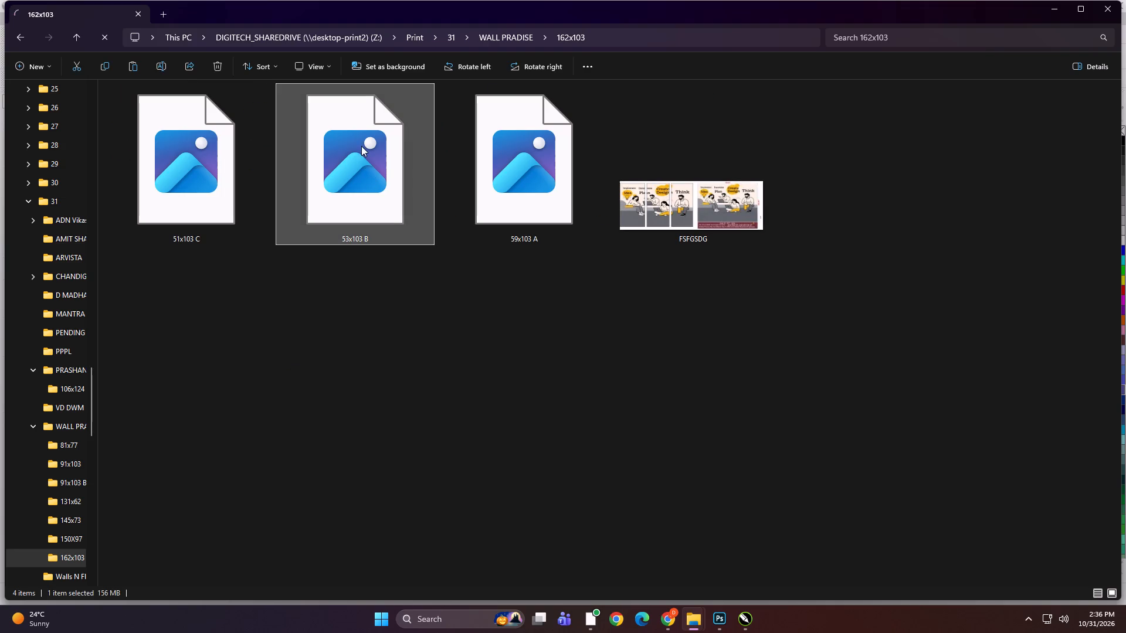
{"action": "left_click_drag", "start_coordinate": [361, 146], "coordinate": [649, 486]}
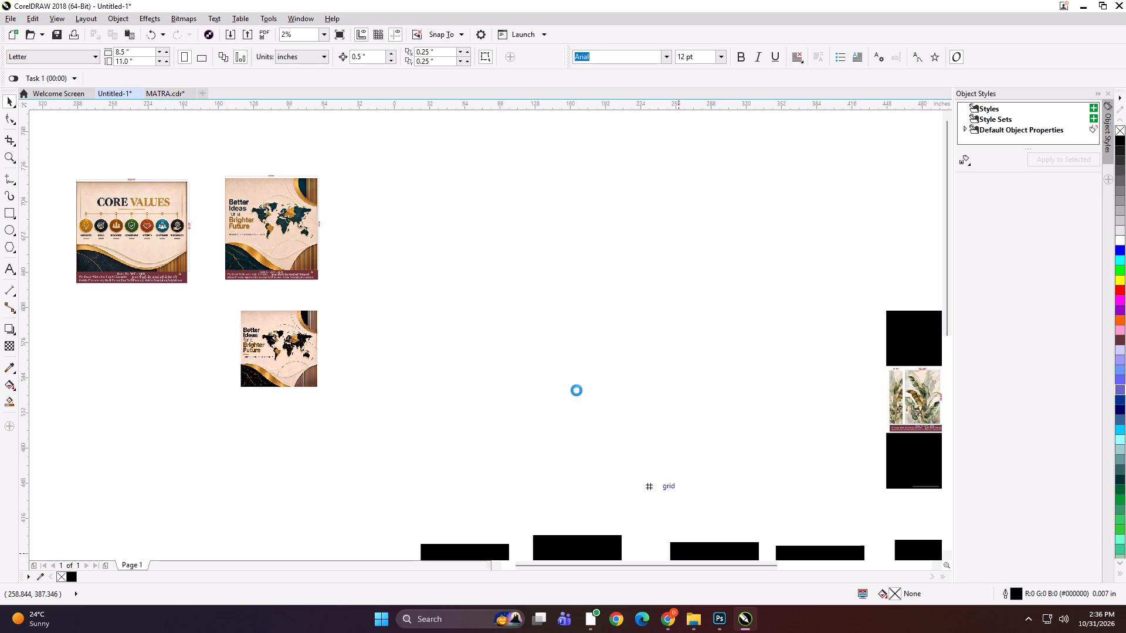
Lower the computer's sound volume to zero.
{"action": "left_click", "coordinate": [1061, 618]}
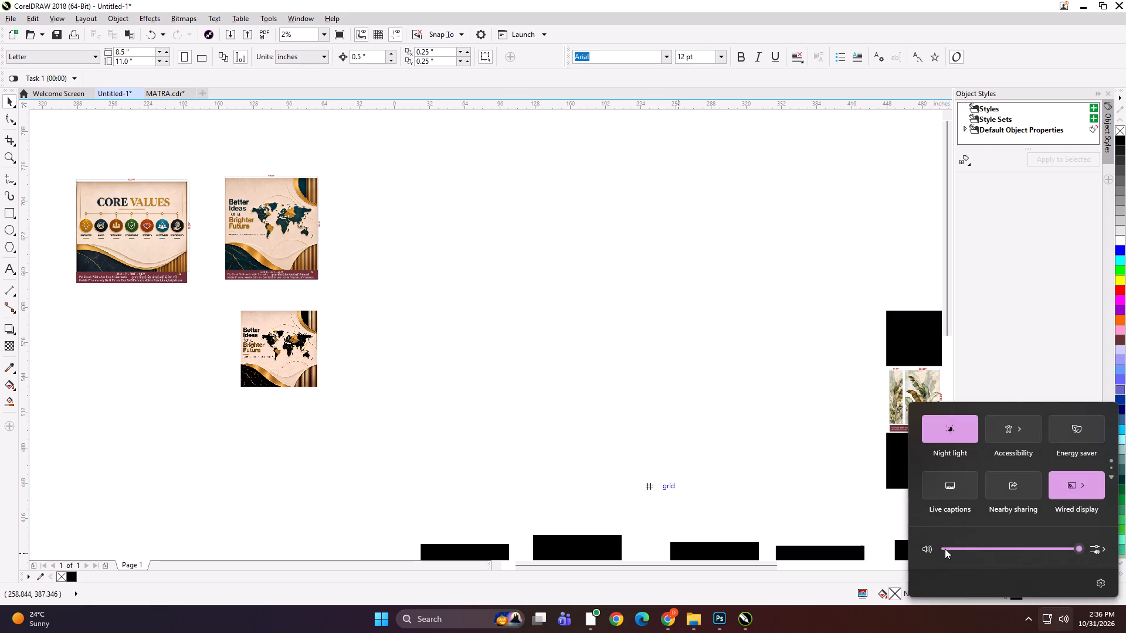
{"action": "left_click", "coordinate": [945, 549]}
{"action": "left_click", "coordinate": [748, 420]}
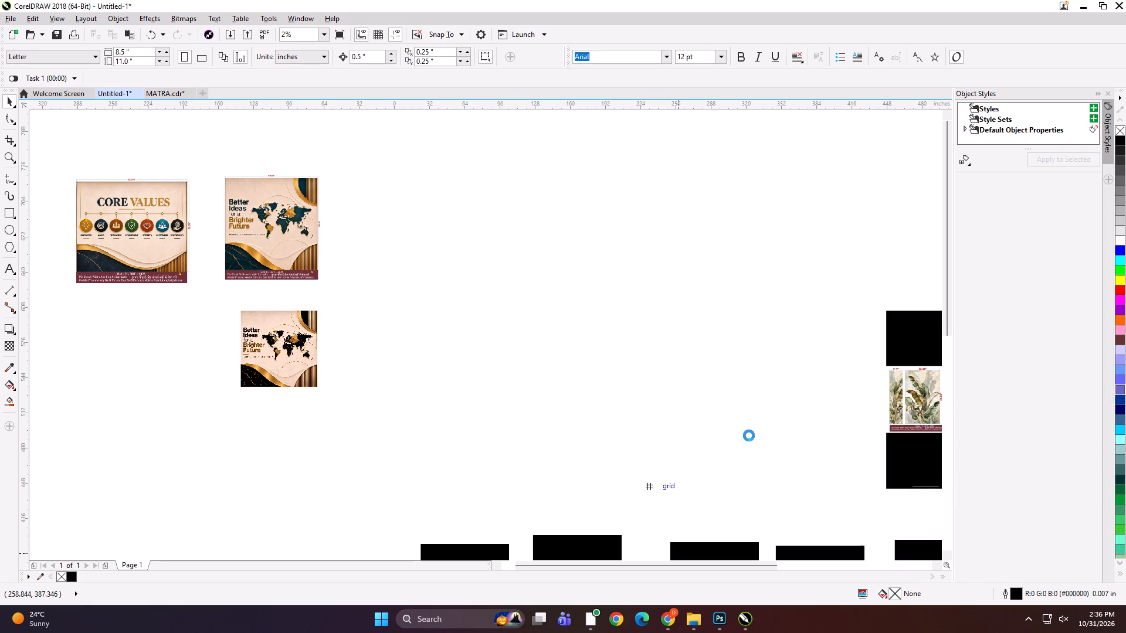
Switch to the Chrome window with WhatsApp Business and its Cut Files group chat.
{"action": "left_click", "coordinate": [635, 592]}
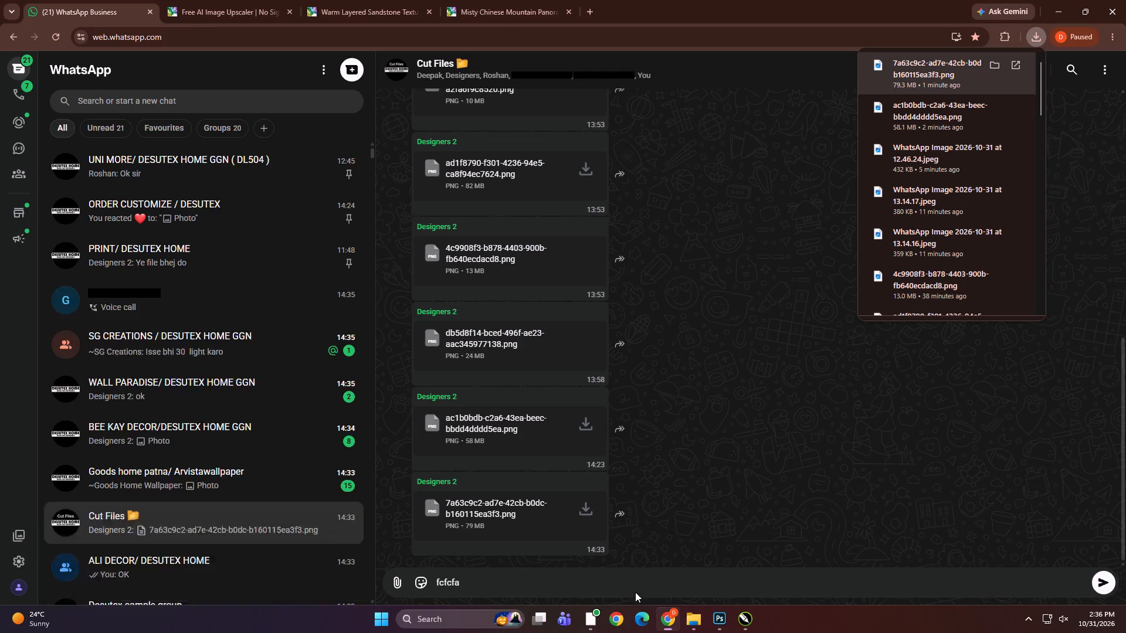
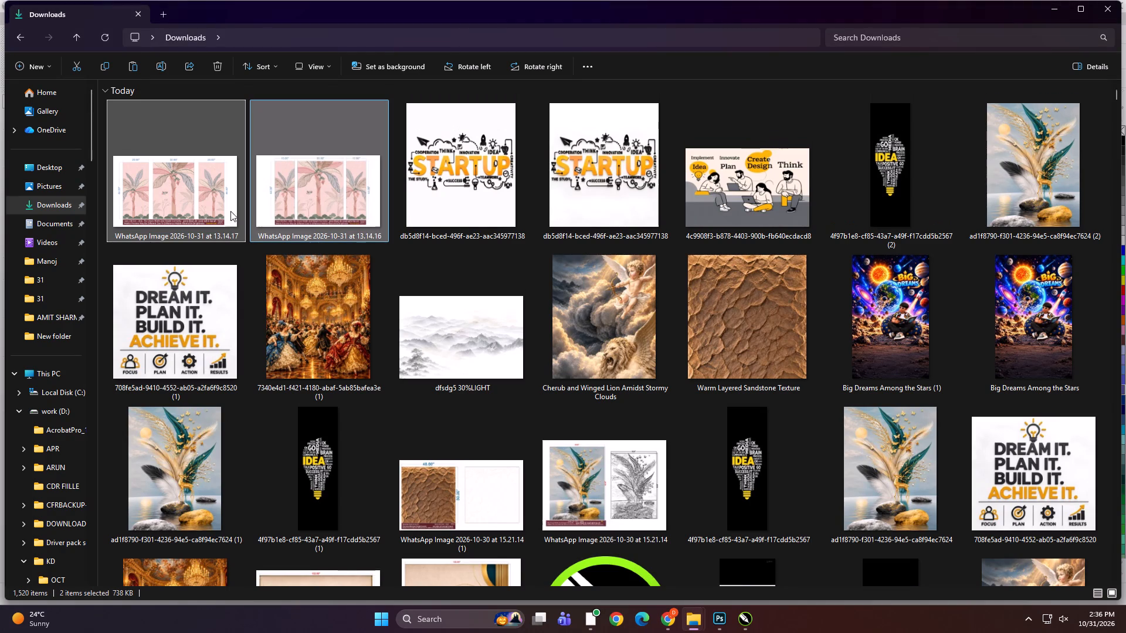
Bring the 'Better Ideas for a Brighter Future' world-map image from the Downloads folder into Photoshop.
{"action": "left_click", "coordinate": [67, 203]}
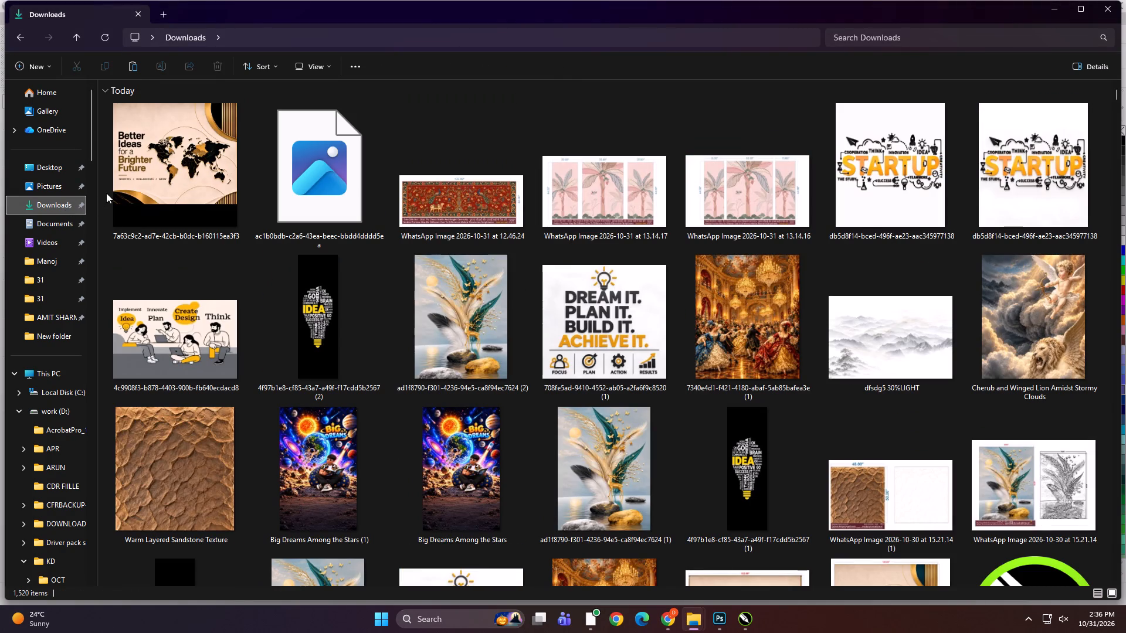
{"action": "left_click", "coordinate": [147, 188]}
{"action": "left_click_drag", "start_coordinate": [163, 147], "coordinate": [740, 623]}
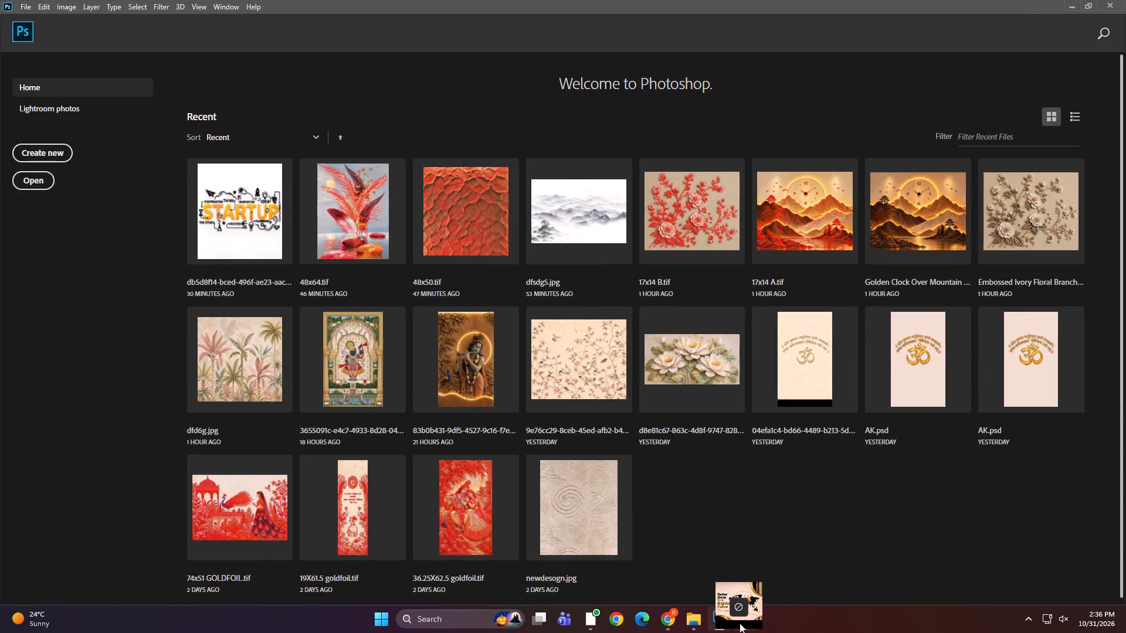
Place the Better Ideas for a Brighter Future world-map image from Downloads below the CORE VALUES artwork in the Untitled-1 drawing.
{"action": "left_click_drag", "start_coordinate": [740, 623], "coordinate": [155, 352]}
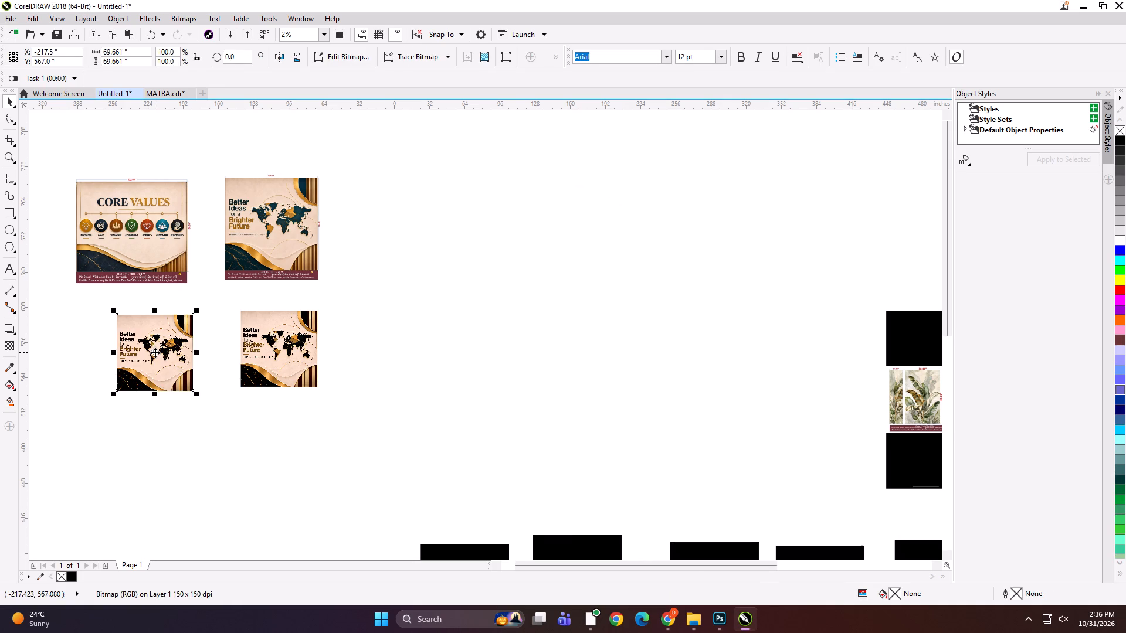
Open the CORE VALUES image in the Downloads folder for viewing.
{"action": "left_click", "coordinate": [690, 626]}
{"action": "left_click", "coordinate": [658, 552]}
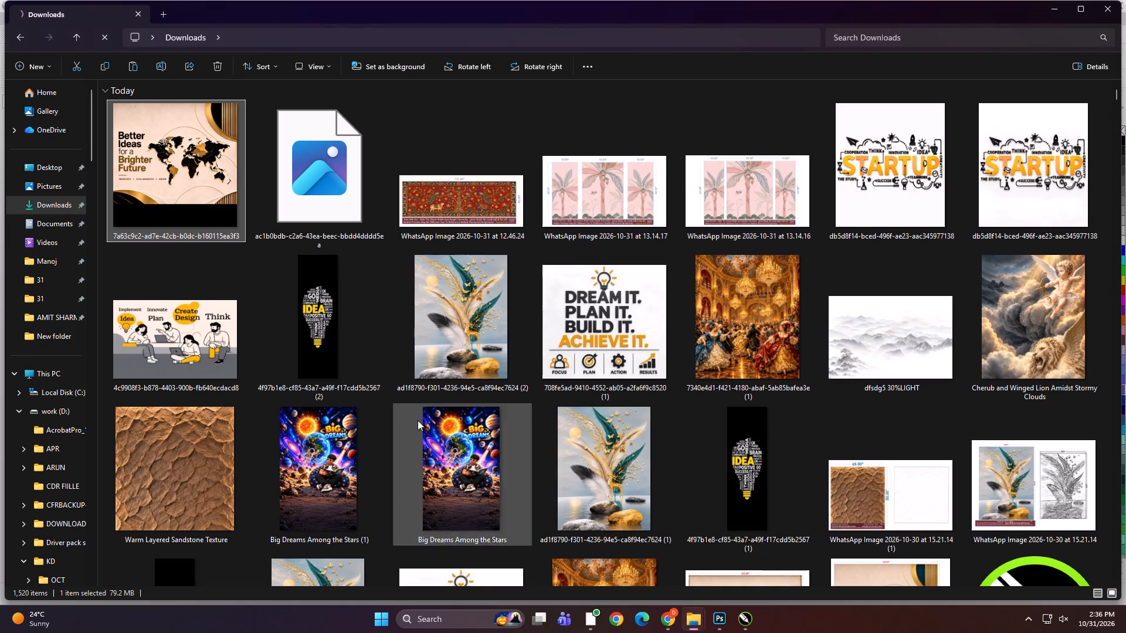
{"action": "triple_click", "coordinate": [323, 179]}
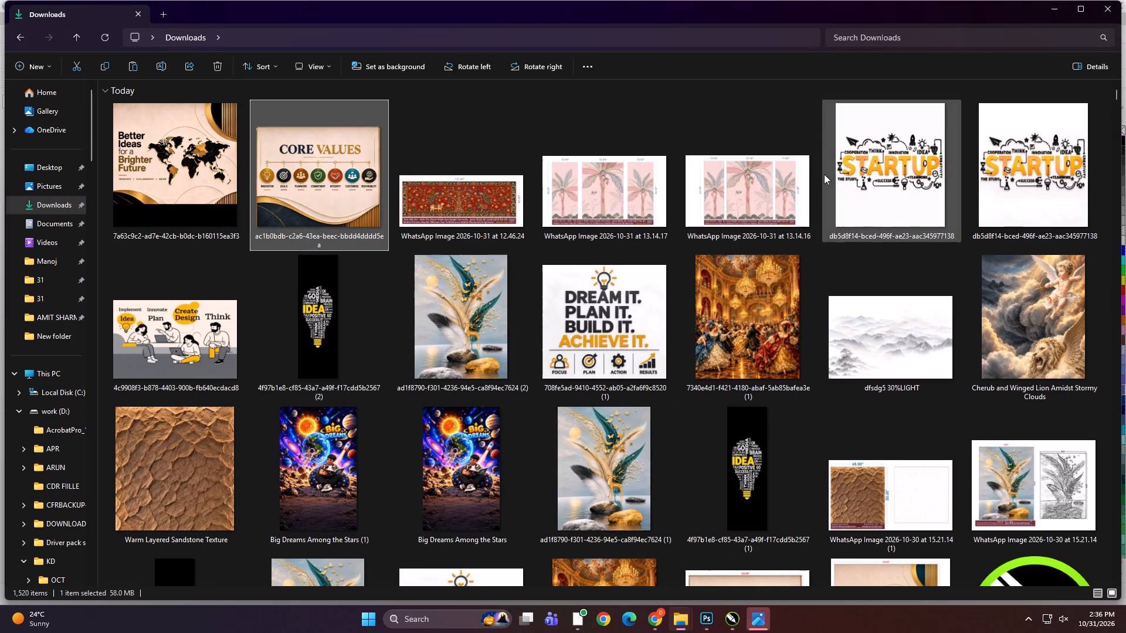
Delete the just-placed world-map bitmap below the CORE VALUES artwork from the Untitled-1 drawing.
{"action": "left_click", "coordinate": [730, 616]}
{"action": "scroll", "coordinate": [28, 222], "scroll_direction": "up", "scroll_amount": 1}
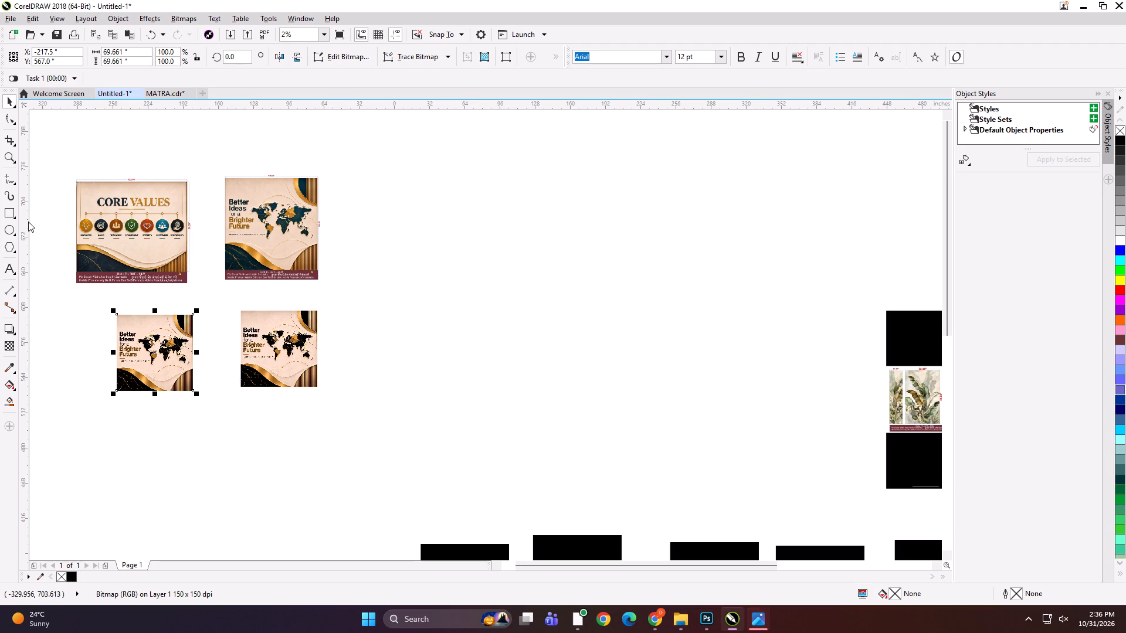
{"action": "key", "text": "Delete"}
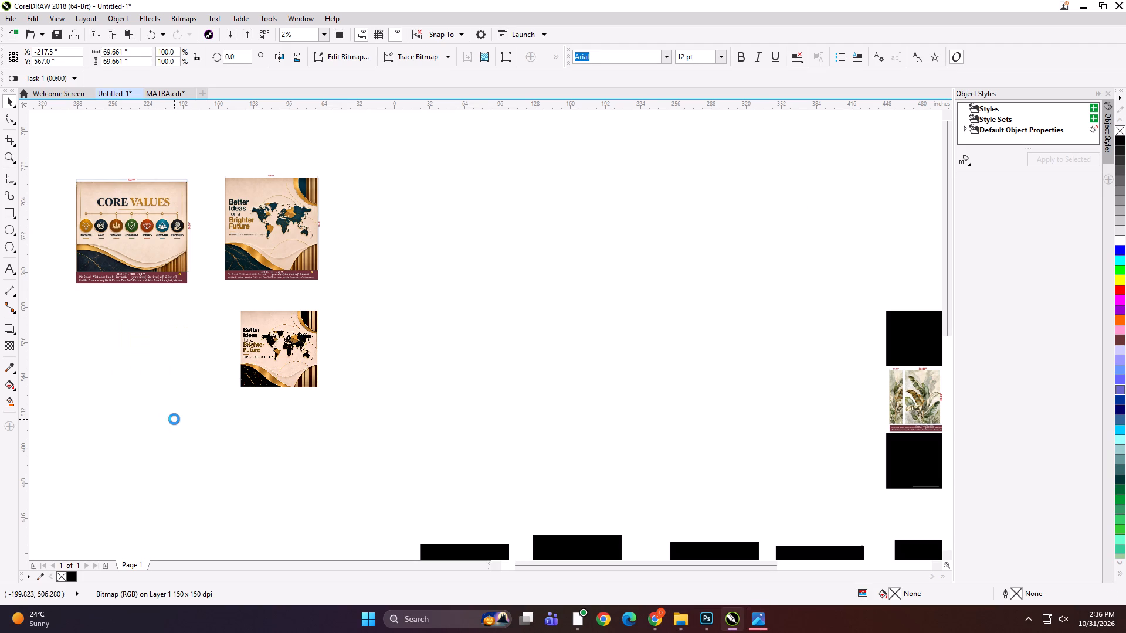
Place the CORE VALUES image from Downloads into the empty space below the existing CORE VALUES artwork in the Untitled-1 drawing.
{"action": "left_click", "coordinate": [686, 616]}
{"action": "left_click", "coordinate": [653, 574]}
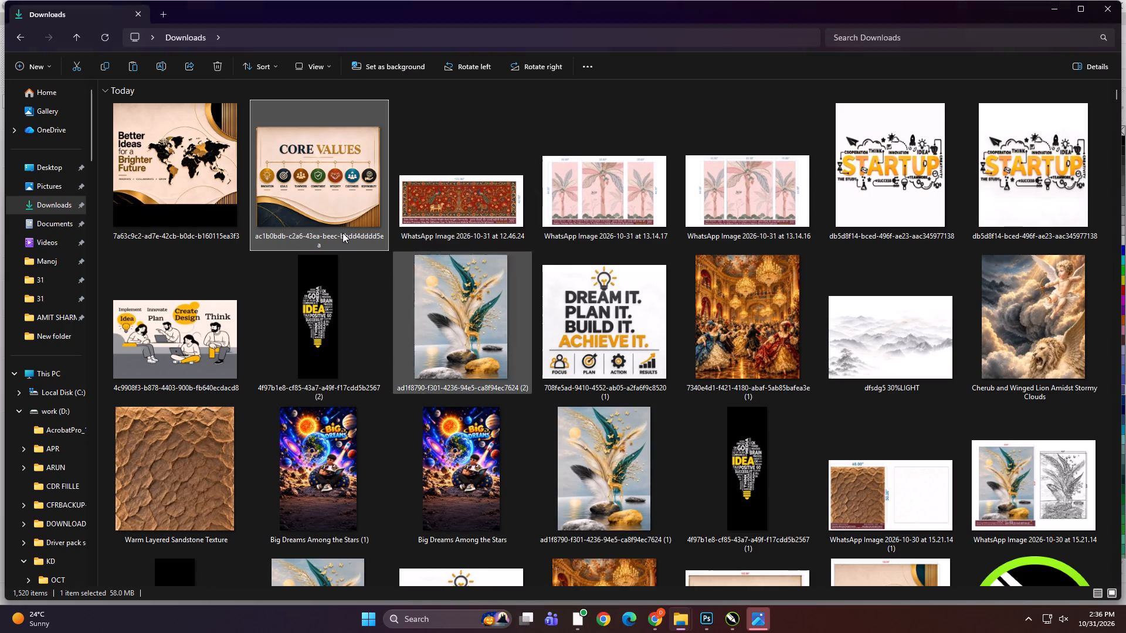
{"action": "left_click", "coordinate": [287, 148]}
{"action": "left_click_drag", "start_coordinate": [279, 142], "coordinate": [727, 614]}
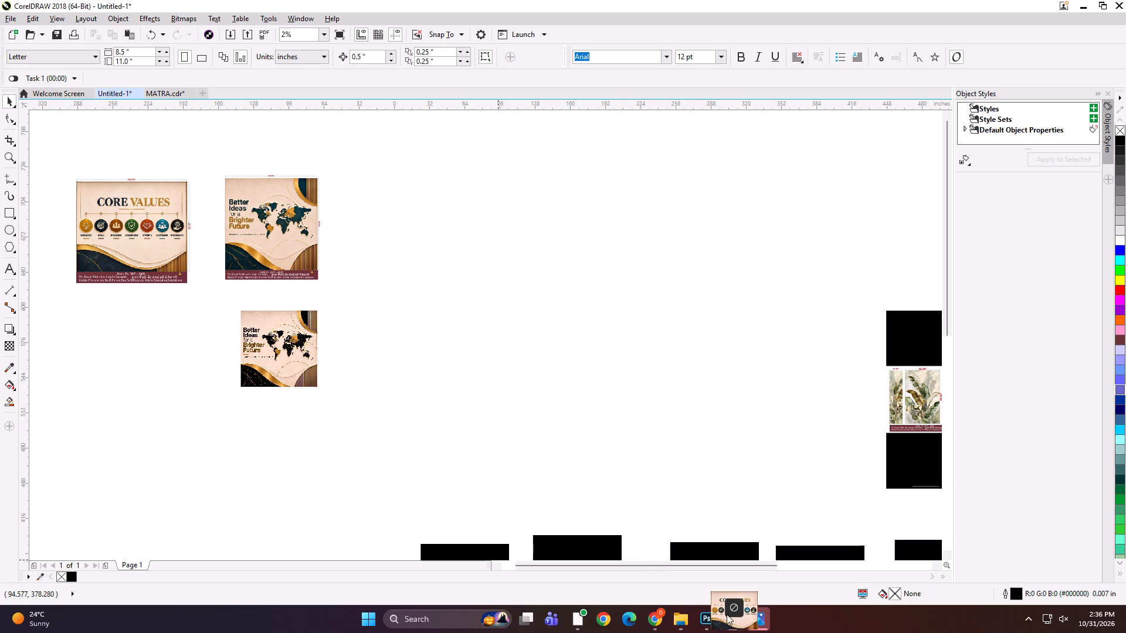
{"action": "left_click_drag", "start_coordinate": [727, 614], "coordinate": [164, 344]}
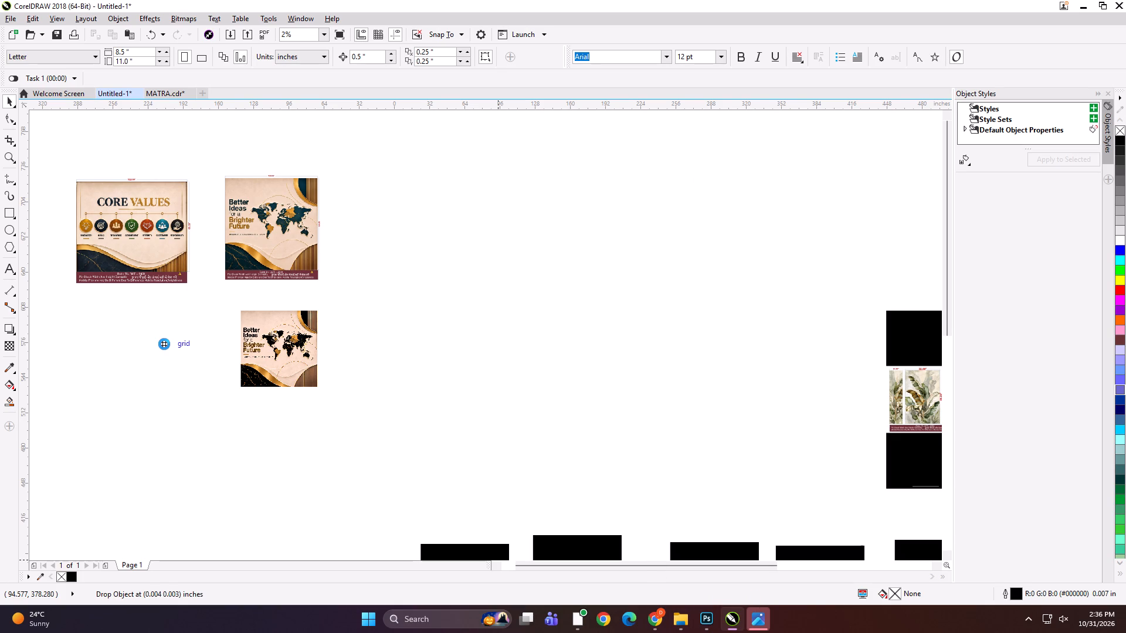
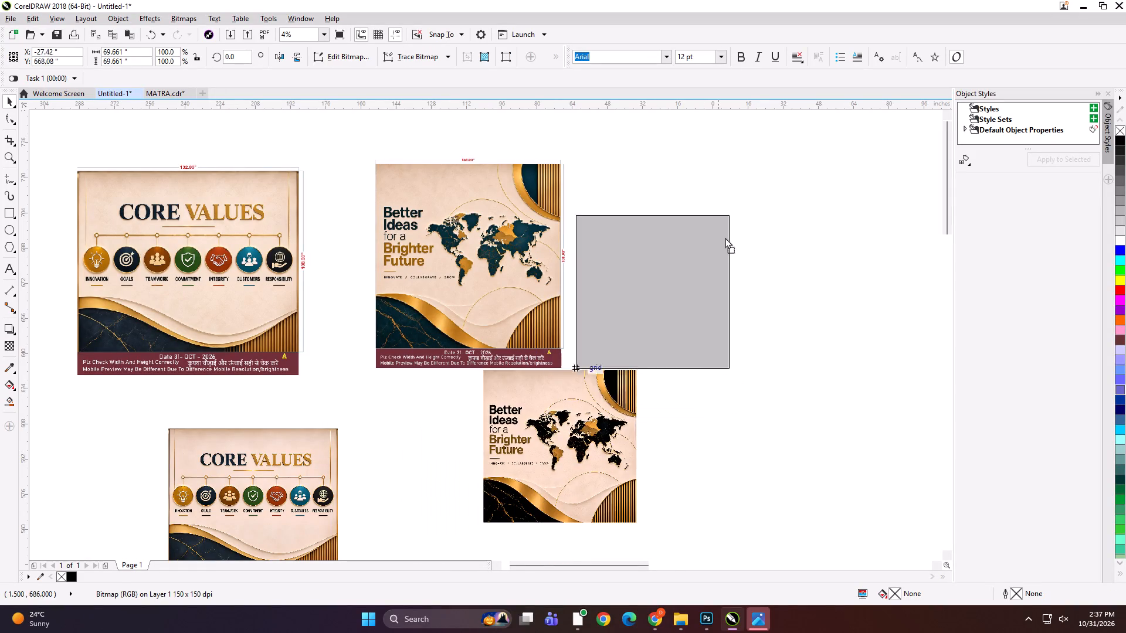
Move the plain world-map bitmap beside the captioned Better Ideas for a Brighter Future artwork, on its outer side.
{"action": "left_click_drag", "start_coordinate": [725, 237], "coordinate": [735, 216]}
{"action": "scroll", "coordinate": [694, 258], "scroll_direction": "up", "scroll_amount": 2}
{"action": "scroll", "coordinate": [694, 258], "scroll_direction": "down", "scroll_amount": 1}
Move the plain CORE VALUES bitmap from below its artwork to the empty space left of the captioned CORE VALUES artwork.
{"action": "scroll", "coordinate": [718, 240], "scroll_direction": "down", "scroll_amount": 1}
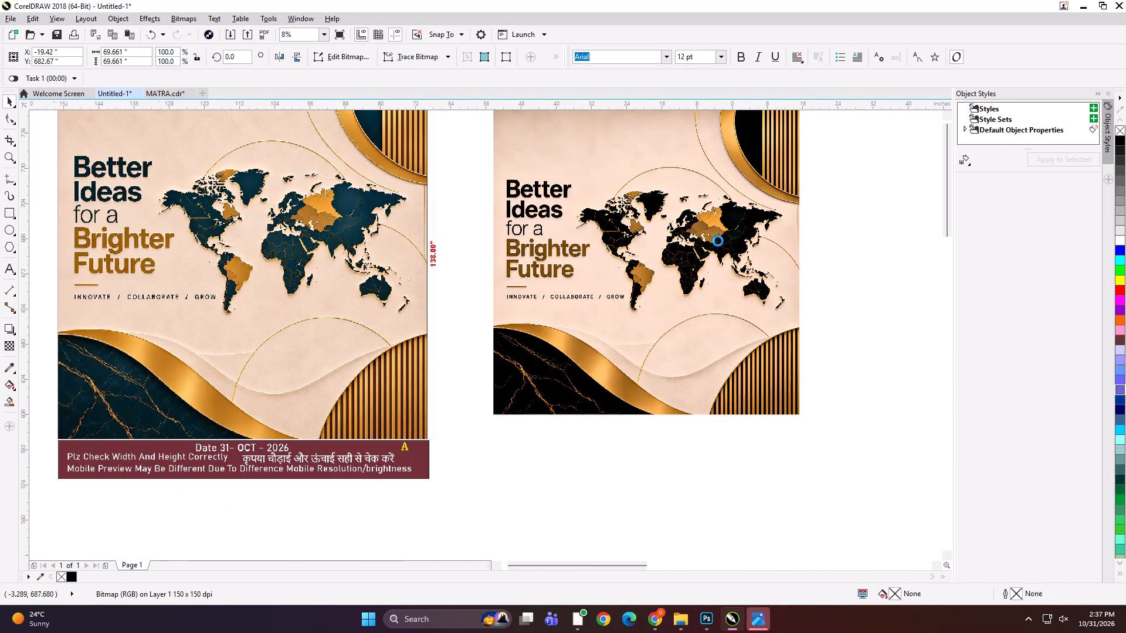
{"action": "scroll", "coordinate": [279, 267], "scroll_direction": "down", "scroll_amount": 1}
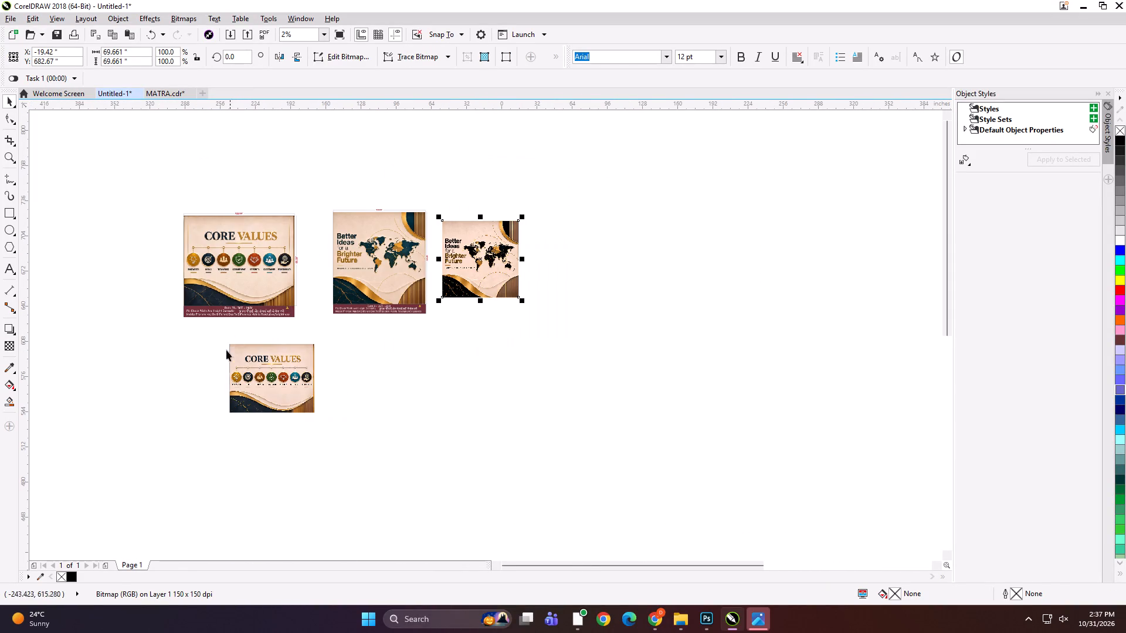
{"action": "left_click_drag", "start_coordinate": [281, 390], "coordinate": [117, 269]}
{"action": "left_click", "coordinate": [131, 267]}
Compare the colours and details of the plain CORE VALUES and world-map bitmaps with their captioned artworks.
{"action": "scroll", "coordinate": [92, 240], "scroll_direction": "up", "scroll_amount": 1}
{"action": "scroll", "coordinate": [172, 260], "scroll_direction": "up", "scroll_amount": 1}
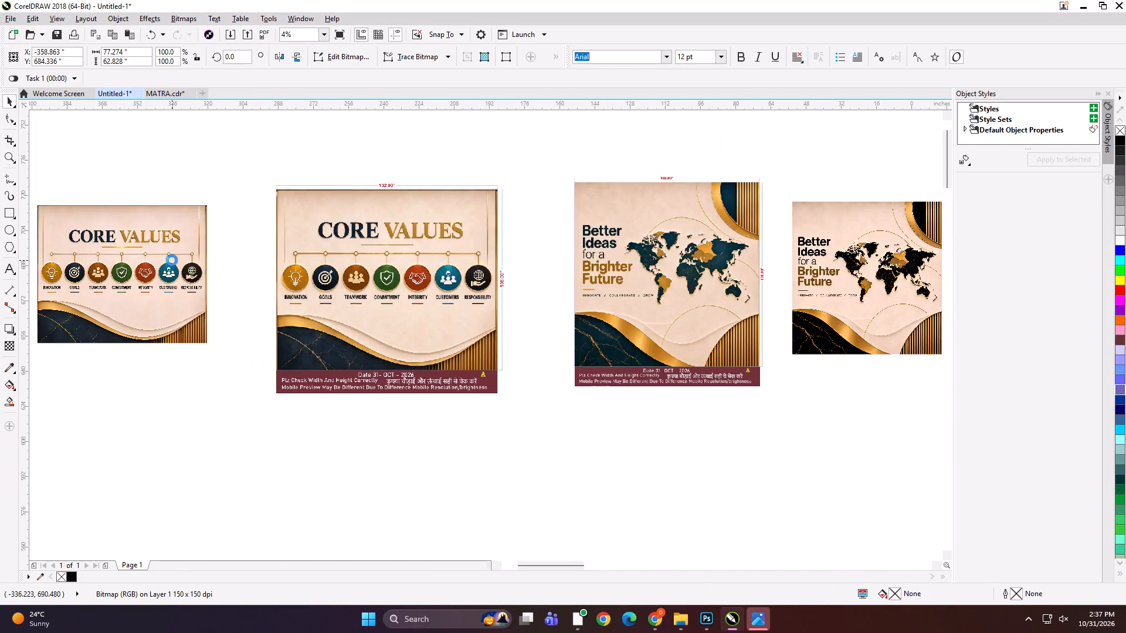
{"action": "scroll", "coordinate": [308, 263], "scroll_direction": "down", "scroll_amount": 1}
{"action": "scroll", "coordinate": [188, 271], "scroll_direction": "down", "scroll_amount": 1}
{"action": "scroll", "coordinate": [527, 273], "scroll_direction": "up", "scroll_amount": 1}
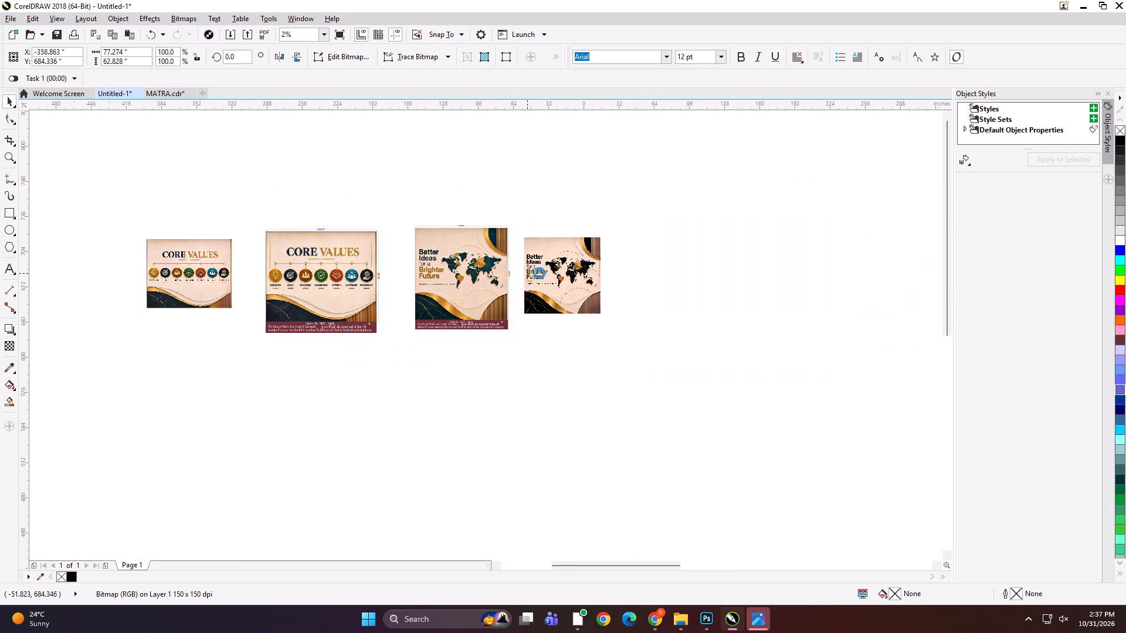
{"action": "scroll", "coordinate": [583, 241], "scroll_direction": "up", "scroll_amount": 1}
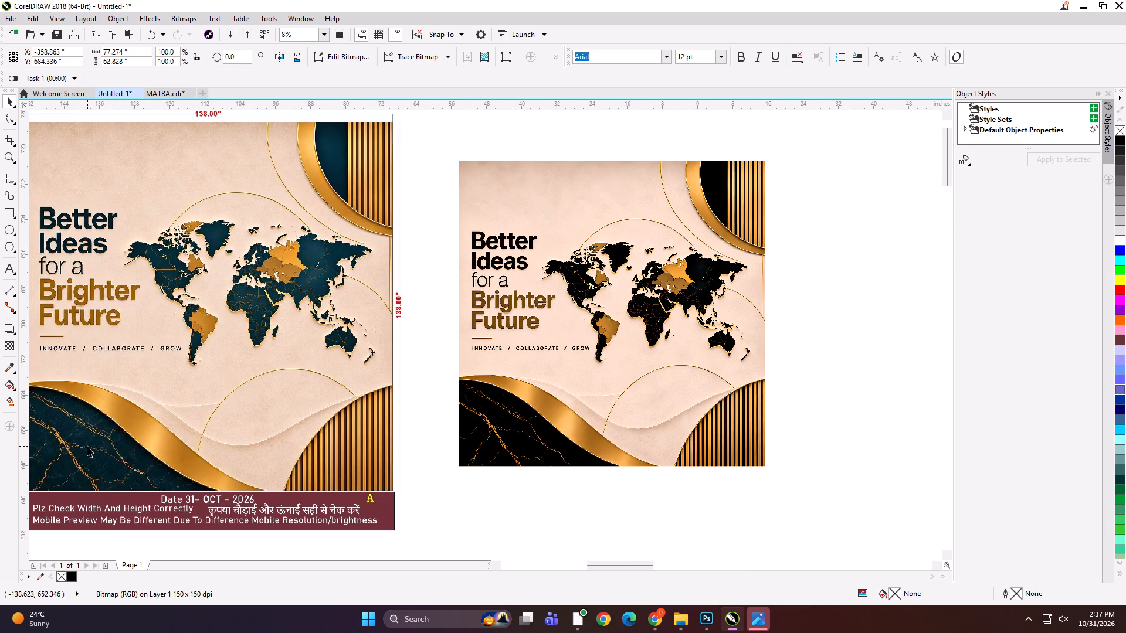
{"action": "scroll", "coordinate": [89, 433], "scroll_direction": "up", "scroll_amount": 1}
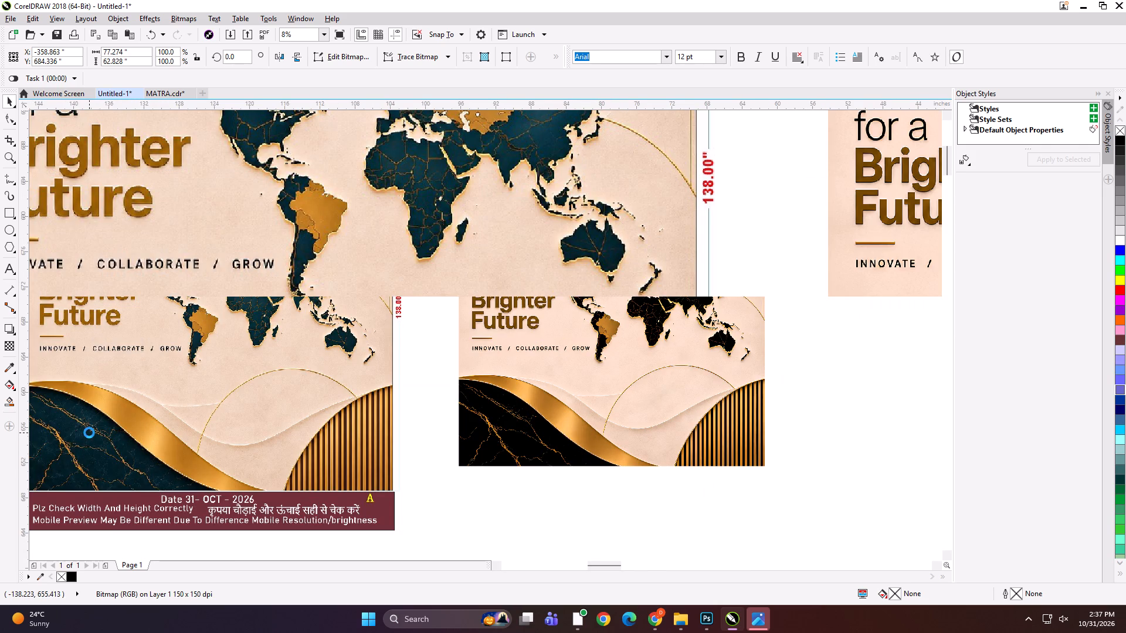
{"action": "scroll", "coordinate": [86, 420], "scroll_direction": "down", "scroll_amount": 1}
{"action": "scroll", "coordinate": [521, 411], "scroll_direction": "up", "scroll_amount": 2}
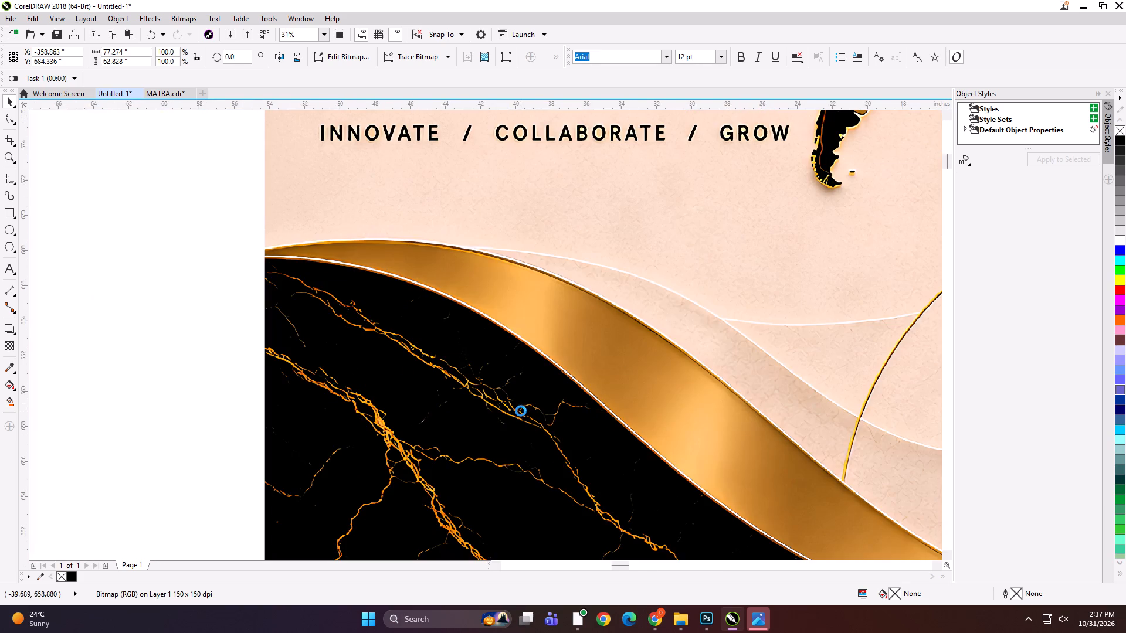
{"action": "scroll", "coordinate": [407, 407], "scroll_direction": "down", "scroll_amount": 1}
{"action": "scroll", "coordinate": [462, 400], "scroll_direction": "down", "scroll_amount": 2}
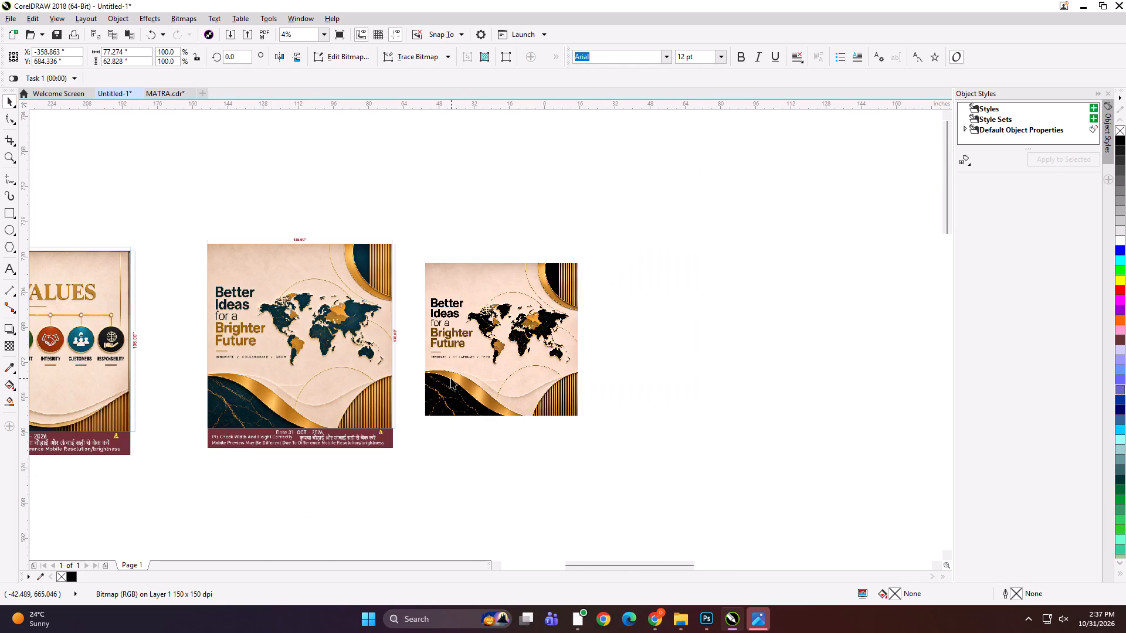
{"action": "scroll", "coordinate": [292, 320], "scroll_direction": "up", "scroll_amount": 2}
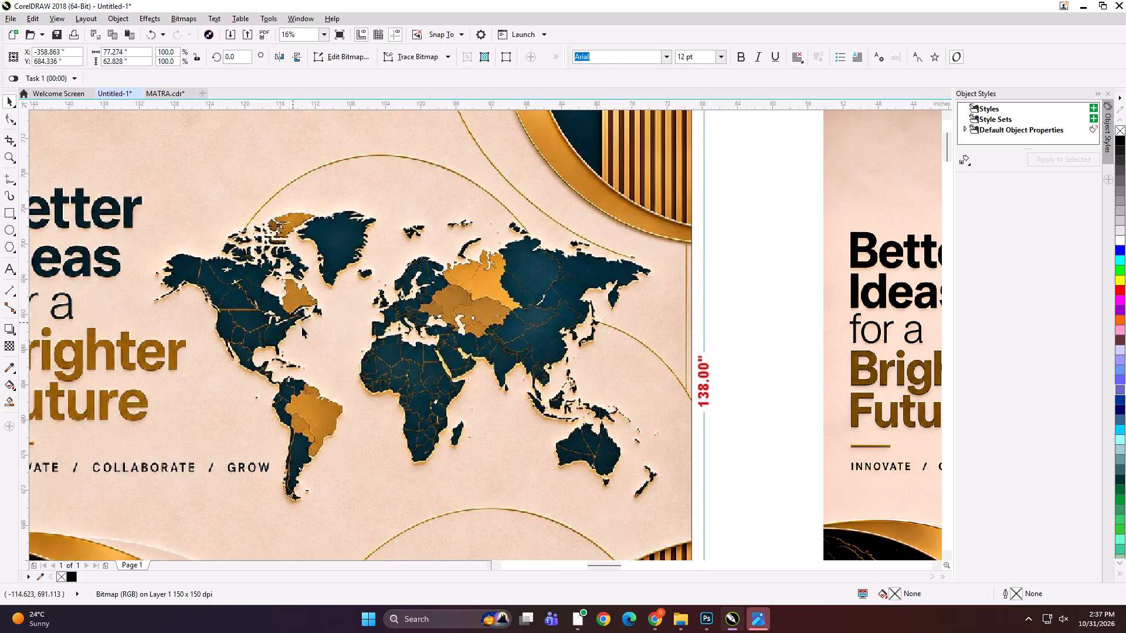
{"action": "scroll", "coordinate": [554, 270], "scroll_direction": "down", "scroll_amount": 1}
{"action": "scroll", "coordinate": [336, 465], "scroll_direction": "up", "scroll_amount": 2}
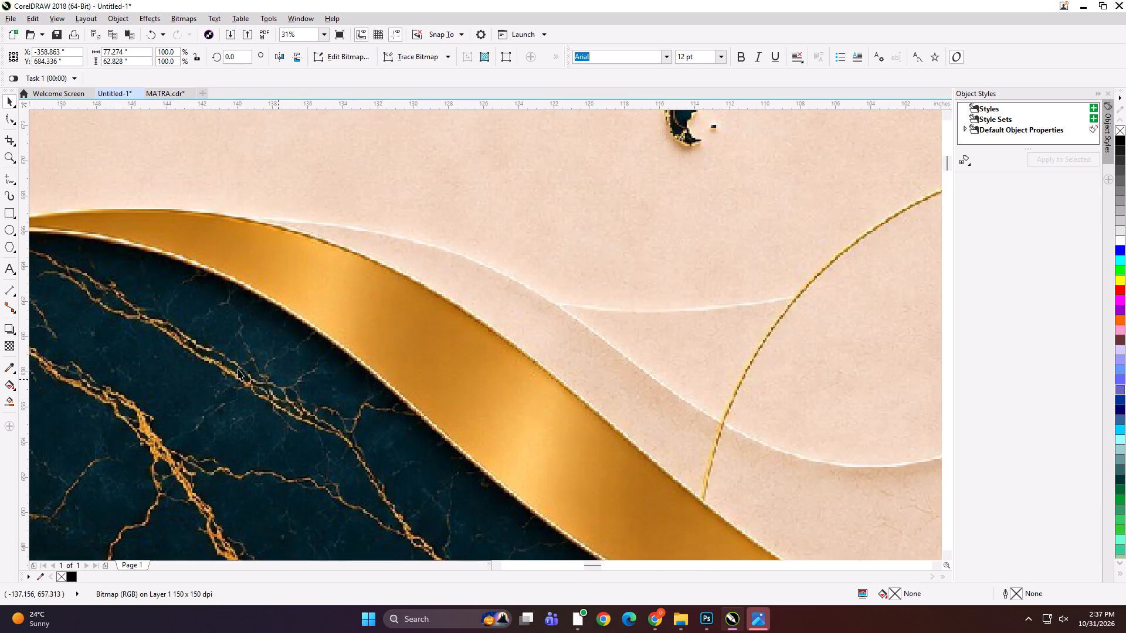
{"action": "scroll", "coordinate": [161, 402], "scroll_direction": "down", "scroll_amount": 3}
{"action": "scroll", "coordinate": [357, 423], "scroll_direction": "up", "scroll_amount": 2}
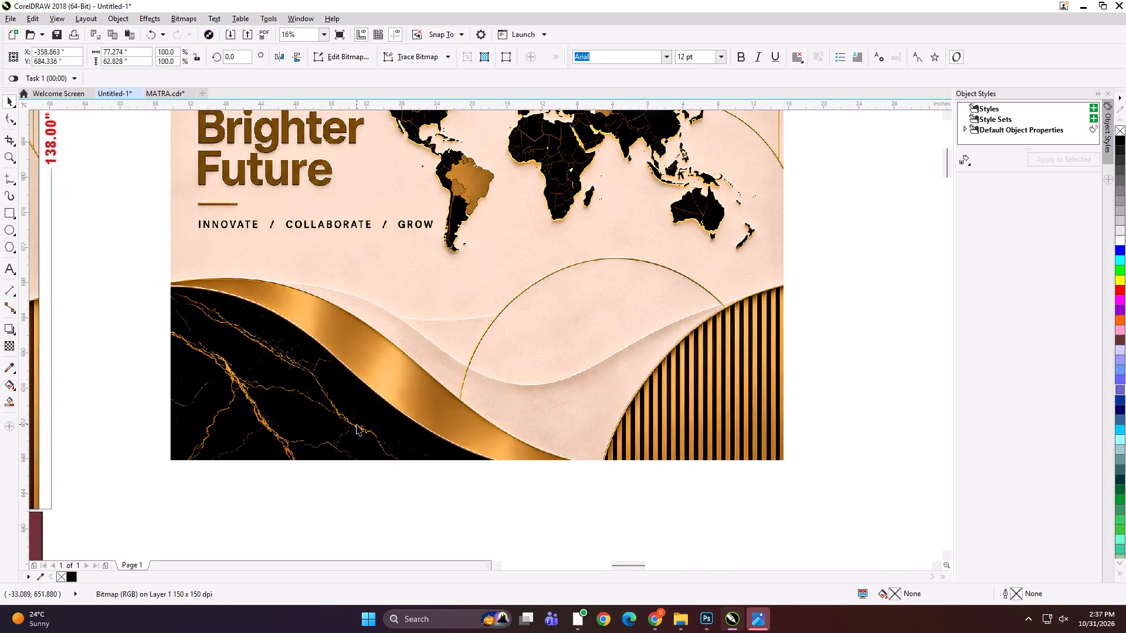
{"action": "scroll", "coordinate": [276, 390], "scroll_direction": "up", "scroll_amount": 2}
{"action": "scroll", "coordinate": [208, 350], "scroll_direction": "down", "scroll_amount": 2}
{"action": "scroll", "coordinate": [340, 407], "scroll_direction": "down", "scroll_amount": 1}
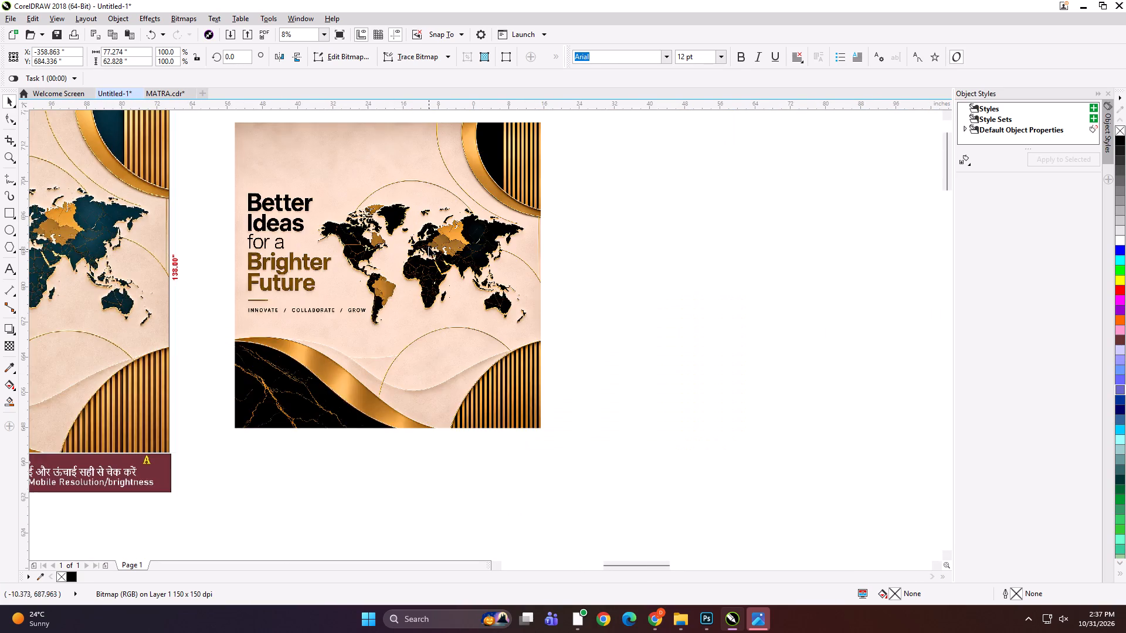
{"action": "scroll", "coordinate": [442, 215], "scroll_direction": "up", "scroll_amount": 2}
{"action": "scroll", "coordinate": [416, 356], "scroll_direction": "up", "scroll_amount": 2}
{"action": "scroll", "coordinate": [465, 343], "scroll_direction": "down", "scroll_amount": 2}
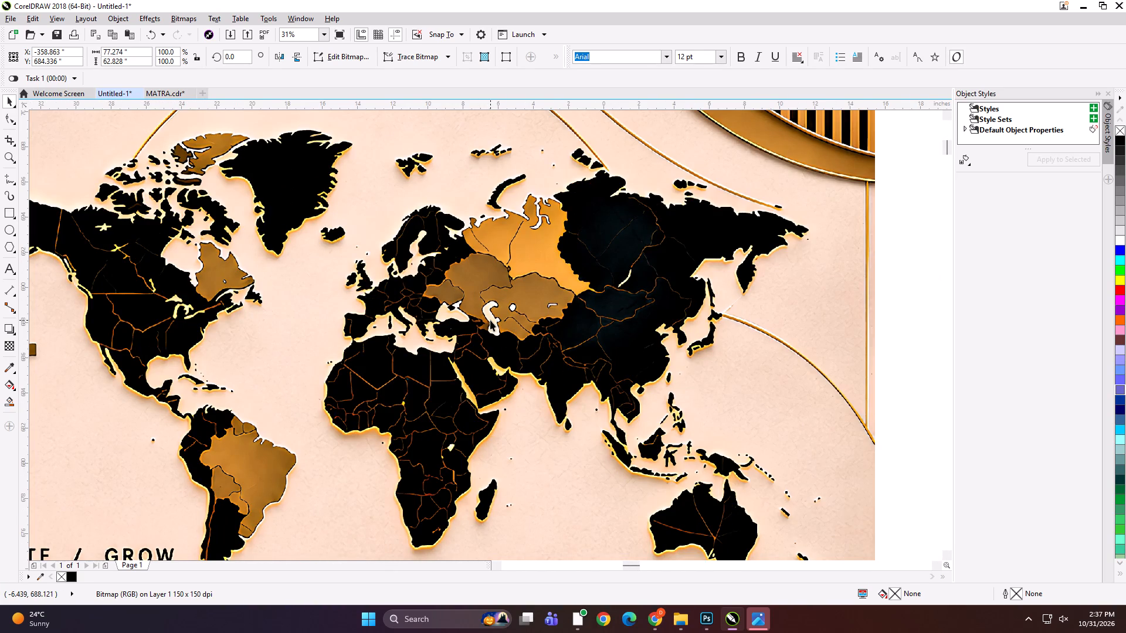
{"action": "scroll", "coordinate": [507, 314], "scroll_direction": "down", "scroll_amount": 4}
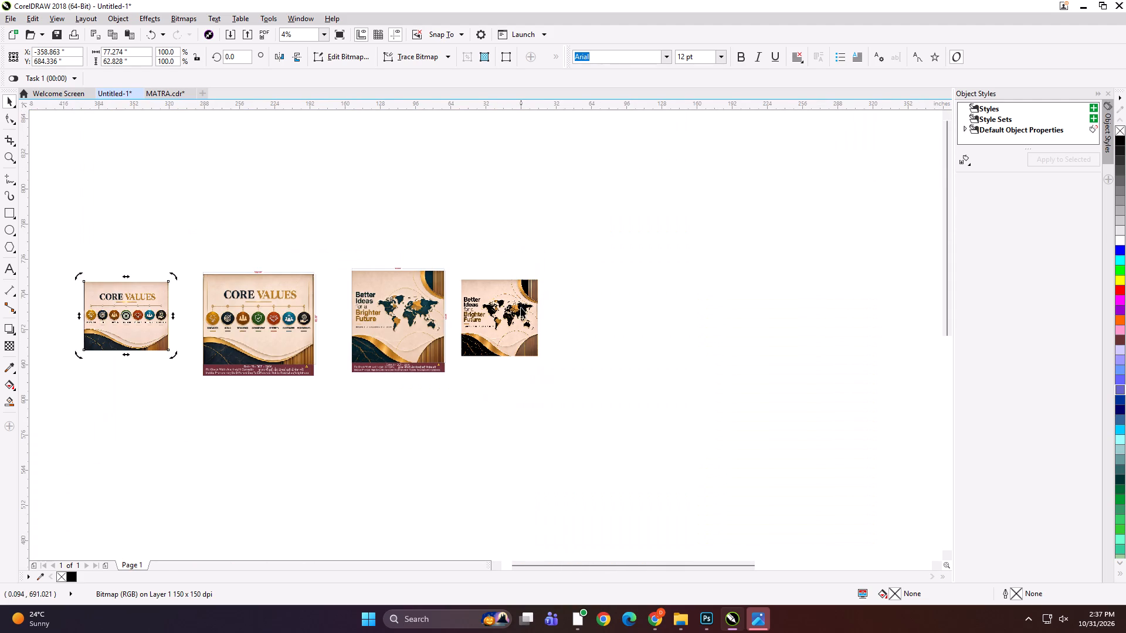
{"action": "left_click", "coordinate": [639, 284]}
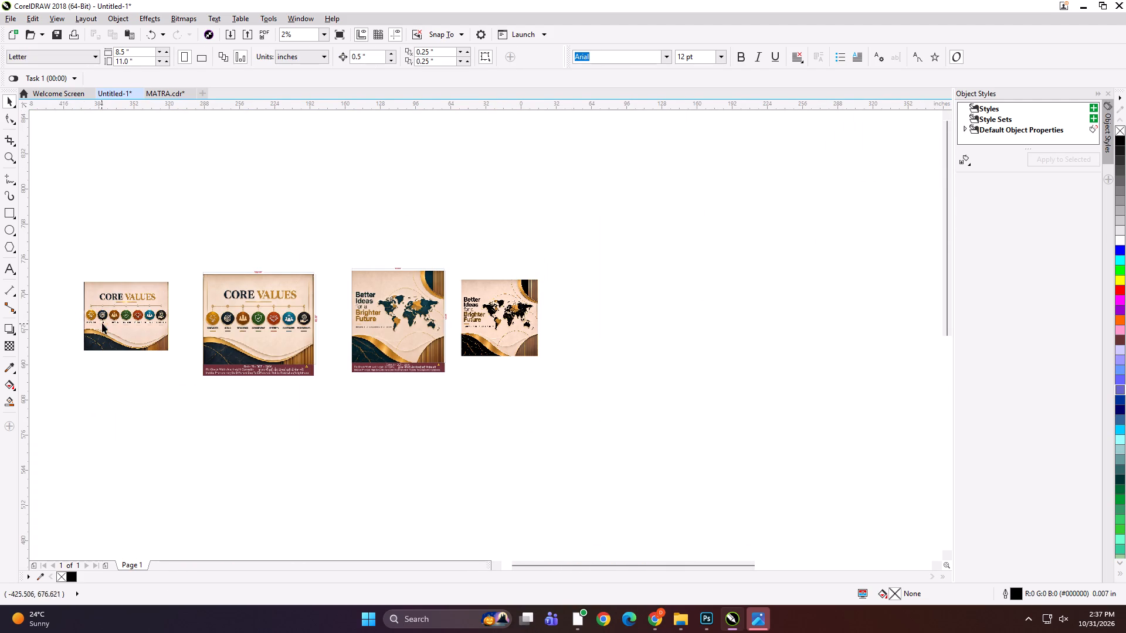
{"action": "scroll", "coordinate": [102, 323], "scroll_direction": "up", "scroll_amount": 2}
{"action": "scroll", "coordinate": [97, 389], "scroll_direction": "up", "scroll_amount": 2}
{"action": "scroll", "coordinate": [164, 354], "scroll_direction": "down", "scroll_amount": 3}
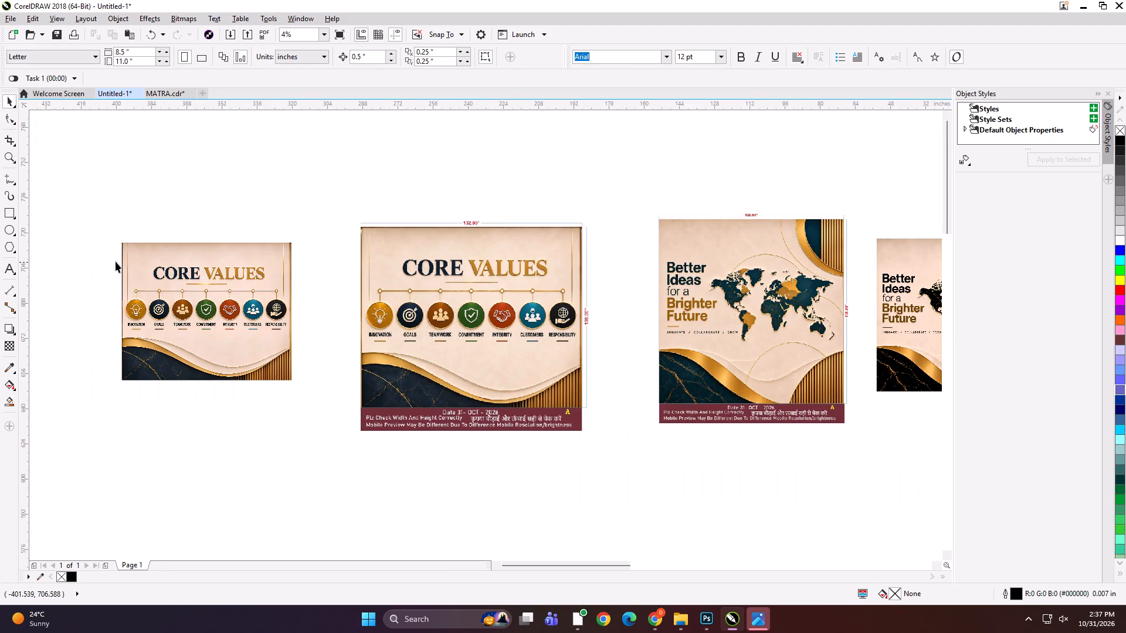
{"action": "scroll", "coordinate": [124, 260], "scroll_direction": "down", "scroll_amount": 1}
{"action": "left_click", "coordinate": [784, 410]}
Switch to File Explorer and go up from the WALL PRADISE job to the Print > 31 folder on the shared drive.
{"action": "left_click", "coordinate": [710, 613]}
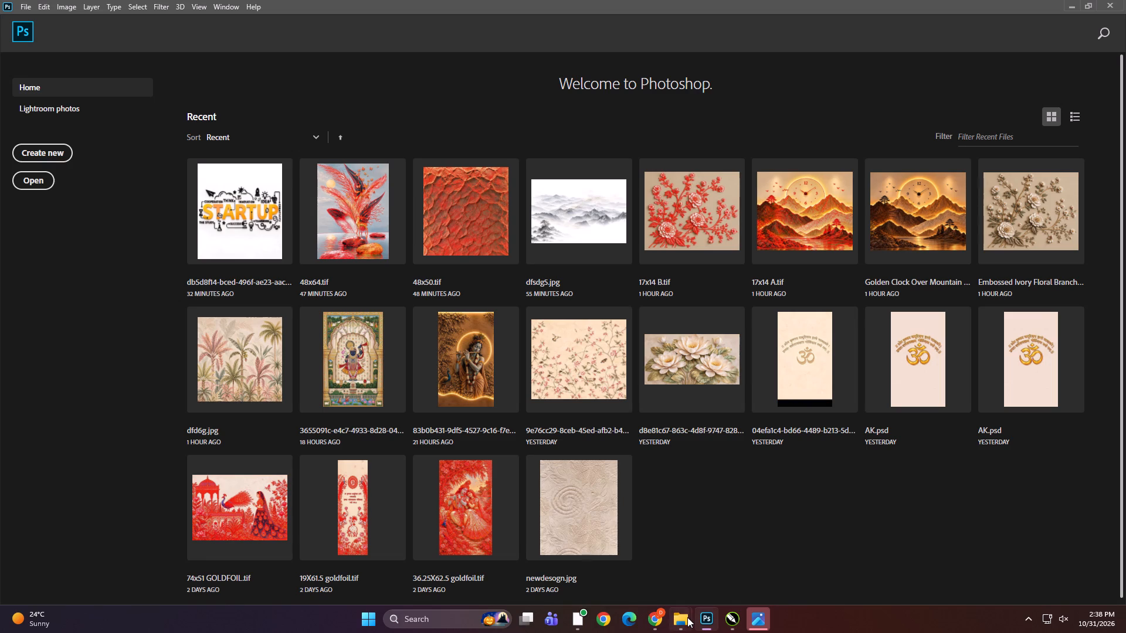
{"action": "left_click", "coordinate": [687, 618]}
{"action": "left_click", "coordinate": [703, 571]}
{"action": "left_click", "coordinate": [636, 401]}
{"action": "key", "text": "BackSpace"}
{"action": "key", "text": "BackSpace"}
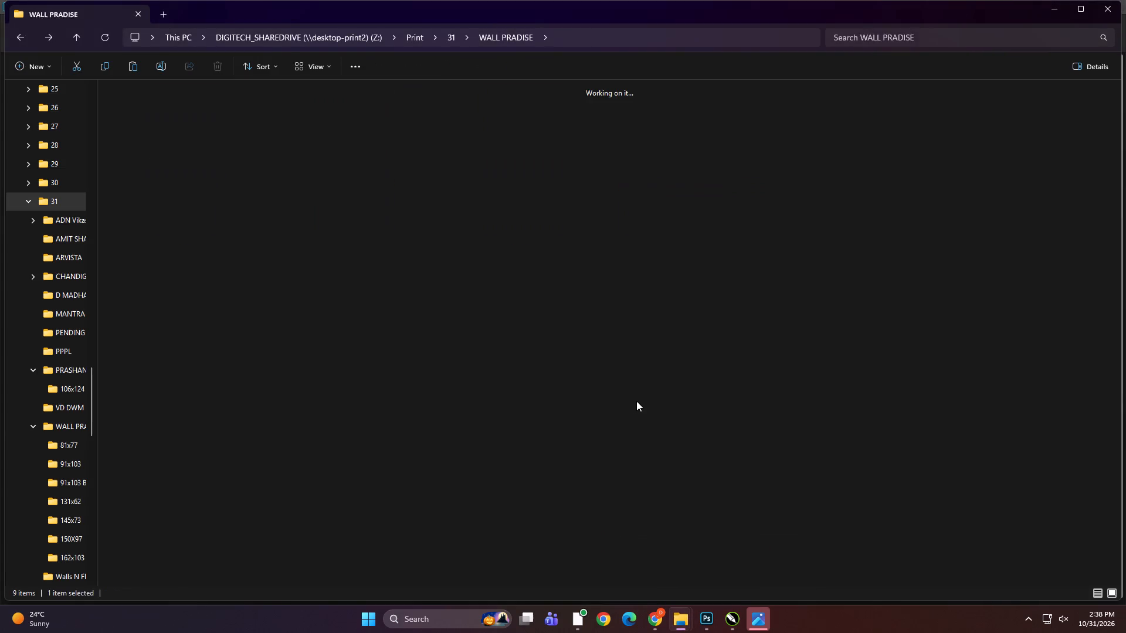
{"action": "left_click", "coordinate": [399, 410]}
{"action": "left_click", "coordinate": [537, 396]}
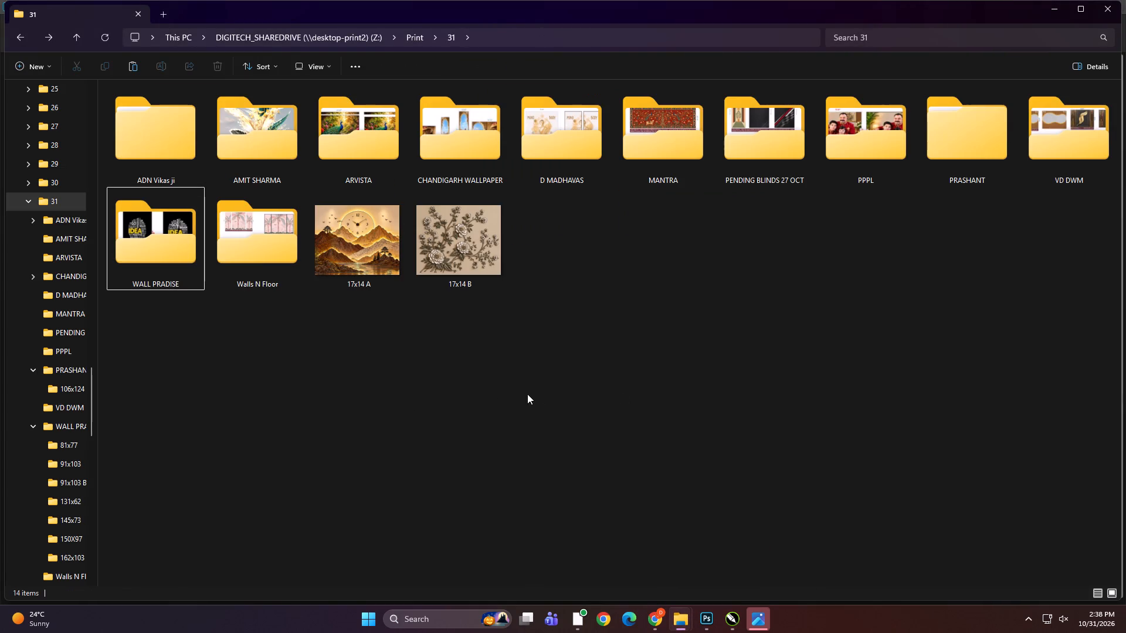
{"action": "left_click", "coordinate": [635, 375]}
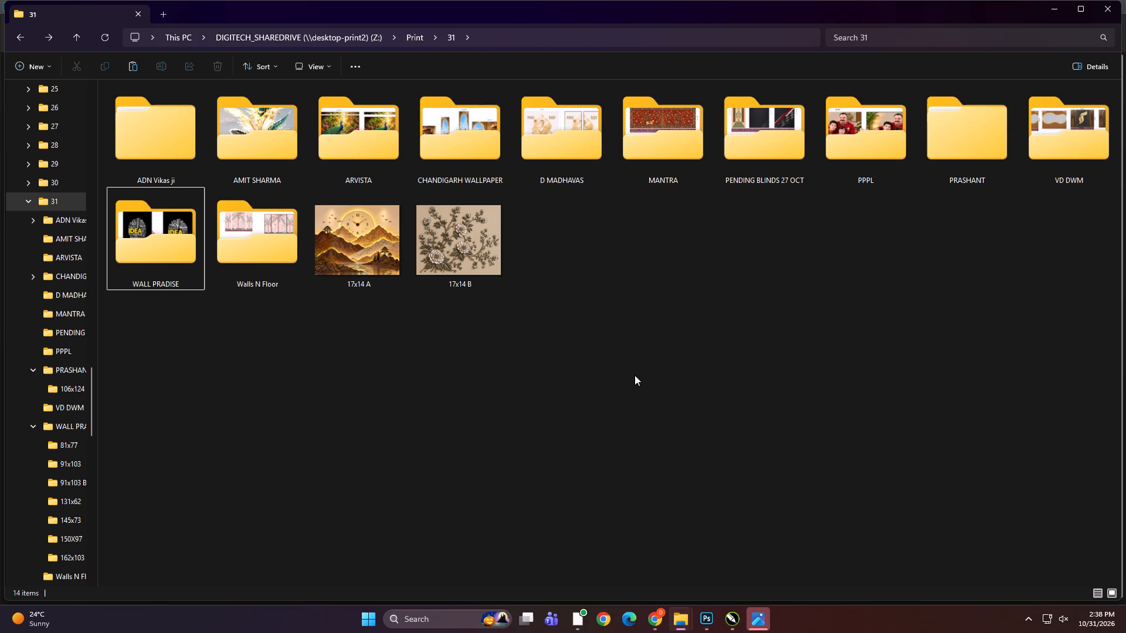
{"action": "left_click", "coordinate": [635, 375]}
Reopen the Print > 31 folder starting from the root of DIGITECH_SHAREDRIVE and select the Walls N Floor folder.
{"action": "scroll", "coordinate": [73, 339], "scroll_direction": "up", "scroll_amount": 8}
{"action": "left_click", "coordinate": [63, 366]}
{"action": "double_click", "coordinate": [207, 343]}
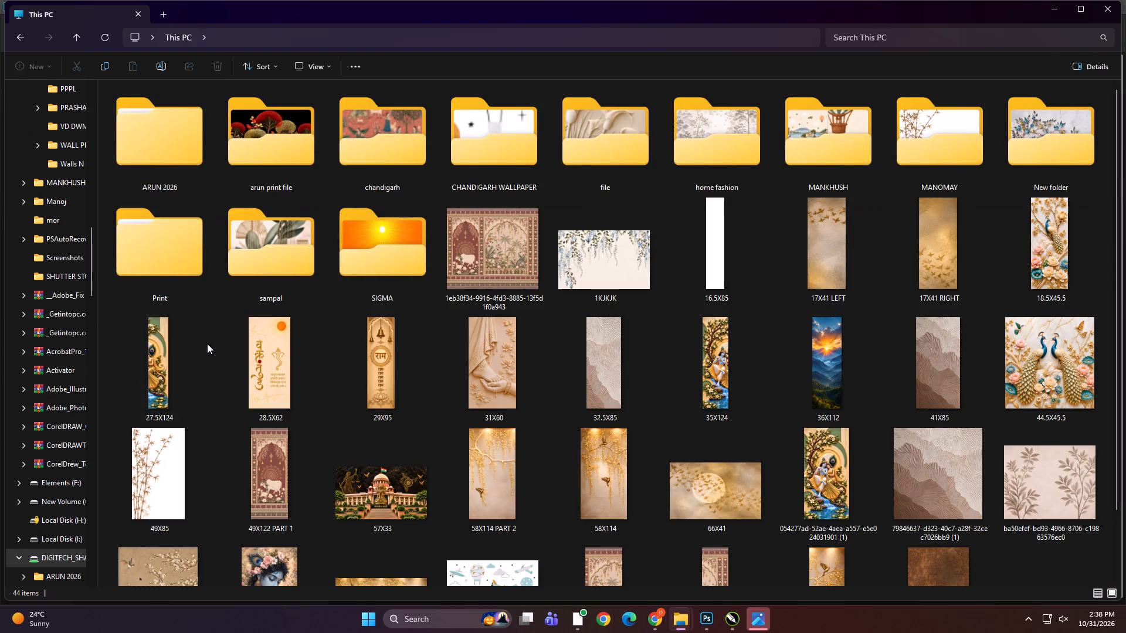
{"action": "left_click", "coordinate": [168, 244]}
{"action": "left_click", "coordinate": [168, 244]}
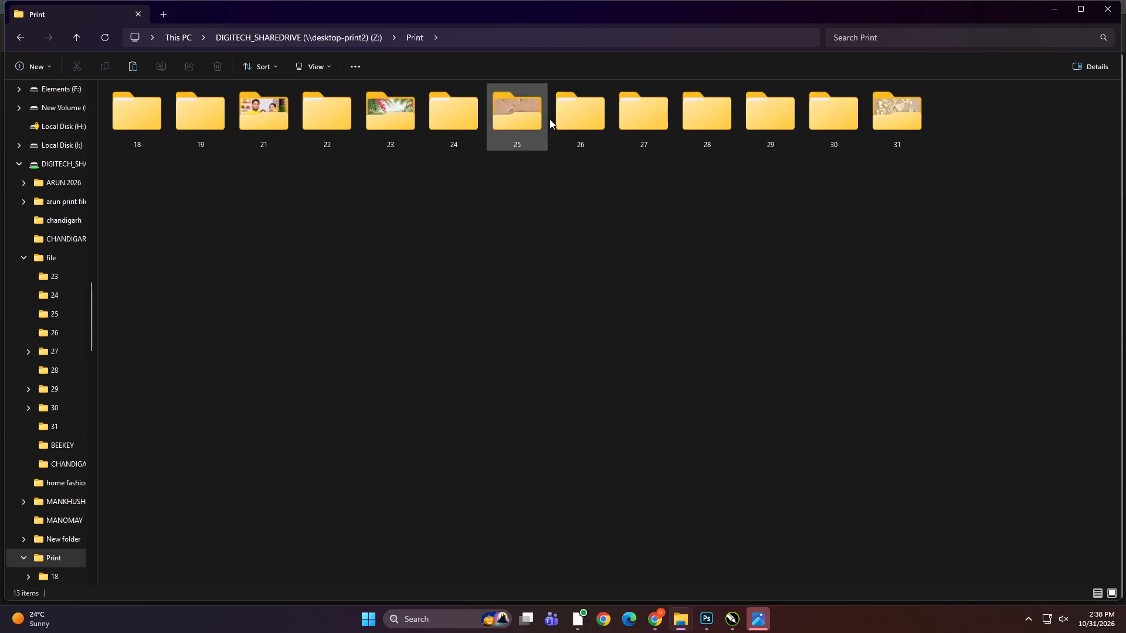
{"action": "double_click", "coordinate": [879, 118]}
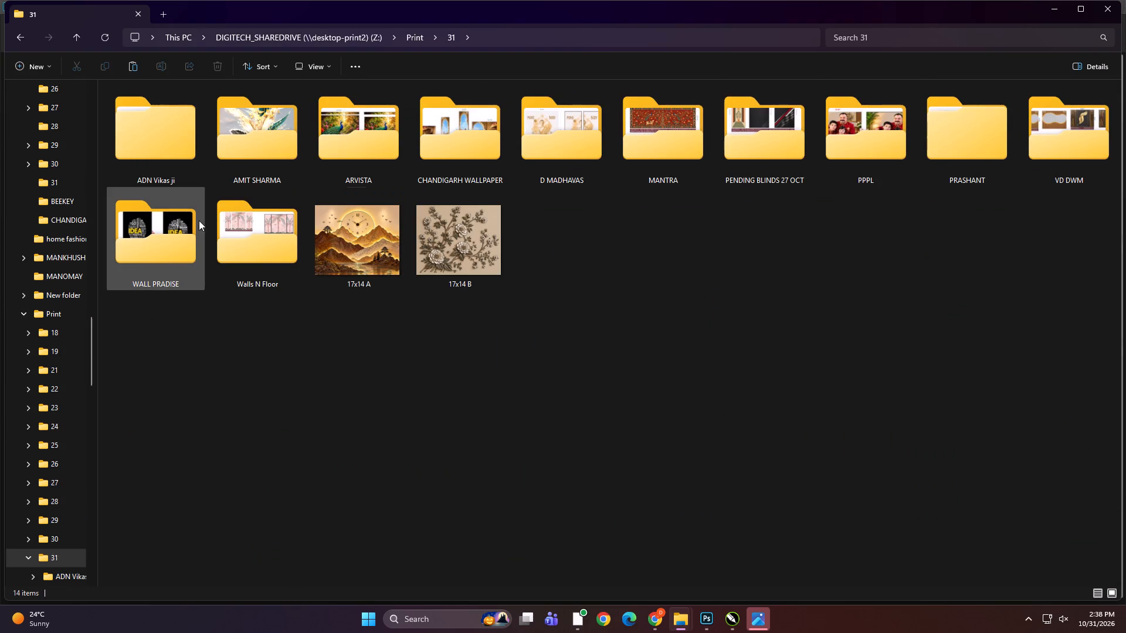
{"action": "left_click", "coordinate": [251, 234]}
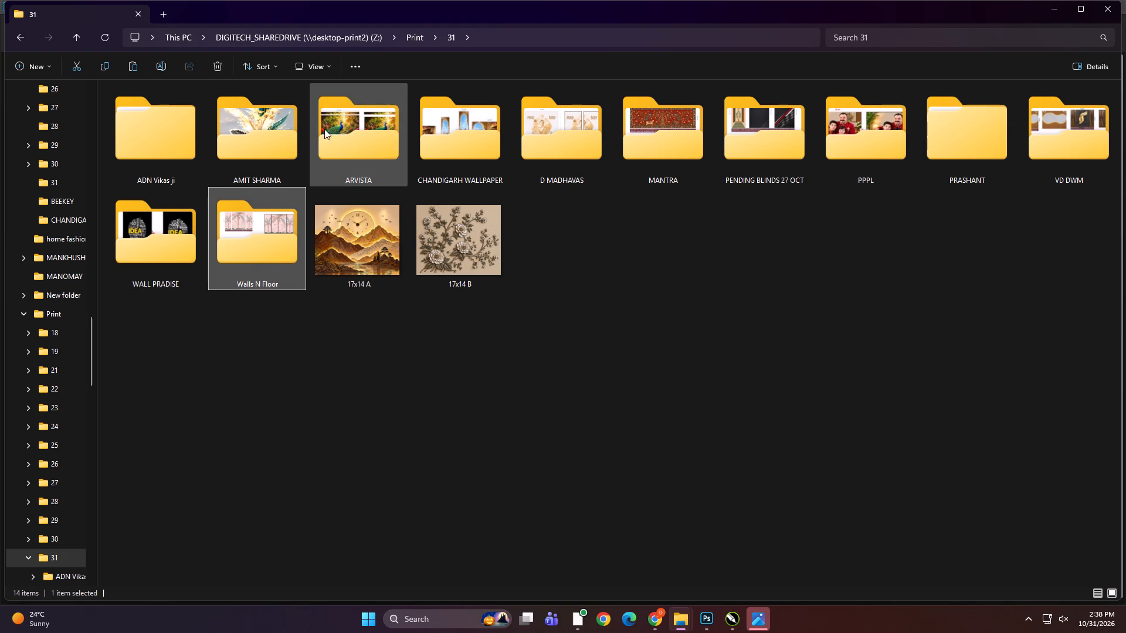
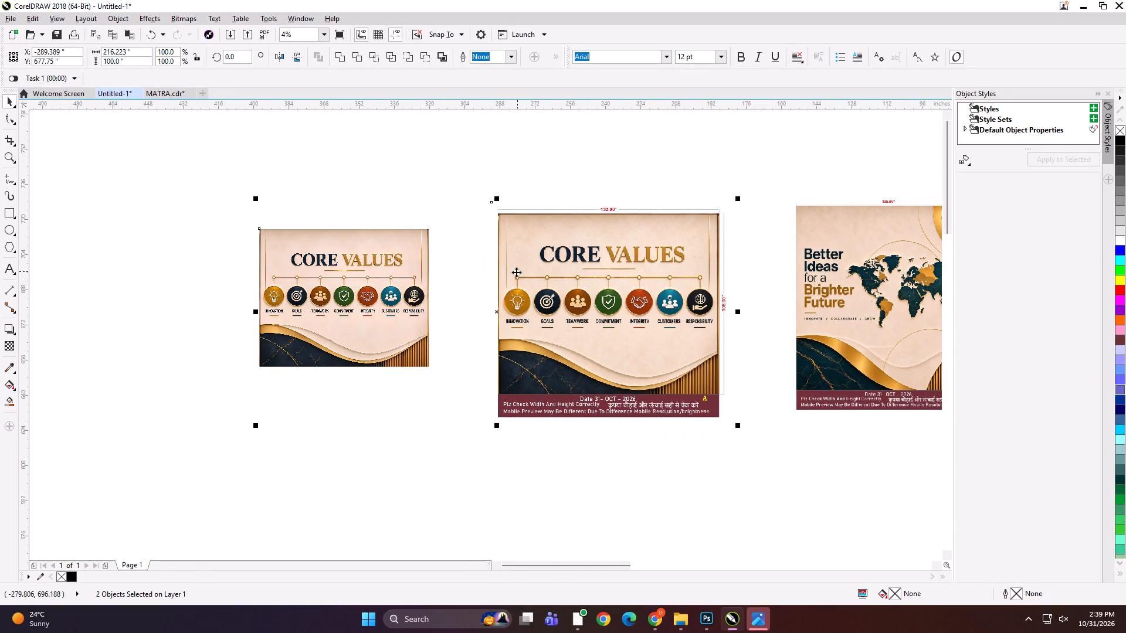
Resize the plain CORE VALUES bitmap to 132 × 108 inches.
{"action": "key", "text": "shift+F2"}
{"action": "left_click", "coordinate": [292, 151]}
{"action": "left_click", "coordinate": [603, 253]}
{"action": "left_click_drag", "start_coordinate": [361, 274], "coordinate": [374, 284]}
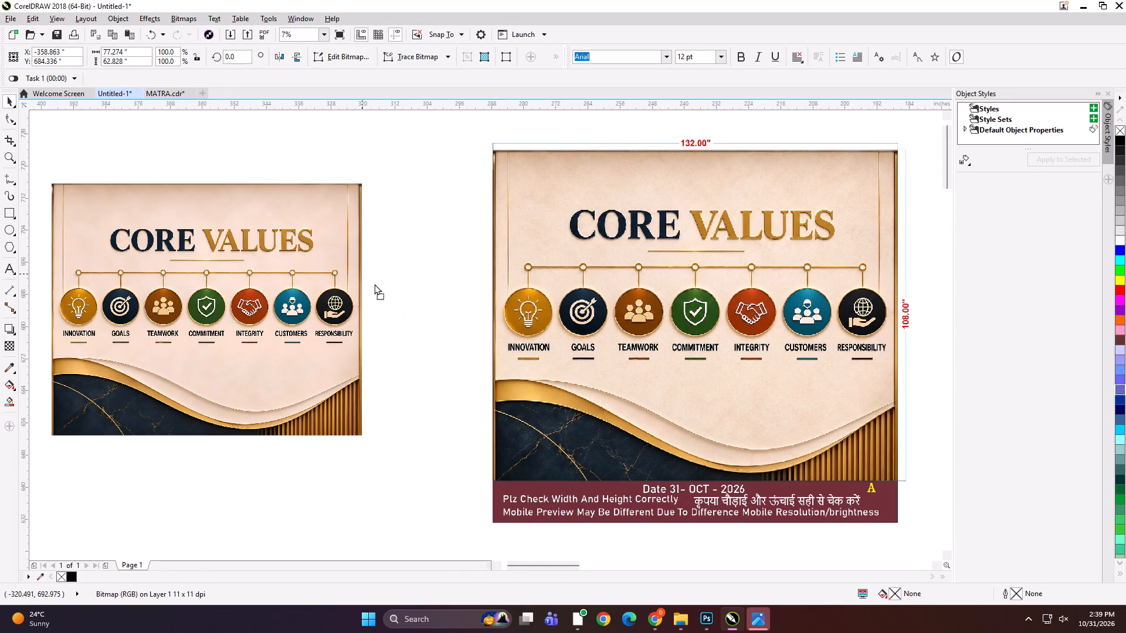
{"action": "left_click_drag", "start_coordinate": [374, 284], "coordinate": [375, 284]}
{"action": "left_click_drag", "start_coordinate": [141, 53], "coordinate": [67, 60]}
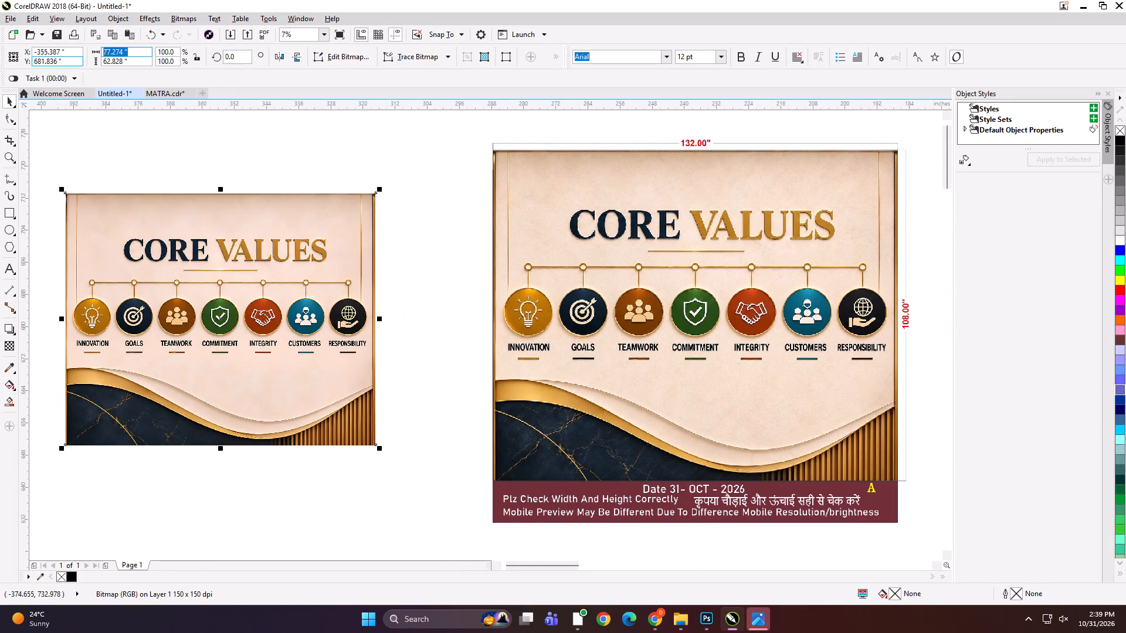
{"action": "type", "text": "132"}
{"action": "key", "text": "Tab"}
{"action": "type", "text": "108"}
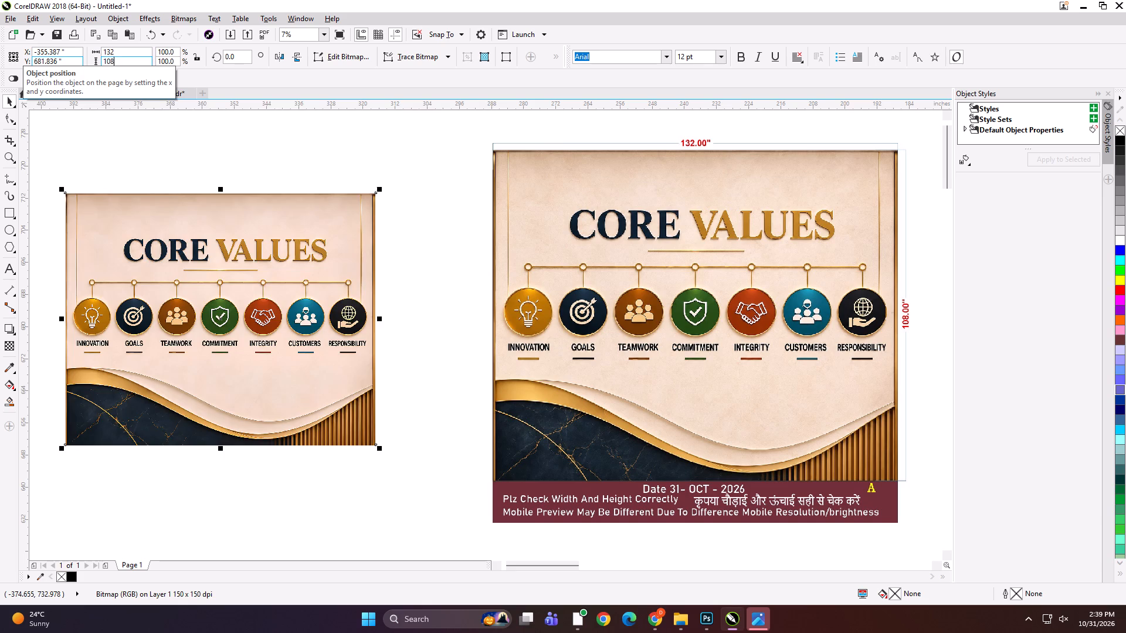
{"action": "key", "text": "Return"}
Move the plain CORE VALUES bitmap clear of the captioned artwork, and scale up the captioned artwork beside it to a similar size.
{"action": "scroll", "coordinate": [829, 328], "scroll_direction": "down", "scroll_amount": 1}
{"action": "left_click_drag", "start_coordinate": [502, 277], "coordinate": [331, 263]}
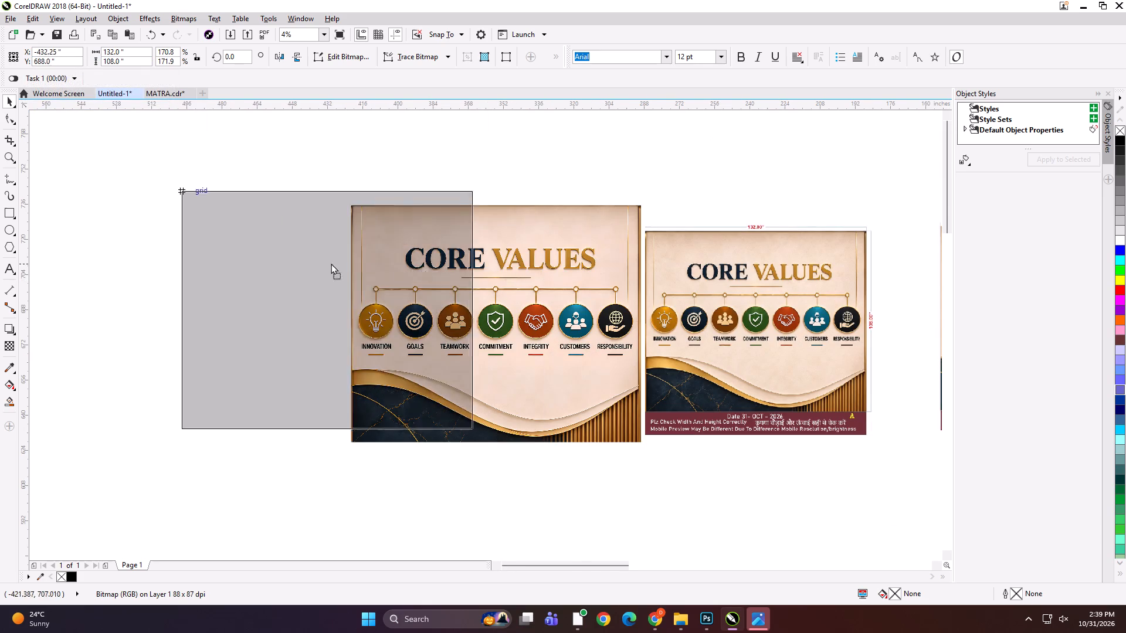
{"action": "left_click_drag", "start_coordinate": [331, 263], "coordinate": [329, 263]}
{"action": "left_click_drag", "start_coordinate": [724, 314], "coordinate": [613, 267]}
{"action": "left_click_drag", "start_coordinate": [773, 396], "coordinate": [832, 471]}
{"action": "left_click_drag", "start_coordinate": [666, 356], "coordinate": [652, 360]}
{"action": "left_click", "coordinate": [371, 343], "text": "shift"}
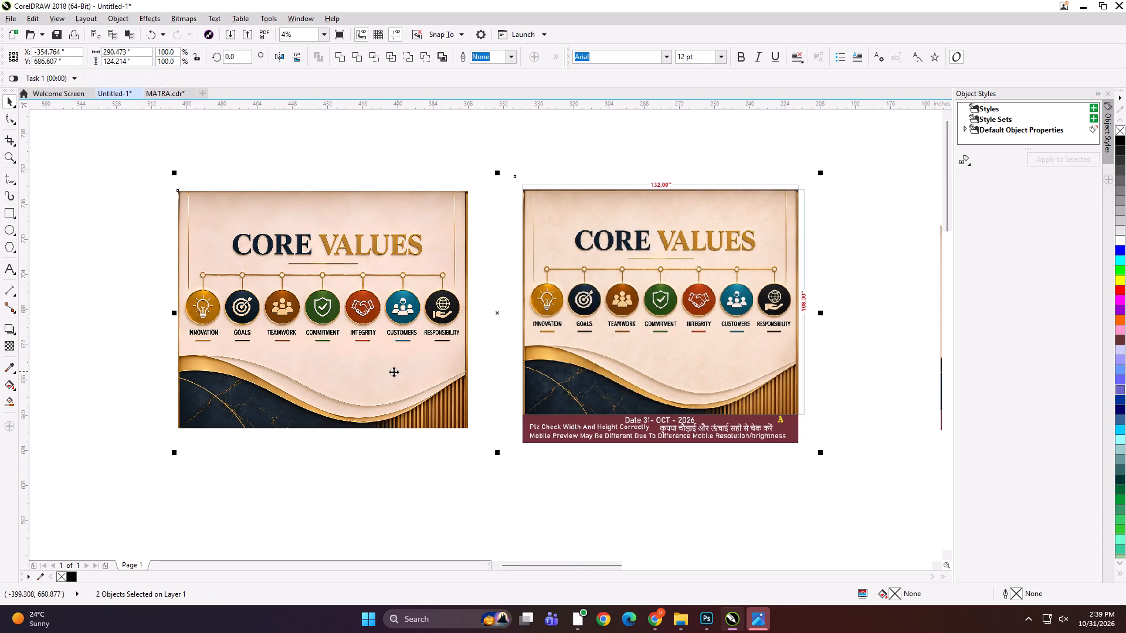
{"action": "key", "text": "shift+F2"}
{"action": "left_click", "coordinate": [324, 150]}
{"action": "left_click", "coordinate": [326, 206]}
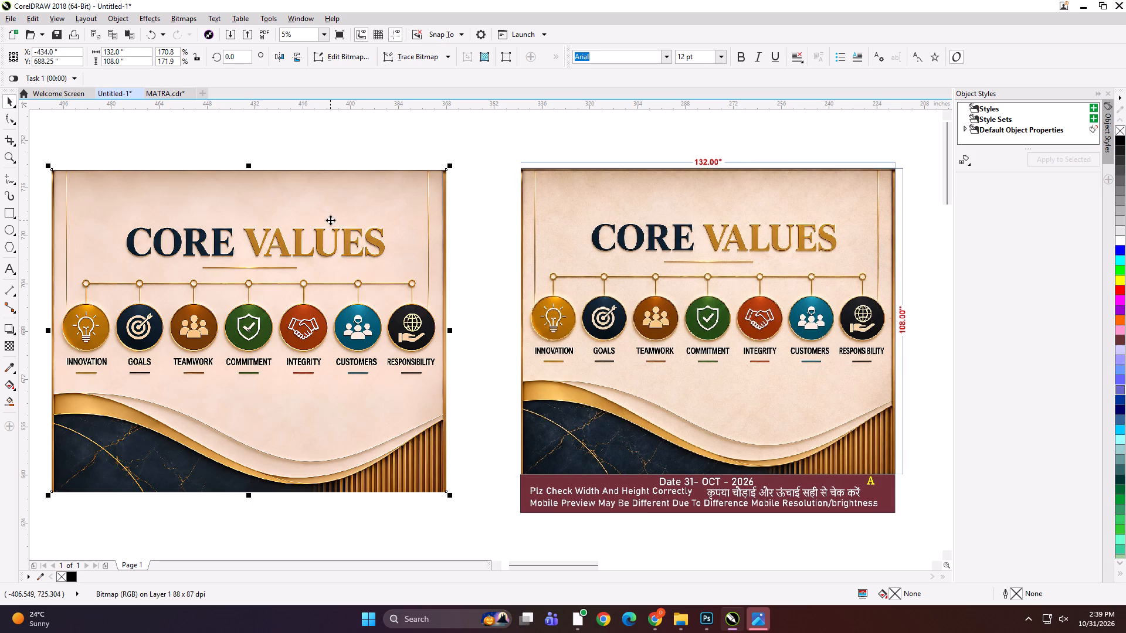
Create a 132 × 108 inch rectangle exactly over the plain CORE VALUES bitmap.
{"action": "double_click", "coordinate": [7, 212], "text": "shift"}
{"action": "key", "text": "shift+space"}
{"action": "key", "text": "ctrl+a"}
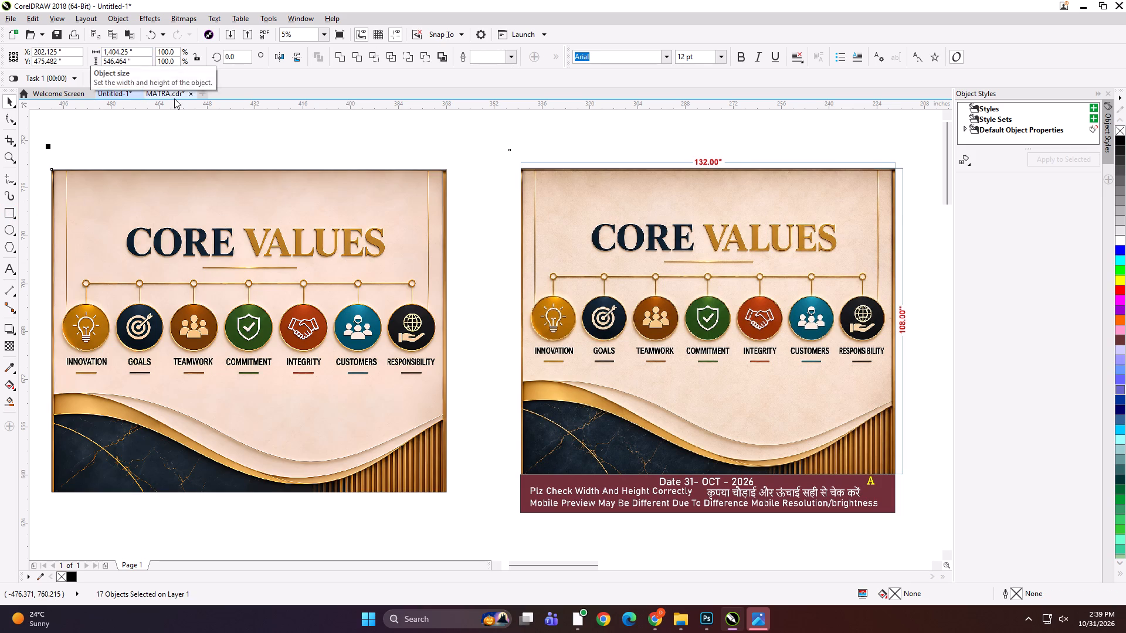
{"action": "left_click", "coordinate": [269, 133]}
{"action": "left_click", "coordinate": [265, 237]}
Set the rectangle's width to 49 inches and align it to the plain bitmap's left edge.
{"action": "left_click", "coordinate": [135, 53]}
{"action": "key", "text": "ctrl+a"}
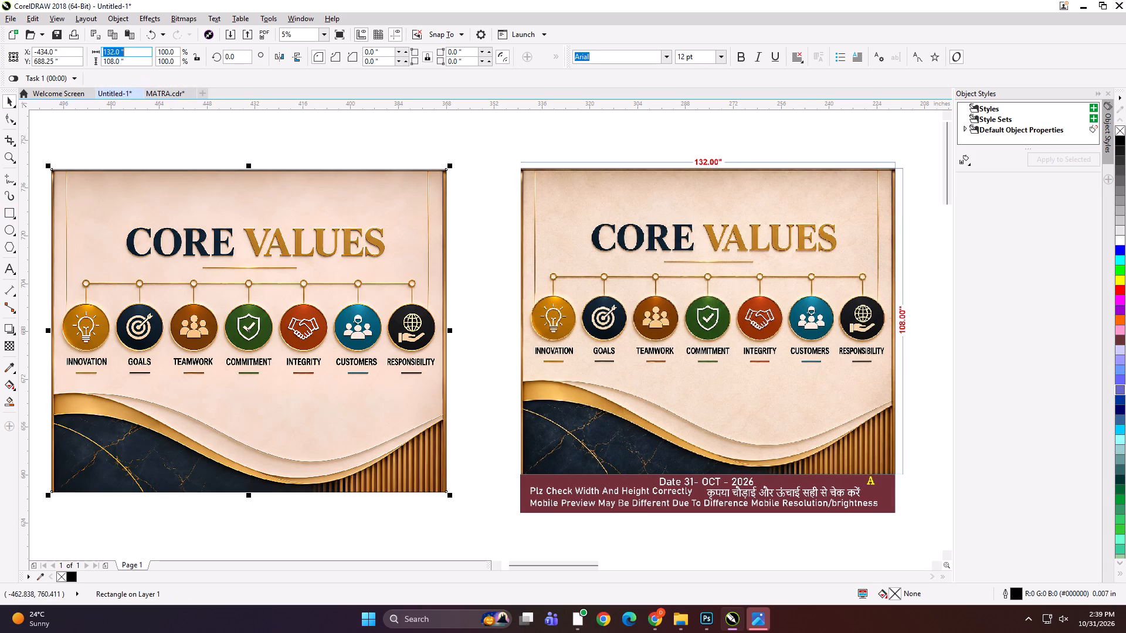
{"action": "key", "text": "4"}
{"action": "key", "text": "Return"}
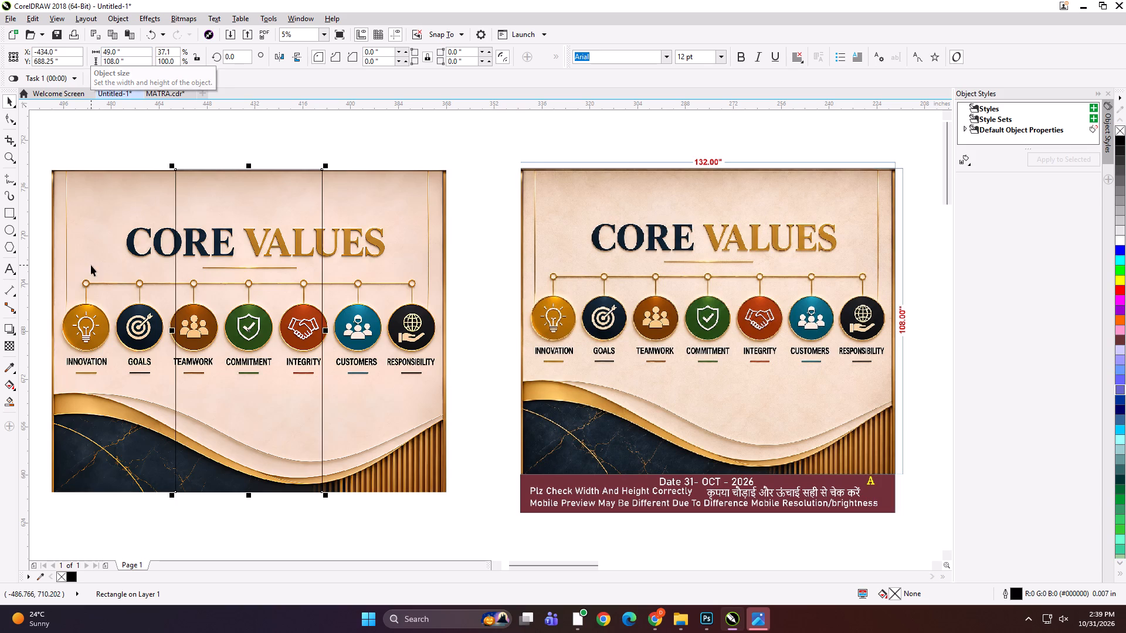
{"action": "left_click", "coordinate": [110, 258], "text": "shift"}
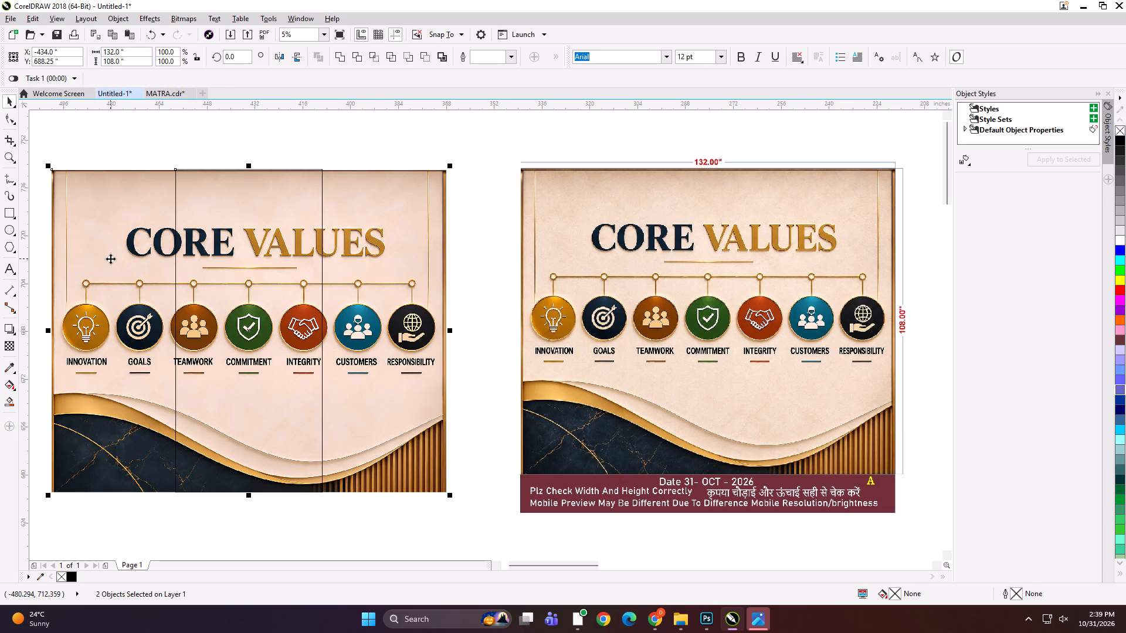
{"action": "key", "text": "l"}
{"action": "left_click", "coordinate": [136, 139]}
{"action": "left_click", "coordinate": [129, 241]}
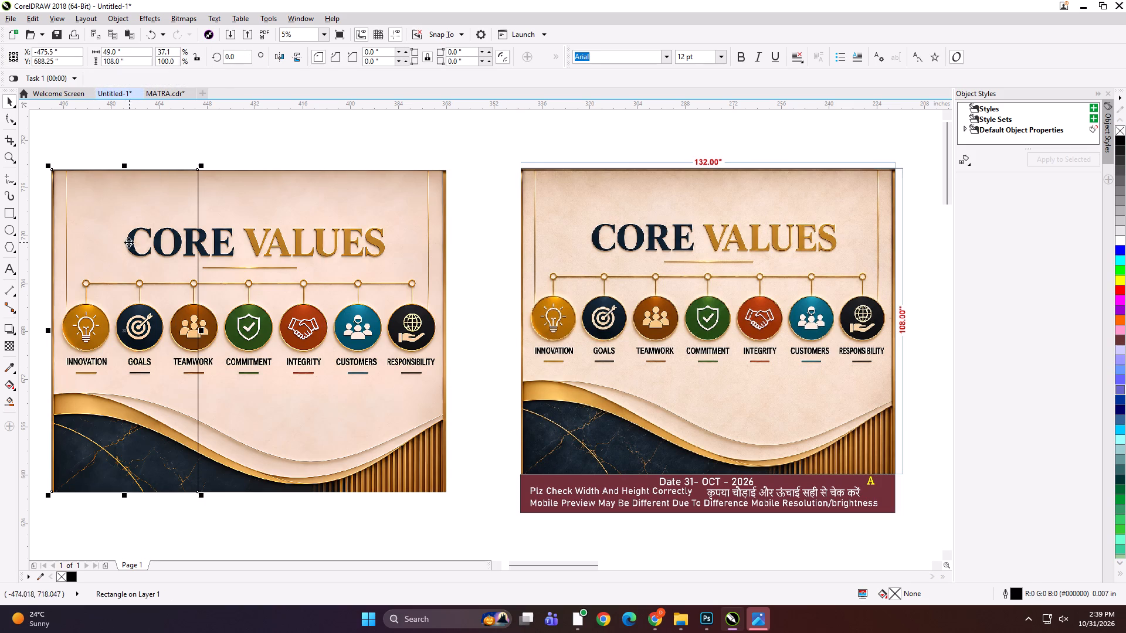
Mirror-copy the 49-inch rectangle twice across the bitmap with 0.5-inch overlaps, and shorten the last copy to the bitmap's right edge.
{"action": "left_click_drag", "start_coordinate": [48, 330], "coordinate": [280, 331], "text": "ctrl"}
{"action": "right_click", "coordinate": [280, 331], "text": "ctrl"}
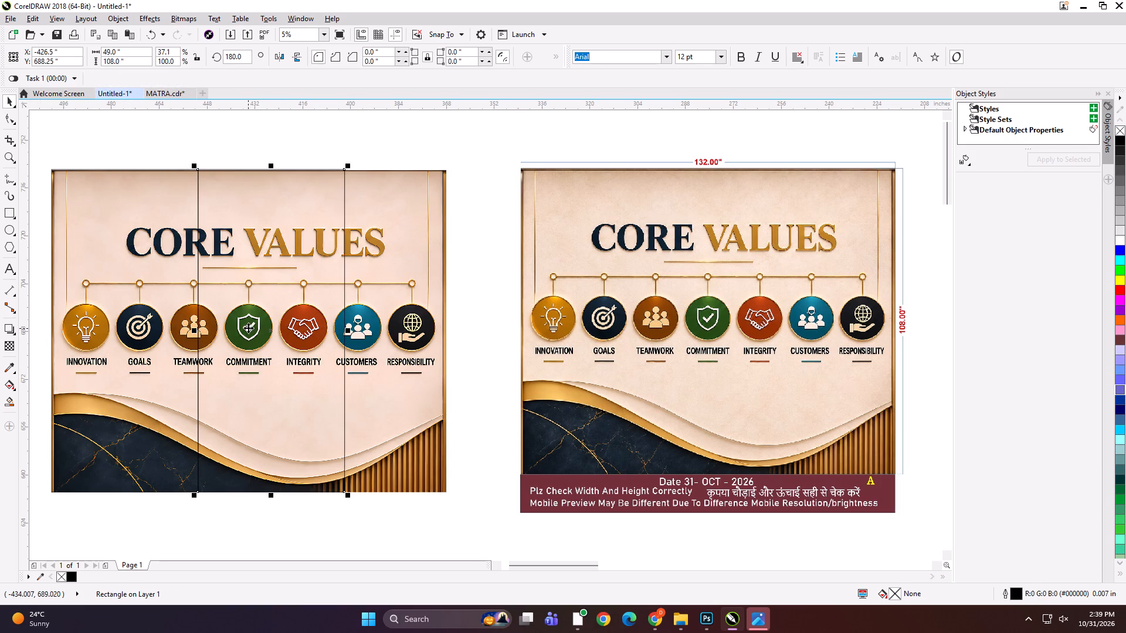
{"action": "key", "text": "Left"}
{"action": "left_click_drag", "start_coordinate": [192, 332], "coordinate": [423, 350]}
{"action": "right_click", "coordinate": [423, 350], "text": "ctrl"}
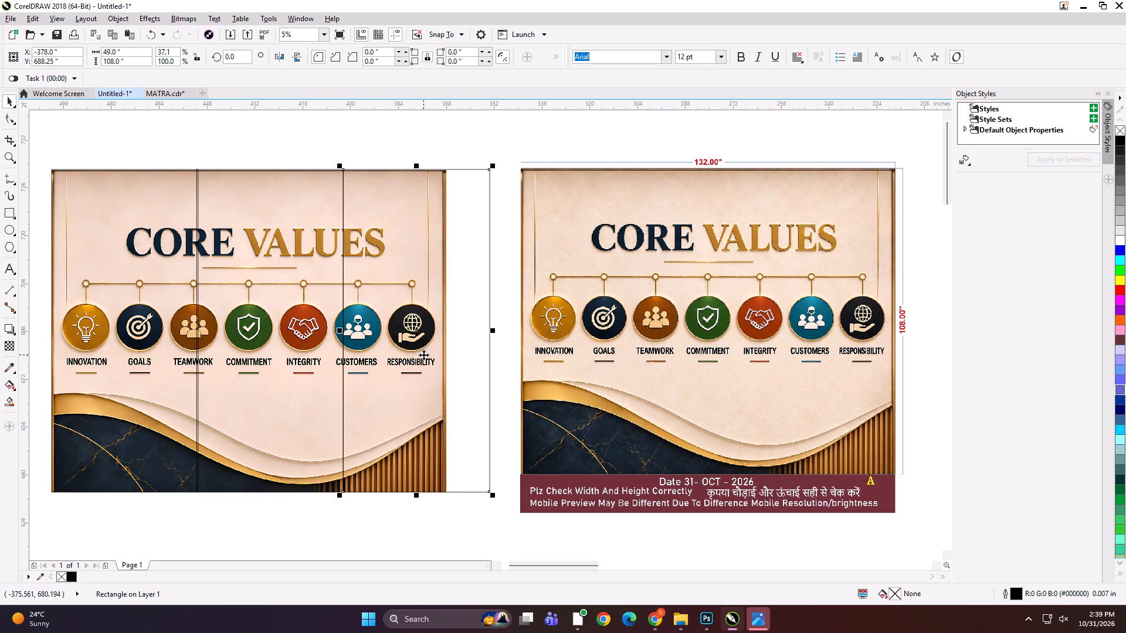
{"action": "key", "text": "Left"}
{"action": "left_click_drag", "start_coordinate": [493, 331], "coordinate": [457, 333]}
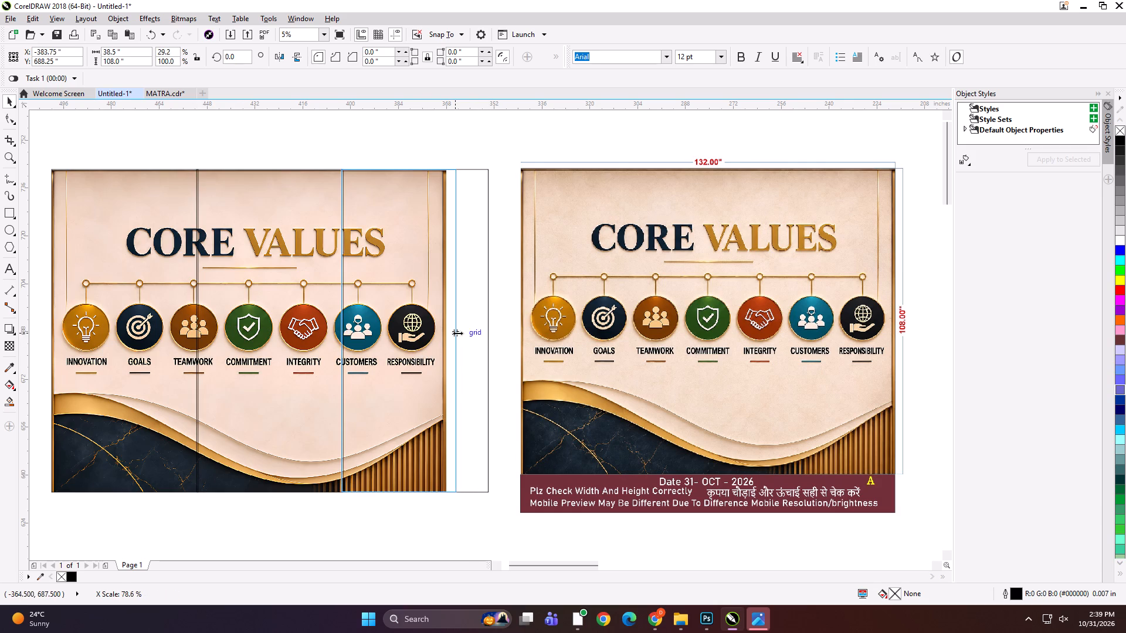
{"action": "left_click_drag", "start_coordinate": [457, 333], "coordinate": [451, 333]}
Examine the captioned CORE VALUES artwork and its width dimension.
{"action": "scroll", "coordinate": [257, 221], "scroll_direction": "down", "scroll_amount": 1}
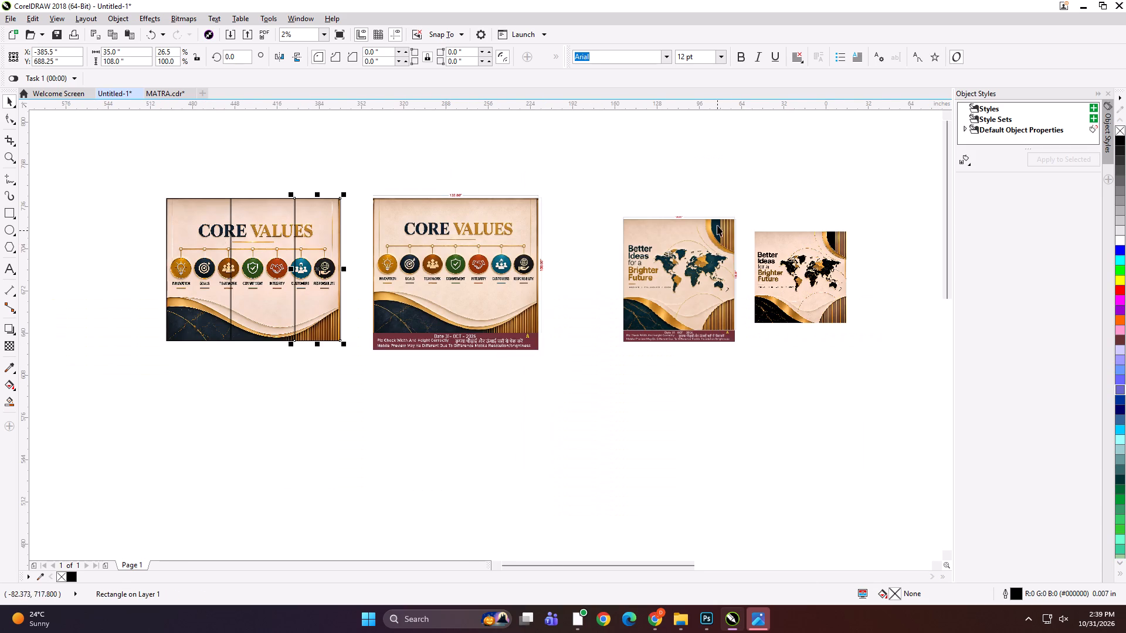
{"action": "scroll", "coordinate": [714, 218], "scroll_direction": "up", "scroll_amount": 2}
{"action": "scroll", "coordinate": [679, 223], "scroll_direction": "down", "scroll_amount": 2}
{"action": "scroll", "coordinate": [443, 199], "scroll_direction": "up", "scroll_amount": 1}
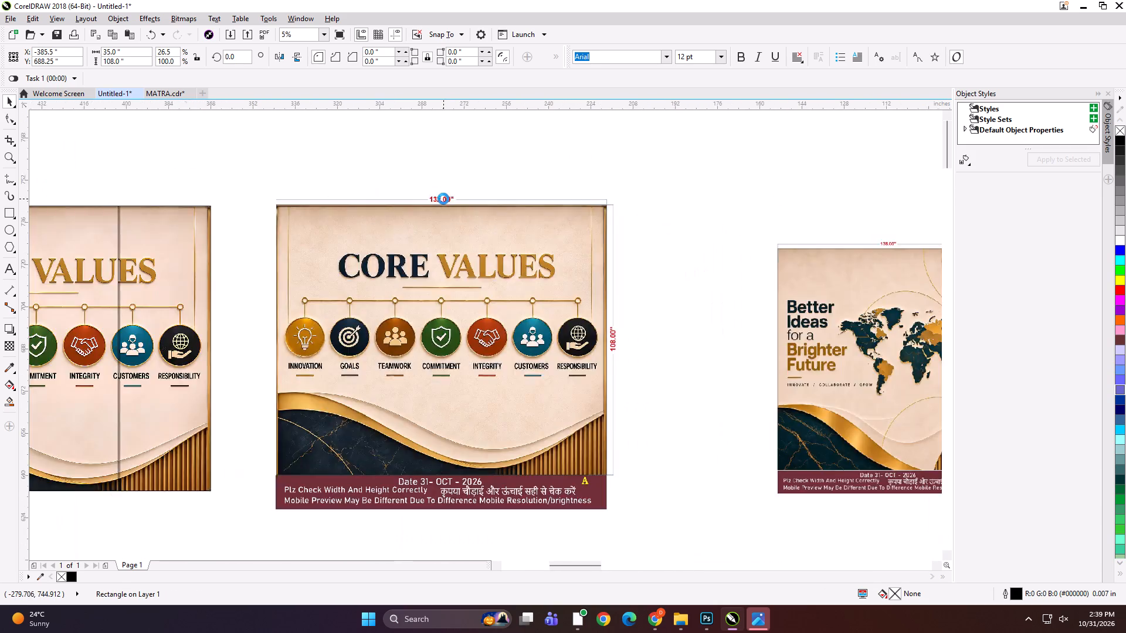
{"action": "scroll", "coordinate": [443, 199], "scroll_direction": "up", "scroll_amount": 1}
{"action": "scroll", "coordinate": [459, 188], "scroll_direction": "down", "scroll_amount": 1}
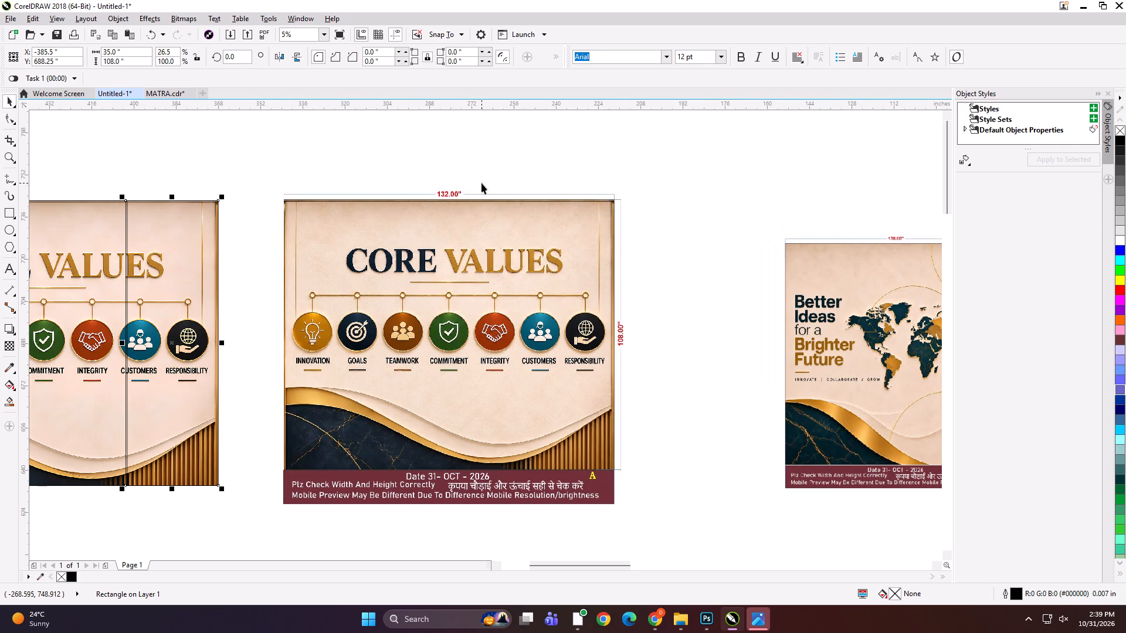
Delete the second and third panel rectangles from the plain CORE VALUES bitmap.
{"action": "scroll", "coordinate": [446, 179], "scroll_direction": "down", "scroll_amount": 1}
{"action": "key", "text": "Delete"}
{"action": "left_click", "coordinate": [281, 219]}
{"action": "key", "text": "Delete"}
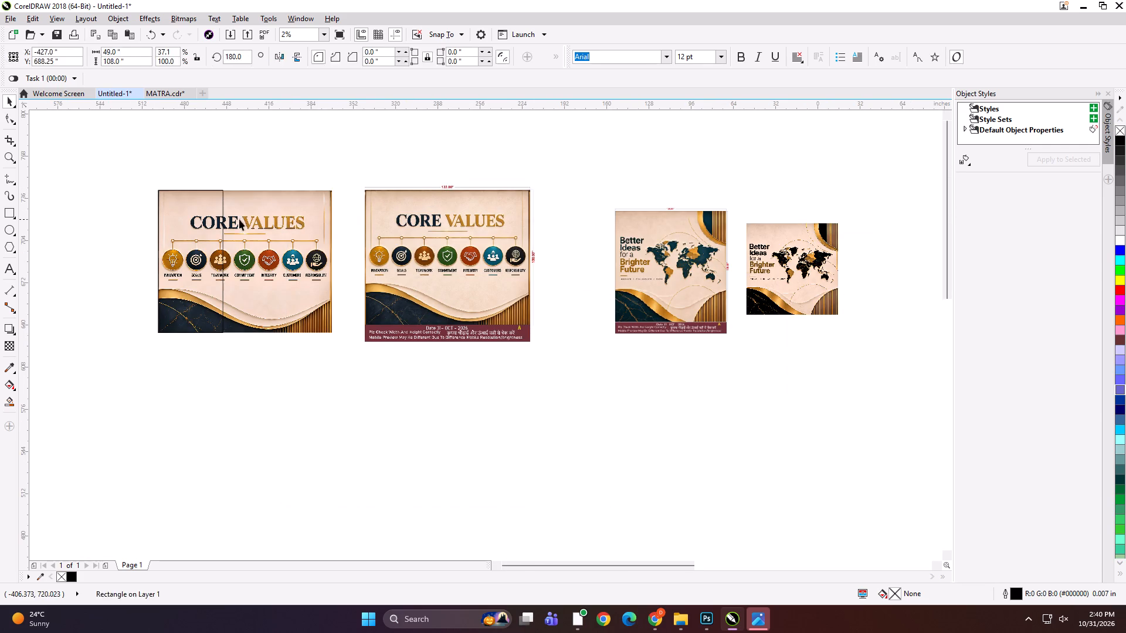
Set the remaining panel rectangle's width to 53 inches and align it to the plain bitmap's left edge.
{"action": "left_click", "coordinate": [216, 218]}
{"action": "left_click_drag", "start_coordinate": [128, 52], "coordinate": [56, 61]}
{"action": "type", "text": "53"}
{"action": "key", "text": "Return"}
{"action": "double_click", "coordinate": [247, 228], "text": "shift"}
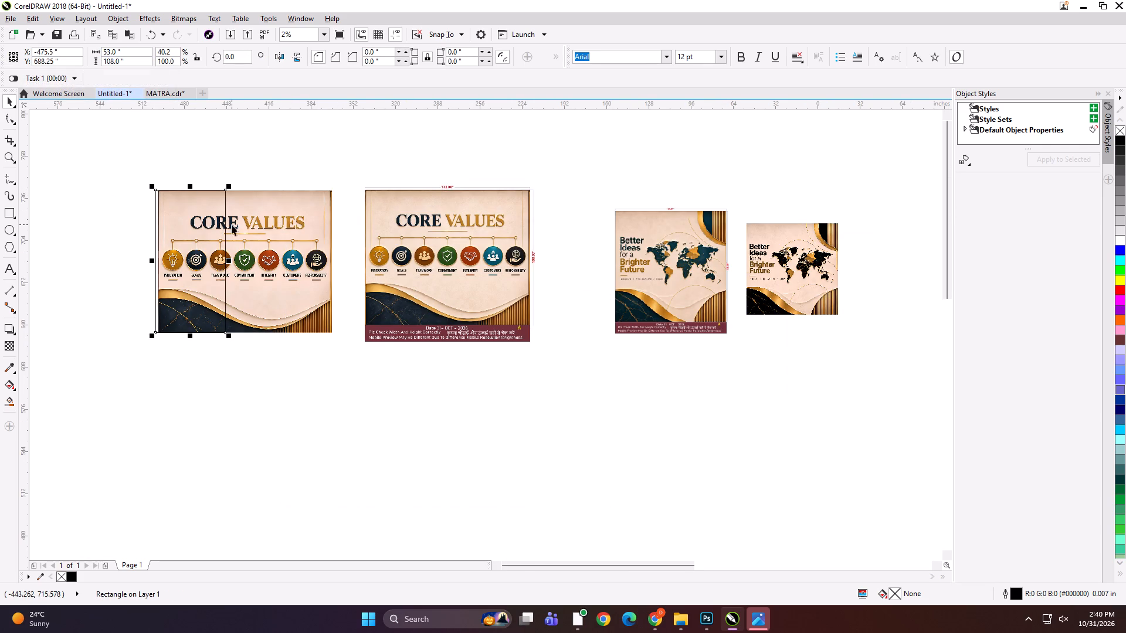
{"action": "left_click", "coordinate": [245, 222], "text": "shift"}
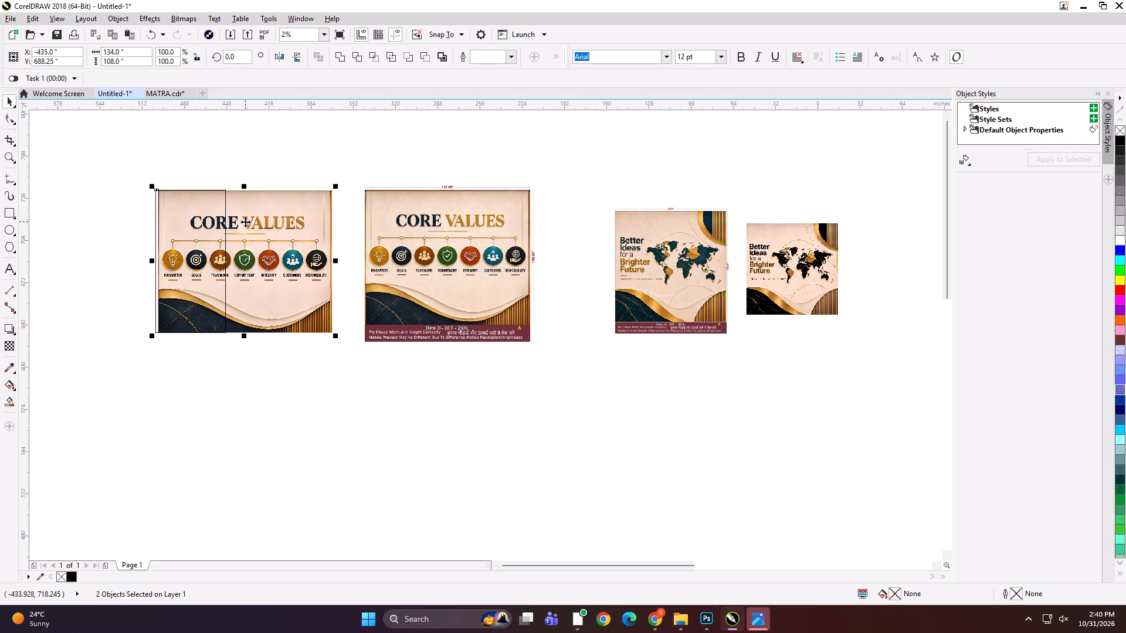
{"action": "key", "text": "l"}
{"action": "left_click", "coordinate": [155, 151]}
{"action": "left_click_drag", "start_coordinate": [146, 154], "coordinate": [250, 383]}
Mirror-copy the 53-inch rectangle twice to its right, nudging each copy left 0.5 inch to overlap its neighbour.
{"action": "scroll", "coordinate": [196, 200], "scroll_direction": "up", "scroll_amount": 1}
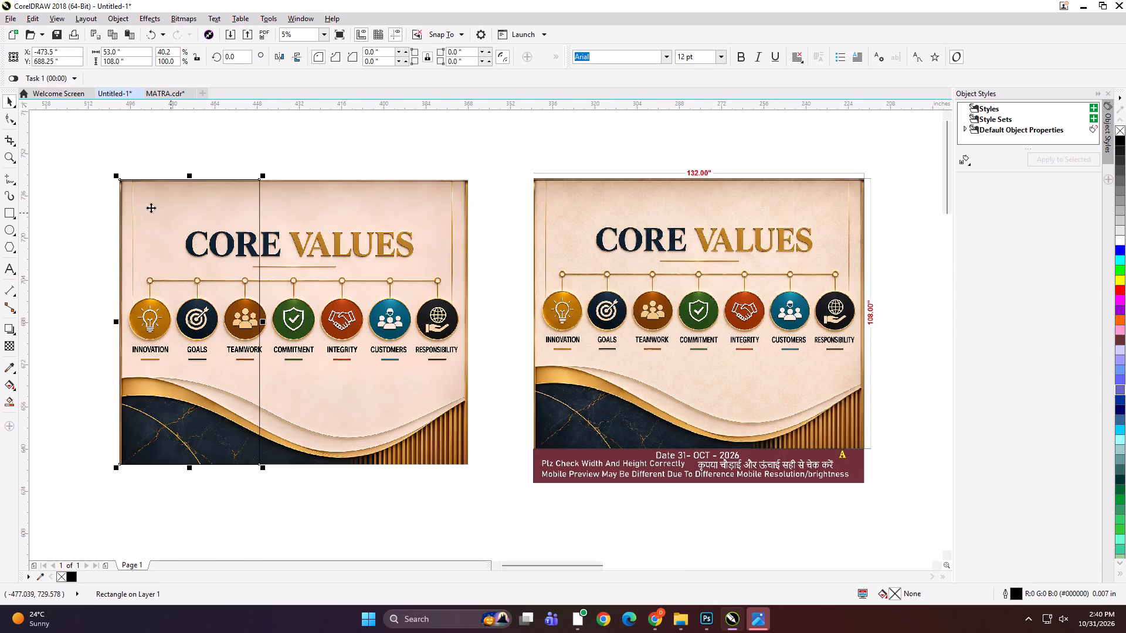
{"action": "left_click_drag", "start_coordinate": [113, 322], "coordinate": [273, 339]}
{"action": "right_click", "coordinate": [273, 339], "text": "ctrl"}
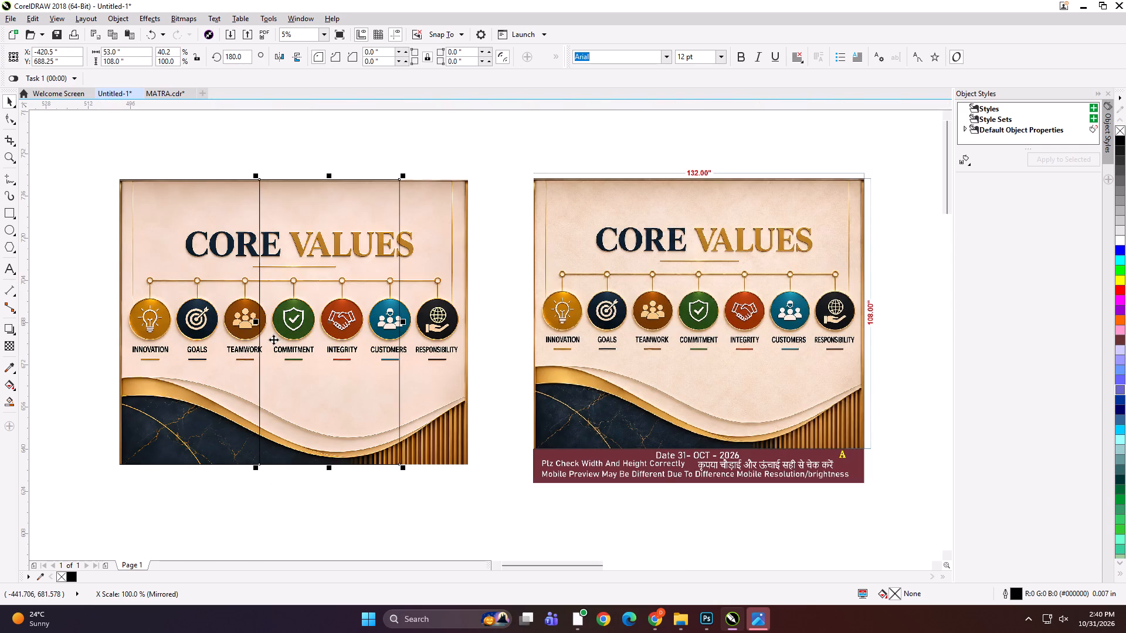
{"action": "key", "text": "Left"}
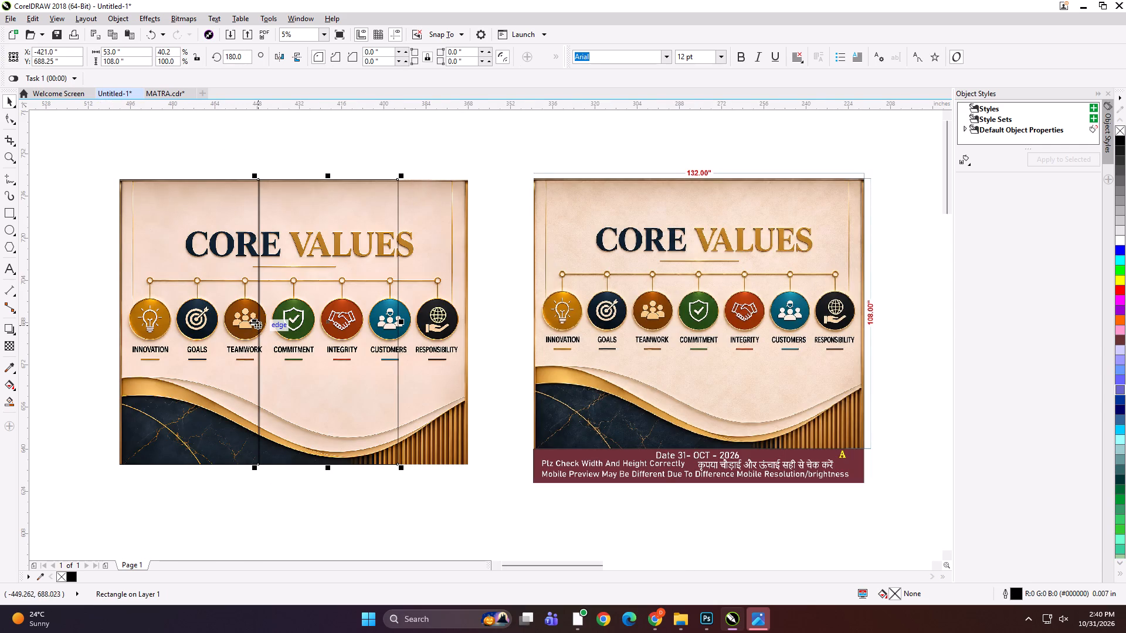
{"action": "left_click_drag", "start_coordinate": [253, 322], "coordinate": [467, 328]}
{"action": "right_click", "coordinate": [467, 328], "text": "ctrl"}
{"action": "key", "text": "Left"}
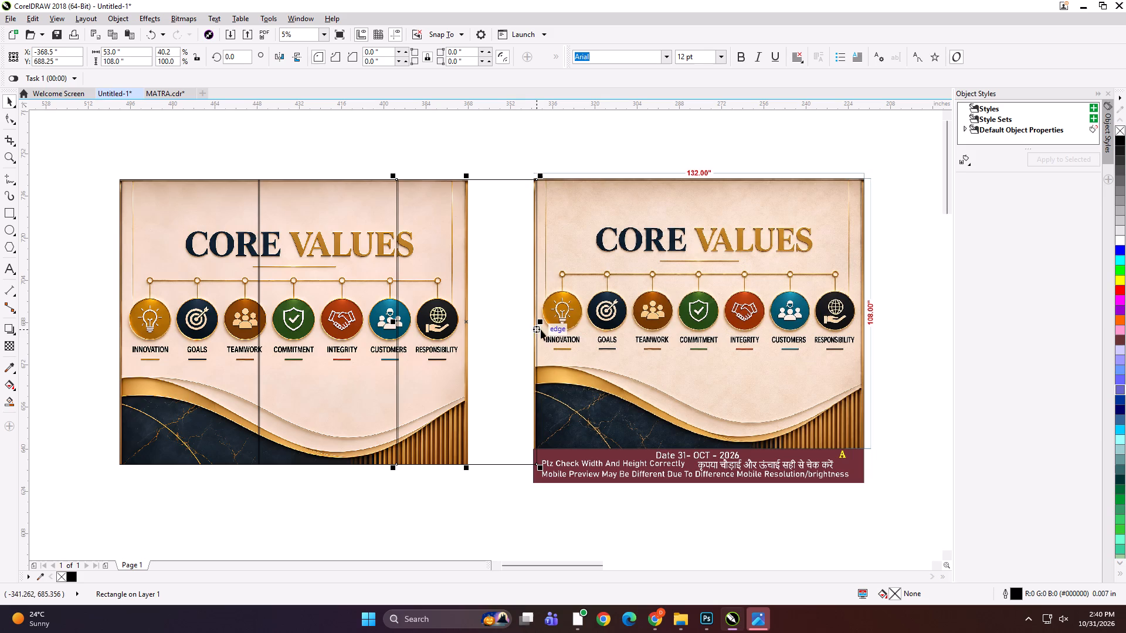
Move the captioned CORE VALUES artwork further right, clear of the overhanging third rectangle.
{"action": "left_click", "coordinate": [543, 322]}
{"action": "left_click_drag", "start_coordinate": [543, 322], "coordinate": [527, 322]}
{"action": "left_click", "coordinate": [479, 313]}
{"action": "left_click_drag", "start_coordinate": [615, 316], "coordinate": [667, 301]}
{"action": "left_click", "coordinate": [480, 298]}
Shorten the third rectangle from its right side to end at the plain bitmap's right edge.
{"action": "left_click", "coordinate": [544, 324]}
{"action": "left_click_drag", "start_coordinate": [543, 324], "coordinate": [497, 318]}
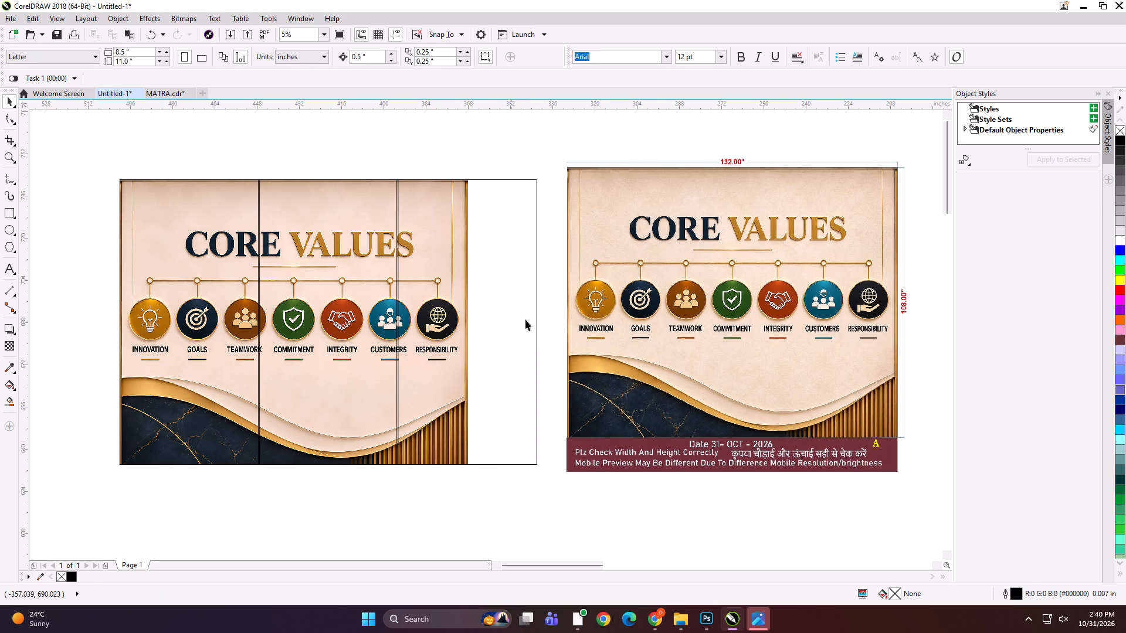
{"action": "left_click", "coordinate": [457, 304]}
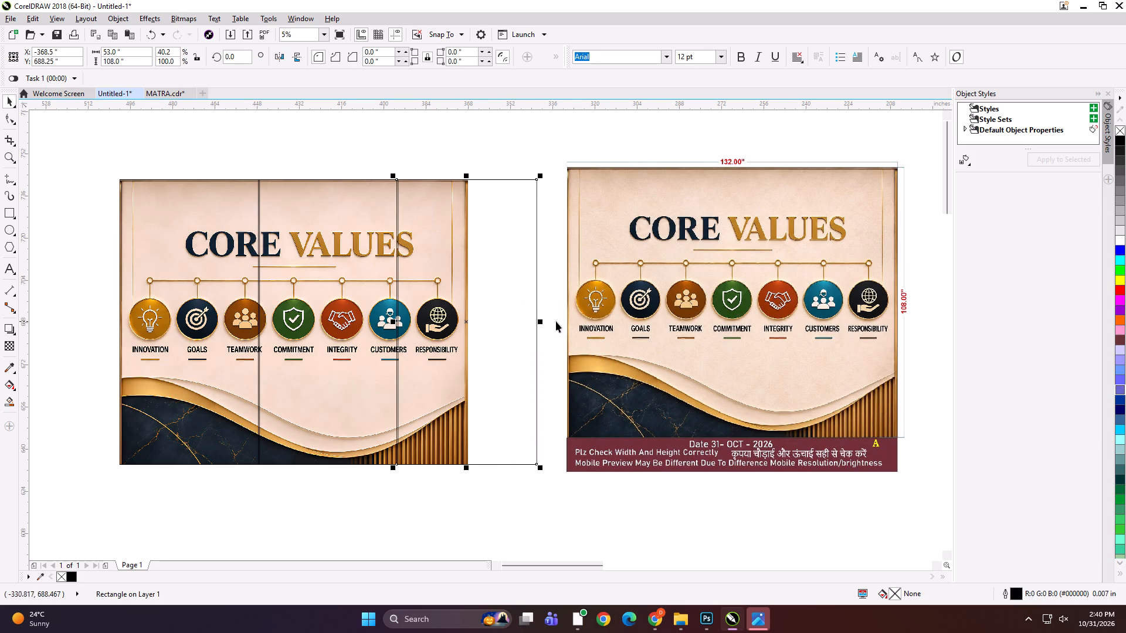
{"action": "left_click", "coordinate": [543, 321]}
{"action": "left_click_drag", "start_coordinate": [542, 321], "coordinate": [497, 319]}
{"action": "left_click", "coordinate": [497, 319]}
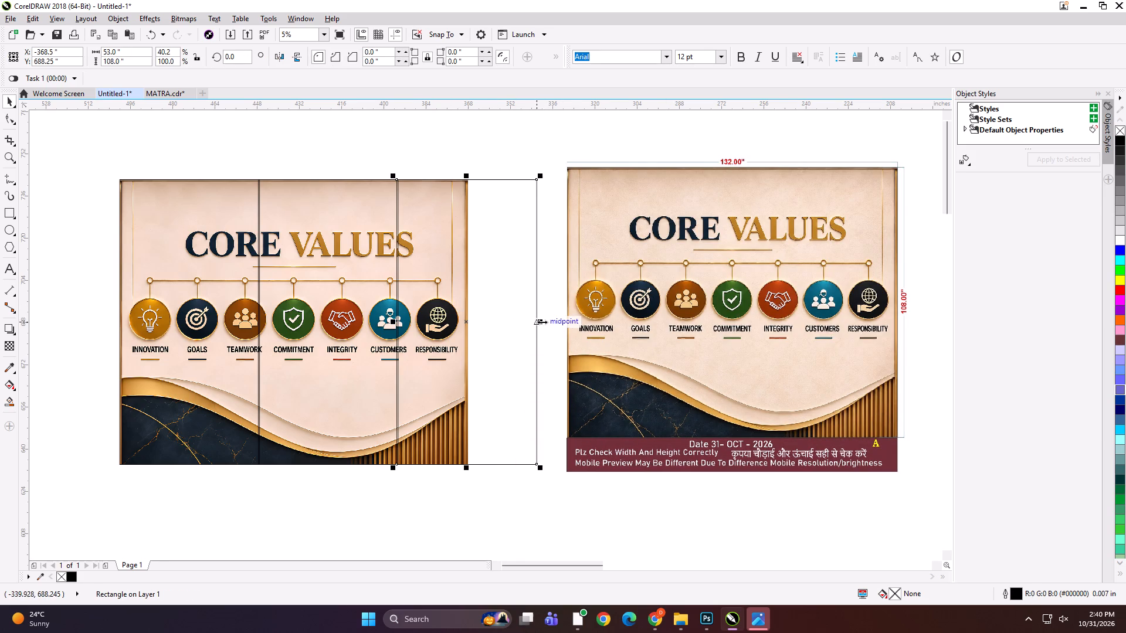
{"action": "left_click", "coordinate": [542, 322]}
{"action": "left_click_drag", "start_coordinate": [542, 322], "coordinate": [513, 324]}
{"action": "left_click", "coordinate": [437, 265]}
{"action": "left_click_drag", "start_coordinate": [541, 322], "coordinate": [475, 319]}
Group the three rectangles, PowerClip the plain CORE VALUES bitmap inside them, and ungroup them into separate panels.
{"action": "left_click", "coordinate": [321, 273], "text": "shift"}
{"action": "left_click", "coordinate": [198, 256], "text": "shift"}
{"action": "key", "text": "ctrl+g"}
{"action": "left_click", "coordinate": [191, 180]}
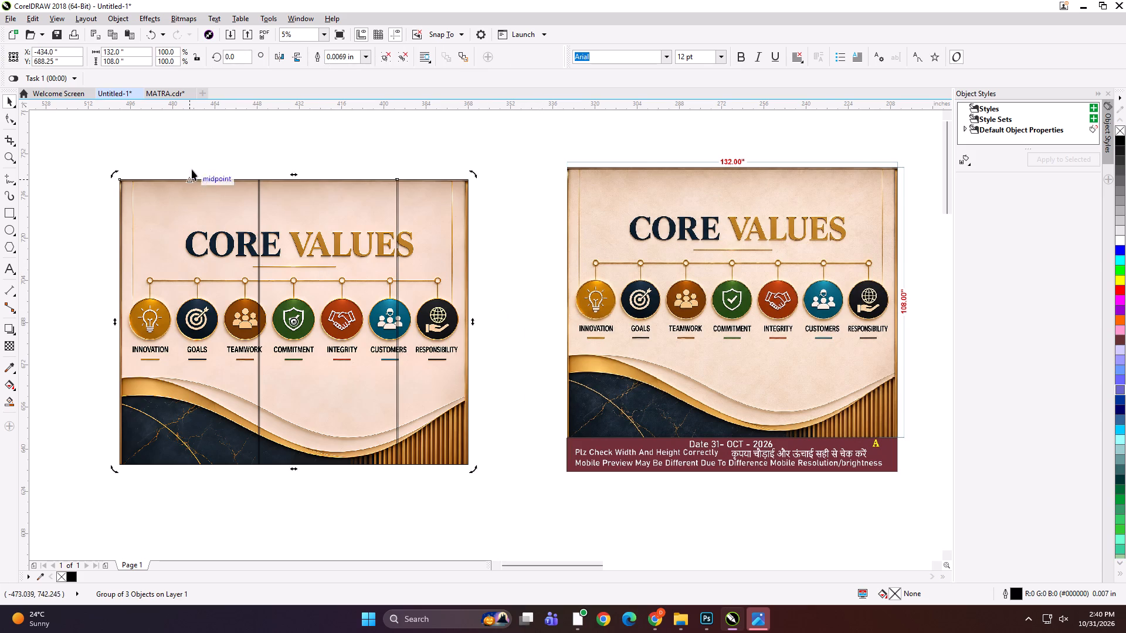
{"action": "double_click", "coordinate": [199, 155]}
{"action": "left_click", "coordinate": [217, 216], "text": "alt"}
{"action": "key", "text": "shift+Return"}
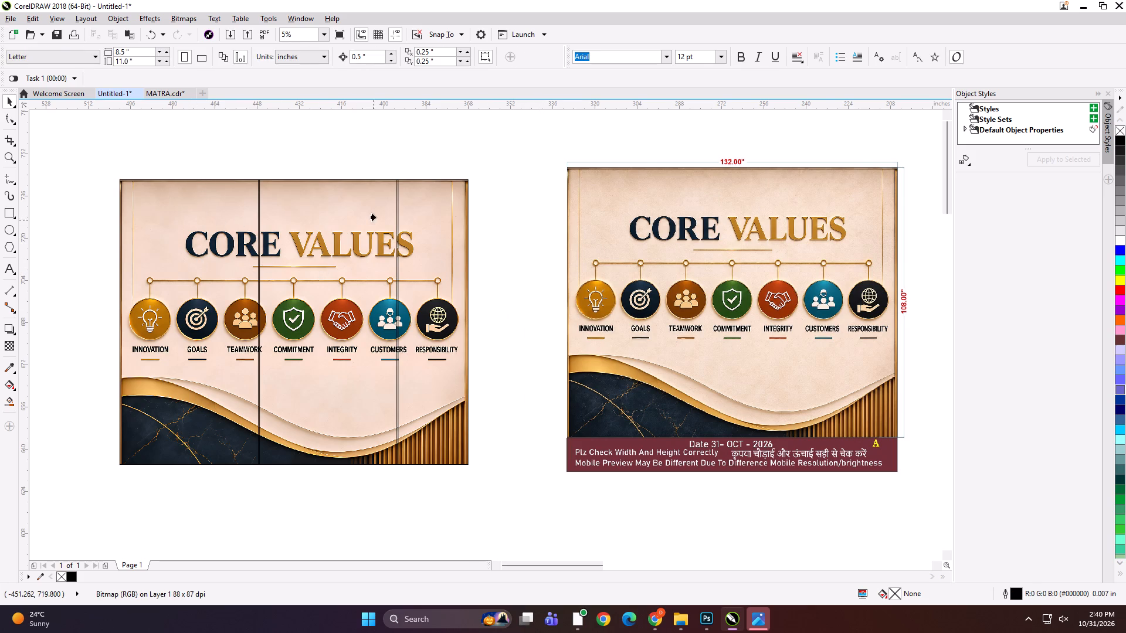
{"action": "left_click", "coordinate": [378, 212]}
{"action": "key", "text": "ctrl+u"}
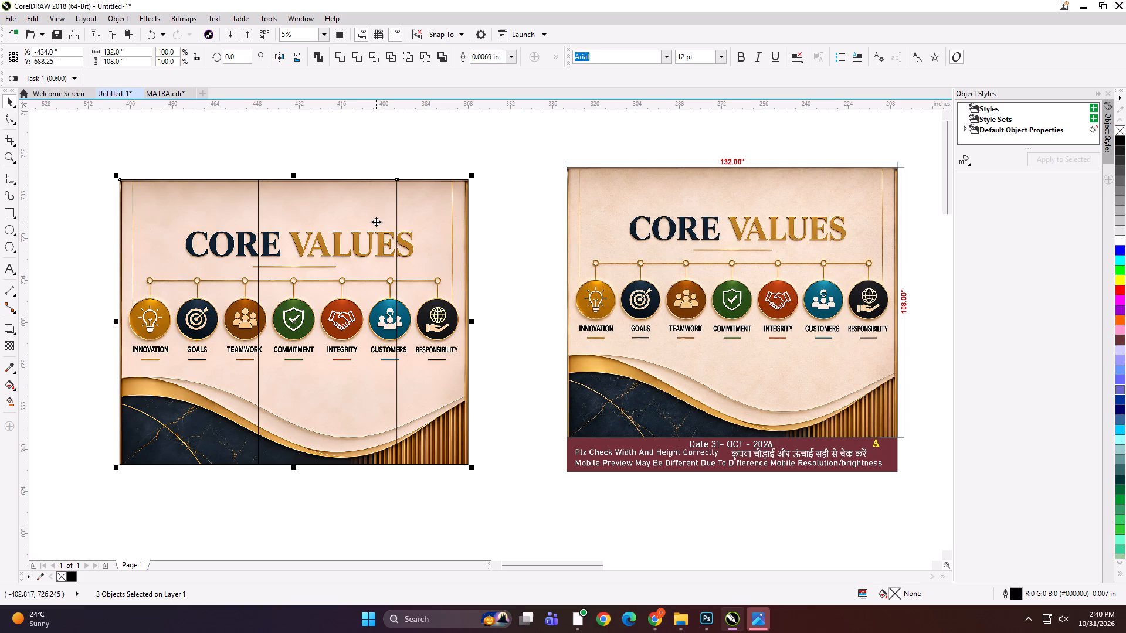
Add the text label "132*108 PANEL 1" at the top edge of the first panel.
{"action": "left_click", "coordinate": [262, 141]}
{"action": "left_click", "coordinate": [9, 264]}
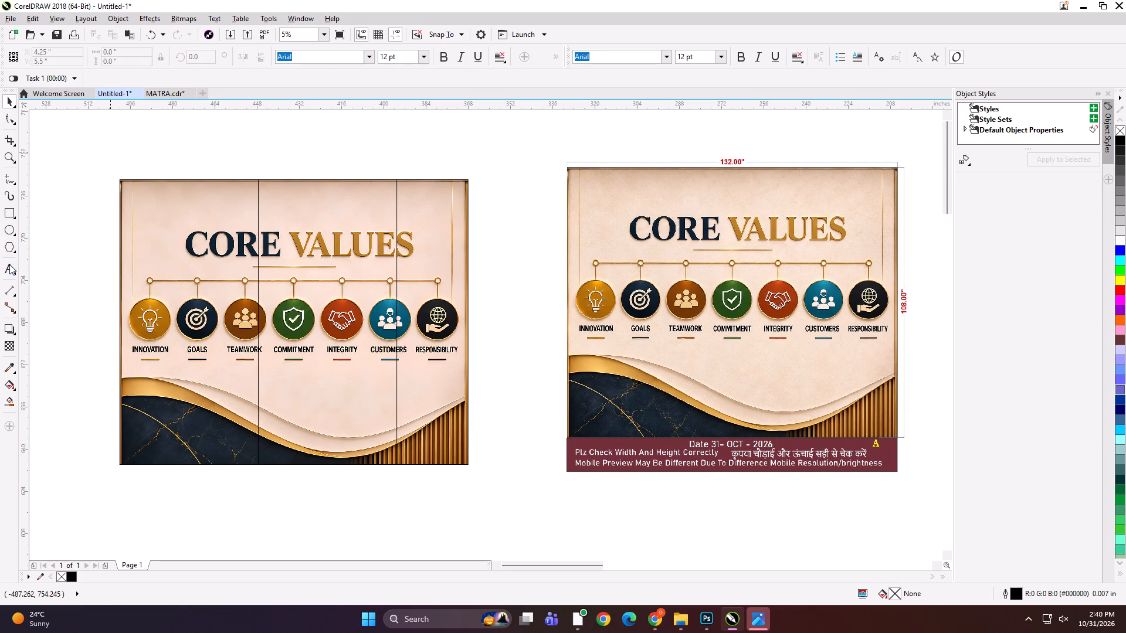
{"action": "left_click", "coordinate": [140, 176]}
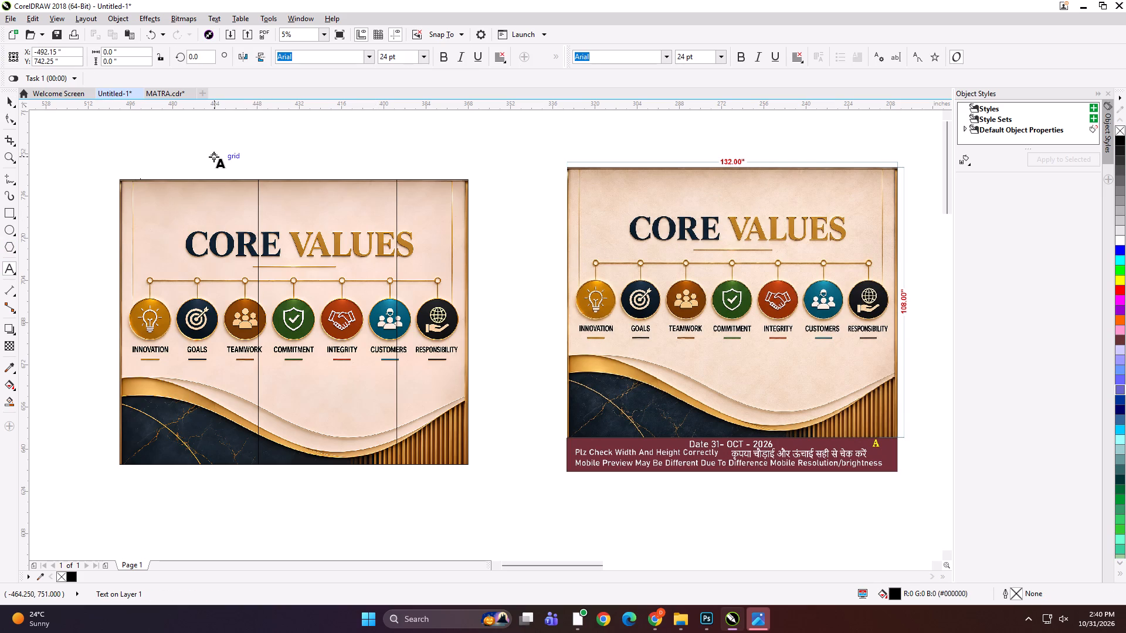
{"action": "type", "text": "132*108 PANEL 1"}
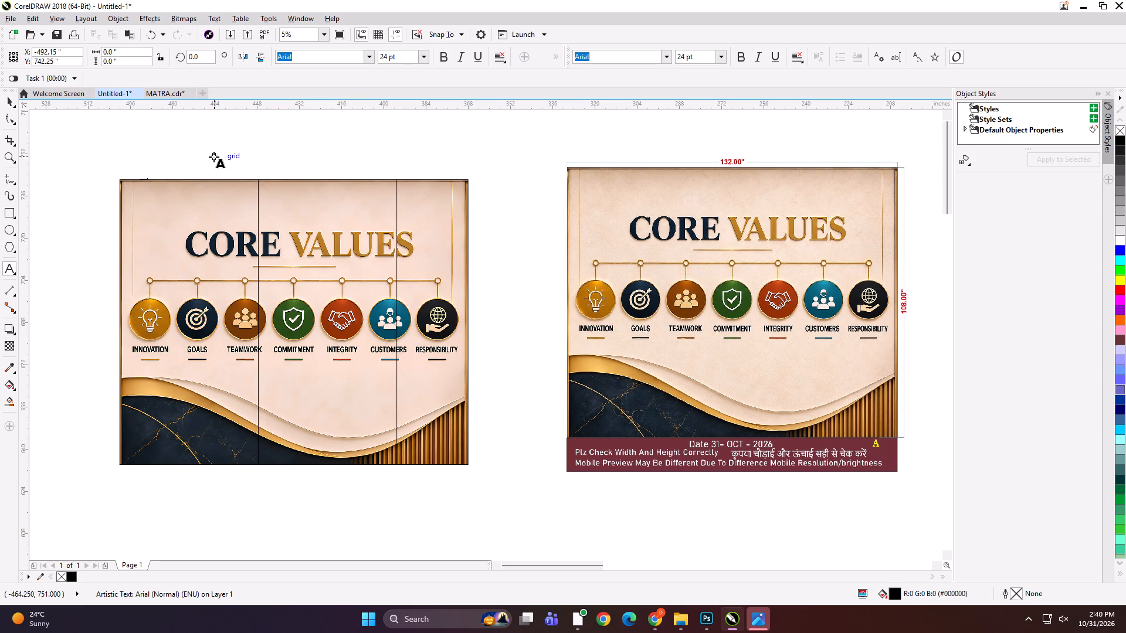
Copy the panel label to the top edge of the second panel and change it to "132*108 PANEL 2".
{"action": "key", "text": "ctrl+a"}
{"action": "key", "text": "ctrl+c"}
{"action": "double_click", "coordinate": [281, 178]}
{"action": "key", "text": "ctrl+v"}
{"action": "key", "text": "BackSpace"}
{"action": "key", "text": "2"}
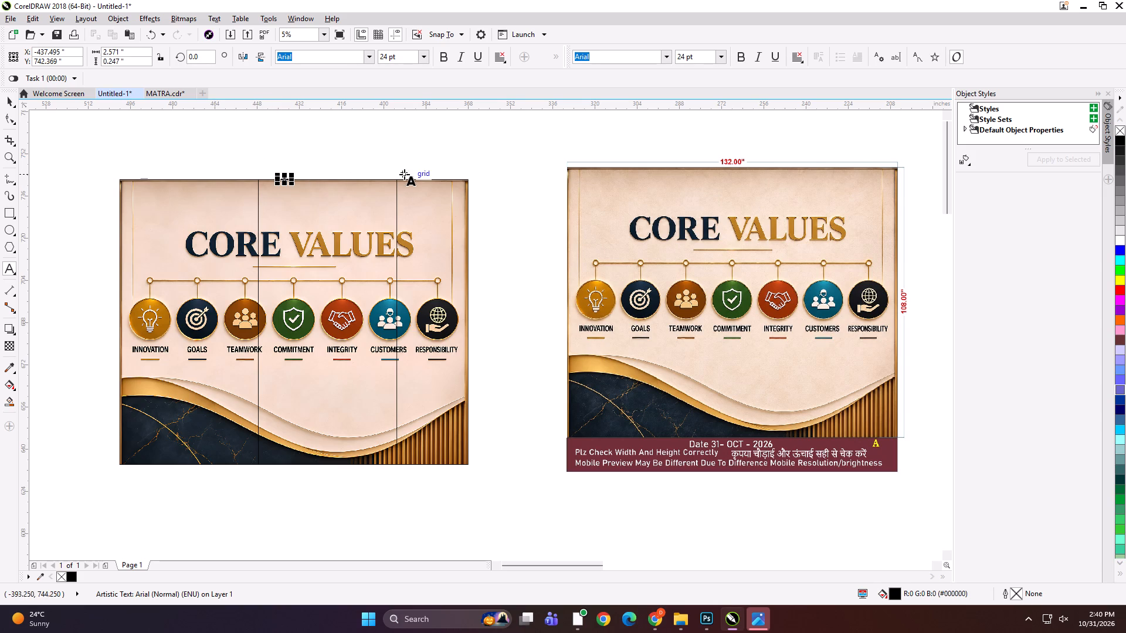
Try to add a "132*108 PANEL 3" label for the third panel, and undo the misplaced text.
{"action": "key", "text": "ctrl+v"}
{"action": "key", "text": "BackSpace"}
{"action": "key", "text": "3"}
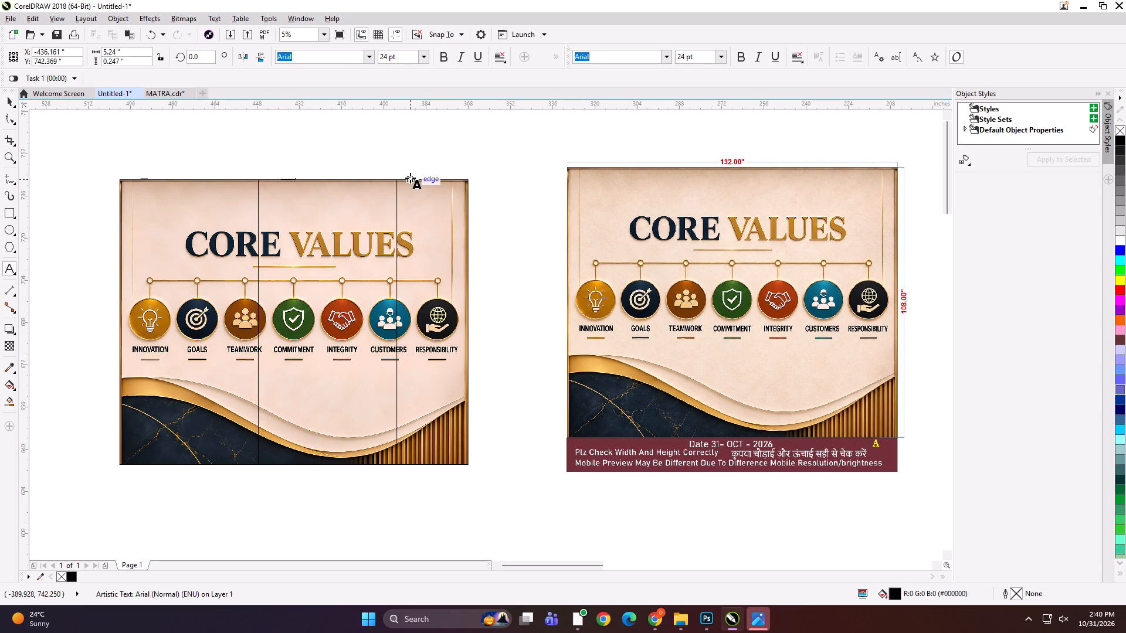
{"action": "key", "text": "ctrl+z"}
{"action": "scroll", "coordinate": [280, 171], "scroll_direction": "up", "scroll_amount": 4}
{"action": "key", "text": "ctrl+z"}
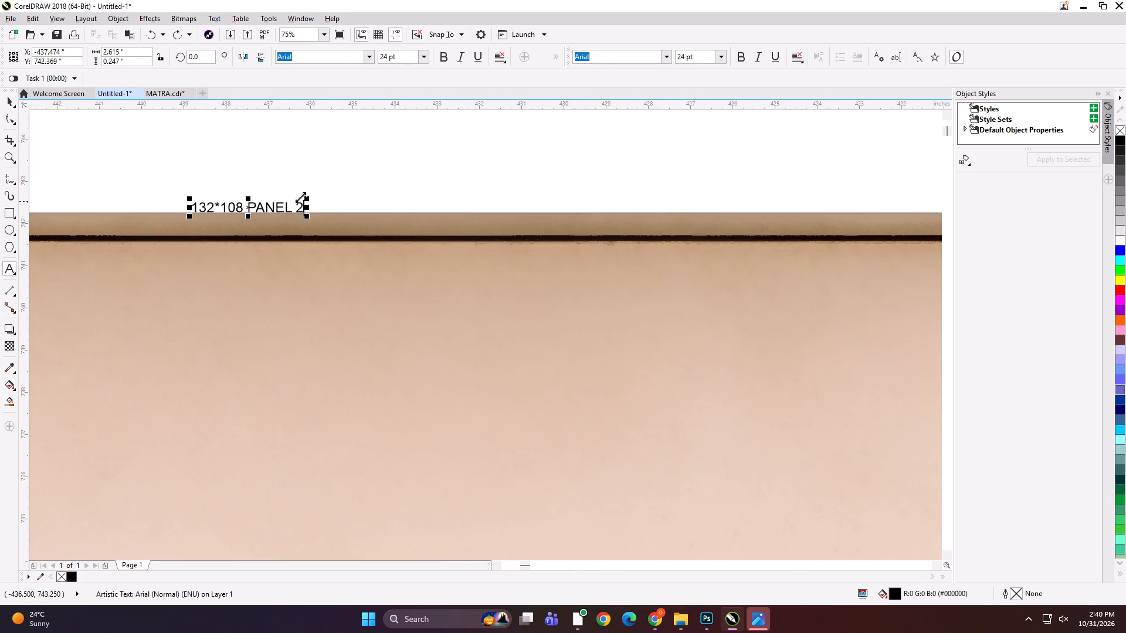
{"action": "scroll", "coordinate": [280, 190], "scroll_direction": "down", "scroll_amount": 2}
Start a text label at the top edge of the third panel.
{"action": "double_click", "coordinate": [767, 194]}
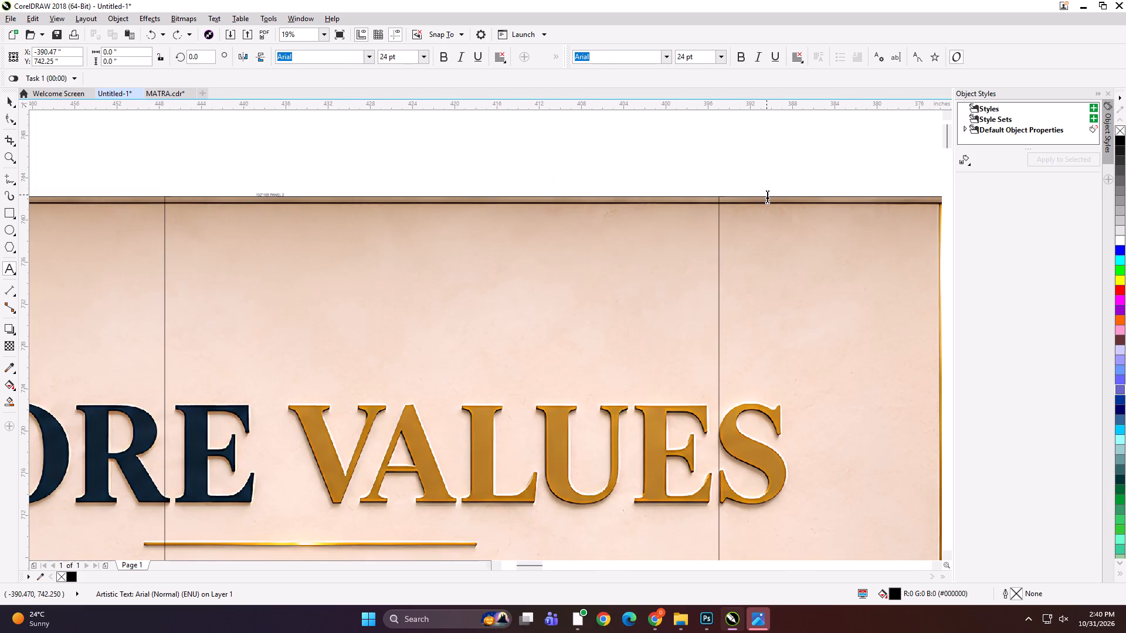
Enter "132*108 PANEL 3" as the label at the top edge of the third panel.
{"action": "scroll", "coordinate": [776, 195], "scroll_direction": "up", "scroll_amount": 1}
{"action": "key", "text": "ctrl+v"}
{"action": "key", "text": "BackSpace"}
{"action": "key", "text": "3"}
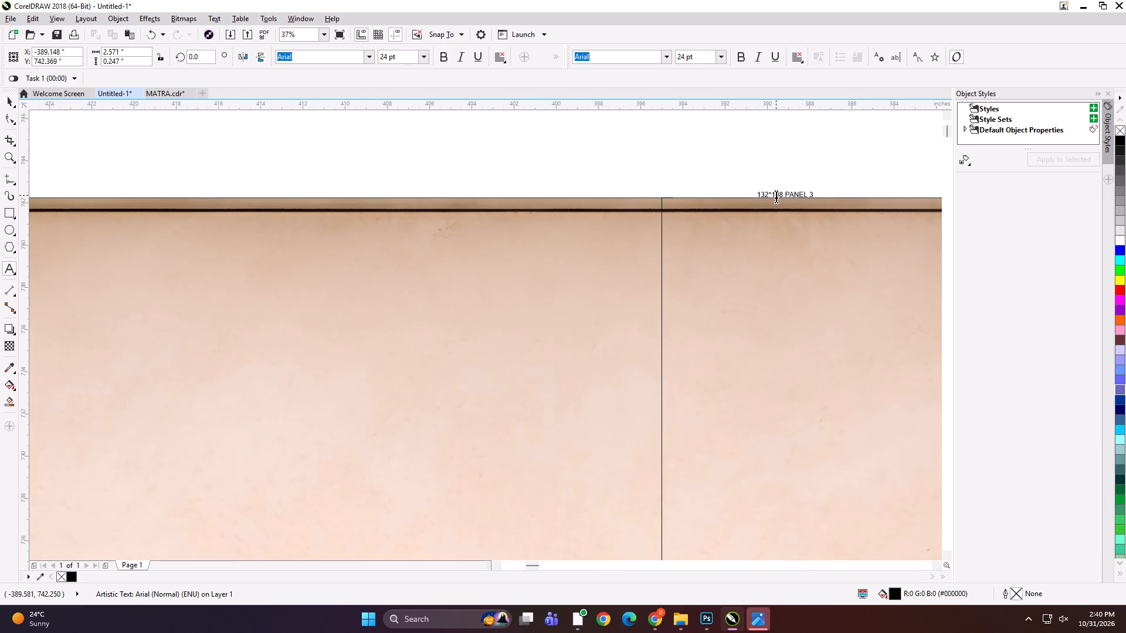
{"action": "scroll", "coordinate": [680, 209], "scroll_direction": "down", "scroll_amount": 3}
{"action": "left_click", "coordinate": [8, 101]}
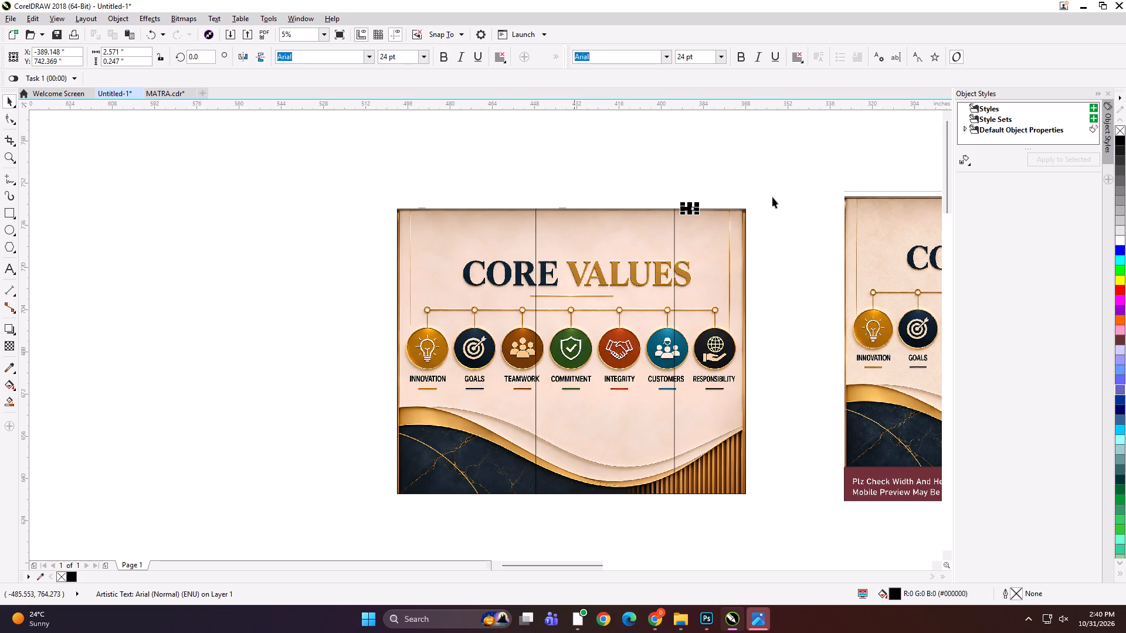
{"action": "left_click", "coordinate": [580, 156]}
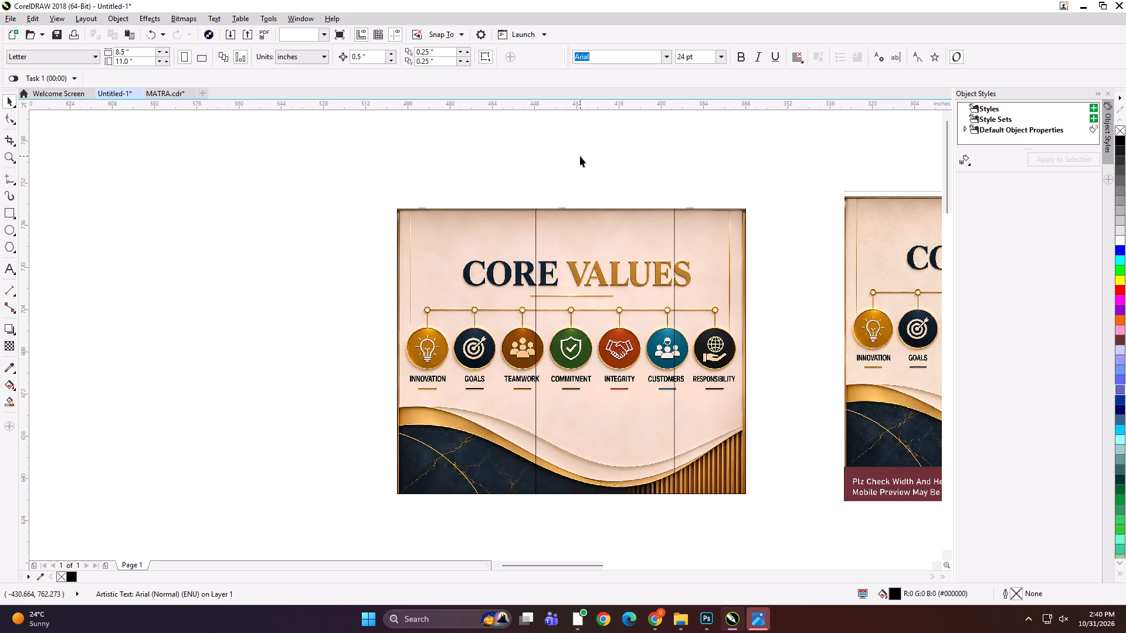
Group each of the three Core Values wall panels with its own label, starting with the third, then the first and second.
{"action": "left_click_drag", "start_coordinate": [620, 167], "coordinate": [771, 511]}
{"action": "key", "text": "ctrl+g"}
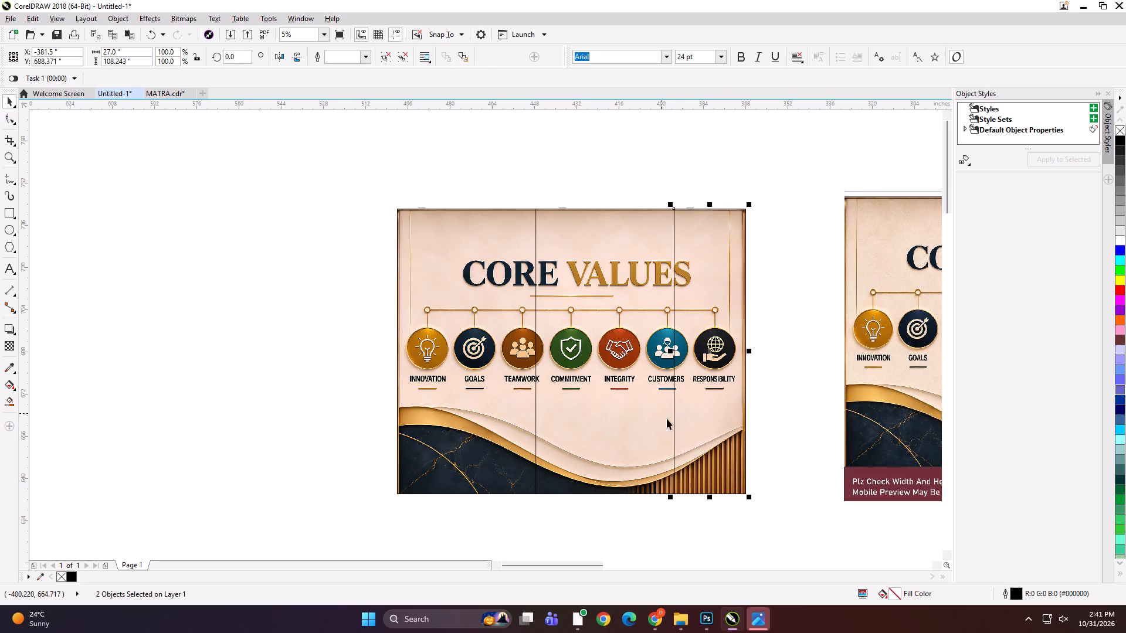
{"action": "left_click_drag", "start_coordinate": [531, 208], "coordinate": [605, 281]}
{"action": "key", "text": "ctrl+z"}
{"action": "left_click", "coordinate": [417, 145]}
{"action": "left_click_drag", "start_coordinate": [396, 167], "coordinate": [464, 299]}
{"action": "left_click", "coordinate": [456, 299], "text": "shift"}
{"action": "key", "text": "ctrl+g"}
{"action": "left_click_drag", "start_coordinate": [469, 159], "coordinate": [603, 302]}
{"action": "left_click", "coordinate": [585, 292], "text": "shift"}
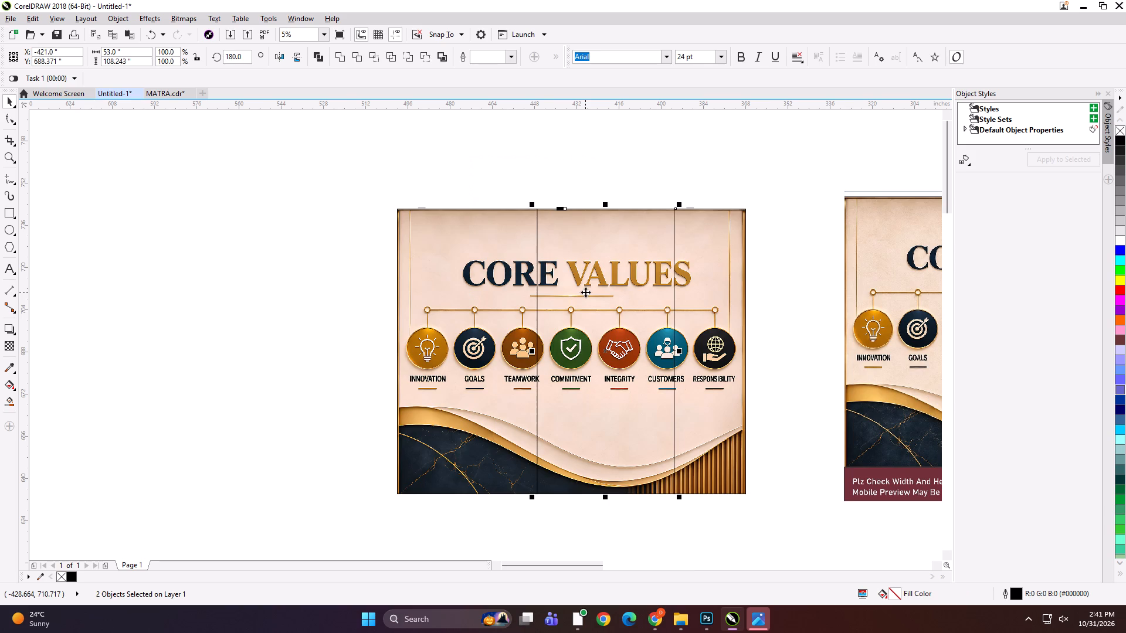
{"action": "key", "text": "ctrl+g"}
Select the grouped first panel of the split Core Values artwork and start exporting it.
{"action": "scroll", "coordinate": [341, 214], "scroll_direction": "down", "scroll_amount": 1}
{"action": "scroll", "coordinate": [612, 244], "scroll_direction": "up", "scroll_amount": 1}
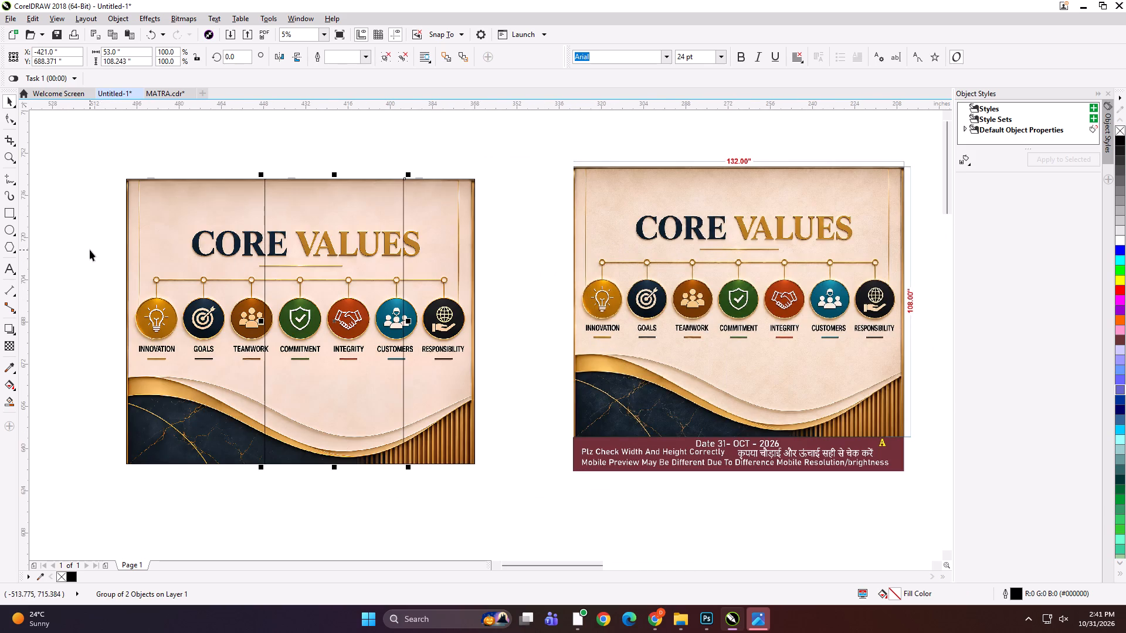
{"action": "left_click", "coordinate": [90, 250]}
{"action": "left_click", "coordinate": [179, 254]}
{"action": "key", "text": "ctrl+e"}
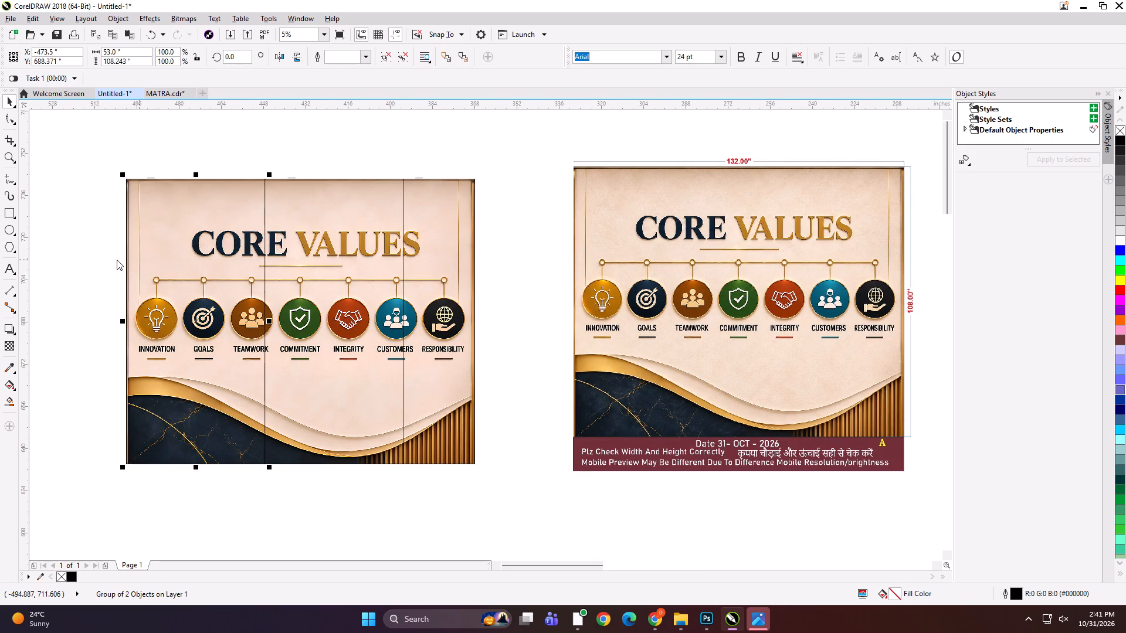
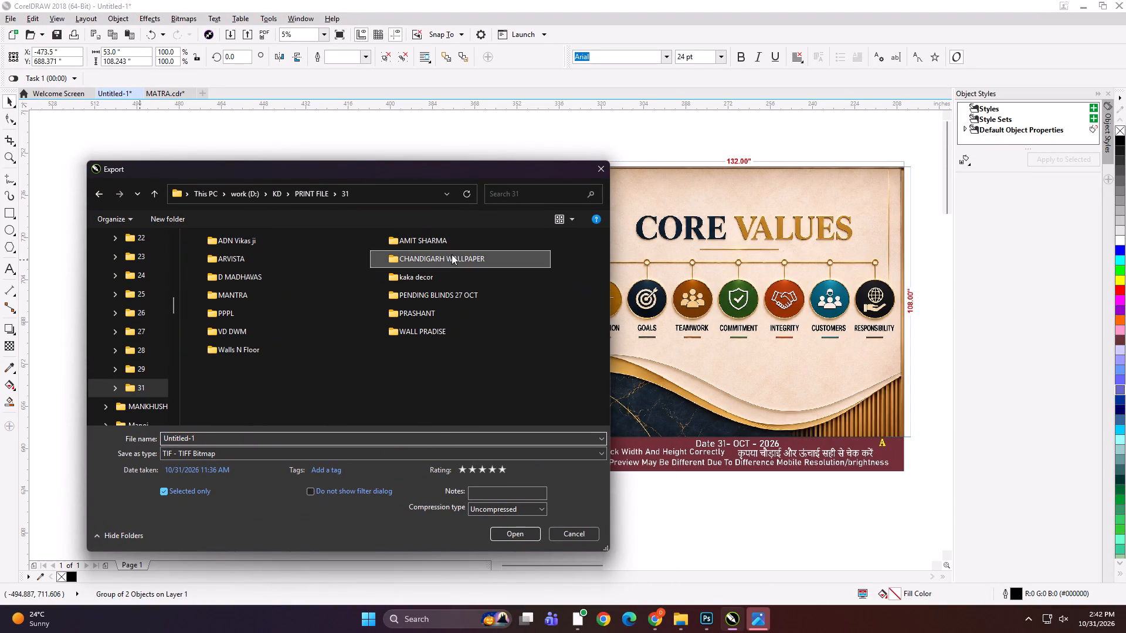
Create a folder named 132x108 inside the CHANDIGARH WALLPAPER print folder and open it as the export destination.
{"action": "left_click", "coordinate": [181, 217]}
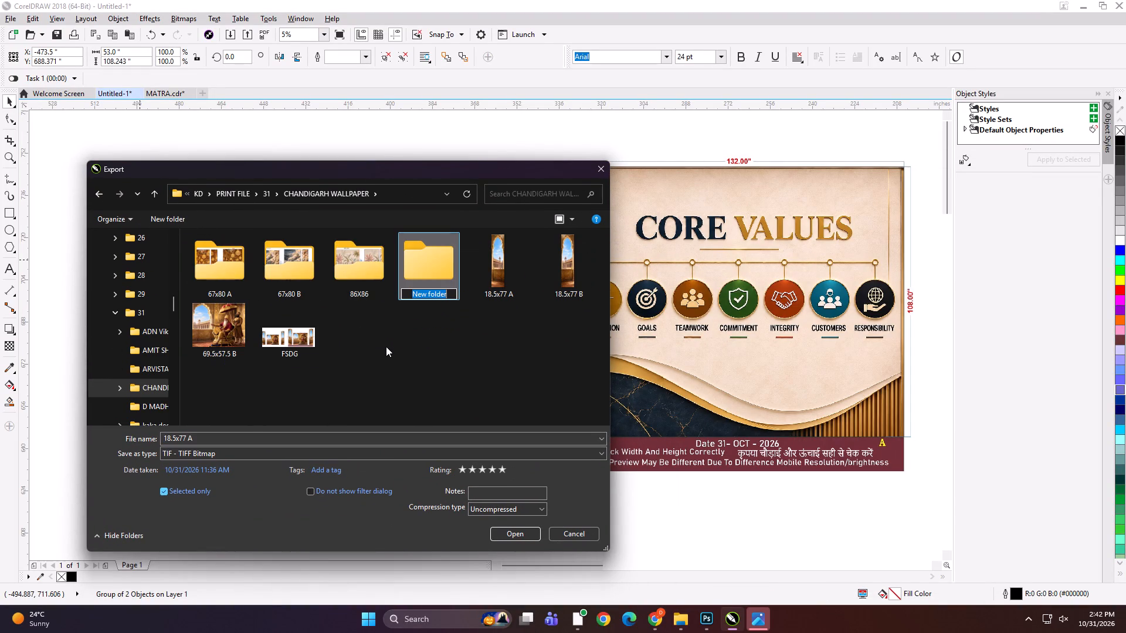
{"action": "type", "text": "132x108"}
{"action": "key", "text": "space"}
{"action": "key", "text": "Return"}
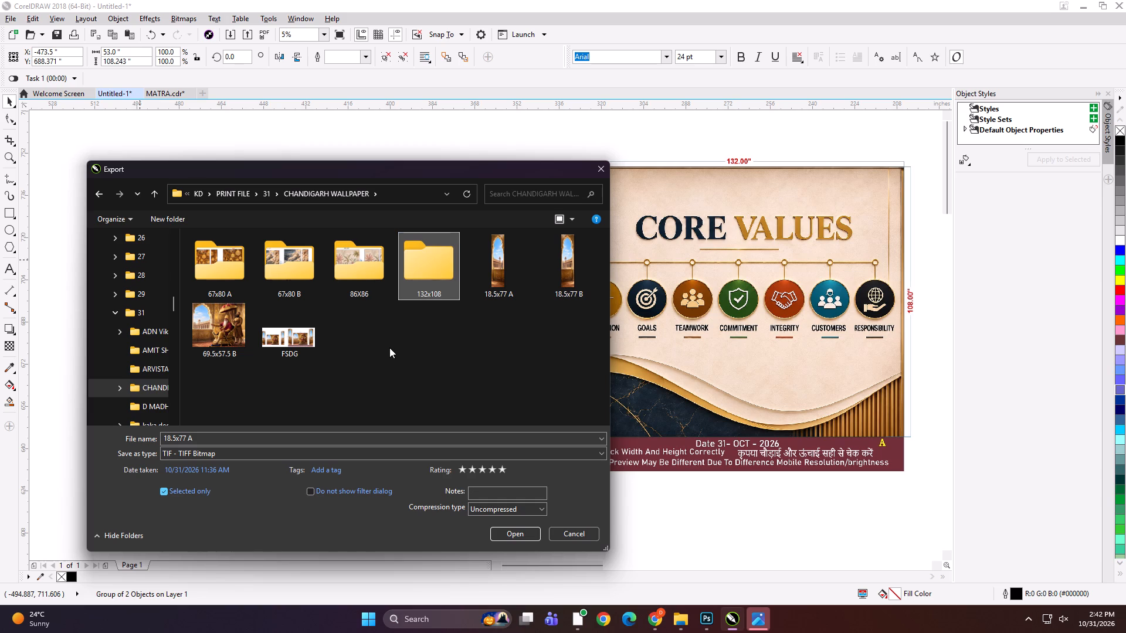
{"action": "triple_click", "coordinate": [420, 254]}
Export the selected first panel of the Core Values mural as a TIFF named "53x108 A" into the 132x108 folder.
{"action": "left_click", "coordinate": [273, 441]}
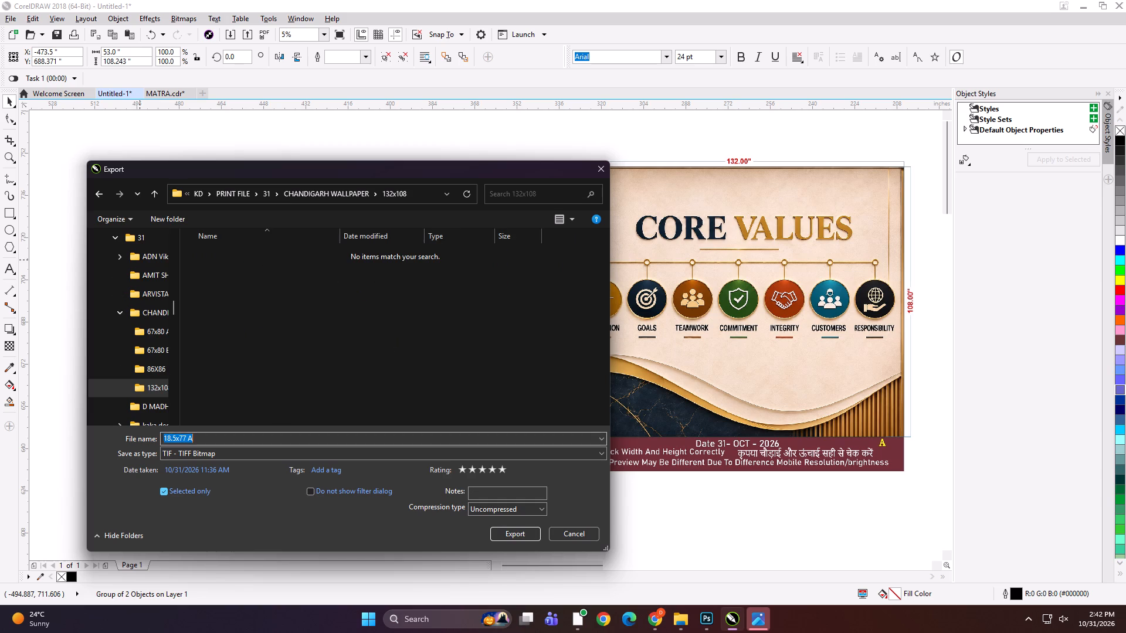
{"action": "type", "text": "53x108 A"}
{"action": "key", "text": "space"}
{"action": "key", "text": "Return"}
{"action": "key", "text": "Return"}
Select the middle panel of the split Core Values mural.
{"action": "left_click", "coordinate": [386, 314]}
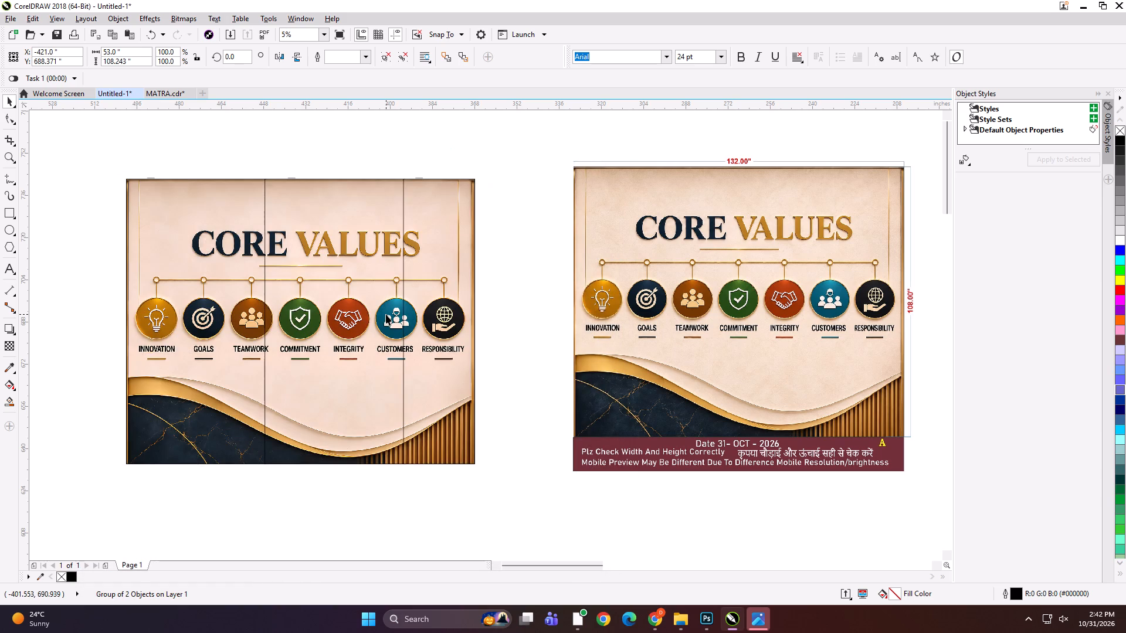
Export the selected middle Core Values panel as an uncompressed TIFF named 53x108 B in the 132x108 folder.
{"action": "key", "text": "ctrl+e"}
{"action": "key", "text": "ctrl+e"}
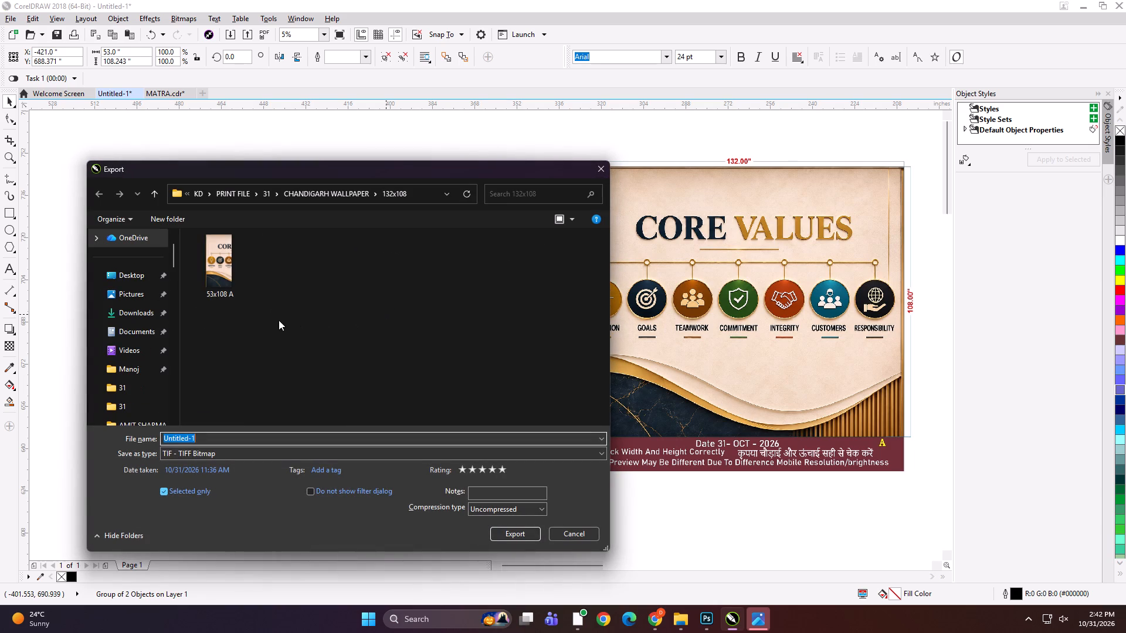
{"action": "left_click", "coordinate": [225, 268]}
{"action": "left_click", "coordinate": [195, 434]}
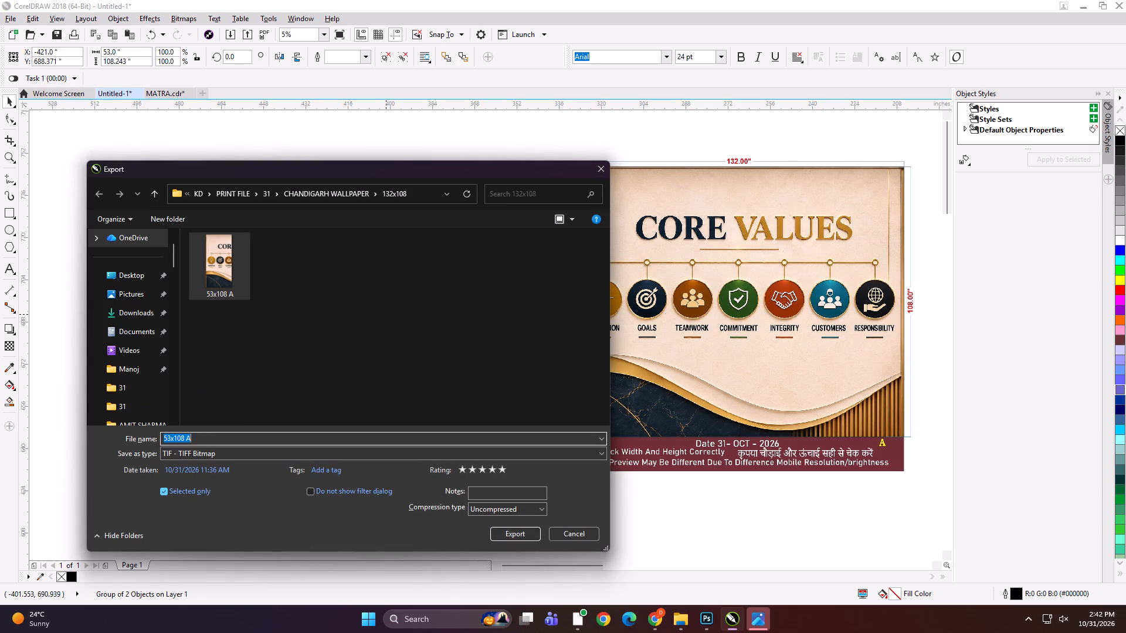
{"action": "double_click", "coordinate": [195, 434]}
{"action": "double_click", "coordinate": [189, 439]}
{"action": "key", "text": "b"}
{"action": "key", "text": "Return"}
{"action": "key", "text": "Return"}
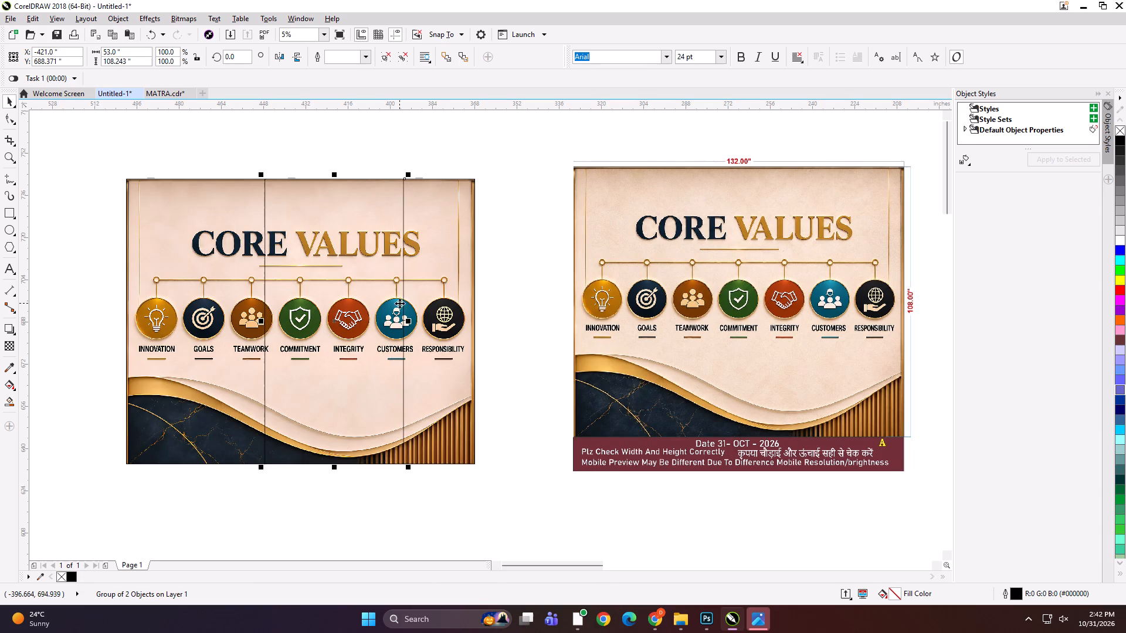
Export the narrow third panel of the Core Values artwork as a TIFF named 27x108 C.
{"action": "left_click", "coordinate": [440, 292]}
{"action": "key", "text": "ctrl+e"}
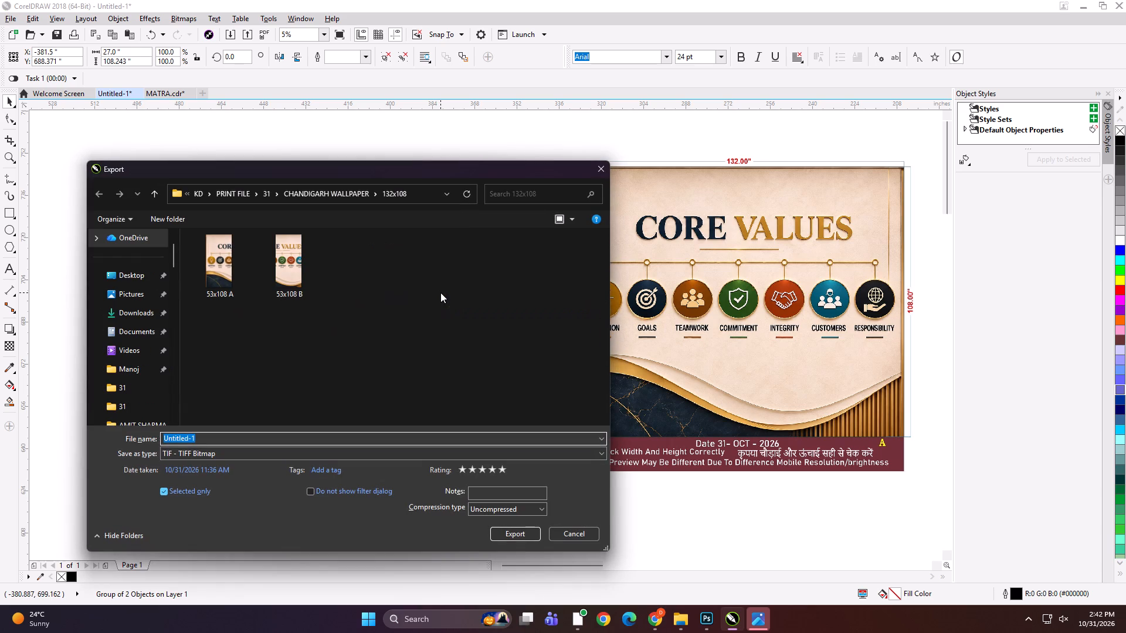
{"action": "type", "text": "27x108 C"}
{"action": "key", "text": "Return"}
{"action": "key", "text": "Return"}
Spread the panels apart by moving the narrow third panel right and the first panel left, leaving gaps of about 5 inches.
{"action": "key", "text": "Right"}
{"action": "key", "text": "Right"}
{"action": "key", "text": "Right"}
{"action": "key", "text": "Right"}
{"action": "key", "text": "Right"}
{"action": "key", "text": "Right"}
{"action": "key", "text": "Right"}
{"action": "key", "text": "Right"}
{"action": "key", "text": "Right"}
{"action": "key", "text": "Right"}
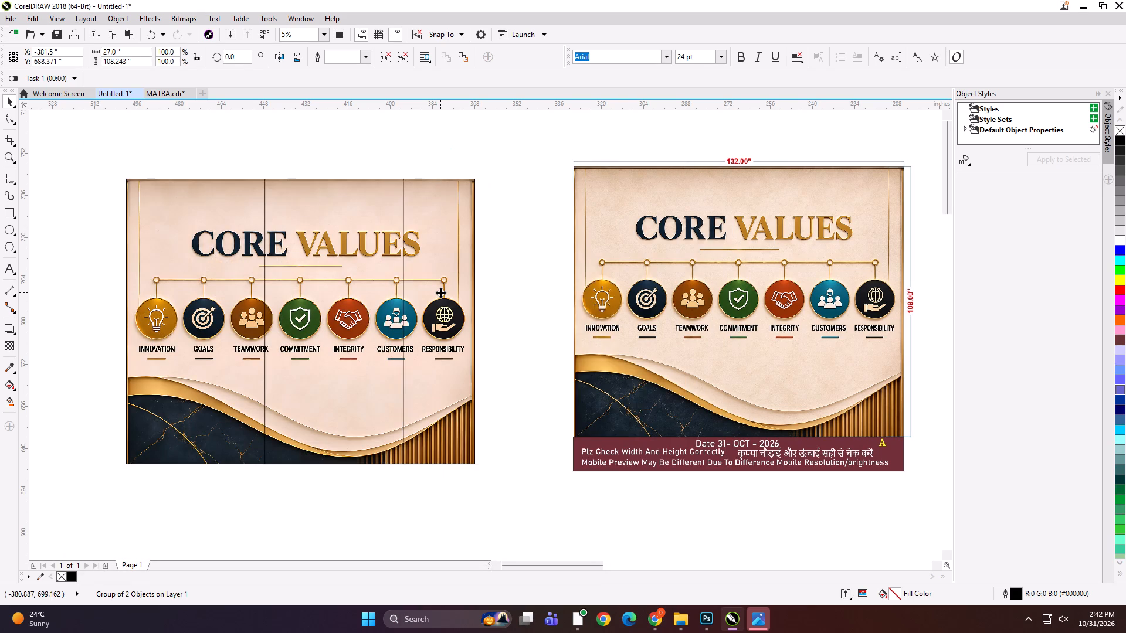
{"action": "left_click", "coordinate": [235, 273]}
{"action": "key", "text": "Left"}
{"action": "key", "text": "Left"}
{"action": "key", "text": "Left"}
{"action": "key", "text": "Left"}
{"action": "key", "text": "Left"}
{"action": "key", "text": "Left"}
{"action": "key", "text": "Left"}
{"action": "key", "text": "Left"}
{"action": "key", "text": "Left"}
{"action": "key", "text": "Left"}
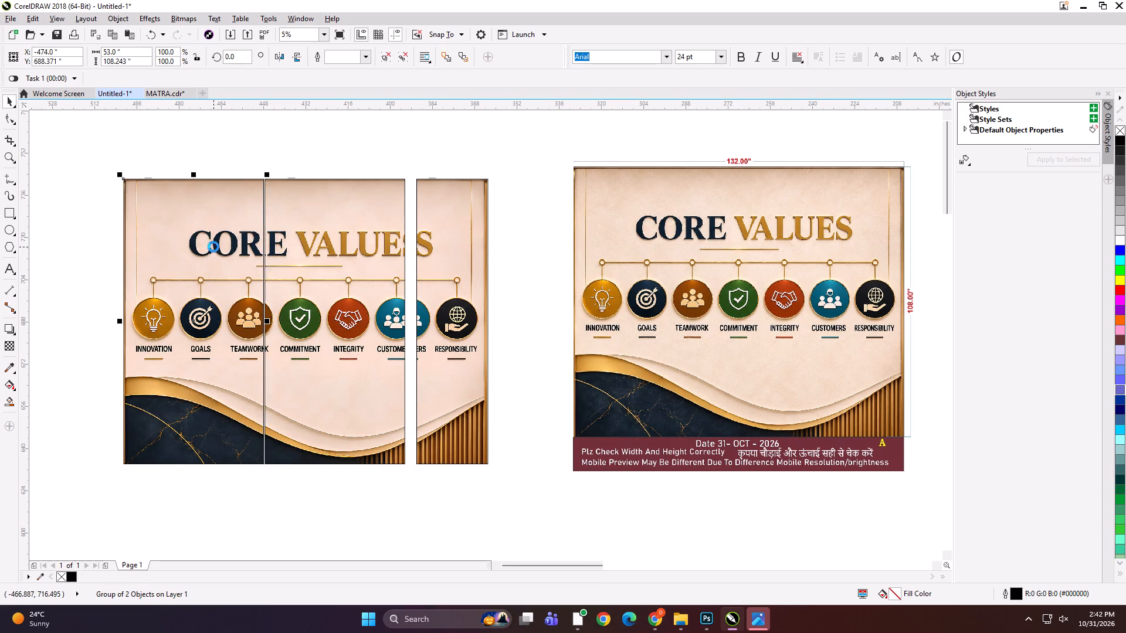
Resize the three panels together and place them beside the 132 x 108 preview, roughly matching its artwork height.
{"action": "left_click", "coordinate": [374, 295], "text": "shift"}
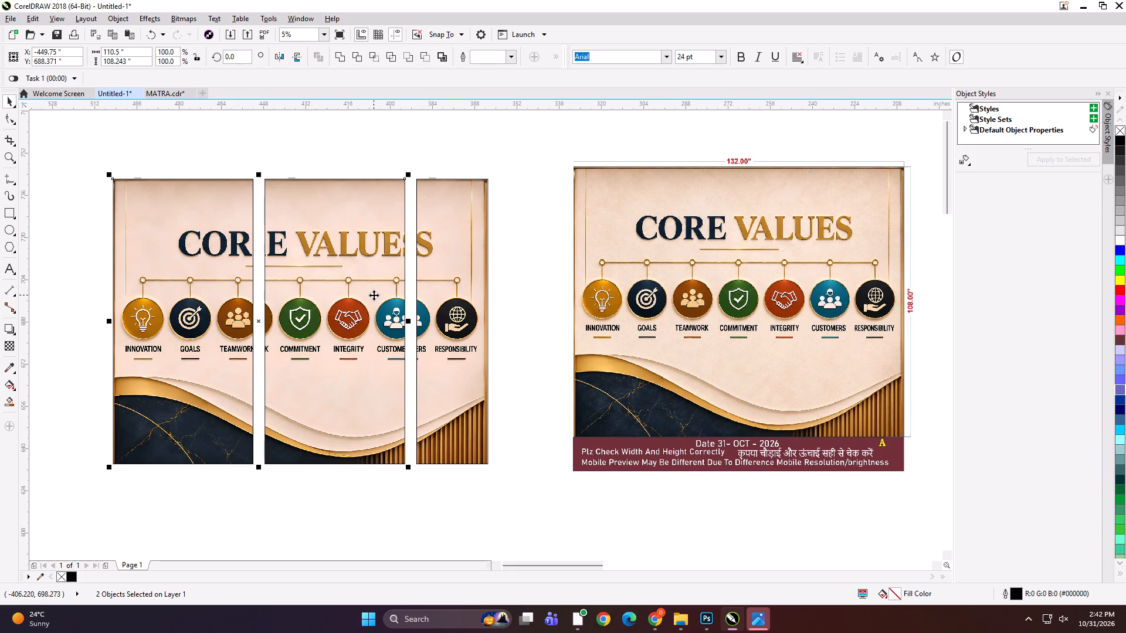
{"action": "left_click", "coordinate": [452, 284], "text": "shift"}
{"action": "left_click_drag", "start_coordinate": [105, 173], "coordinate": [109, 176]}
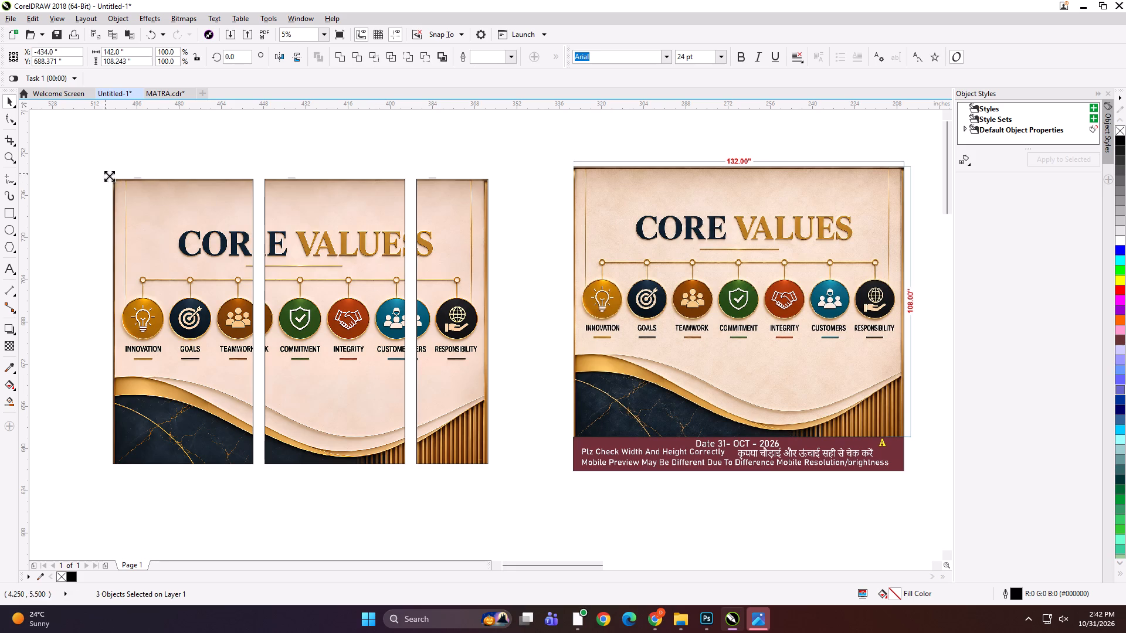
{"action": "left_click_drag", "start_coordinate": [109, 176], "coordinate": [134, 195]}
{"action": "left_click_drag", "start_coordinate": [302, 294], "coordinate": [395, 255]}
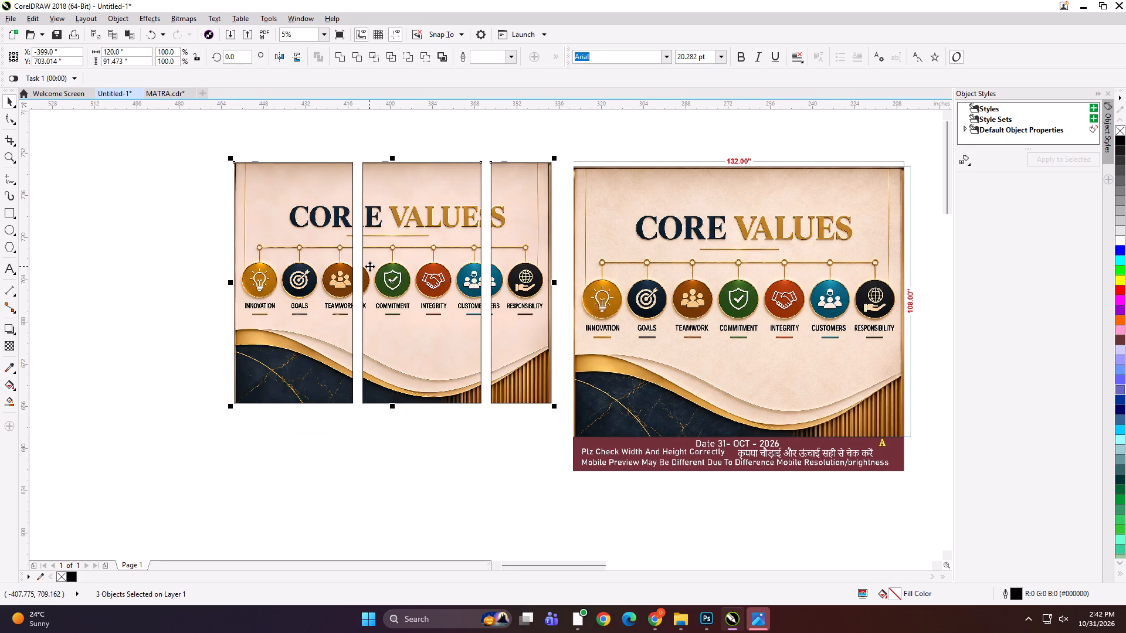
{"action": "left_click_drag", "start_coordinate": [231, 407], "coordinate": [225, 419]}
{"action": "left_click_drag", "start_coordinate": [223, 423], "coordinate": [199, 444]}
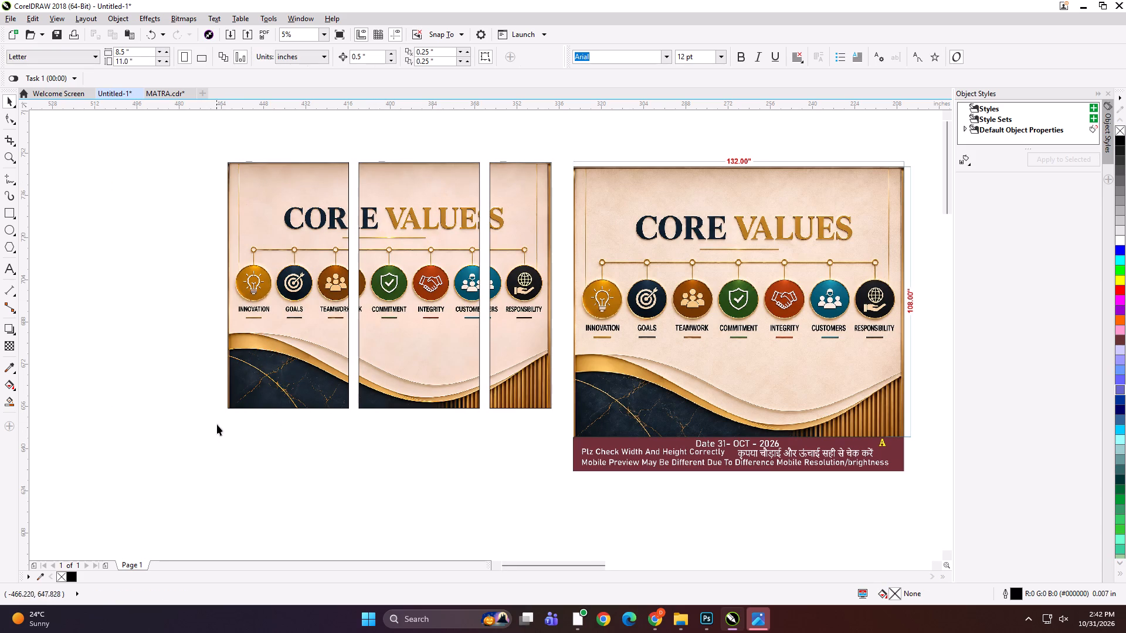
{"action": "left_click_drag", "start_coordinate": [152, 147], "coordinate": [578, 464]}
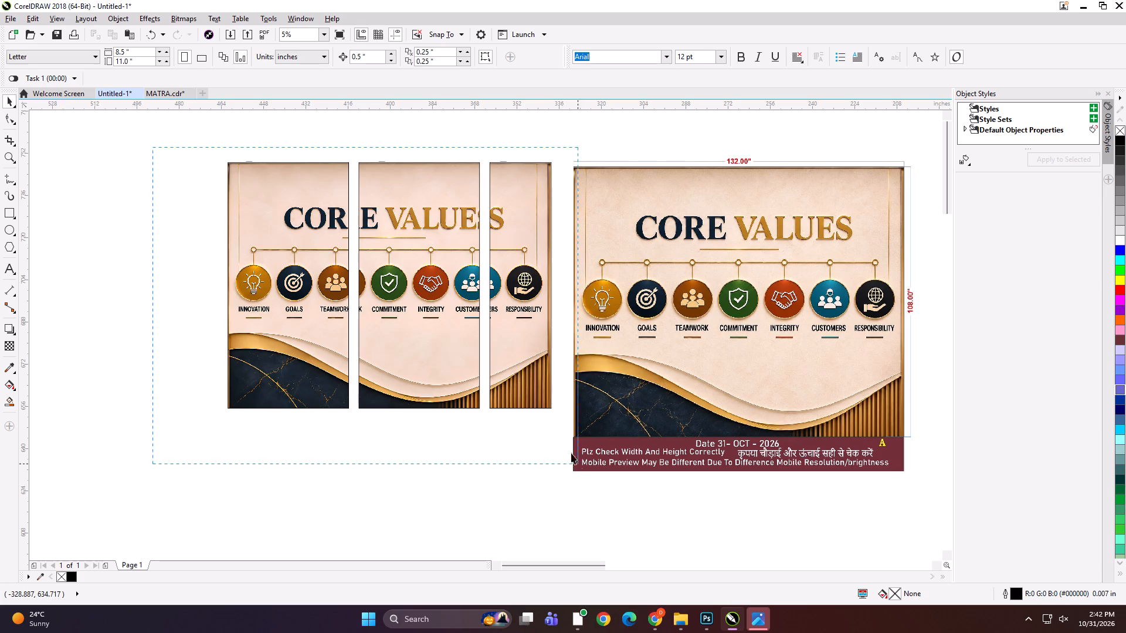
{"action": "left_click_drag", "start_coordinate": [222, 414], "coordinate": [191, 435]}
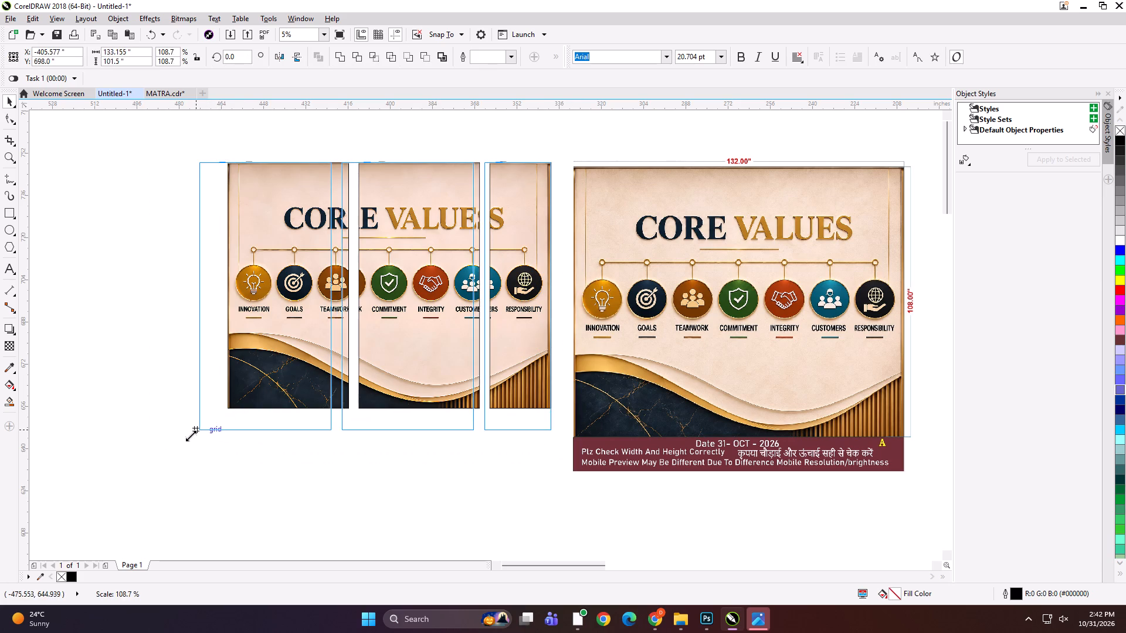
{"action": "left_click_drag", "start_coordinate": [191, 435], "coordinate": [178, 443]}
Group the three panels with the dimensioned preview and scale the group down to about 6.68 x 2.98 inches.
{"action": "left_click", "coordinate": [580, 369], "text": "shift"}
{"action": "key", "text": "ctrl+g"}
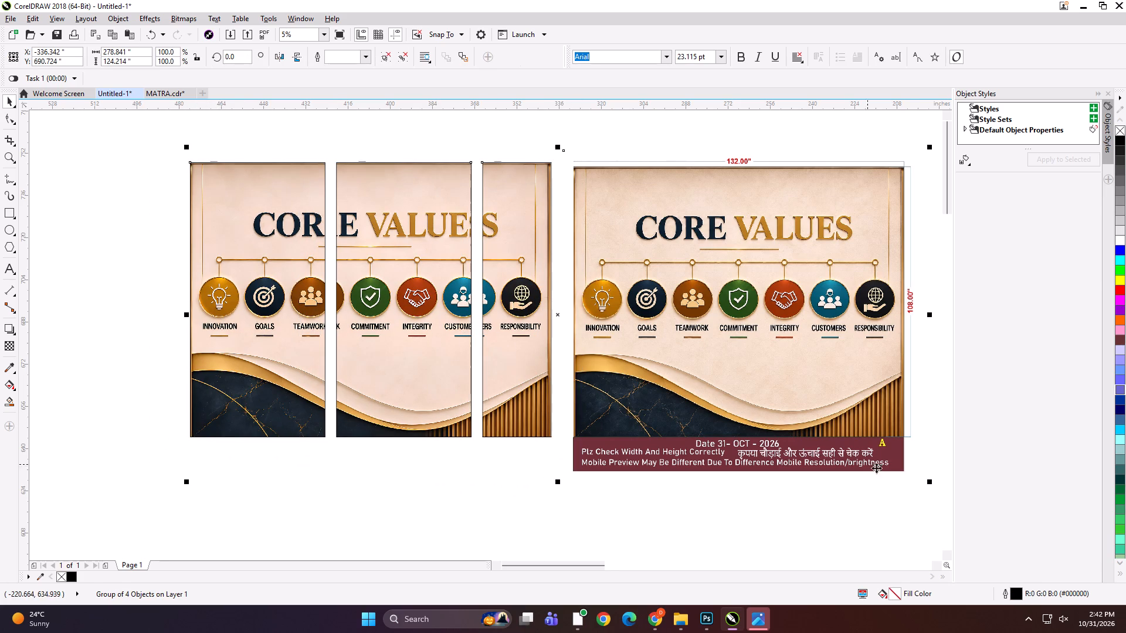
{"action": "left_click_drag", "start_coordinate": [931, 482], "coordinate": [574, 340], "text": "shift"}
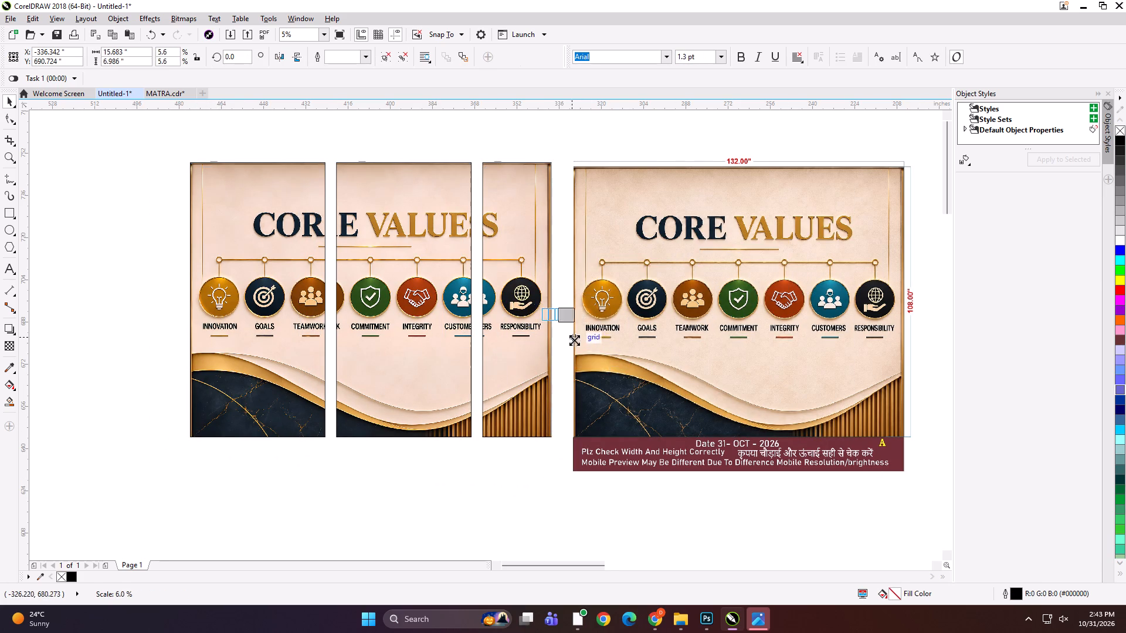
{"action": "left_click_drag", "start_coordinate": [574, 340], "coordinate": [572, 339], "text": "shift"}
{"action": "scroll", "coordinate": [561, 322], "scroll_direction": "up", "scroll_amount": 4}
{"action": "scroll", "coordinate": [594, 279], "scroll_direction": "up", "scroll_amount": 1}
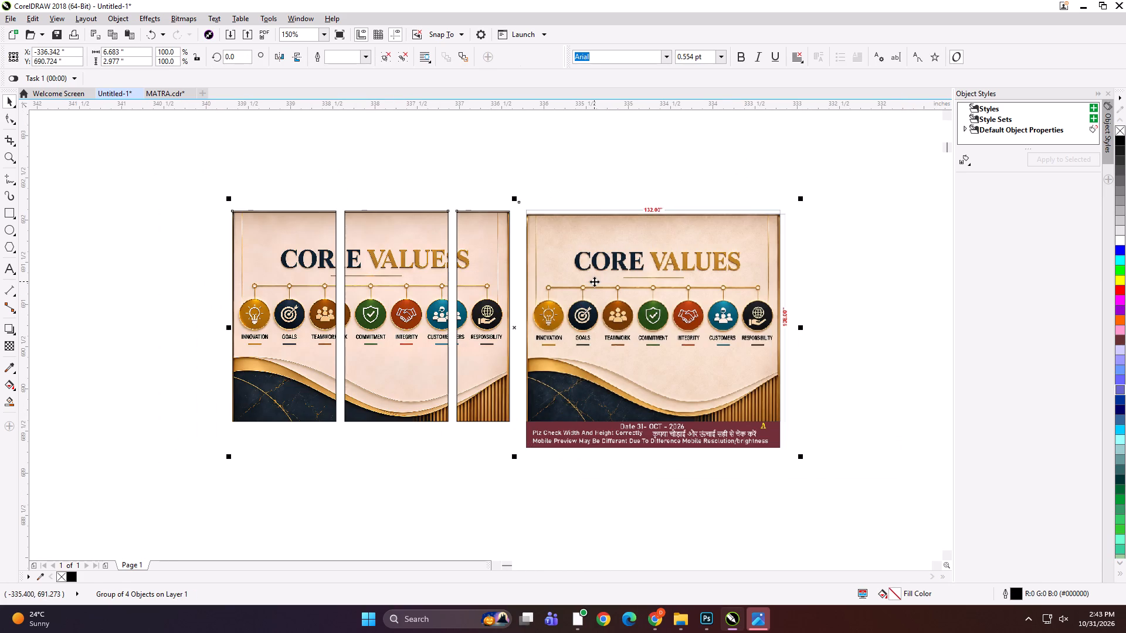
Export the scaled-down group of panels and preview as SGDG.
{"action": "key", "text": "ctrl+e"}
{"action": "type", "text": "SGDG"}
{"action": "key", "text": "Return"}
{"action": "key", "text": "Return"}
{"action": "key", "text": "Return"}
{"action": "key", "text": "Return"}
Delete the group of Core Values panels and preview from the page.
{"action": "key", "text": "Delete"}
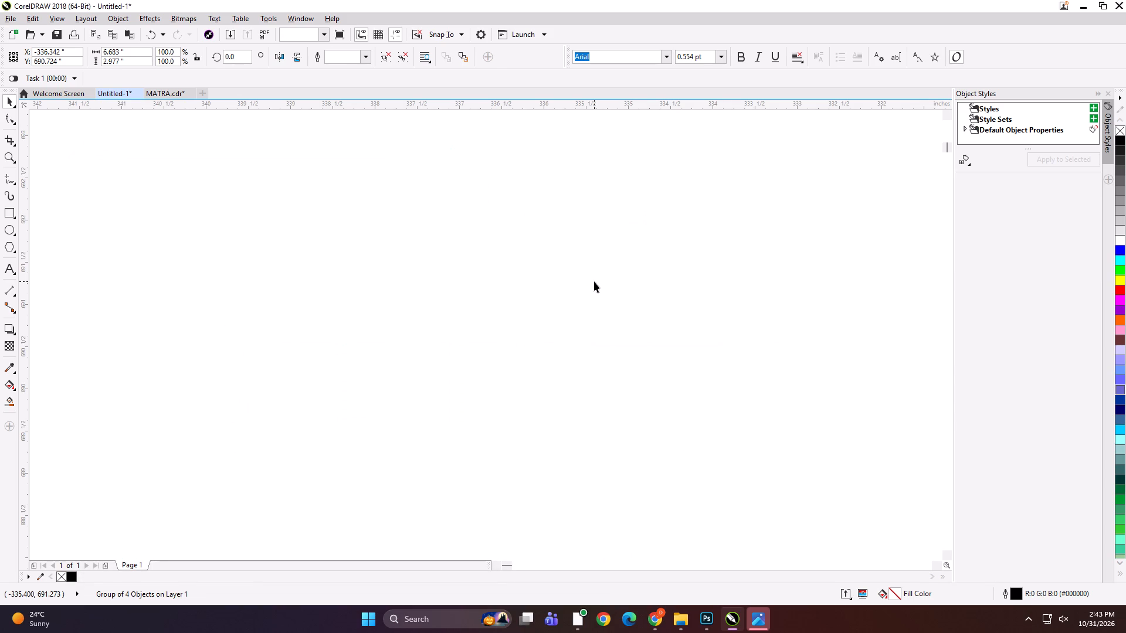
Delete the smaller, undimensioned copy of the Better Ideas world-map image beside the 138-inch preview.
{"action": "key", "text": "F4"}
{"action": "left_click", "coordinate": [463, 263]}
{"action": "scroll", "coordinate": [63, 125], "scroll_direction": "up", "scroll_amount": 2}
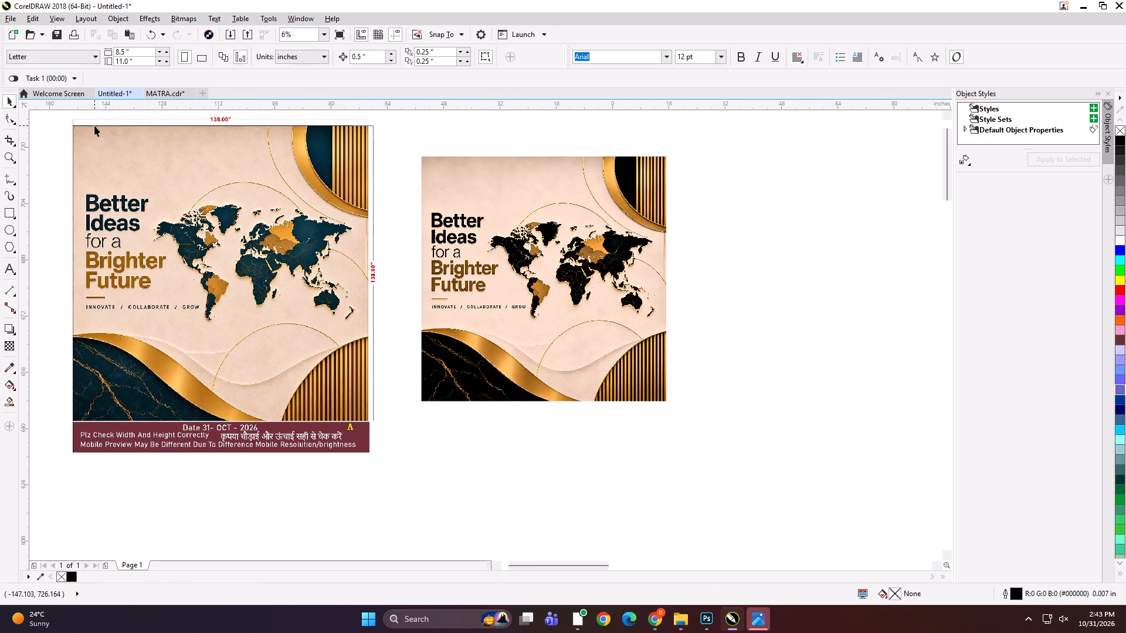
{"action": "left_click", "coordinate": [490, 224]}
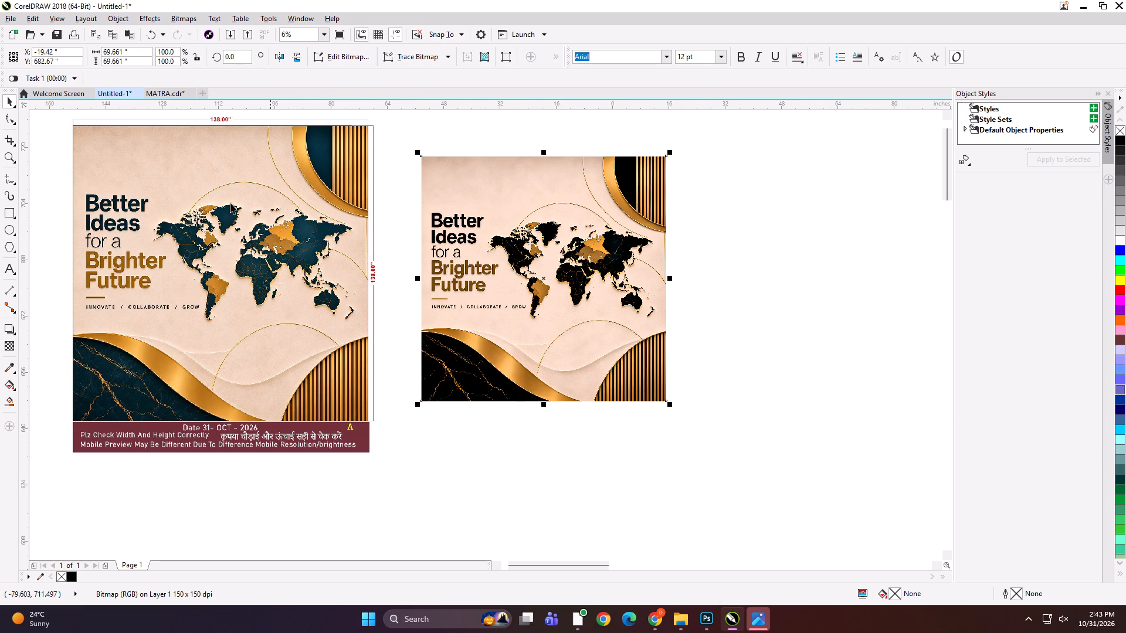
{"action": "scroll", "coordinate": [186, 210], "scroll_direction": "up", "scroll_amount": 2}
{"action": "scroll", "coordinate": [348, 233], "scroll_direction": "down", "scroll_amount": 2}
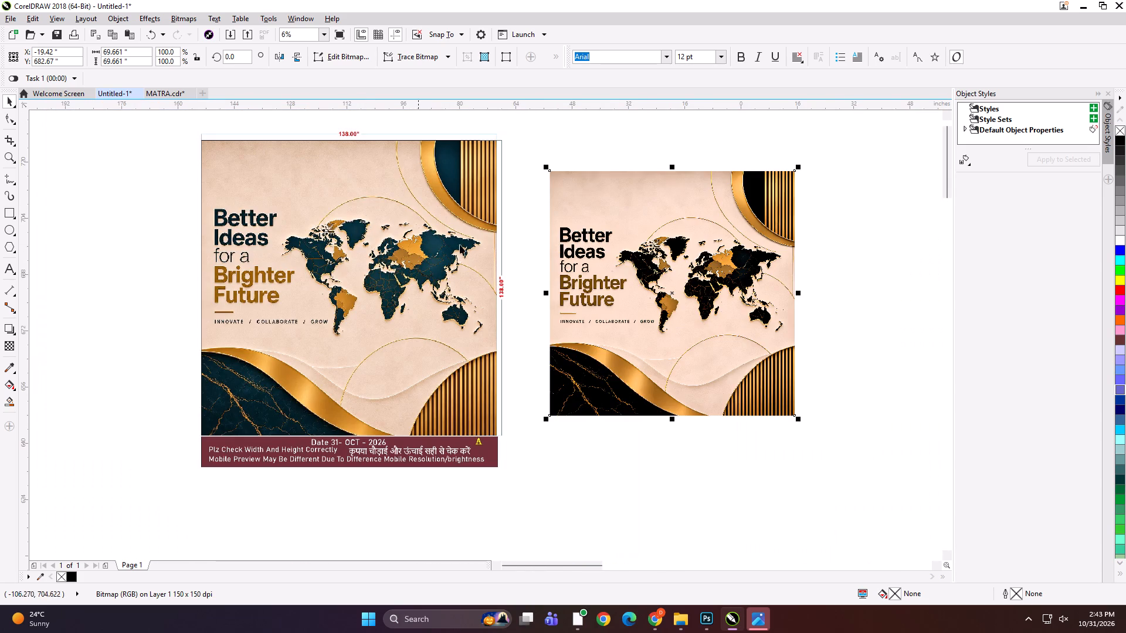
{"action": "left_click", "coordinate": [612, 276]}
{"action": "left_click", "coordinate": [629, 503]}
{"action": "left_click", "coordinate": [617, 362]}
{"action": "key", "text": "Delete"}
{"action": "key", "text": "Delete"}
Move the 138-inch Better Ideas world-map preview down and slightly right, closer to the other designs.
{"action": "key", "text": "F4"}
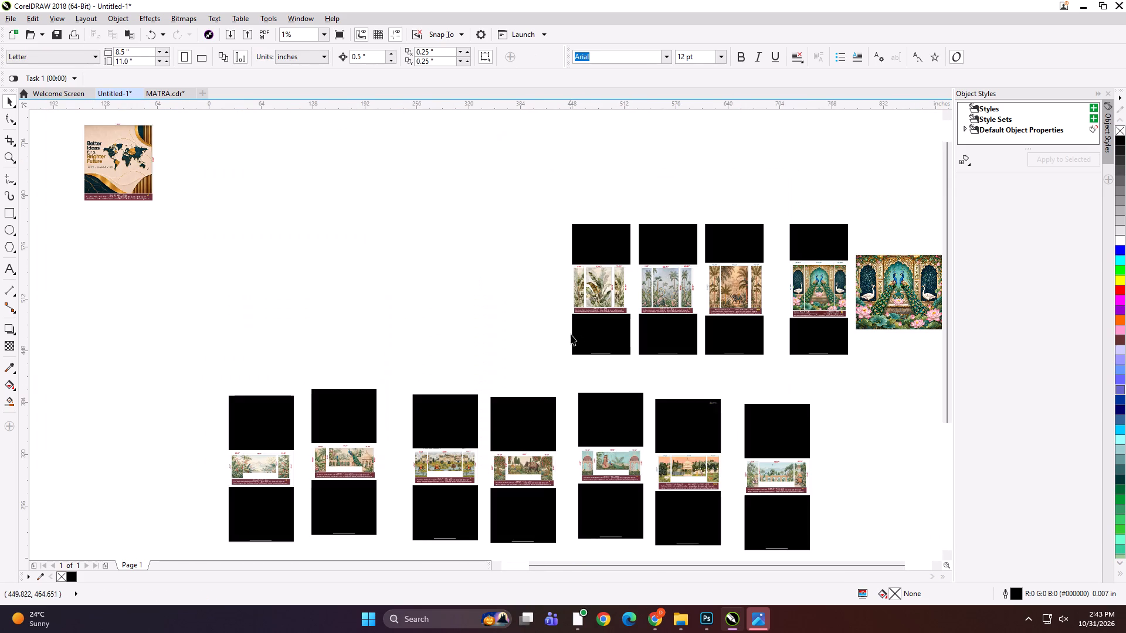
{"action": "left_click_drag", "start_coordinate": [138, 155], "coordinate": [165, 224]}
{"action": "scroll", "coordinate": [112, 211], "scroll_direction": "up", "scroll_amount": 2}
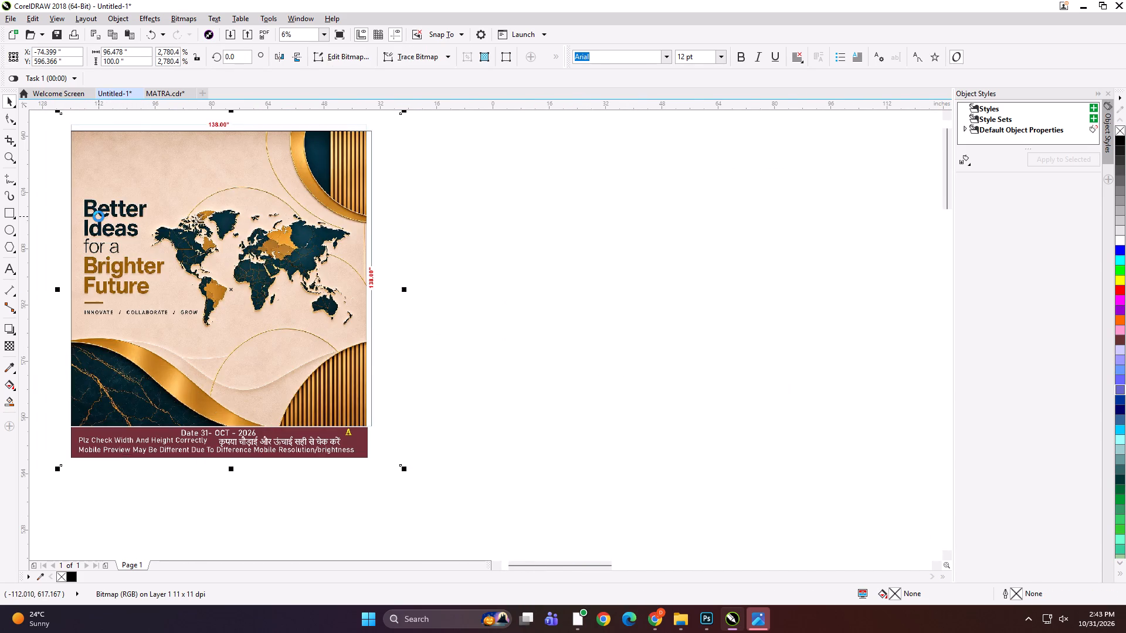
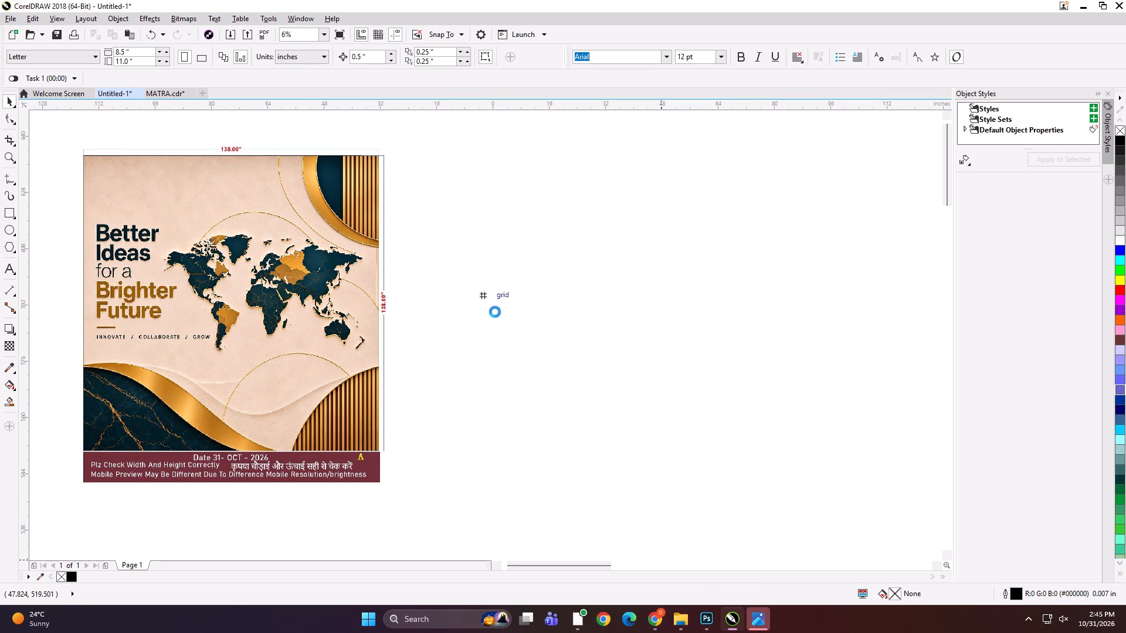
Place the imported Better Ideas world-map image beside the dimensioned preview and set its size to 138 by 138 inches.
{"action": "left_click_drag", "start_coordinate": [506, 328], "coordinate": [580, 329]}
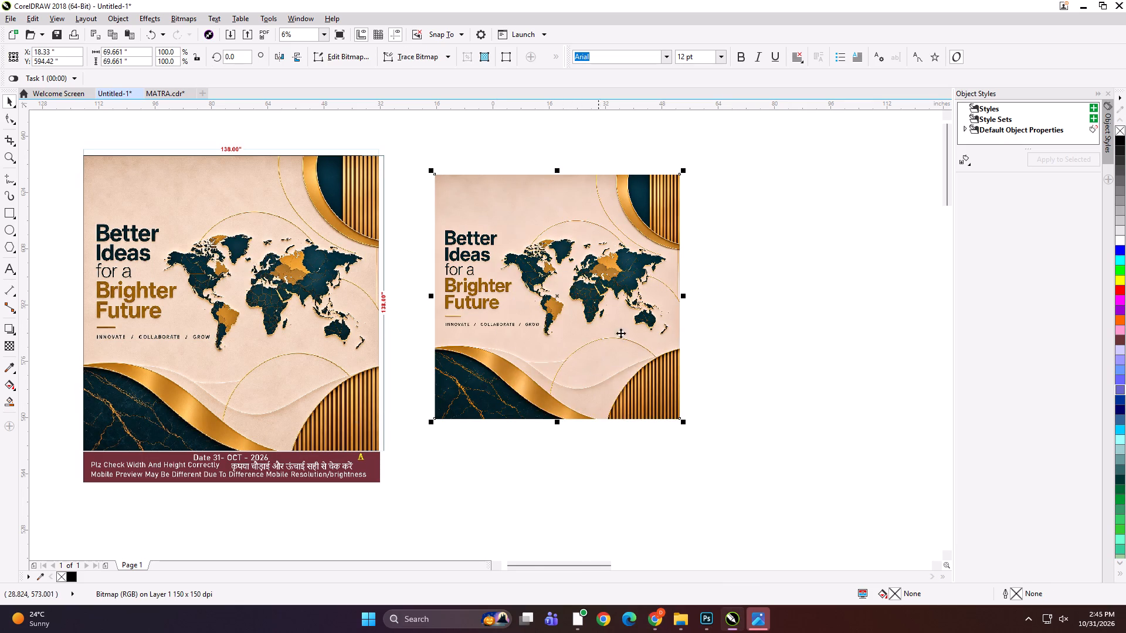
{"action": "scroll", "coordinate": [615, 303], "scroll_direction": "up", "scroll_amount": 3}
{"action": "scroll", "coordinate": [609, 315], "scroll_direction": "down", "scroll_amount": 3}
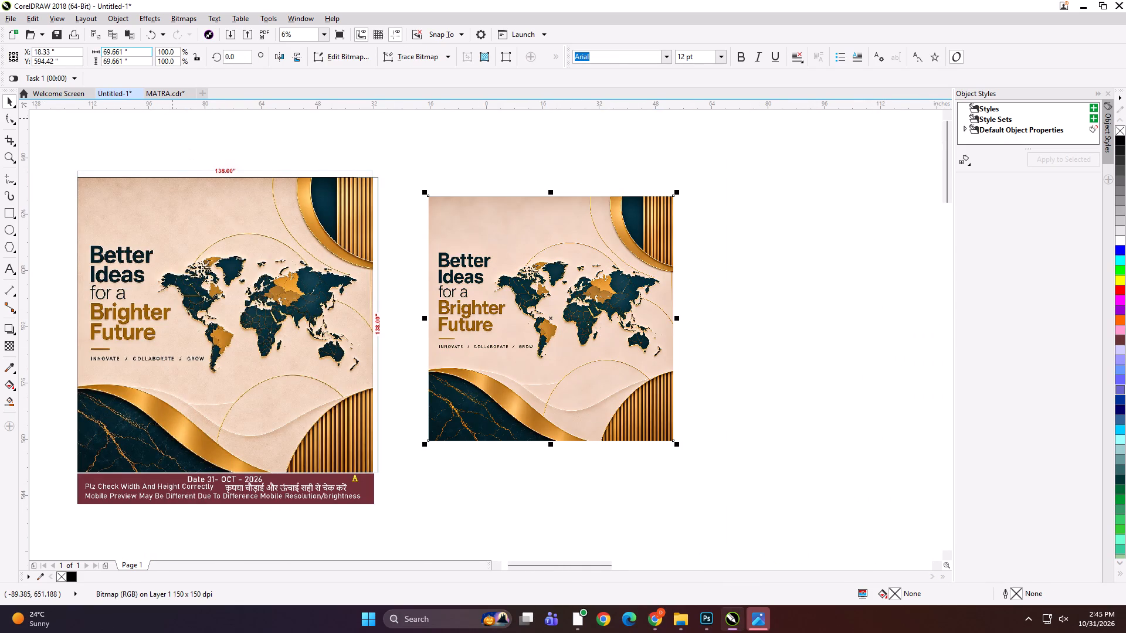
{"action": "left_click", "coordinate": [134, 52]}
{"action": "key", "text": "ctrl+a"}
{"action": "type", "text": "138"}
{"action": "key", "text": "Tab"}
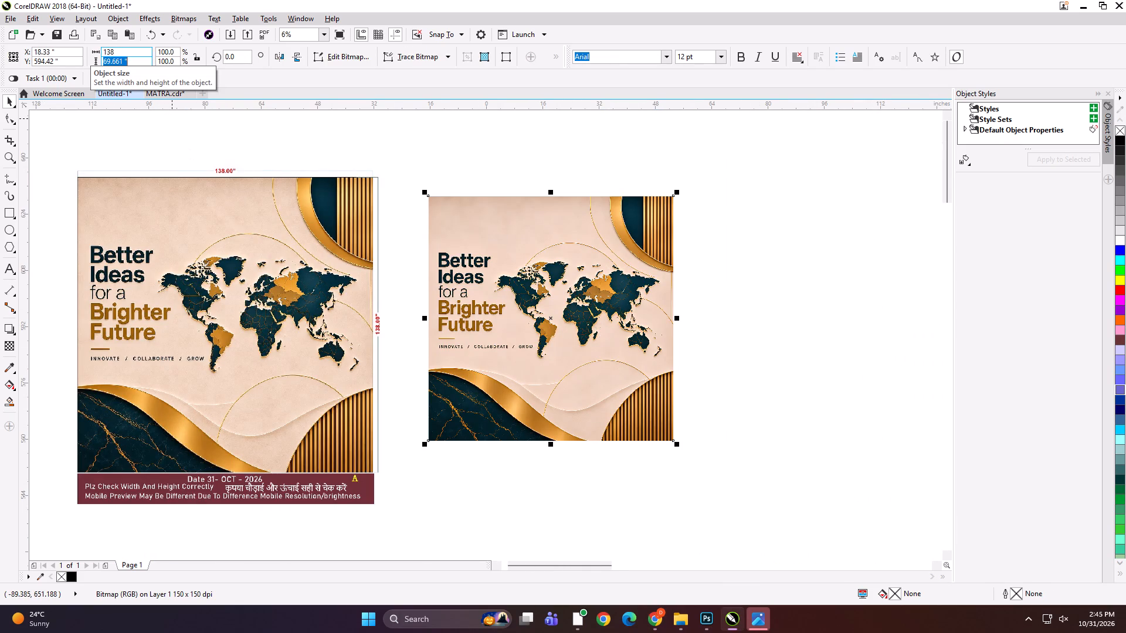
{"action": "type", "text": "10"}
{"action": "key", "text": "BackSpace"}
{"action": "type", "text": "38"}
{"action": "key", "text": "Return"}
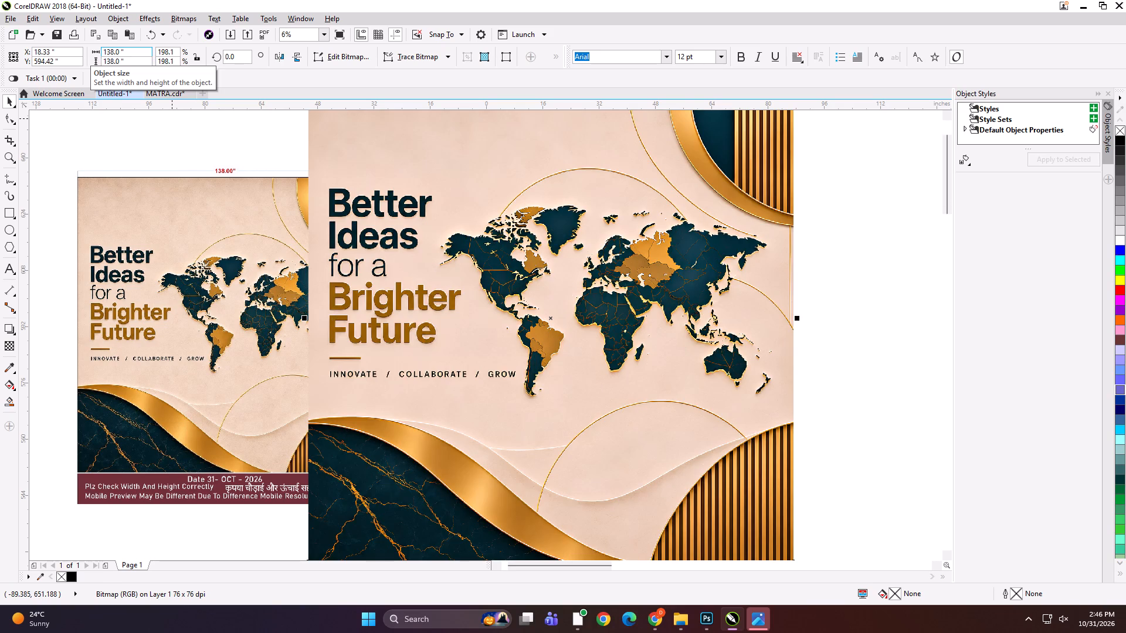
Move the 138-inch world-map image sideways, clear of the dimensioned preview.
{"action": "scroll", "coordinate": [206, 197], "scroll_direction": "down", "scroll_amount": 1}
{"action": "left_click_drag", "start_coordinate": [316, 208], "coordinate": [453, 225]}
Enlarge the dimensioned preview to about 185 by 192 inches overall, and move the world-map image farther away from it.
{"action": "left_click", "coordinate": [307, 241]}
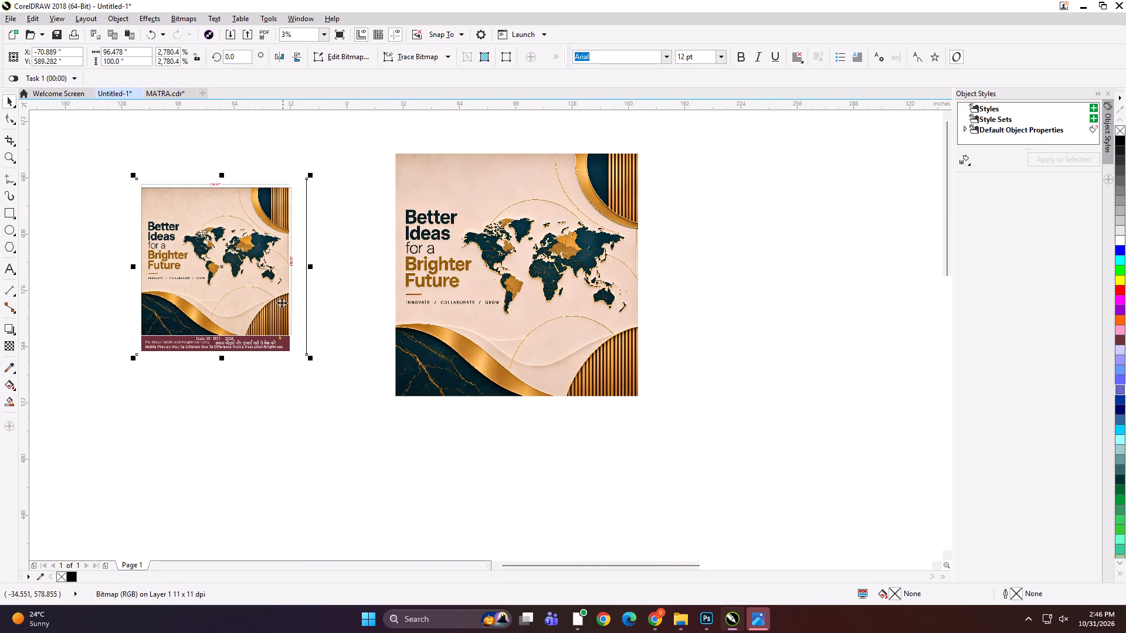
{"action": "left_click_drag", "start_coordinate": [311, 360], "coordinate": [389, 448], "text": "shift"}
{"action": "left_click_drag", "start_coordinate": [344, 343], "coordinate": [354, 375]}
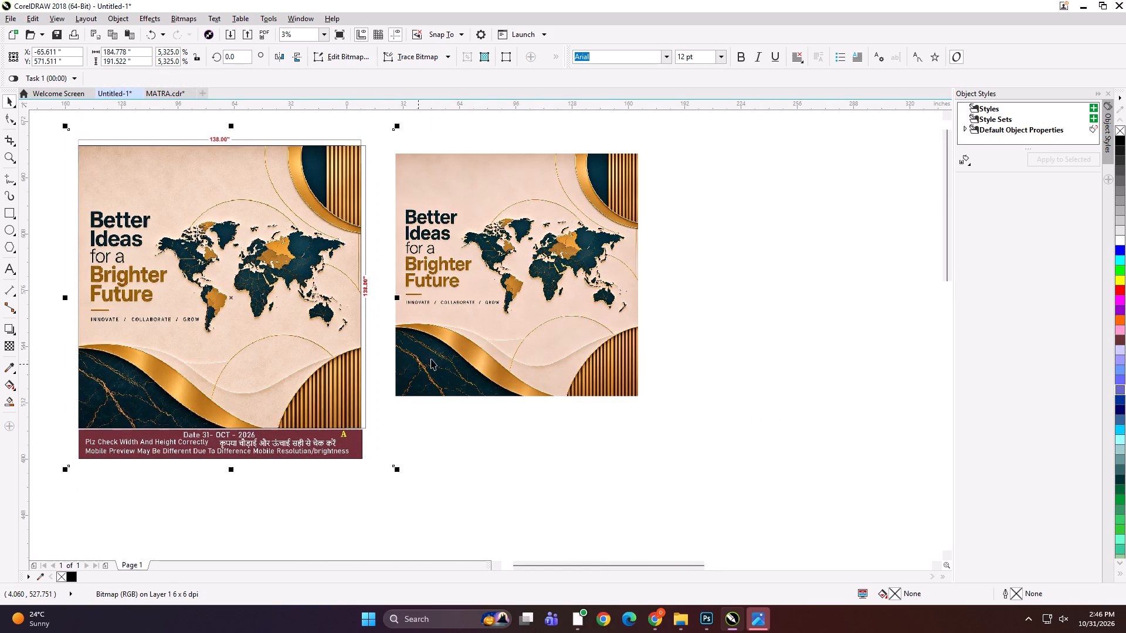
{"action": "left_click_drag", "start_coordinate": [461, 346], "coordinate": [497, 366]}
Scale the dimensioned preview down until its artwork roughly matches the 138-inch image, and reposition both with a gap between them.
{"action": "left_click", "coordinate": [351, 346], "text": "shift"}
{"action": "key", "text": "shift+F2"}
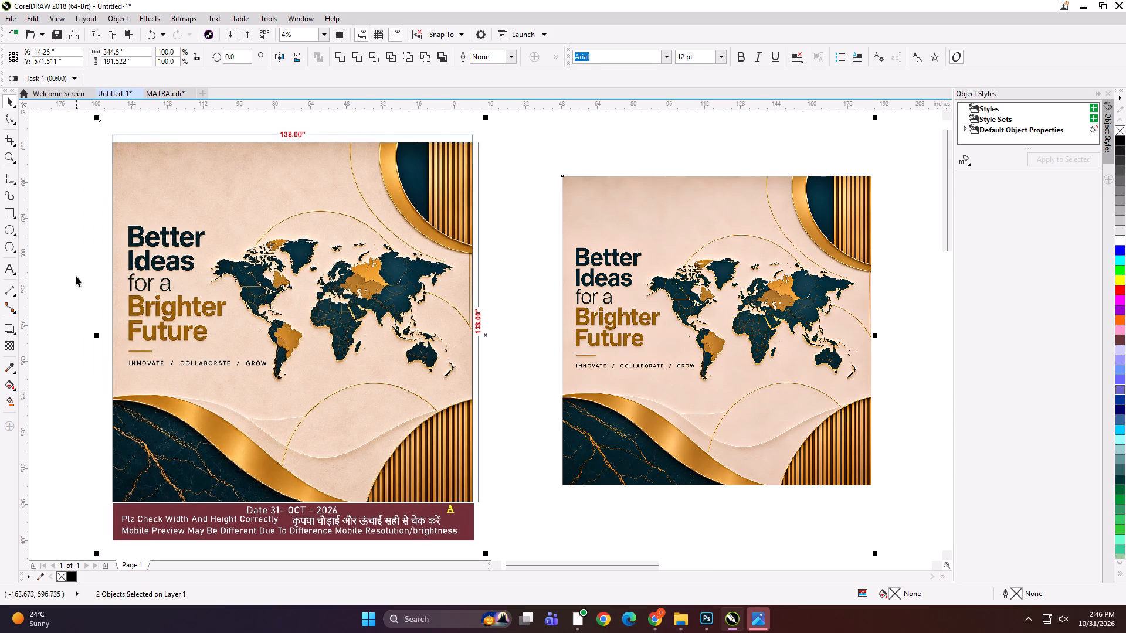
{"action": "left_click", "coordinate": [74, 273]}
{"action": "left_click", "coordinate": [189, 205]}
{"action": "left_click_drag", "start_coordinate": [98, 120], "coordinate": [122, 150]}
{"action": "left_click_drag", "start_coordinate": [313, 303], "coordinate": [277, 295]}
{"action": "left_click_drag", "start_coordinate": [626, 284], "coordinate": [595, 298]}
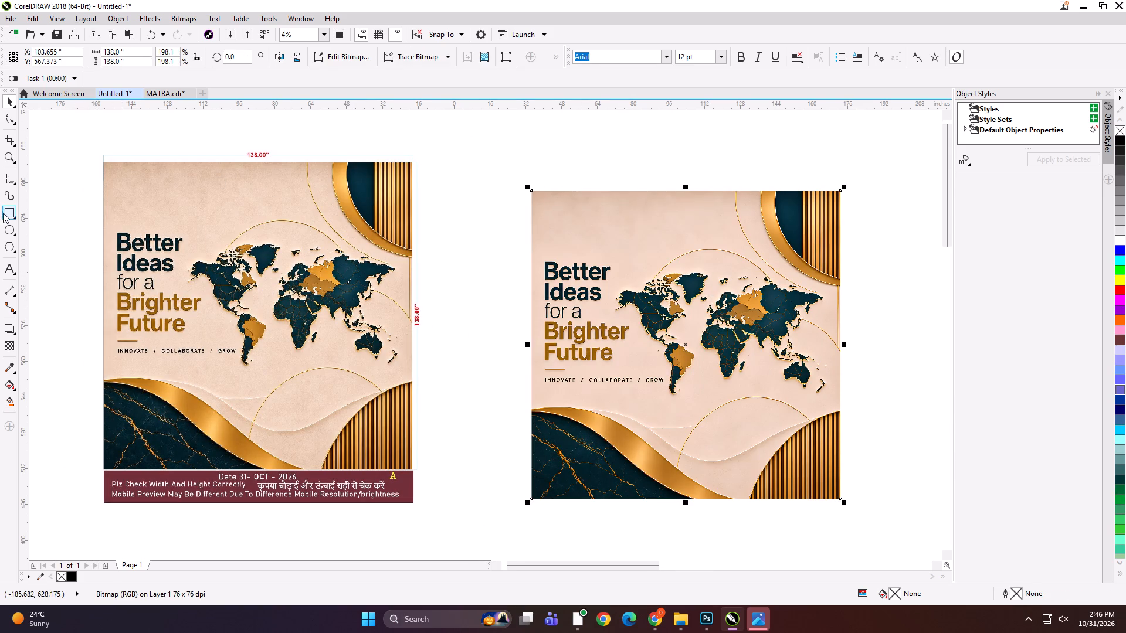
Add a rectangle matching the undimensioned world-map image's outline and set its width to 49 inches.
{"action": "double_click", "coordinate": [6, 213], "text": "shift"}
{"action": "key", "text": "shift+space"}
{"action": "left_click", "coordinate": [131, 55]}
{"action": "key", "text": "ctrl+a"}
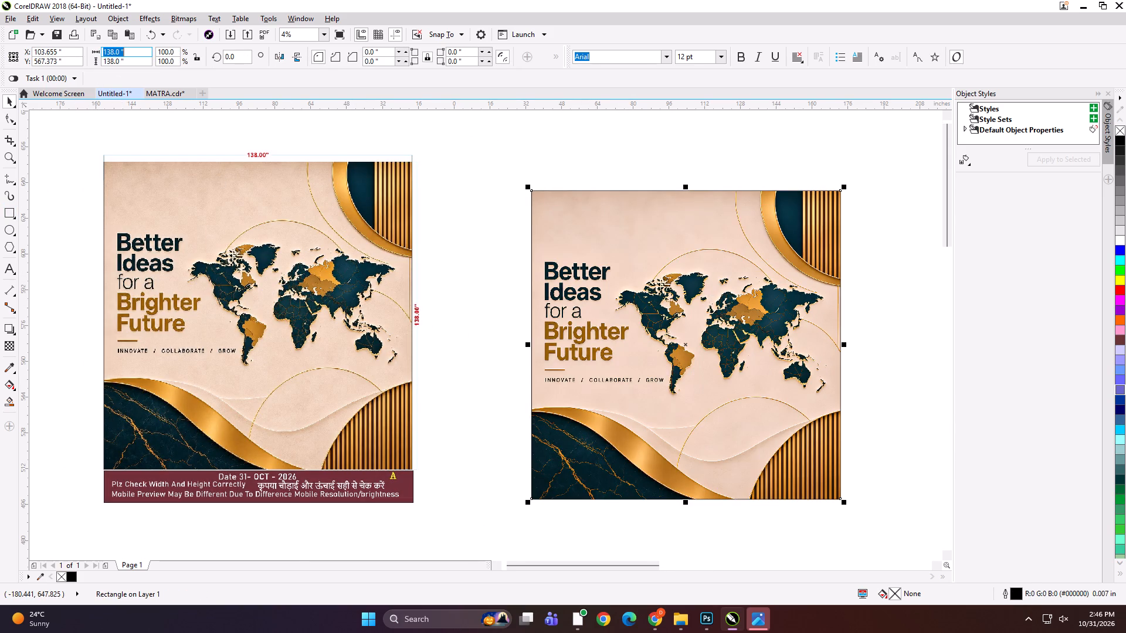
{"action": "type", "text": "49"}
{"action": "key", "text": "Return"}
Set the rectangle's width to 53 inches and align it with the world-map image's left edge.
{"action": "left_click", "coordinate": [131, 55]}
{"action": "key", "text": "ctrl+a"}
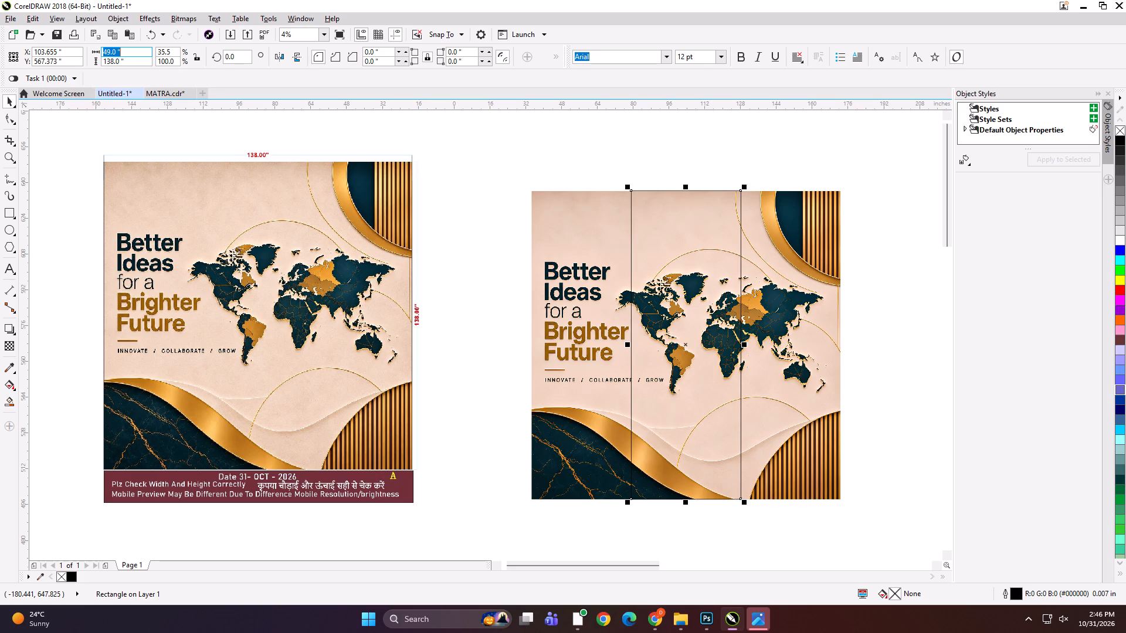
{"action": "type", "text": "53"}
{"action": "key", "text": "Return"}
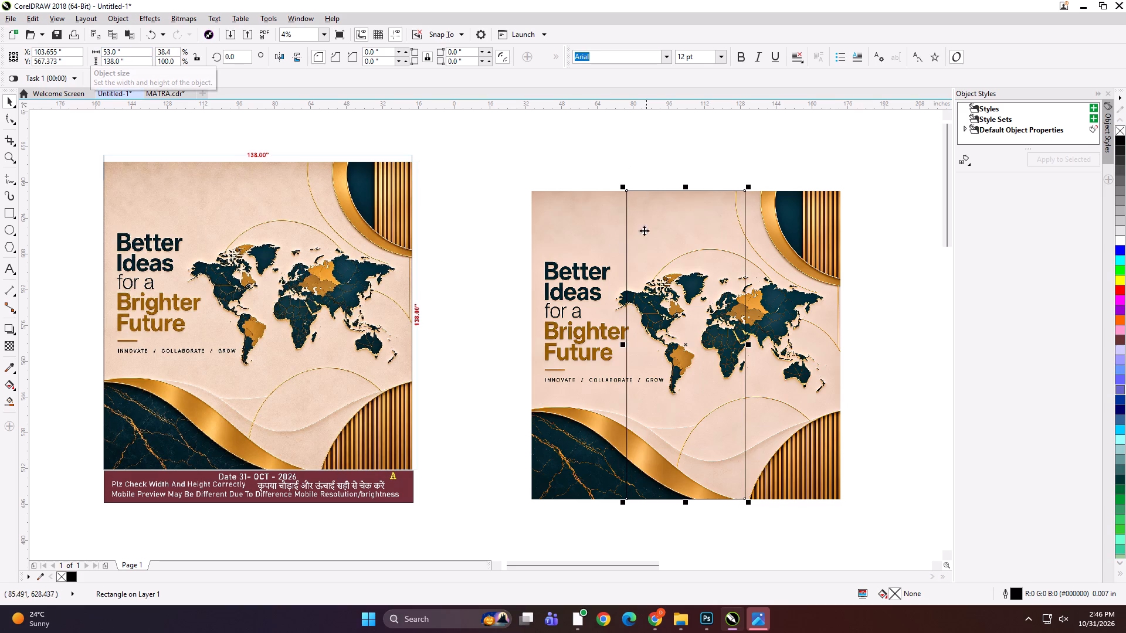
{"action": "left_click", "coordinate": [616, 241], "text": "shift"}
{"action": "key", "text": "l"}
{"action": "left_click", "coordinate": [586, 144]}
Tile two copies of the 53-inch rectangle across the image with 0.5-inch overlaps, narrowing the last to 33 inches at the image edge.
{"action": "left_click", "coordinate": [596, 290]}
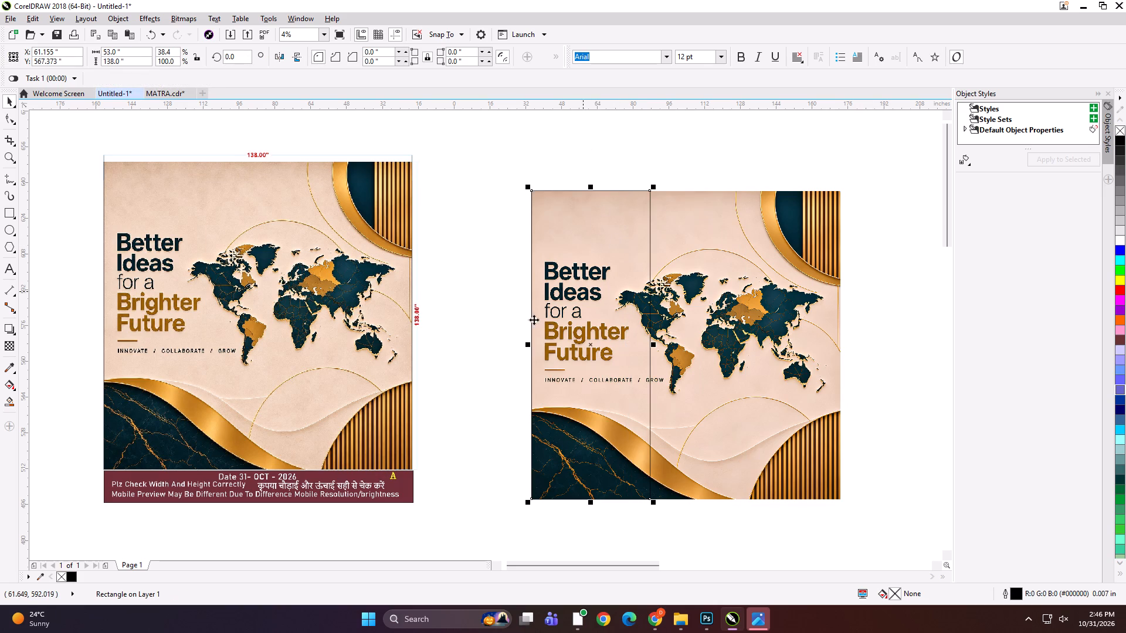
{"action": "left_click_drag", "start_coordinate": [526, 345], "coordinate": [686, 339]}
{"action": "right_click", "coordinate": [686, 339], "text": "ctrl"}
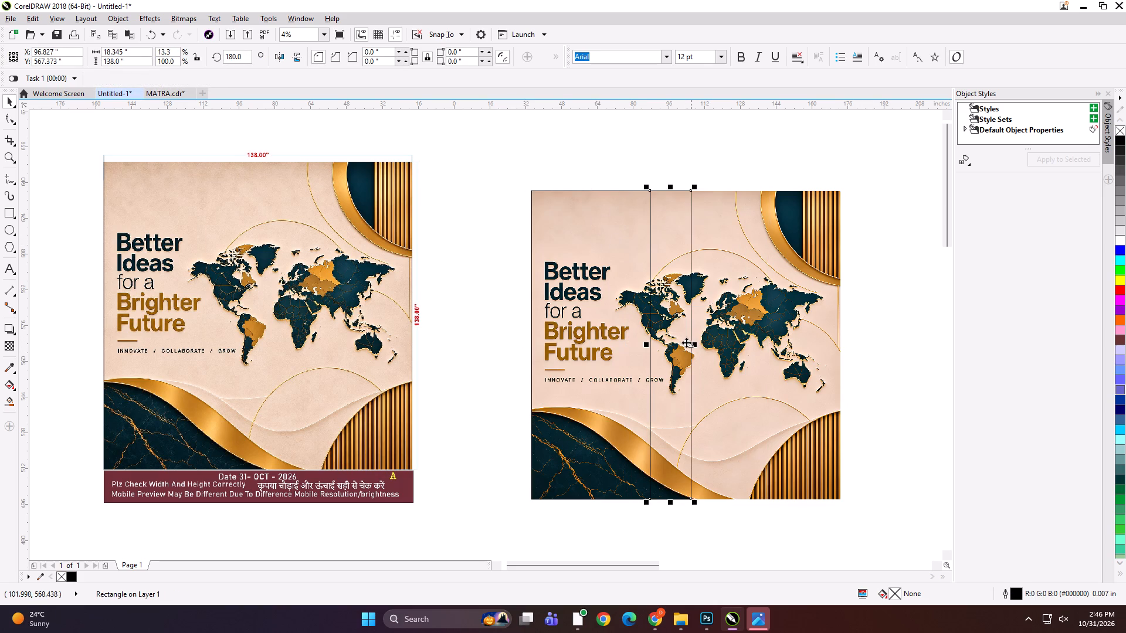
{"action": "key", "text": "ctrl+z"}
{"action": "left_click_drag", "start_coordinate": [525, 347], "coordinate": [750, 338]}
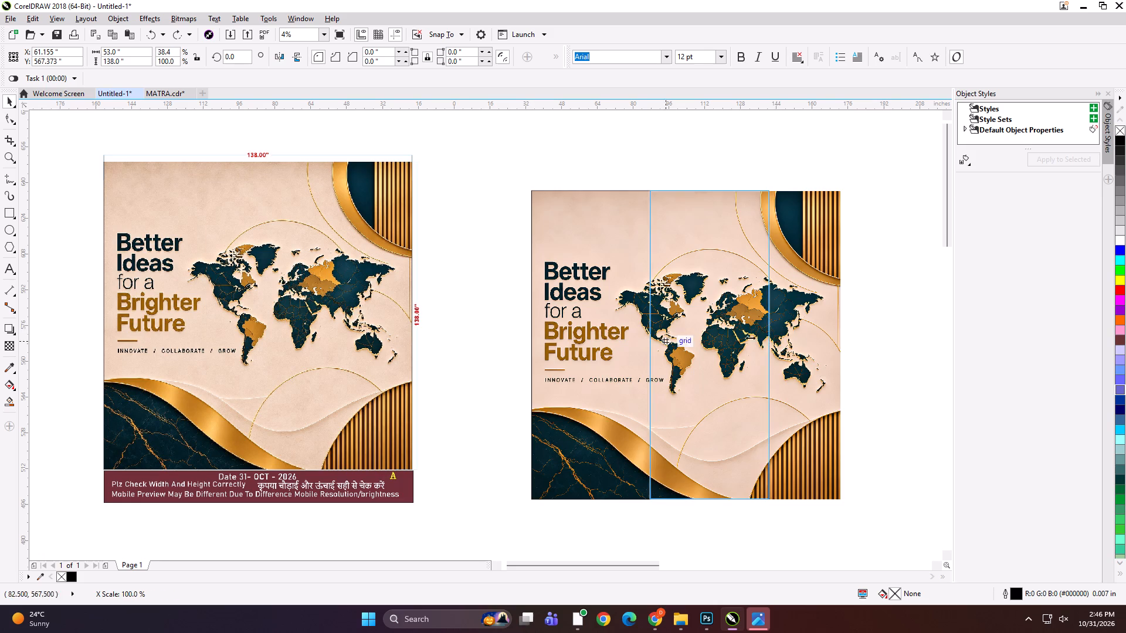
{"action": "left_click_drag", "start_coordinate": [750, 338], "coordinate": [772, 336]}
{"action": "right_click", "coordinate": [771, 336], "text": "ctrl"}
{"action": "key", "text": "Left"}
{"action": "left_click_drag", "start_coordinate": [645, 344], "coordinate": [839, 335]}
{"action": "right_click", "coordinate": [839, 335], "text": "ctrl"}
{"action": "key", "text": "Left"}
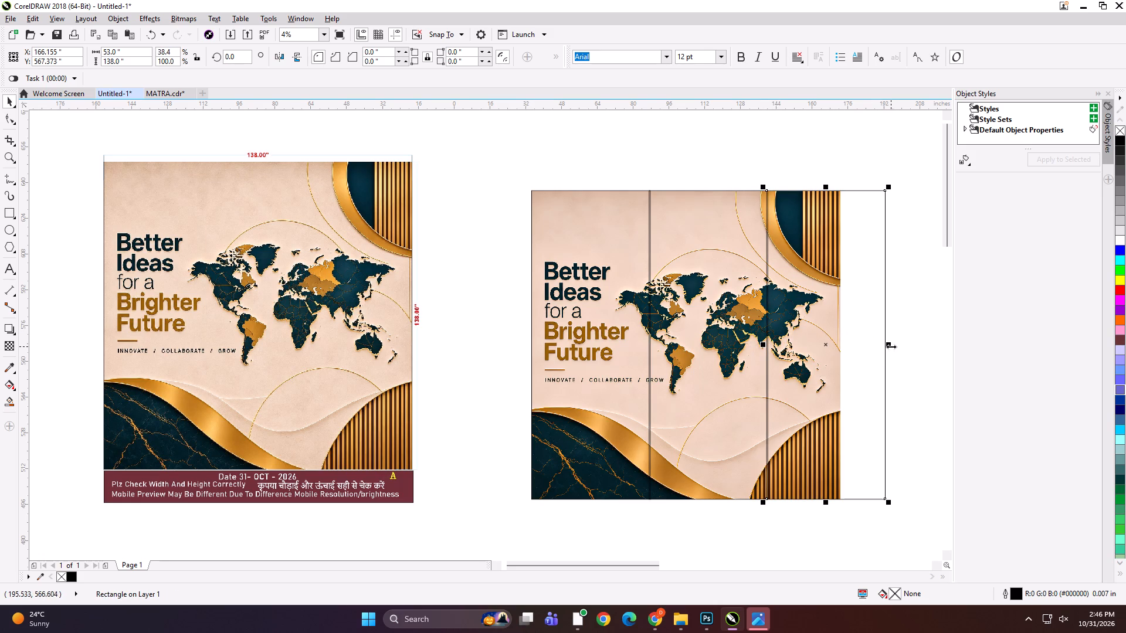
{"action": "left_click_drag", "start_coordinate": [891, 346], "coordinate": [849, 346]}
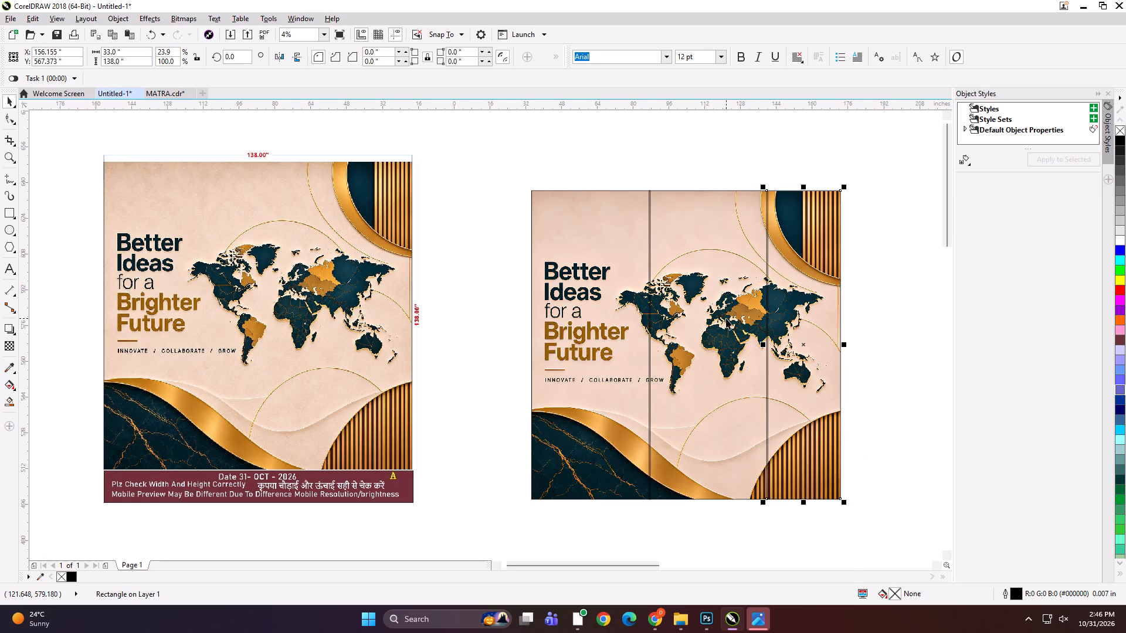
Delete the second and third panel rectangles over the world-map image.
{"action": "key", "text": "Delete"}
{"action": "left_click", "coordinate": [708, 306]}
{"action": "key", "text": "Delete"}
Set the remaining rectangle's width to 49 inches and align it with the world-map image's left edge.
{"action": "left_click", "coordinate": [620, 285]}
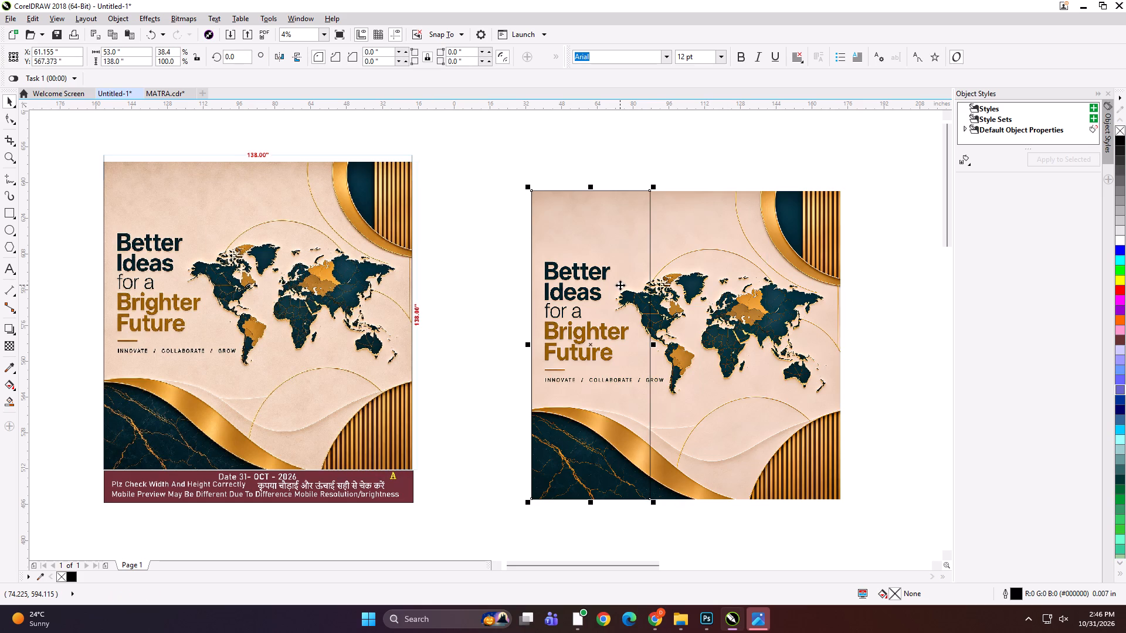
{"action": "left_click", "coordinate": [124, 51]}
{"action": "key", "text": "ctrl+a"}
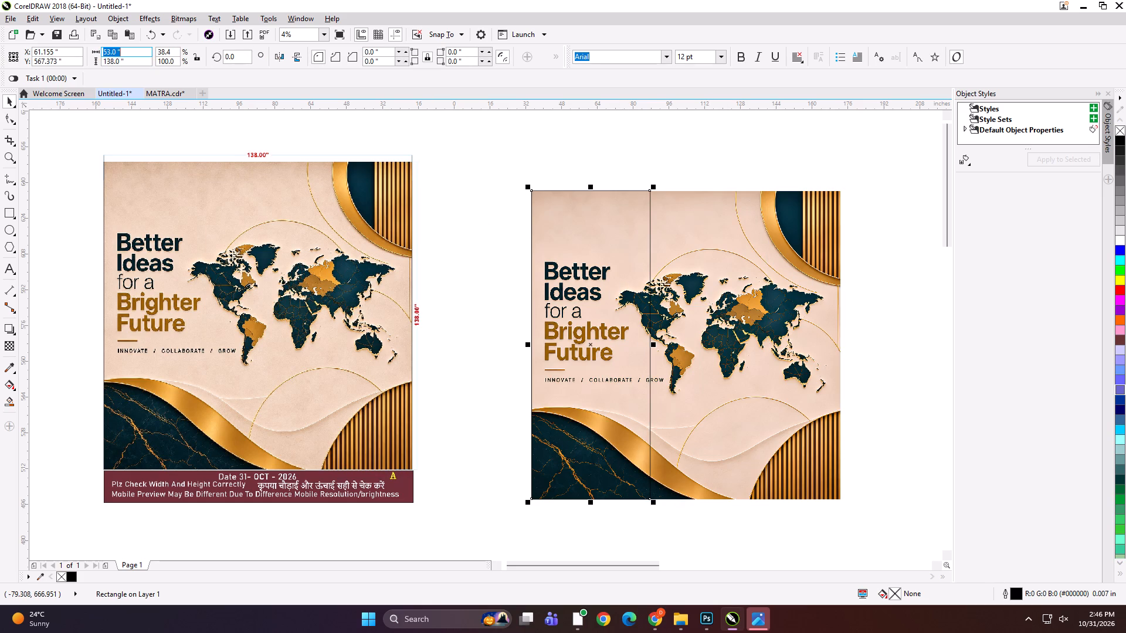
{"action": "type", "text": "49"}
{"action": "key", "text": "Return"}
{"action": "left_click", "coordinate": [730, 268], "text": "shift"}
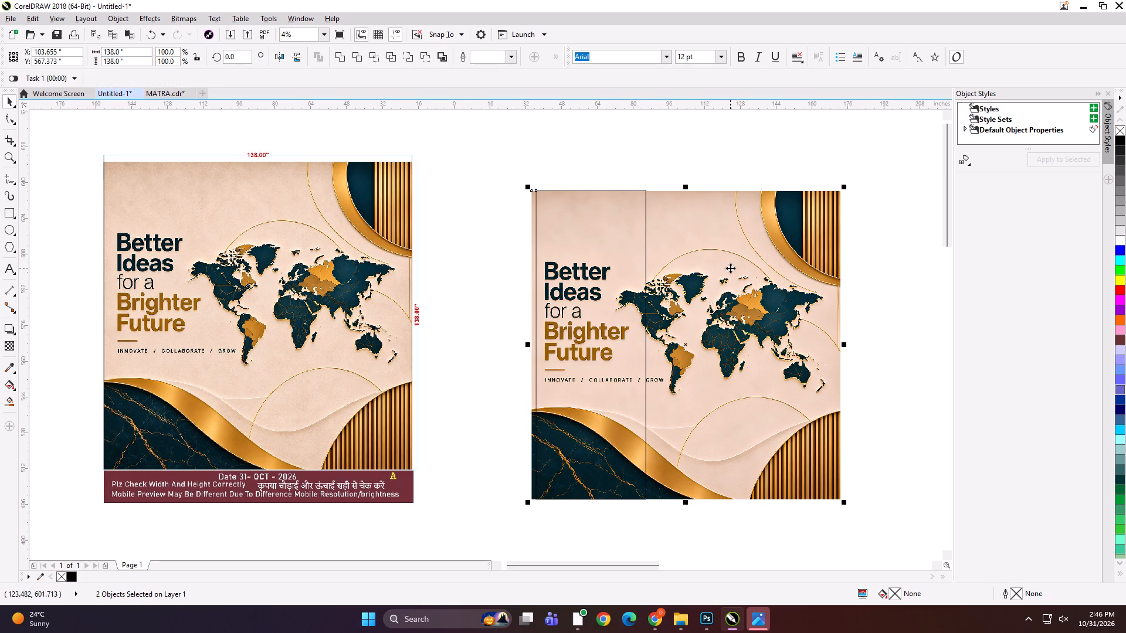
{"action": "key", "text": "l"}
{"action": "left_click", "coordinate": [637, 152]}
Tile two copies of the 49-inch rectangle across the image with 0.5-inch overlaps, narrowing the last to 41 inches at the image edge.
{"action": "left_click", "coordinate": [605, 280]}
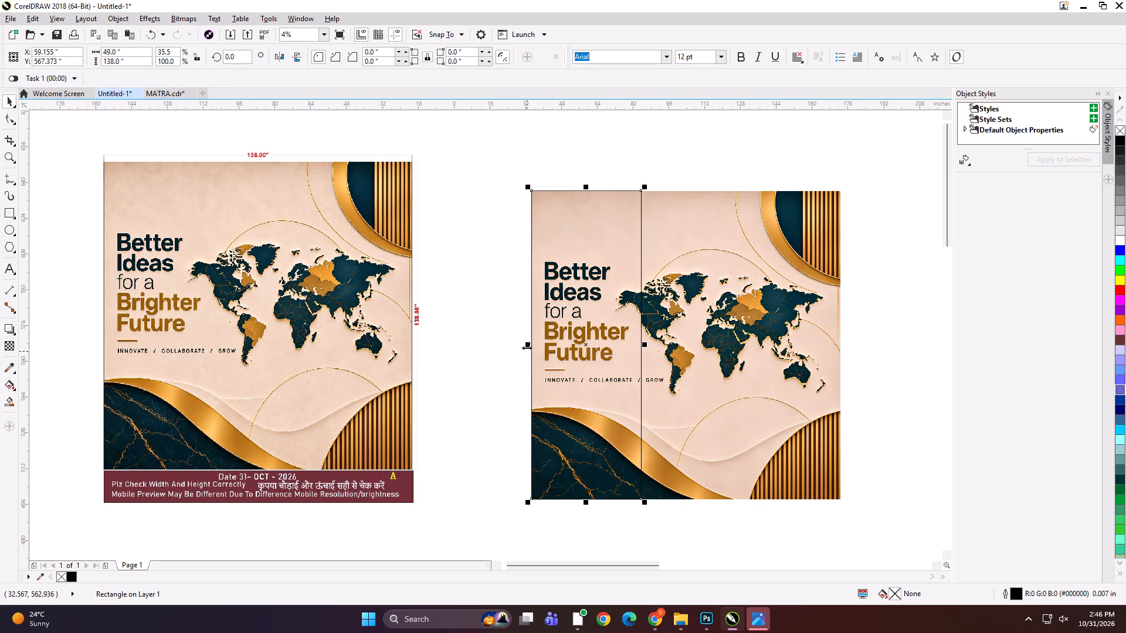
{"action": "left_click_drag", "start_coordinate": [527, 343], "coordinate": [663, 344]}
{"action": "right_click", "coordinate": [663, 344], "text": "ctrl"}
{"action": "key", "text": "Left"}
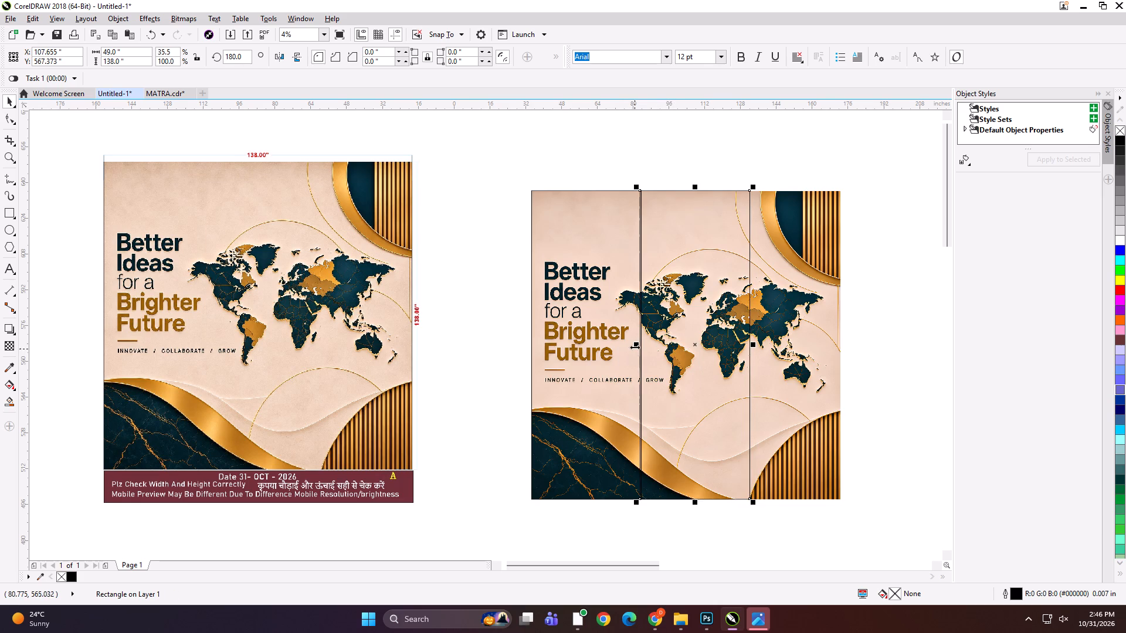
{"action": "left_click_drag", "start_coordinate": [635, 347], "coordinate": [801, 343]}
{"action": "right_click", "coordinate": [801, 343], "text": "ctrl"}
{"action": "key", "text": "Left"}
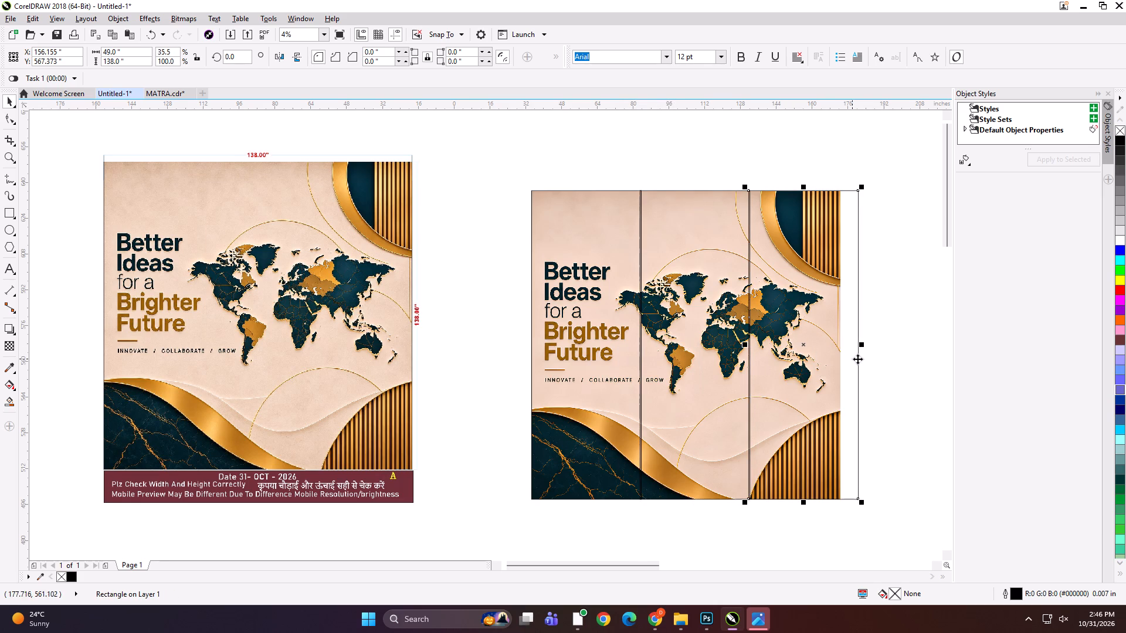
{"action": "left_click_drag", "start_coordinate": [864, 348], "coordinate": [849, 348]}
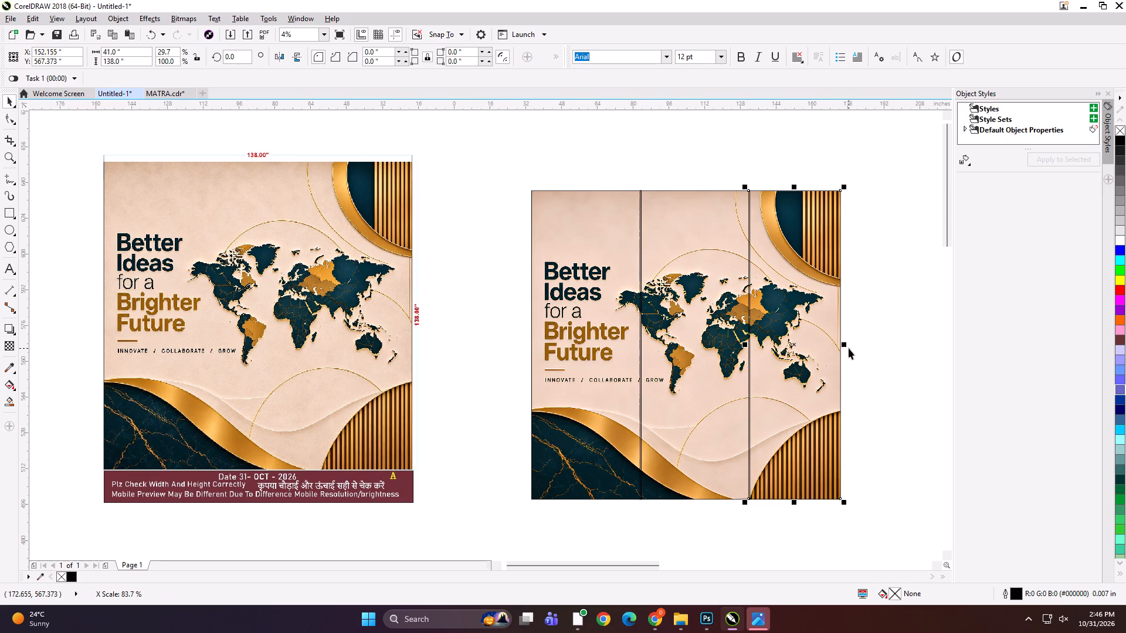
PowerClip the world-map image into the three grouped panel rectangles, and ungroup them into separate panels.
{"action": "left_click", "coordinate": [683, 291], "text": "shift"}
{"action": "left_click", "coordinate": [615, 287], "text": "shift"}
{"action": "key", "text": "ctrl+g"}
{"action": "left_click", "coordinate": [664, 136]}
{"action": "left_click", "coordinate": [675, 236], "text": "alt"}
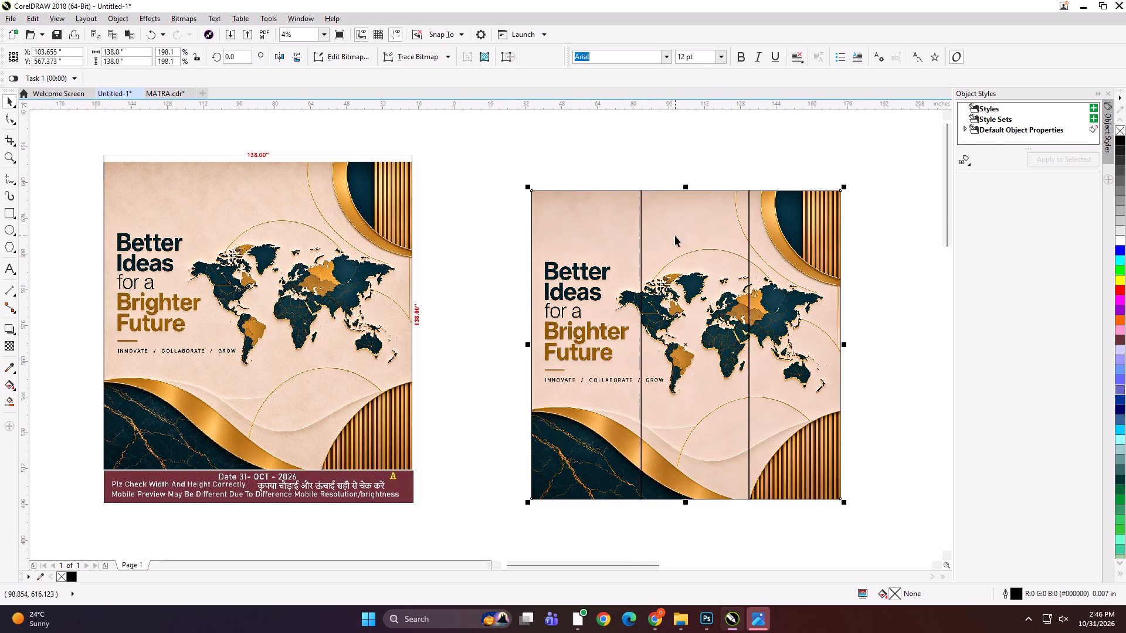
{"action": "key", "text": "shift+Return"}
{"action": "double_click", "coordinate": [676, 236]}
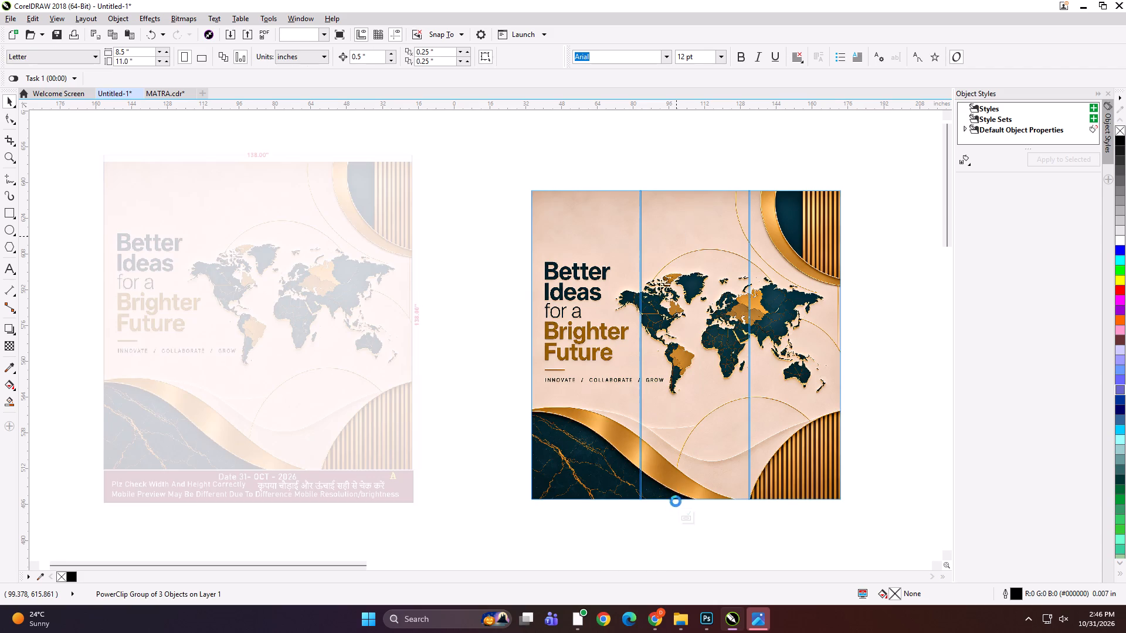
{"action": "left_click", "coordinate": [685, 518]}
{"action": "key", "text": "ctrl+u"}
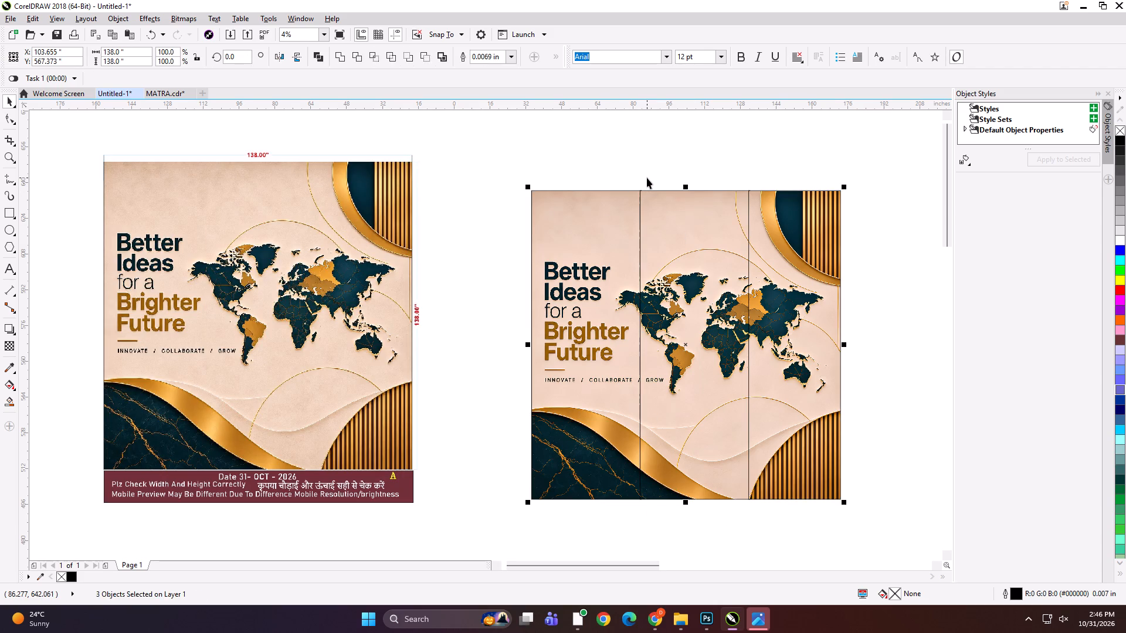
{"action": "left_click", "coordinate": [647, 178]}
{"action": "left_click", "coordinate": [581, 226]}
{"action": "left_click", "coordinate": [629, 145]}
Add the text label "138*138 PANEL 1" at the top edge of the first panel.
{"action": "left_click", "coordinate": [5, 269]}
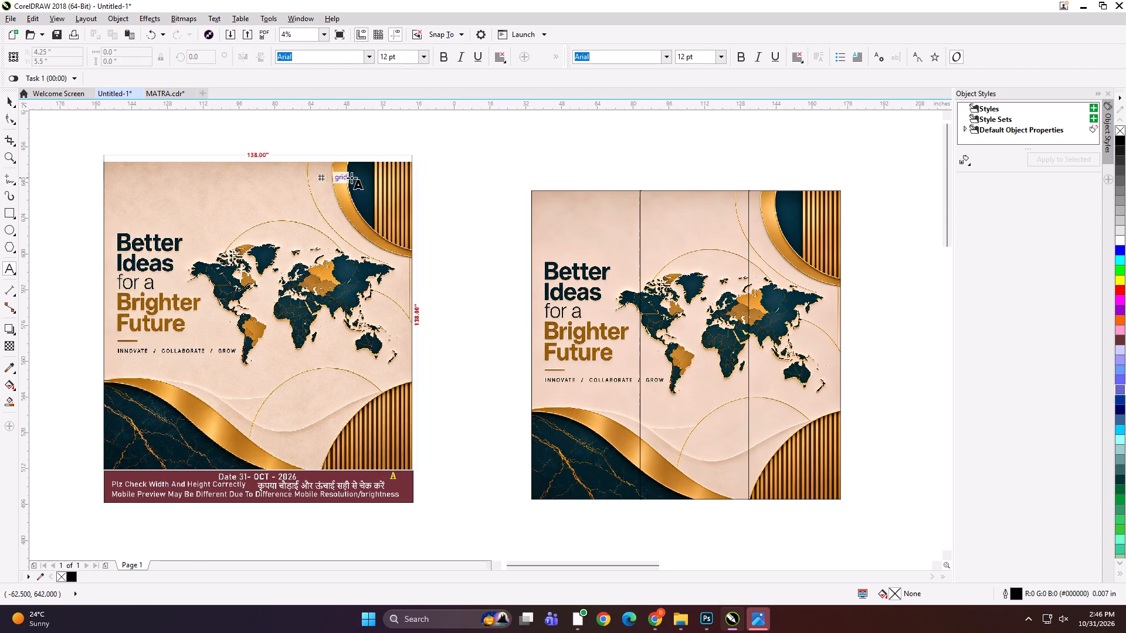
{"action": "left_click", "coordinate": [551, 188]}
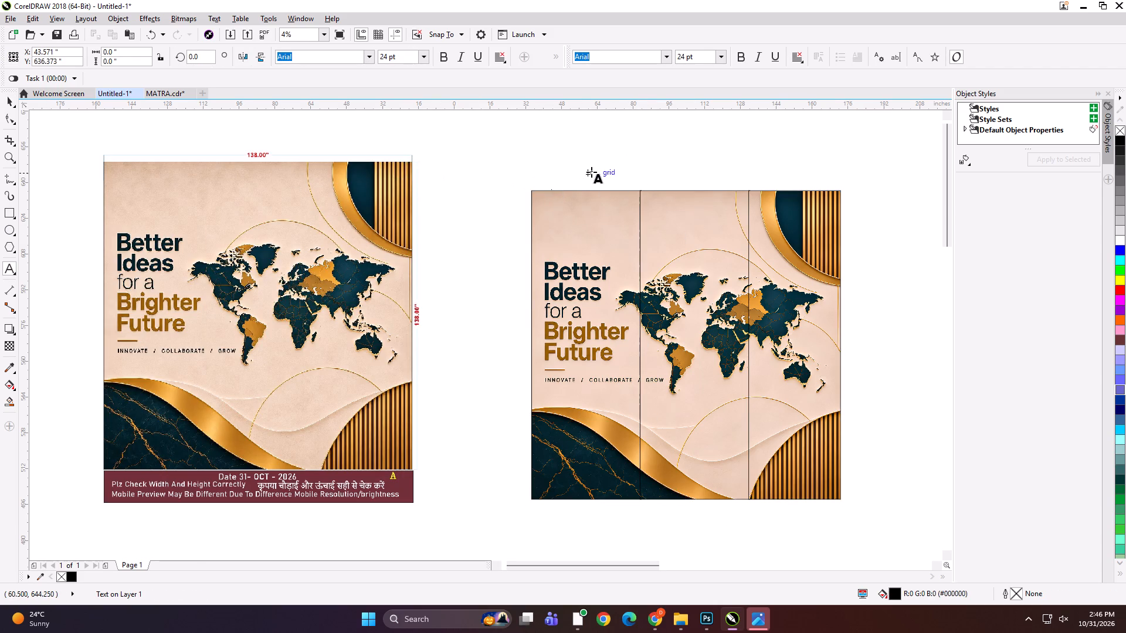
{"action": "type", "text": "138*138 PANEL 1"}
Copy the panel label to the top edge of the middle panel and change it to "138*138 PANEL 2".
{"action": "key", "text": "ctrl+a"}
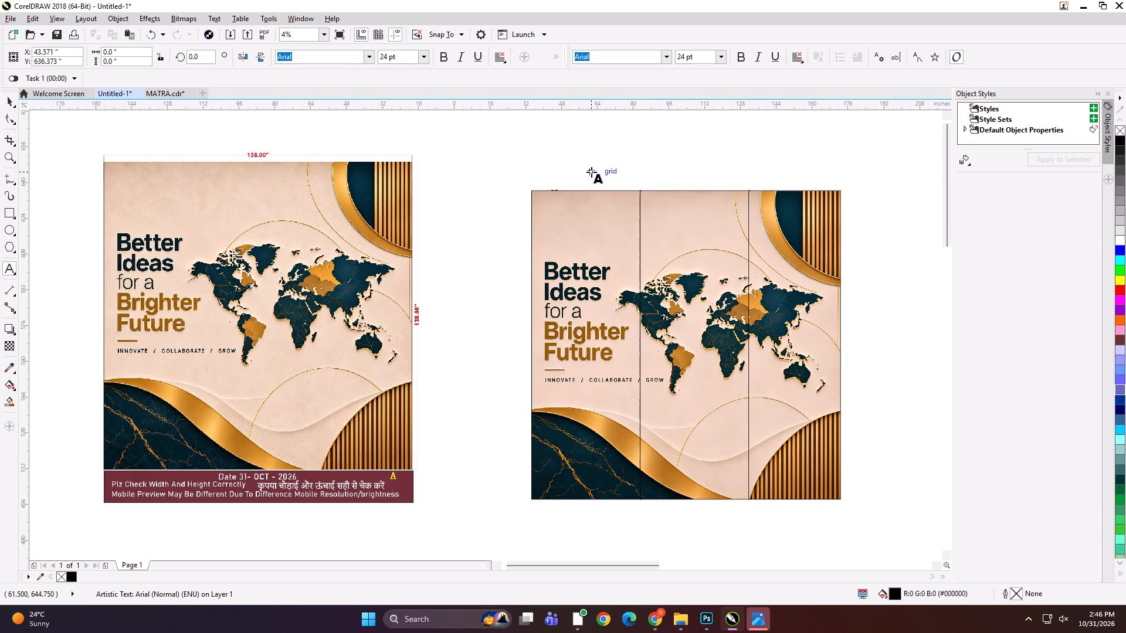
{"action": "key", "text": "ctrl+c"}
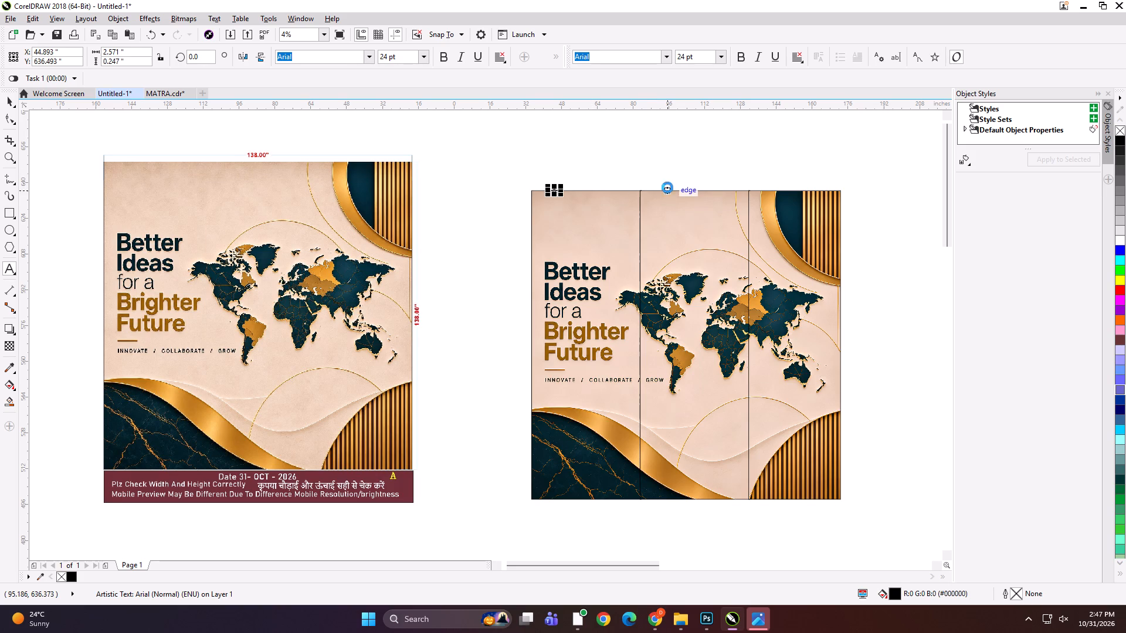
{"action": "left_click", "coordinate": [667, 188]}
{"action": "key", "text": "ctrl+v"}
{"action": "key", "text": "BackSpace"}
{"action": "key", "text": "2"}
Paste the panel label at the top edge of the third panel and change it to "138*138 PANEL 3".
{"action": "scroll", "coordinate": [788, 188], "scroll_direction": "up", "scroll_amount": 1}
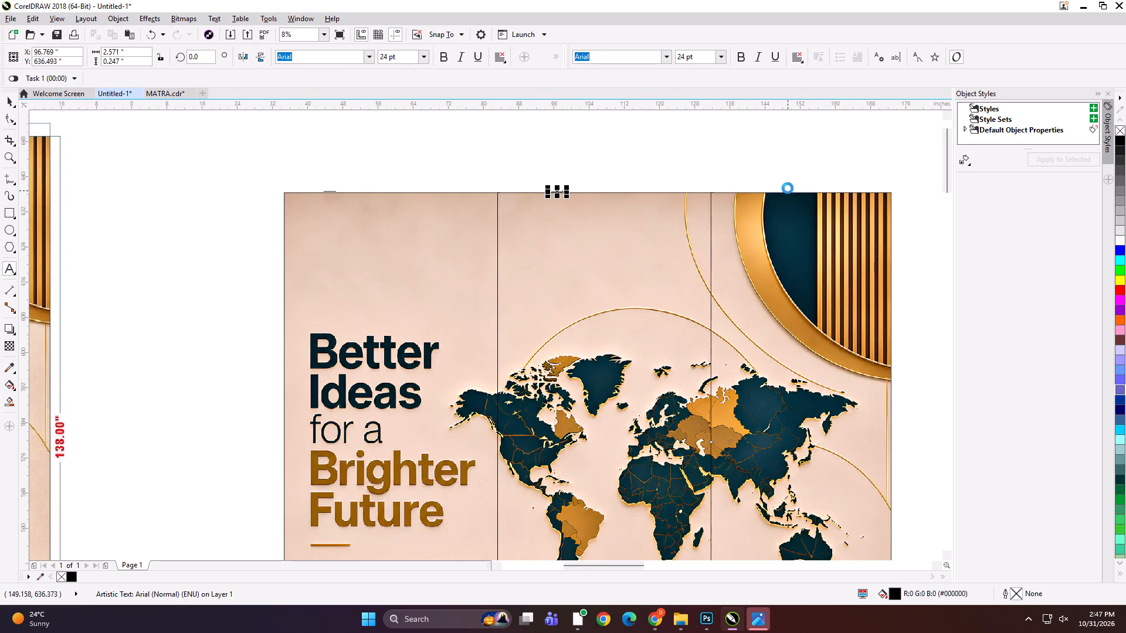
{"action": "scroll", "coordinate": [737, 192], "scroll_direction": "up", "scroll_amount": 2}
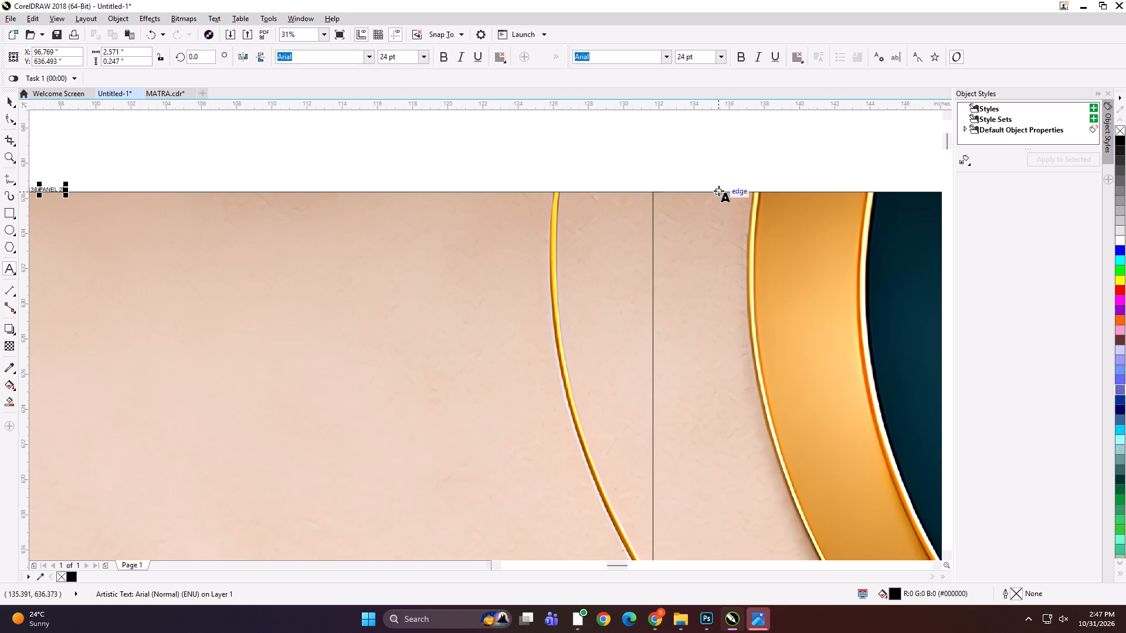
{"action": "left_click", "coordinate": [721, 192]}
{"action": "key", "text": "ctrl+v"}
{"action": "key", "text": "BackSpace"}
{"action": "key", "text": "3"}
{"action": "scroll", "coordinate": [721, 192], "scroll_direction": "down", "scroll_amount": 2}
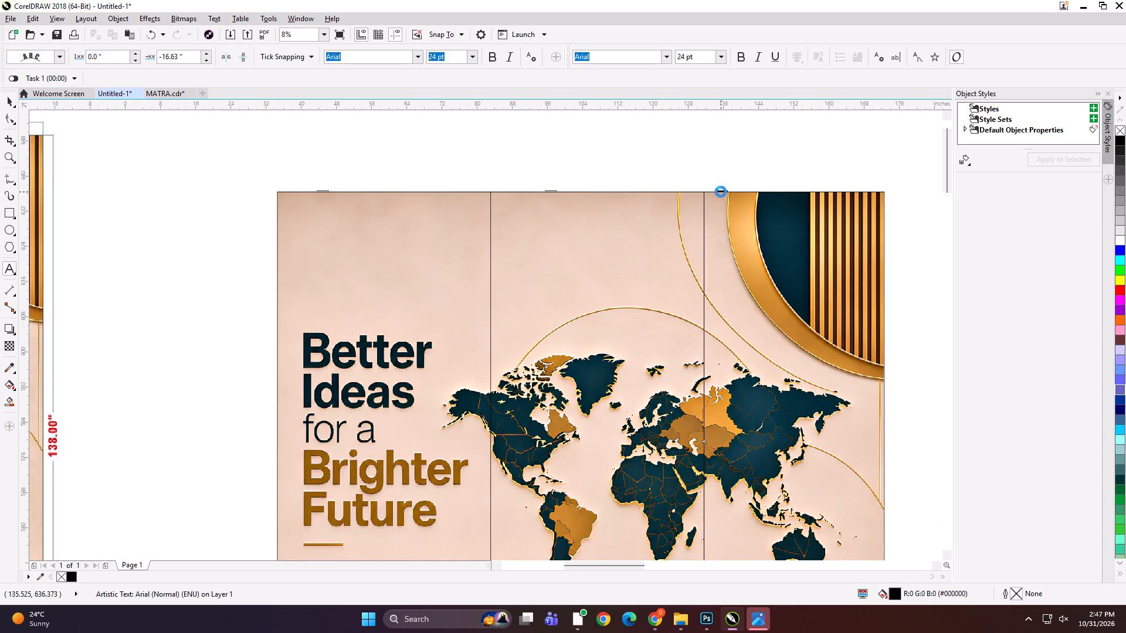
{"action": "scroll", "coordinate": [553, 182], "scroll_direction": "up", "scroll_amount": 2}
{"action": "scroll", "coordinate": [553, 208], "scroll_direction": "down", "scroll_amount": 3}
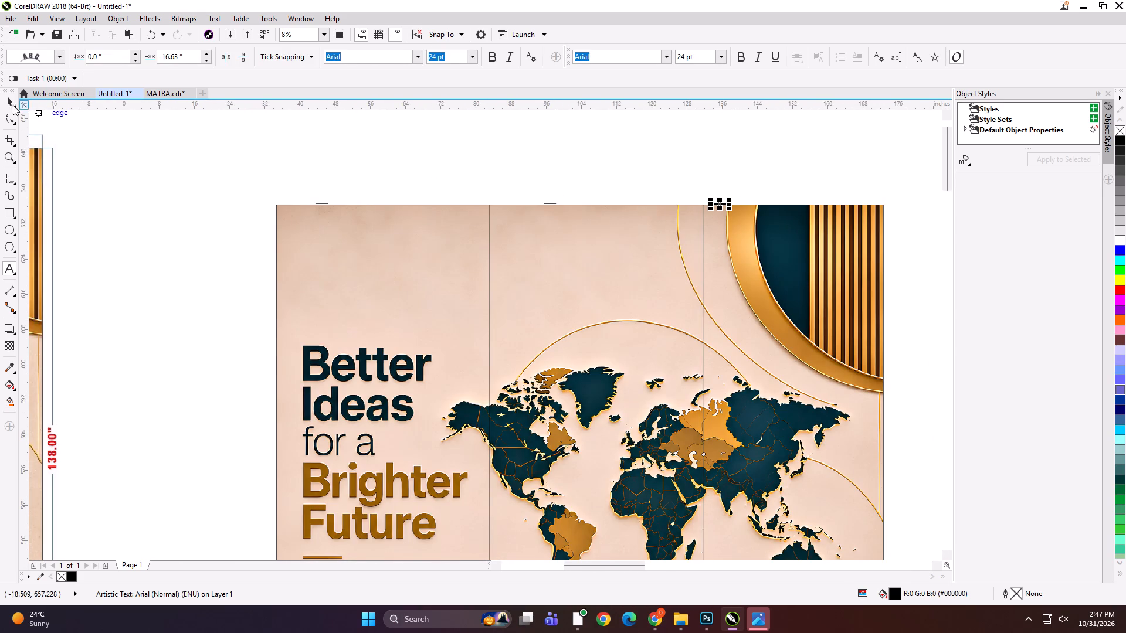
Group the PANEL 3 label with the third panel.
{"action": "left_click", "coordinate": [4, 104]}
{"action": "left_click", "coordinate": [781, 270], "text": "shift"}
{"action": "key", "text": "ctrl+g"}
Group the PANEL 2 label with the middle panel.
{"action": "left_click_drag", "start_coordinate": [519, 158], "coordinate": [603, 279]}
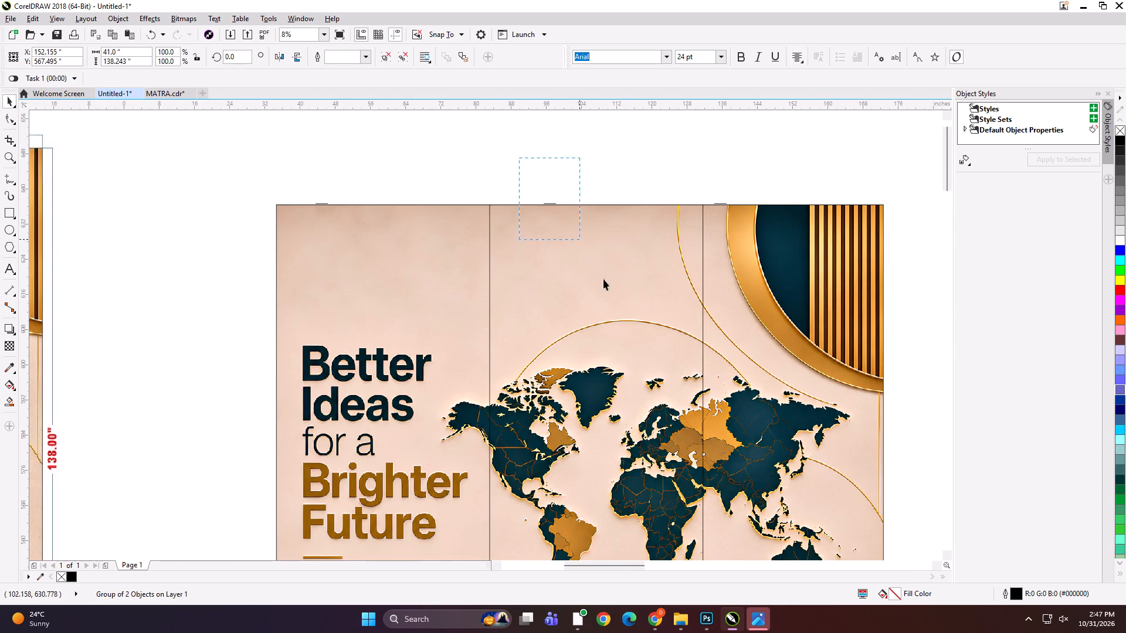
{"action": "left_click_drag", "start_coordinate": [603, 279], "coordinate": [609, 294]}
{"action": "left_click", "coordinate": [609, 294], "text": "shift"}
{"action": "key", "text": "ctrl+g"}
Group the PANEL 1 label with the first panel.
{"action": "scroll", "coordinate": [636, 201], "scroll_direction": "down", "scroll_amount": 1}
{"action": "left_click_drag", "start_coordinate": [575, 174], "coordinate": [435, 266]}
{"action": "left_click", "coordinate": [487, 258], "text": "shift"}
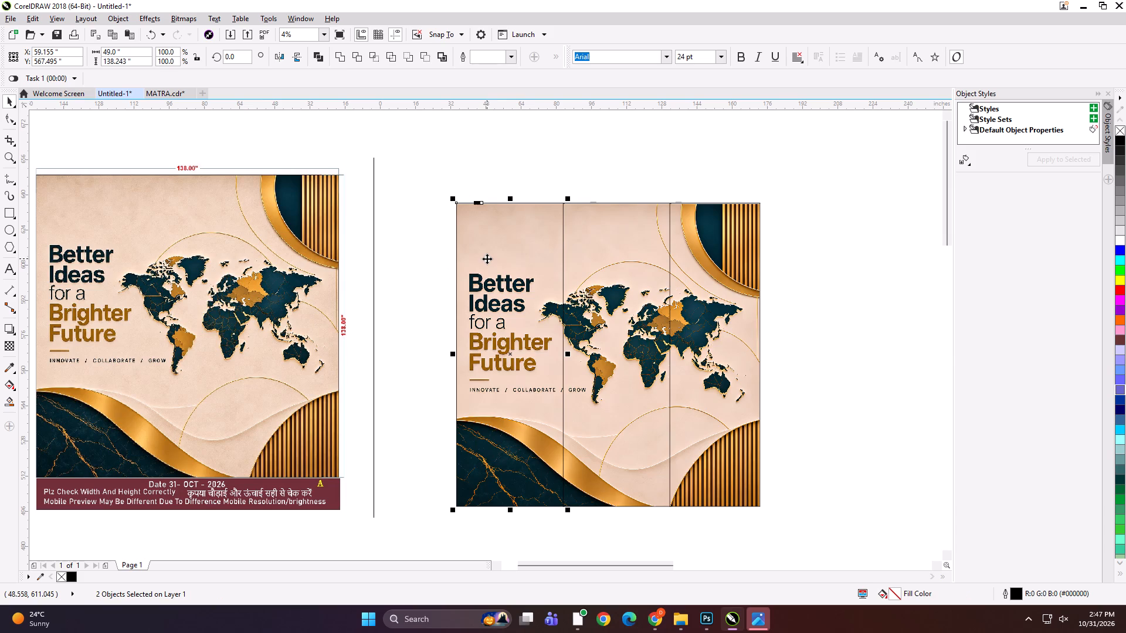
{"action": "key", "text": "ctrl+g"}
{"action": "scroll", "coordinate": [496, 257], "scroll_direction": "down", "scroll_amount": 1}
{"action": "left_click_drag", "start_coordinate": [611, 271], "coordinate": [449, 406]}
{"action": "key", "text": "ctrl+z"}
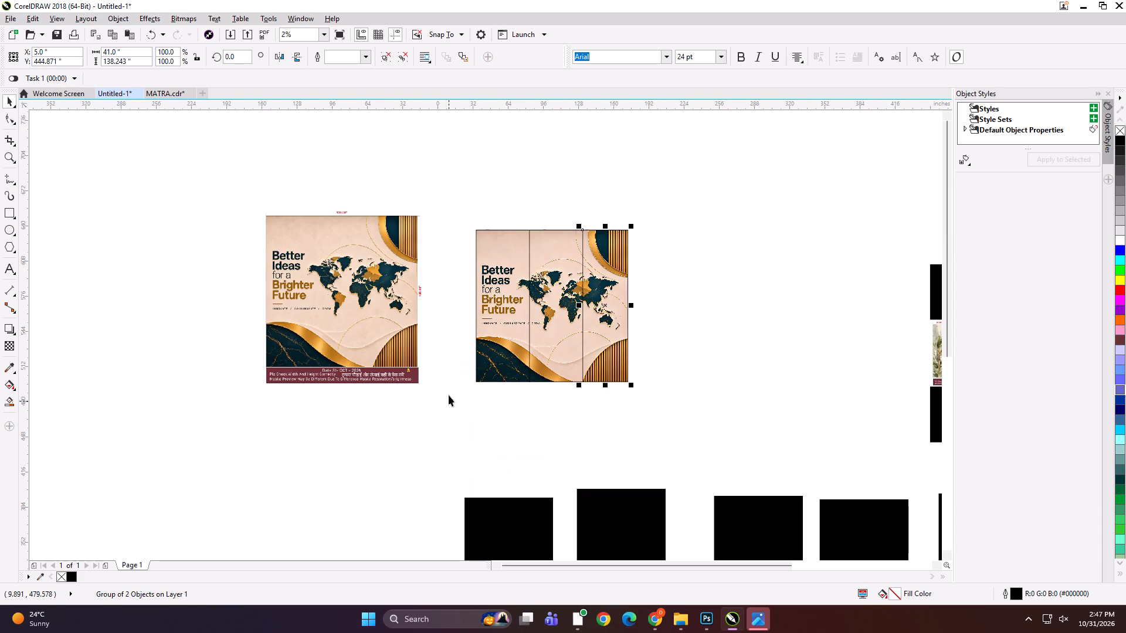
Start exporting only the first panel and create a folder named 138x138 inside CHANDIGARH WALLPAPER.
{"action": "left_click", "coordinate": [399, 257], "text": "shift"}
{"action": "key", "text": "shift+F2"}
{"action": "left_click", "coordinate": [527, 165]}
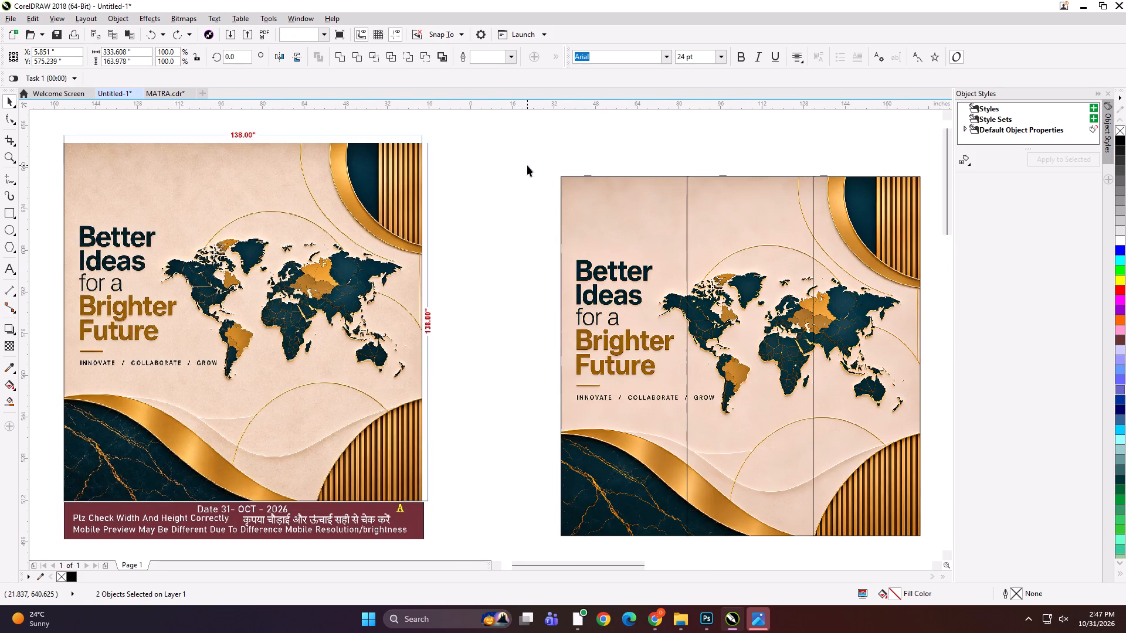
{"action": "double_click", "coordinate": [606, 214]}
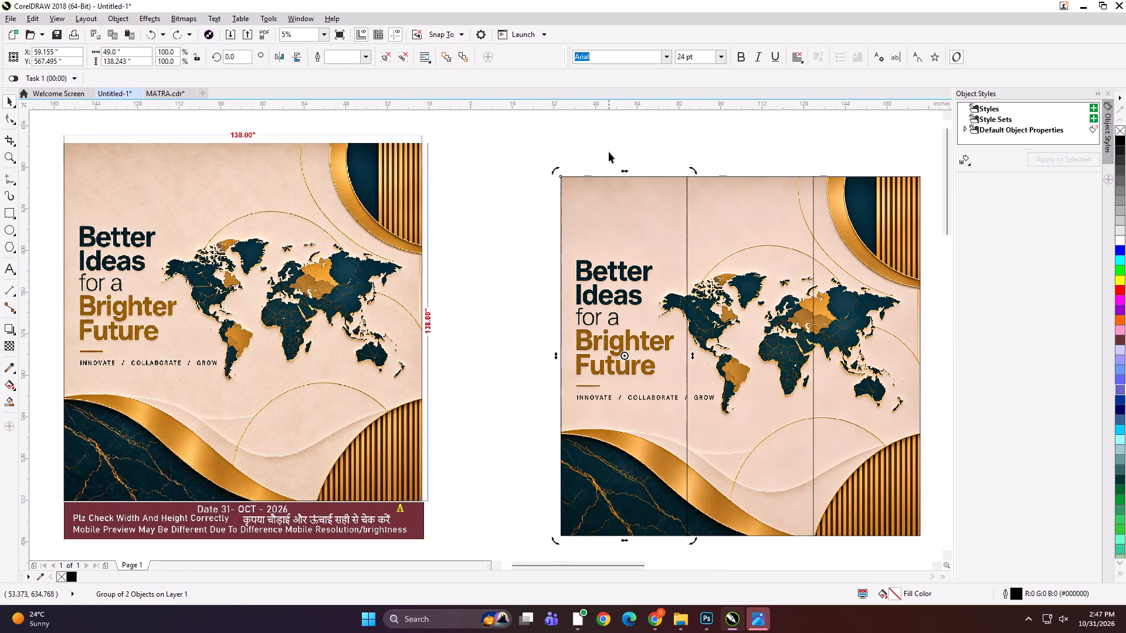
{"action": "left_click", "coordinate": [609, 148]}
{"action": "left_click", "coordinate": [611, 213]}
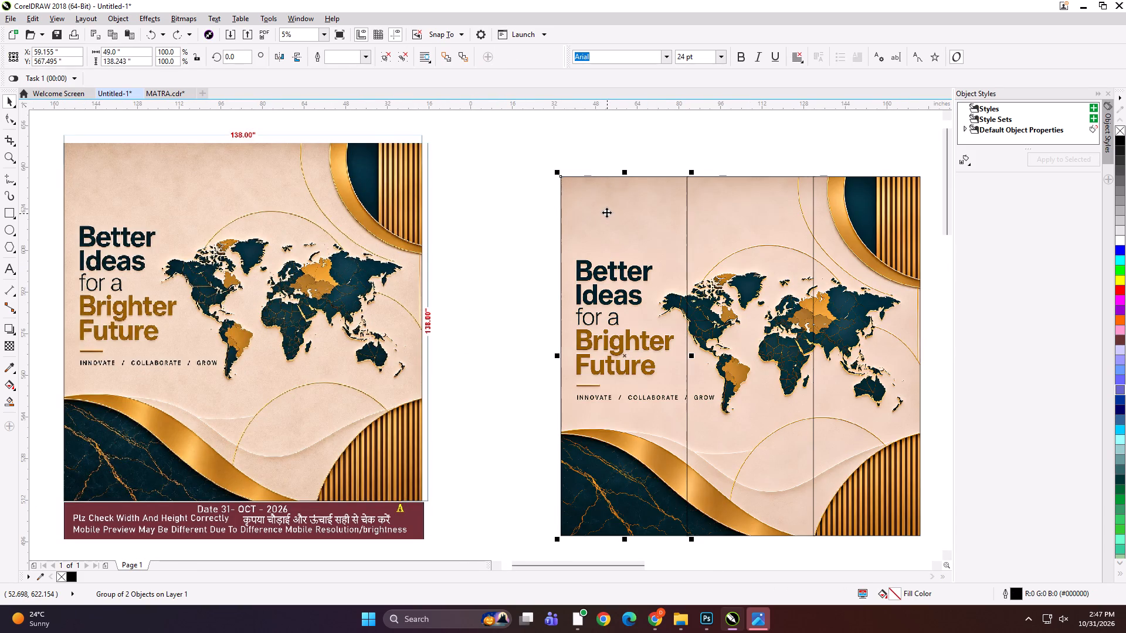
{"action": "key", "text": "ctrl+e"}
{"action": "left_click_drag", "start_coordinate": [453, 172], "coordinate": [485, 183]}
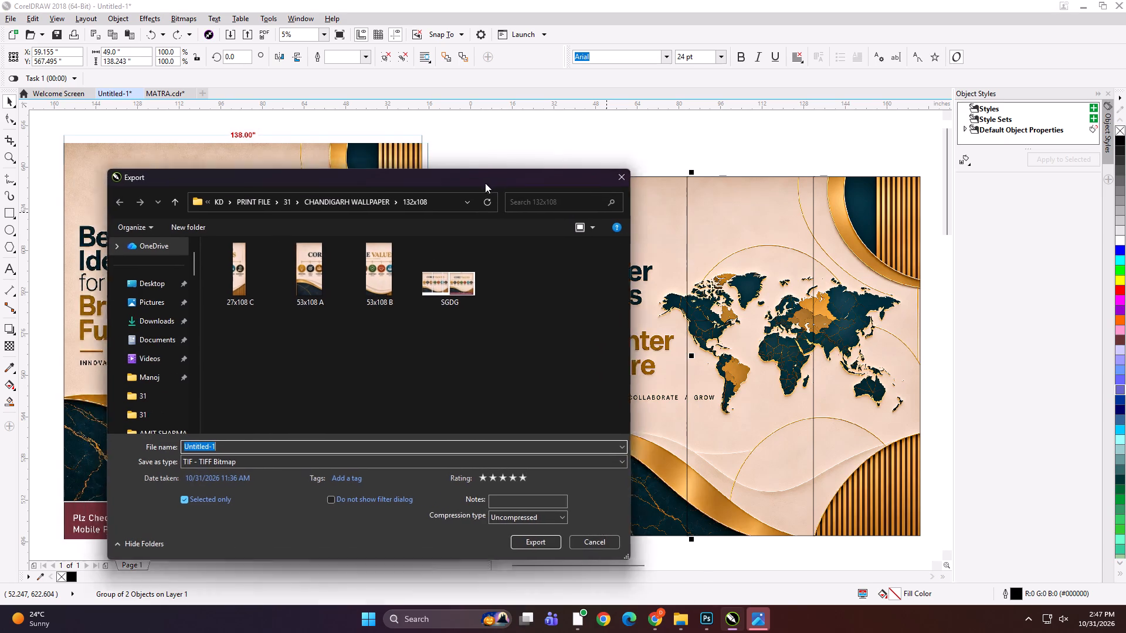
{"action": "left_click_drag", "start_coordinate": [485, 183], "coordinate": [824, 155]}
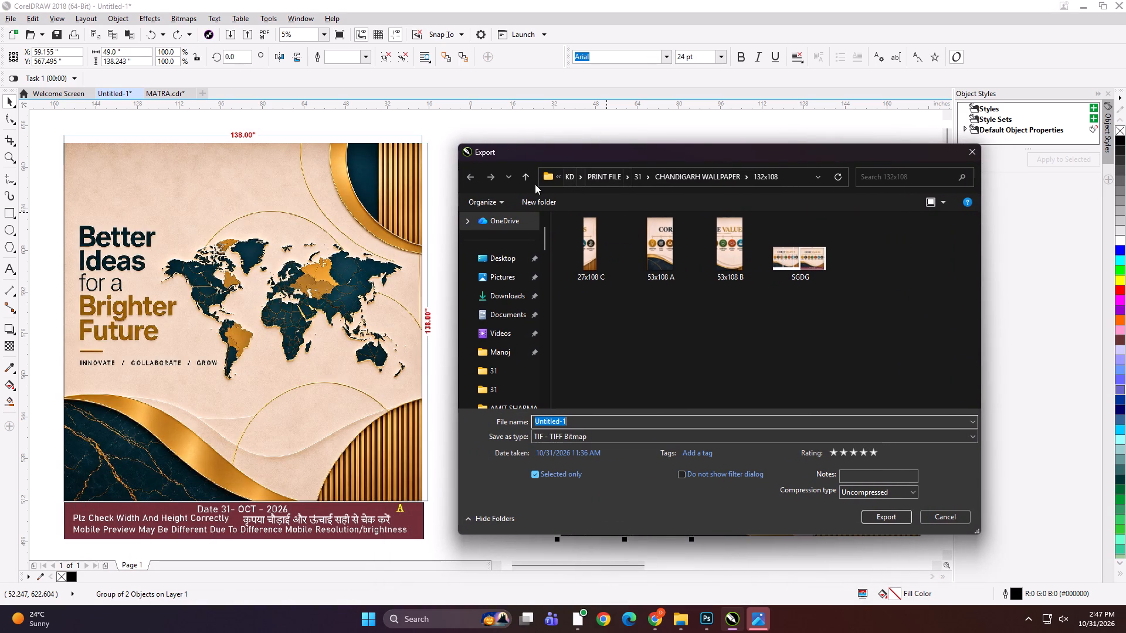
{"action": "left_click", "coordinate": [530, 181]}
{"action": "left_click", "coordinate": [532, 200]}
{"action": "type", "text": "138x138"}
{"action": "key", "text": "space"}
{"action": "key", "text": "Return"}
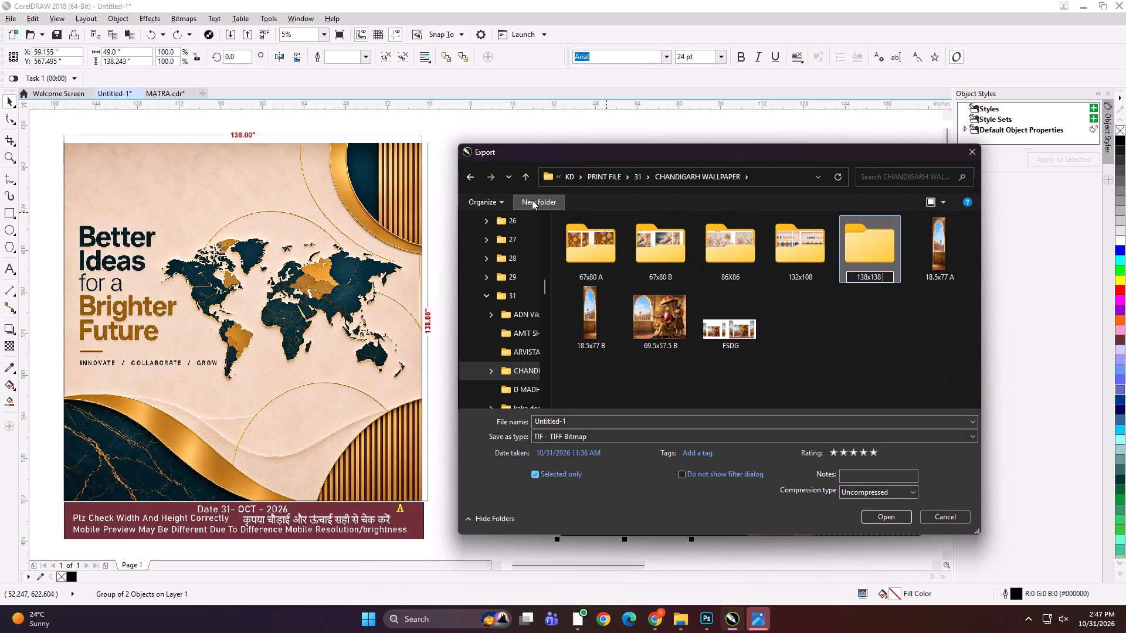
Export the first panel into the 138x138 folder as an uncompressed TIFF named "49x138 A".
{"action": "double_click", "coordinate": [879, 242]}
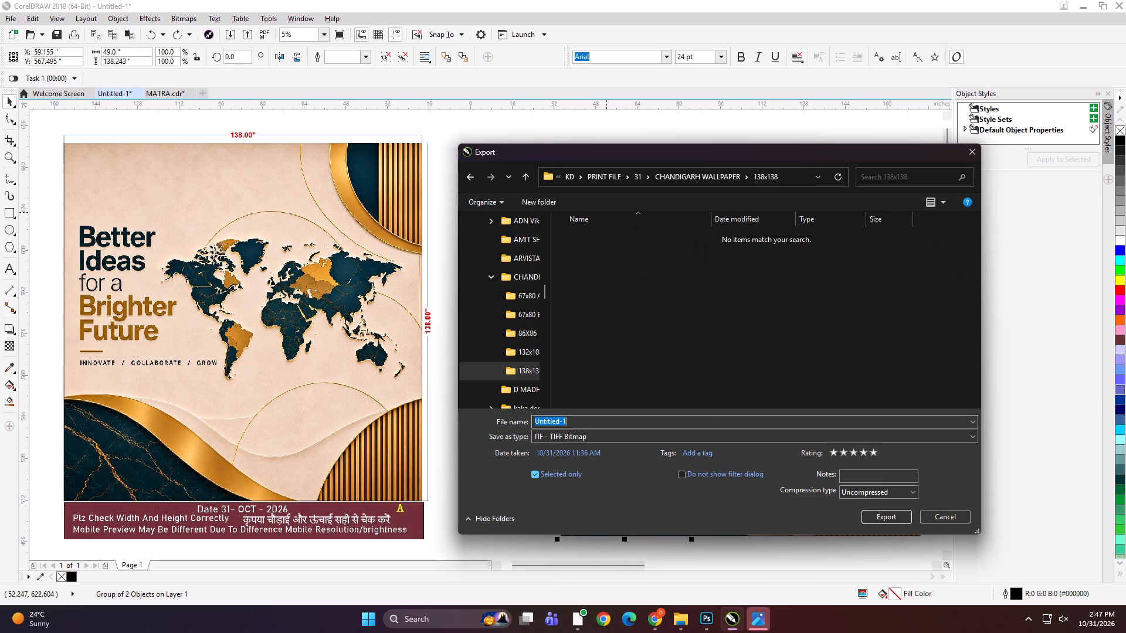
{"action": "left_click", "coordinate": [666, 421]}
{"action": "type", "text": "49x138 A"}
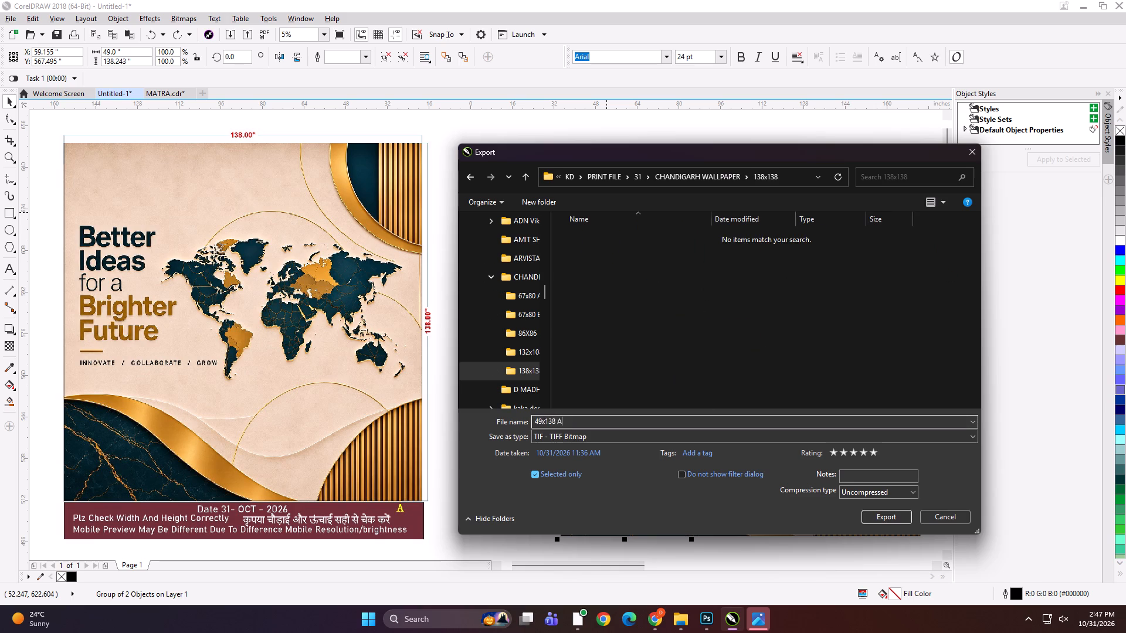
{"action": "key", "text": "space"}
{"action": "key", "text": "Return"}
{"action": "key", "text": "Return"}
Export the middle panel into the same folder as a TIFF named "49x138 B".
{"action": "left_click", "coordinate": [703, 288]}
{"action": "key", "text": "ctrl+e"}
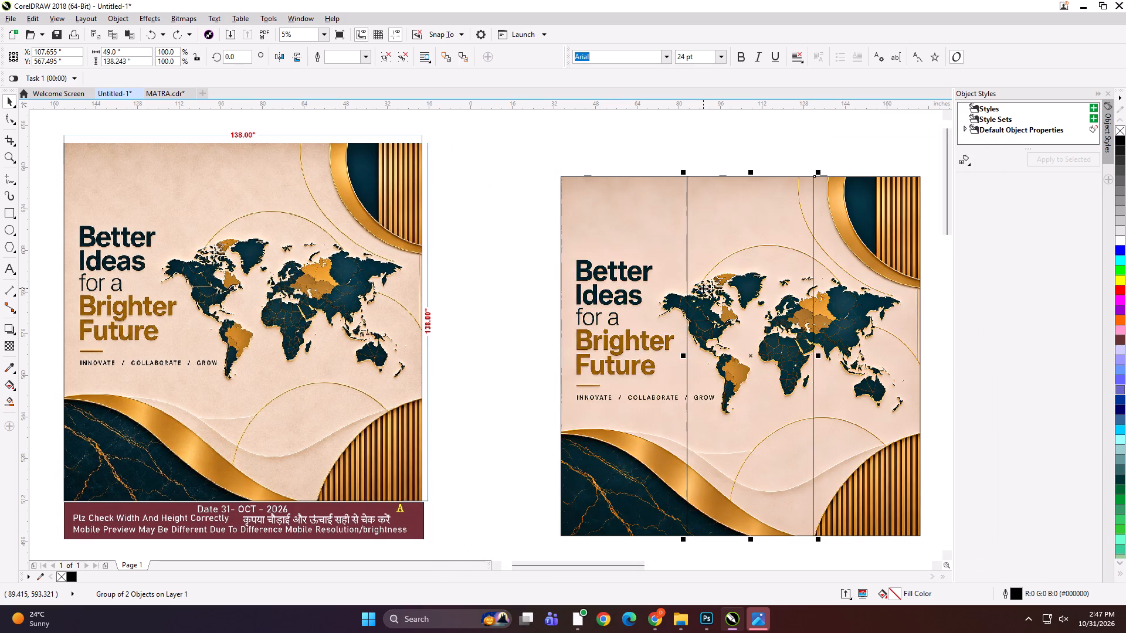
{"action": "key", "text": "ctrl+e"}
{"action": "left_click", "coordinate": [593, 258]}
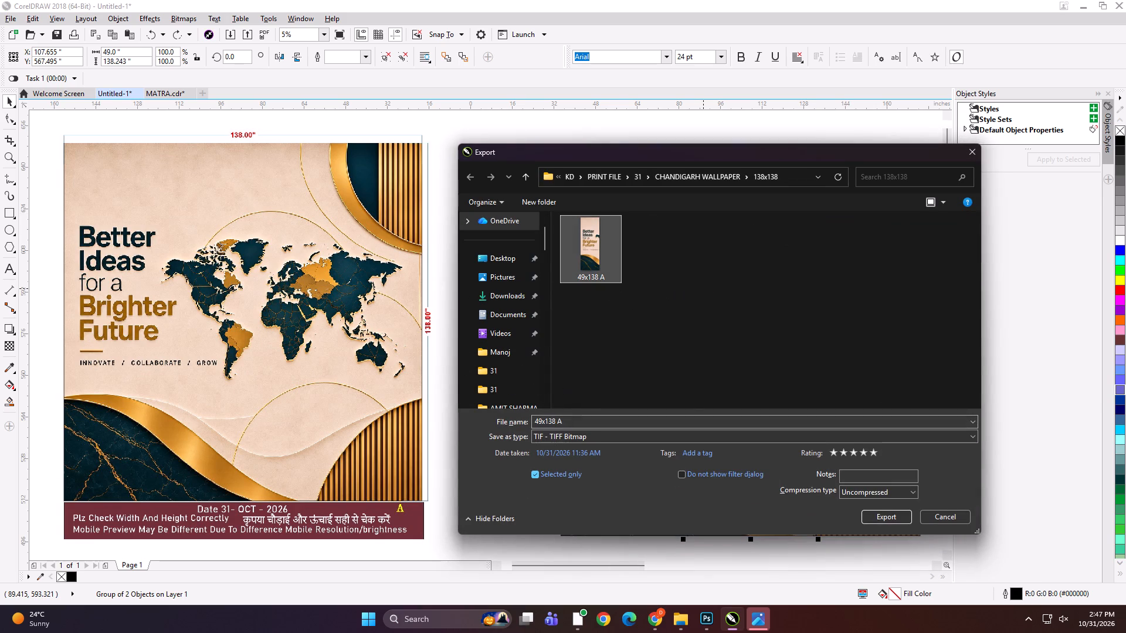
{"action": "left_click", "coordinate": [562, 423]}
{"action": "double_click", "coordinate": [562, 423]}
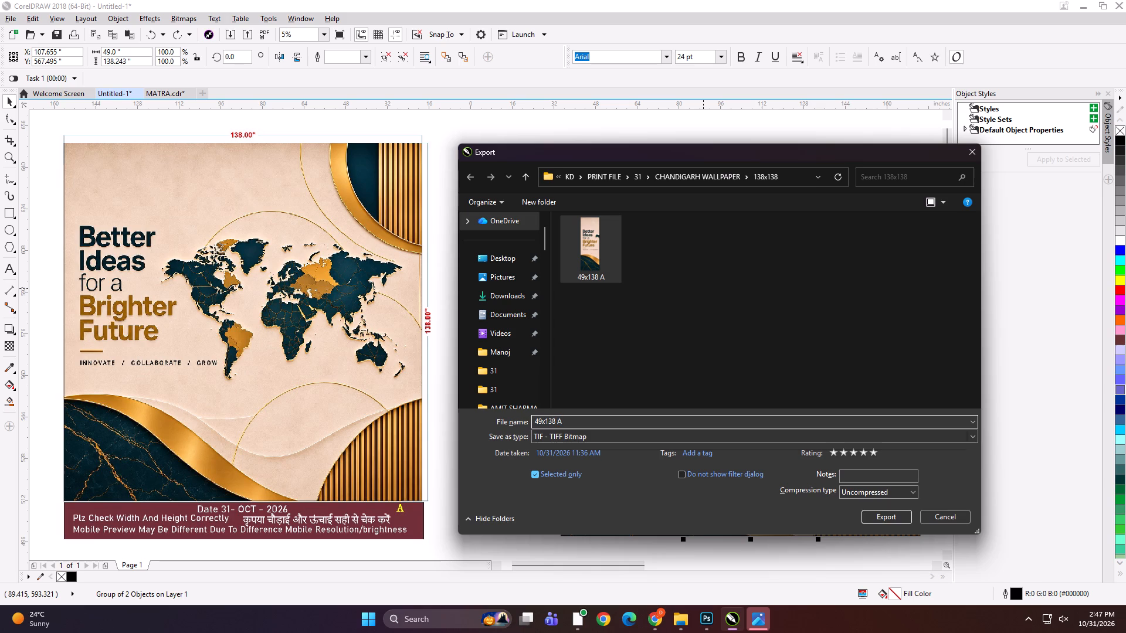
{"action": "key", "text": "BackSpace"}
{"action": "key", "text": "b"}
{"action": "key", "text": "Return"}
{"action": "key", "text": "Return"}
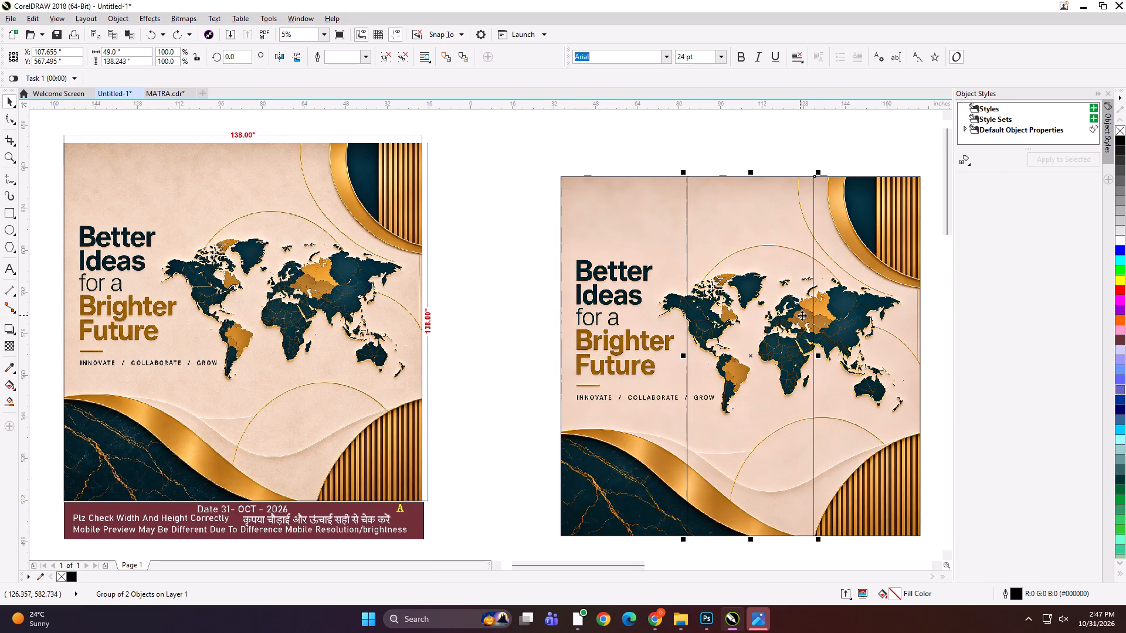
Export the third panel into the same folder as a TIFF named "41x138 C".
{"action": "left_click", "coordinate": [830, 319]}
{"action": "key", "text": "ctrl+e"}
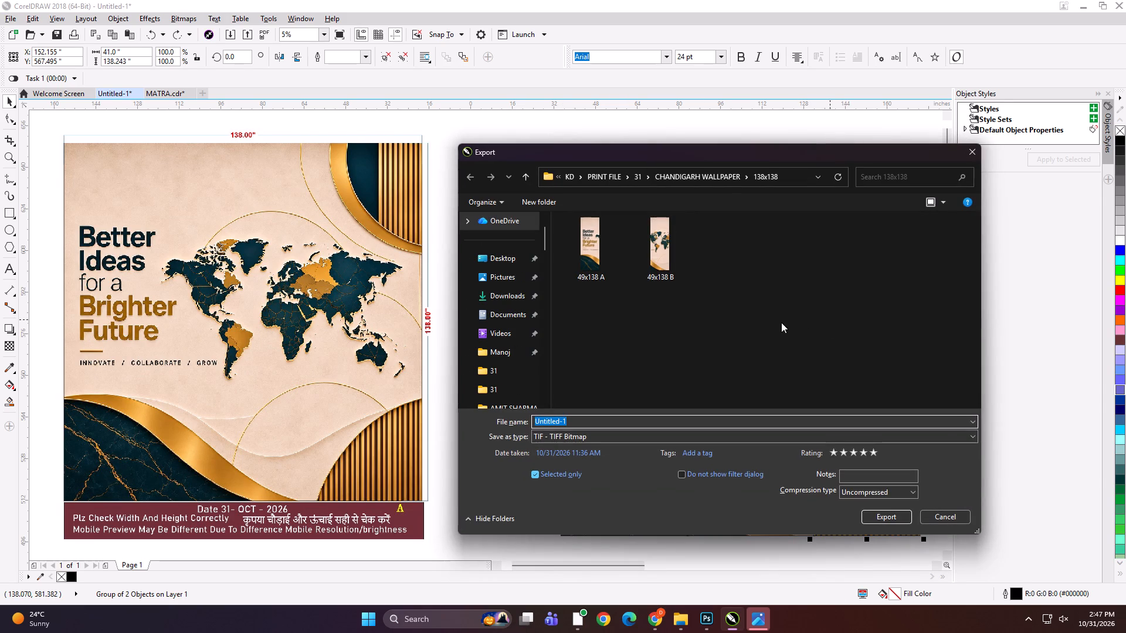
{"action": "type", "text": "41x138 C"}
{"action": "key", "text": "Return"}
{"action": "key", "text": "Return"}
Separate the panels by nudging the third about 3.5 inches and the first about 4 inches outward from the middle one.
{"action": "key", "text": "Right"}
{"action": "key", "text": "Right"}
{"action": "key", "text": "Right"}
{"action": "key", "text": "Right"}
{"action": "key", "text": "Right"}
{"action": "key", "text": "Right"}
{"action": "key", "text": "Right"}
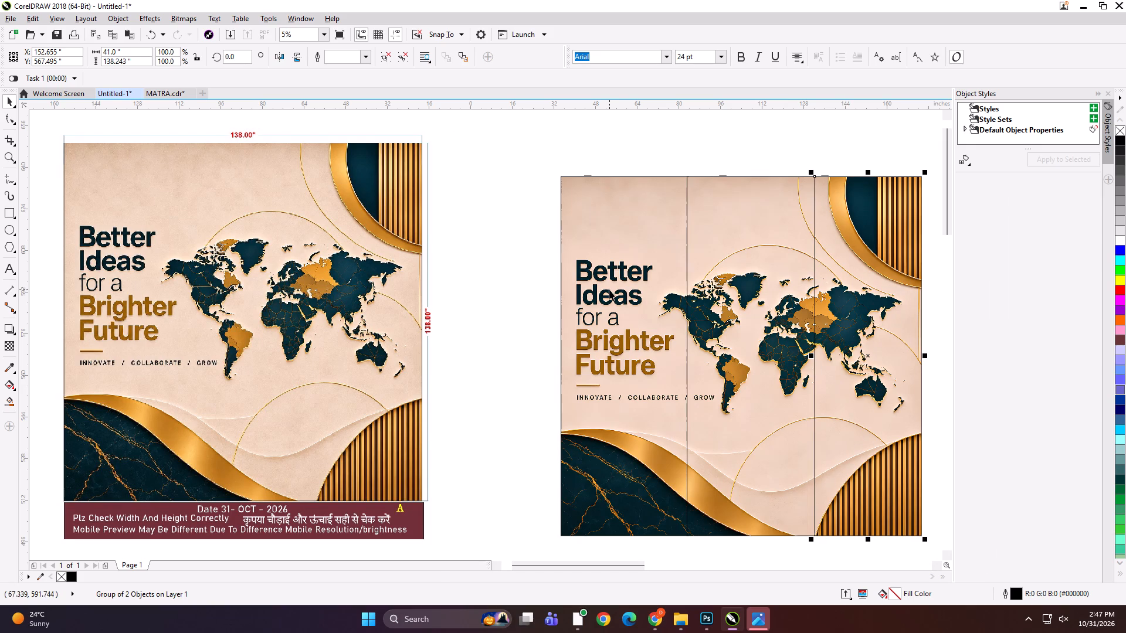
{"action": "left_click", "coordinate": [609, 290]}
{"action": "key", "text": "Left"}
{"action": "key", "text": "Left"}
{"action": "key", "text": "Left"}
{"action": "key", "text": "Left"}
{"action": "key", "text": "Left"}
{"action": "key", "text": "Left"}
{"action": "key", "text": "Left"}
{"action": "key", "text": "Left"}
{"action": "key", "text": "Left"}
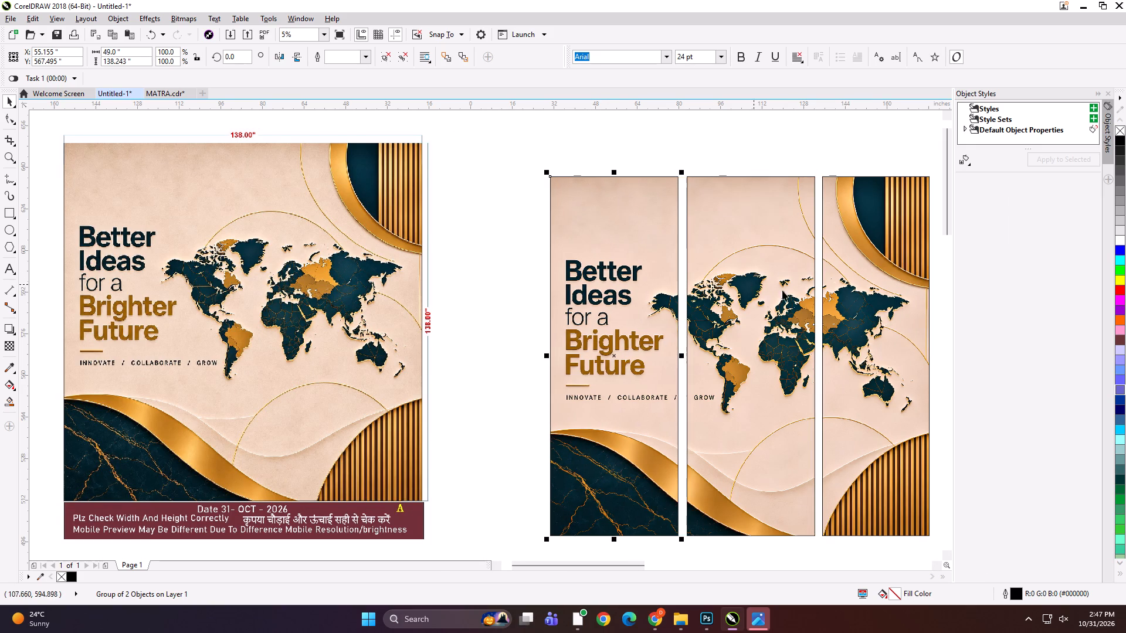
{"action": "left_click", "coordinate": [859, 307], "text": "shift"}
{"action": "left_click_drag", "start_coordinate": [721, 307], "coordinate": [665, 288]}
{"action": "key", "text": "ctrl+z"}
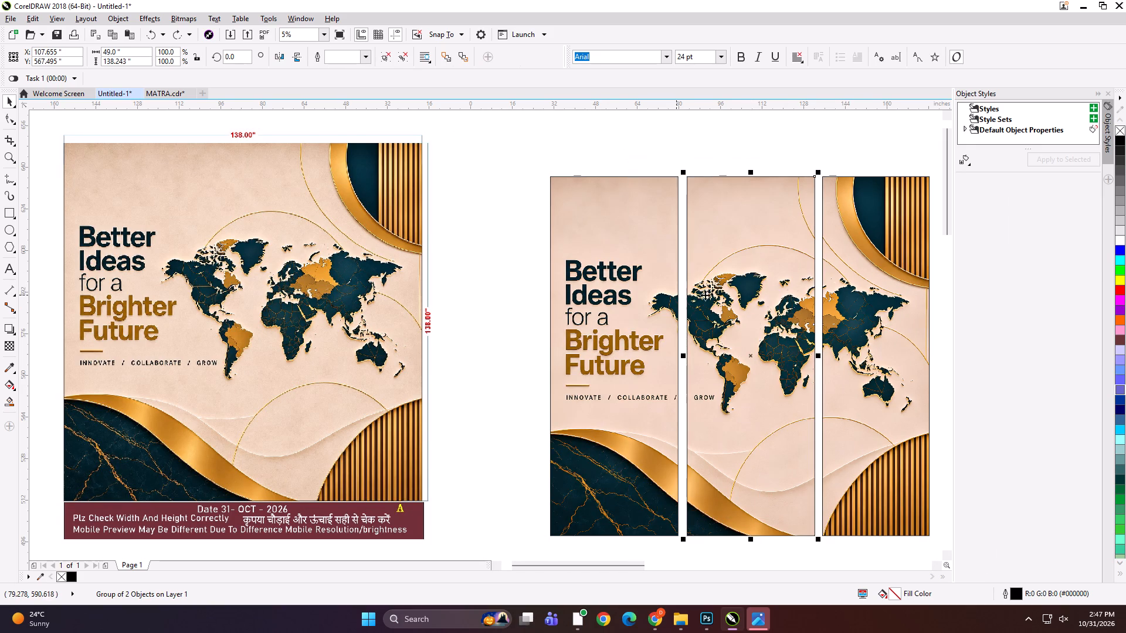
Move the three separated panels closer to the dimensioned preview and group them with it.
{"action": "left_click", "coordinate": [878, 287]}
{"action": "left_click", "coordinate": [763, 285], "text": "shift"}
{"action": "left_click", "coordinate": [603, 308], "text": "shift"}
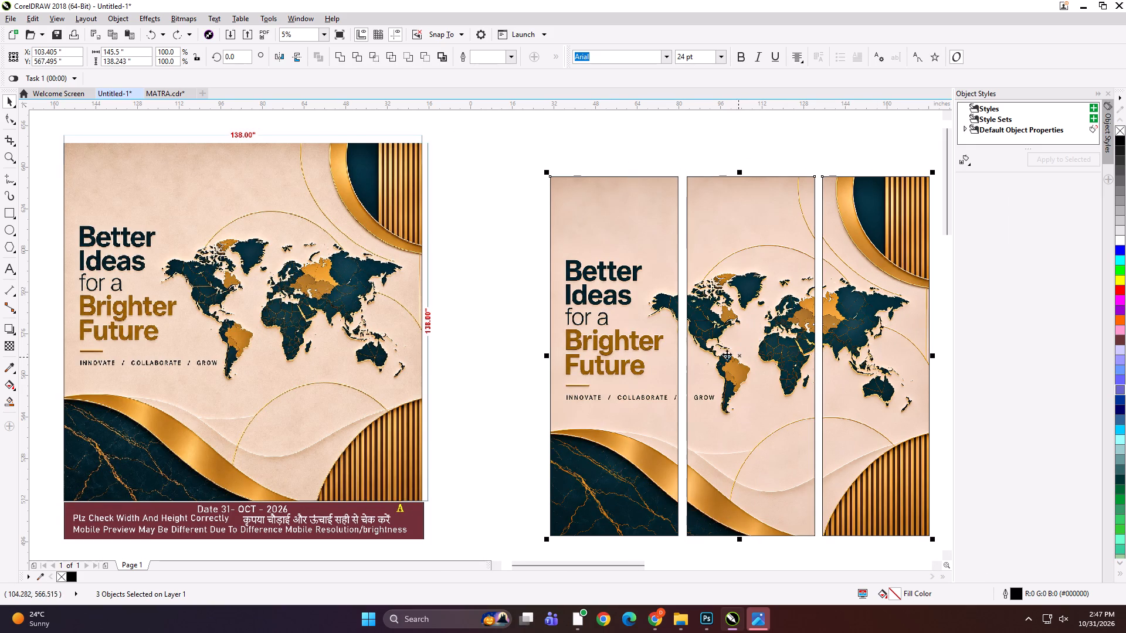
{"action": "left_click_drag", "start_coordinate": [717, 352], "coordinate": [642, 331]}
{"action": "left_click", "coordinate": [640, 329]}
{"action": "left_click", "coordinate": [368, 327], "text": "shift"}
{"action": "key", "text": "ctrl+g"}
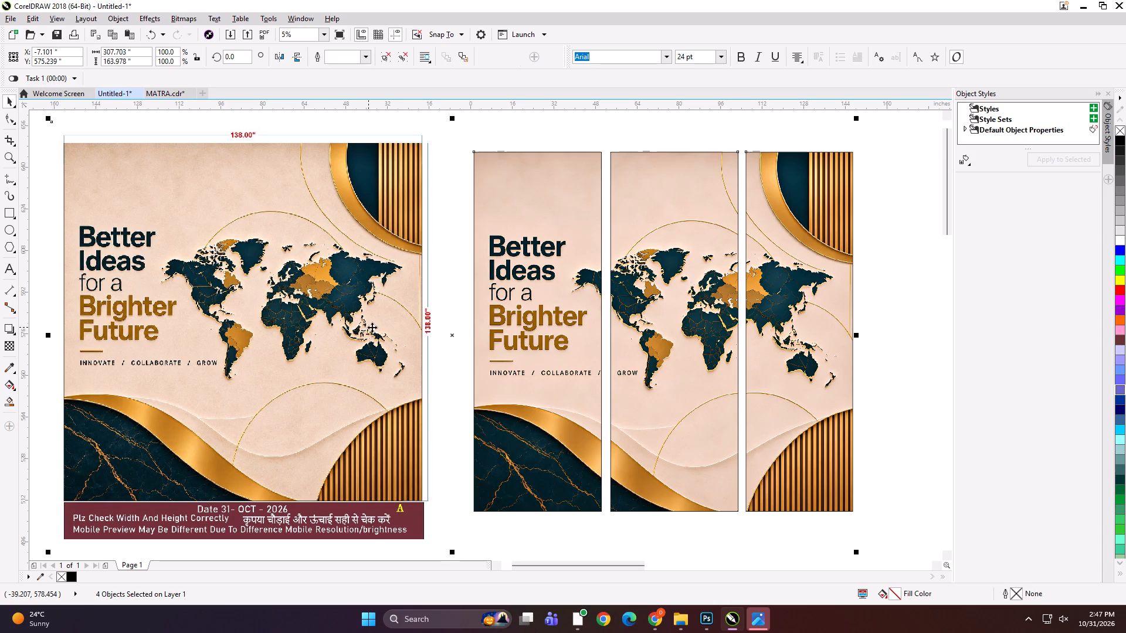
Scale the grouped preview and panels down proportionally to about 3.7 by 2 inches.
{"action": "left_click_drag", "start_coordinate": [857, 552], "coordinate": [495, 375], "text": "shift"}
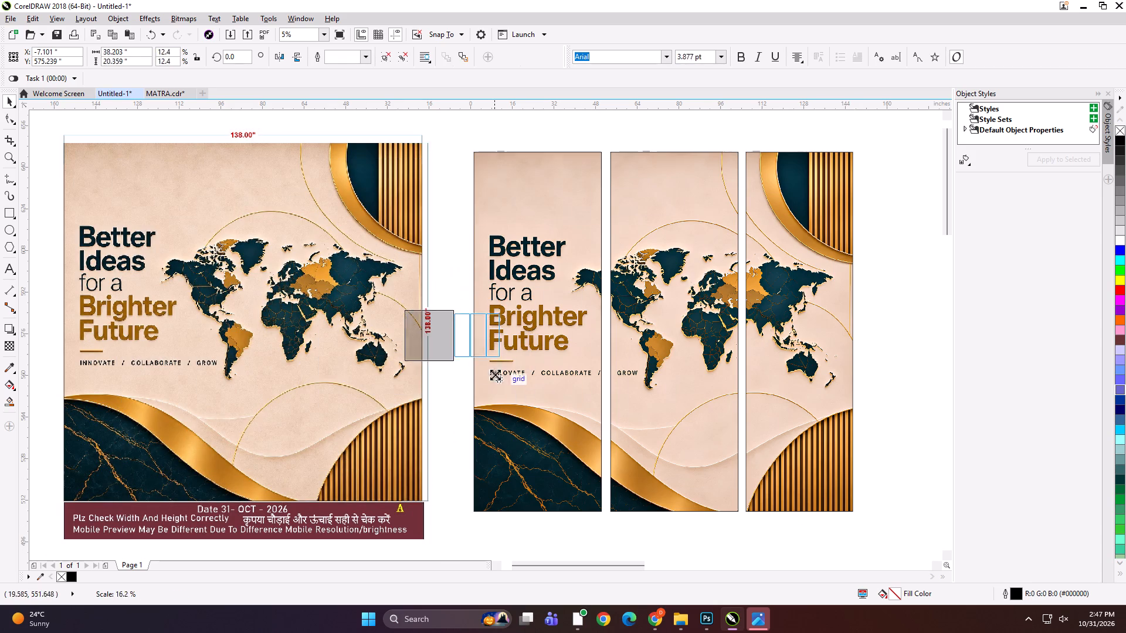
{"action": "left_click_drag", "start_coordinate": [495, 375], "coordinate": [472, 350], "text": "shift"}
{"action": "scroll", "coordinate": [447, 336], "scroll_direction": "up", "scroll_amount": 4}
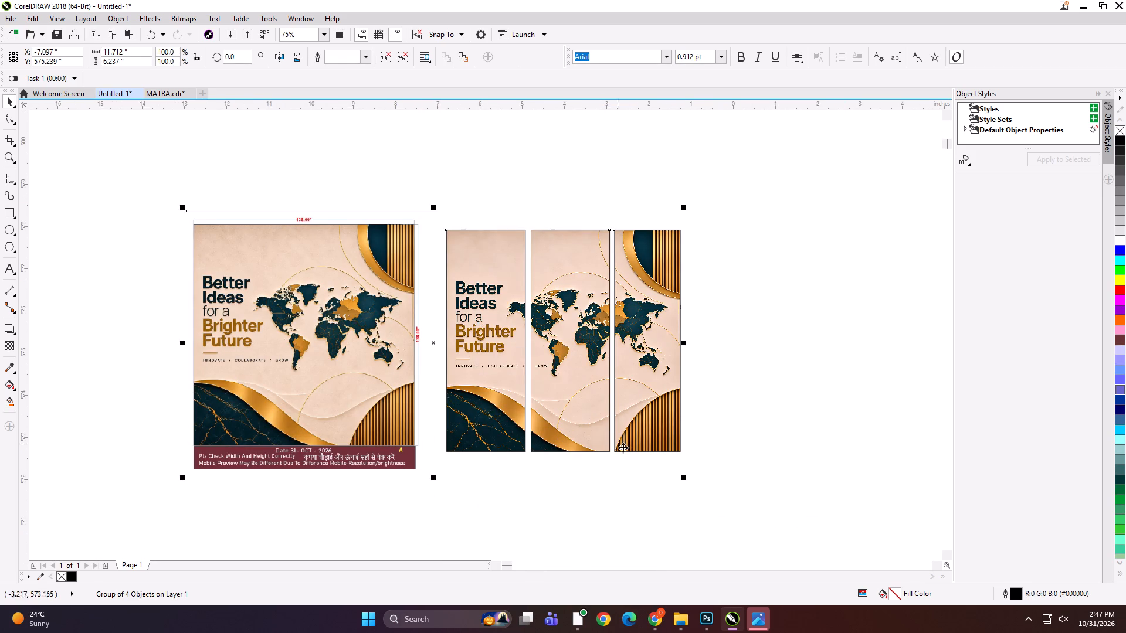
{"action": "left_click", "coordinate": [685, 475], "text": "shift"}
{"action": "left_click", "coordinate": [684, 477], "text": "shift"}
{"action": "left_click_drag", "start_coordinate": [684, 477], "coordinate": [602, 437], "text": "shift"}
{"action": "left_click_drag", "start_coordinate": [684, 481], "coordinate": [556, 414], "text": "shift"}
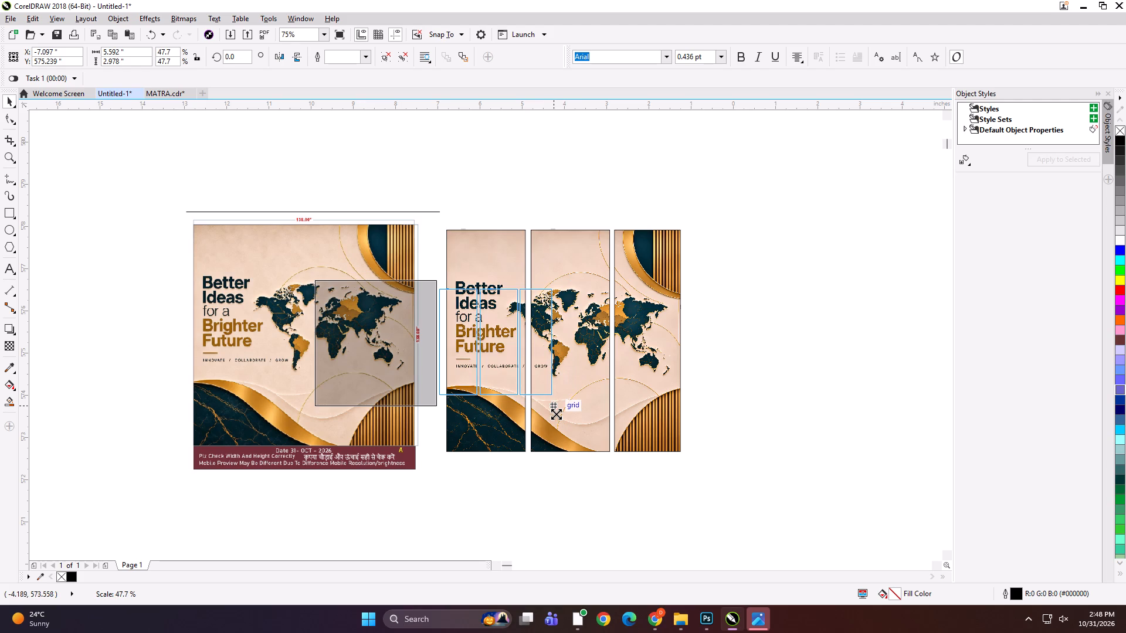
{"action": "left_click_drag", "start_coordinate": [556, 414], "coordinate": [507, 389], "text": "shift"}
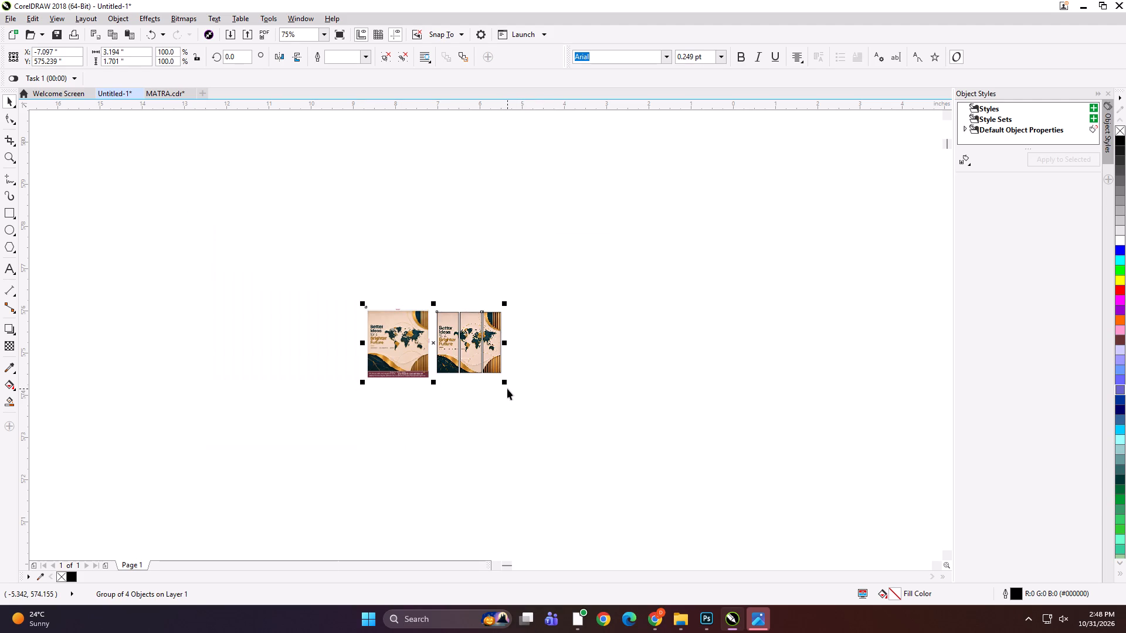
{"action": "left_click_drag", "start_coordinate": [506, 385], "coordinate": [521, 393], "text": "shift"}
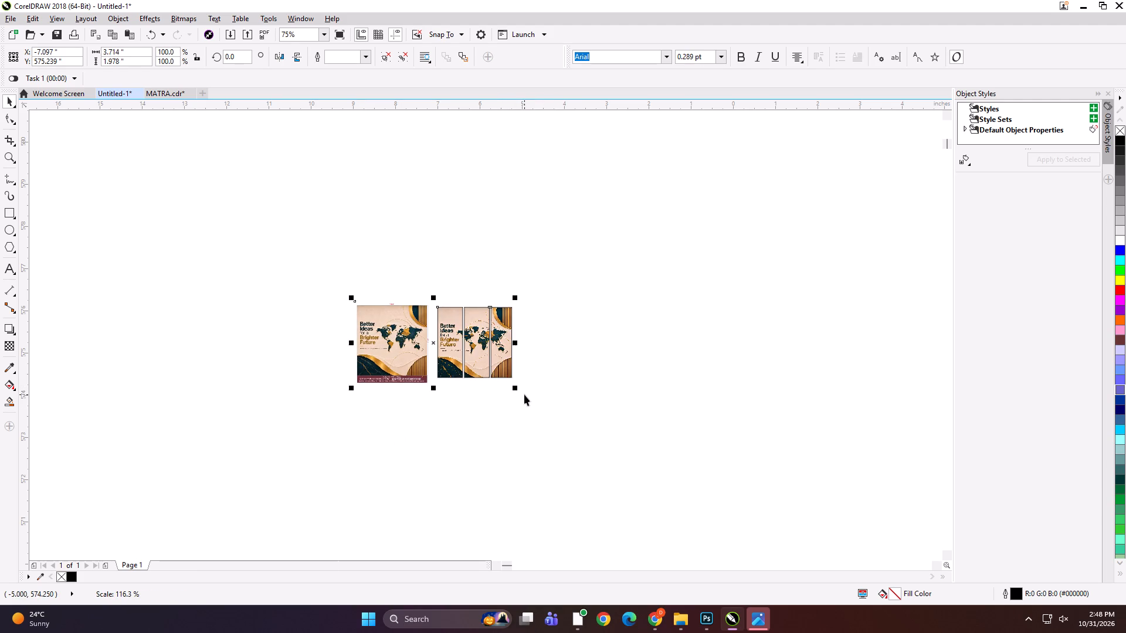
Export the scaled-down group of preview and panels under the file name "SDG".
{"action": "key", "text": "ctrl+e"}
{"action": "type", "text": "SDG"}
{"action": "key", "text": "Return"}
{"action": "key", "text": "Return"}
{"action": "key", "text": "Return"}
{"action": "key", "text": "Return"}
Delete the scaled-down group of preview and panels from the drawing.
{"action": "key", "text": "Delete"}
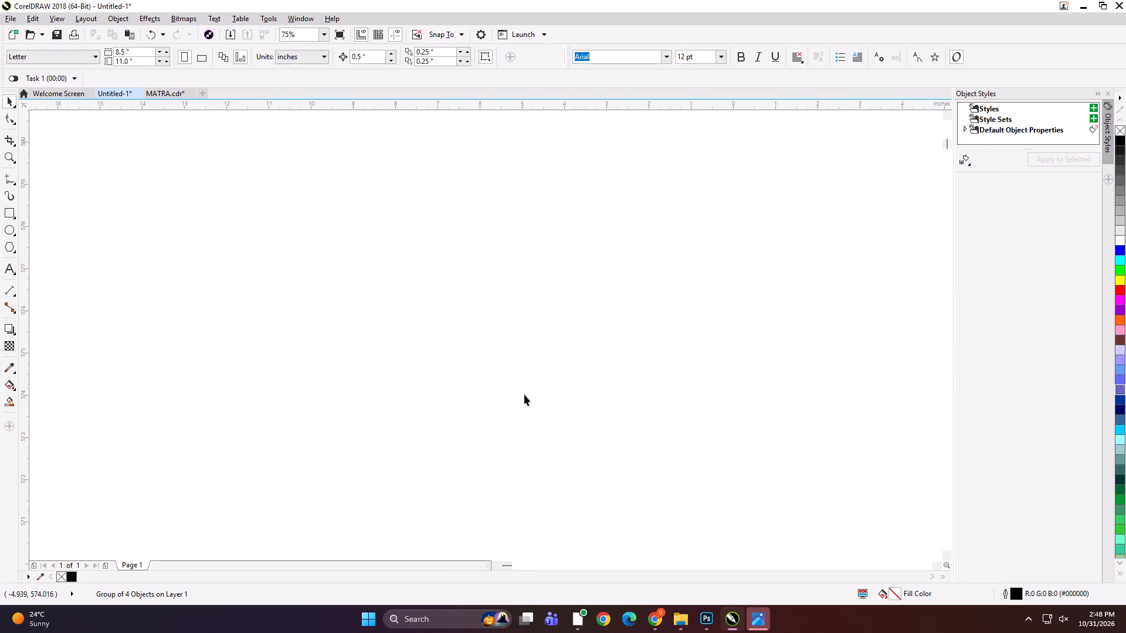
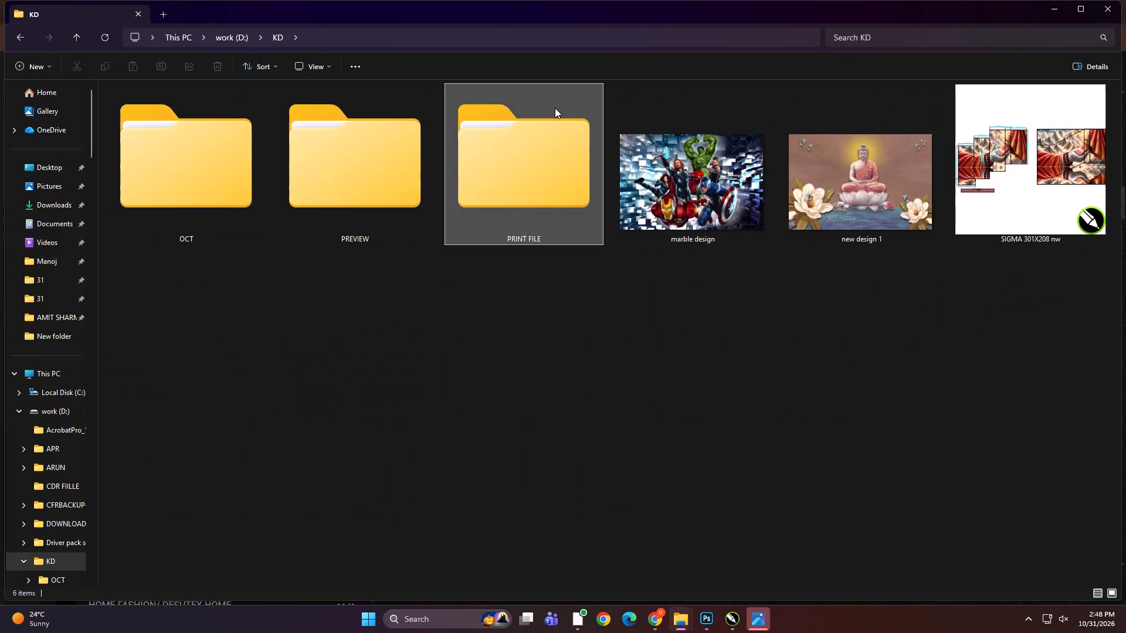
Open the CHANDIGARH WALLPAPER folder inside the KD print files for day 31.
{"action": "left_click", "coordinate": [396, 147]}
{"action": "double_click", "coordinate": [493, 155]}
{"action": "double_click", "coordinate": [522, 285]}
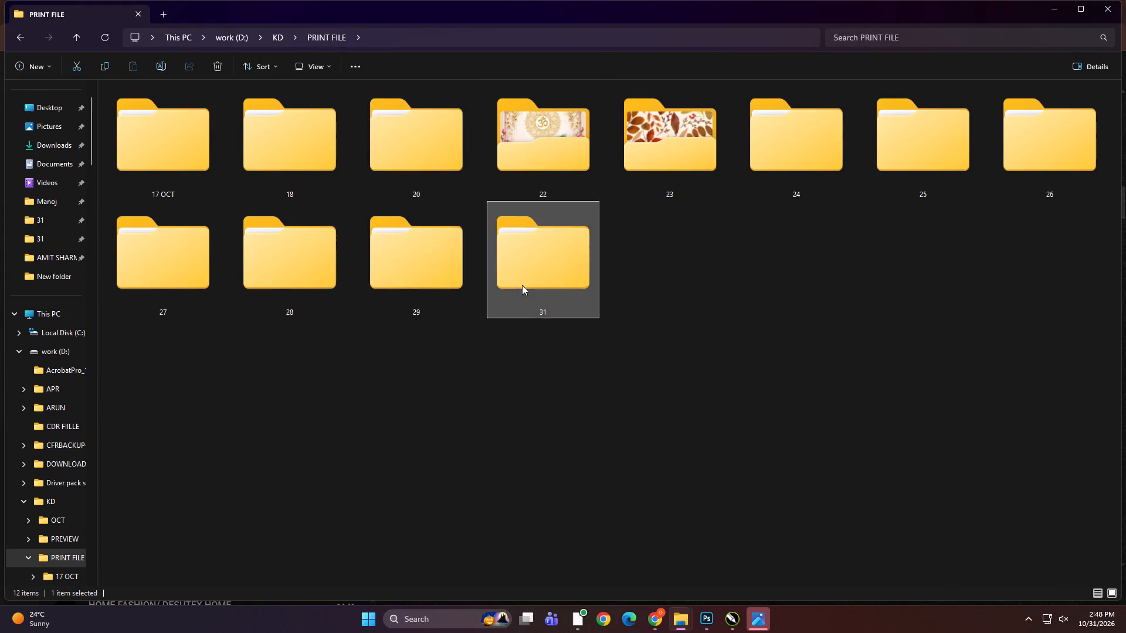
{"action": "scroll", "coordinate": [520, 285], "scroll_direction": "up", "scroll_amount": 4, "text": "ctrl"}
{"action": "scroll", "coordinate": [520, 285], "scroll_direction": "down", "scroll_amount": 1, "text": "ctrl"}
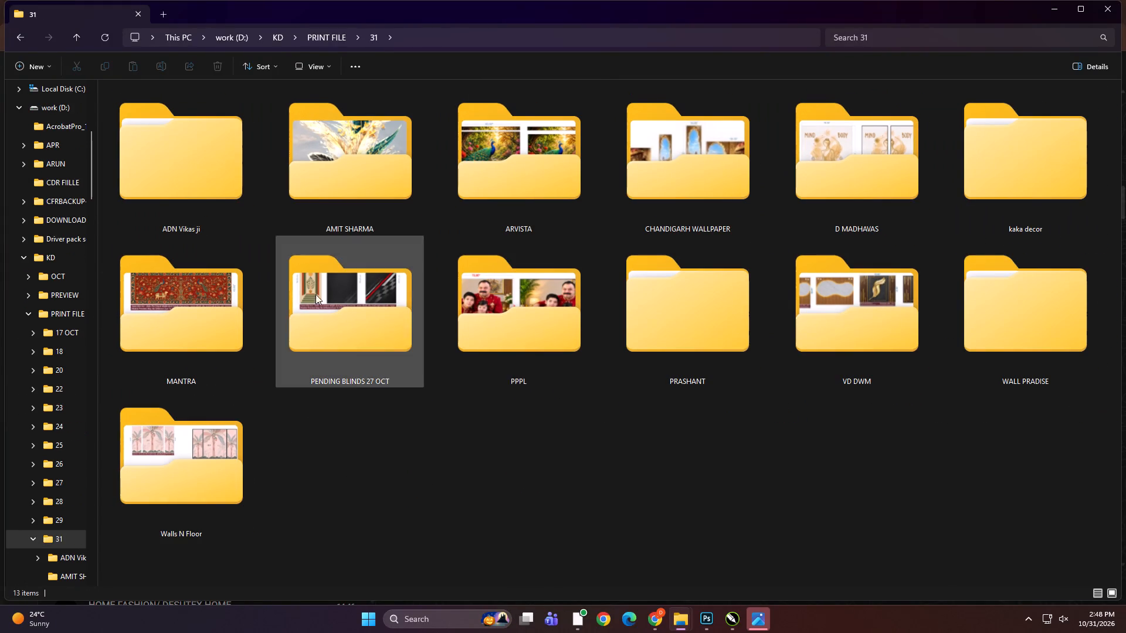
{"action": "double_click", "coordinate": [677, 176]}
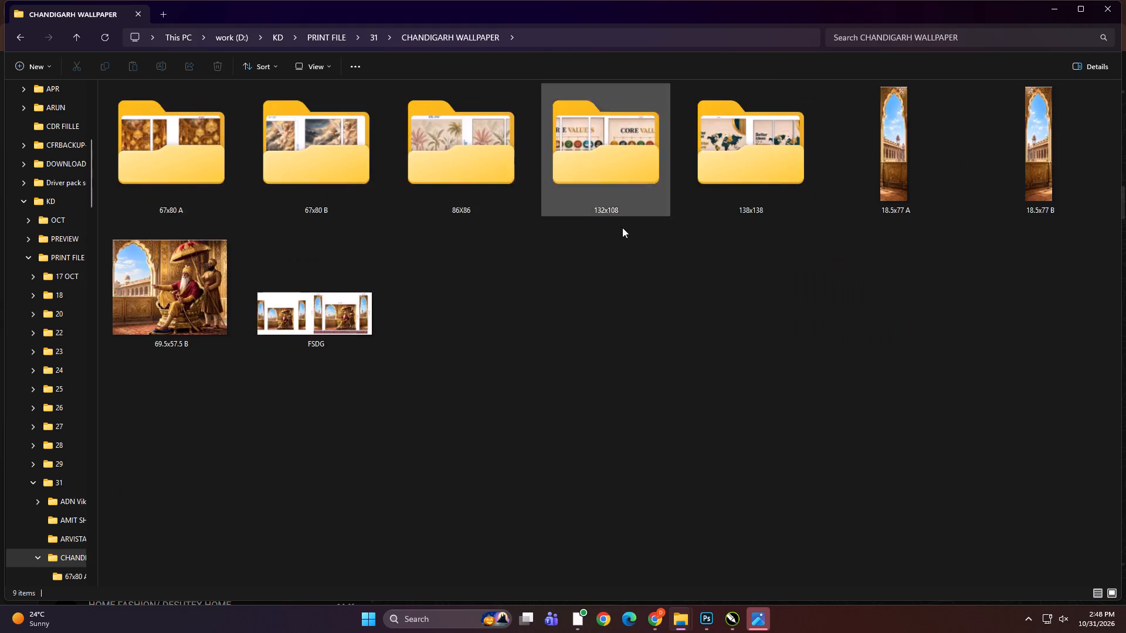
{"action": "scroll", "coordinate": [550, 329], "scroll_direction": "up", "scroll_amount": 7, "text": "ctrl"}
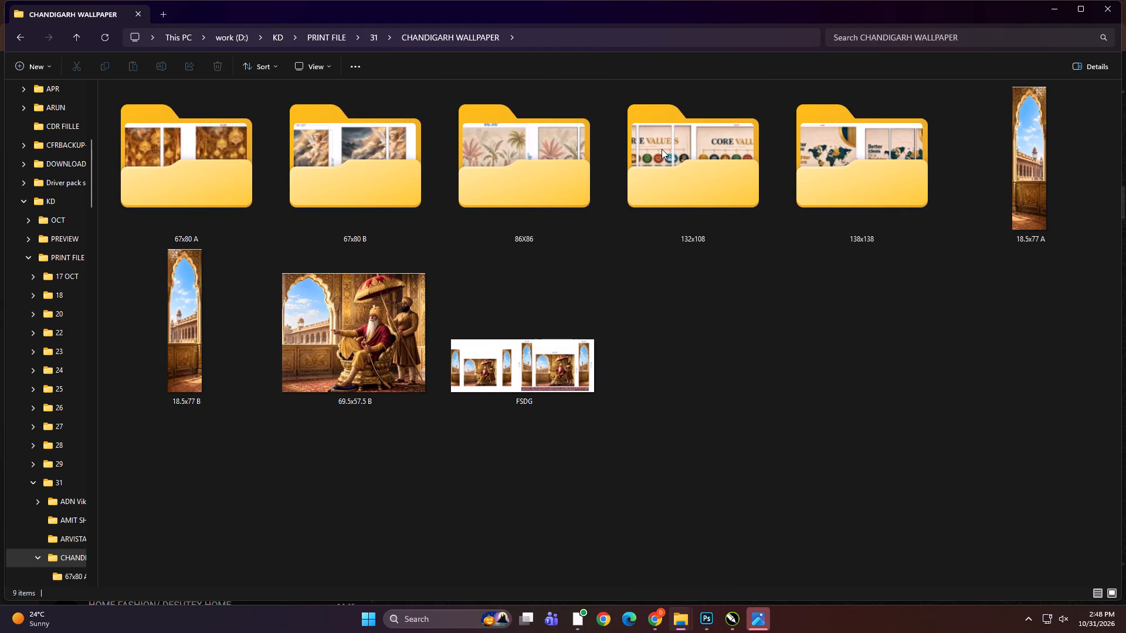
Check the exported panel and preview files in the 138x138 folder, and return to the CHANDIGARH WALLPAPER folder.
{"action": "left_click", "coordinate": [664, 143]}
{"action": "double_click", "coordinate": [837, 152], "text": "ctrl"}
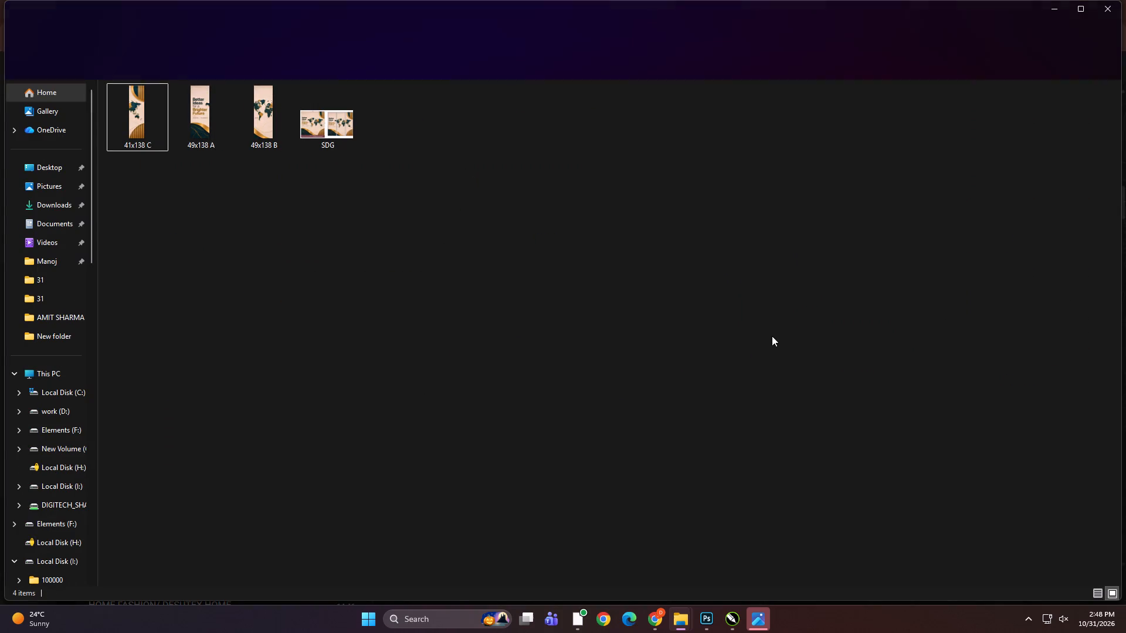
{"action": "left_click", "coordinate": [606, 339]}
{"action": "key", "text": "BackSpace"}
Copy the 132x108 and 138x138 folders together from the CHANDIGARH WALLPAPER folder.
{"action": "left_click", "coordinate": [812, 266]}
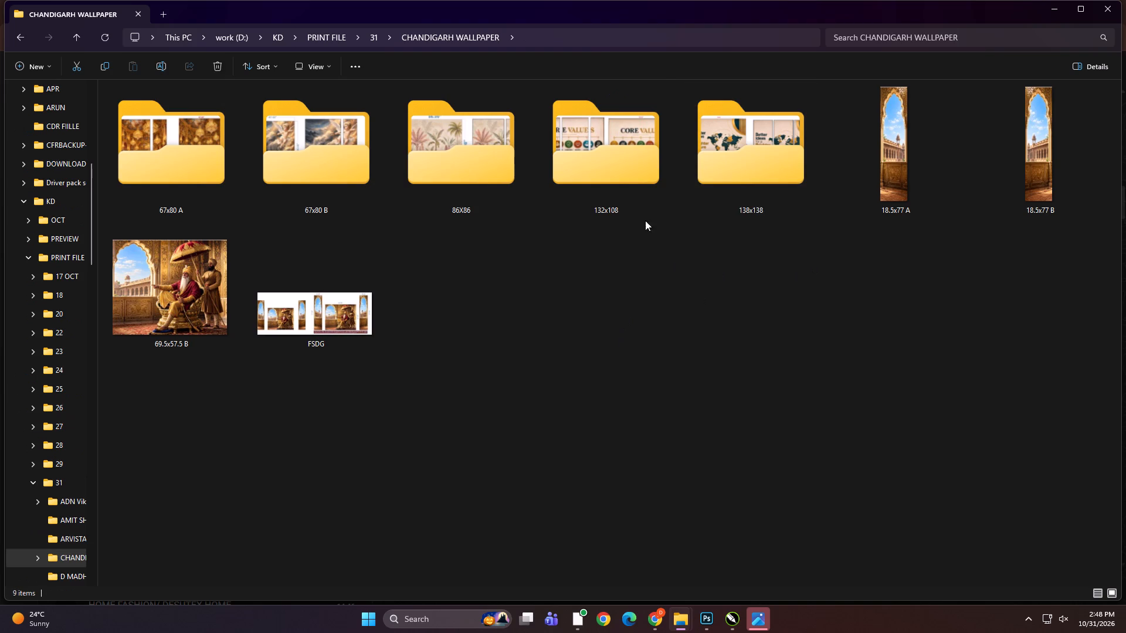
{"action": "left_click", "coordinate": [620, 154]}
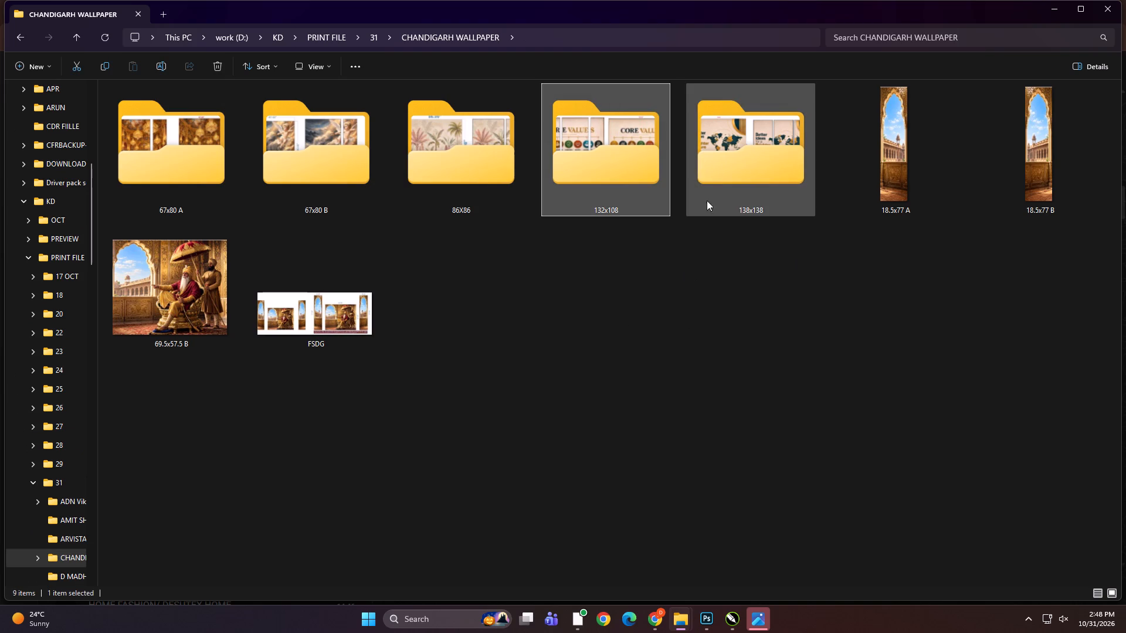
{"action": "left_click", "coordinate": [734, 156], "text": "shift"}
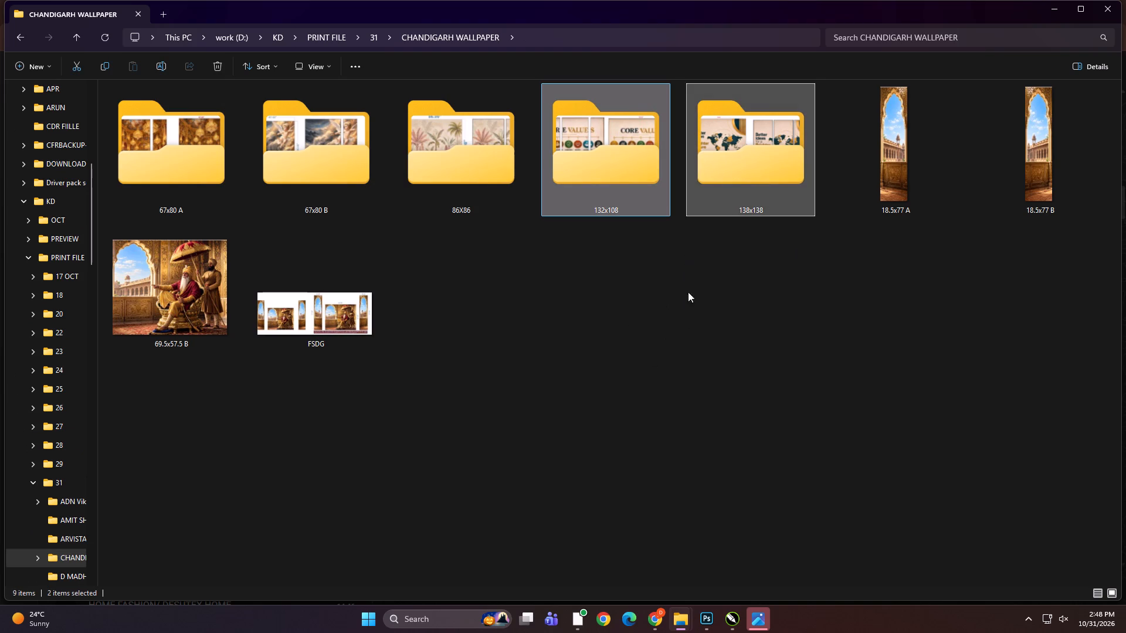
{"action": "left_click", "coordinate": [706, 322]}
{"action": "left_click_drag", "start_coordinate": [599, 258], "coordinate": [741, 193]}
{"action": "key", "text": "ctrl+c"}
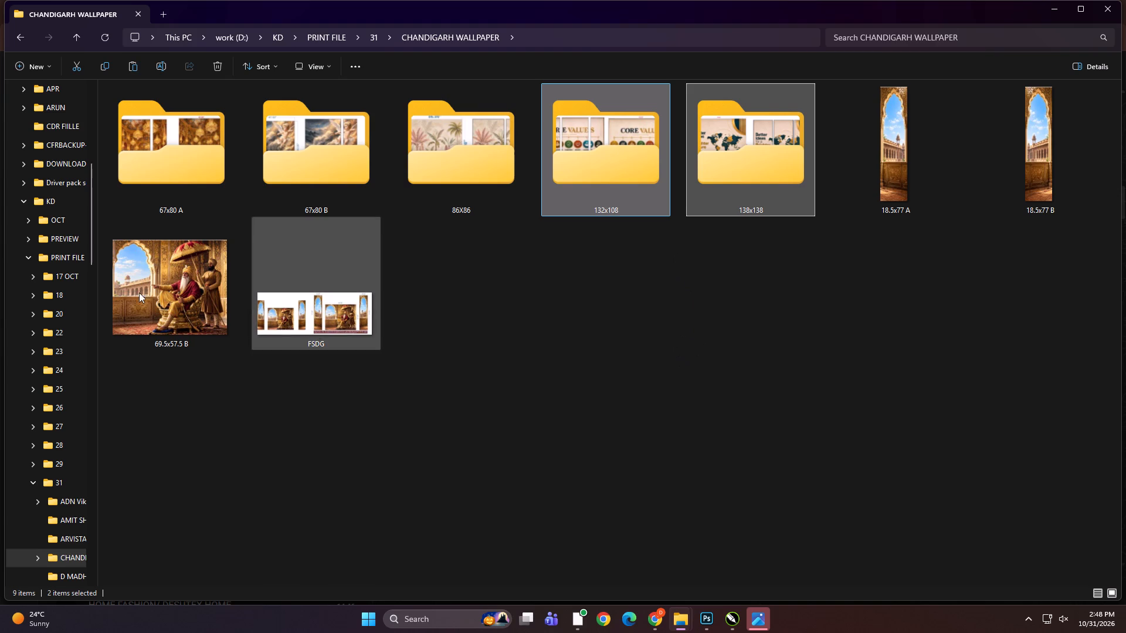
Open the Chandigarh folder within Print, day 31, on the DIGITECH_SHAREDRIVE (Z:) network drive.
{"action": "scroll", "coordinate": [8, 388], "scroll_direction": "up", "scroll_amount": 6}
{"action": "left_click", "coordinate": [43, 362]}
{"action": "left_click", "coordinate": [43, 372]}
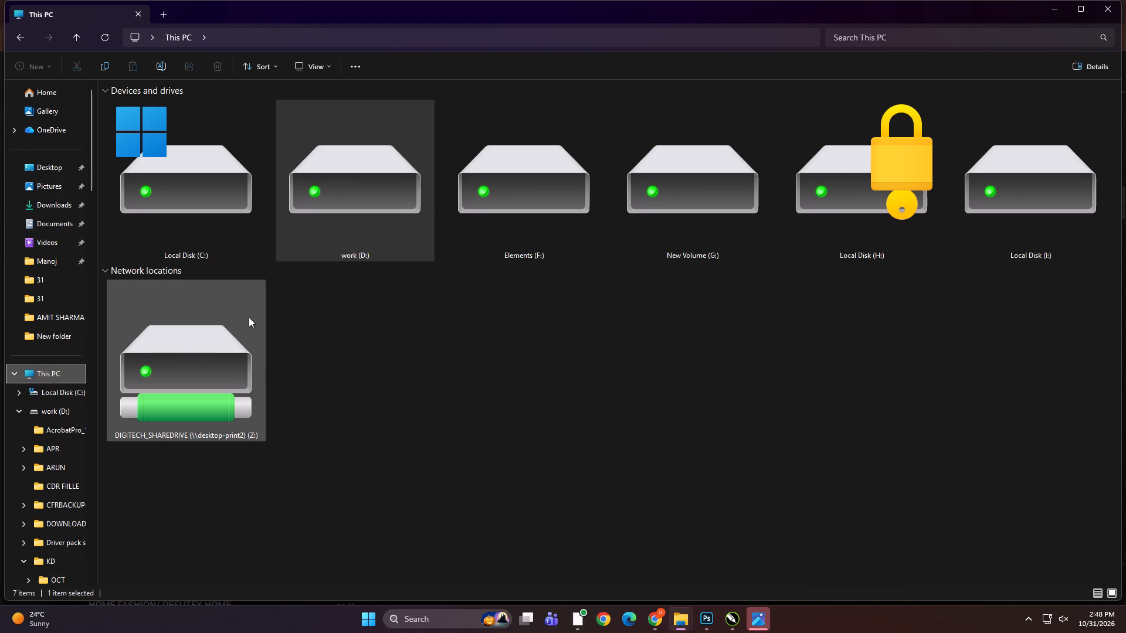
{"action": "left_click", "coordinate": [227, 350]}
{"action": "double_click", "coordinate": [221, 345]}
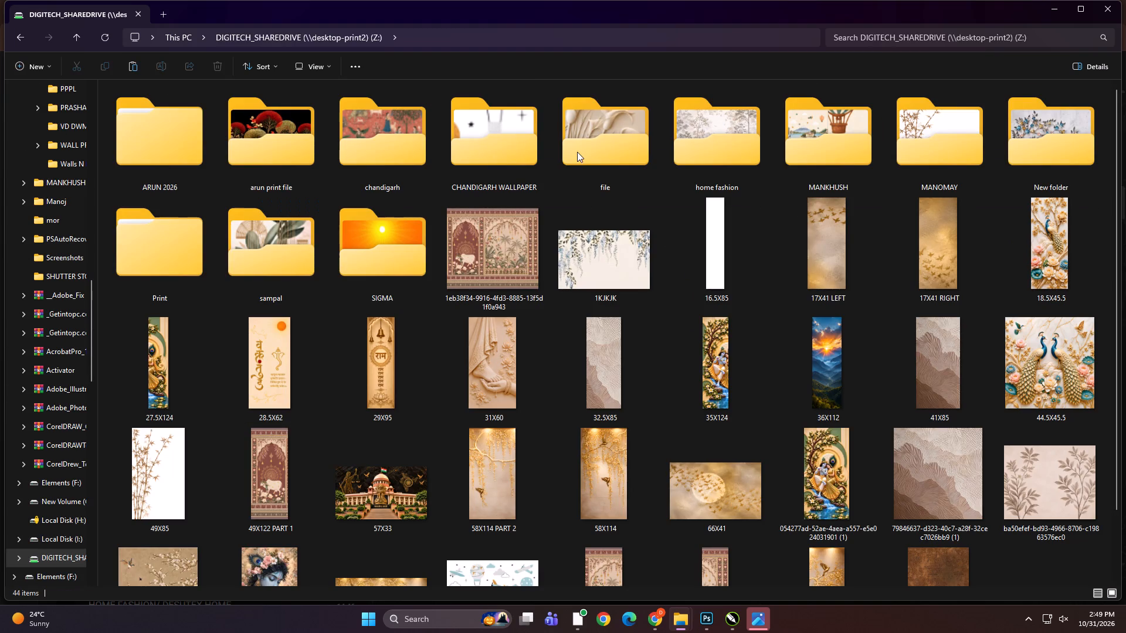
{"action": "double_click", "coordinate": [139, 264]}
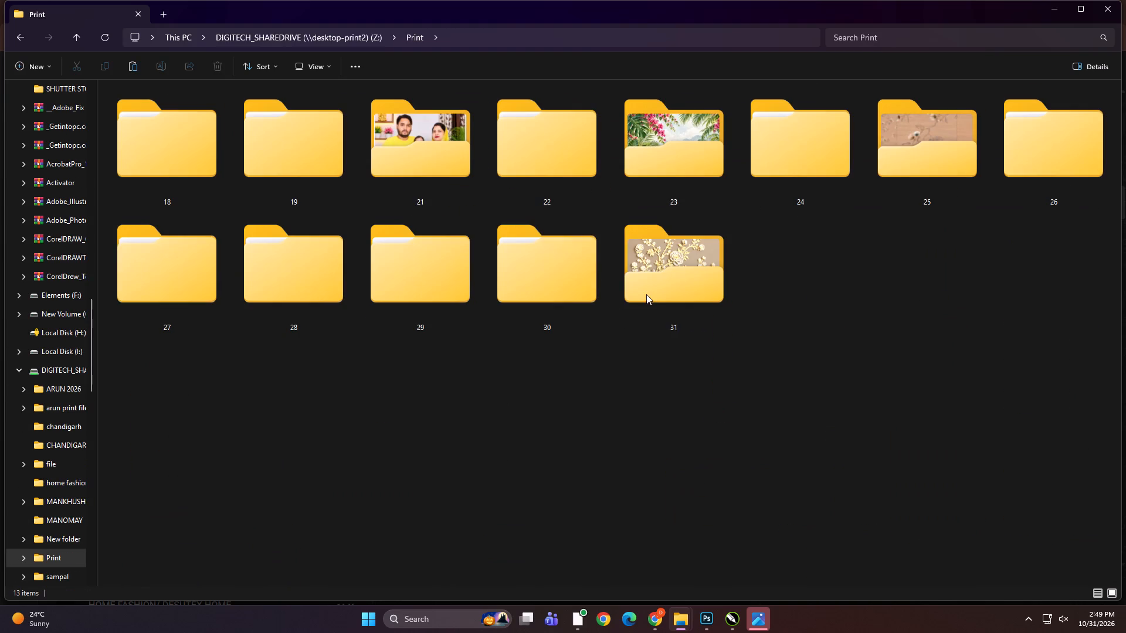
{"action": "double_click", "coordinate": [646, 294]}
{"action": "left_click", "coordinate": [460, 151]}
{"action": "left_click", "coordinate": [460, 151]}
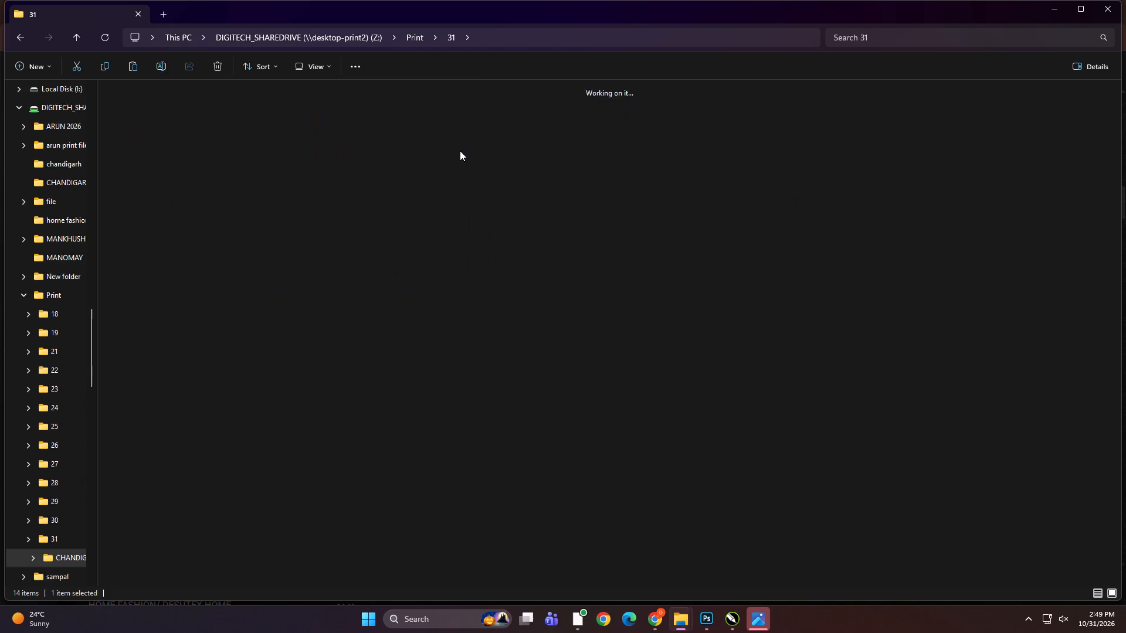
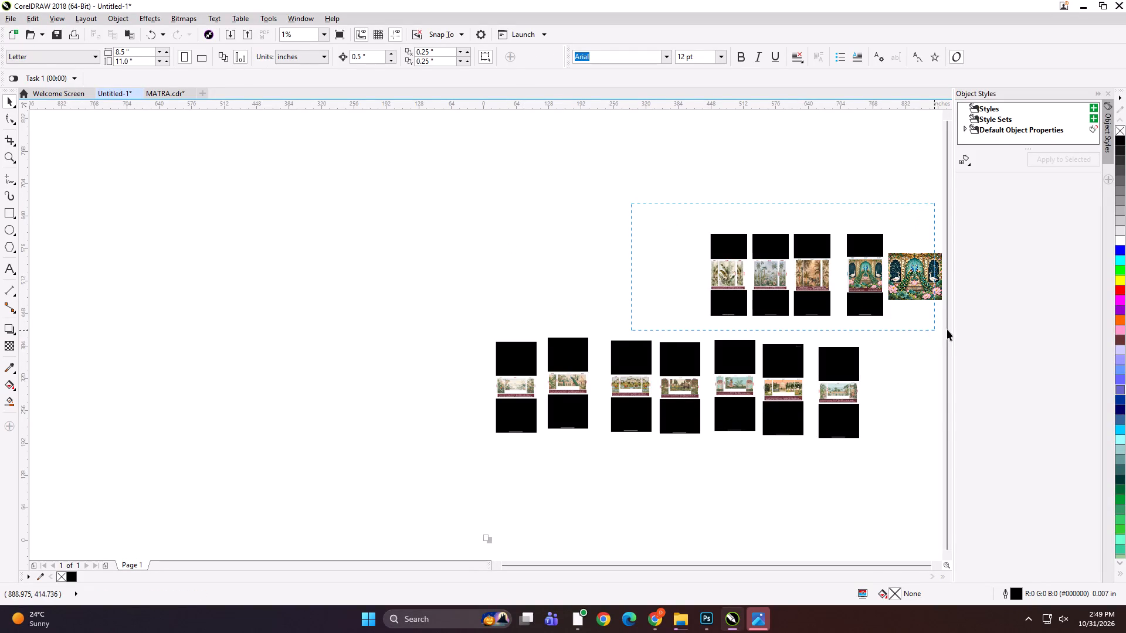
Move the upper row of five reference images left so it sits above the lower row of wallpaper screenshots.
{"action": "left_click_drag", "start_coordinate": [947, 329], "coordinate": [963, 329]}
{"action": "left_click_drag", "start_coordinate": [870, 291], "coordinate": [655, 246]}
{"action": "left_click", "coordinate": [612, 130]}
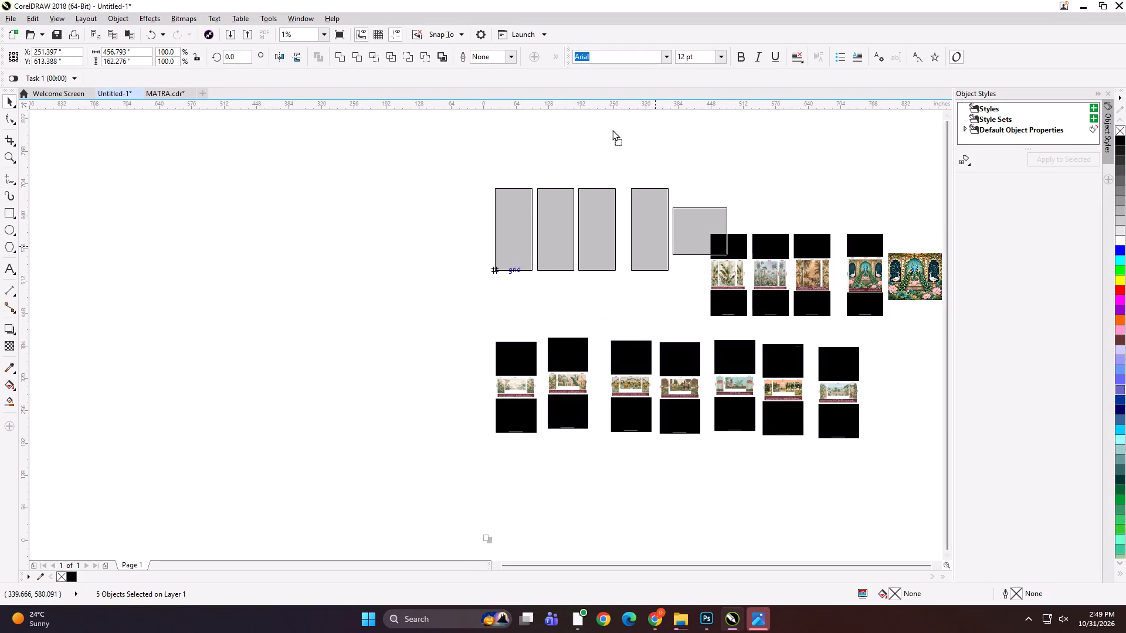
Move the full peacock-and-swan artwork well clear to the right of the upper row of screenshots.
{"action": "scroll", "coordinate": [593, 223], "scroll_direction": "up", "scroll_amount": 1}
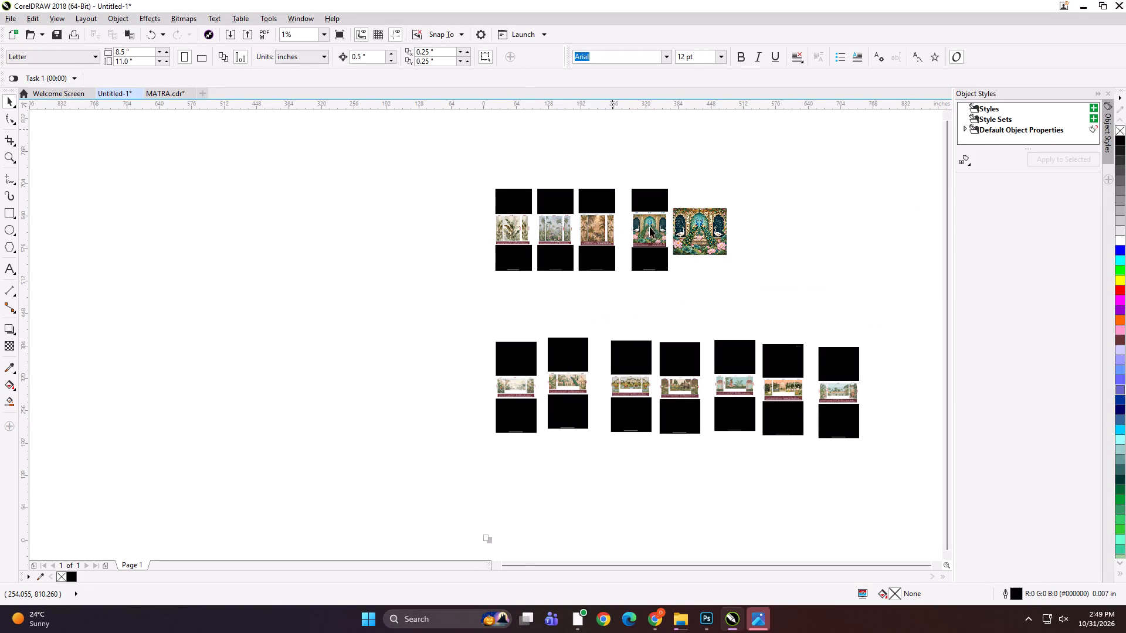
{"action": "scroll", "coordinate": [635, 229], "scroll_direction": "up", "scroll_amount": 1}
{"action": "scroll", "coordinate": [289, 233], "scroll_direction": "up", "scroll_amount": 2}
{"action": "scroll", "coordinate": [425, 238], "scroll_direction": "down", "scroll_amount": 1}
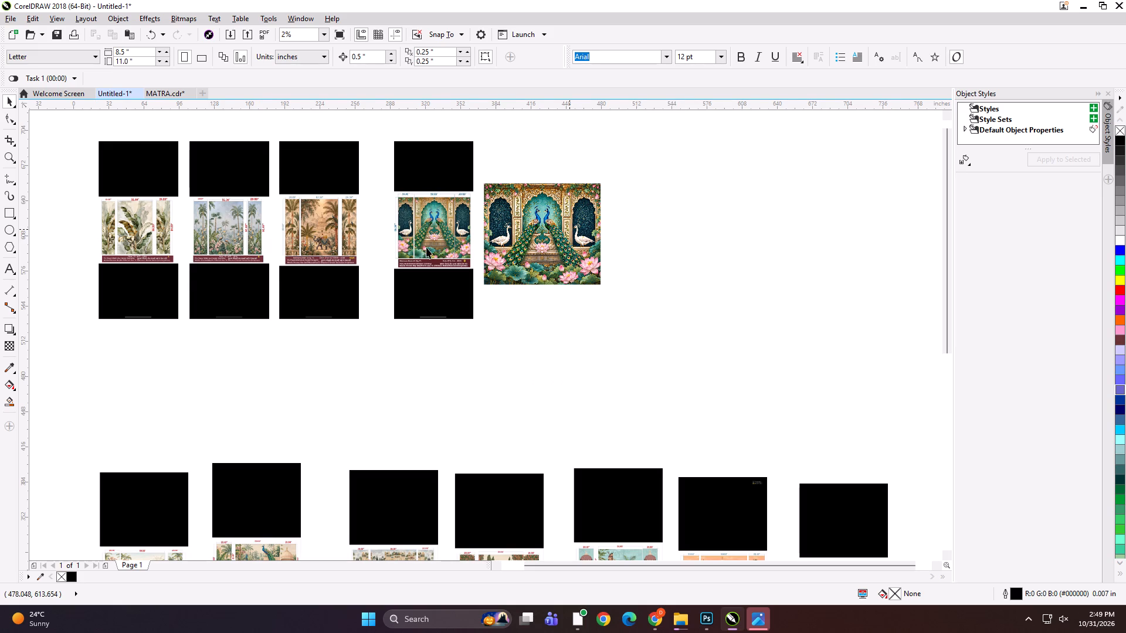
{"action": "scroll", "coordinate": [354, 222], "scroll_direction": "down", "scroll_amount": 2}
{"action": "scroll", "coordinate": [567, 273], "scroll_direction": "up", "scroll_amount": 1}
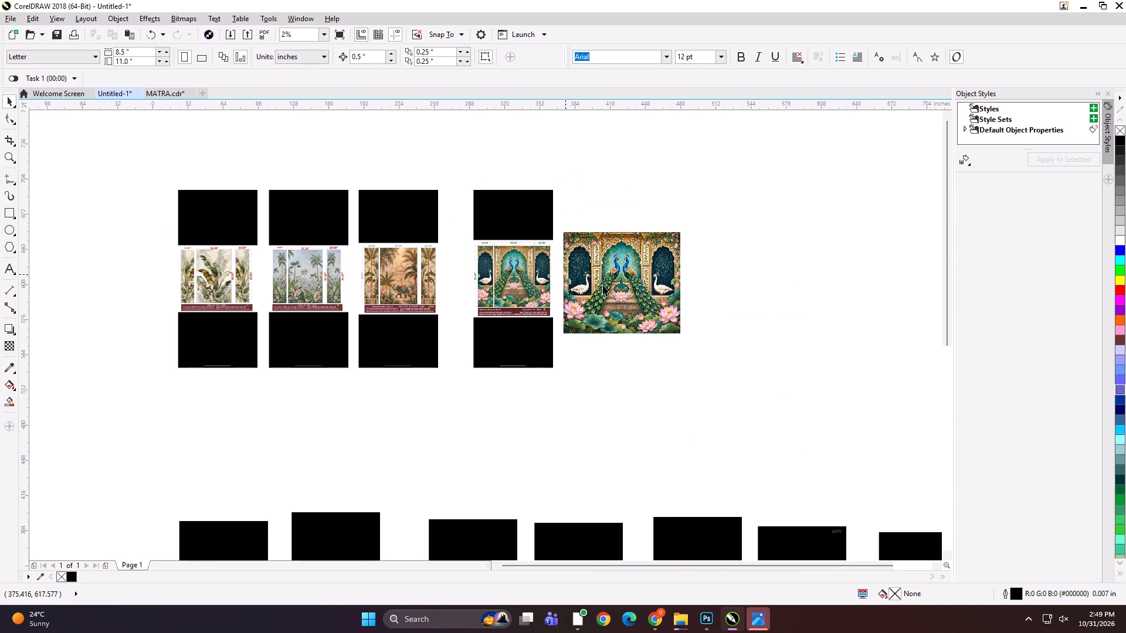
{"action": "left_click_drag", "start_coordinate": [615, 286], "coordinate": [687, 254]}
{"action": "left_click", "coordinate": [656, 367]}
{"action": "scroll", "coordinate": [706, 219], "scroll_direction": "up", "scroll_amount": 3}
{"action": "scroll", "coordinate": [657, 275], "scroll_direction": "up", "scroll_amount": 2}
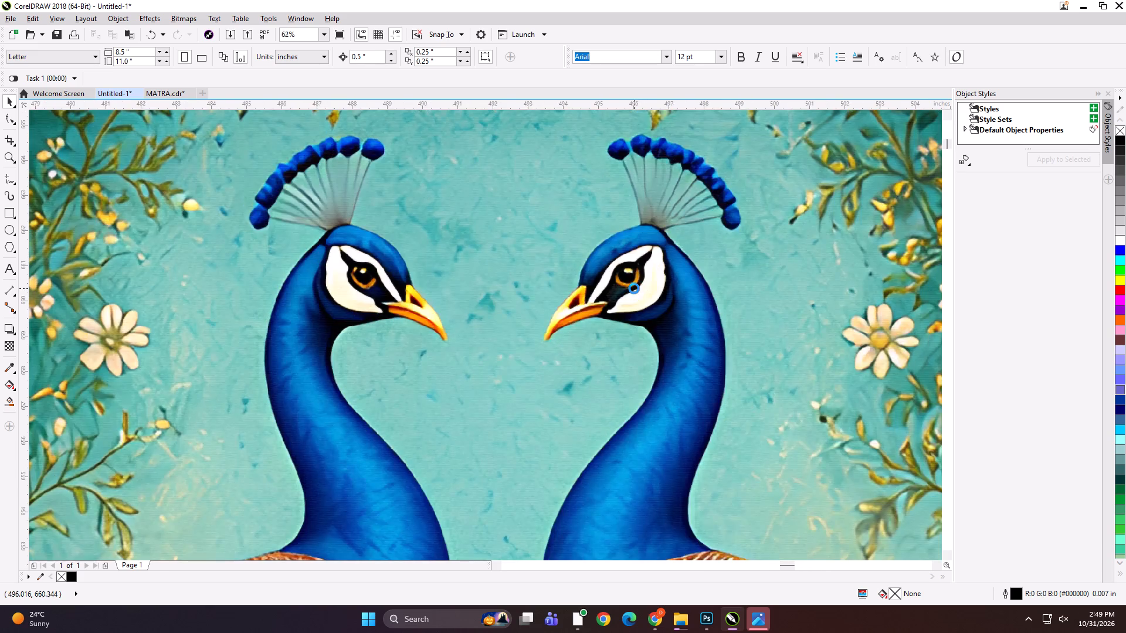
{"action": "scroll", "coordinate": [630, 267], "scroll_direction": "down", "scroll_amount": 5}
{"action": "left_click_drag", "start_coordinate": [608, 261], "coordinate": [686, 241]}
{"action": "left_click_drag", "start_coordinate": [722, 231], "coordinate": [757, 219]}
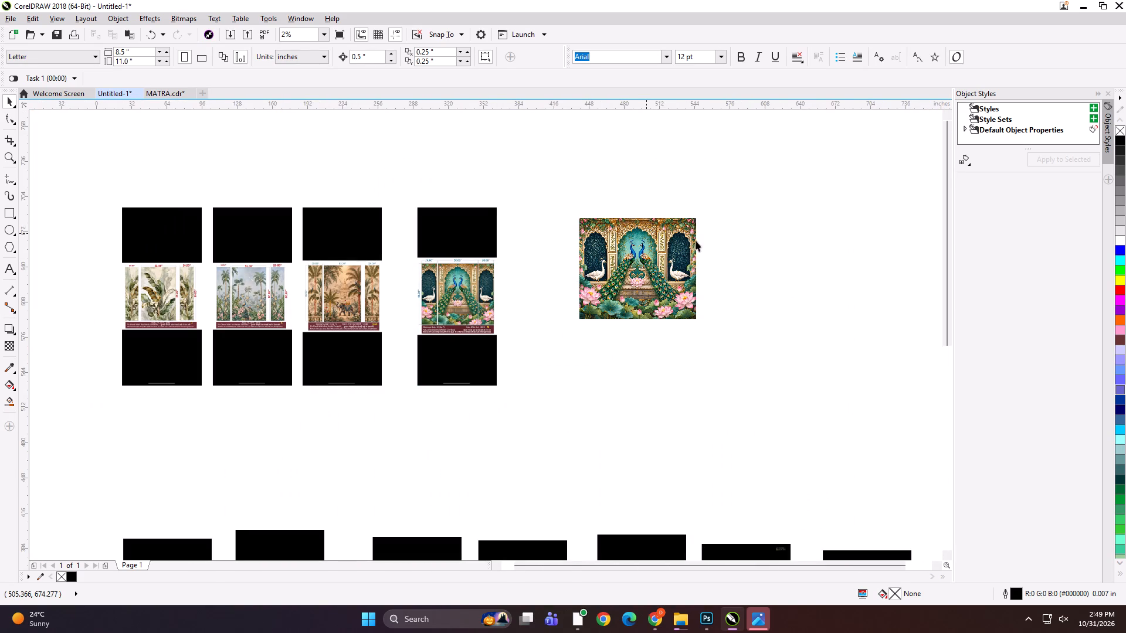
{"action": "left_click", "coordinate": [648, 267]}
{"action": "left_click_drag", "start_coordinate": [648, 267], "coordinate": [771, 236]}
Move the peacock layout screenshot away from the three palm and leaf layouts, placing it beside the full peacock artwork.
{"action": "left_click", "coordinate": [456, 289]}
{"action": "left_click_drag", "start_coordinate": [604, 235], "coordinate": [642, 231]}
{"action": "left_click_drag", "start_coordinate": [445, 294], "coordinate": [452, 284]}
{"action": "left_click_drag", "start_coordinate": [485, 263], "coordinate": [514, 246]}
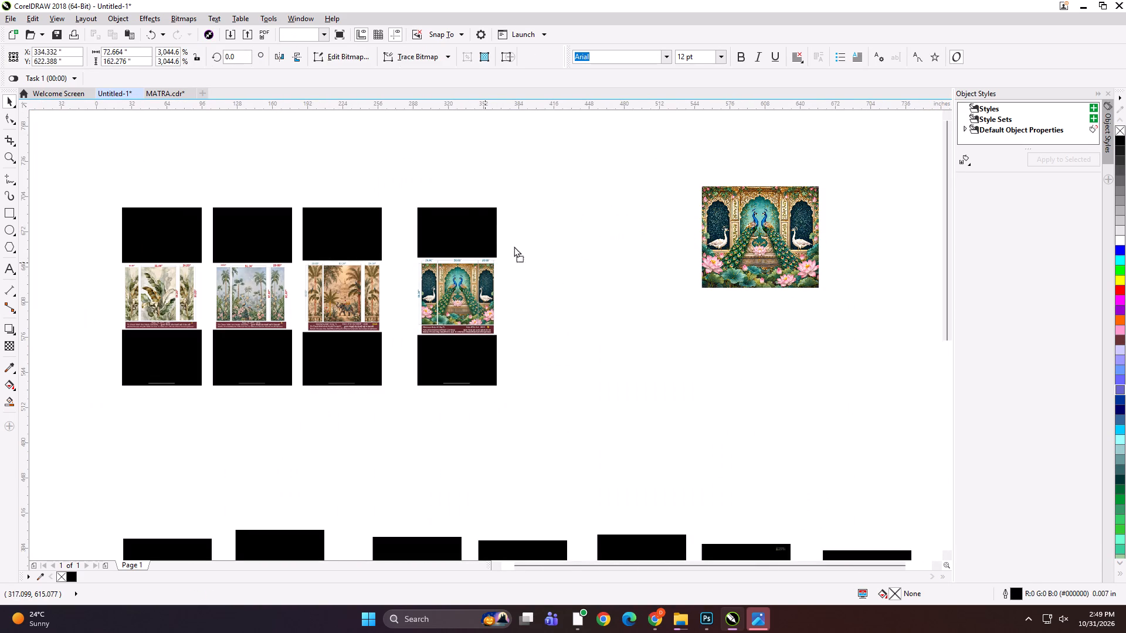
{"action": "left_click_drag", "start_coordinate": [514, 246], "coordinate": [646, 207]}
{"action": "left_click", "coordinate": [467, 265]}
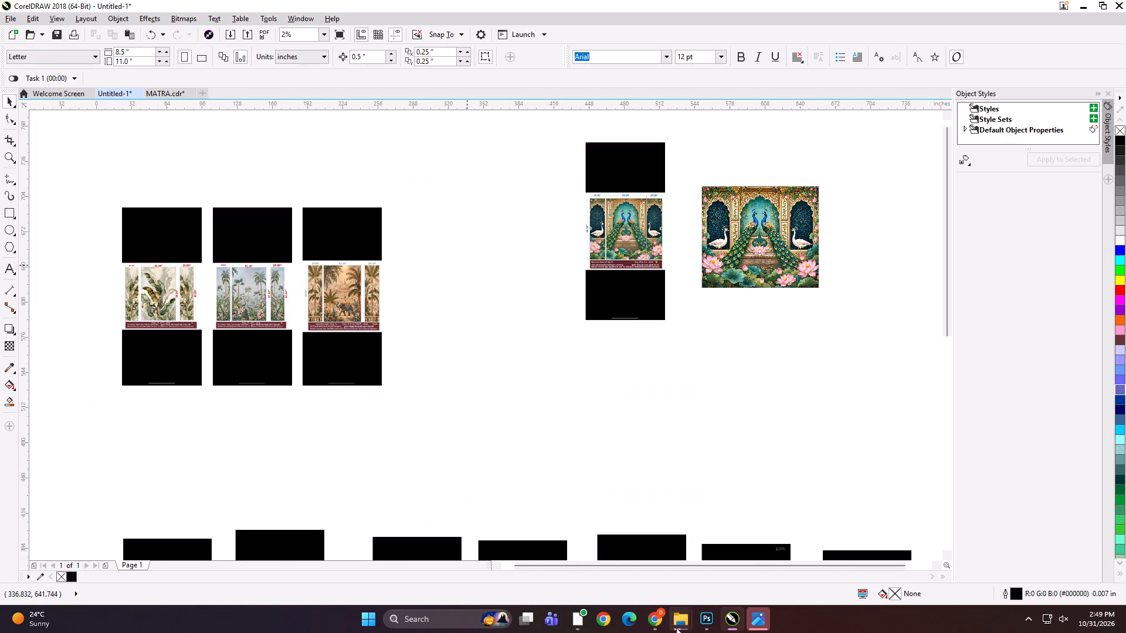
Look through the arun print file folder on the DIGITECH_SHAREDRIVE (Z:) network drive and return to the drive's root.
{"action": "left_click", "coordinate": [587, 570]}
{"action": "scroll", "coordinate": [177, 417], "scroll_direction": "up", "scroll_amount": 7}
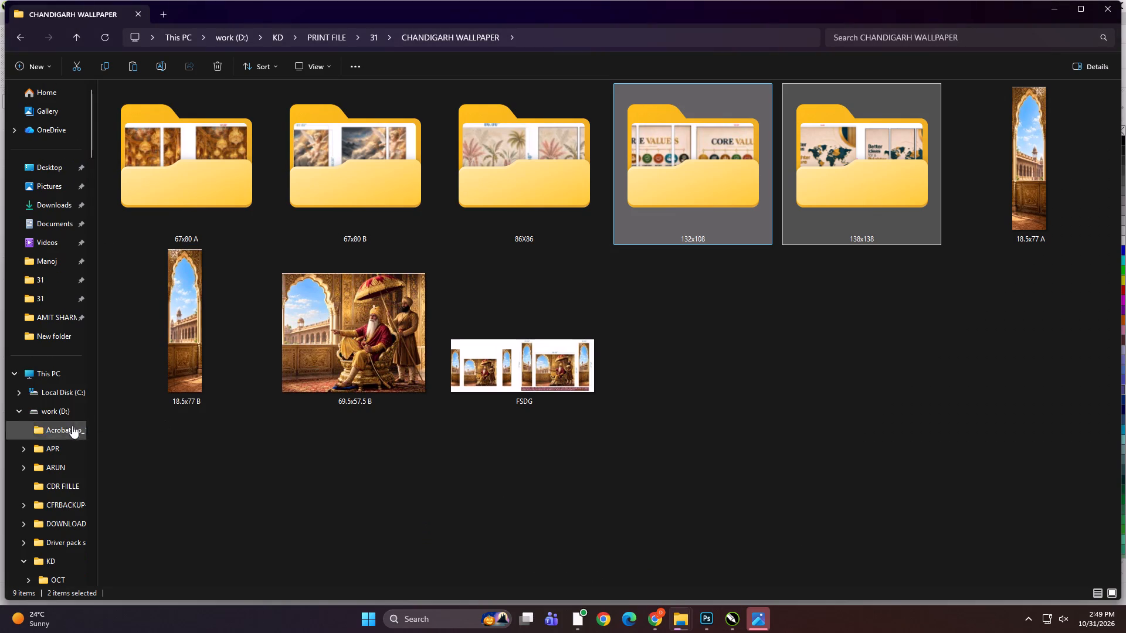
{"action": "scroll", "coordinate": [74, 426], "scroll_direction": "up", "scroll_amount": 3}
{"action": "left_click", "coordinate": [57, 370]}
{"action": "left_click", "coordinate": [197, 352]}
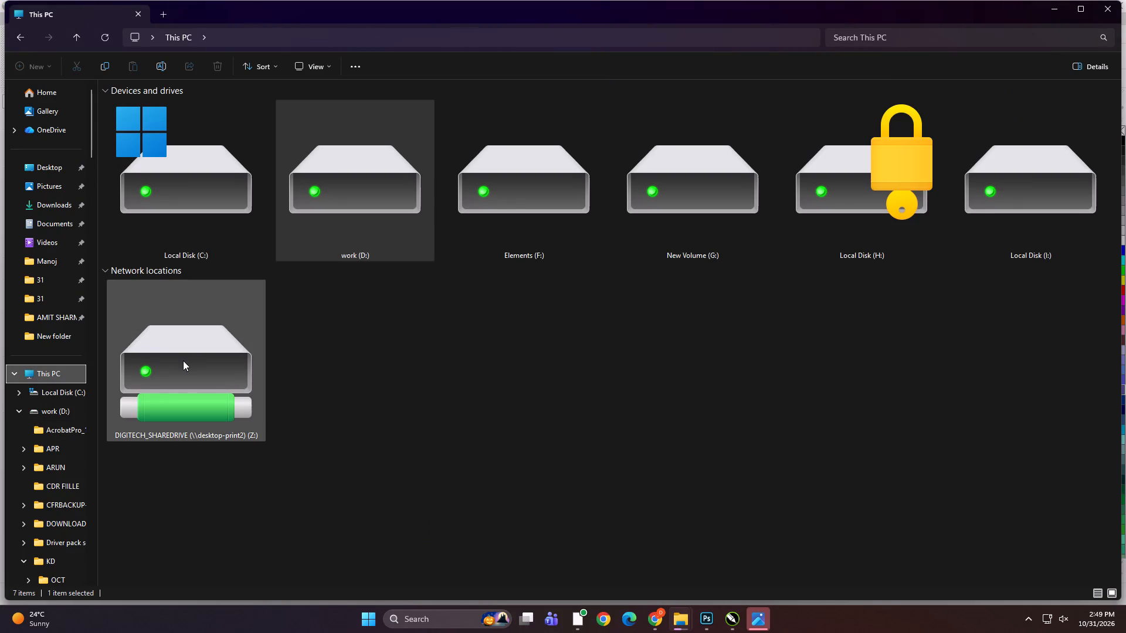
{"action": "double_click", "coordinate": [188, 358]}
{"action": "left_click", "coordinate": [188, 358]}
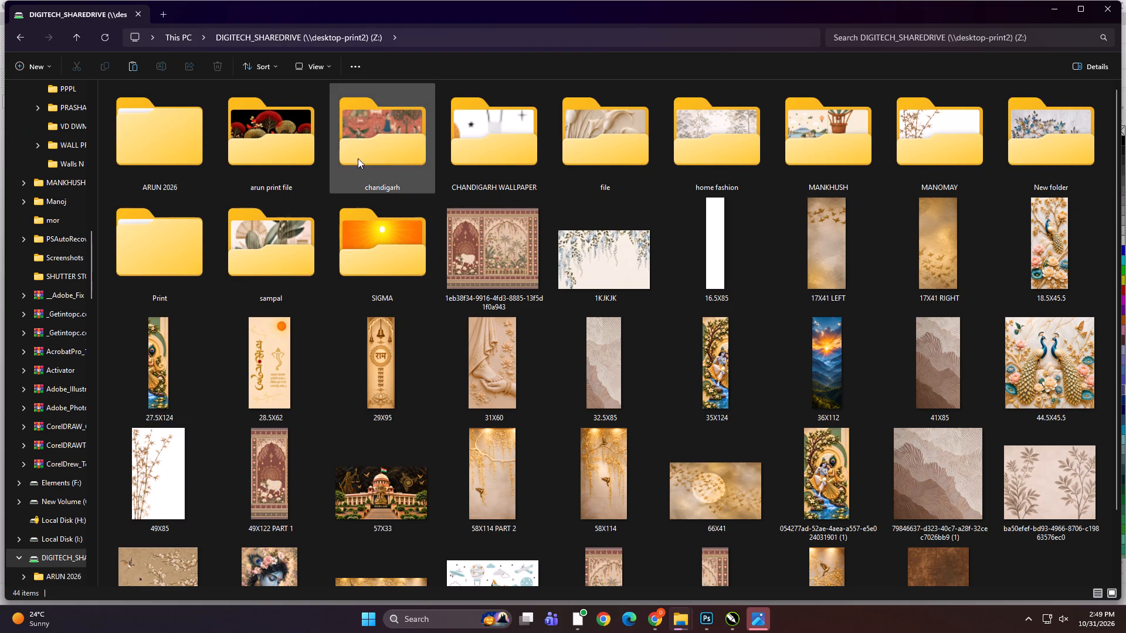
{"action": "left_click", "coordinate": [591, 144]}
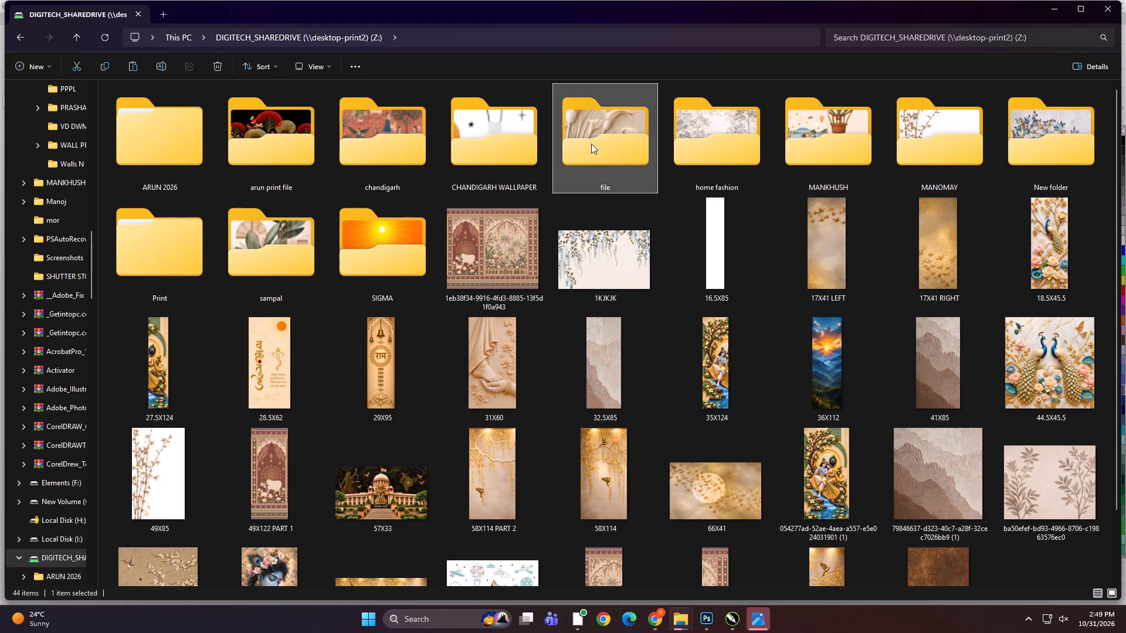
{"action": "triple_click", "coordinate": [302, 135]}
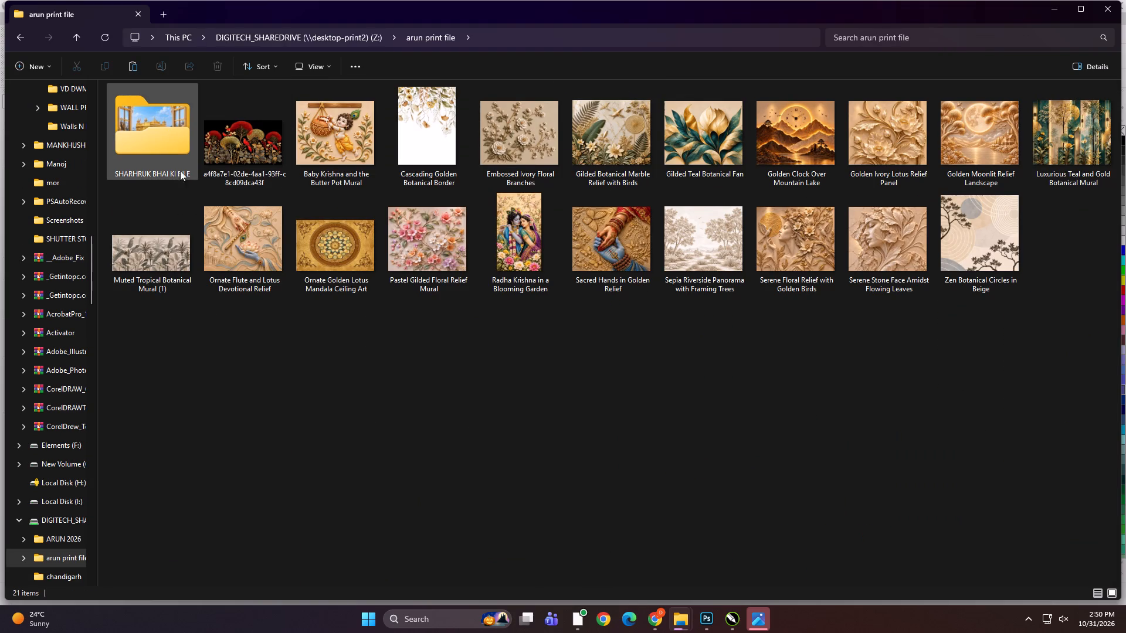
{"action": "scroll", "coordinate": [567, 430], "scroll_direction": "up", "scroll_amount": 6, "text": "ctrl"}
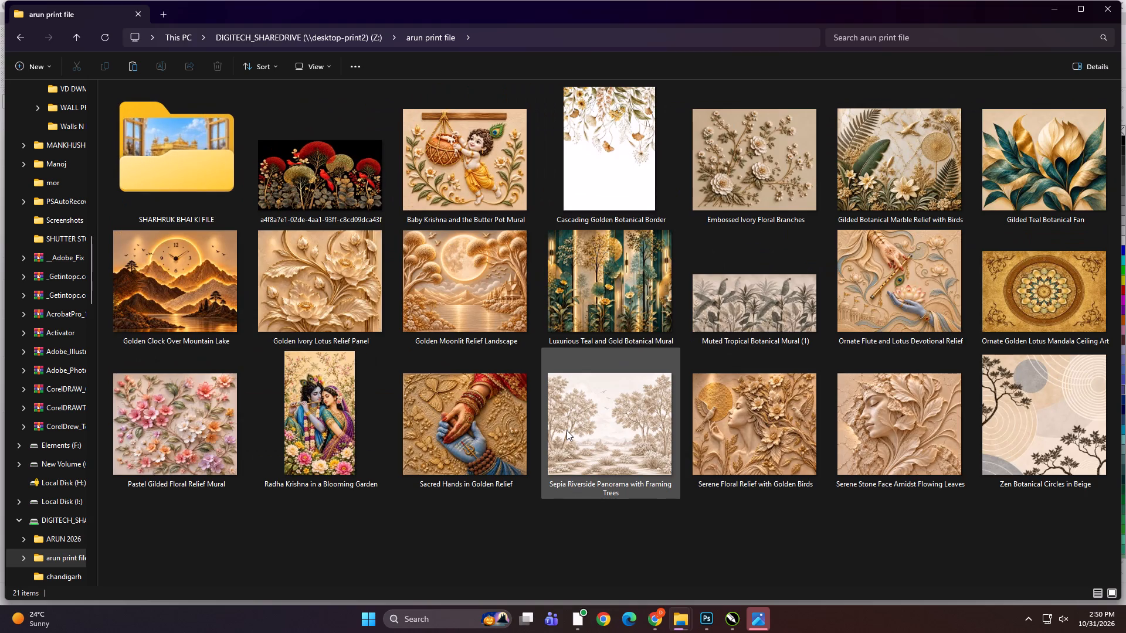
{"action": "scroll", "coordinate": [567, 430], "scroll_direction": "down", "scroll_amount": 1, "text": "ctrl"}
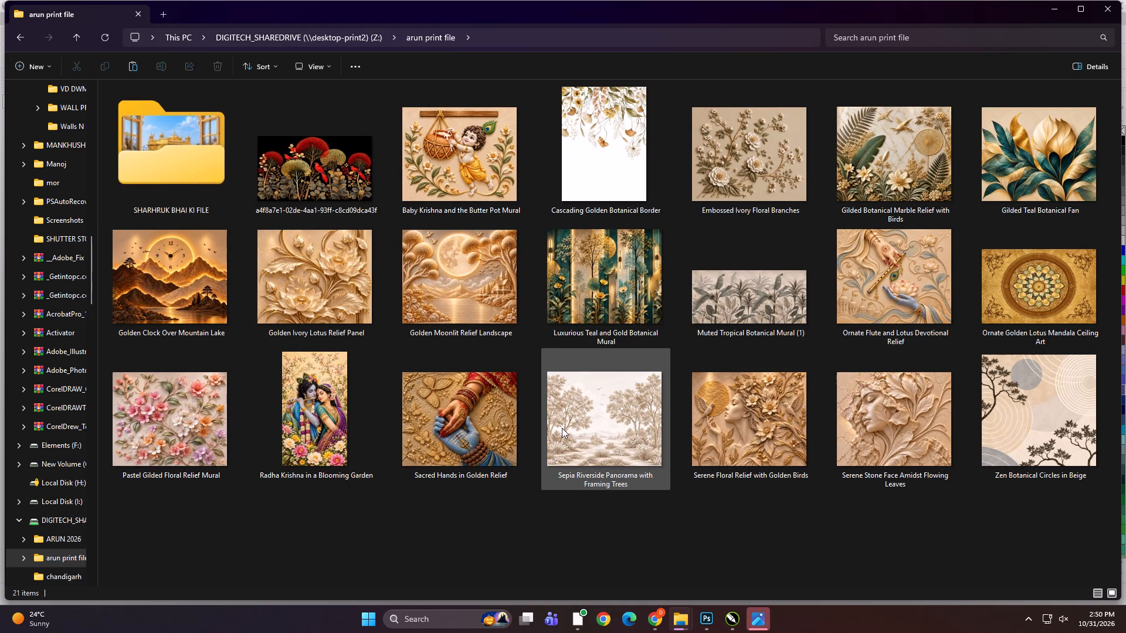
{"action": "key", "text": "BackSpace"}
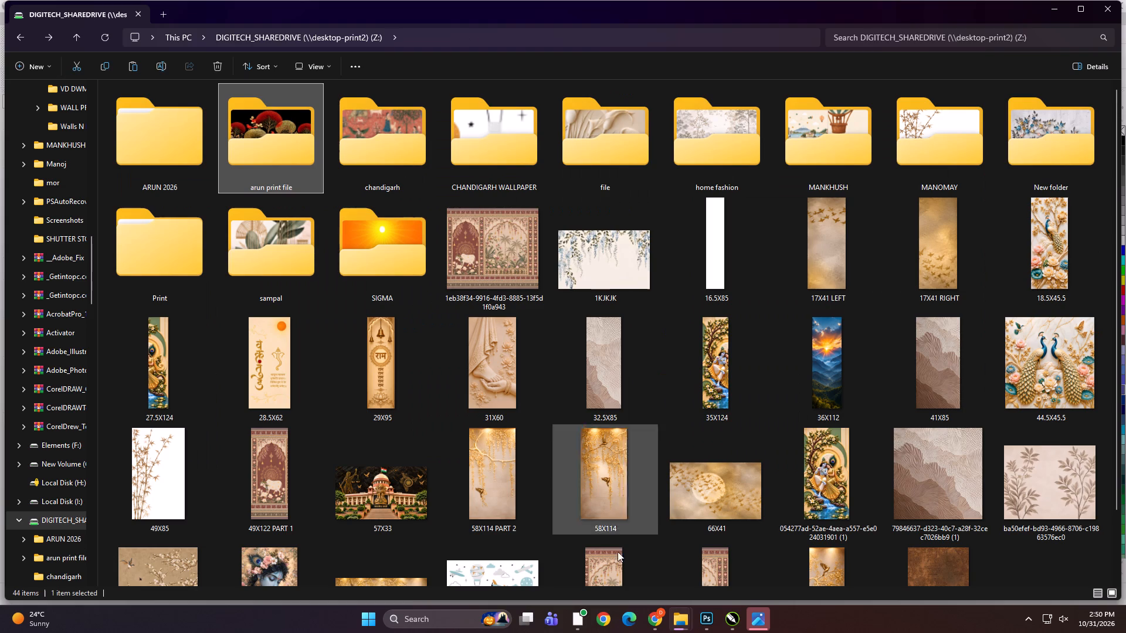
In CorelDRAW, inspect the three palm and leaf layouts with their 20, 52 and 20-inch panels at 80 inches high.
{"action": "left_click", "coordinate": [730, 622]}
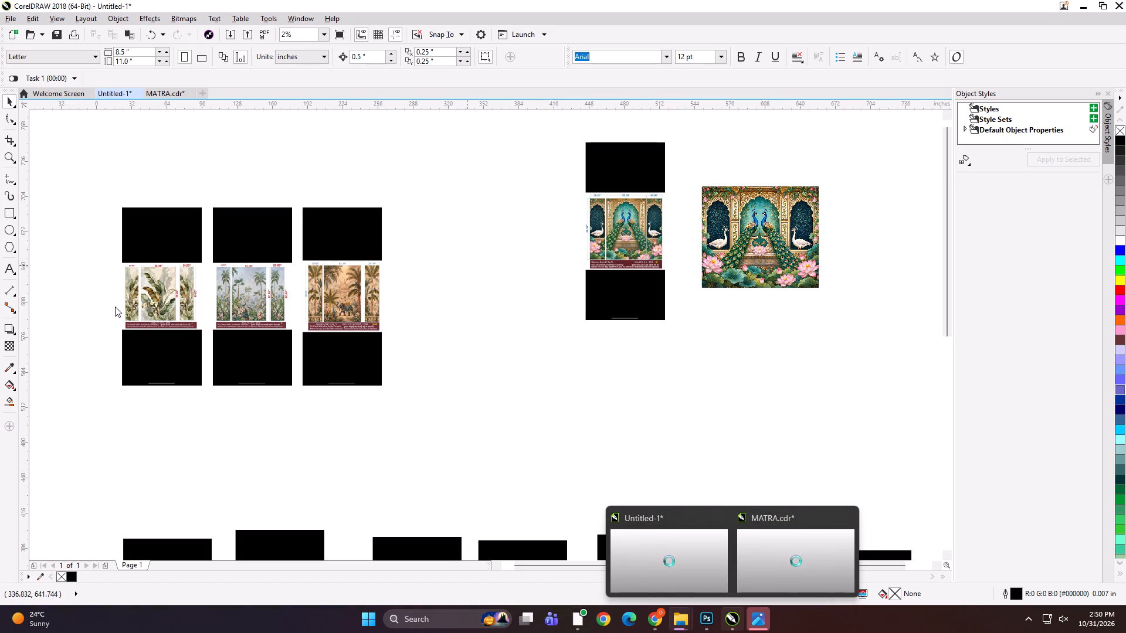
{"action": "scroll", "coordinate": [115, 307], "scroll_direction": "up", "scroll_amount": 1}
{"action": "left_click", "coordinate": [111, 307]}
{"action": "scroll", "coordinate": [111, 307], "scroll_direction": "up", "scroll_amount": 1}
{"action": "scroll", "coordinate": [270, 319], "scroll_direction": "down", "scroll_amount": 1}
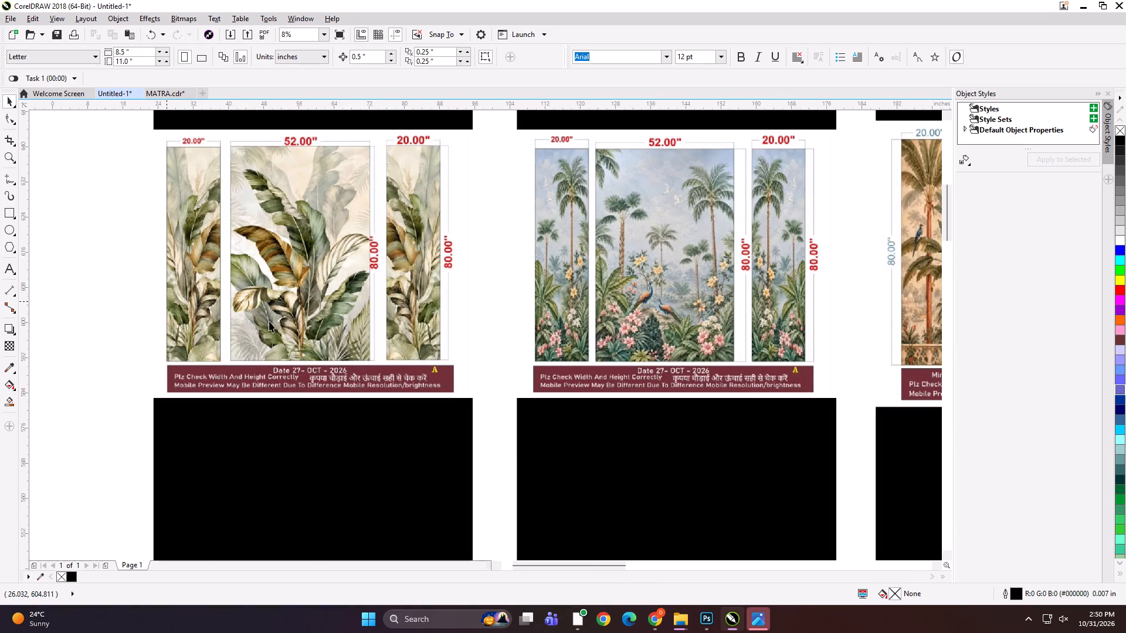
{"action": "left_click", "coordinate": [784, 318]}
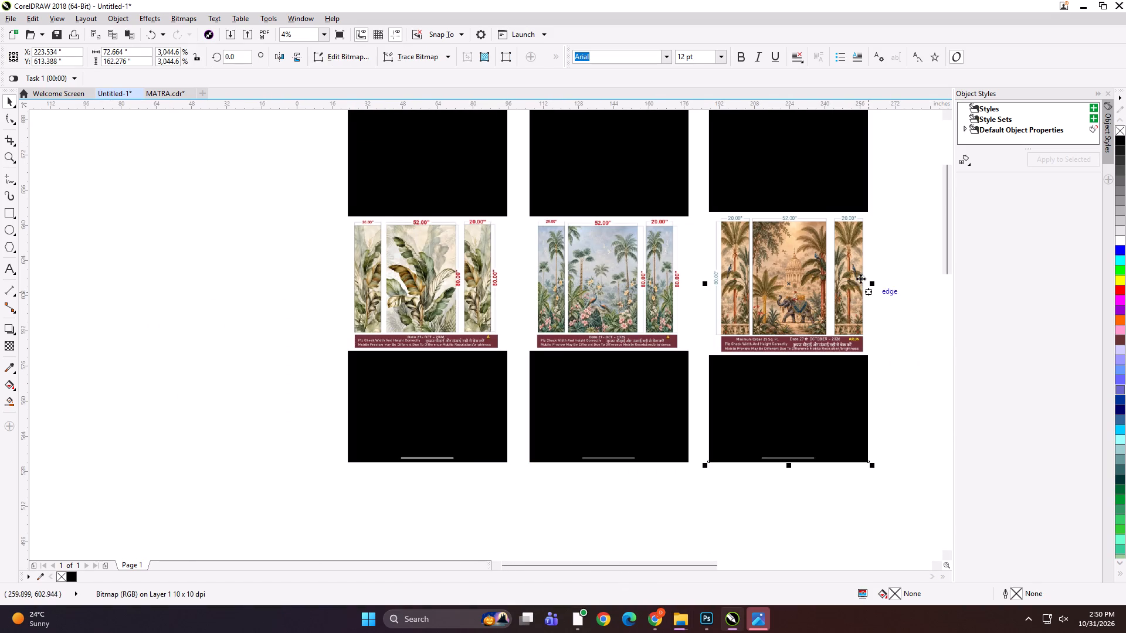
{"action": "scroll", "coordinate": [835, 294], "scroll_direction": "up", "scroll_amount": 1}
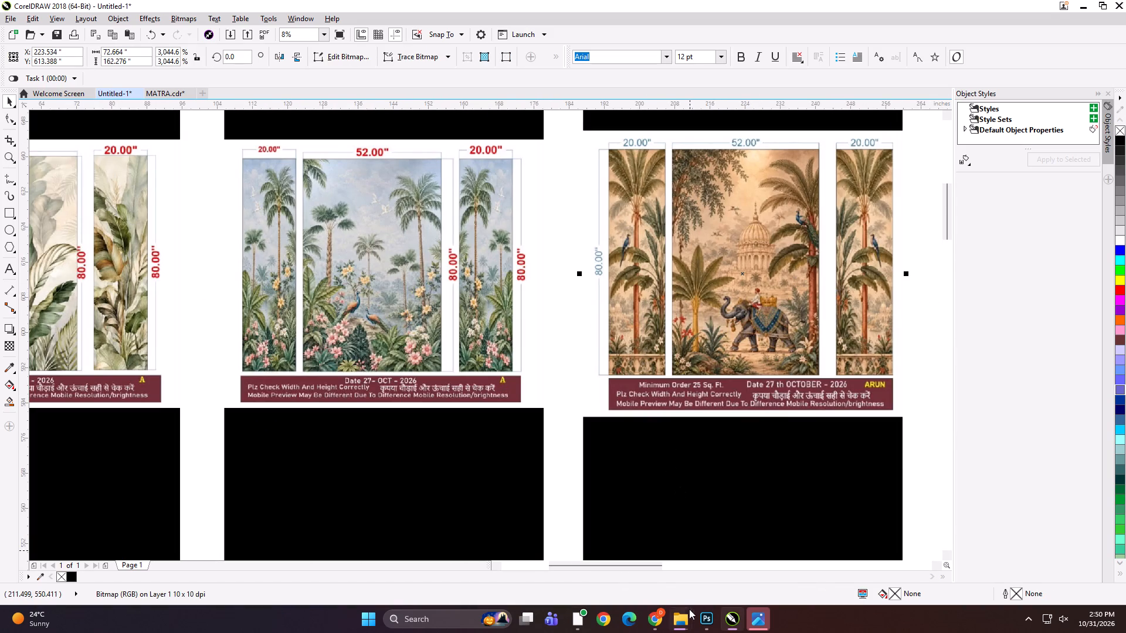
Switch to File Explorer, open Downloads and find the upscaled palm-and-bird panel and elephant-and-palace images.
{"action": "left_click", "coordinate": [687, 613]}
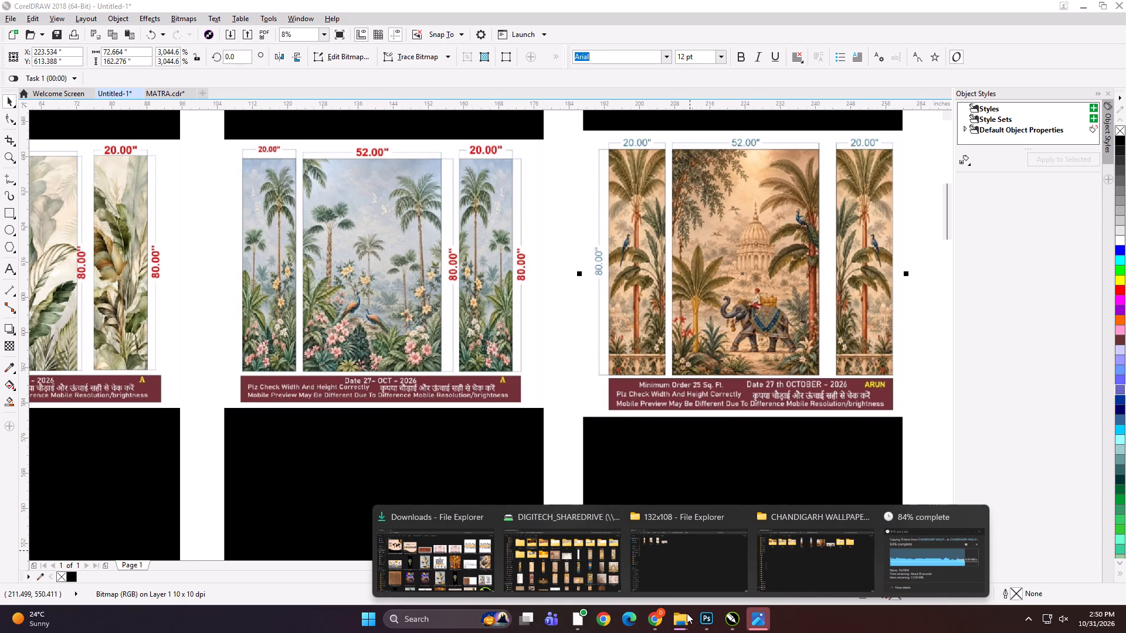
{"action": "left_click", "coordinate": [683, 579]}
{"action": "scroll", "coordinate": [215, 307], "scroll_direction": "up", "scroll_amount": 3}
{"action": "left_click", "coordinate": [47, 210]}
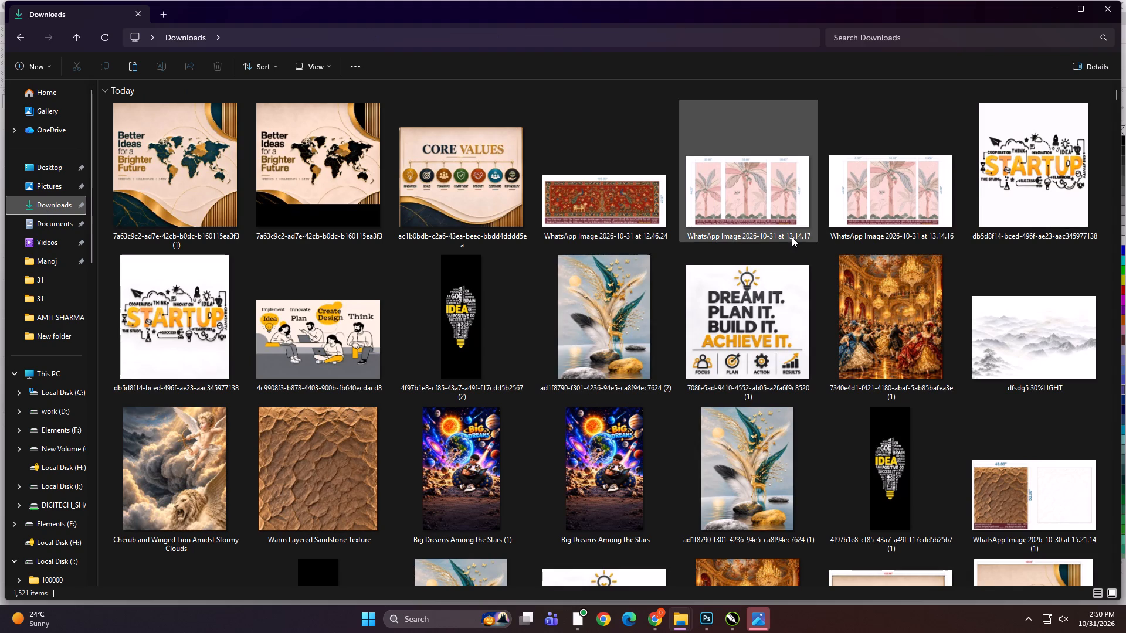
{"action": "scroll", "coordinate": [784, 243], "scroll_direction": "down", "scroll_amount": 1}
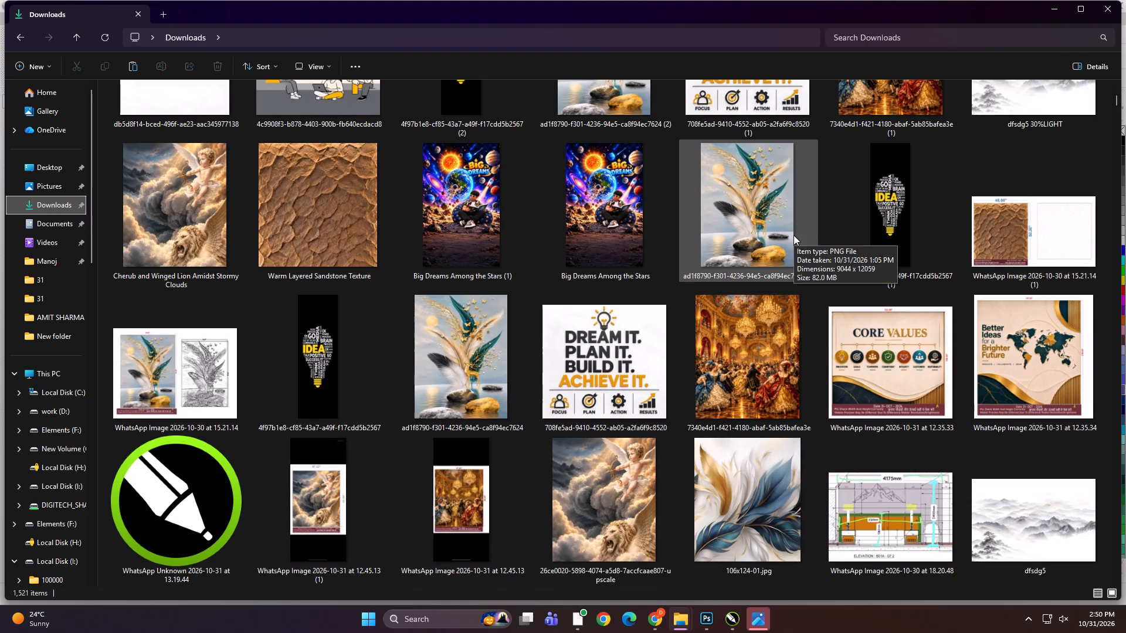
{"action": "scroll", "coordinate": [556, 301], "scroll_direction": "down", "scroll_amount": 1}
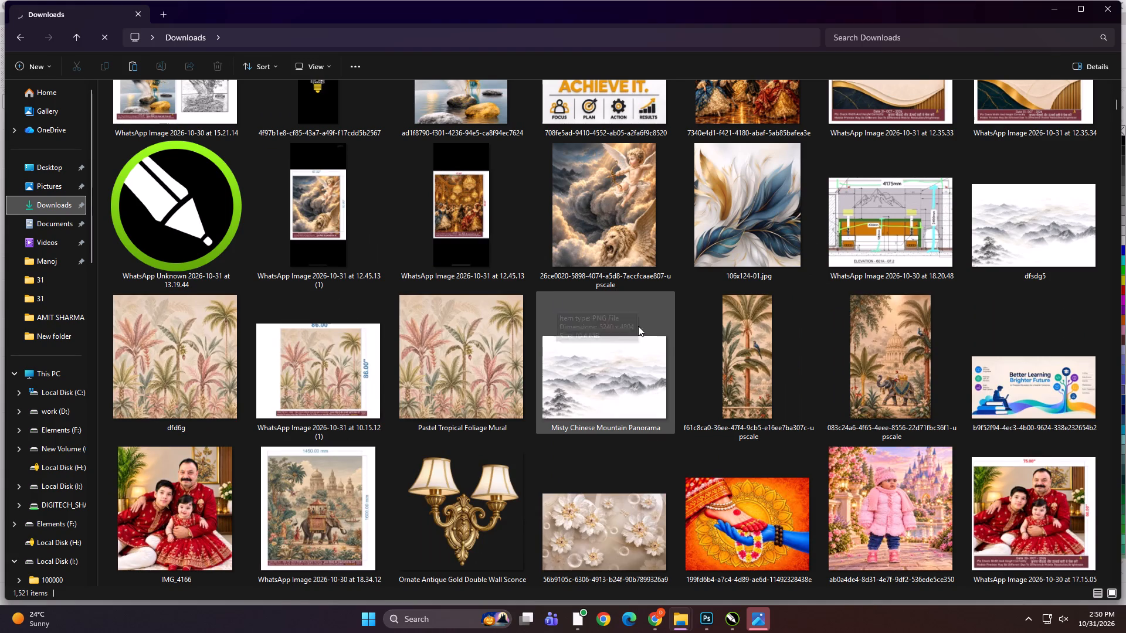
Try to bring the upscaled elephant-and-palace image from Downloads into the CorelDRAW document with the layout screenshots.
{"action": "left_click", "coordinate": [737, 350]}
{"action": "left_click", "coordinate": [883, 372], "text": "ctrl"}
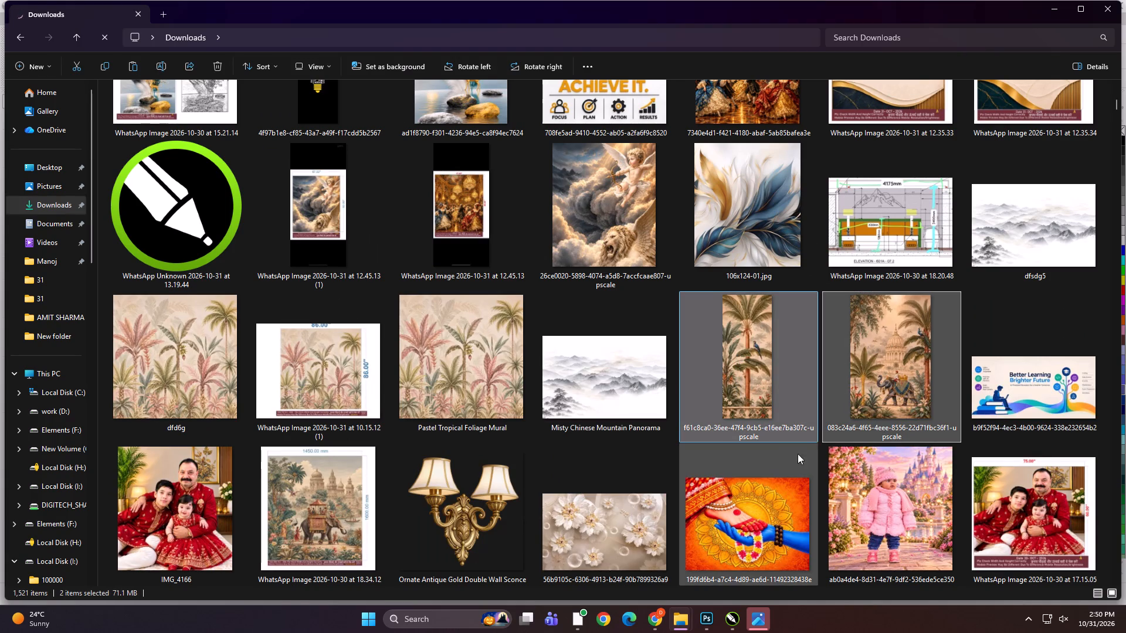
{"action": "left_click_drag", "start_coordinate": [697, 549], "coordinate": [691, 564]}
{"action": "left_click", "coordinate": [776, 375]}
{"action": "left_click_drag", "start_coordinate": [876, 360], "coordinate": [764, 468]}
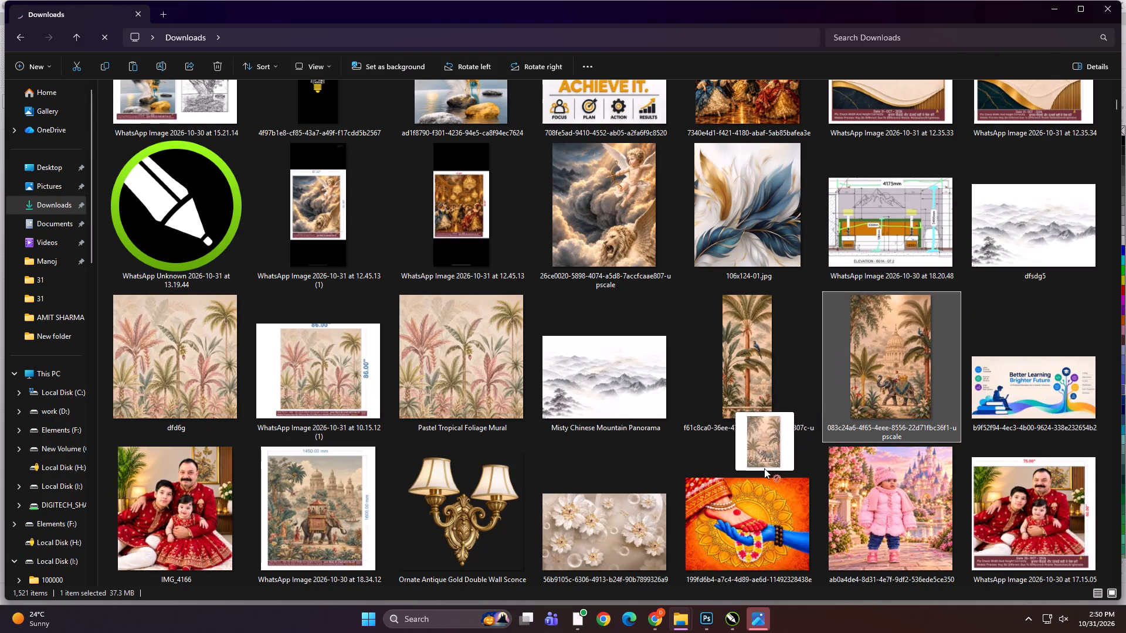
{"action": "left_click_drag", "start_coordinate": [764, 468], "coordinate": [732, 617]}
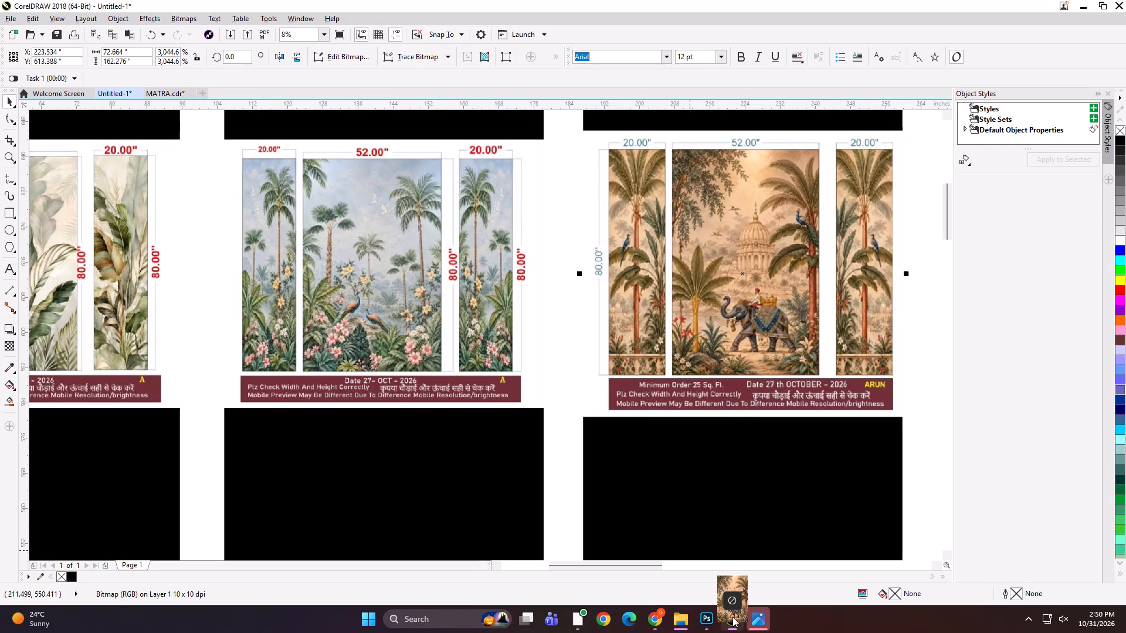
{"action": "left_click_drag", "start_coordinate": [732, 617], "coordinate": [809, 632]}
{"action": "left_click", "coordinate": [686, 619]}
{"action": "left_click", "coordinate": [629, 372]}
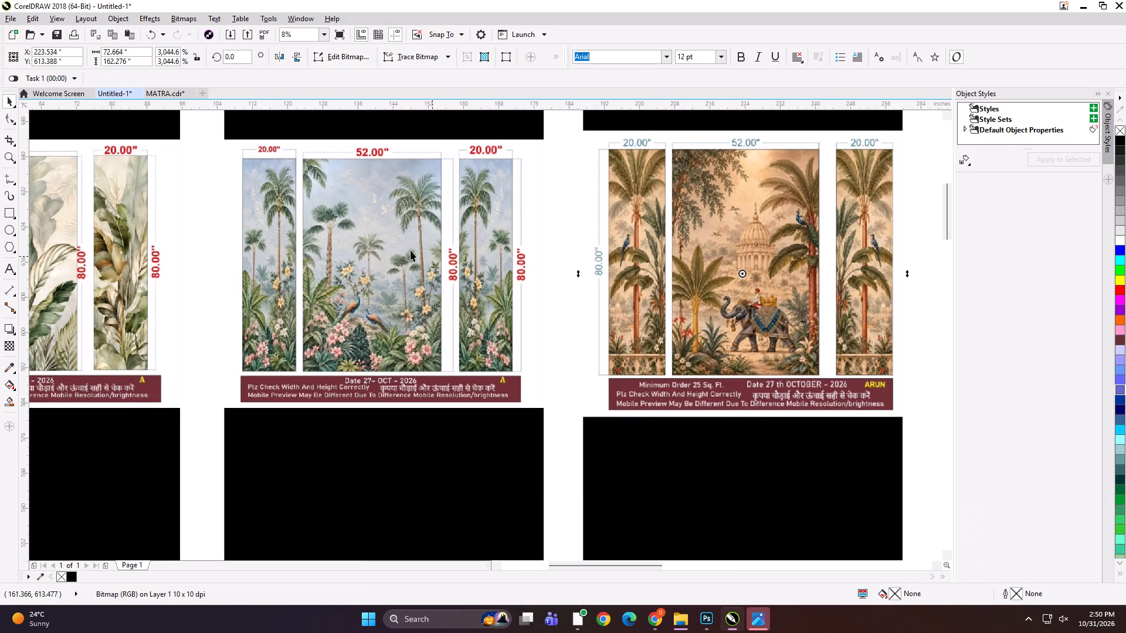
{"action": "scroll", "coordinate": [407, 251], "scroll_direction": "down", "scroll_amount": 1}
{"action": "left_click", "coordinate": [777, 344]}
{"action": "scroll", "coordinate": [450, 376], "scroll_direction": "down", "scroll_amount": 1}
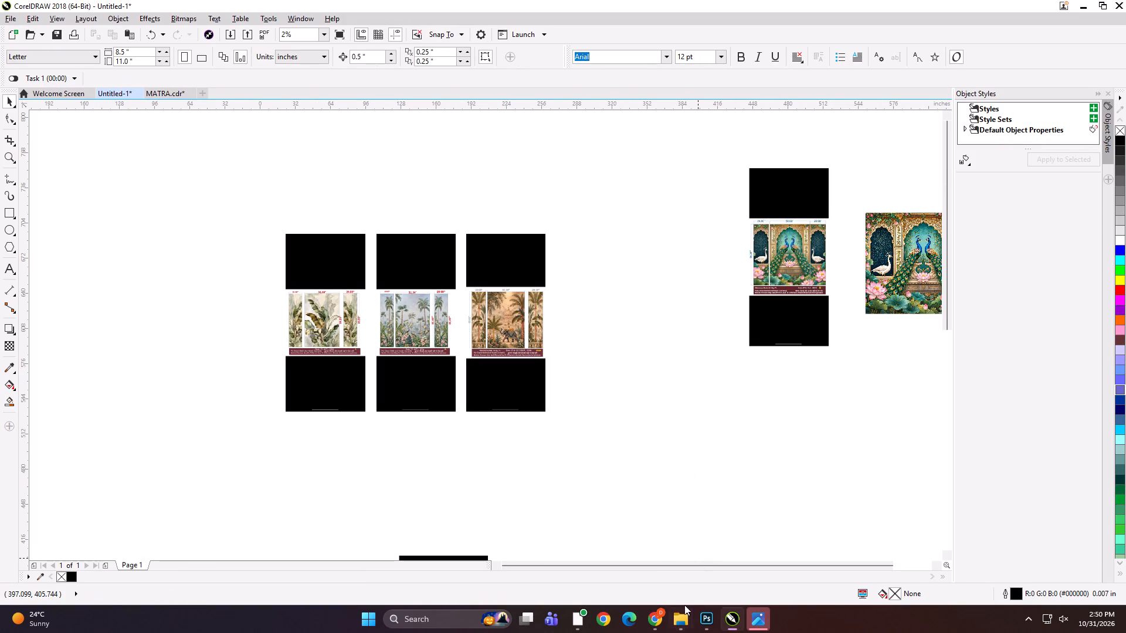
Return to the upscaled palm images in Downloads and preview the tall palm-and-bird panel at full view.
{"action": "left_click", "coordinate": [684, 620]}
{"action": "left_click", "coordinate": [629, 564]}
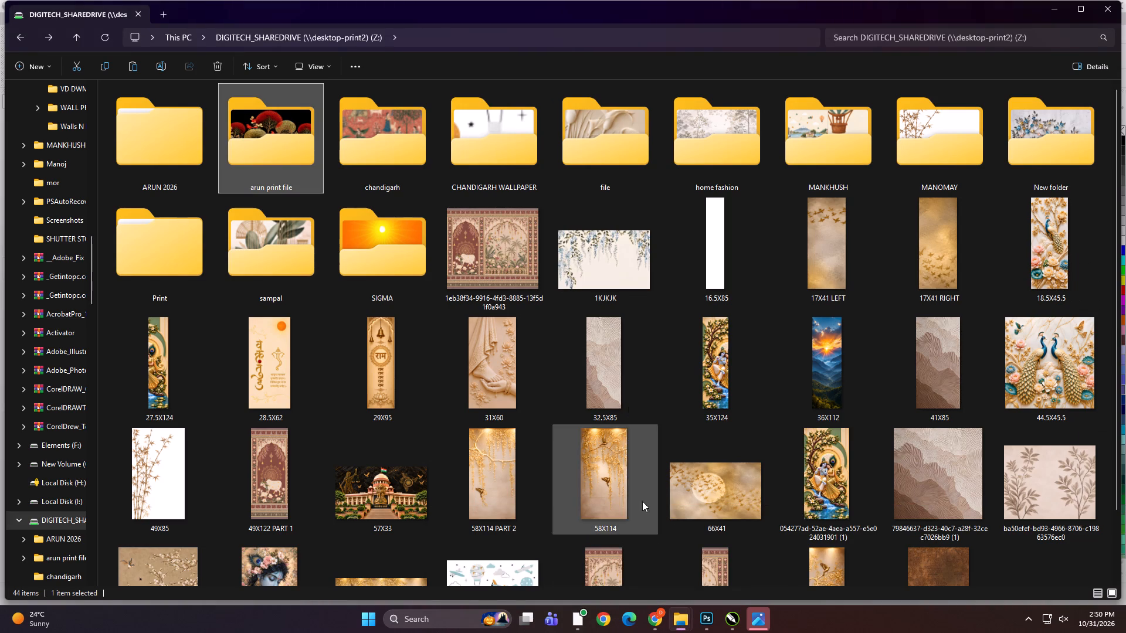
{"action": "left_click", "coordinate": [676, 609]}
{"action": "left_click", "coordinate": [524, 562]}
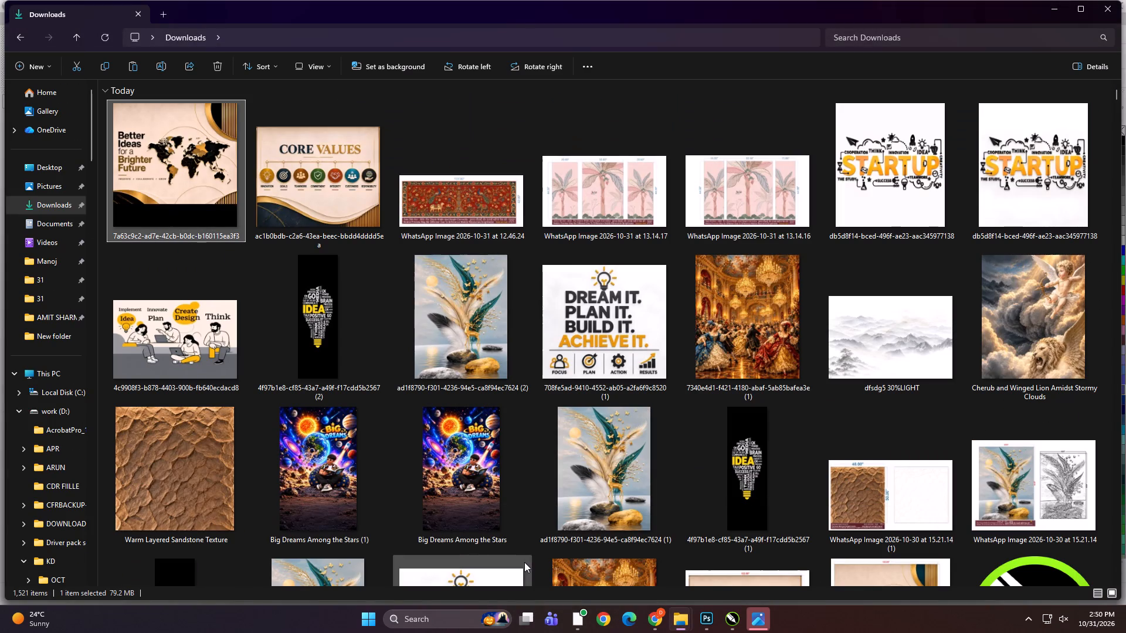
{"action": "left_click", "coordinate": [720, 569]}
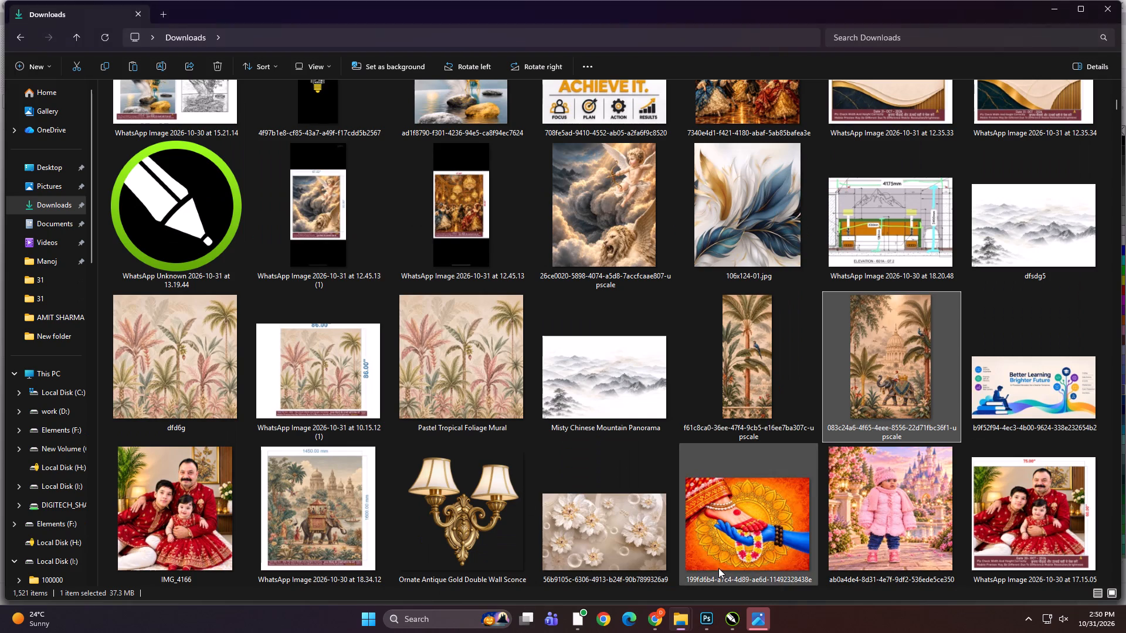
{"action": "double_click", "coordinate": [737, 354]}
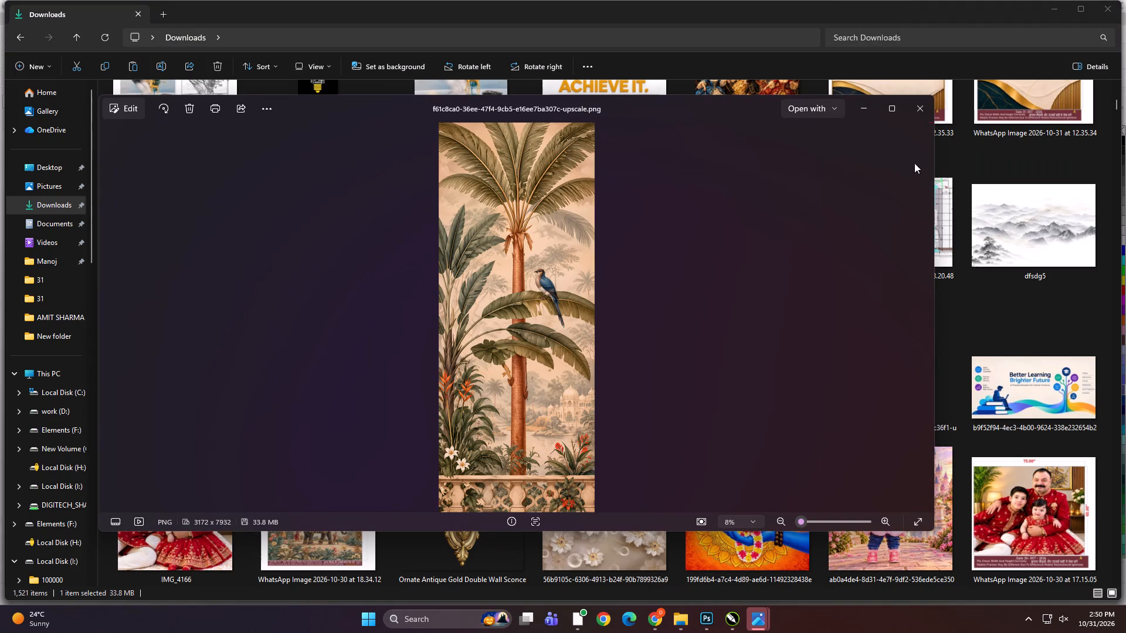
{"action": "left_click", "coordinate": [918, 110]}
Bring the two upscaled images, the tall palm-and-bird panel and the elephant-and-palace scene, from Downloads into the CorelDRAW document with the layout screenshots.
{"action": "left_click", "coordinate": [873, 350], "text": "ctrl"}
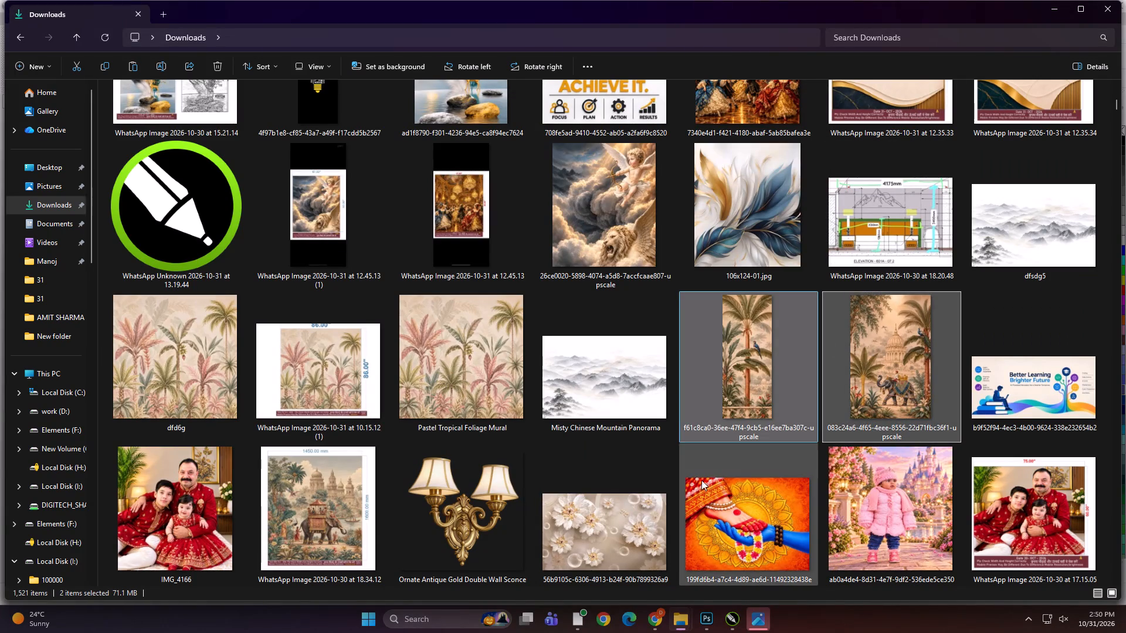
{"action": "left_click_drag", "start_coordinate": [879, 365], "coordinate": [715, 614]}
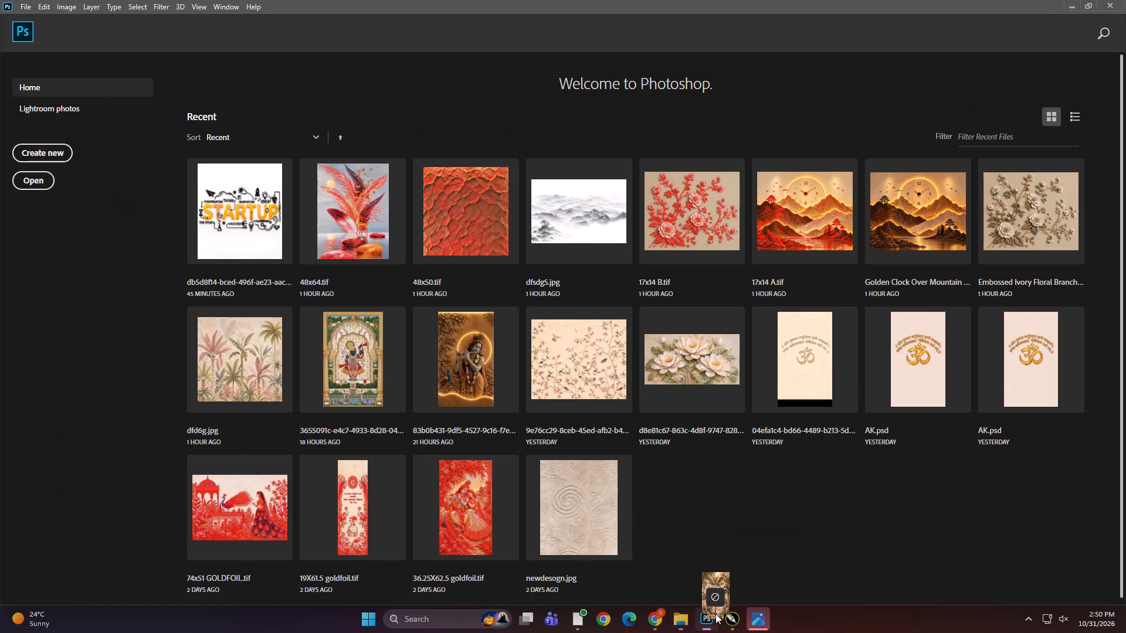
{"action": "left_click_drag", "start_coordinate": [715, 614], "coordinate": [636, 425]}
{"action": "left_click_drag", "start_coordinate": [635, 414], "coordinate": [624, 387]}
{"action": "left_click", "coordinate": [612, 335]}
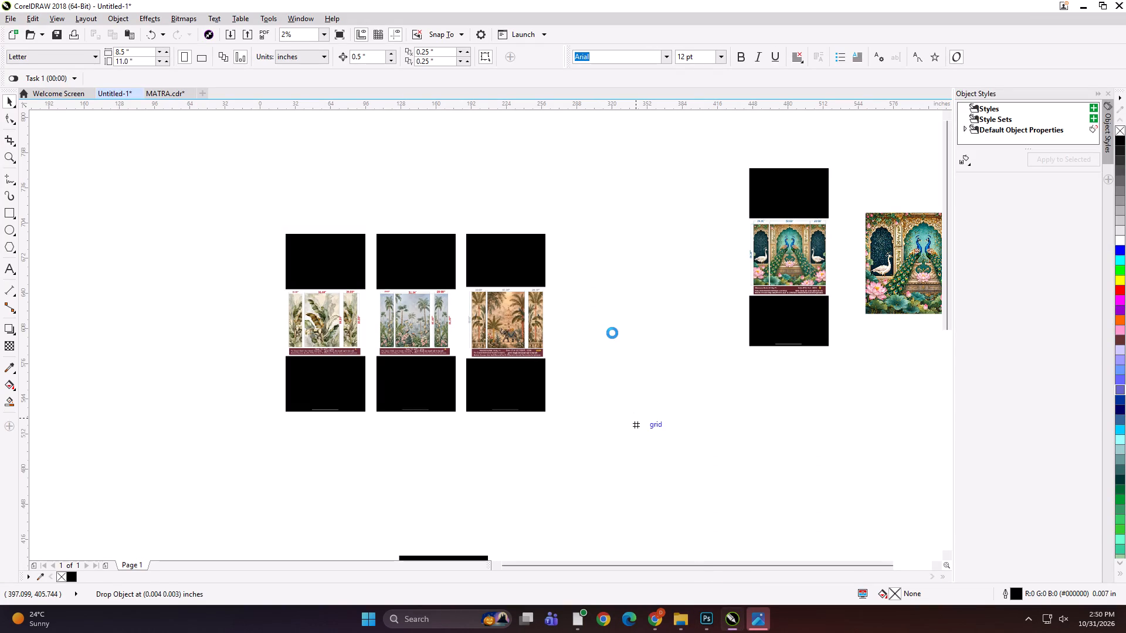
{"action": "left_click", "coordinate": [612, 333]}
{"action": "left_click", "coordinate": [612, 333]}
Place the palm-and-bird panel beside the palm-and-elephant layout screenshot, with the elephant-and-palace image next to it.
{"action": "left_click_drag", "start_coordinate": [632, 417], "coordinate": [582, 328]}
{"action": "left_click_drag", "start_coordinate": [647, 427], "coordinate": [656, 328]}
{"action": "left_click", "coordinate": [592, 321]}
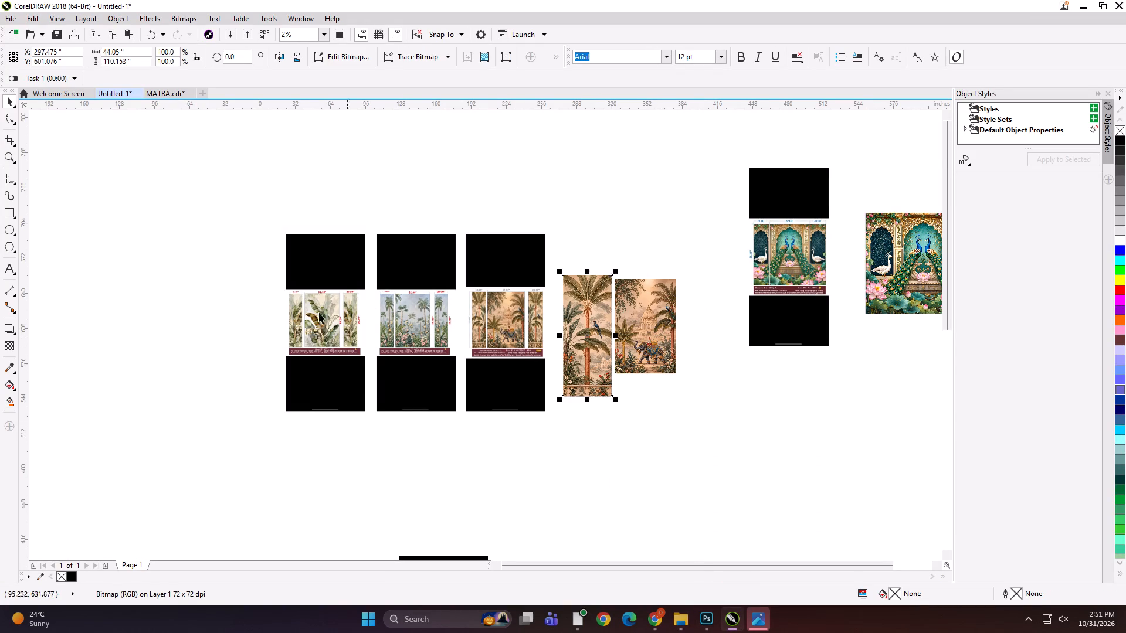
Check the green leaf and blue palm layouts, switch to File Explorer and look through Downloads for their source artwork.
{"action": "scroll", "coordinate": [291, 342], "scroll_direction": "up", "scroll_amount": 2}
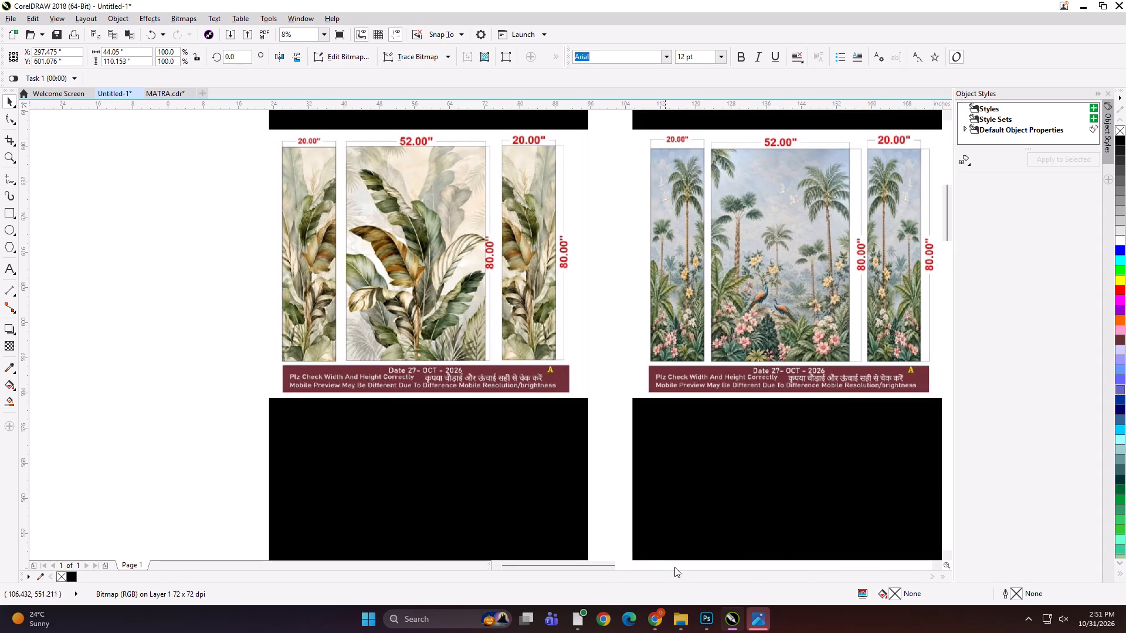
{"action": "left_click", "coordinate": [687, 618]}
{"action": "left_click", "coordinate": [716, 559]}
{"action": "scroll", "coordinate": [535, 329], "scroll_direction": "up", "scroll_amount": 4}
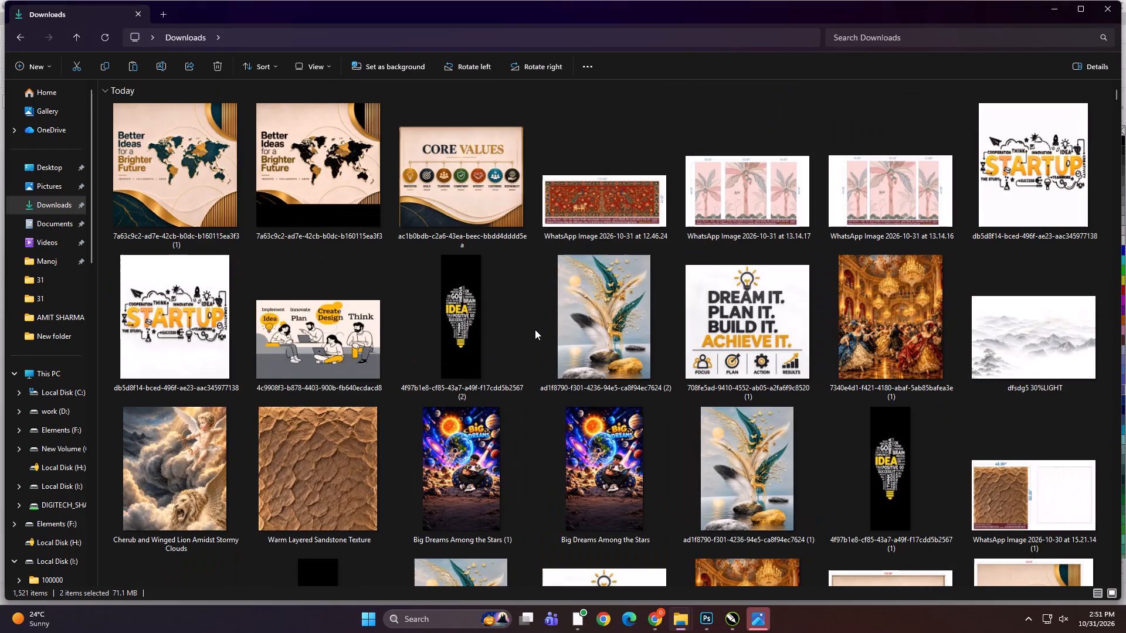
{"action": "scroll", "coordinate": [535, 329], "scroll_direction": "up", "scroll_amount": 8}
{"action": "scroll", "coordinate": [535, 329], "scroll_direction": "down", "scroll_amount": 1}
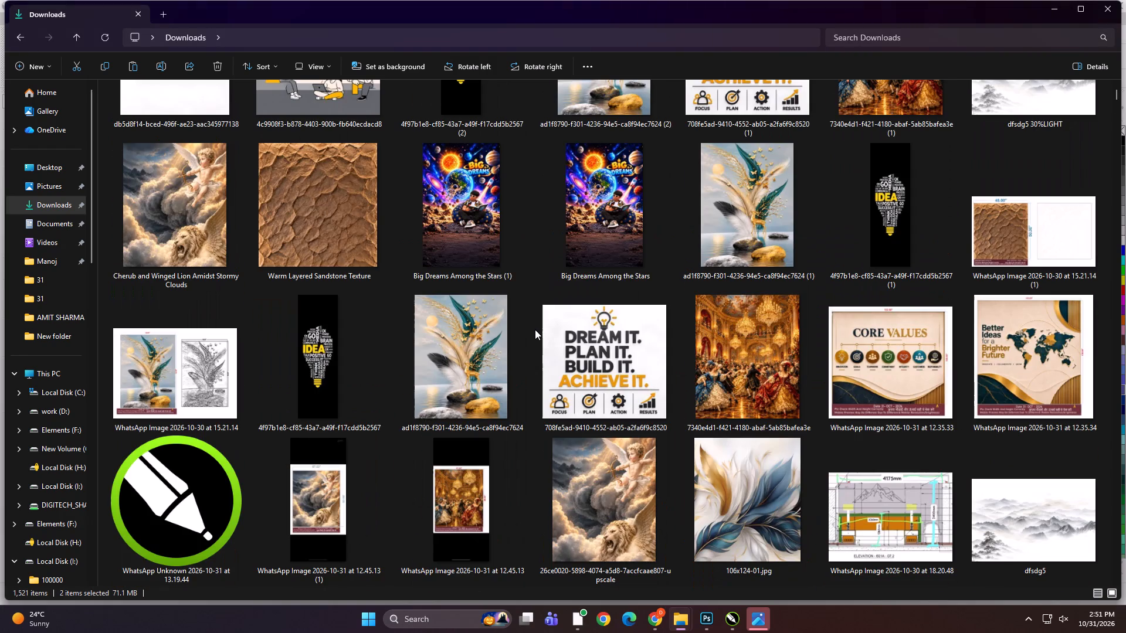
{"action": "scroll", "coordinate": [579, 333], "scroll_direction": "down", "scroll_amount": 2}
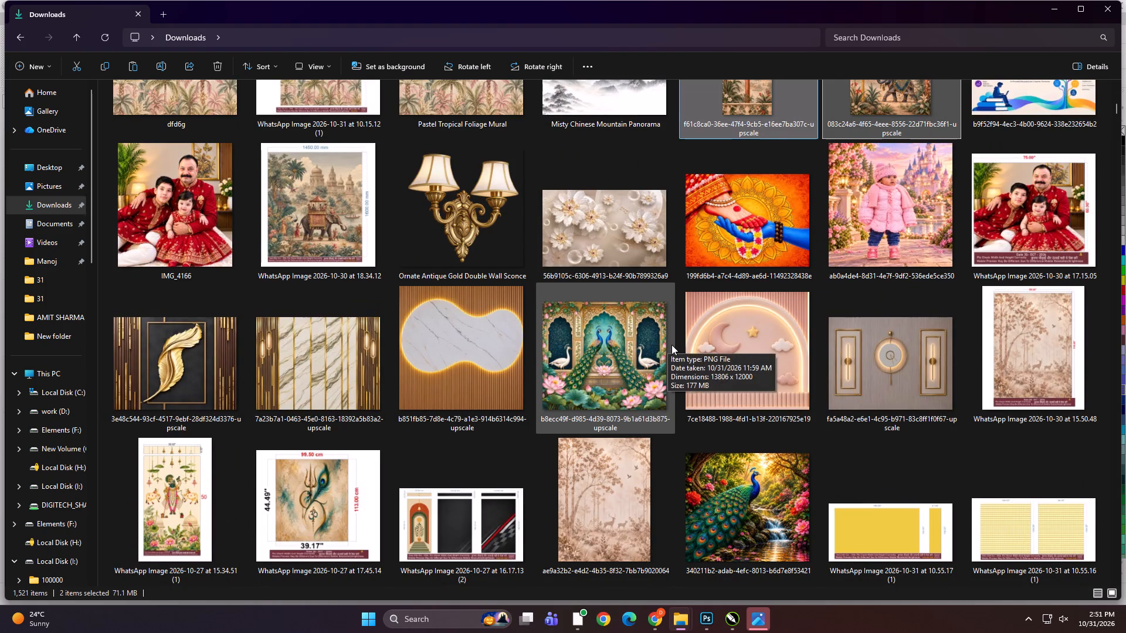
{"action": "scroll", "coordinate": [671, 345], "scroll_direction": "down", "scroll_amount": 2}
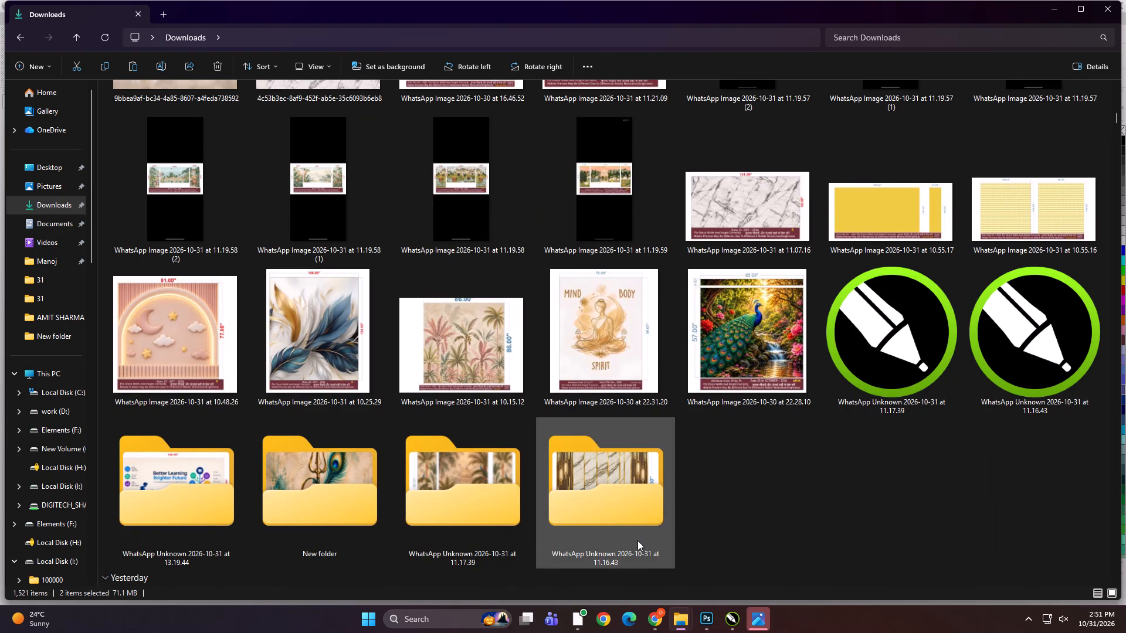
Switch to CorelDRAW, review the leaf and palm layouts and the lower row of garden, peacock and elephant mural layouts, and clear the selection.
{"action": "left_click", "coordinate": [727, 617]}
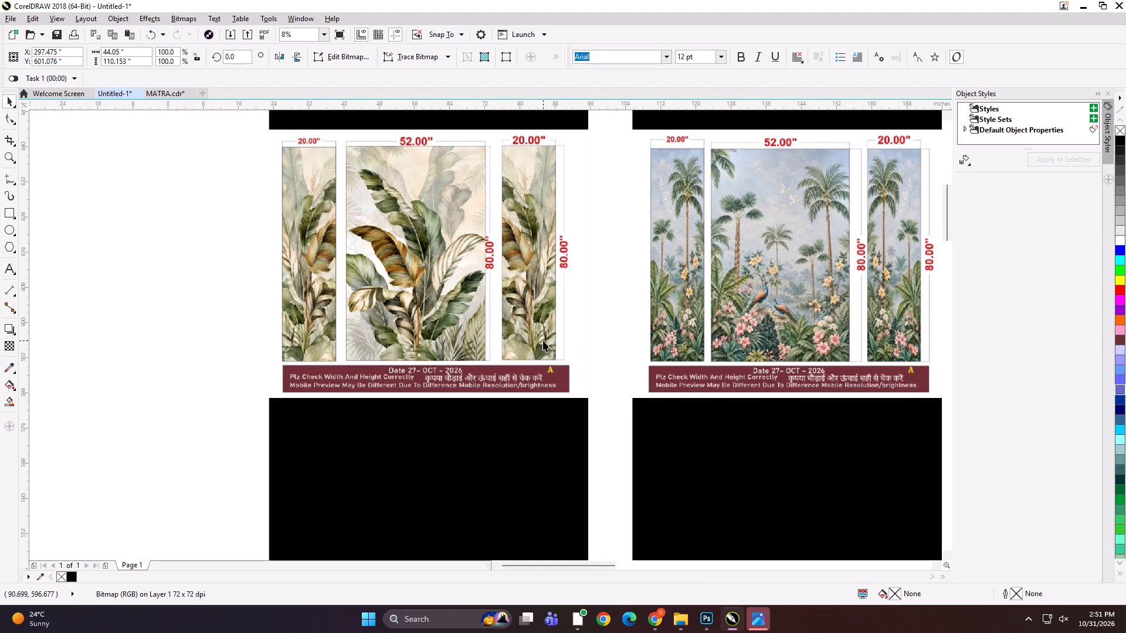
{"action": "scroll", "coordinate": [416, 333], "scroll_direction": "down", "scroll_amount": 1}
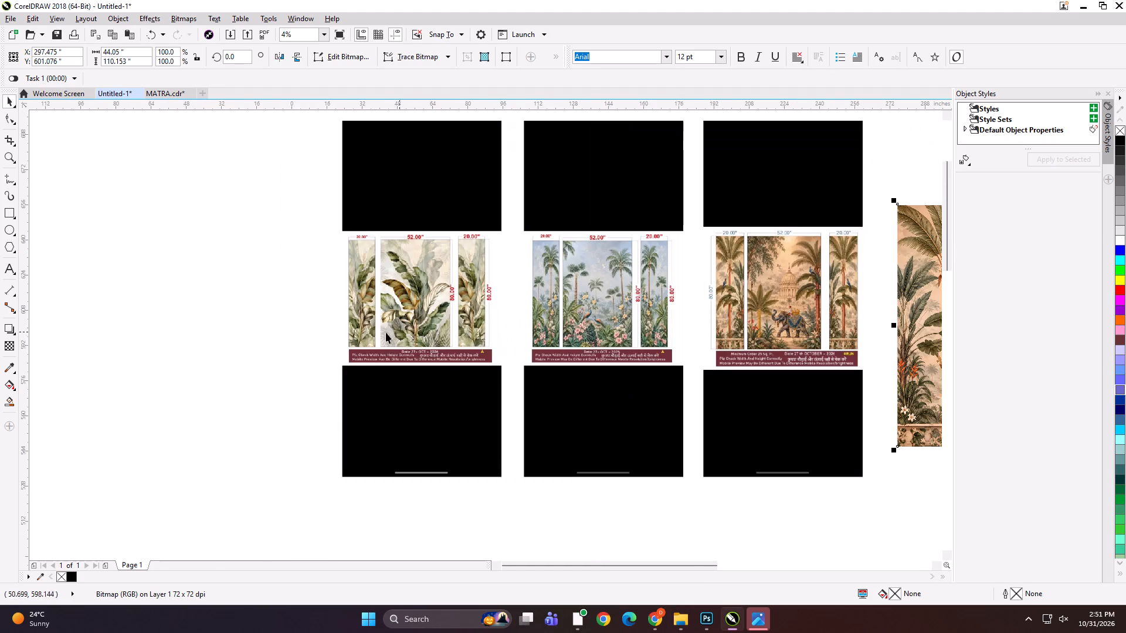
{"action": "scroll", "coordinate": [338, 268], "scroll_direction": "down", "scroll_amount": 1}
{"action": "scroll", "coordinate": [585, 342], "scroll_direction": "down", "scroll_amount": 1}
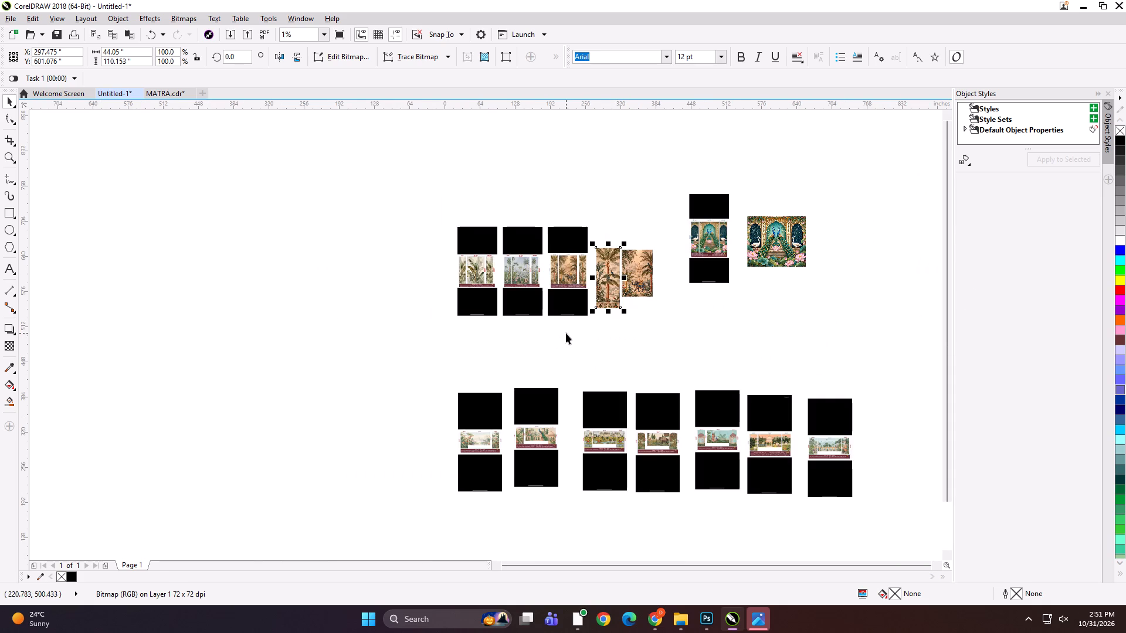
{"action": "key", "text": "F4"}
{"action": "scroll", "coordinate": [328, 508], "scroll_direction": "up", "scroll_amount": 2}
{"action": "scroll", "coordinate": [248, 315], "scroll_direction": "down", "scroll_amount": 2}
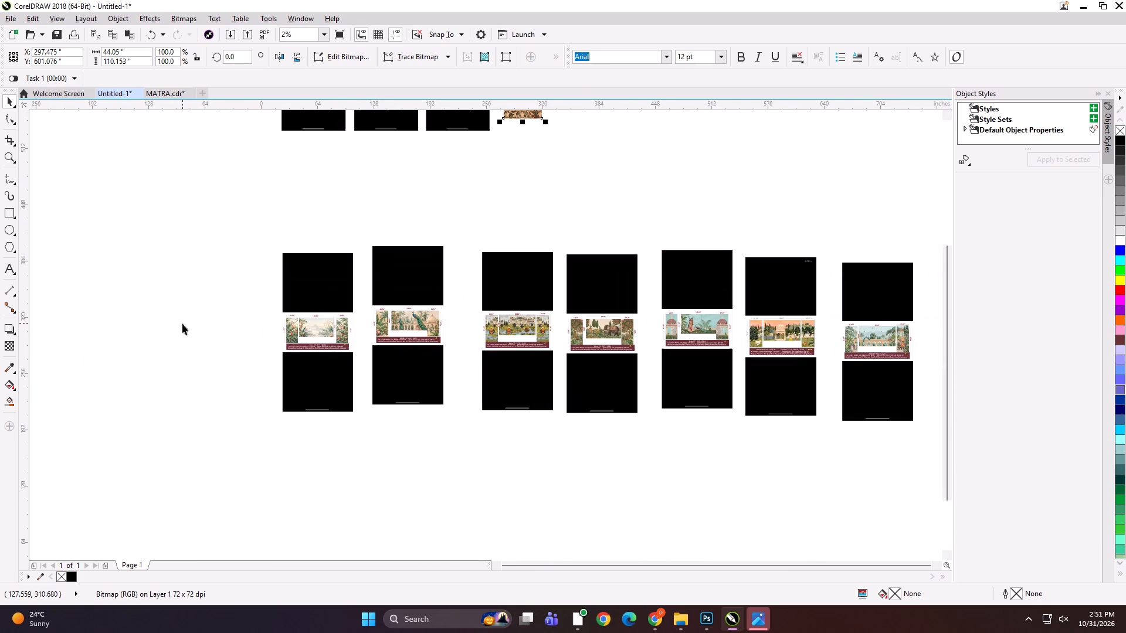
{"action": "scroll", "coordinate": [617, 338], "scroll_direction": "up", "scroll_amount": 2}
{"action": "scroll", "coordinate": [337, 306], "scroll_direction": "down", "scroll_amount": 1}
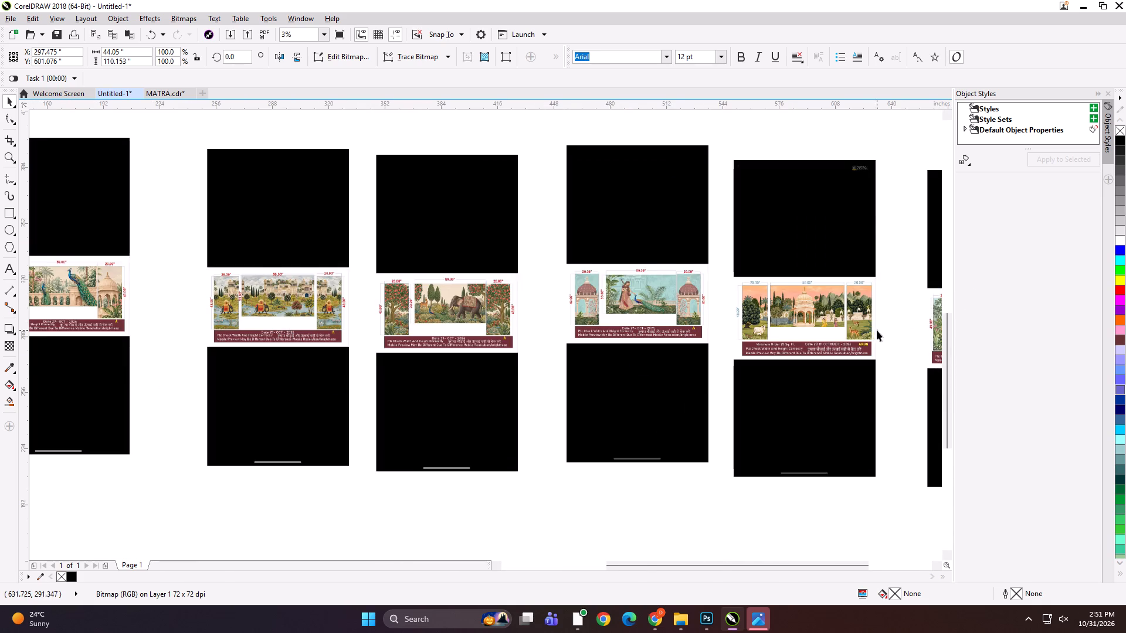
{"action": "scroll", "coordinate": [852, 329], "scroll_direction": "up", "scroll_amount": 1}
{"action": "scroll", "coordinate": [416, 321], "scroll_direction": "down", "scroll_amount": 1}
{"action": "scroll", "coordinate": [784, 329], "scroll_direction": "up", "scroll_amount": 1}
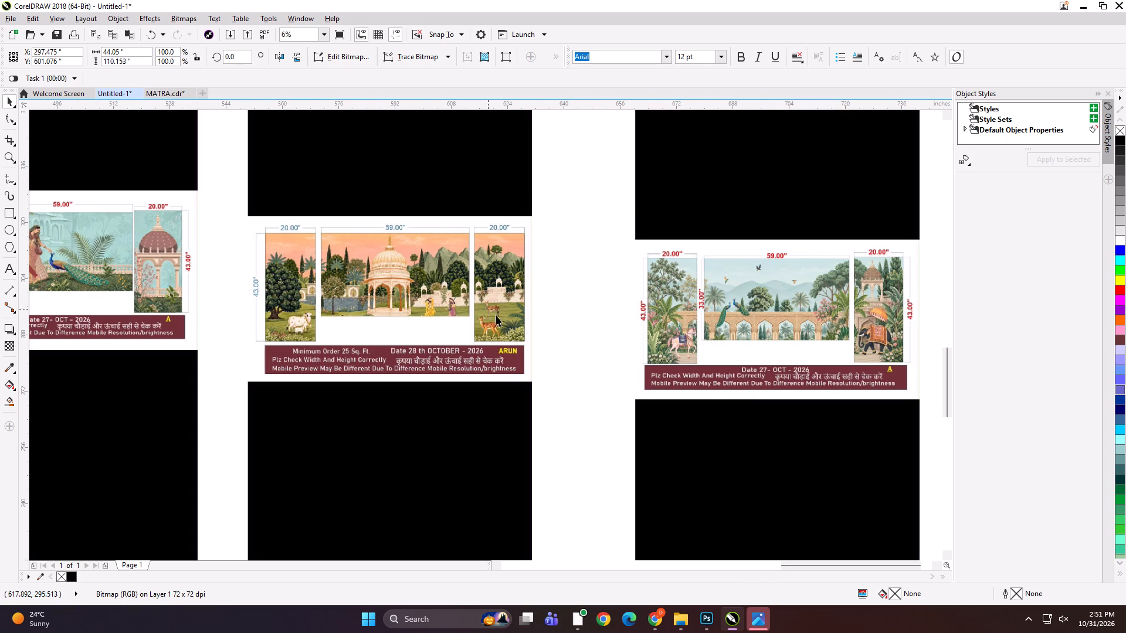
{"action": "scroll", "coordinate": [497, 316], "scroll_direction": "down", "scroll_amount": 2}
{"action": "scroll", "coordinate": [582, 319], "scroll_direction": "down", "scroll_amount": 1}
{"action": "left_click", "coordinate": [421, 284]}
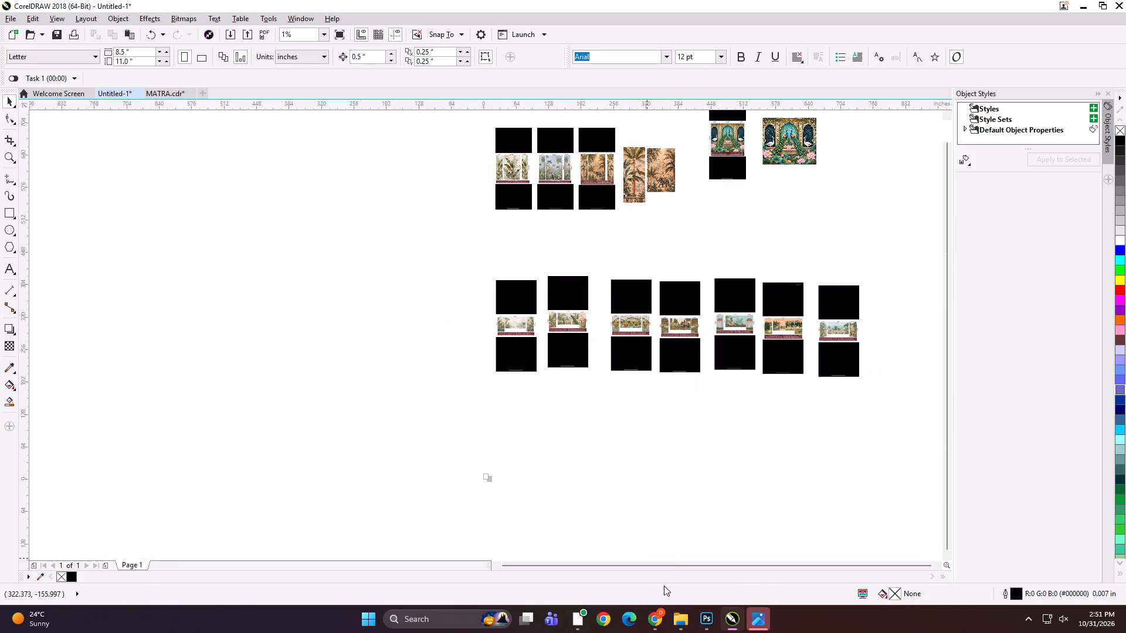